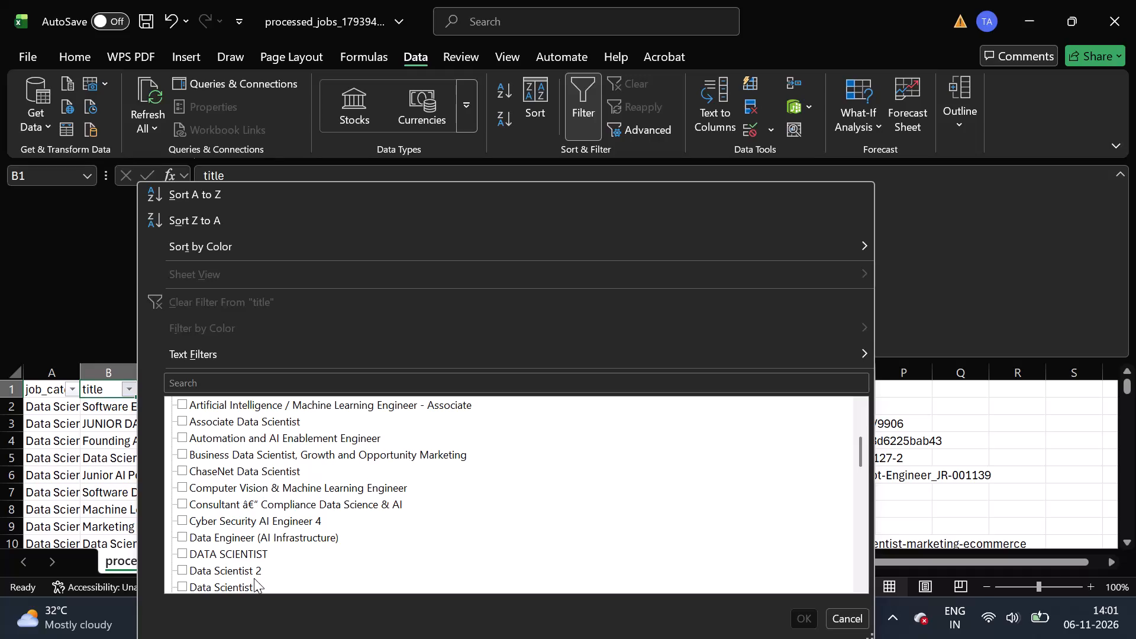
Examine the full list of job titles in the title column's filter values.
scroll(254, 578, "down", 2)
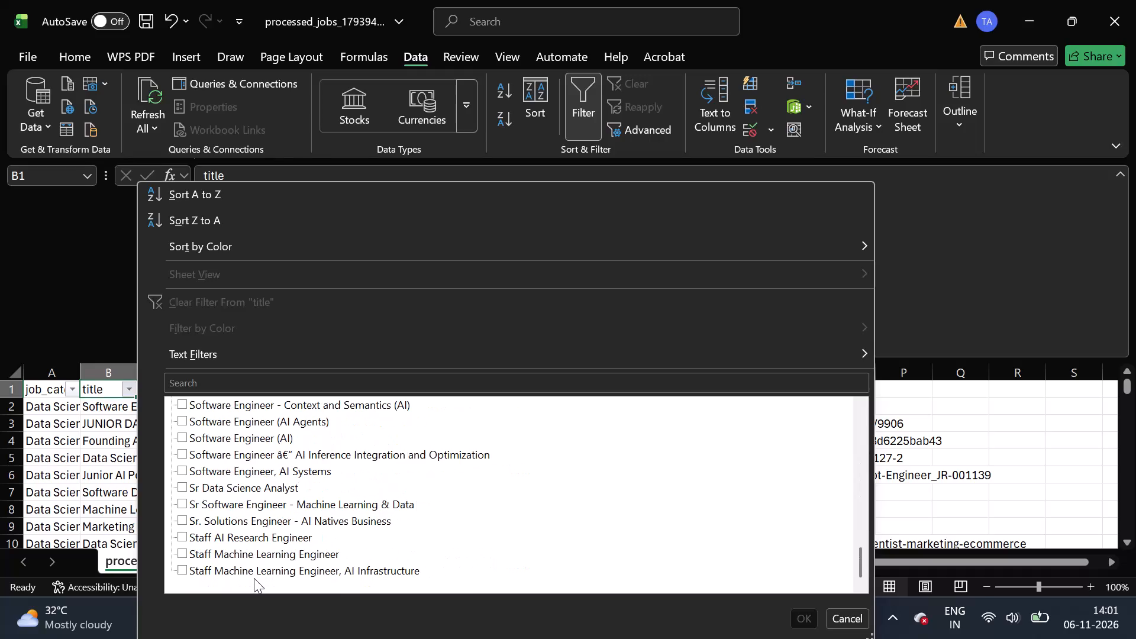
left_click(35, 498)
left_click(133, 396)
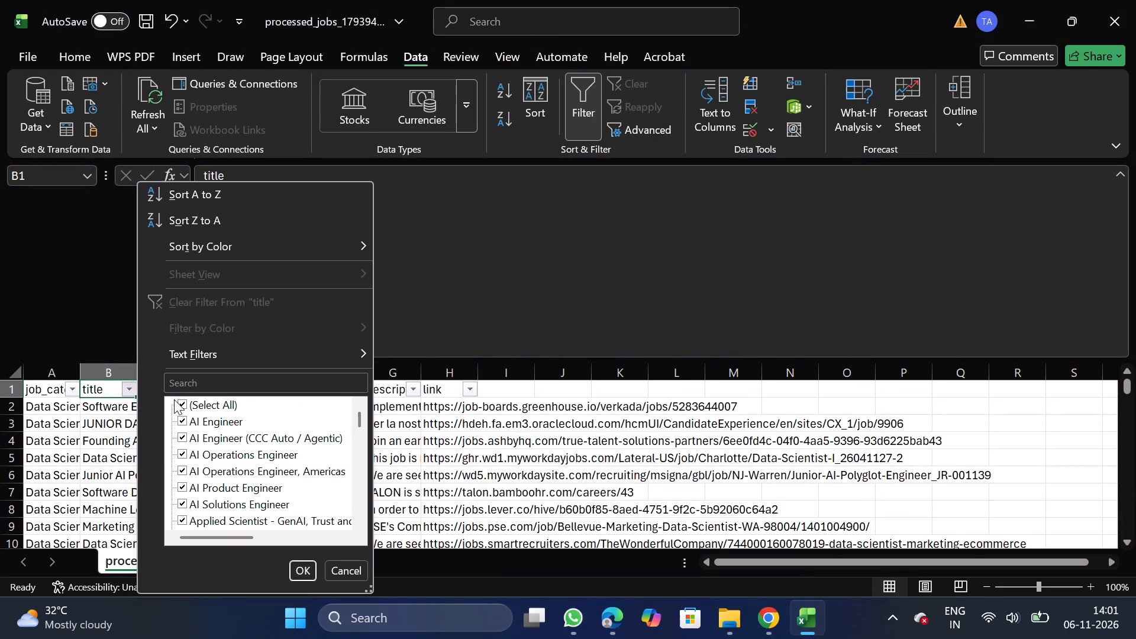
double_click(372, 591)
left_click_drag(372, 591, 814, 638)
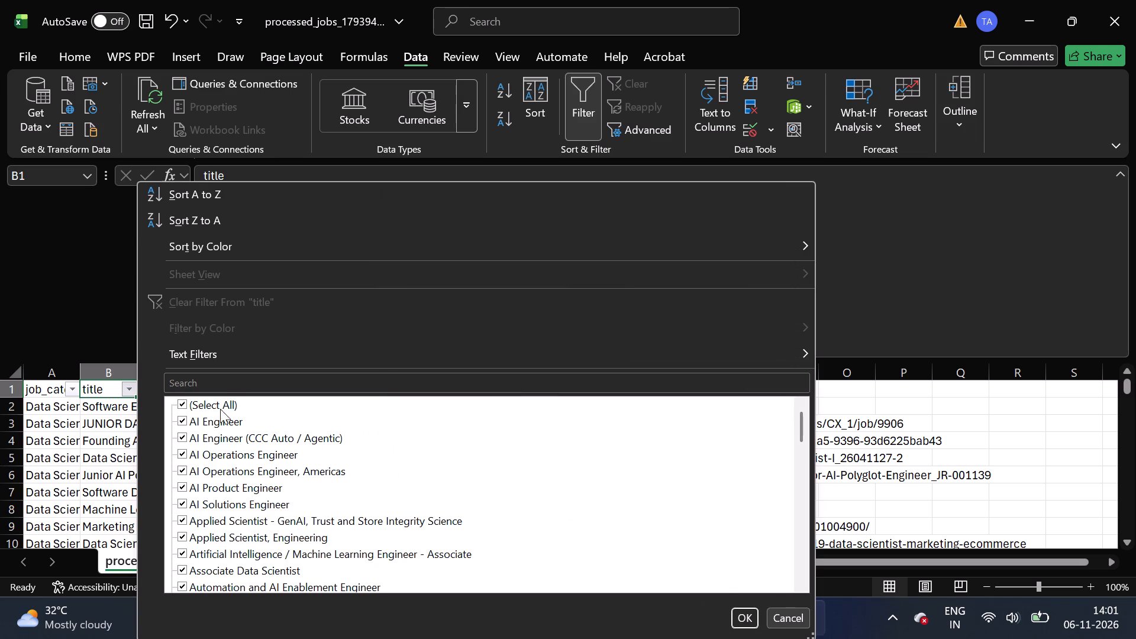
left_click(212, 404)
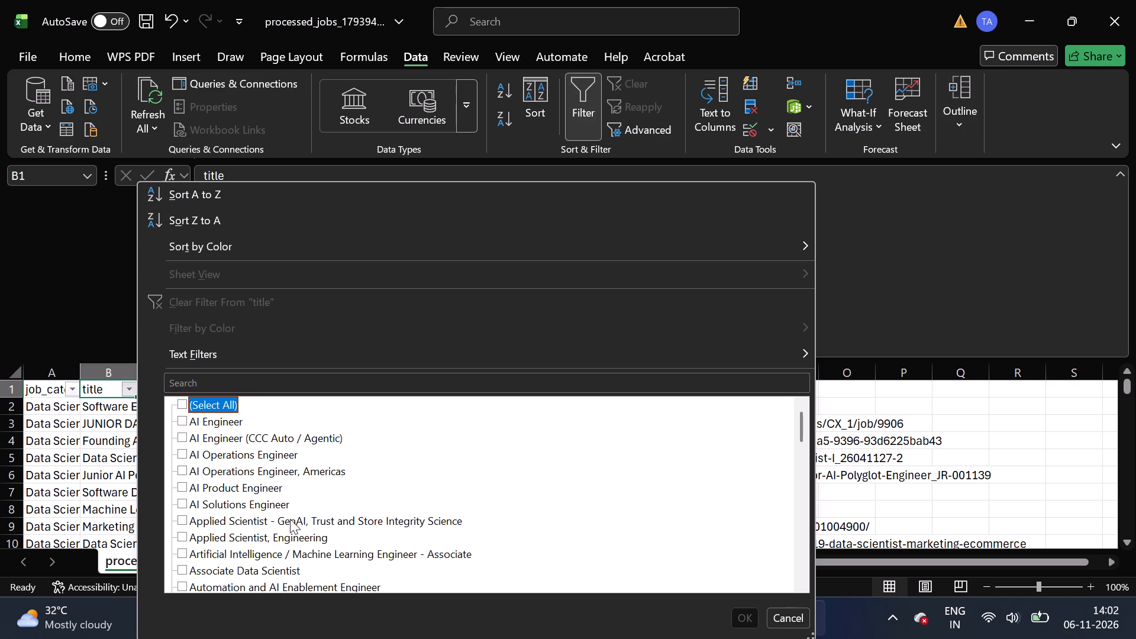
scroll(267, 569, "down", 1)
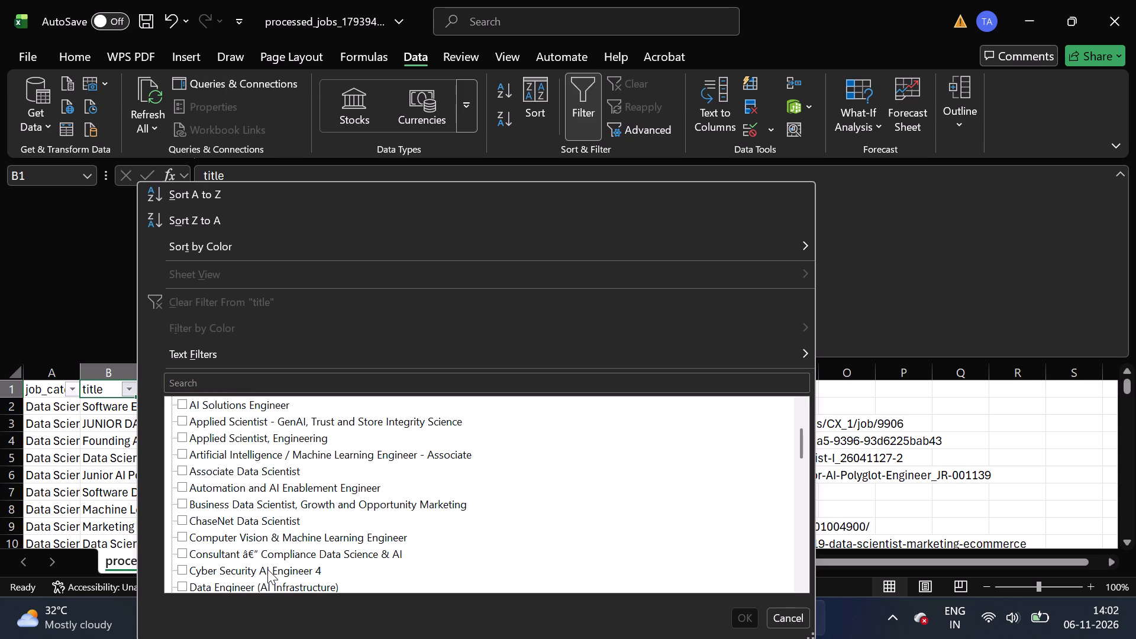
scroll(267, 569, "down", 2)
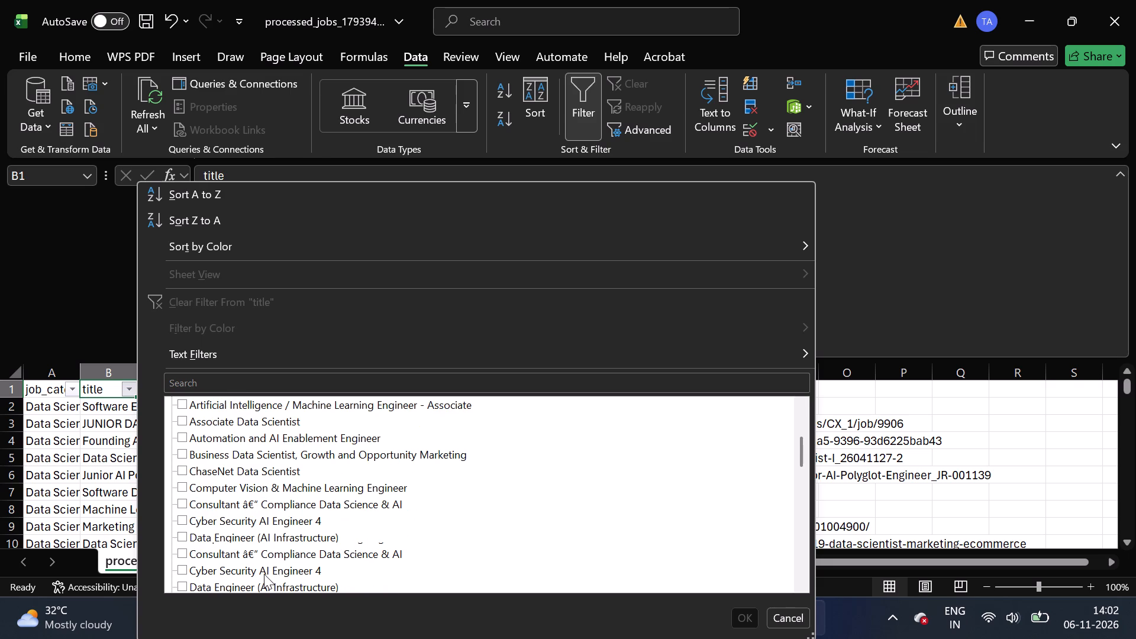
scroll(264, 574, "down", 2)
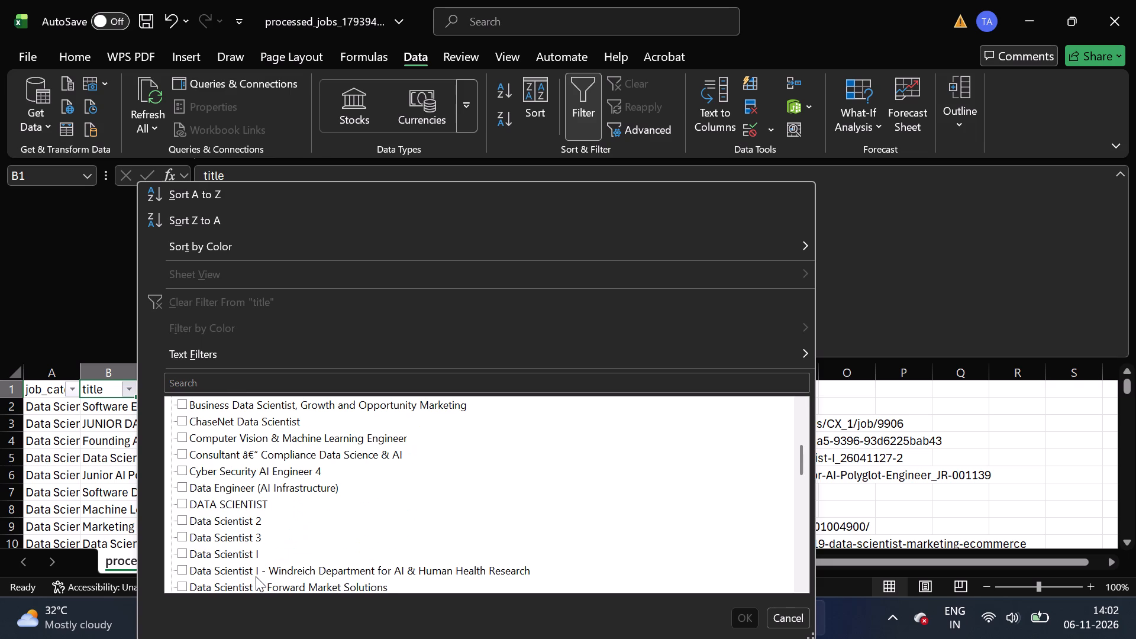
scroll(275, 573, "down", 1)
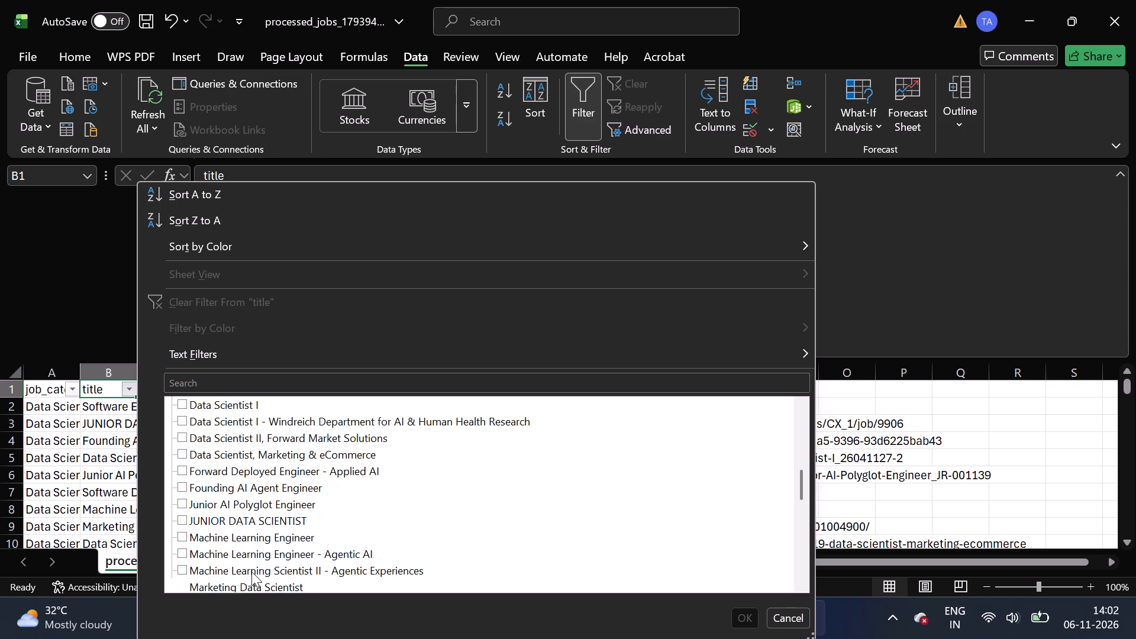
scroll(256, 572, "down", 1)
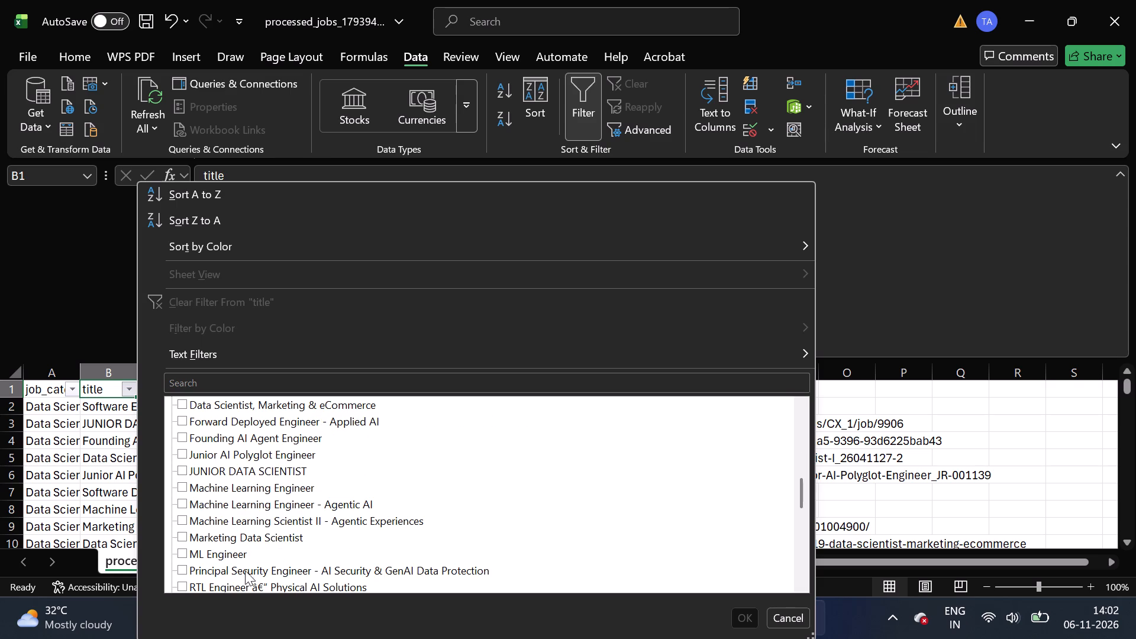
scroll(247, 570, "down", 1)
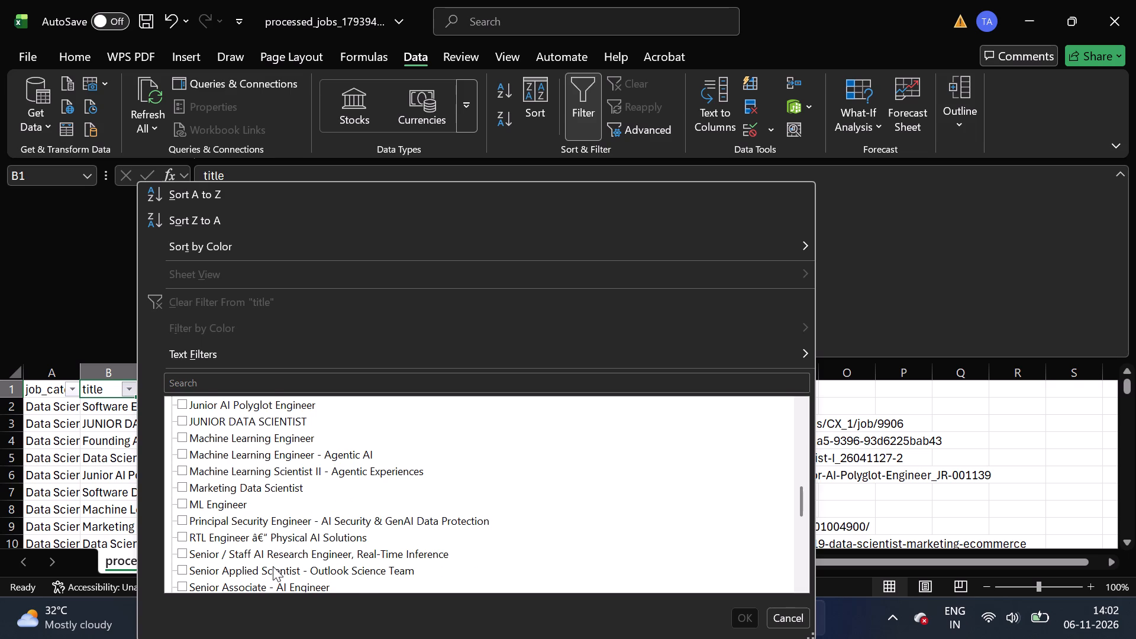
scroll(270, 574, "down", 2)
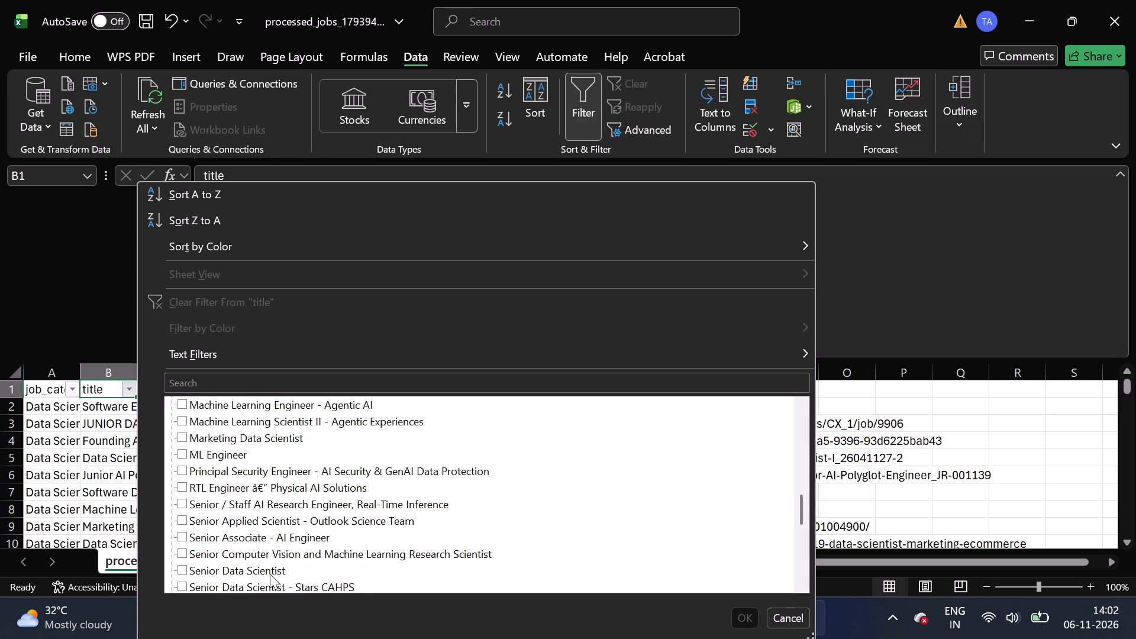
scroll(243, 572, "down", 1)
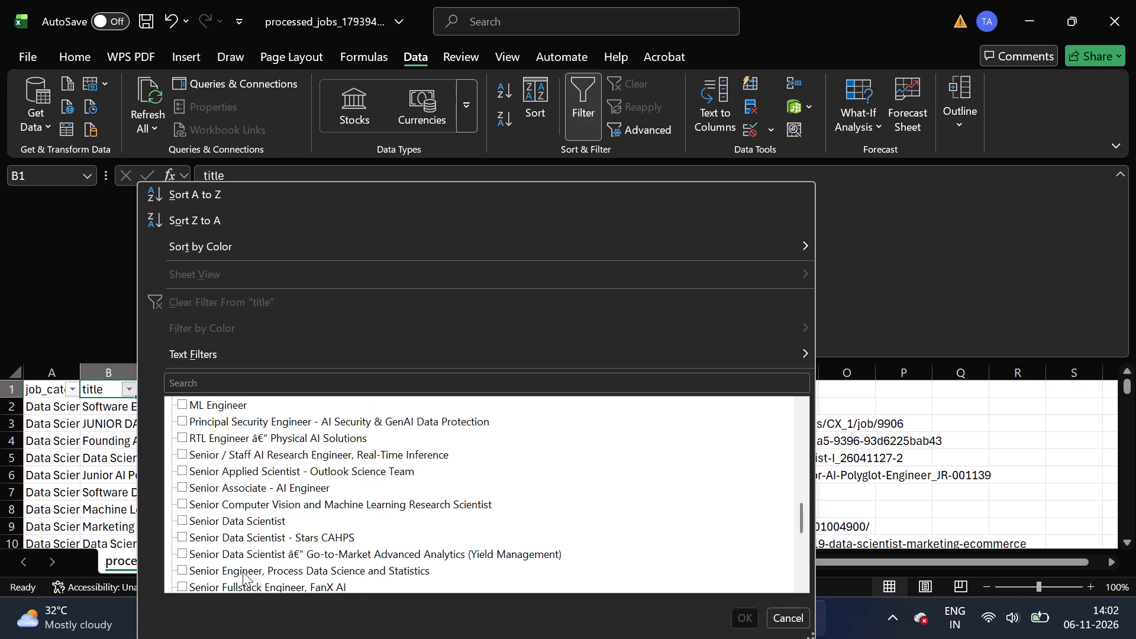
scroll(271, 570, "down", 1)
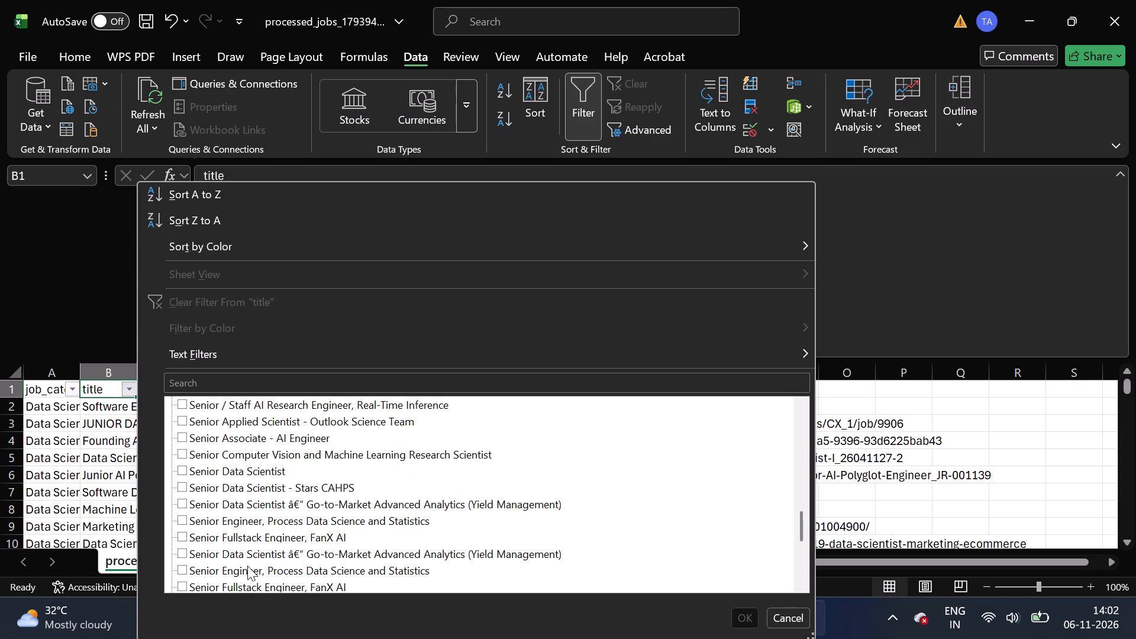
scroll(229, 572, "down", 1)
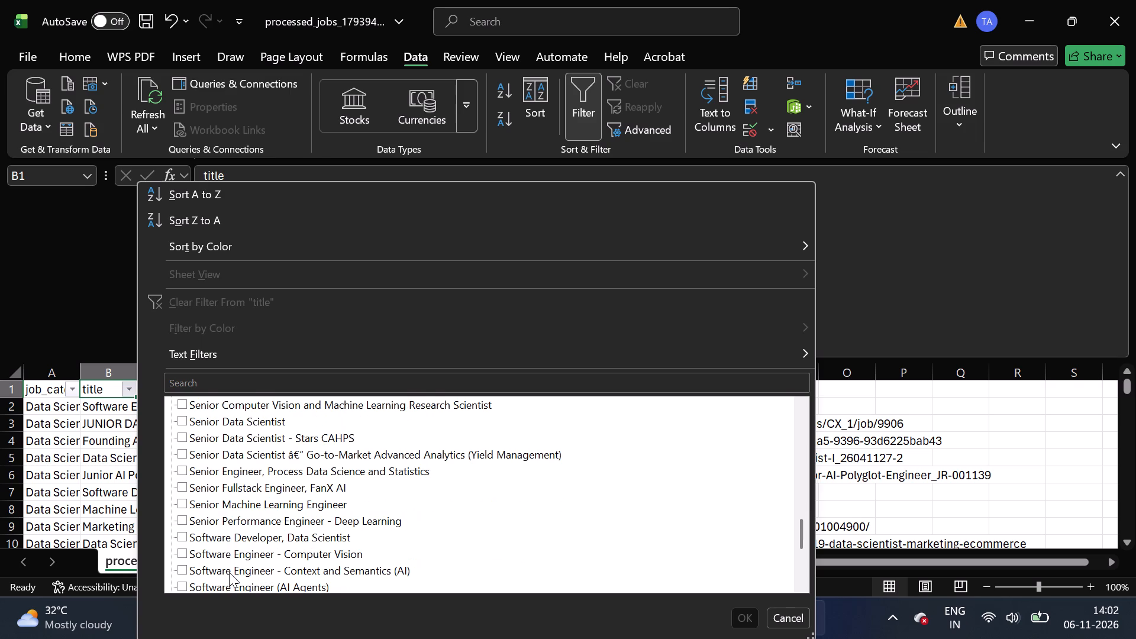
scroll(229, 572, "down", 1)
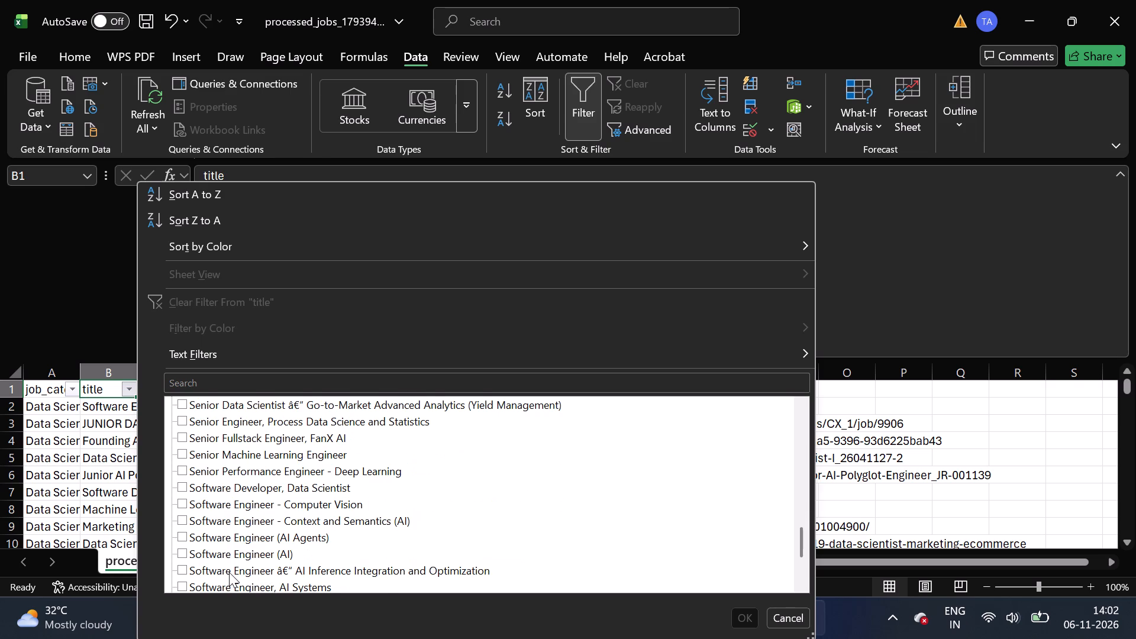
scroll(229, 572, "down", 1)
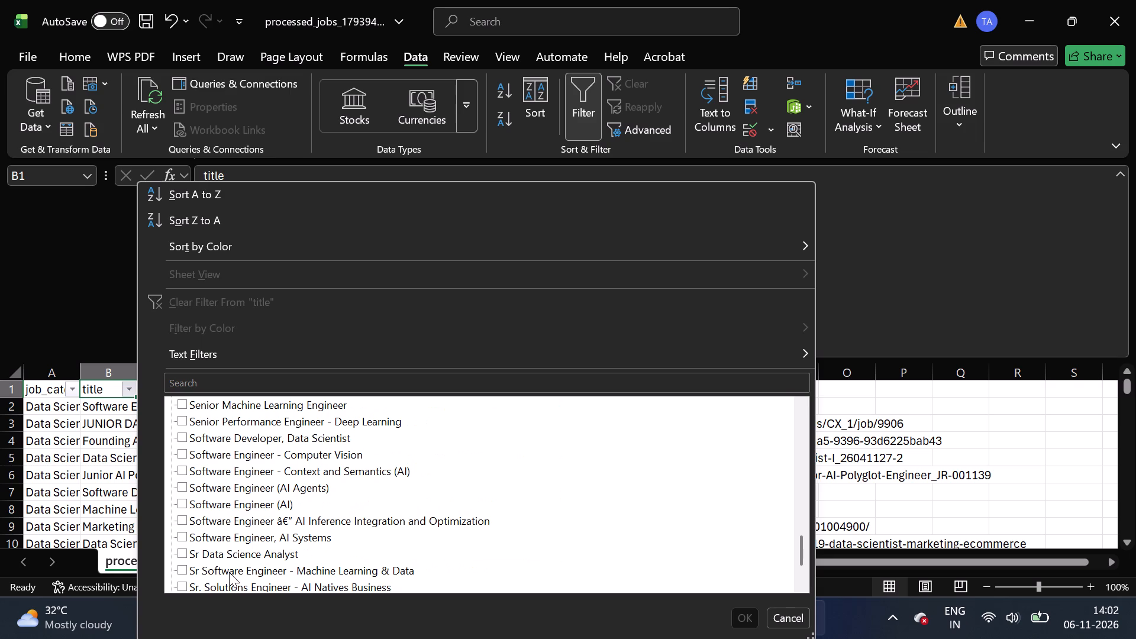
scroll(243, 572, "down", 1)
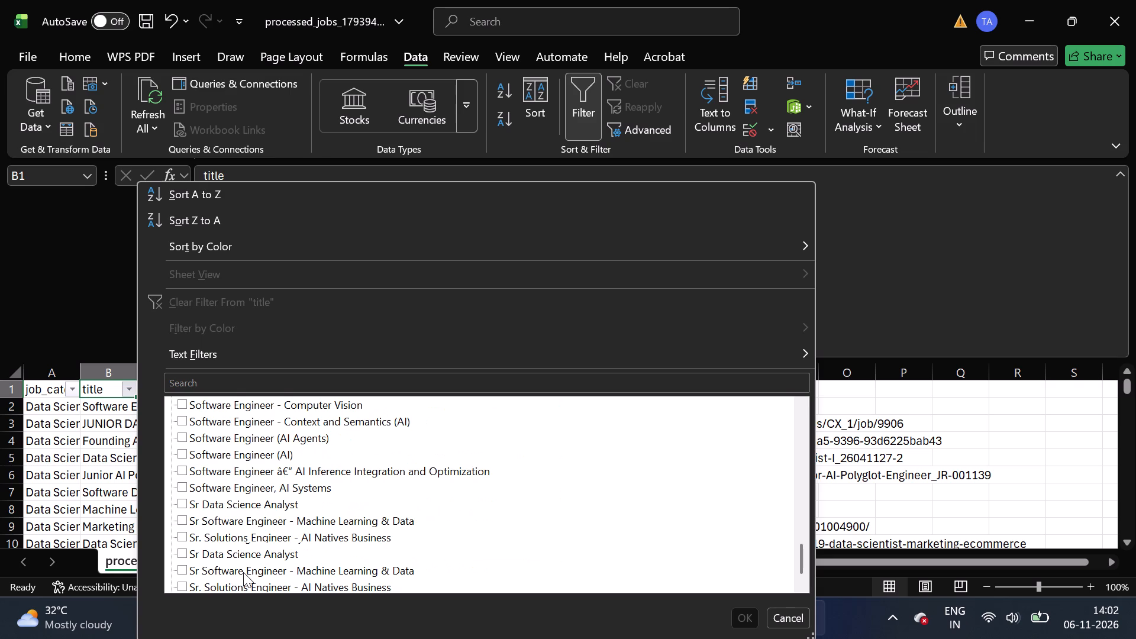
scroll(260, 575, "down", 1)
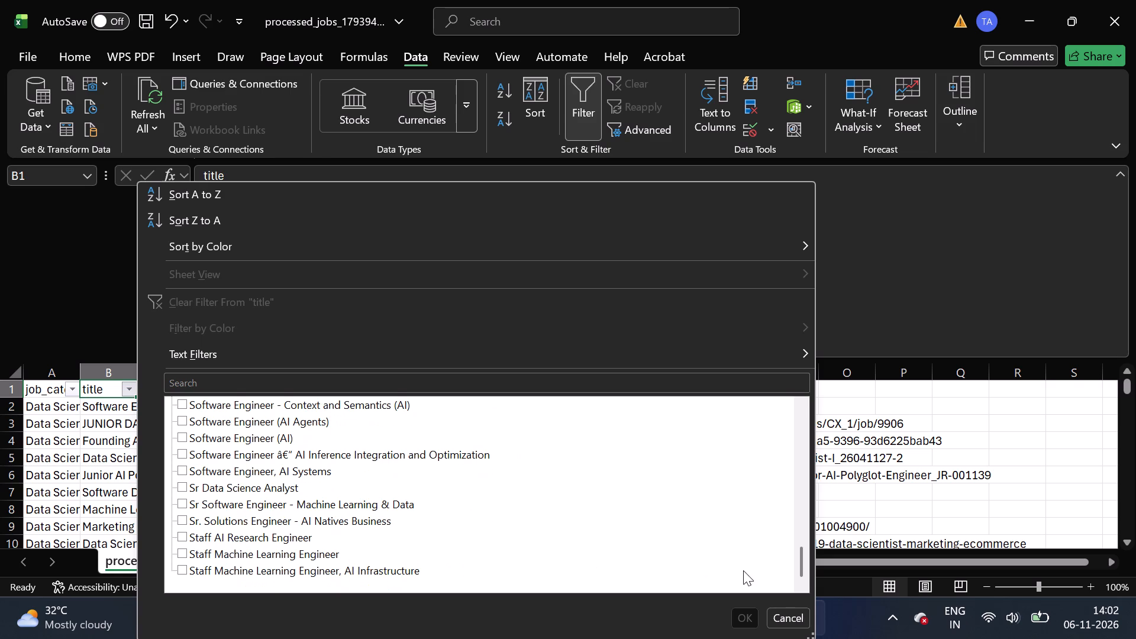
left_click(862, 512)
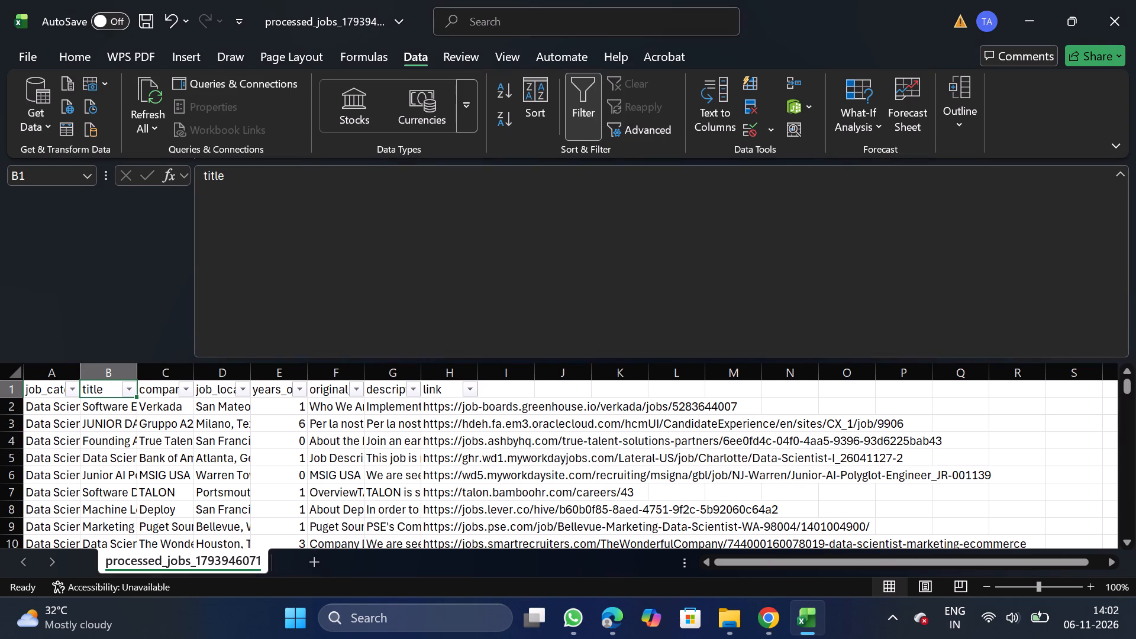
Search the title column's filter values for "lead".
left_click(121, 388)
left_click(128, 386)
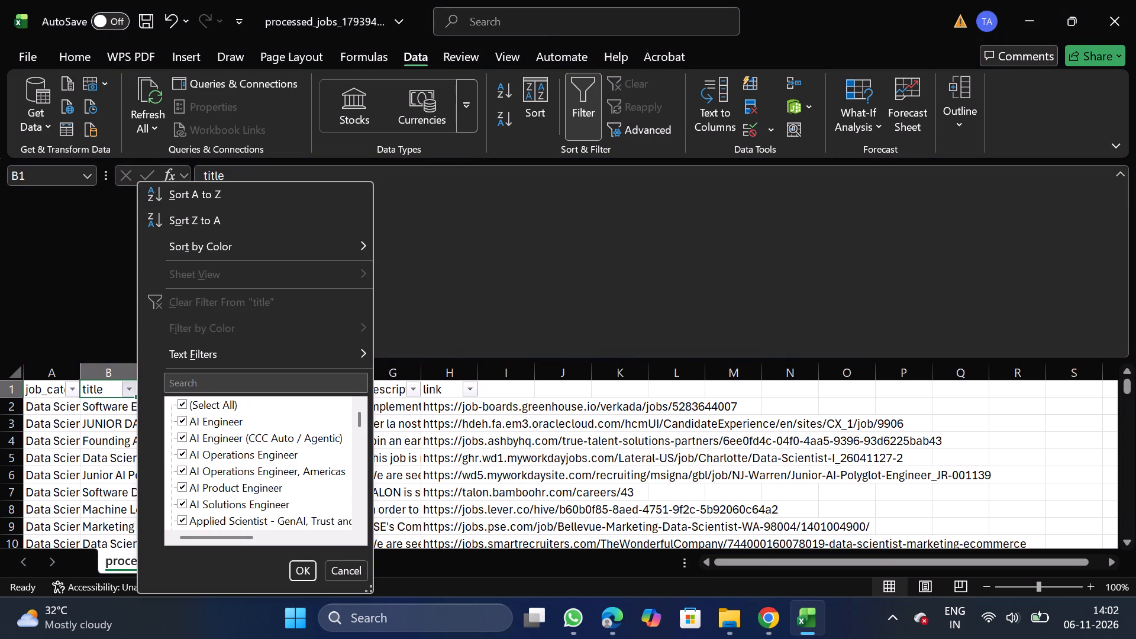
left_click(186, 382)
type("lead")
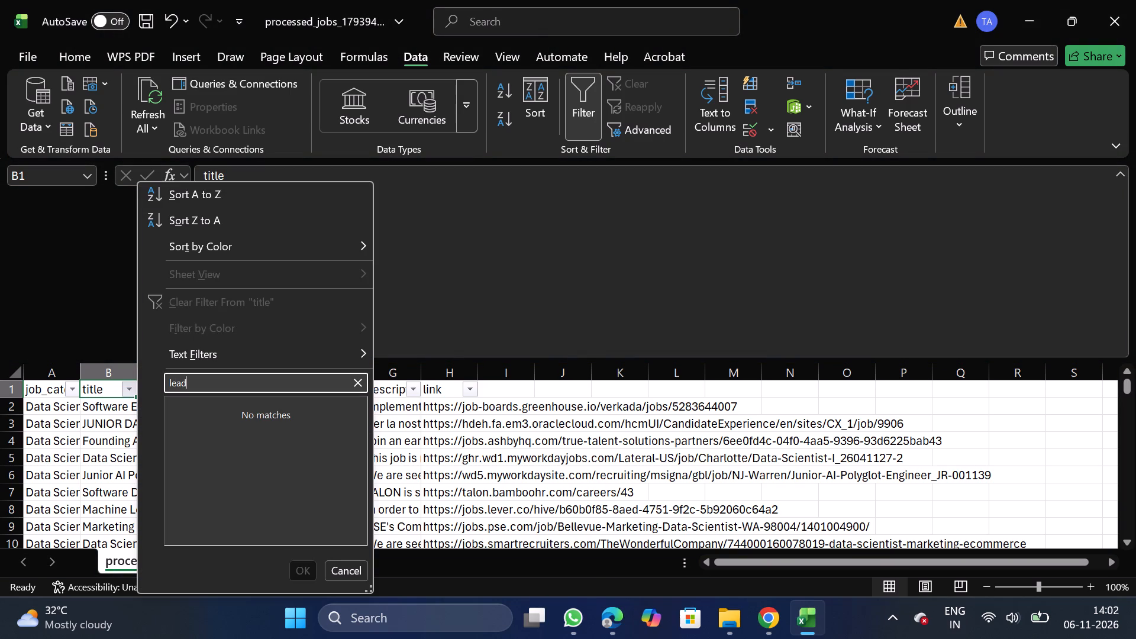
Filter the title column to job titles matching "staff".
key("BackSpace")
key("BackSpace")
key("BackSpace")
key("BackSpace")
key("BackSpace")
key("BackSpace")
key("BackSpace")
key("BackSpace")
key("BackSpace")
key("BackSpace")
key("BackSpace")
key("BackSpace")
key("BackSpace")
type("staff")
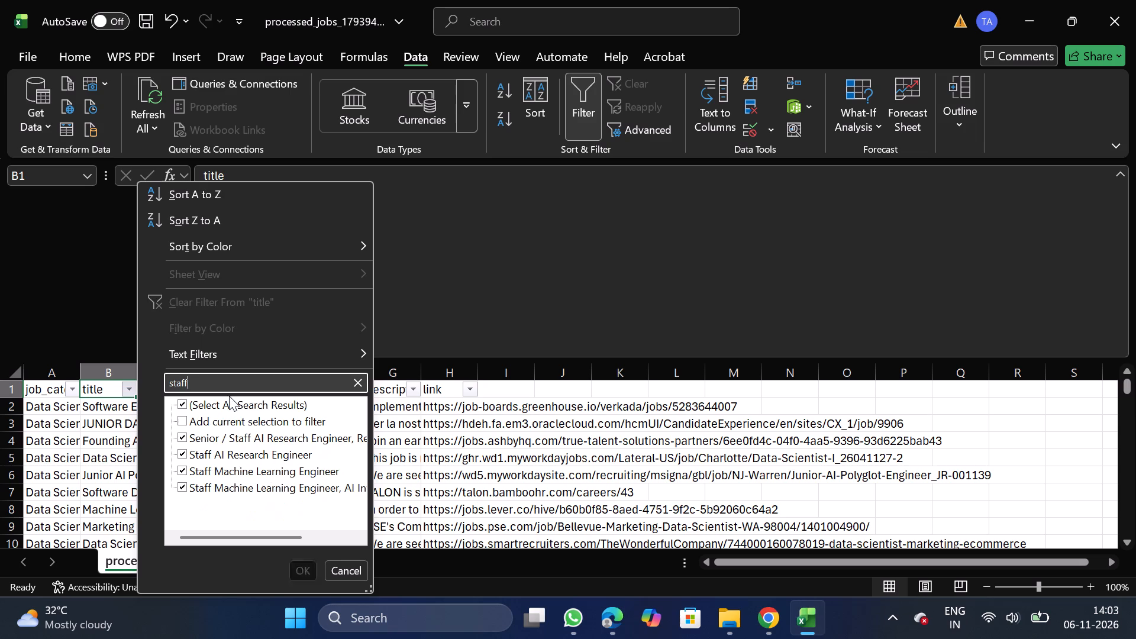
left_click(301, 571)
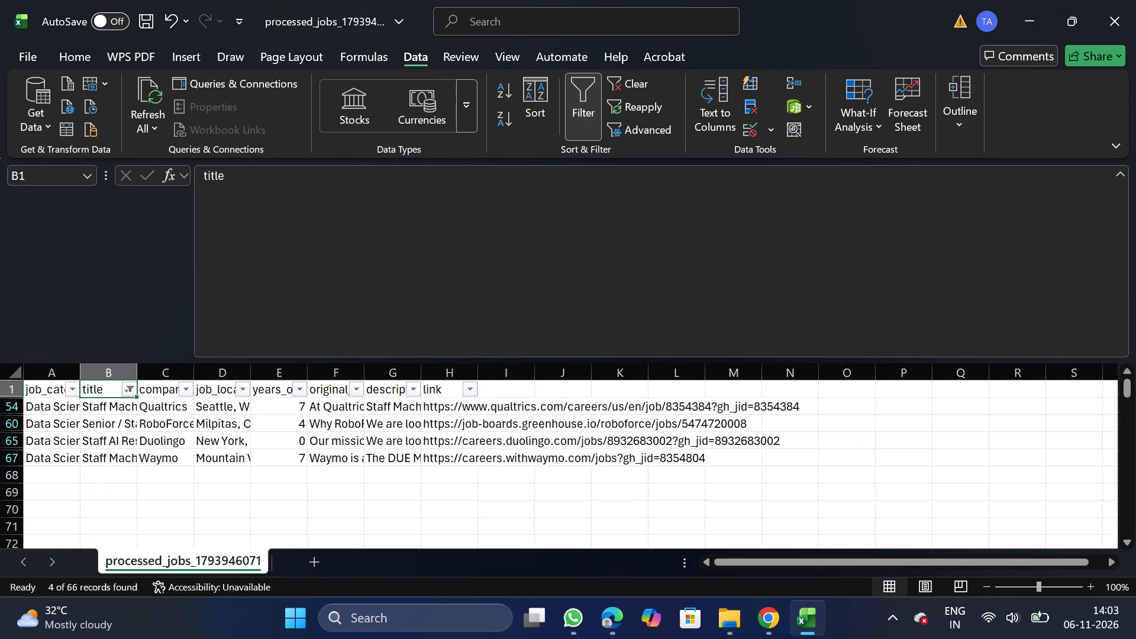
Delete the Duolingo Staff AI Research Engineer row from the filtered list.
left_click_drag(10, 444, 36, 444)
right_click(36, 444)
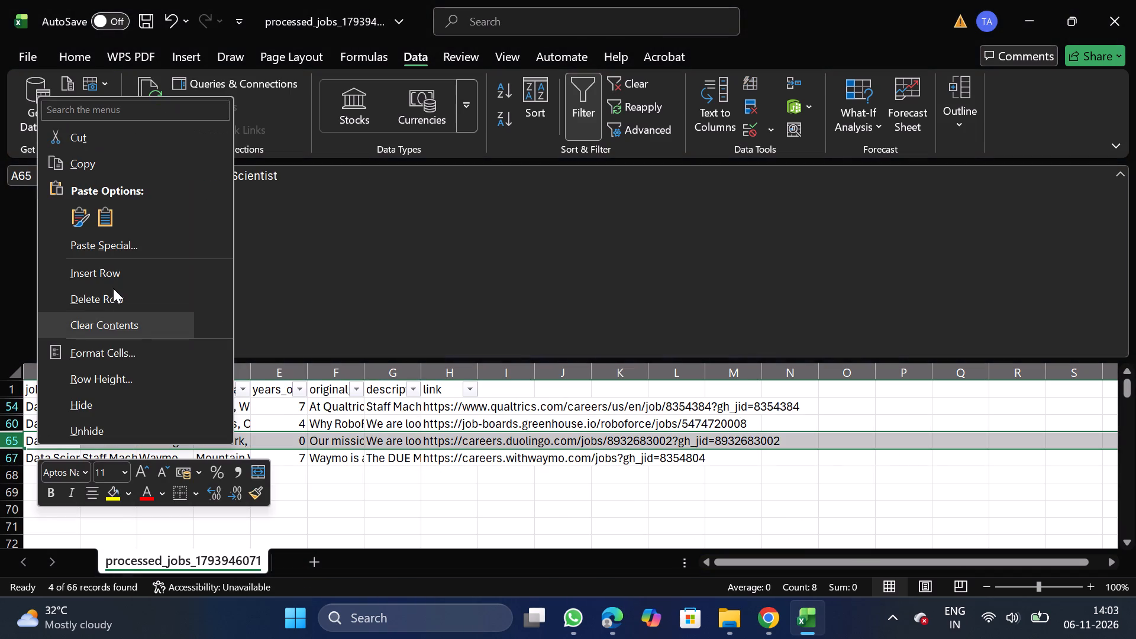
left_click(114, 288)
Reset the sheet's filters and filter the title column to job titles matching "principal".
left_click(577, 104)
left_click(121, 391)
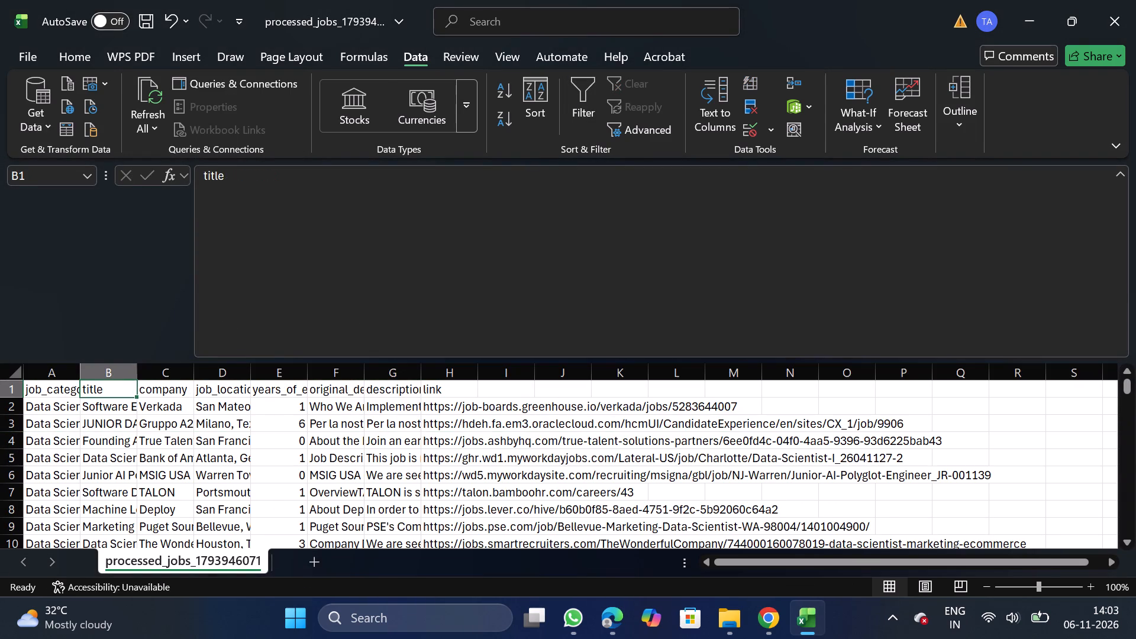
left_click(582, 80)
left_click(127, 386)
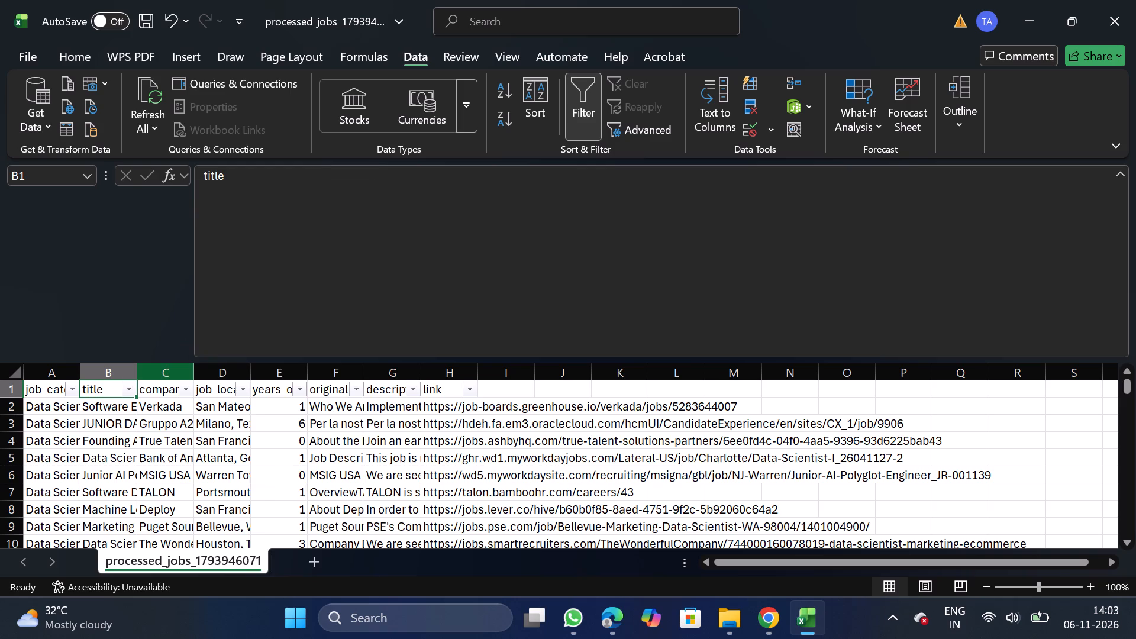
left_click(205, 379)
type("principal")
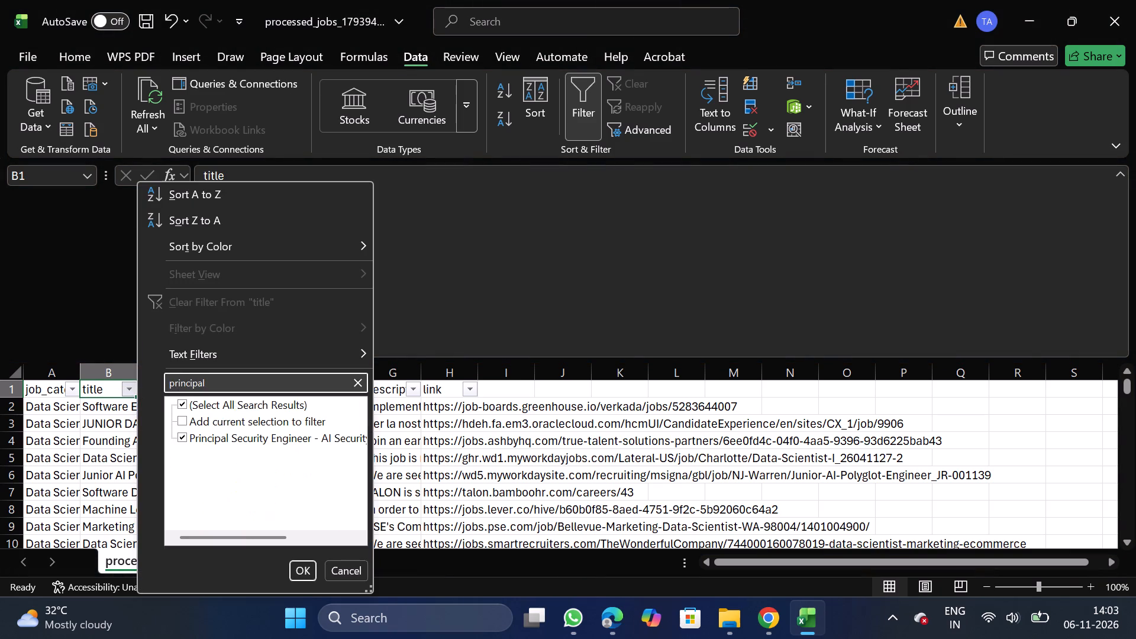
left_click(300, 572)
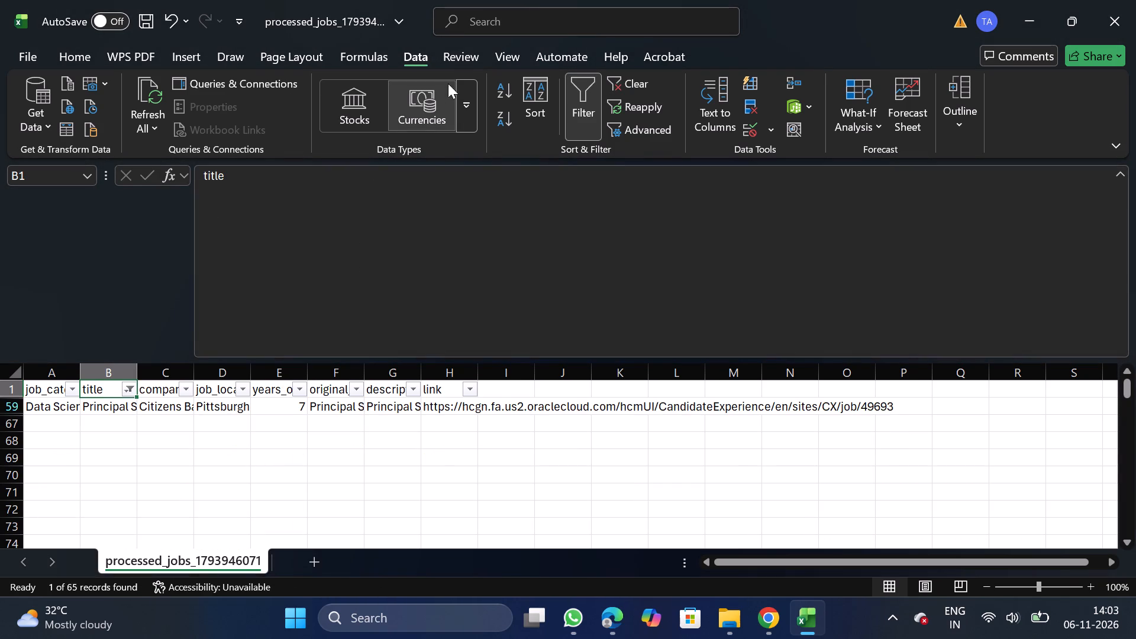
Reset the sheet's filters and search the title column's filter values for "consultant".
left_click(588, 91)
left_click(588, 91)
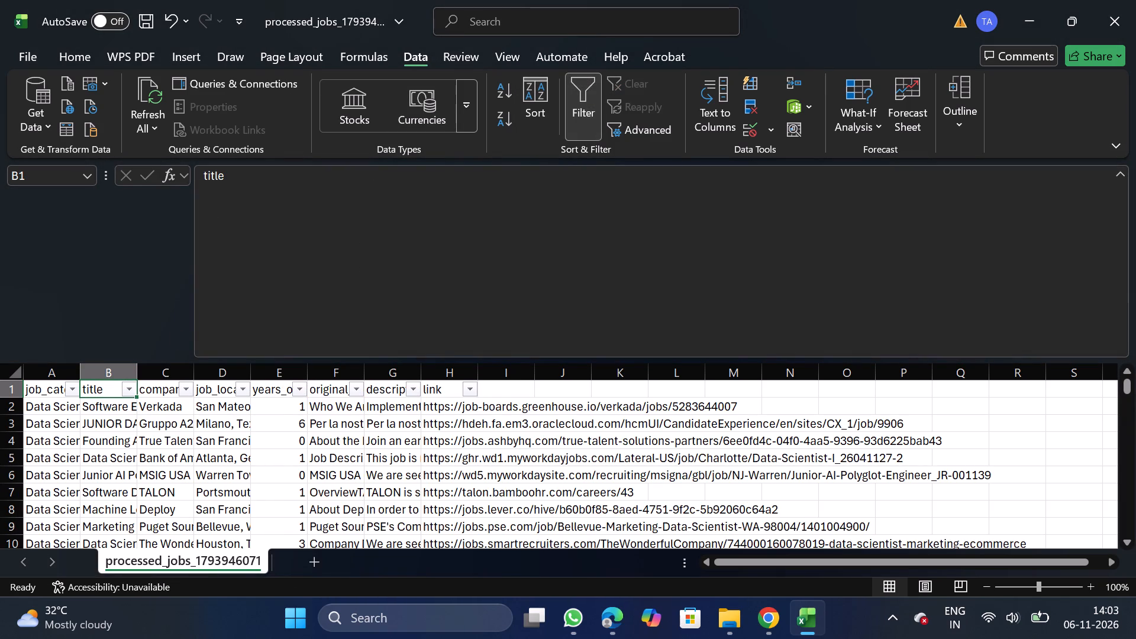
left_click(135, 389)
left_click(198, 381)
type("consultant")
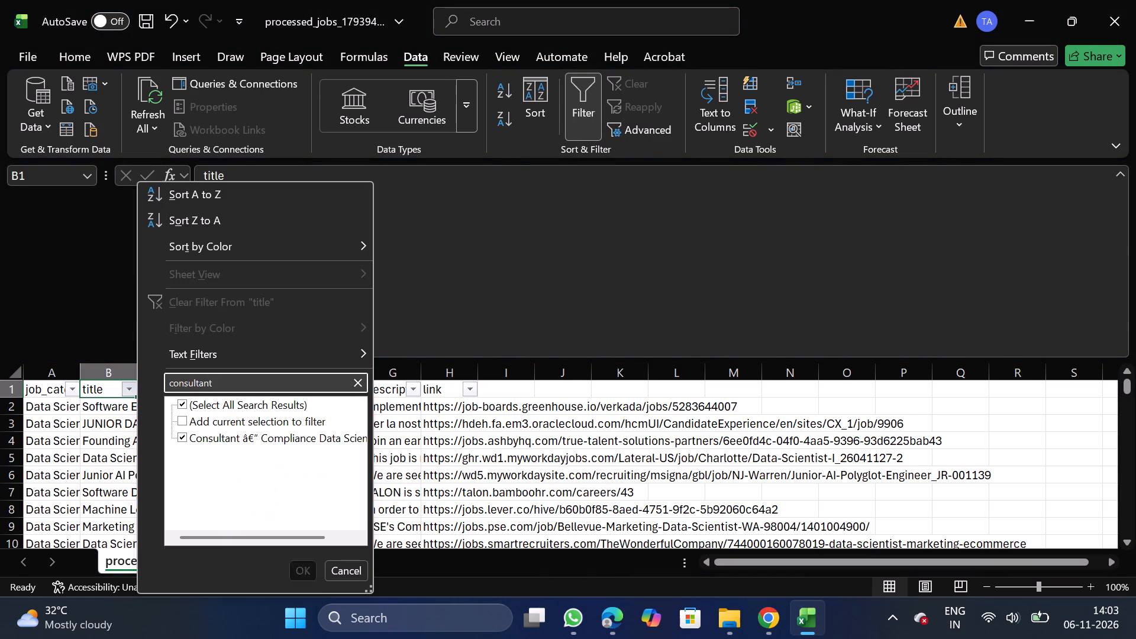
Search the title column's filter values for "architect" instead.
key("BackSpace")
key("BackSpace")
key("BackSpace")
key("BackSpace")
key("BackSpace")
key("BackSpace")
key("BackSpace")
key("BackSpace")
key("BackSpace")
key("BackSpace")
key("BackSpace")
key("BackSpace")
key("BackSpace")
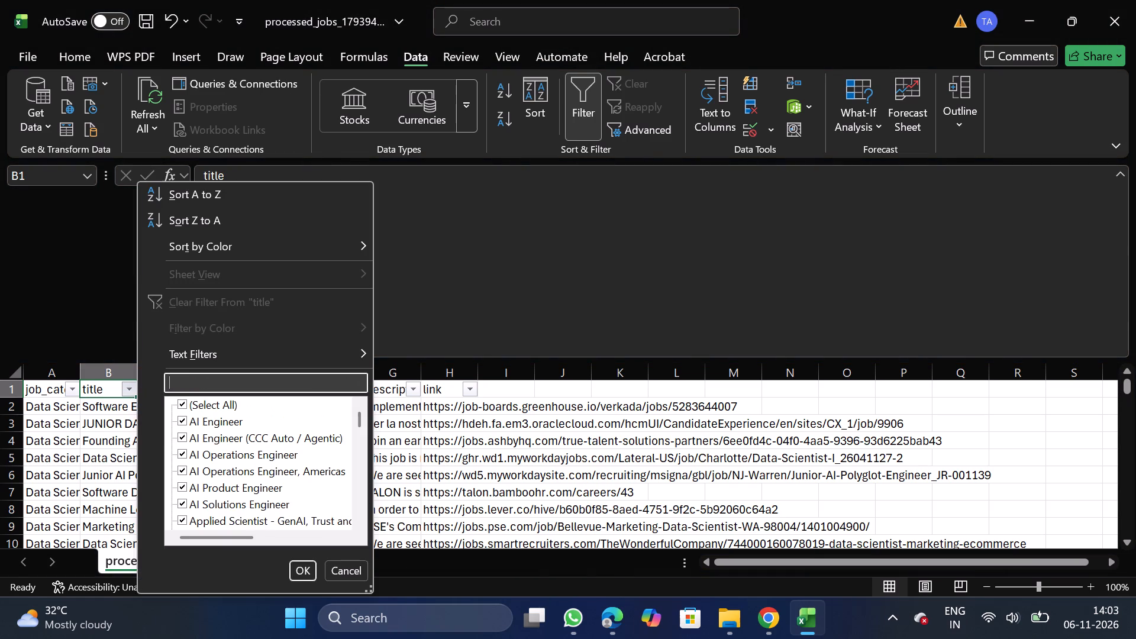
type("architect")
Search the title column's filter values for "enter" instead.
key("BackSpace")
key("BackSpace")
key("BackSpace")
key("BackSpace")
key("BackSpace")
key("BackSpace")
key("BackSpace")
key("BackSpace")
key("BackSpace")
key("BackSpace")
key("BackSpace")
key("BackSpace")
key("BackSpace")
key("BackSpace")
key("BackSpace")
key("BackSpace")
key("BackSpace")
key("BackSpace")
type("enter")
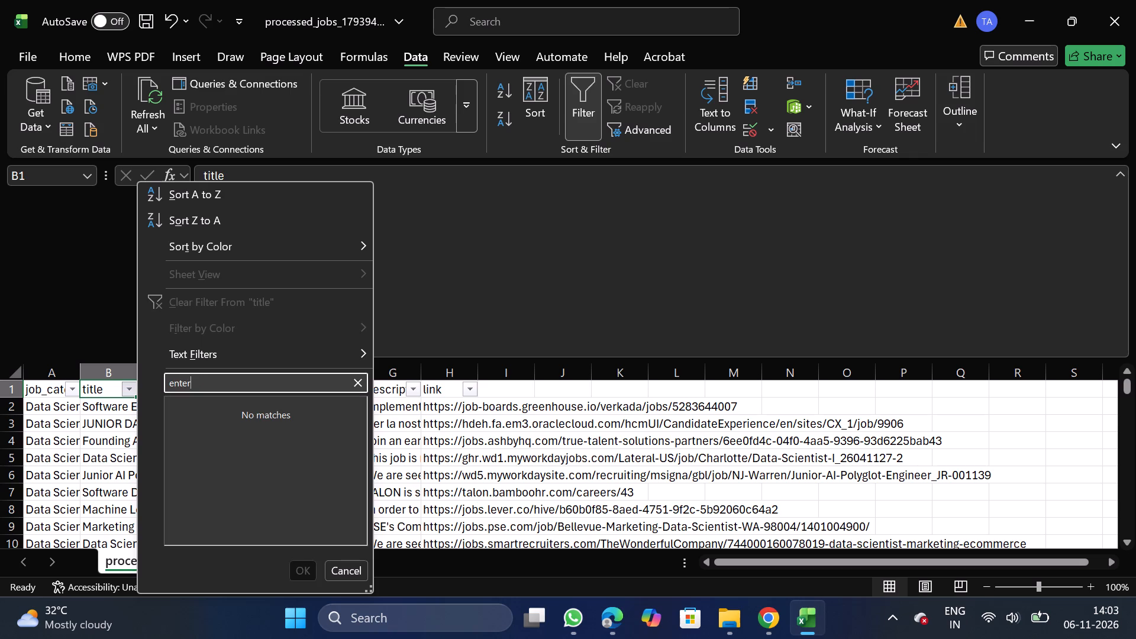
Filter the title column to job titles matching "consul".
key("BackSpace")
key("BackSpace")
key("BackSpace")
key("BackSpace")
key("BackSpace")
key("BackSpace")
key("BackSpace")
key("BackSpace")
key("BackSpace")
key("BackSpace")
key("BackSpace")
key("BackSpace")
key("BackSpace")
key("BackSpace")
key("BackSpace")
key("BackSpace")
type("consul")
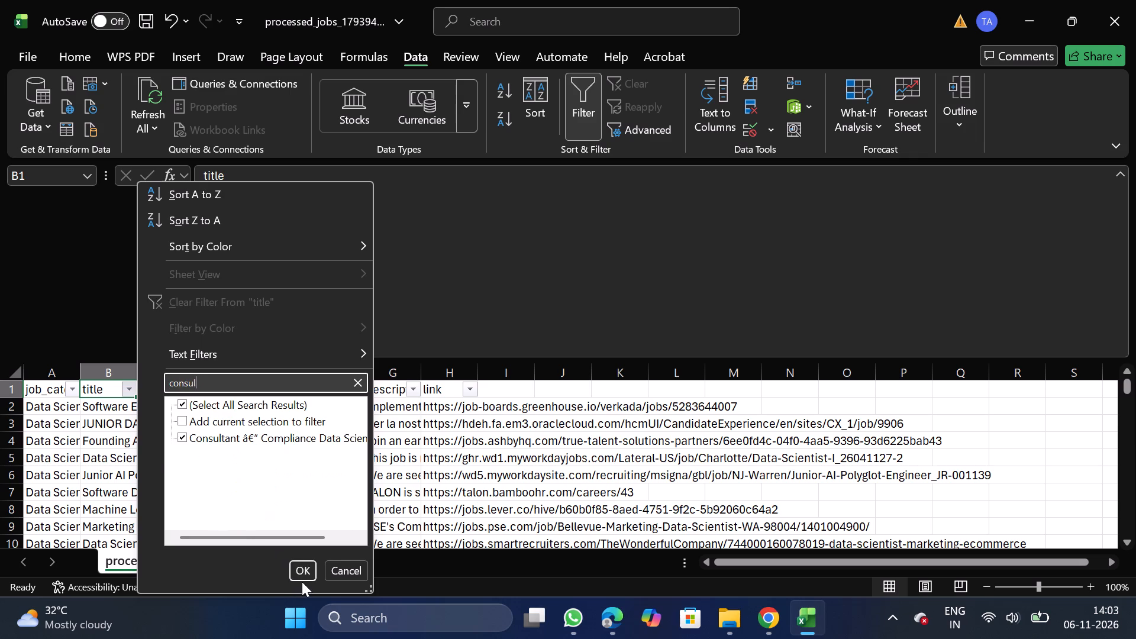
left_click(305, 563)
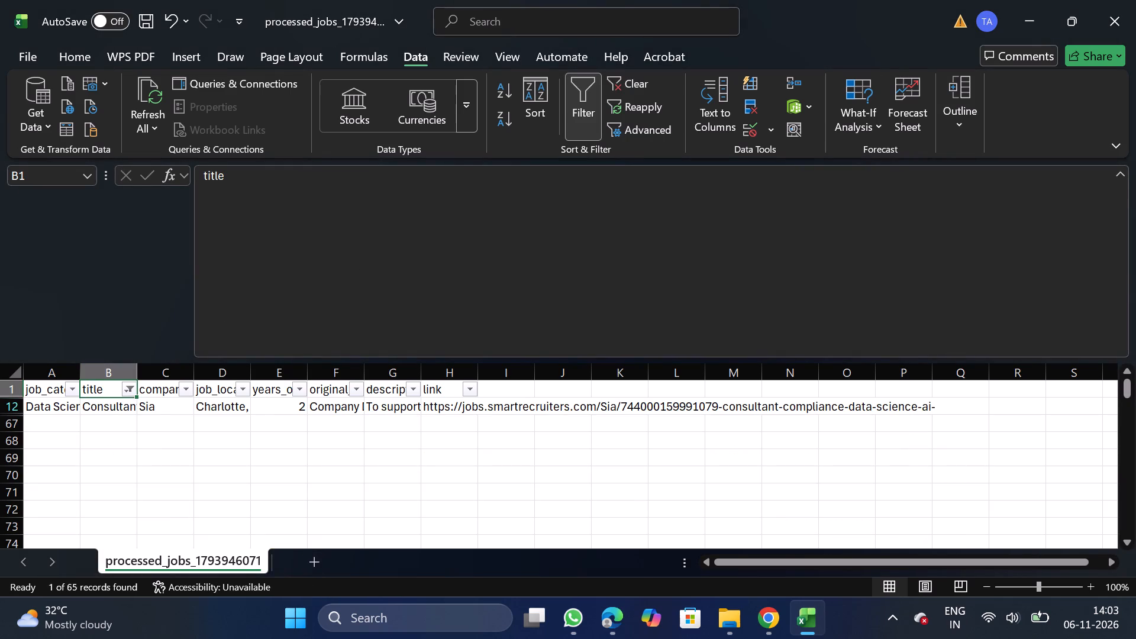
Delete the filtered Consultant job row from the Sia company.
left_click_drag(15, 406, 44, 406)
right_click(44, 406)
left_click(132, 254)
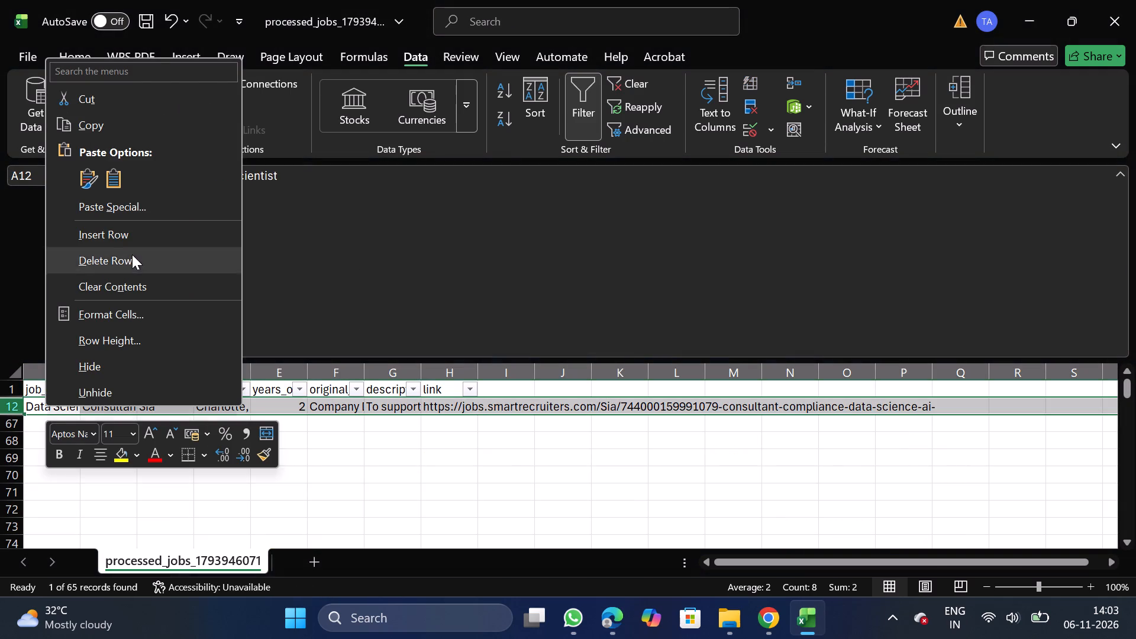
Reset the sheet's filters and search the title column's filter values for "enterprise".
left_click(582, 106)
left_click(99, 385)
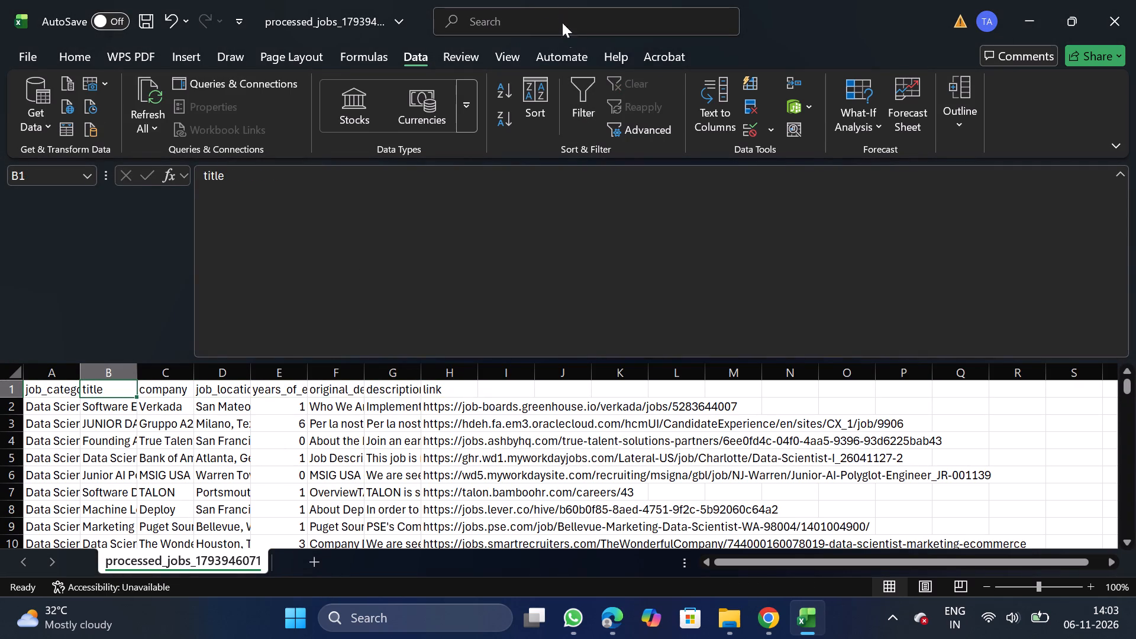
left_click(582, 95)
left_click(128, 393)
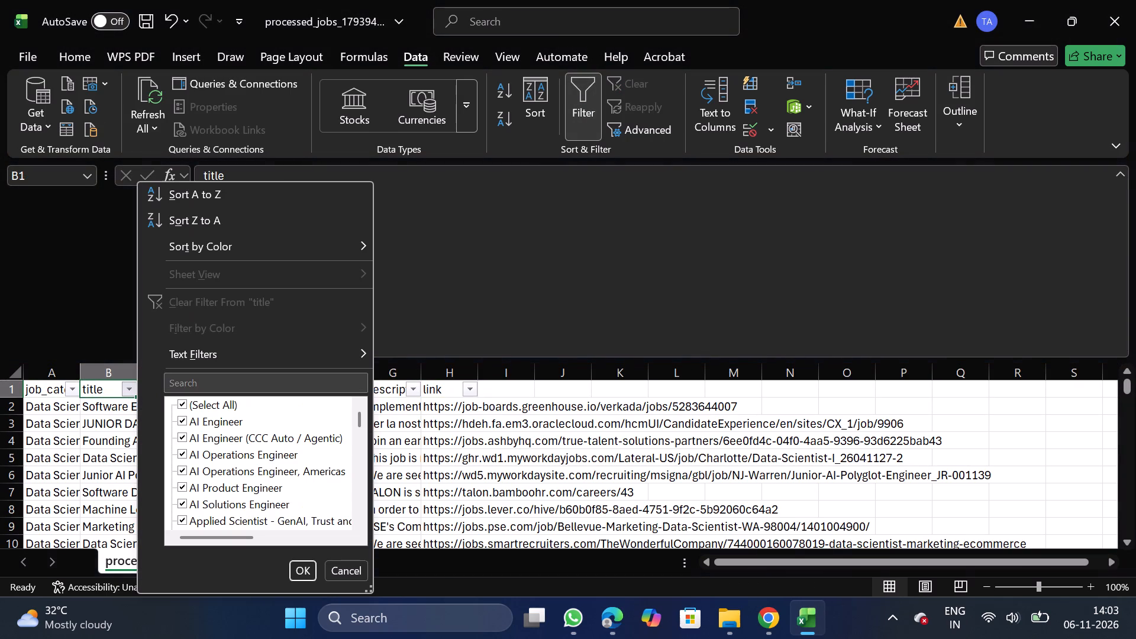
left_click(199, 379)
type("enterprise")
Search the title column's filter values for "embedded" instead, and leave the filter unapplied.
key("BackSpace")
key("BackSpace")
key("BackSpace")
key("BackSpace")
key("BackSpace")
key("BackSpace")
key("BackSpace")
key("BackSpace")
key("BackSpace")
key("BackSpace")
key("BackSpace")
key("BackSpace")
key("BackSpace")
key("BackSpace")
key("BackSpace")
key("BackSpace")
key("BackSpace")
key("BackSpace")
key("BackSpace")
key("BackSpace")
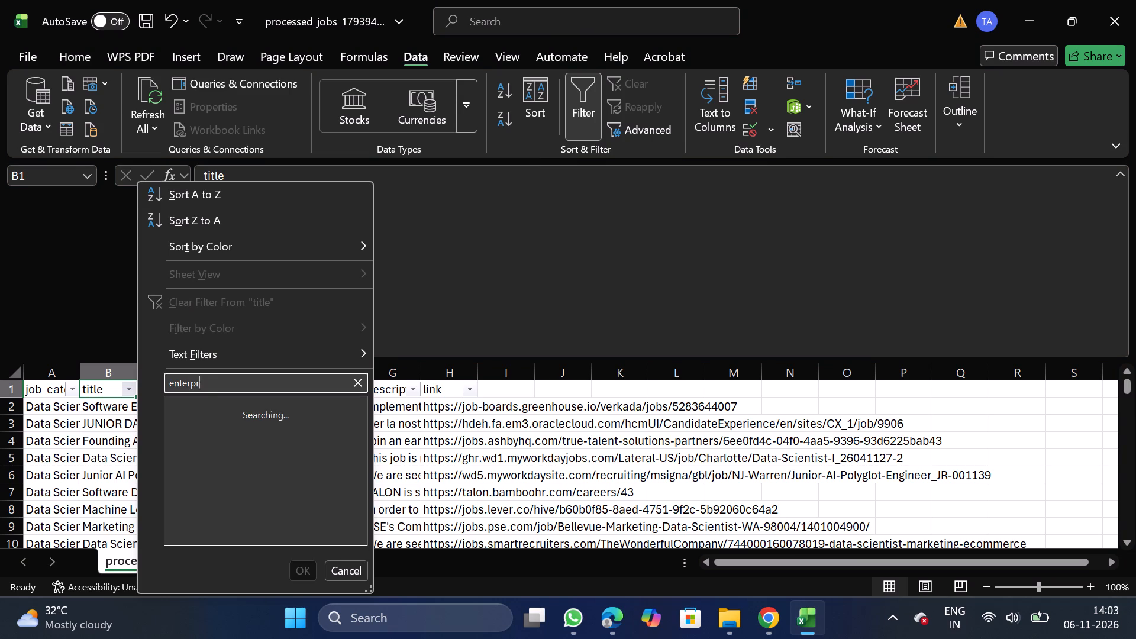
type("embedded")
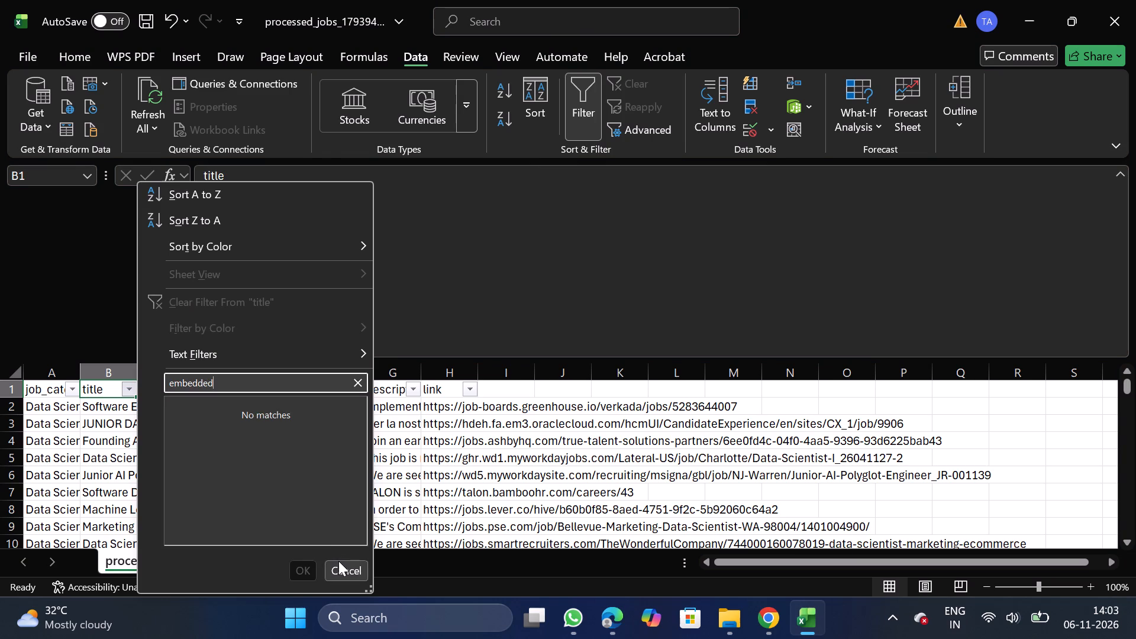
left_click(338, 561)
Reset the sheet's filters and search the company column's filter values for "walmart".
left_click(578, 91)
left_click(169, 384)
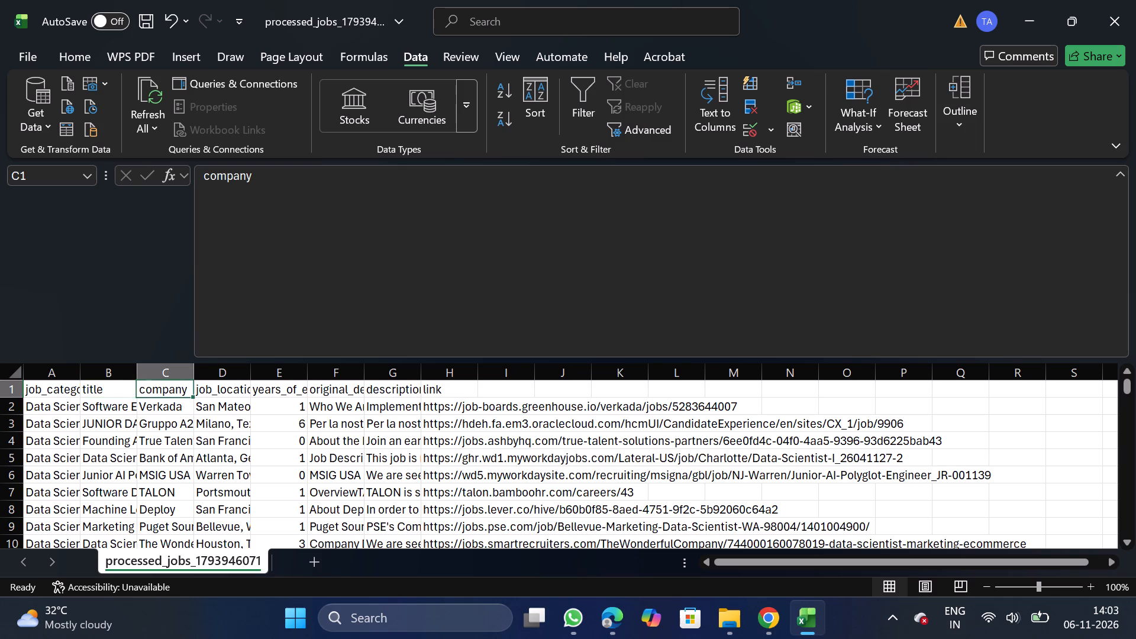
left_click(582, 108)
left_click(185, 393)
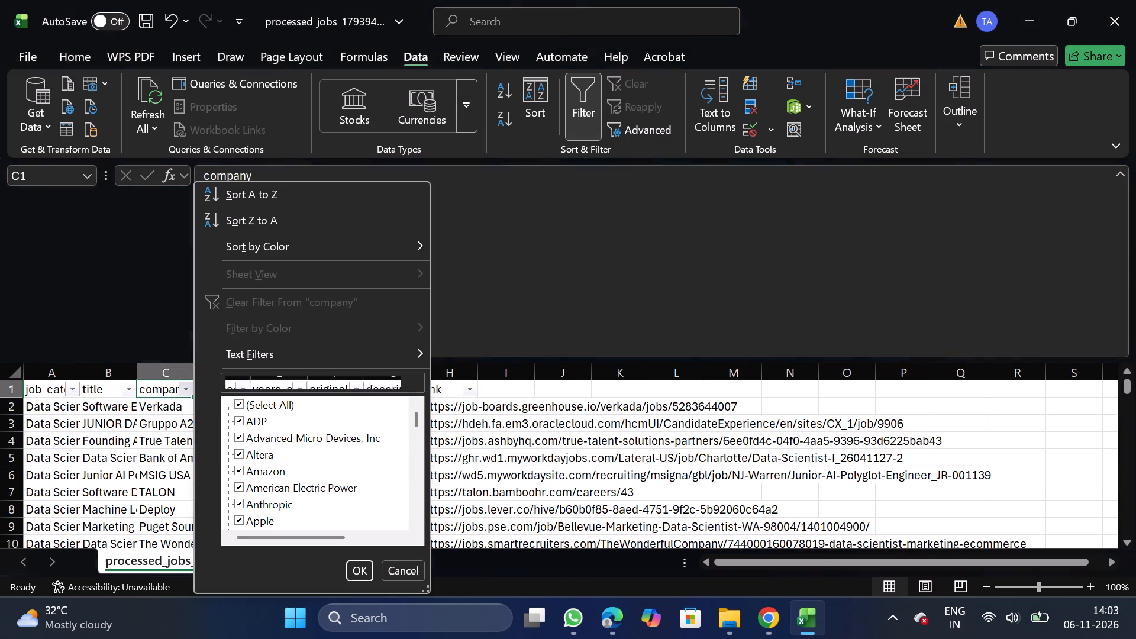
left_click(254, 380)
type("walmart")
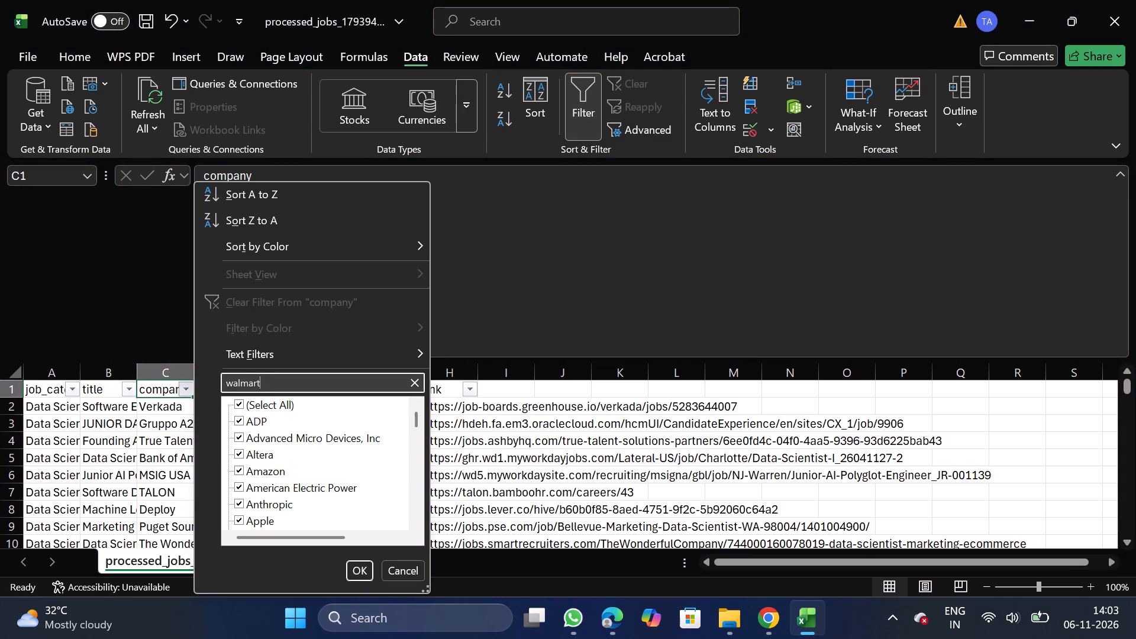
Search the company column's filter values for "dried" instead.
key("BackSpace")
key("BackSpace")
key("BackSpace")
key("BackSpace")
key("BackSpace")
key("BackSpace")
key("BackSpace")
key("BackSpace")
key("BackSpace")
key("BackSpace")
key("BackSpace")
key("BackSpace")
key("BackSpace")
key("BackSpace")
key("BackSpace")
key("BackSpace")
key("BackSpace")
type("dried")
Search the company column's filter values for "capital" instead.
key("BackSpace")
key("BackSpace")
key("BackSpace")
key("BackSpace")
key("BackSpace")
key("BackSpace")
key("BackSpace")
key("BackSpace")
key("BackSpace")
key("BackSpace")
key("BackSpace")
key("BackSpace")
key("BackSpace")
type("capital")
Search the company column's filter values for "under" instead.
key("BackSpace")
key("BackSpace")
key("BackSpace")
key("BackSpace")
key("BackSpace")
key("BackSpace")
key("BackSpace")
key("BackSpace")
key("BackSpace")
key("BackSpace")
key("BackSpace")
key("BackSpace")
key("BackSpace")
key("BackSpace")
key("BackSpace")
key("BackSpace")
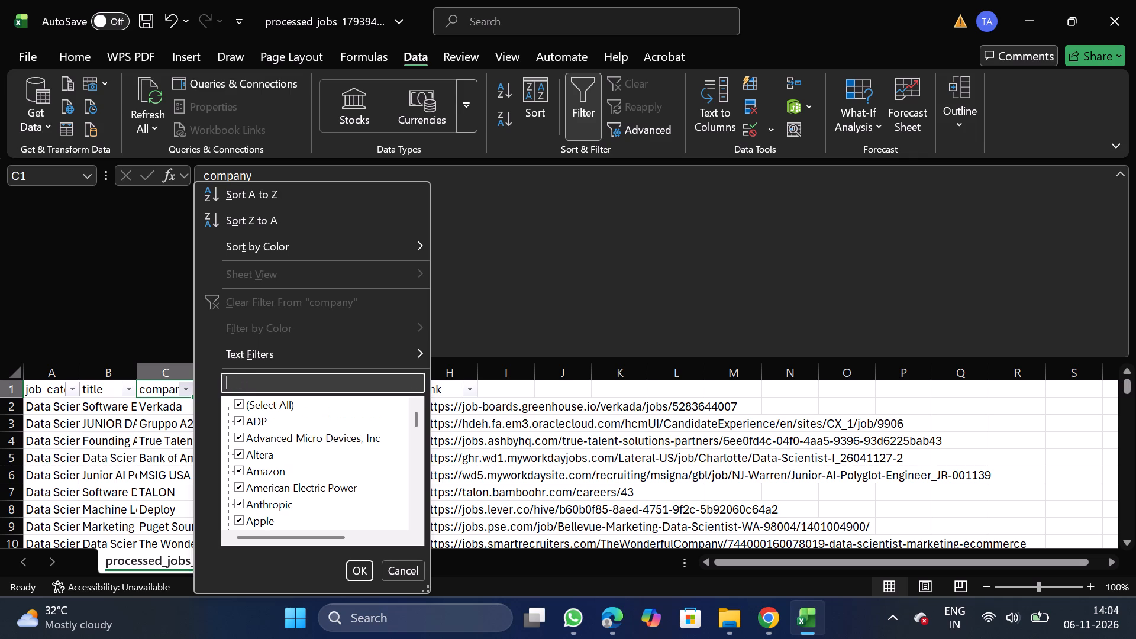
type("under")
Search the company column's filter values for "hunt" instead.
key("BackSpace")
key("BackSpace")
key("BackSpace")
key("BackSpace")
key("BackSpace")
key("BackSpace")
key("BackSpace")
key("BackSpace")
key("BackSpace")
key("BackSpace")
key("BackSpace")
key("BackSpace")
type("hunt")
Search the company column's filter values for "skim" instead.
key("BackSpace")
key("BackSpace")
key("BackSpace")
key("BackSpace")
key("BackSpace")
key("BackSpace")
key("BackSpace")
key("BackSpace")
key("BackSpace")
key("BackSpace")
key("BackSpace")
key("BackSpace")
key("BackSpace")
key("BackSpace")
key("BackSpace")
key("BackSpace")
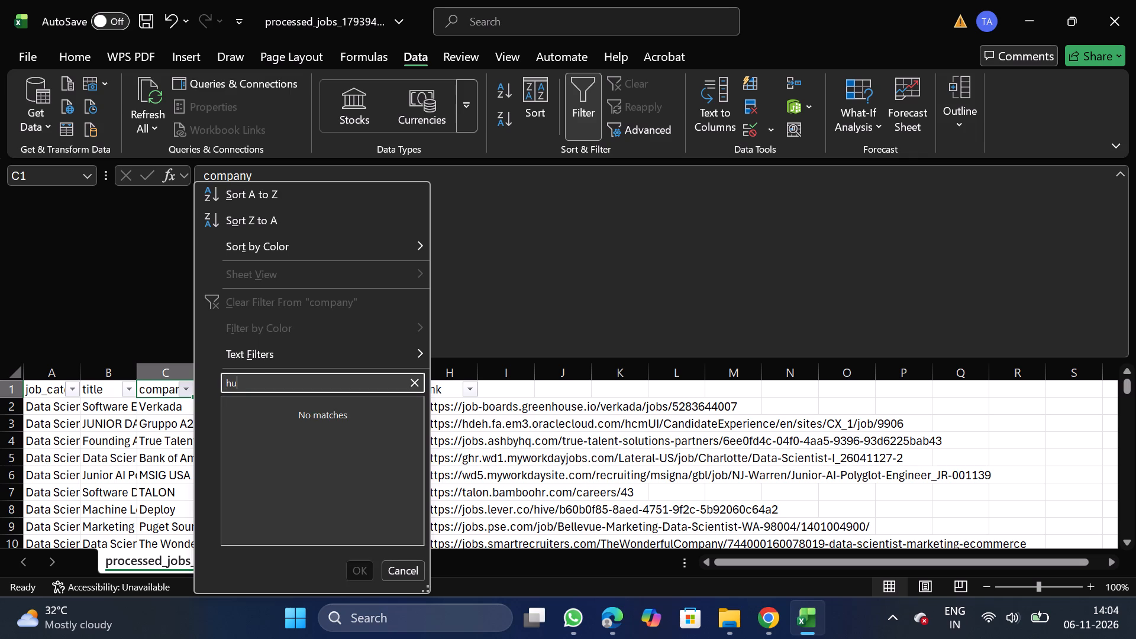
type("skim")
Search the company column's filter values for "ape" instead.
key("BackSpace")
key("BackSpace")
key("BackSpace")
key("BackSpace")
key("BackSpace")
key("BackSpace")
key("BackSpace")
key("BackSpace")
key("BackSpace")
key("BackSpace")
key("BackSpace")
key("BackSpace")
type("ape")
Search the company column's filter values for "in landem" instead.
key("BackSpace")
key("BackSpace")
key("BackSpace")
key("BackSpace")
key("BackSpace")
key("BackSpace")
key("BackSpace")
key("BackSpace")
key("BackSpace")
key("BackSpace")
key("BackSpace")
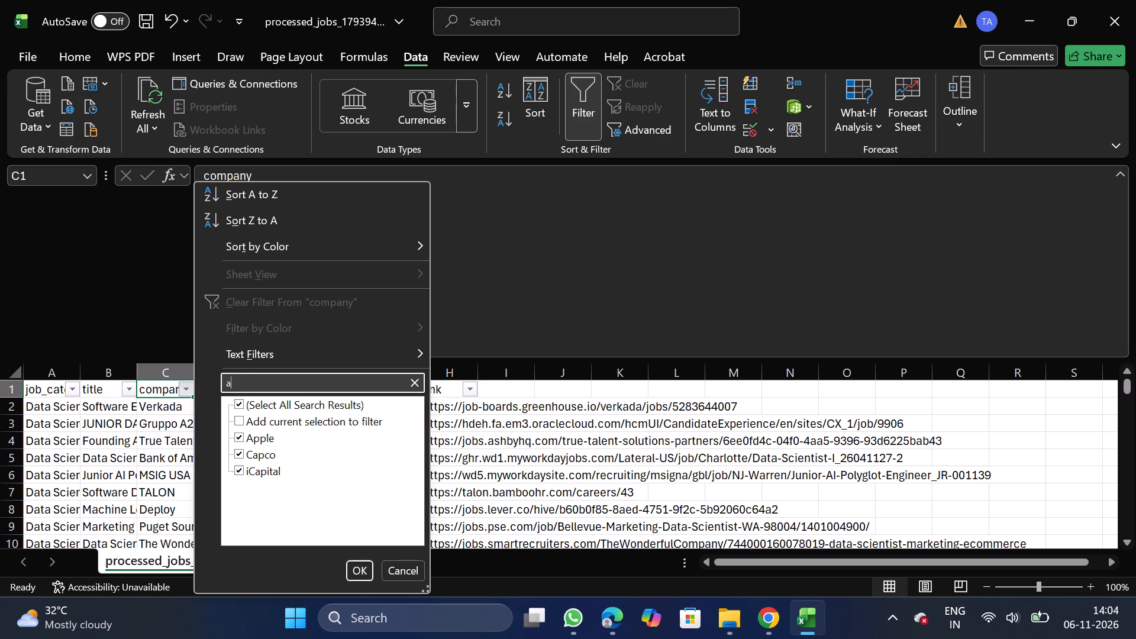
type("in landem")
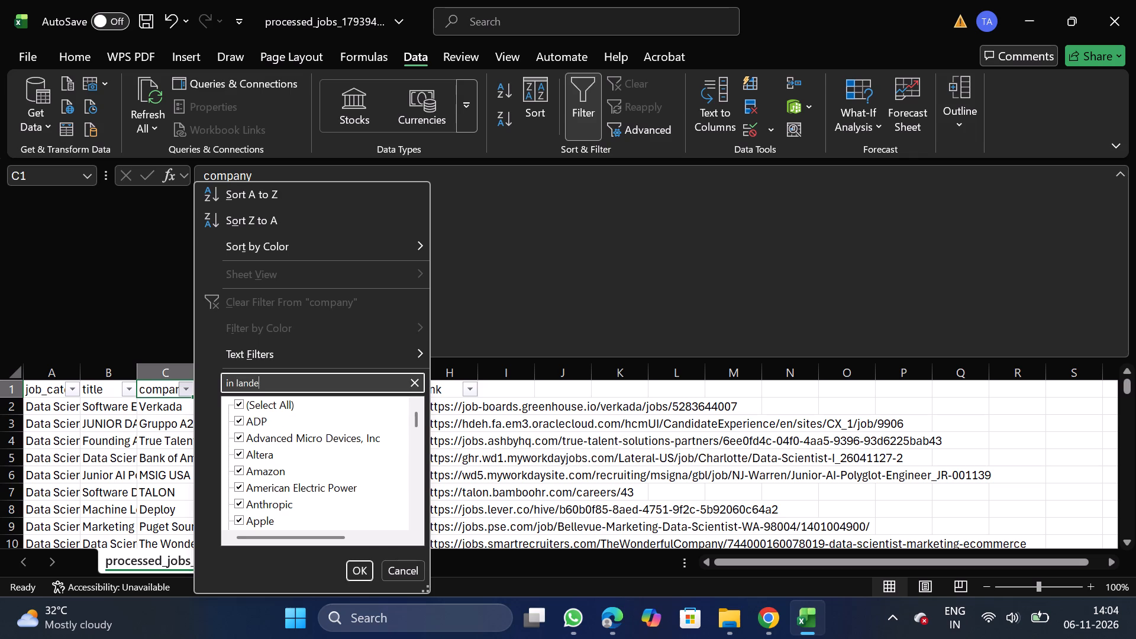
Dismiss the company filter search and remove the filters from the jobs table's header row.
left_click(402, 570)
left_click(588, 102)
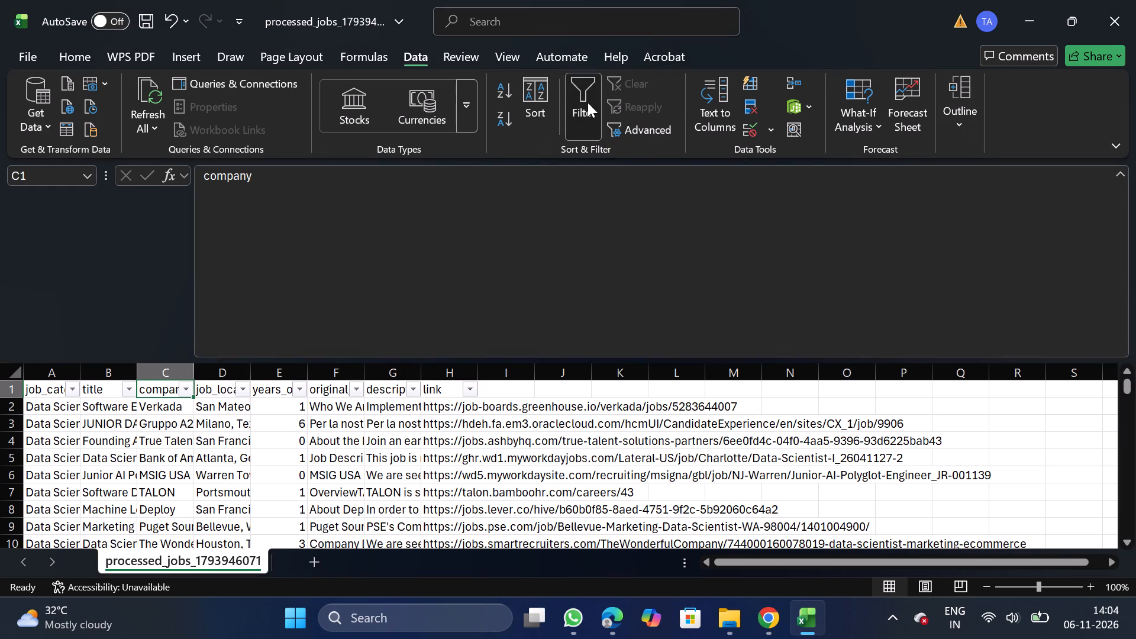
Save the cleaned workbook as a CSV named DS_11_06 in the Daily Scraping jobs folder under Documents.
left_click(21, 56)
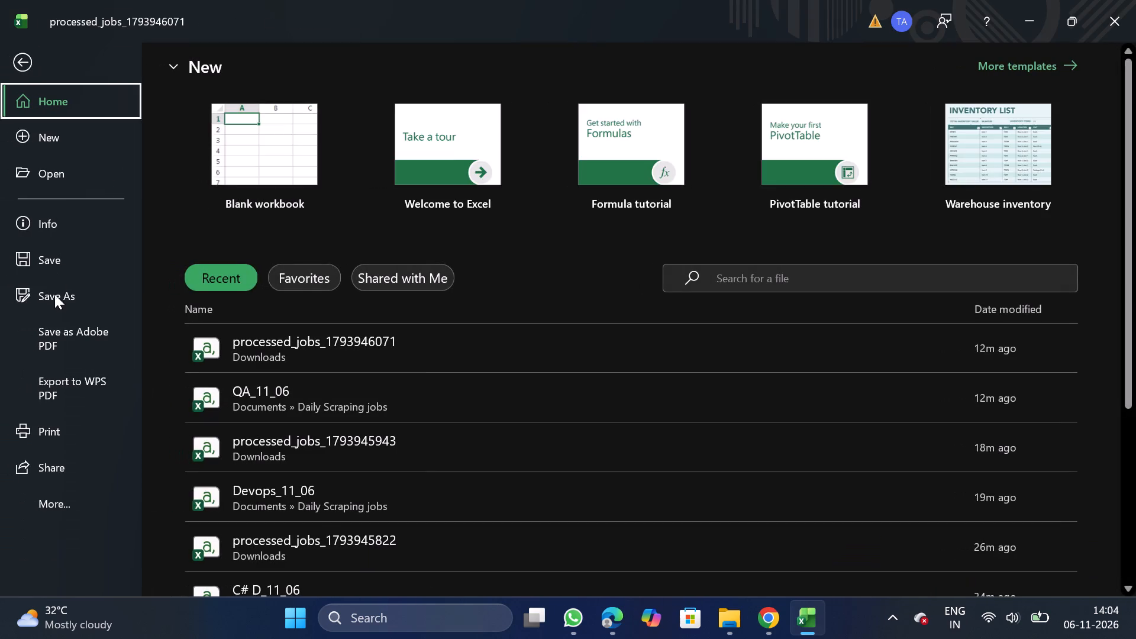
double_click(54, 296)
triple_click(262, 497)
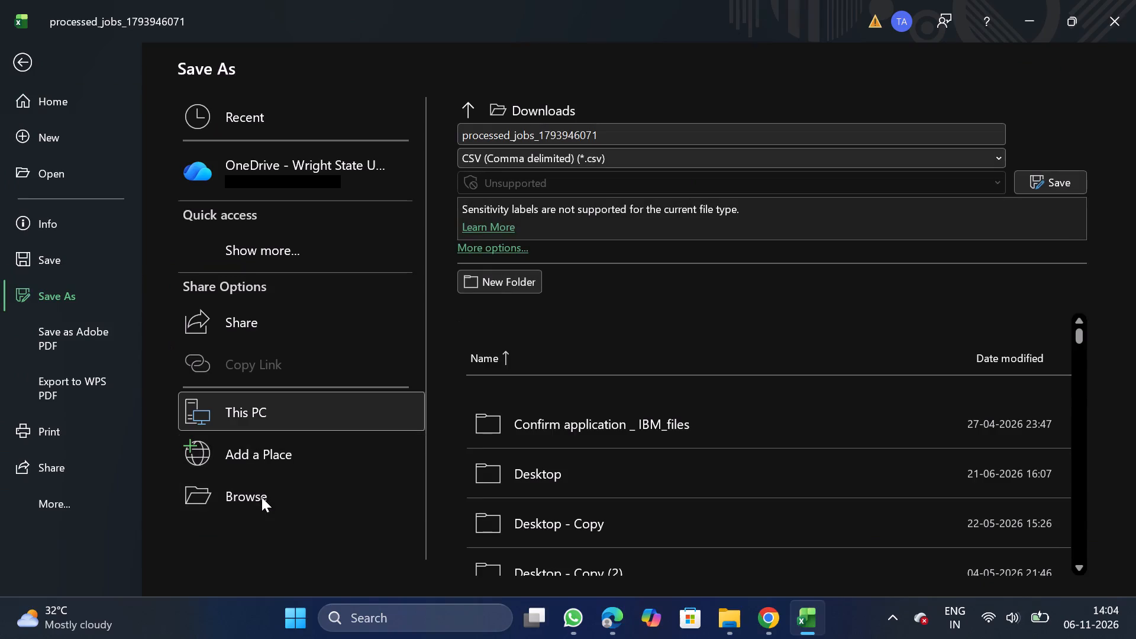
double_click(106, 205)
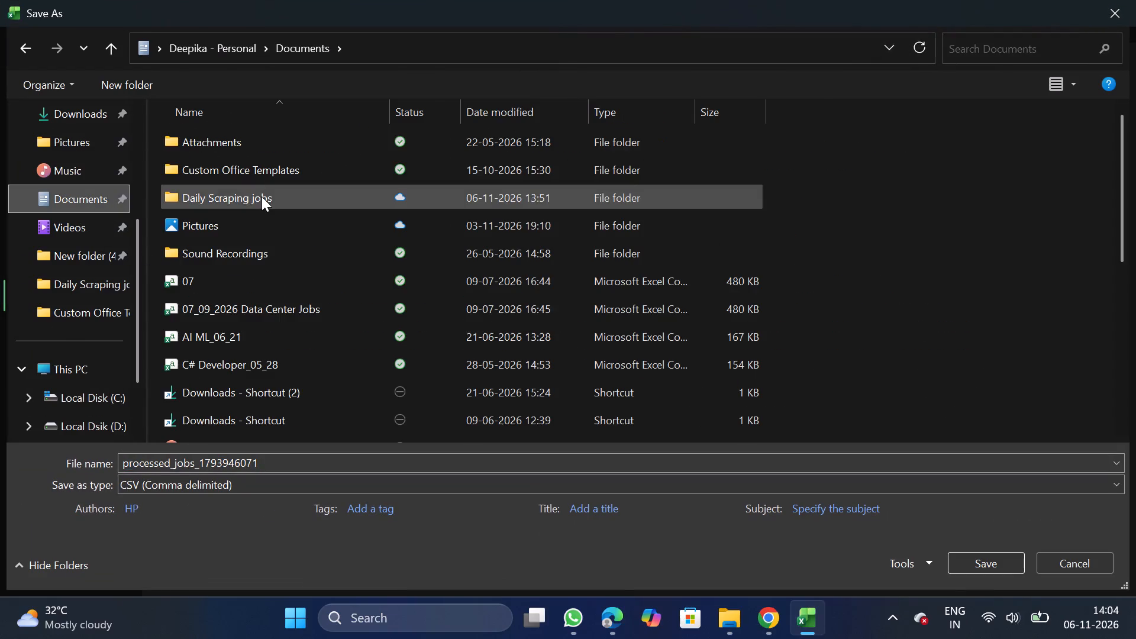
double_click(262, 196)
left_click(314, 461)
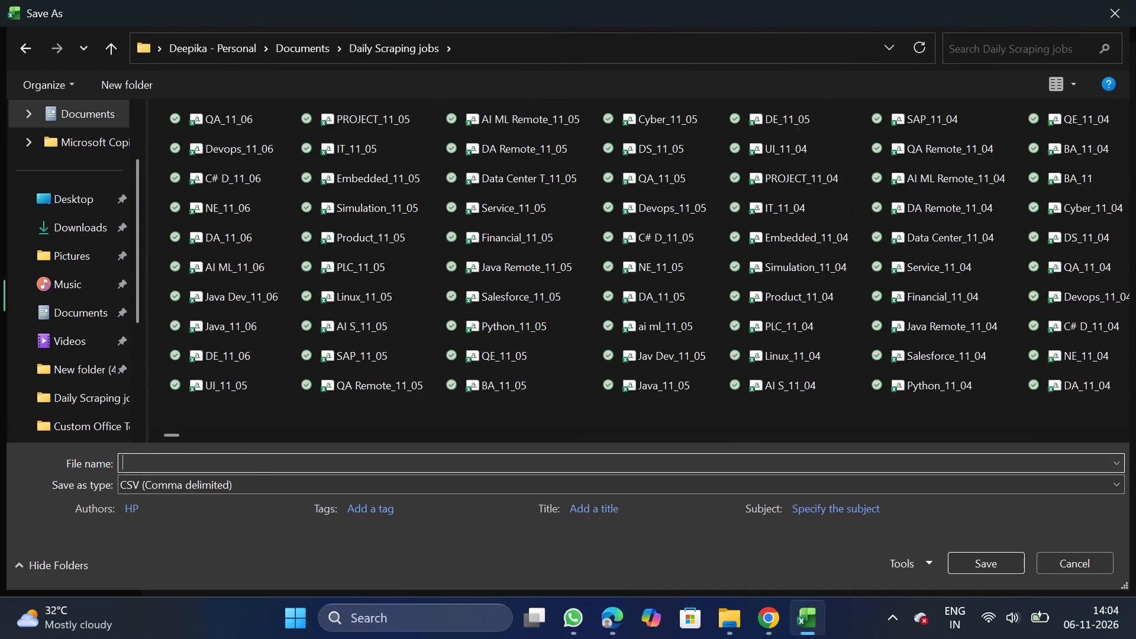
type("DS_11_06")
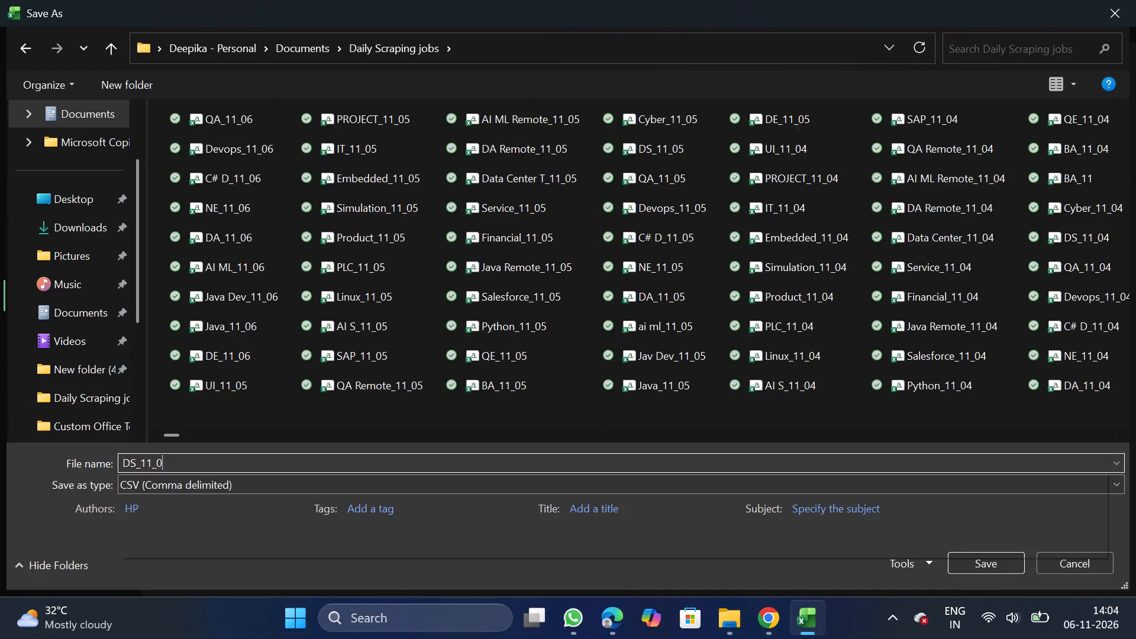
left_click(1003, 563)
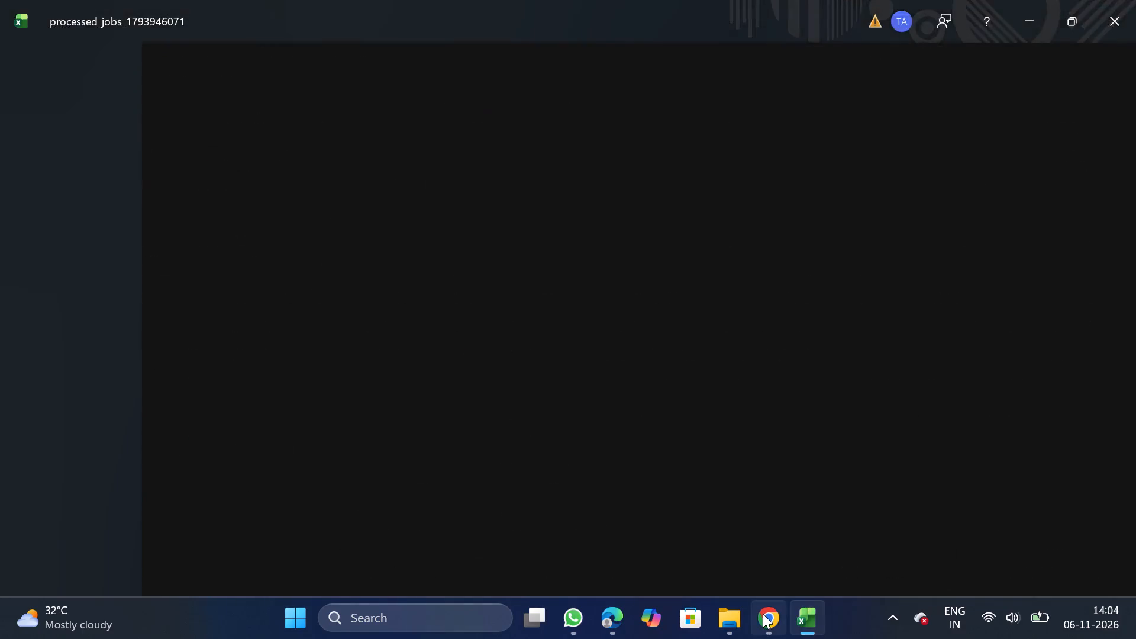
Switch to Chrome and bulk-upload DS_11_06.csv on the NextGenApply job creation page.
left_click(763, 627)
scroll(578, 537, "down", 1)
left_click(456, 483)
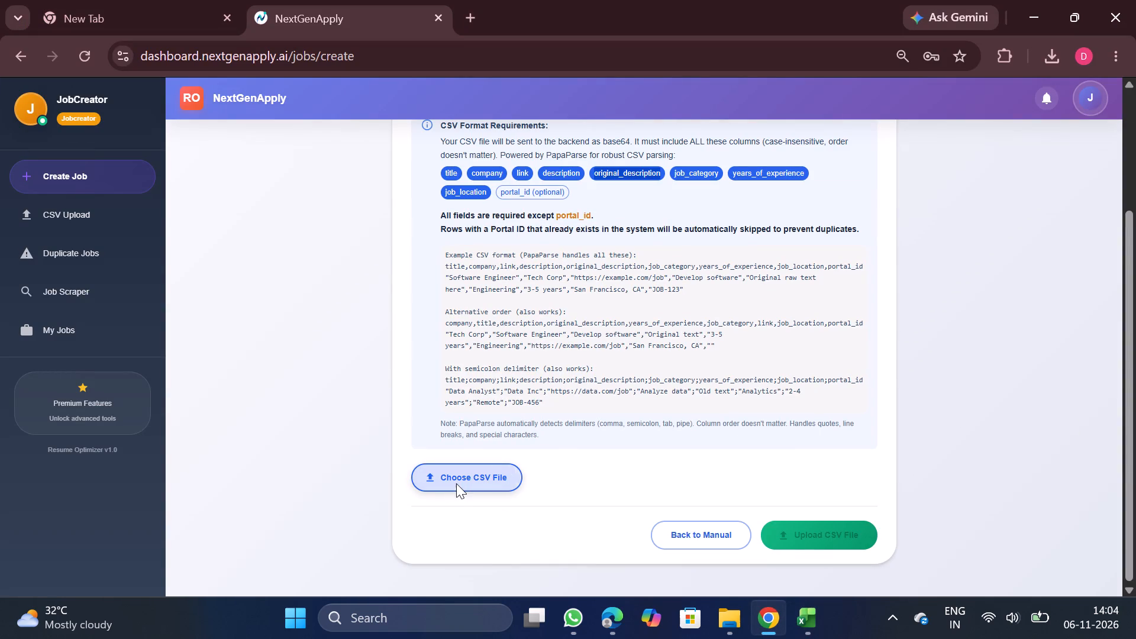
double_click(246, 126)
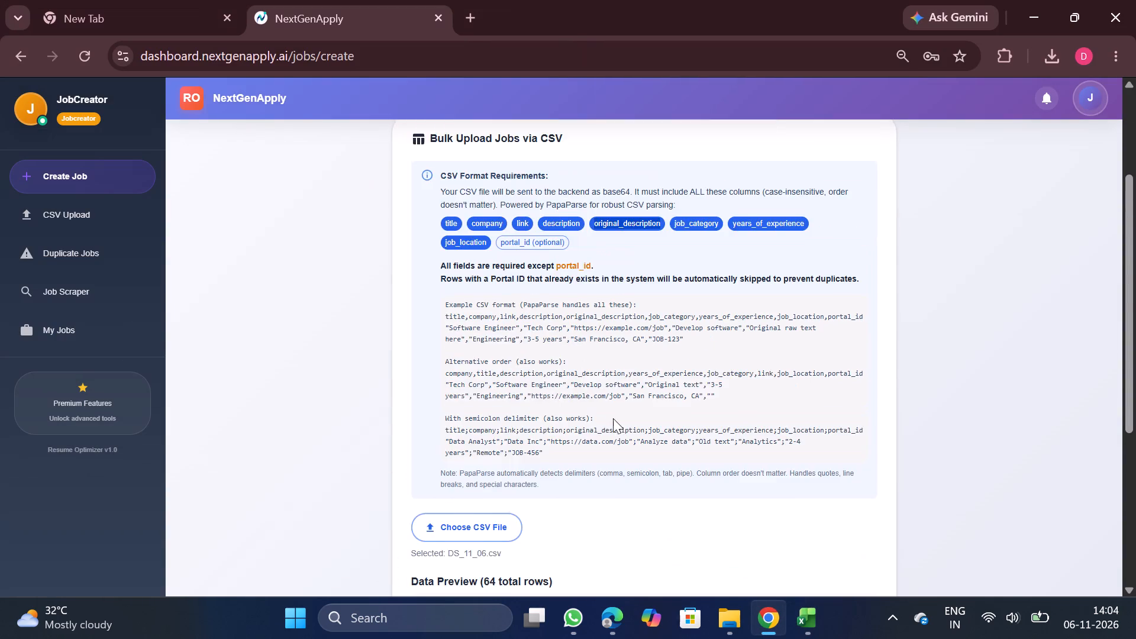
scroll(613, 418, "down", 2)
scroll(679, 411, "down", 1)
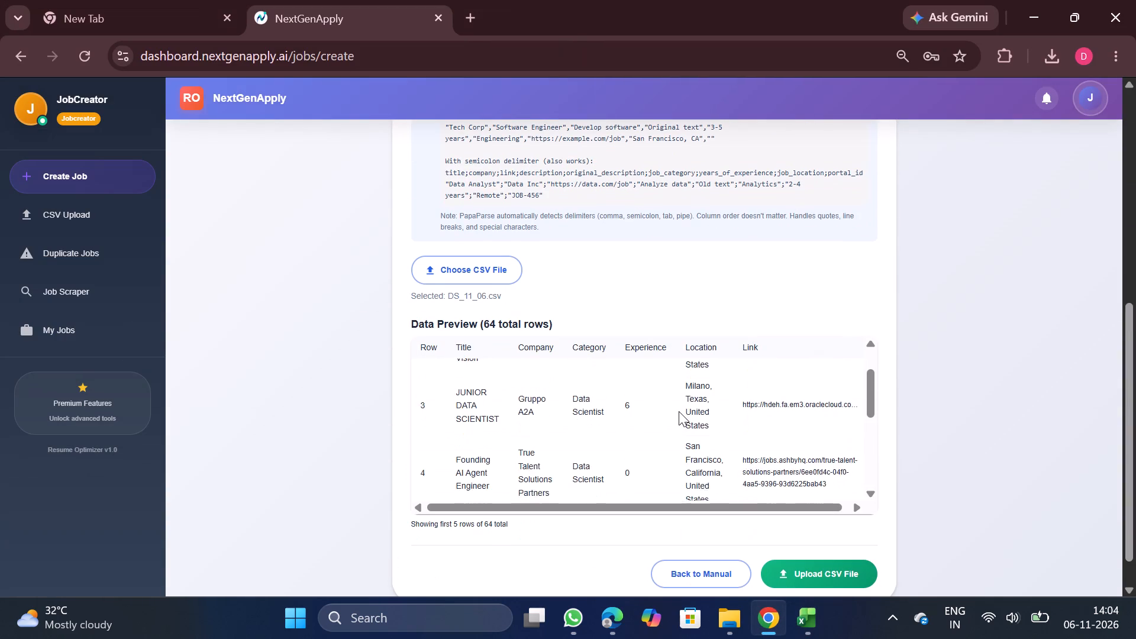
scroll(679, 411, "down", 3)
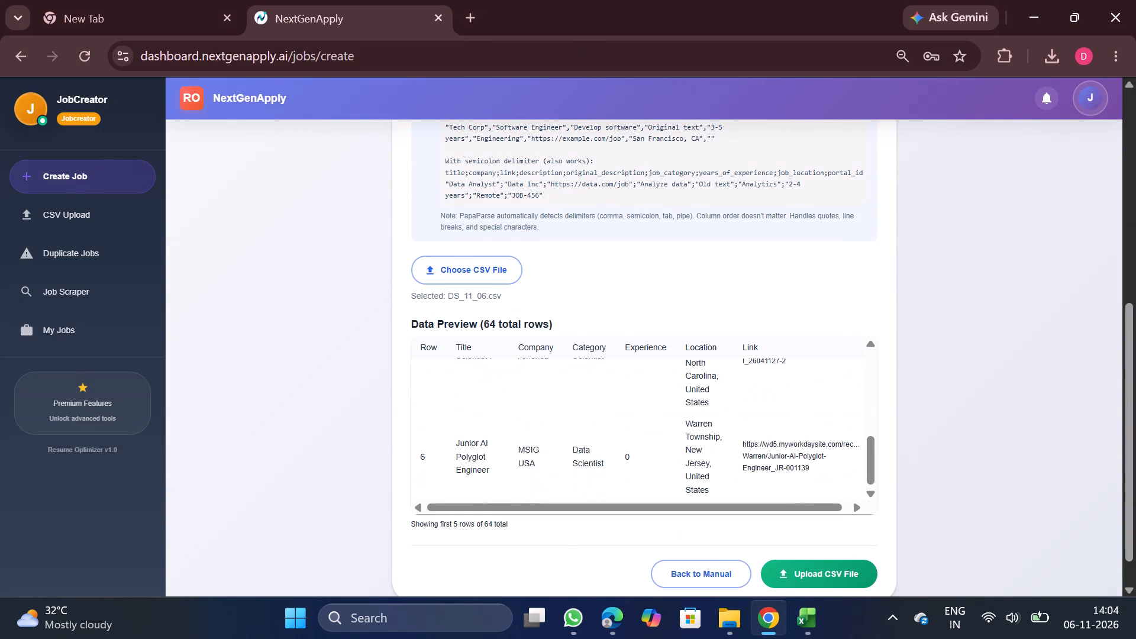
scroll(725, 444, "down", 1)
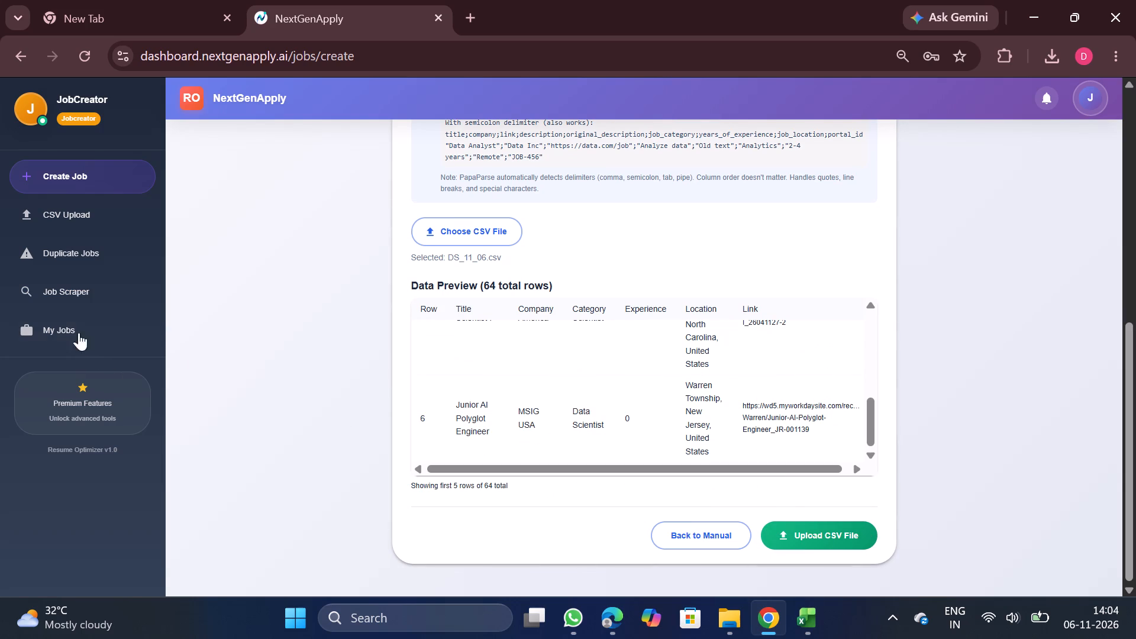
left_click(799, 537)
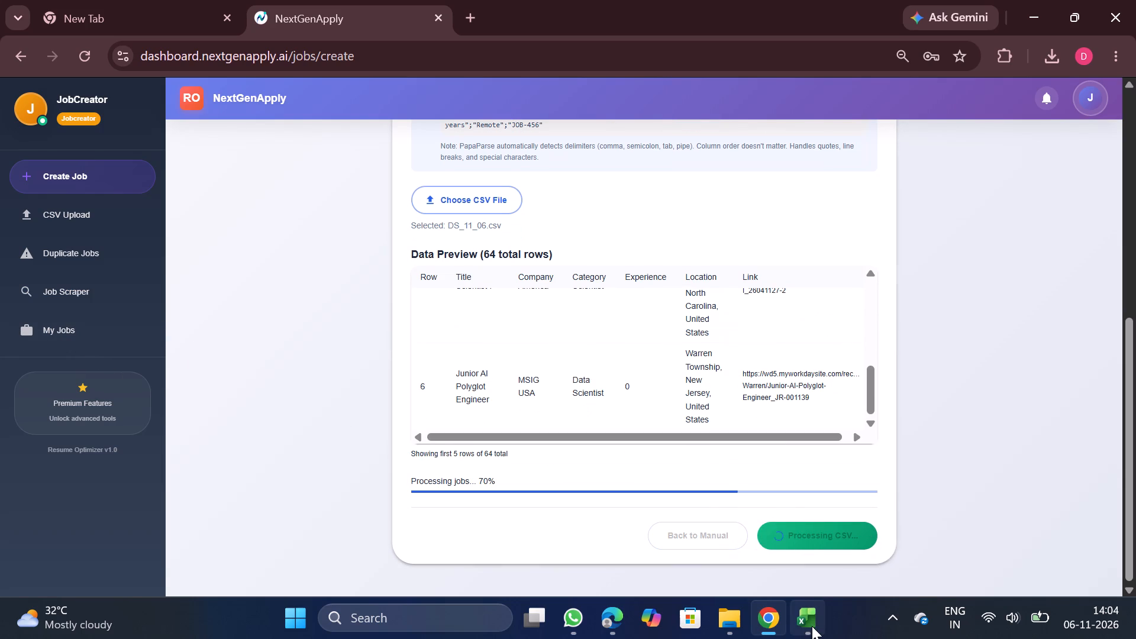
Close the Excel workbook window.
left_click(893, 467)
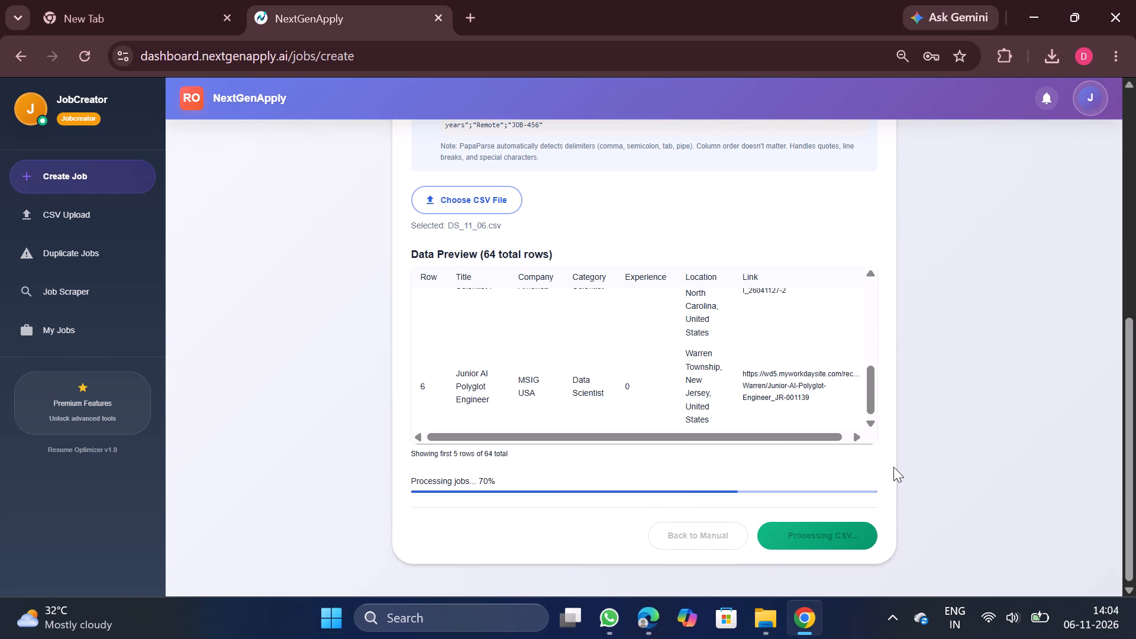
Check the upload result, then examine the category counts and newly created listings in My Jobs.
scroll(766, 380, "up", 5)
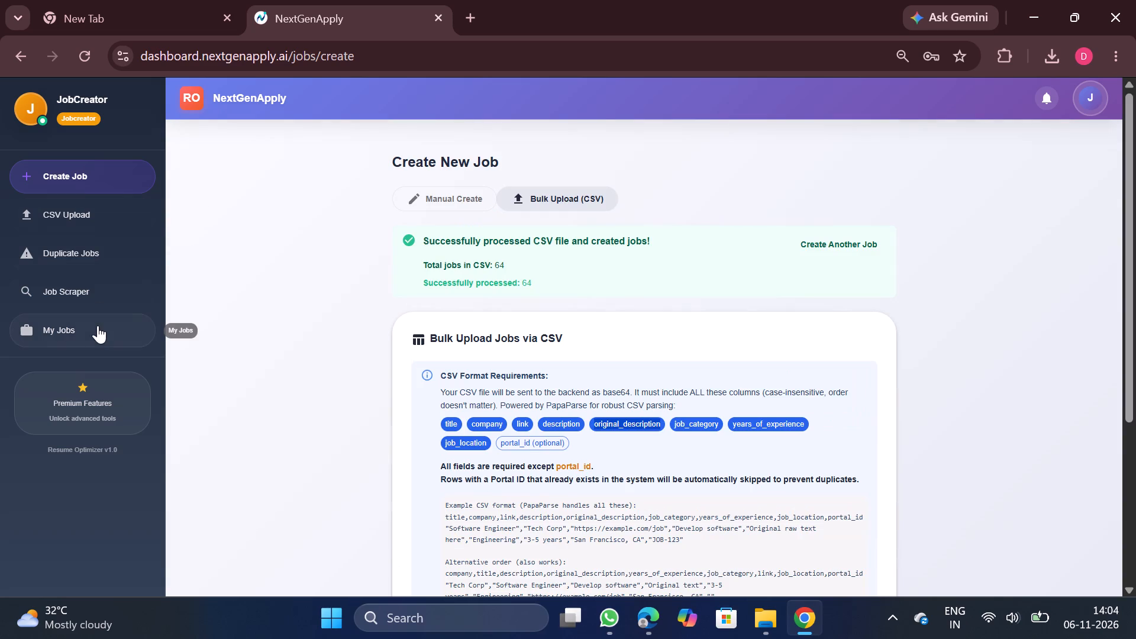
left_click(98, 325)
scroll(457, 453, "up", 4)
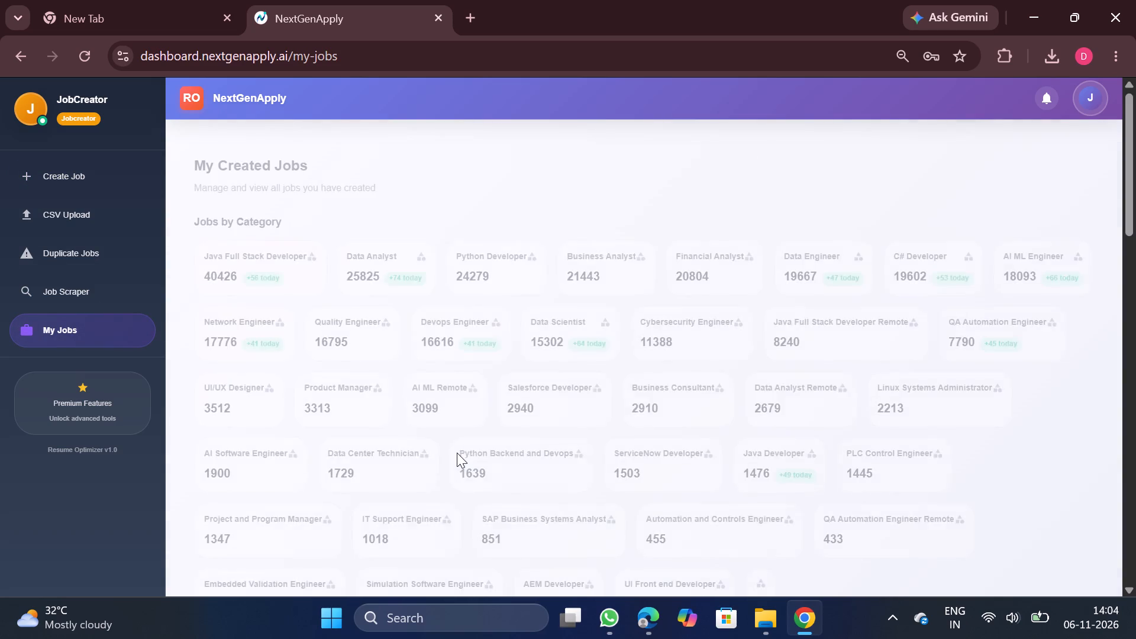
scroll(457, 453, "down", 2)
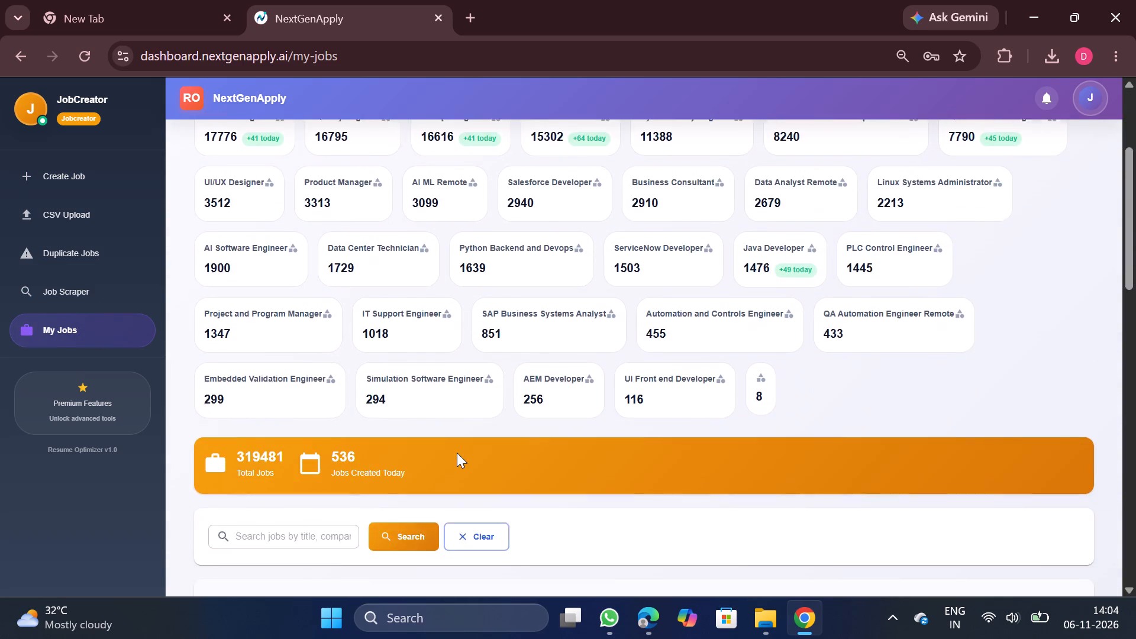
scroll(457, 453, "down", 1)
scroll(457, 453, "left", 3)
scroll(457, 453, "right", 1)
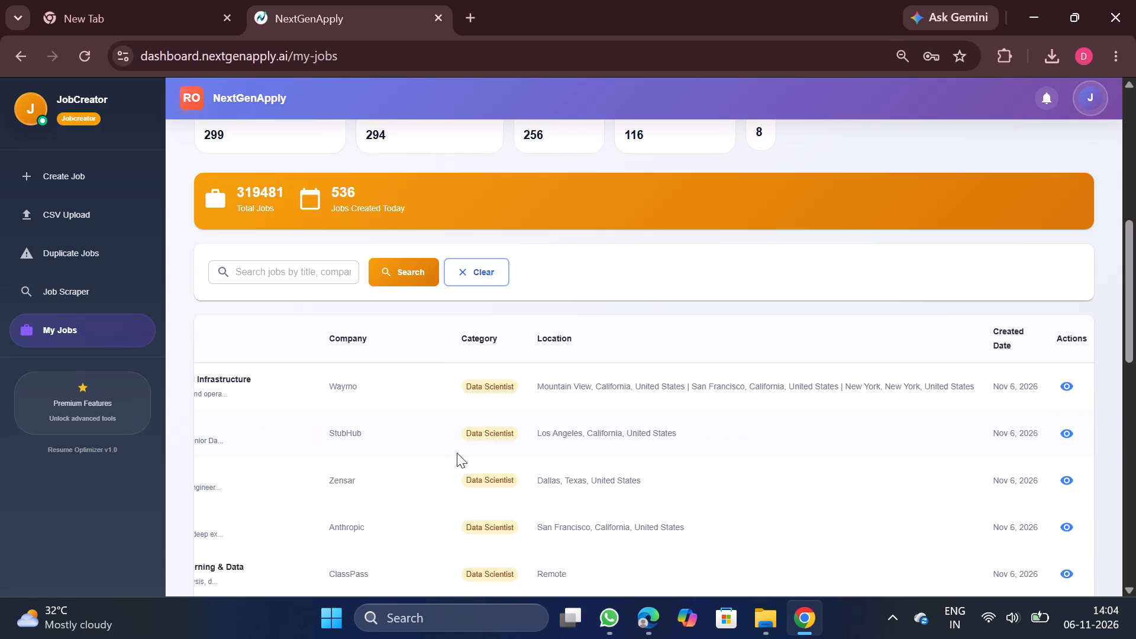
scroll(457, 453, "right", 1)
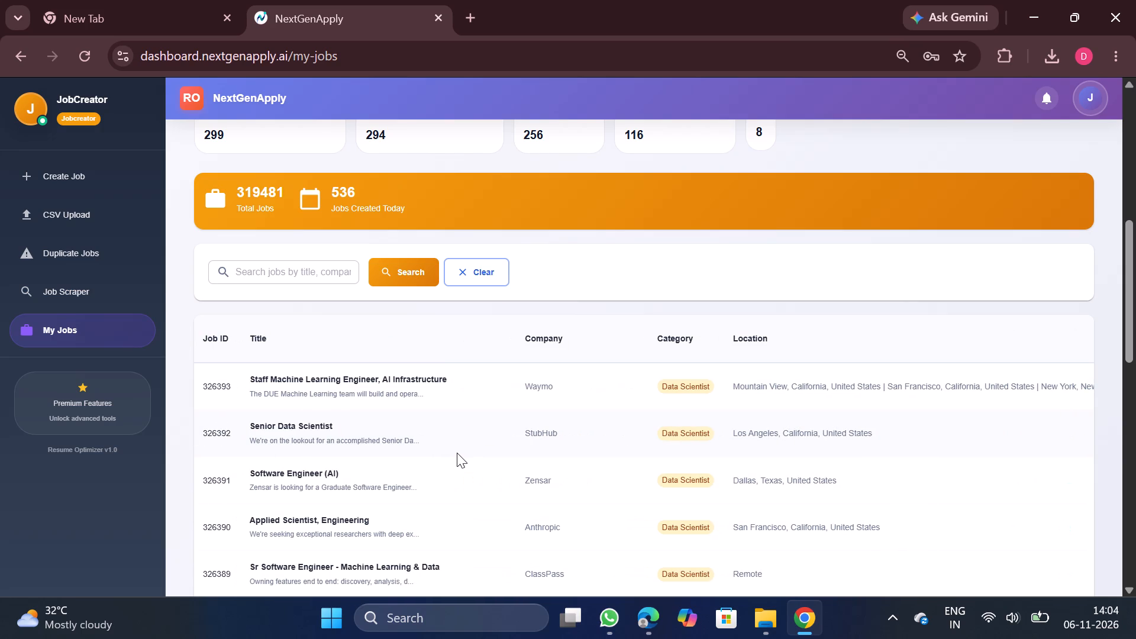
scroll(457, 453, "down", 1)
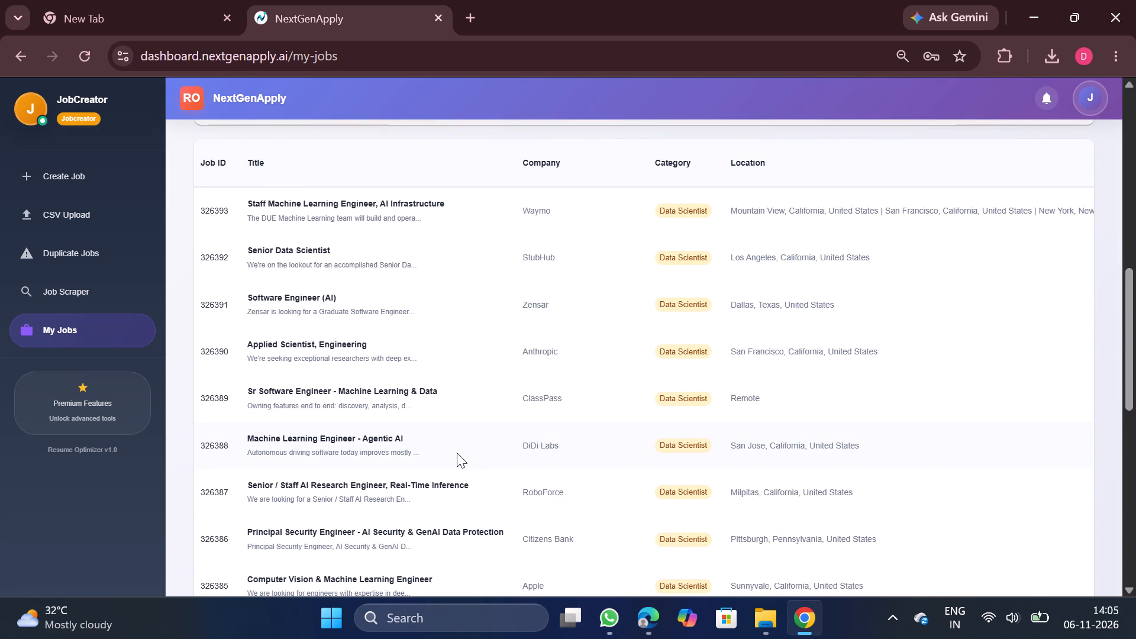
scroll(457, 453, "up", 5)
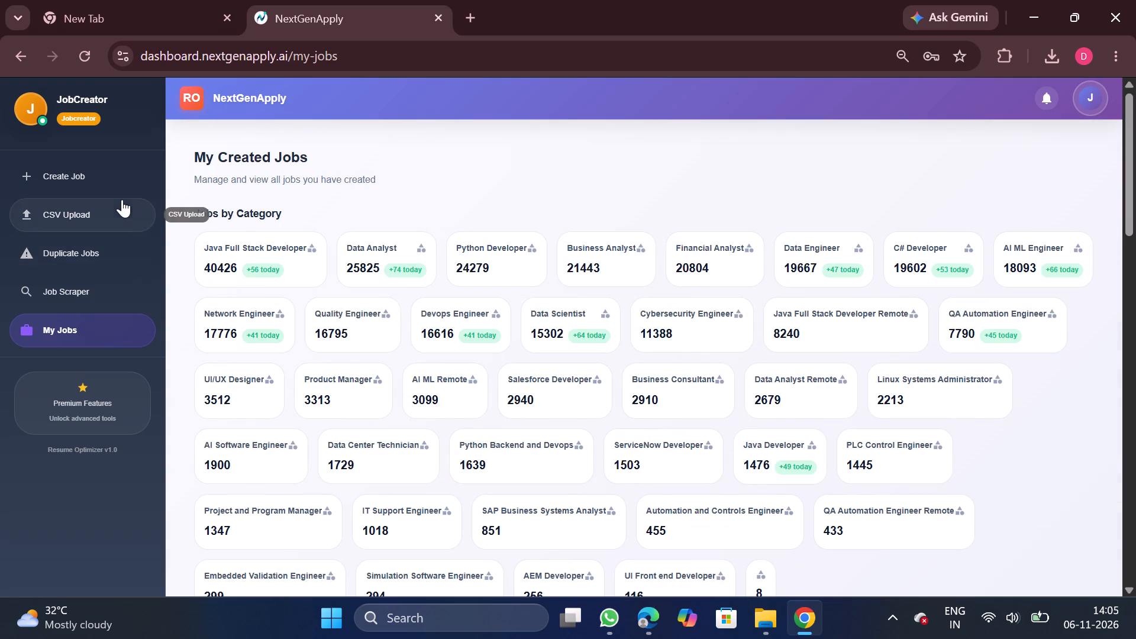
Open DS_11_06 from the Daily Scraping jobs folder, check its rows through to the last one, and close it.
left_click(774, 615)
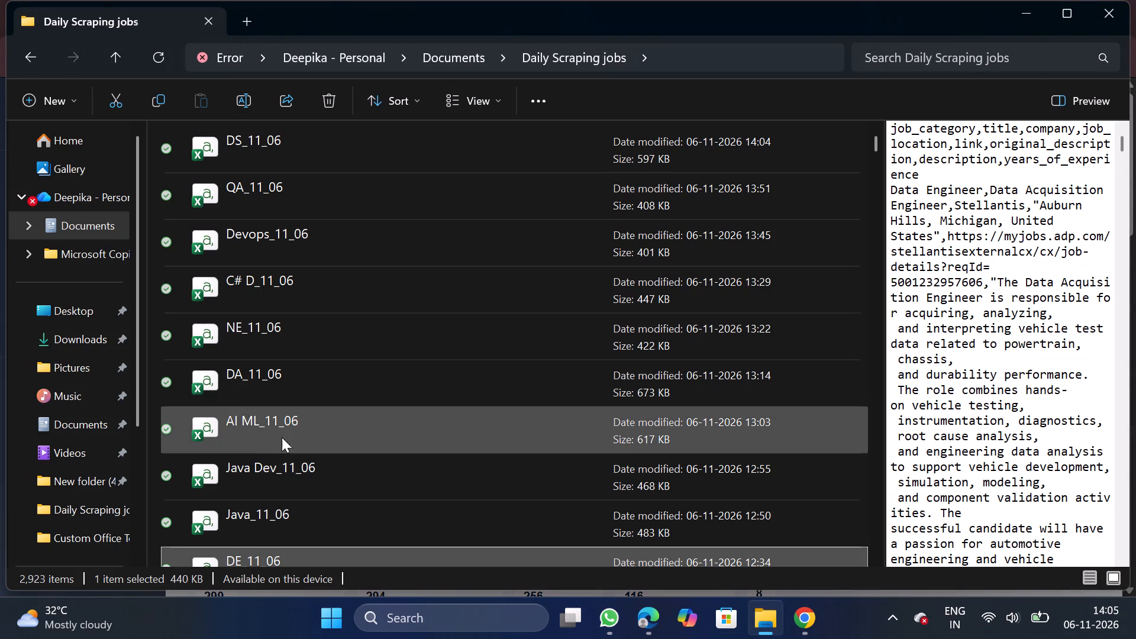
scroll(222, 76, "up", 10)
double_click(282, 133)
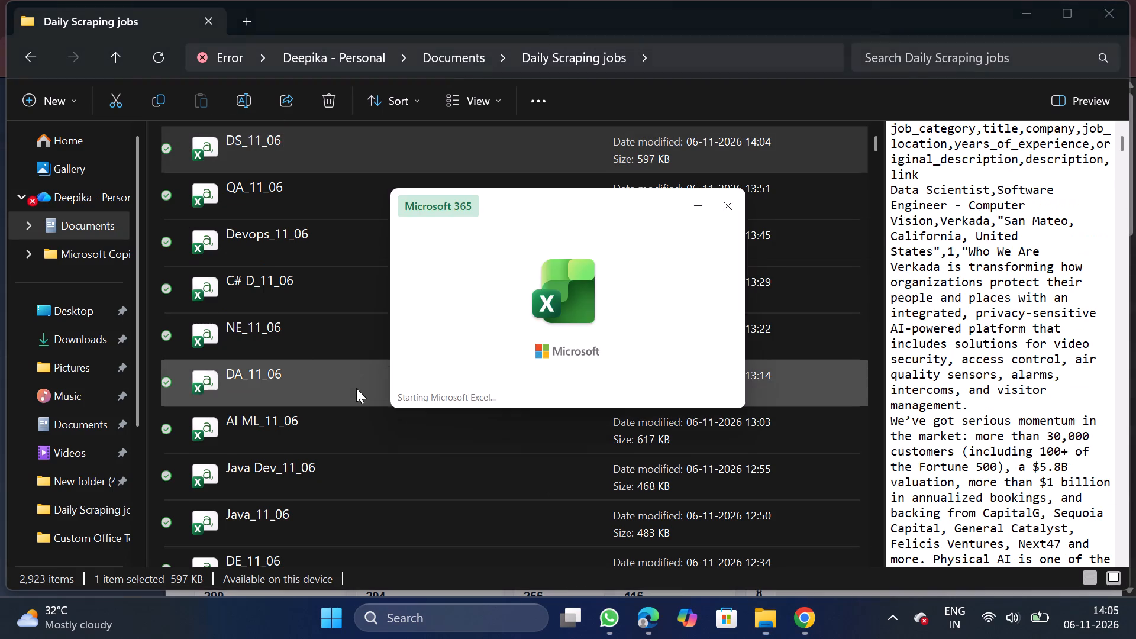
scroll(336, 449, "down", 4)
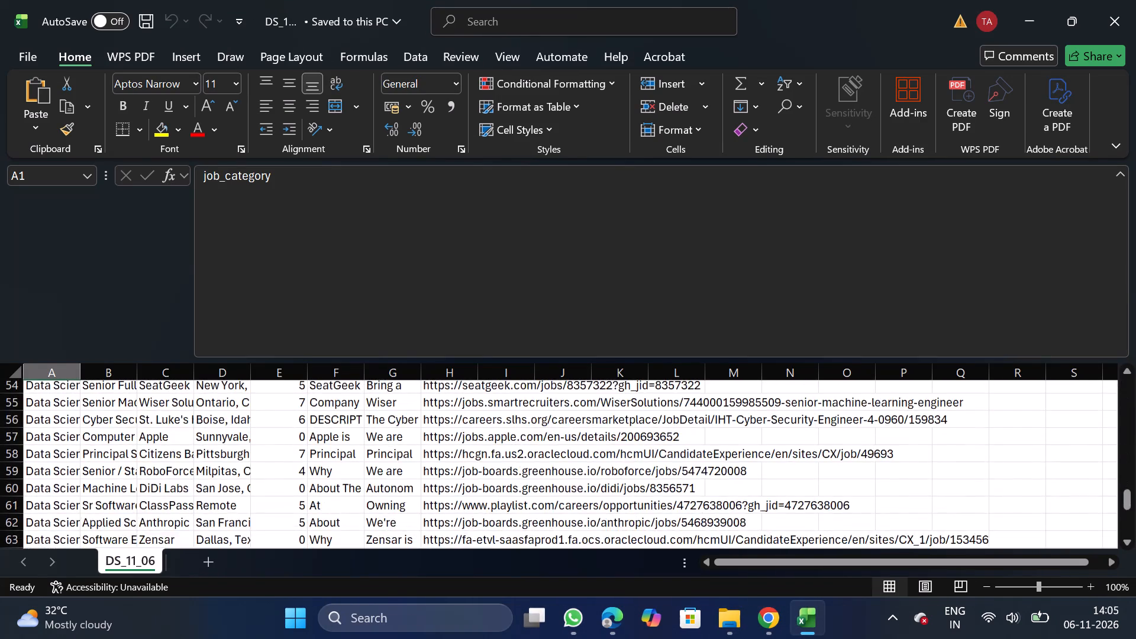
scroll(336, 449, "down", 2)
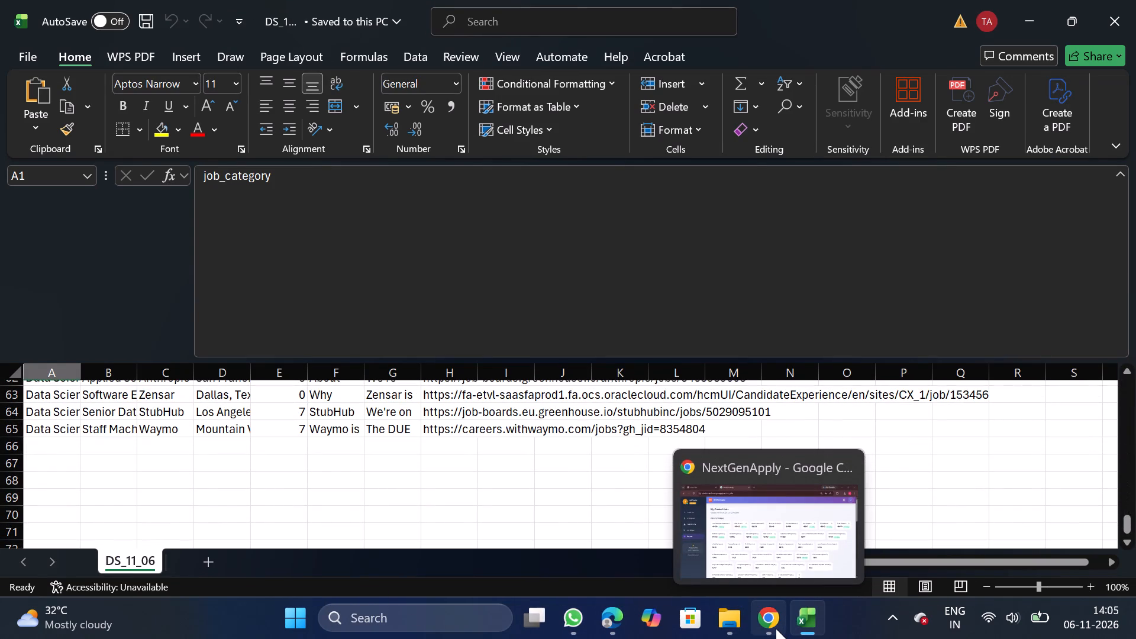
left_click(889, 470)
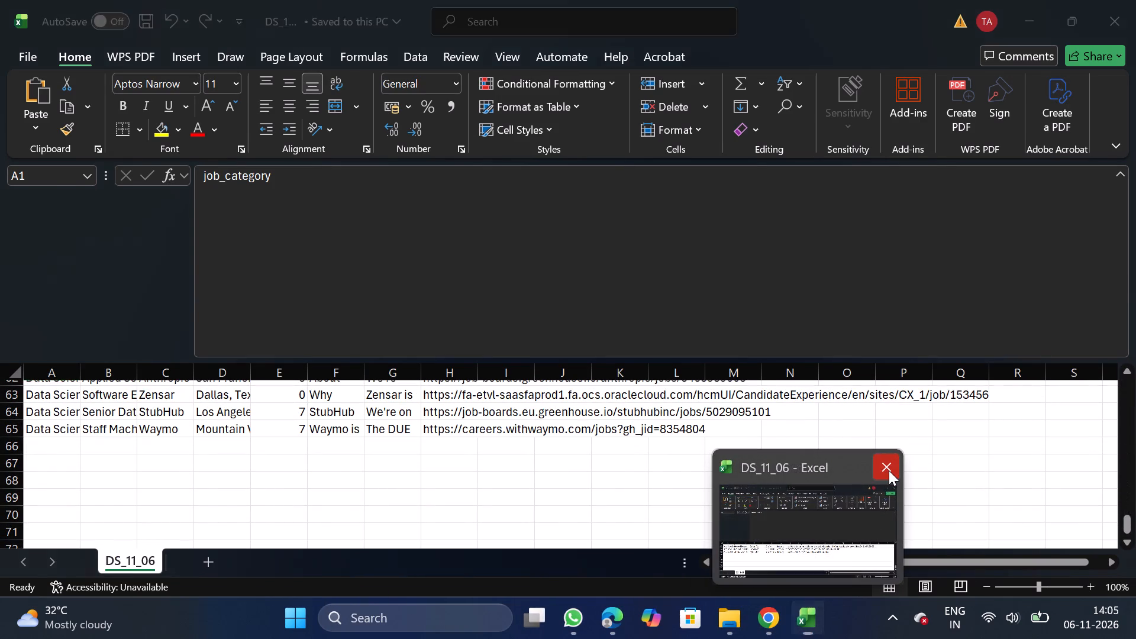
Return to Chrome, download the processed Cybersecurity Engineer CSV from the CSV upload history, and open it in Excel.
left_click(799, 617)
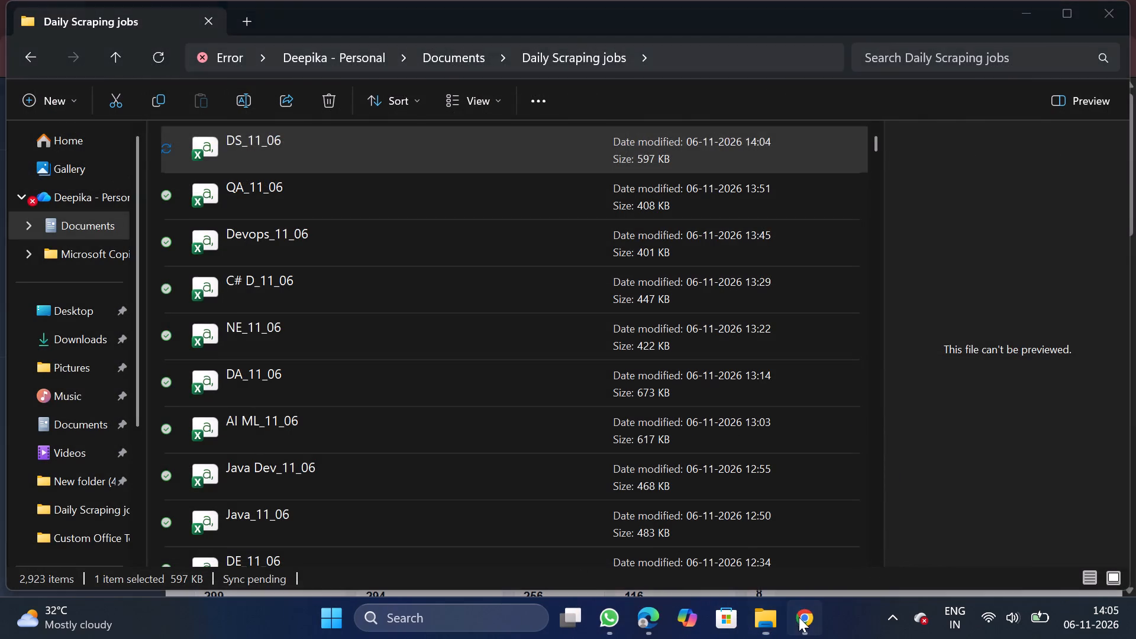
left_click(80, 205)
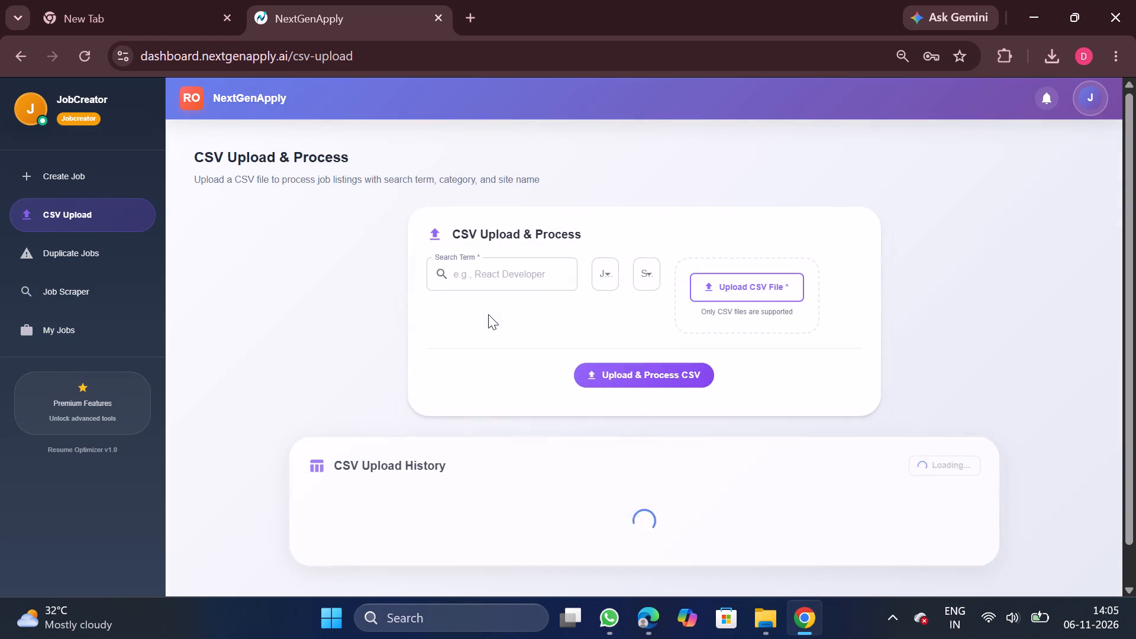
scroll(715, 488, "down", 2)
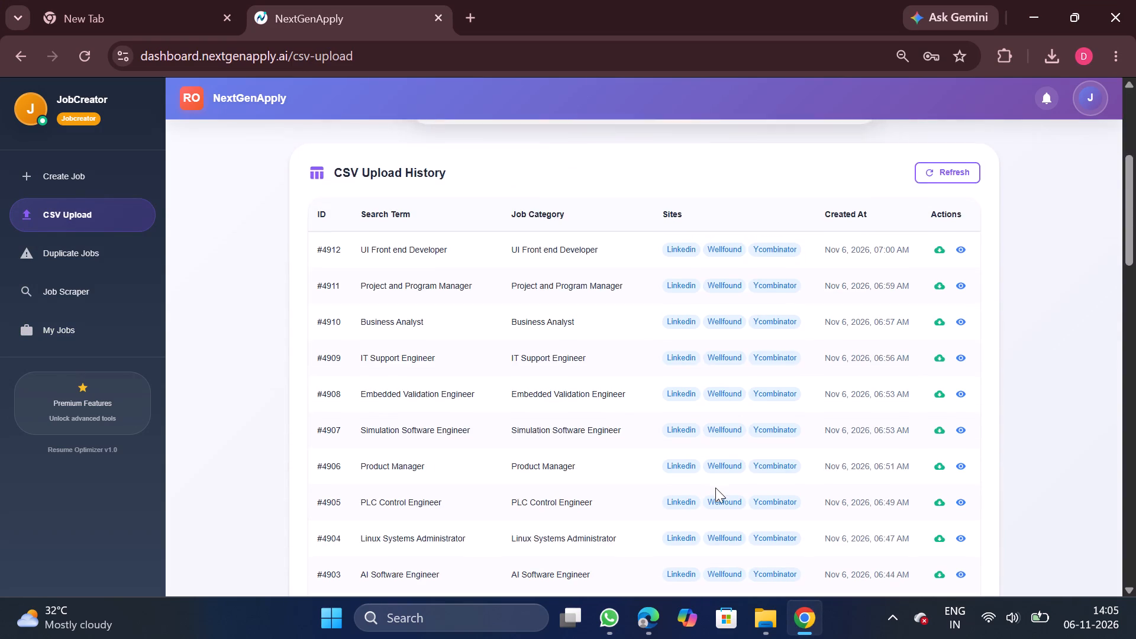
scroll(715, 488, "down", 2)
scroll(812, 530, "down", 1)
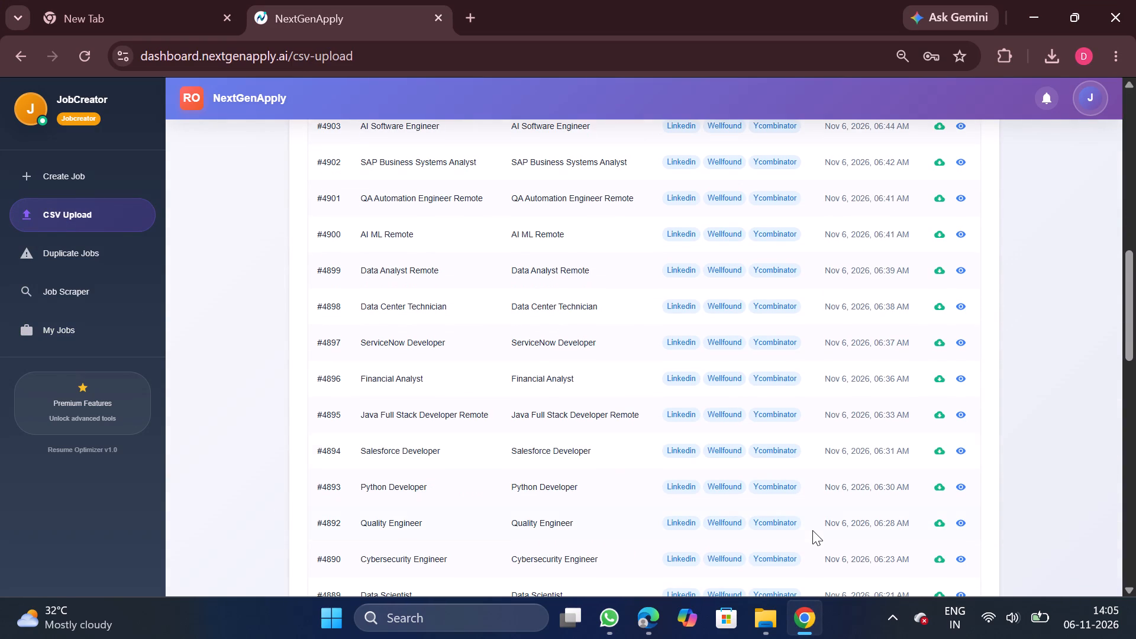
scroll(814, 515, "down", 1)
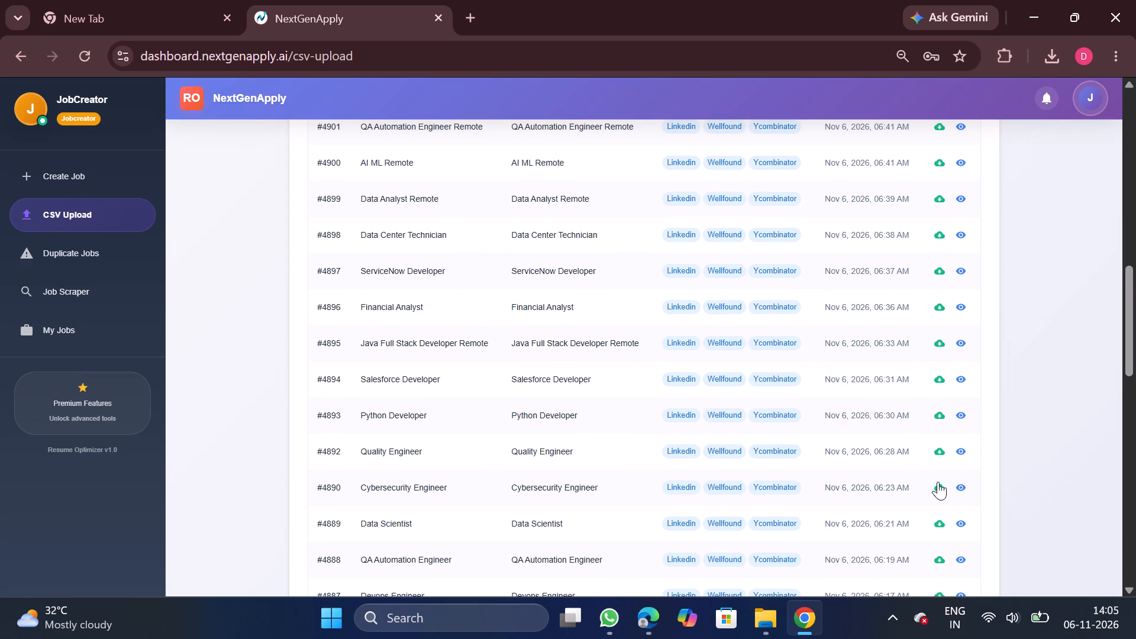
left_click(938, 482)
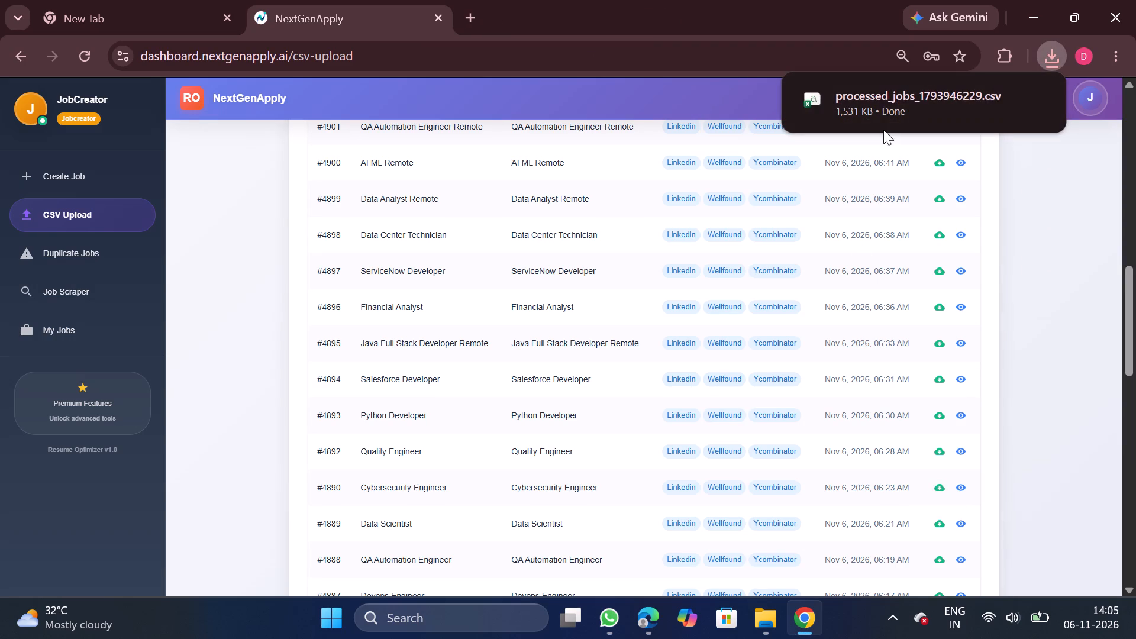
left_click(888, 93)
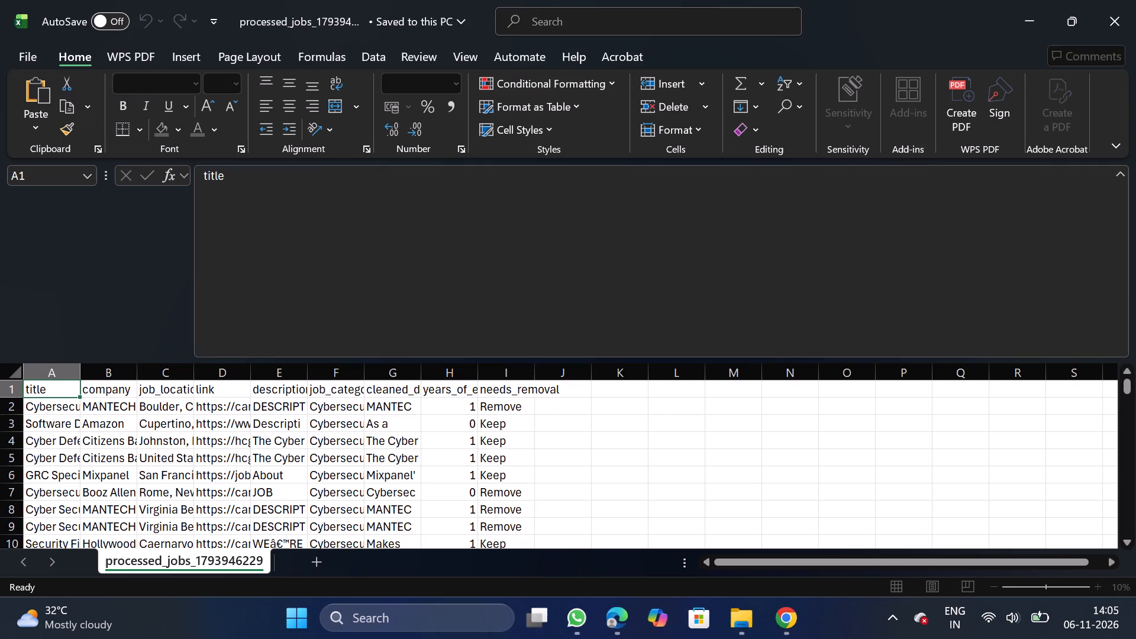
Remove duplicate rows from the whole data range, comparing only the company column.
left_click(311, 431)
key("ctrl+a")
left_click(414, 53)
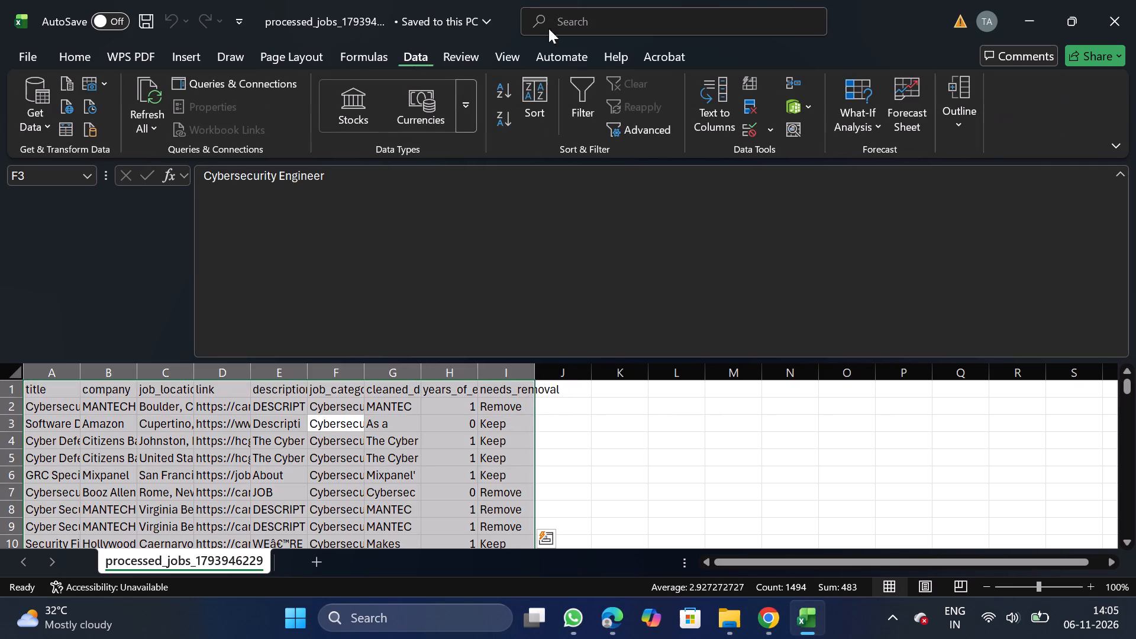
left_click(759, 108)
left_click_drag(224, 293, 241, 275)
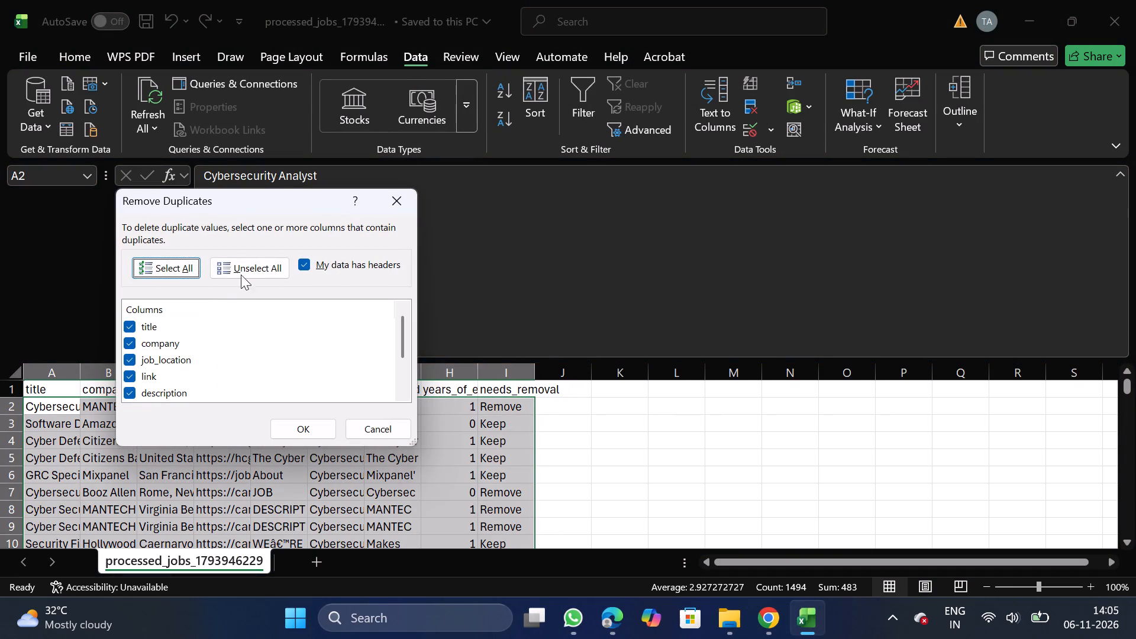
left_click_drag(241, 275, 246, 272)
left_click(246, 272)
left_click(131, 341)
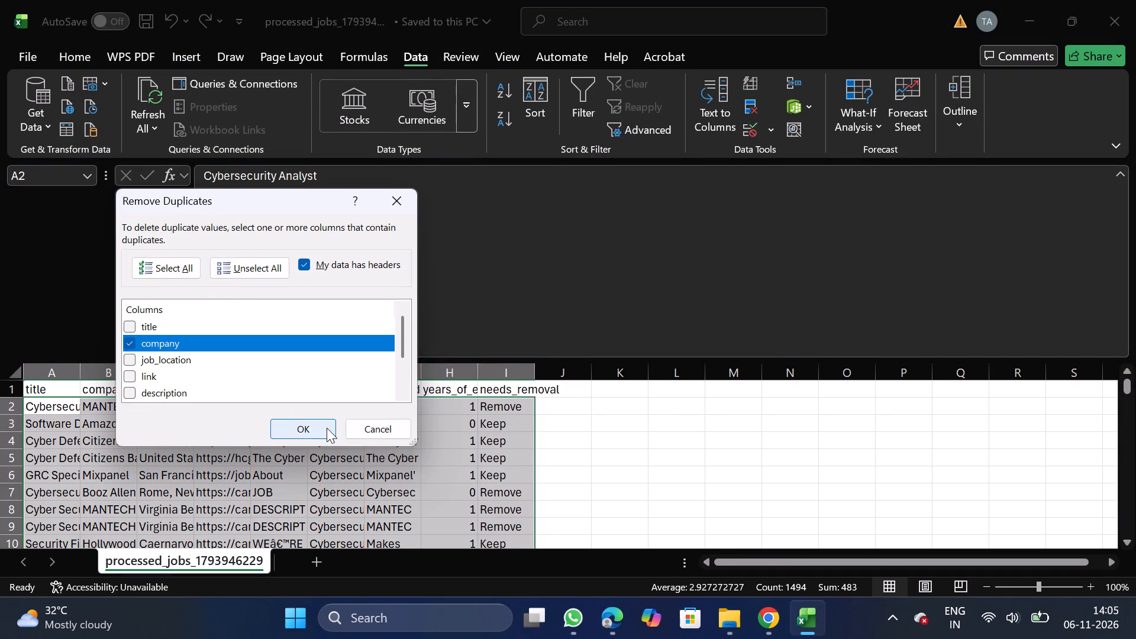
left_click(327, 428)
left_click(665, 341)
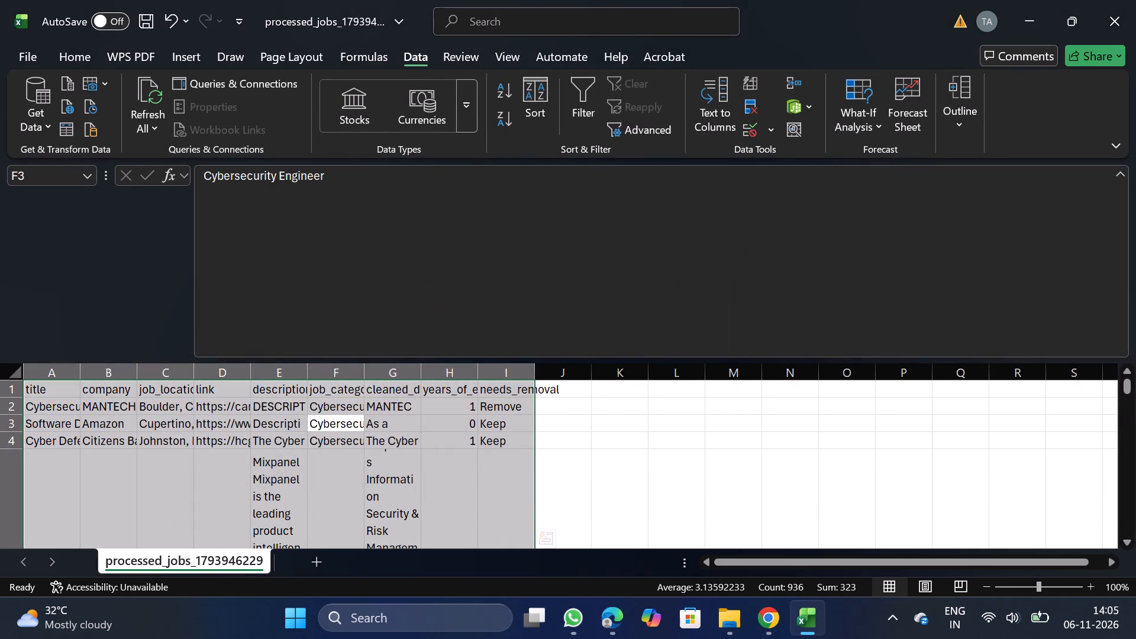
Filter needs_removal to Remove, delete all the filtered rows, and turn the filter off.
left_click(489, 396)
left_click(576, 122)
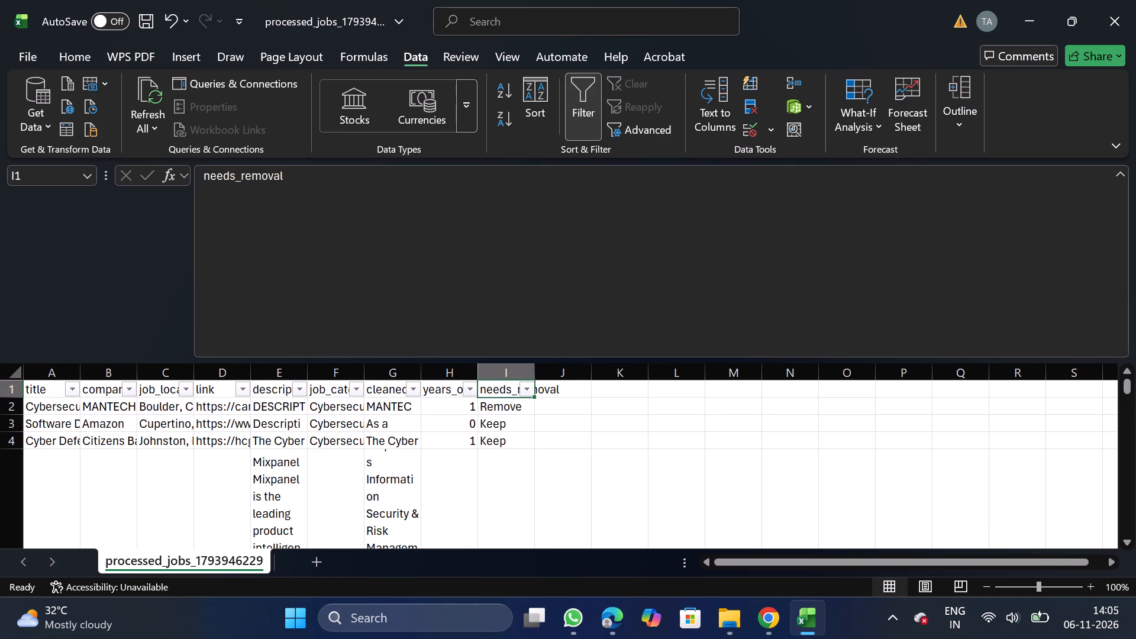
left_click(528, 395)
left_click_drag(324, 419, 356, 433)
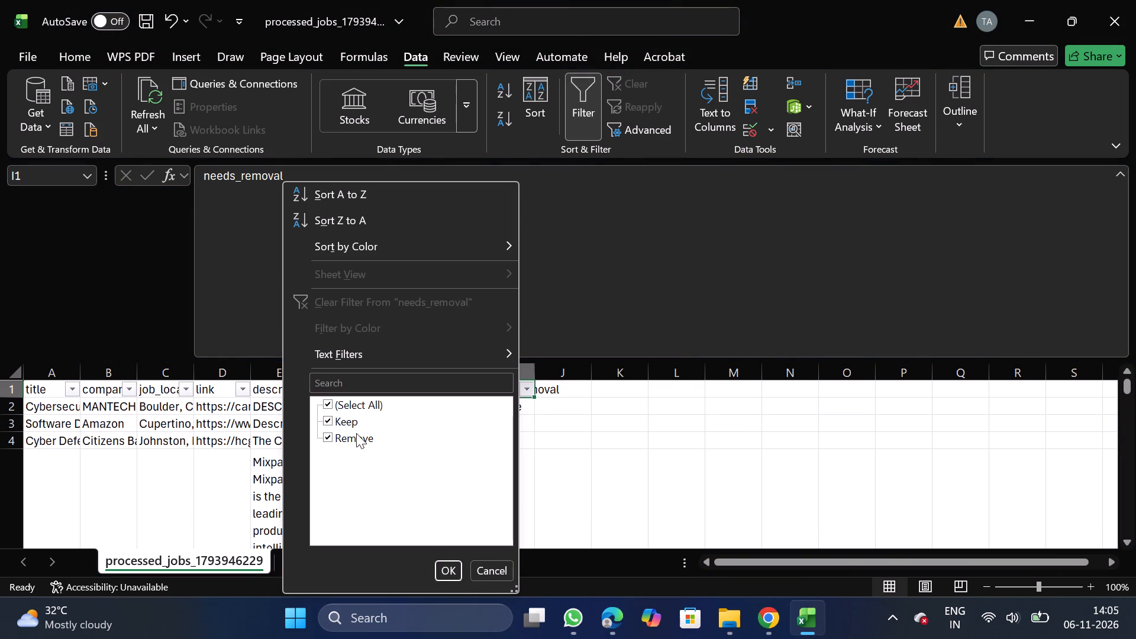
left_click_drag(356, 433, 346, 420)
left_click(346, 420)
left_click(448, 574)
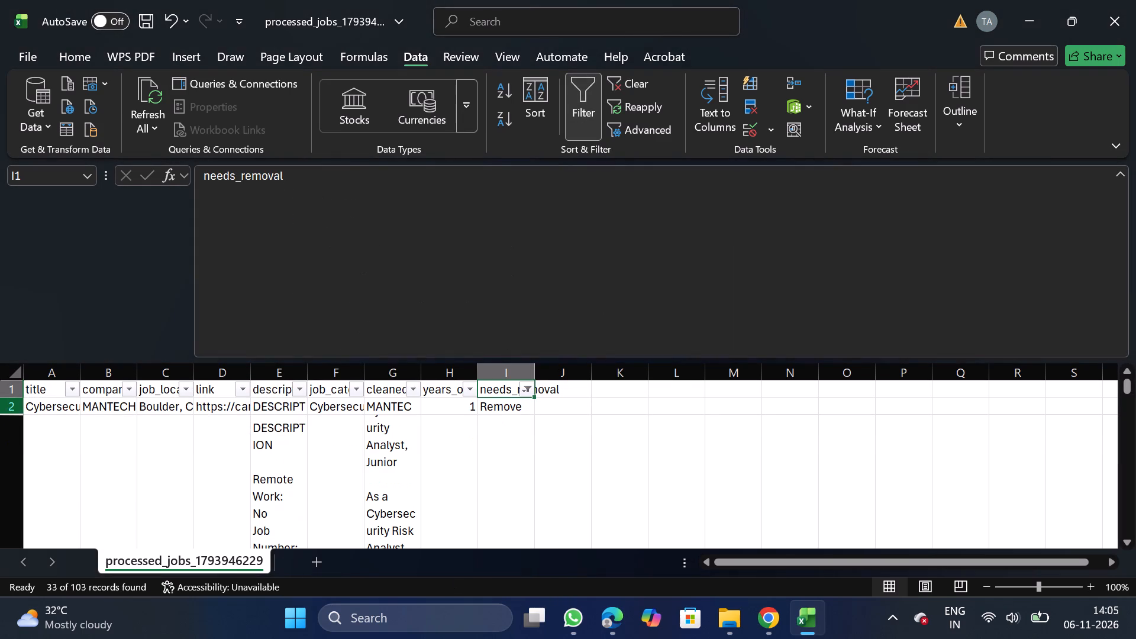
left_click(0, 406)
key("ctrl+shift+Down")
right_click(183, 445)
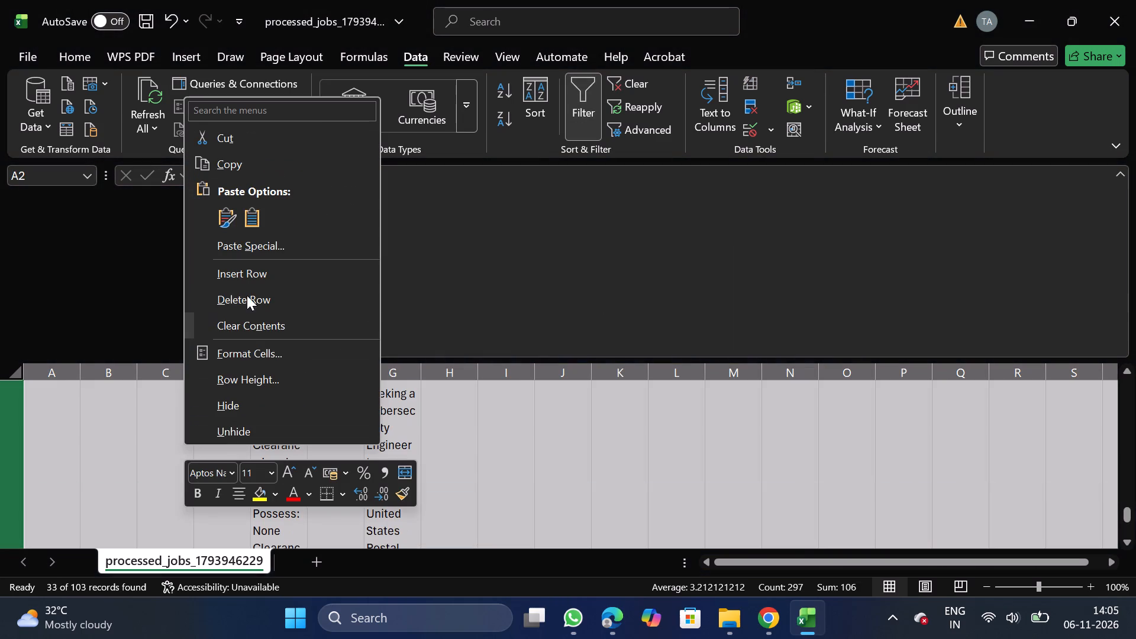
left_click(247, 295)
left_click(573, 128)
Filter years_of_experience to 10, delete all the filtered rows, and turn the filter off.
left_click_drag(441, 383, 580, 103)
left_click(580, 103)
left_click(469, 386)
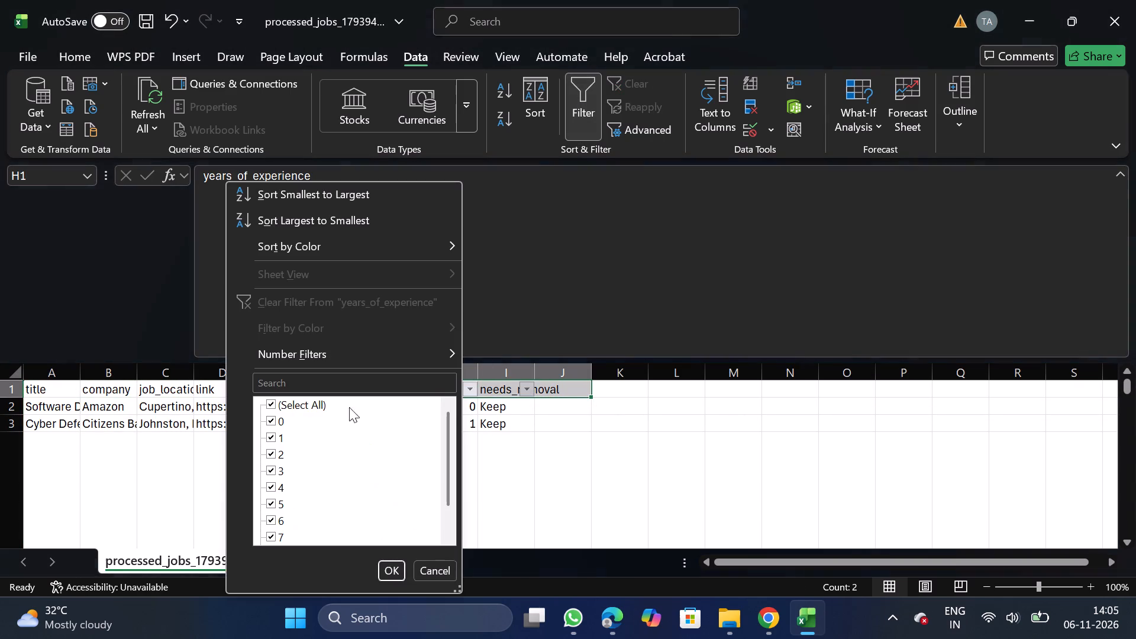
left_click(298, 406)
scroll(292, 509, "down", 1)
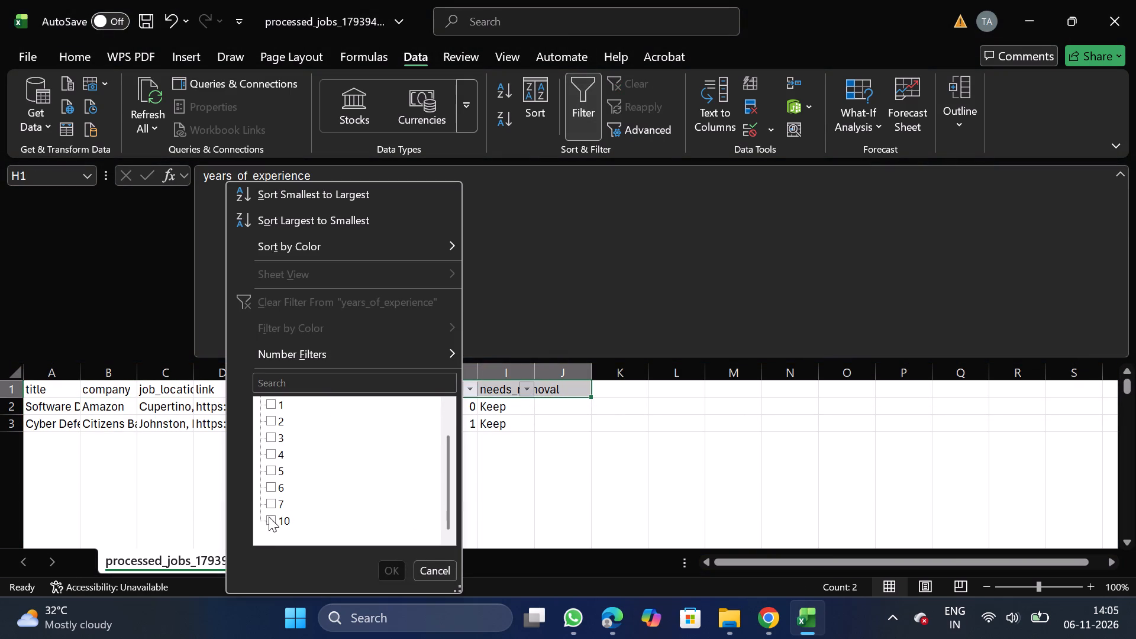
left_click(269, 524)
left_click(404, 577)
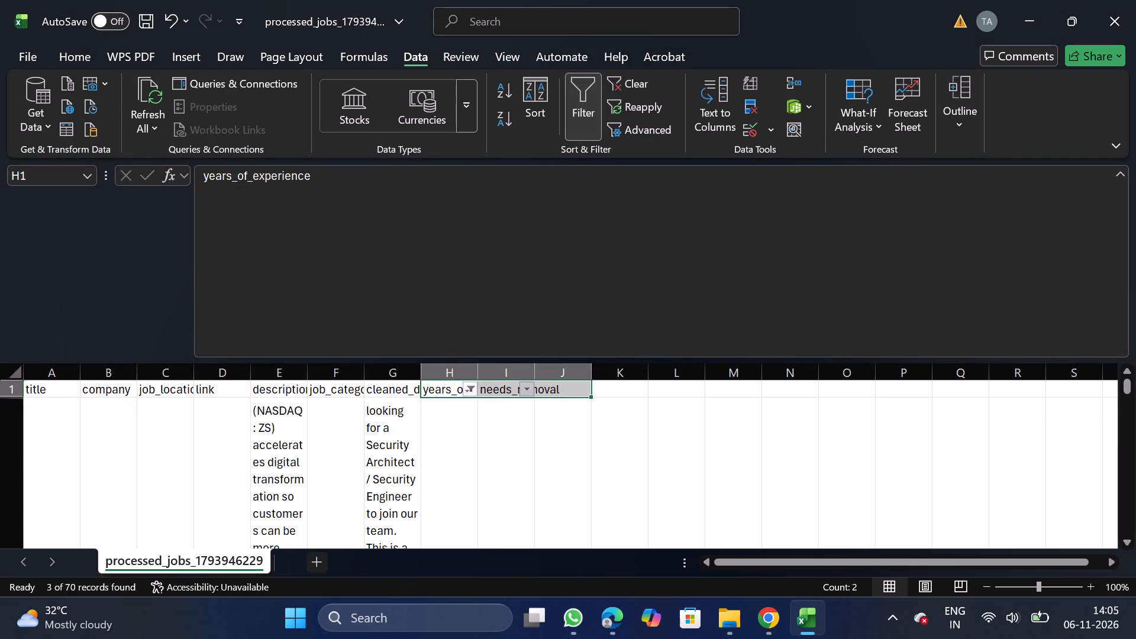
left_click(25, 437)
left_click(9, 435)
key("ctrl+shift+Down")
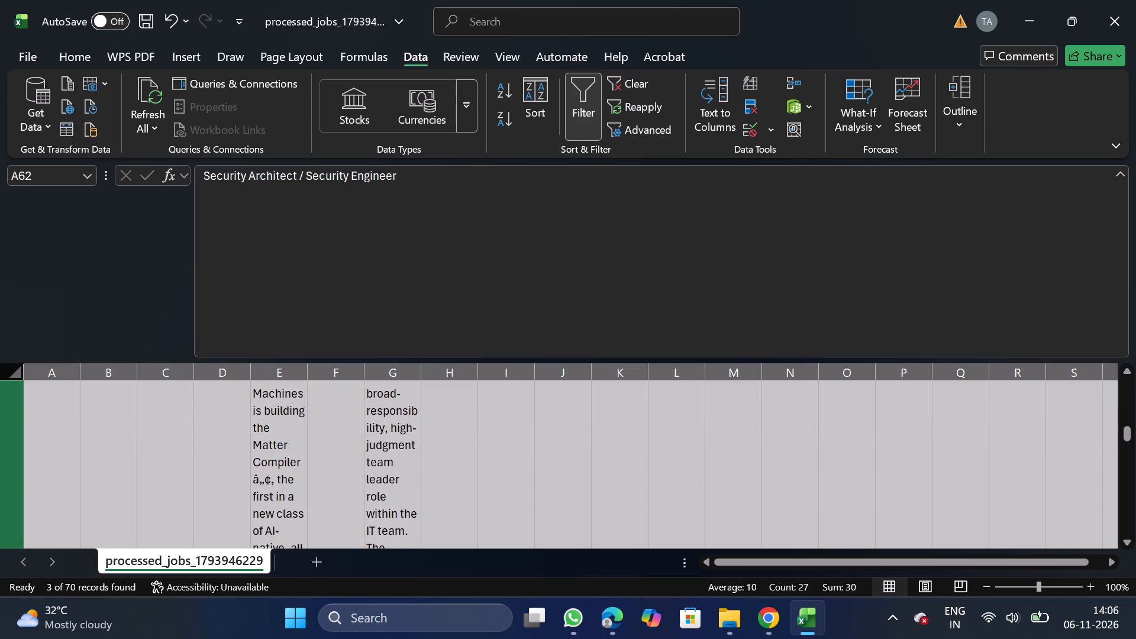
right_click(166, 509)
left_click(256, 356)
left_click(582, 98)
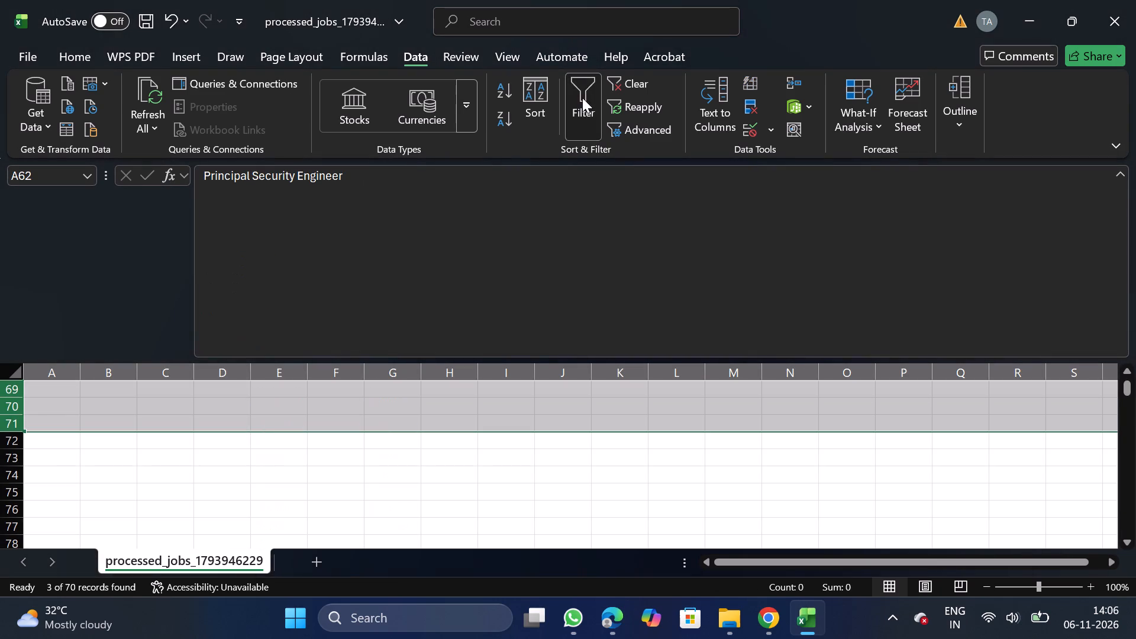
Delete the needs_removal column.
left_click_drag(1128, 518, 1131, 286)
left_click_drag(501, 381, 515, 371)
left_click_drag(515, 371, 502, 453)
right_click(502, 453)
left_click(572, 298)
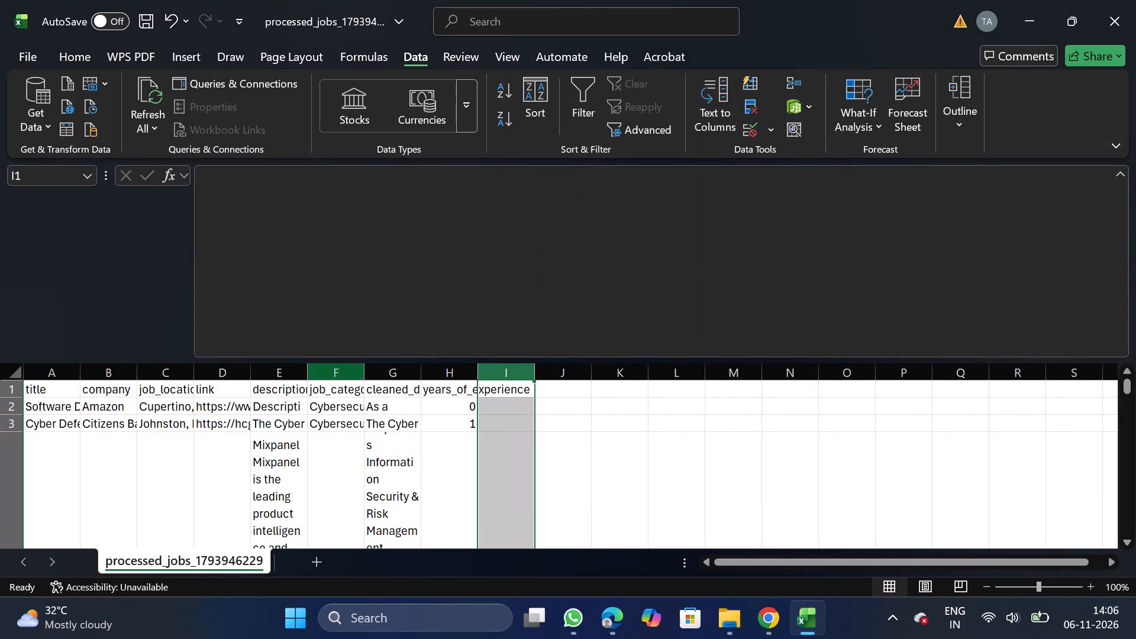
Move the job_category column in front of the title column.
left_click(333, 373)
key("ctrl+x")
left_click(53, 373)
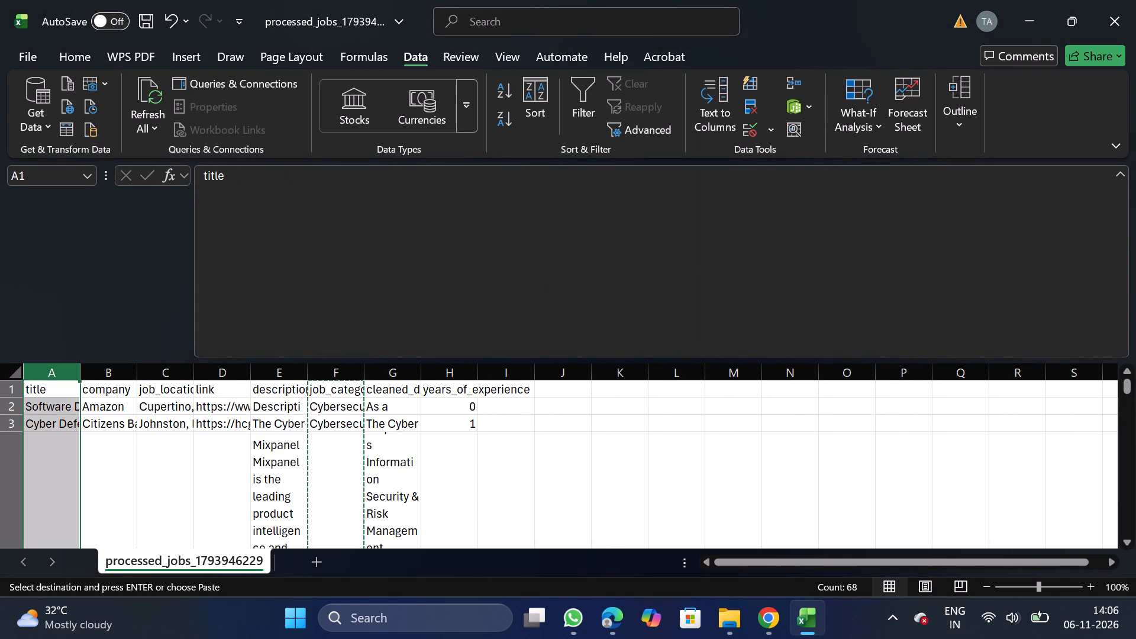
left_click(54, 455)
left_click_drag(55, 370, 53, 441)
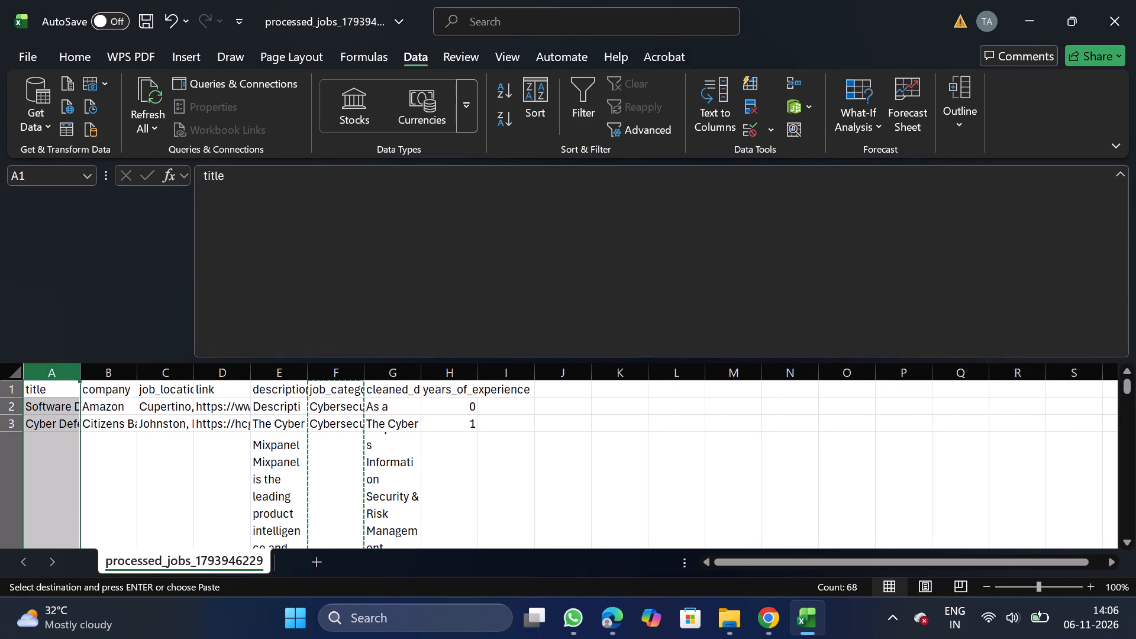
right_click(53, 441)
left_click(137, 272)
Turn off text wrapping for the description and cleaned_description columns.
left_click(336, 374)
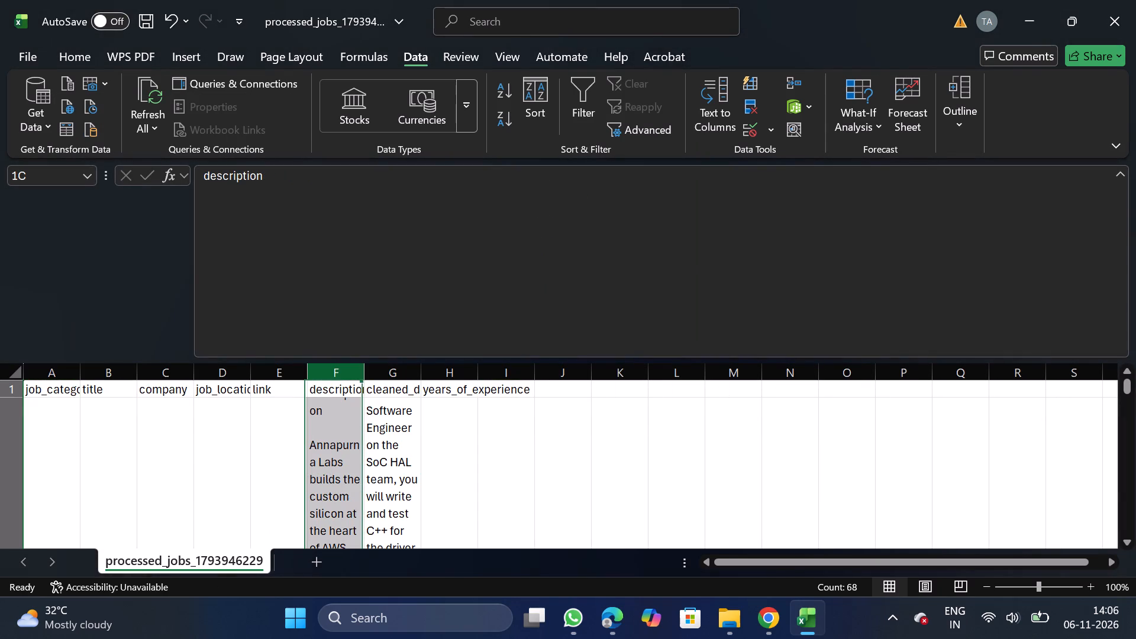
key("shift+Right")
left_click(95, 59)
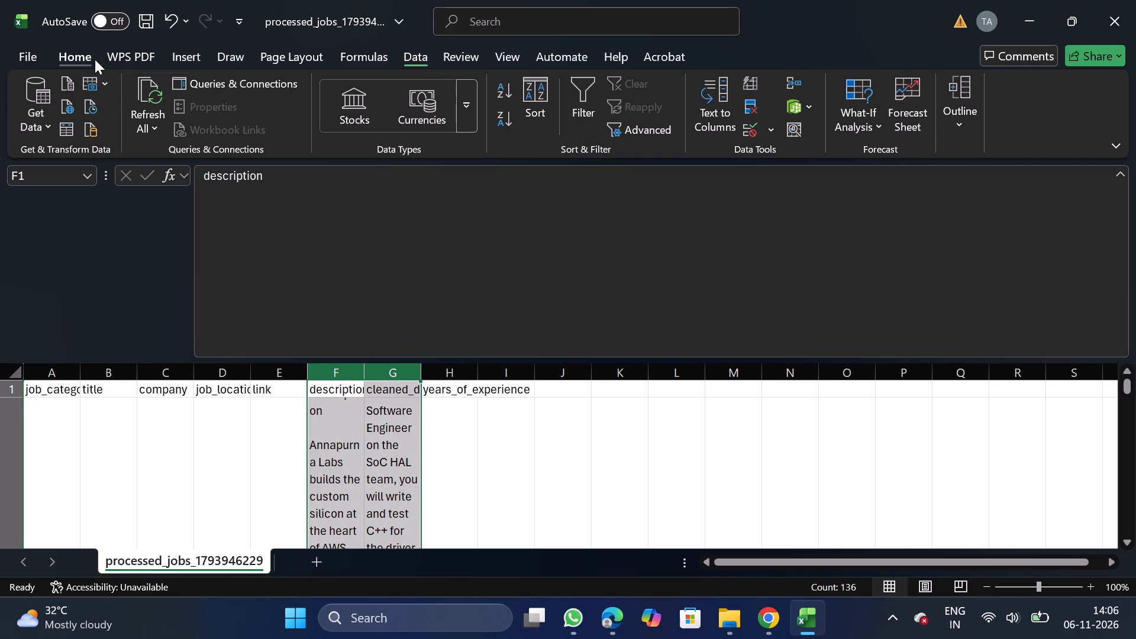
left_click(368, 150)
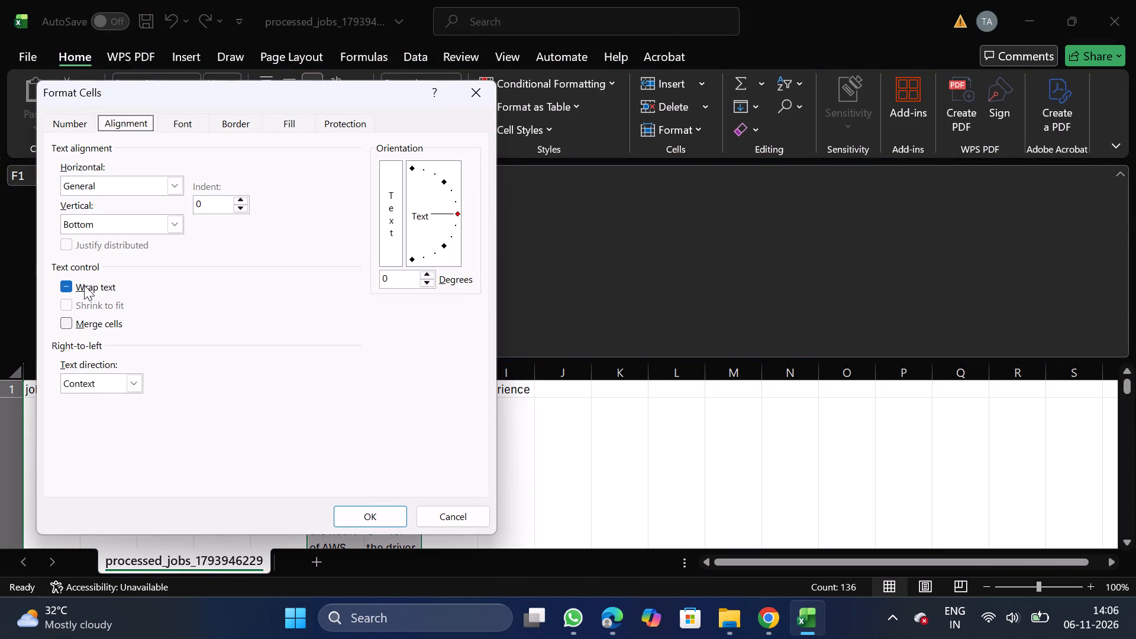
double_click(84, 285)
left_click(390, 526)
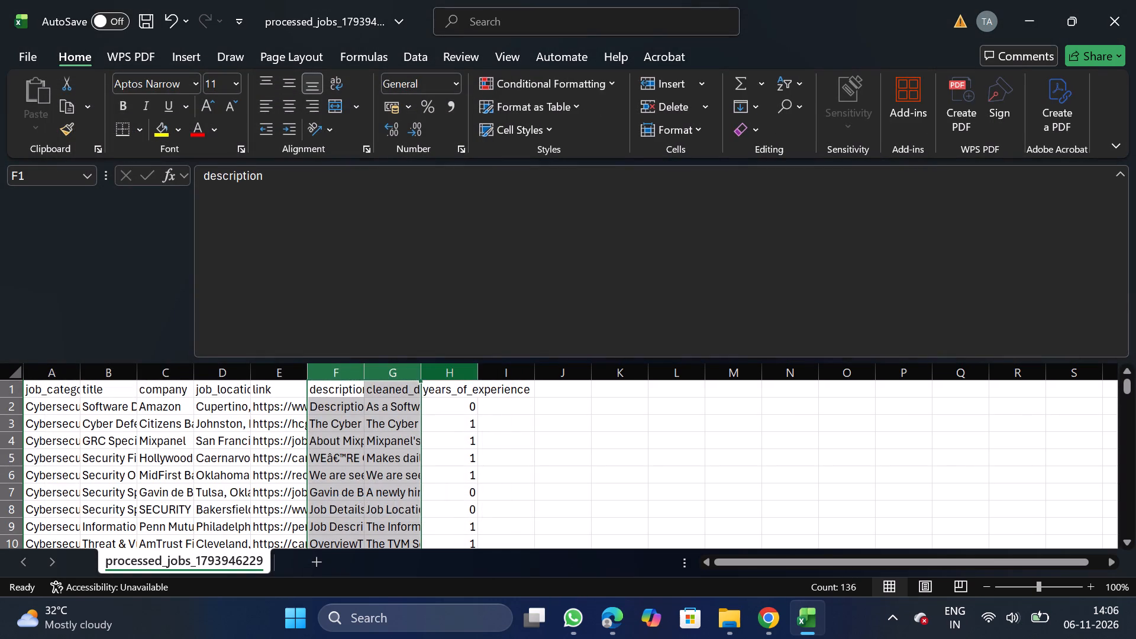
Move the years_of_experience column in front of the description column.
left_click(450, 371)
key("ctrl+x")
left_click_drag(331, 370, 340, 426)
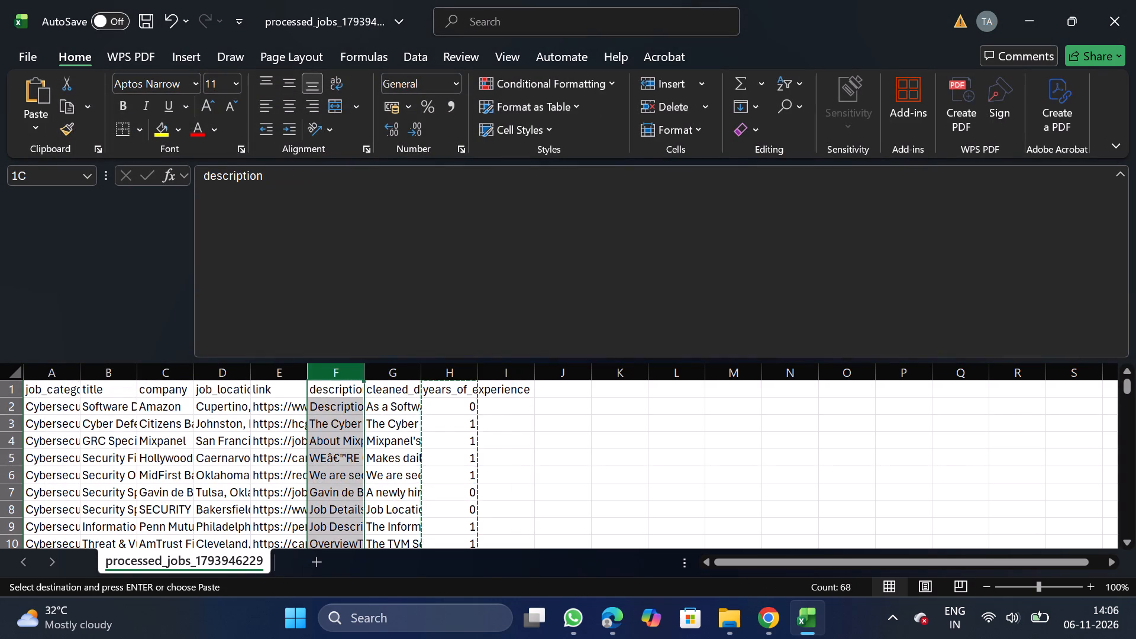
left_click_drag(340, 426, 344, 448)
right_click(344, 448)
left_click(456, 266)
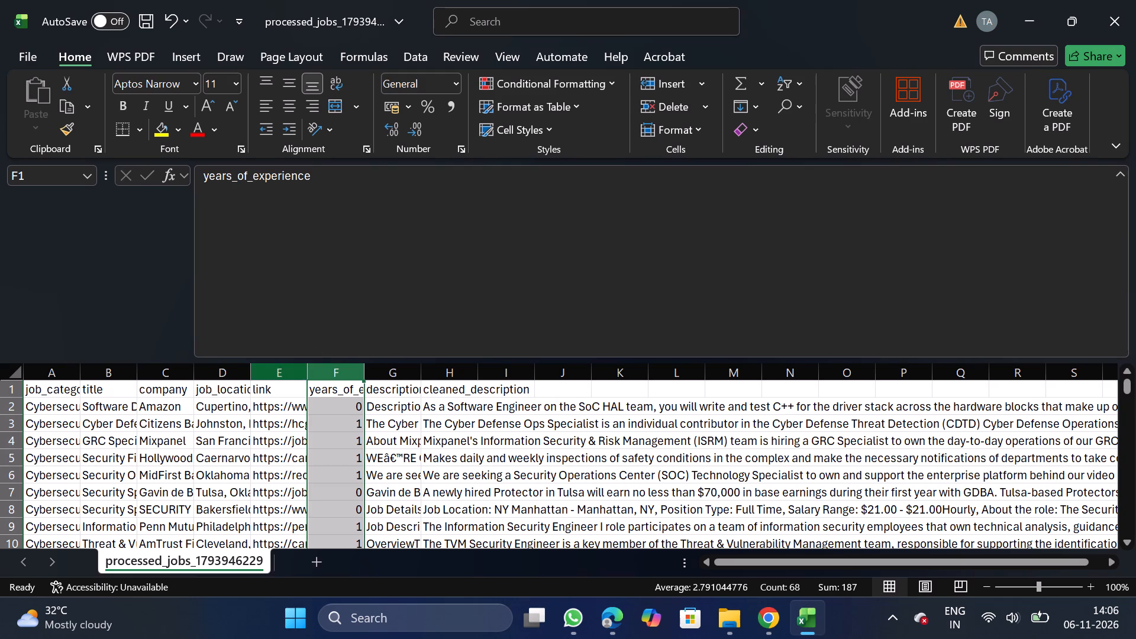
Move the link column to the end of the table, after cleaned_description.
left_click(285, 372)
key("ctrl+x")
left_click_drag(504, 378, 504, 427)
right_click(504, 427)
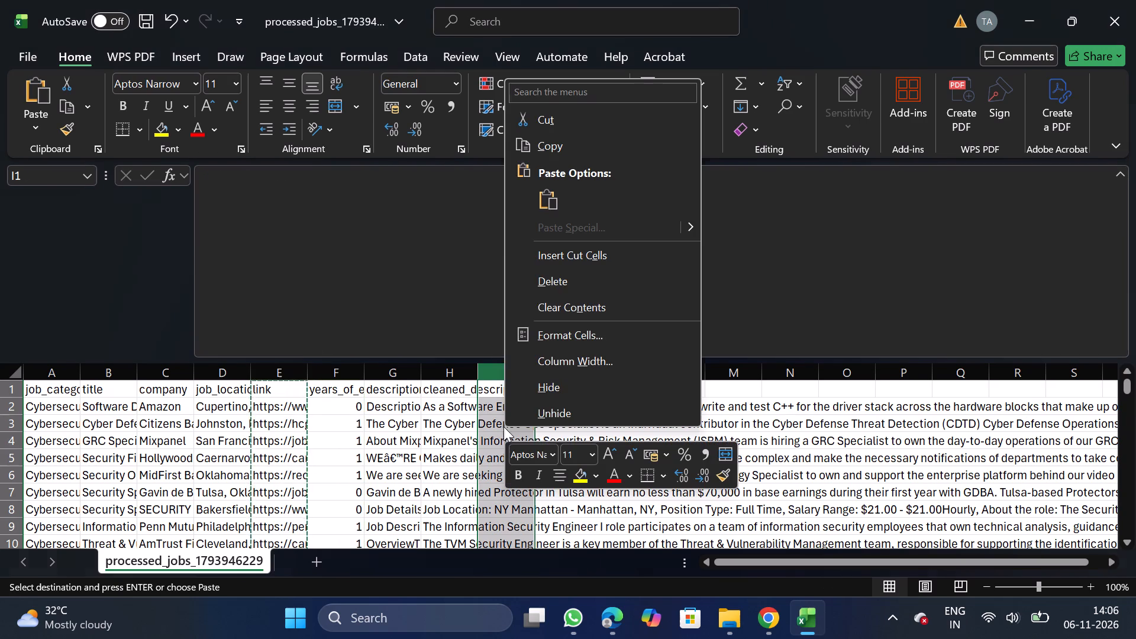
left_click(592, 252)
Rename the cleaned_description header as description, reusing the text copied from the existing description header.
left_click(343, 389)
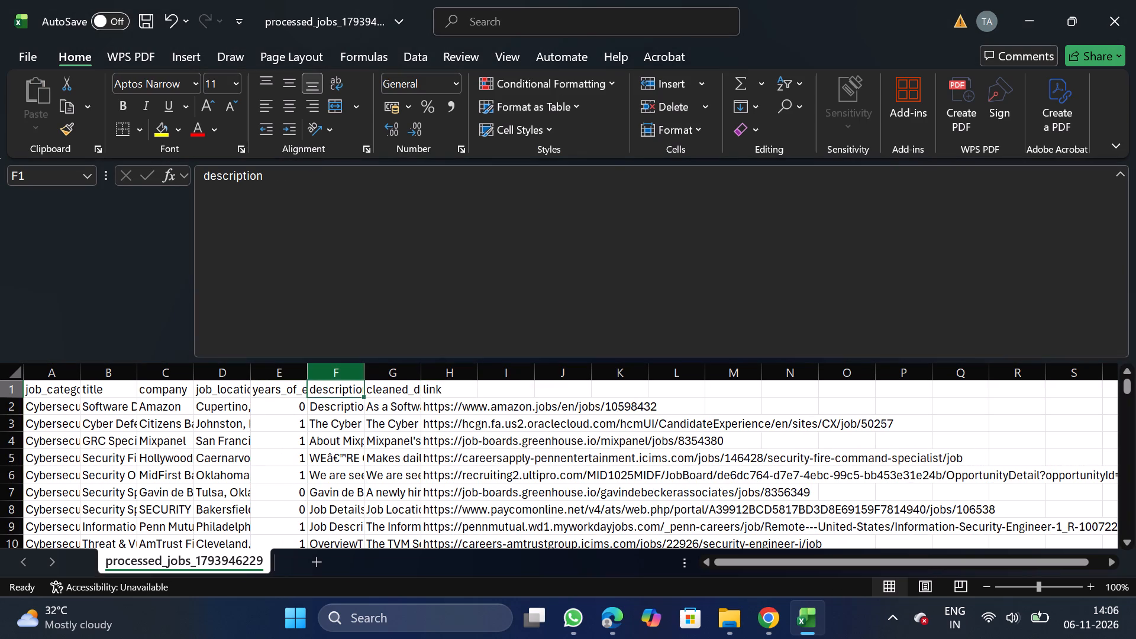
left_click_drag(200, 180, 285, 177)
key("ctrl+c")
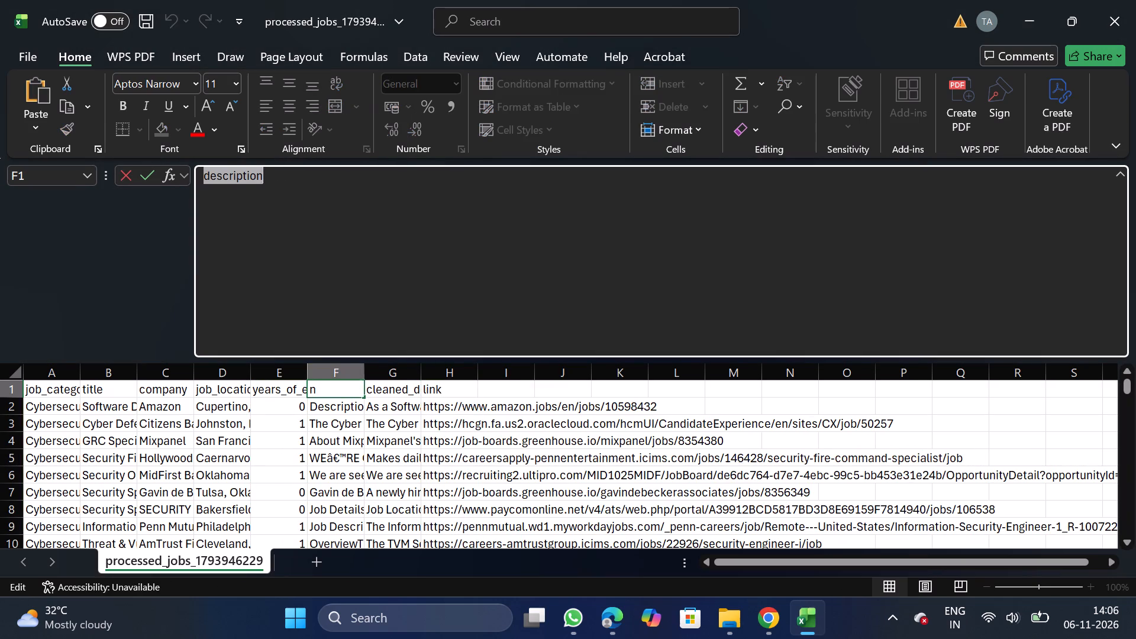
left_click(393, 390)
left_click(556, 276)
key("BackSpace")
key("BackSpace")
key("BackSpace")
key("BackSpace")
key("BackSpace")
key("BackSpace")
key("BackSpace")
key("BackSpace")
key("BackSpace")
key("BackSpace")
key("BackSpace")
key("BackSpace")
key("BackSpace")
key("BackSpace")
key("BackSpace")
key("BackSpace")
key("BackSpace")
key("BackSpace")
key("BackSpace")
key("BackSpace")
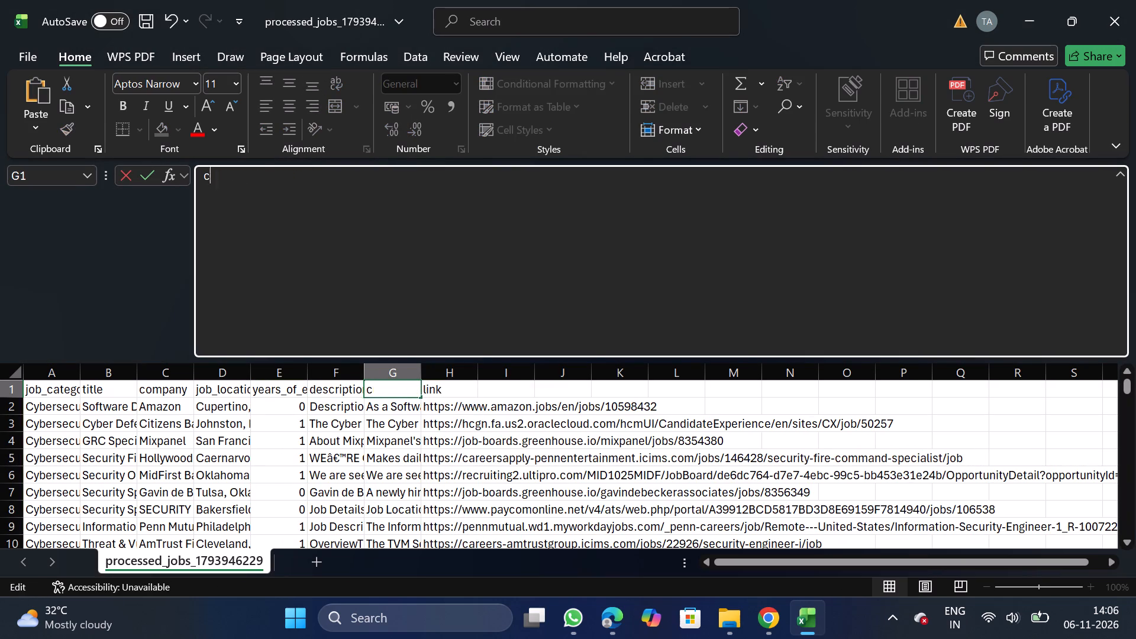
key("ctrl+v")
Rename the description header in F1 as original_description, copying the name from the NextGenApply bulk upload format requirements in Chrome.
left_click(342, 390)
left_click(456, 306)
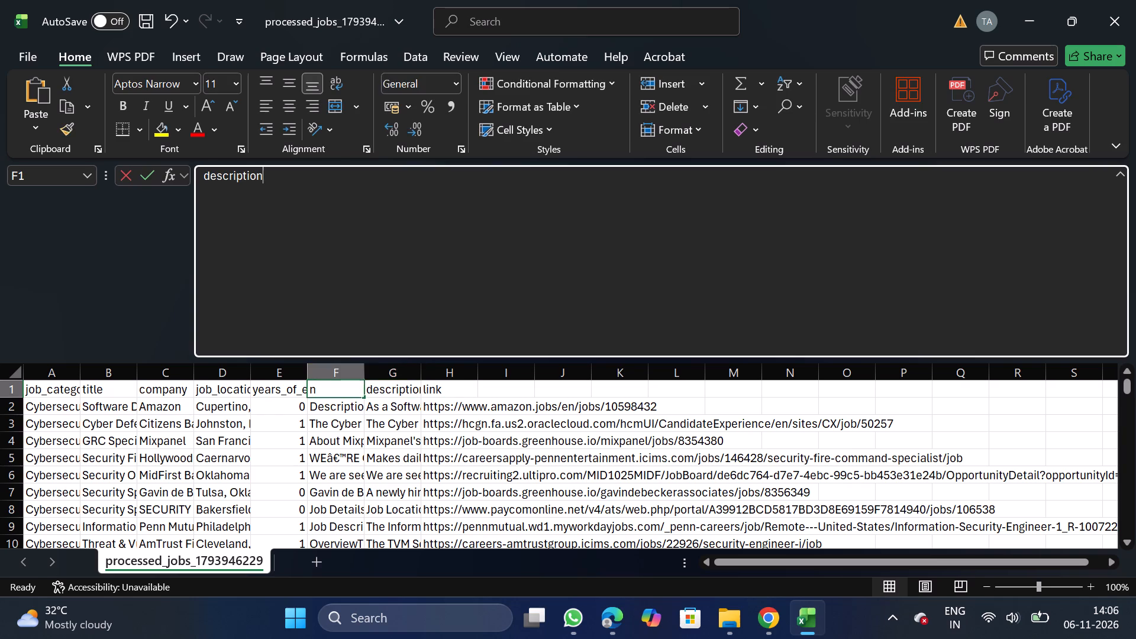
key("BackSpace")
key("BackSpace")
key("BackSpace")
key("BackSpace")
key("BackSpace")
key("BackSpace")
key("BackSpace")
key("BackSpace")
key("BackSpace")
key("BackSpace")
key("BackSpace")
key("BackSpace")
key("BackSpace")
key("BackSpace")
key("BackSpace")
key("BackSpace")
key("BackSpace")
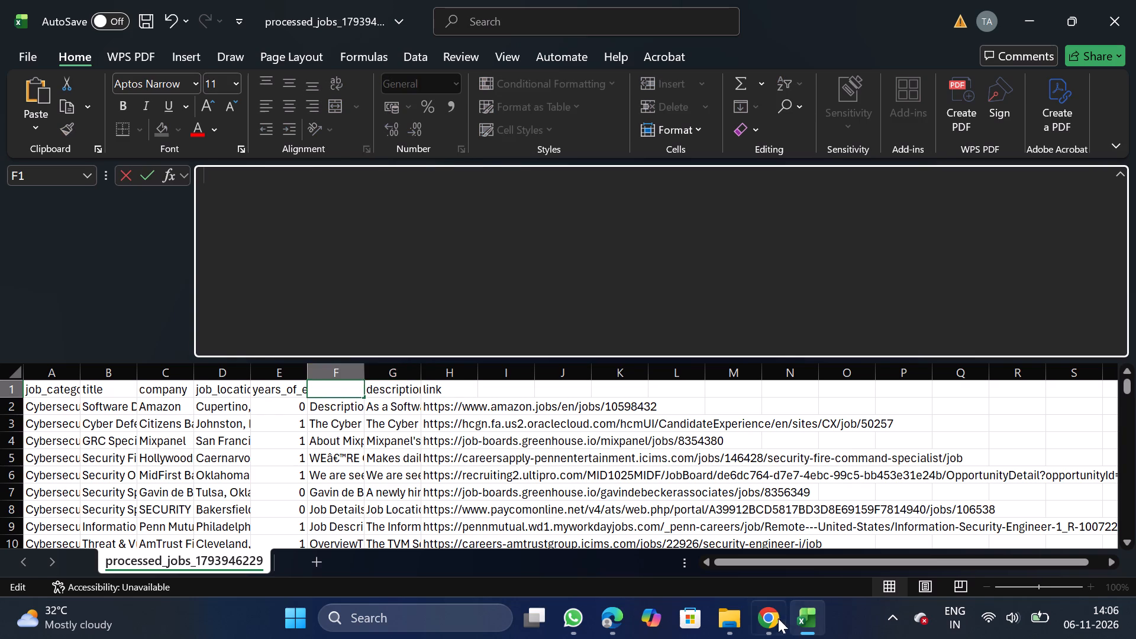
left_click(771, 615)
left_click(63, 166)
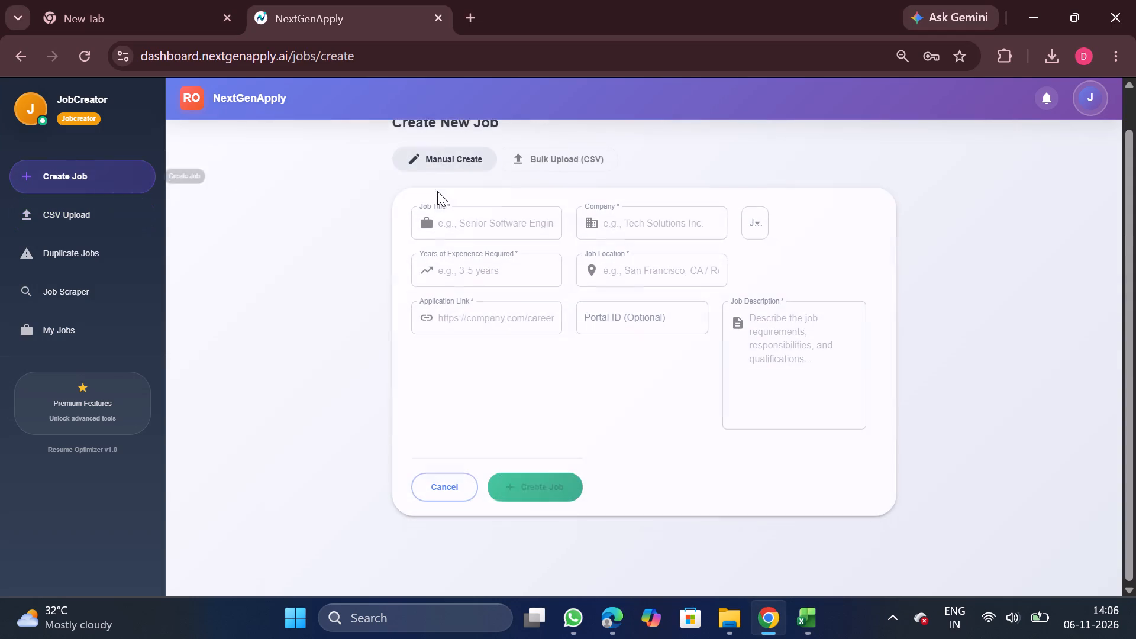
left_click(586, 146)
double_click(624, 301)
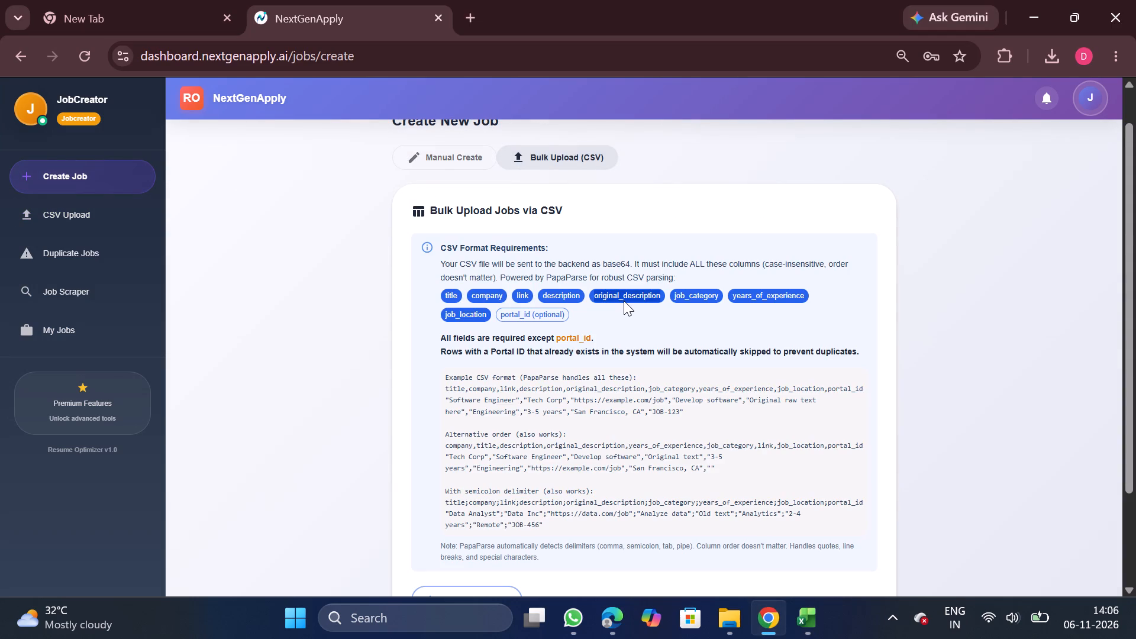
key("ctrl+c")
left_click(804, 629)
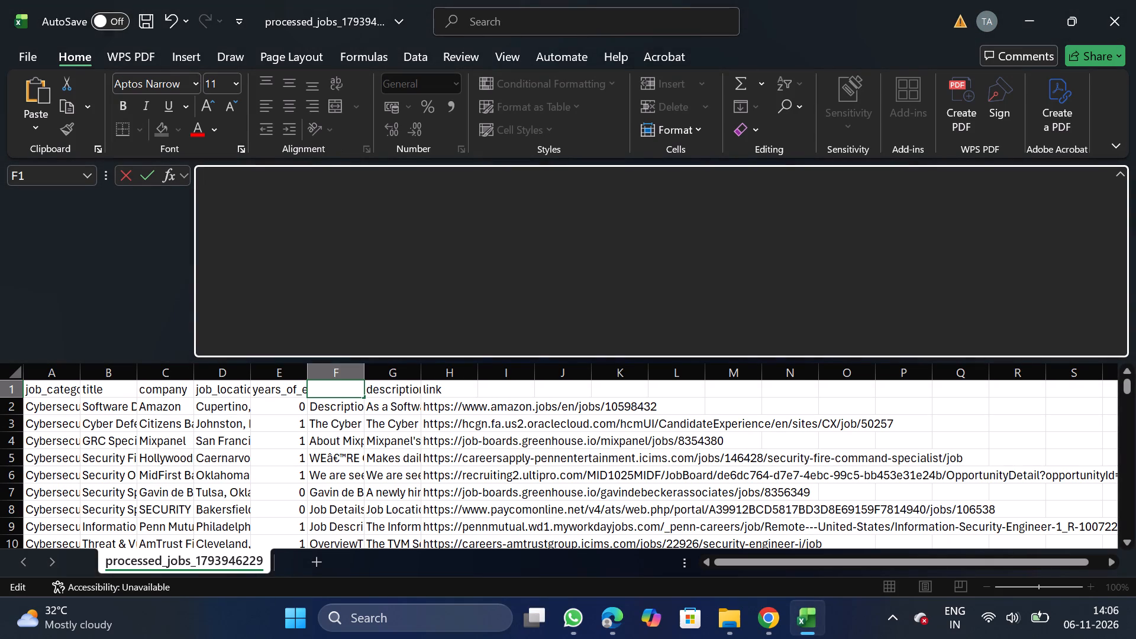
key("ctrl+v")
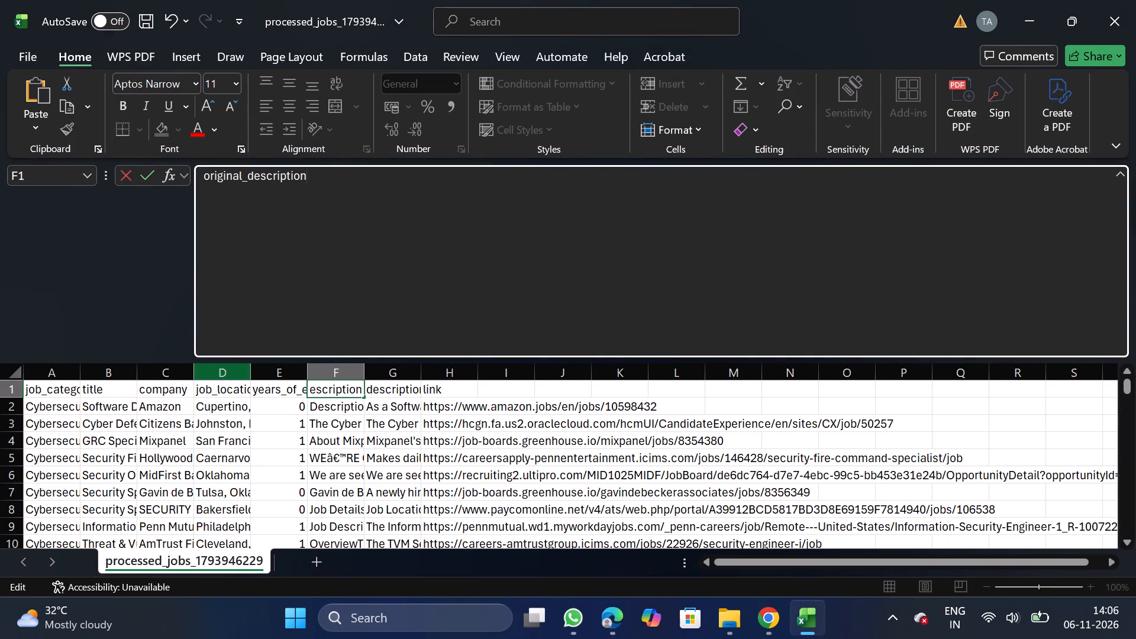
Replace all United States entries in the job_location column with Remote, matching entire cell contents.
left_click(225, 373)
key("BackSpace")
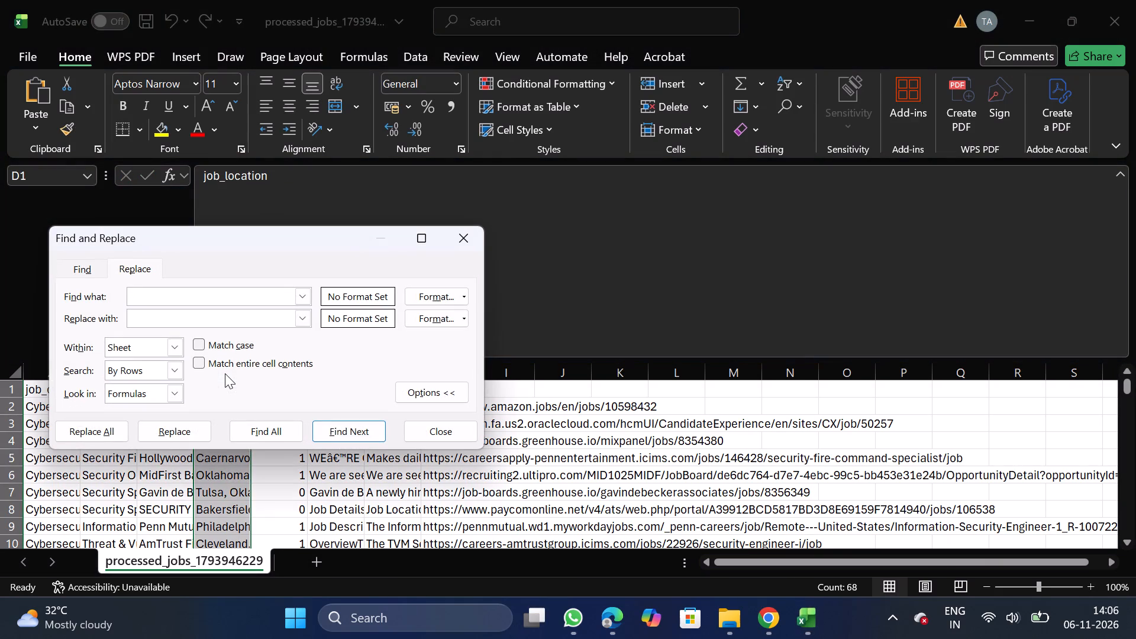
key("u")
type("tates")
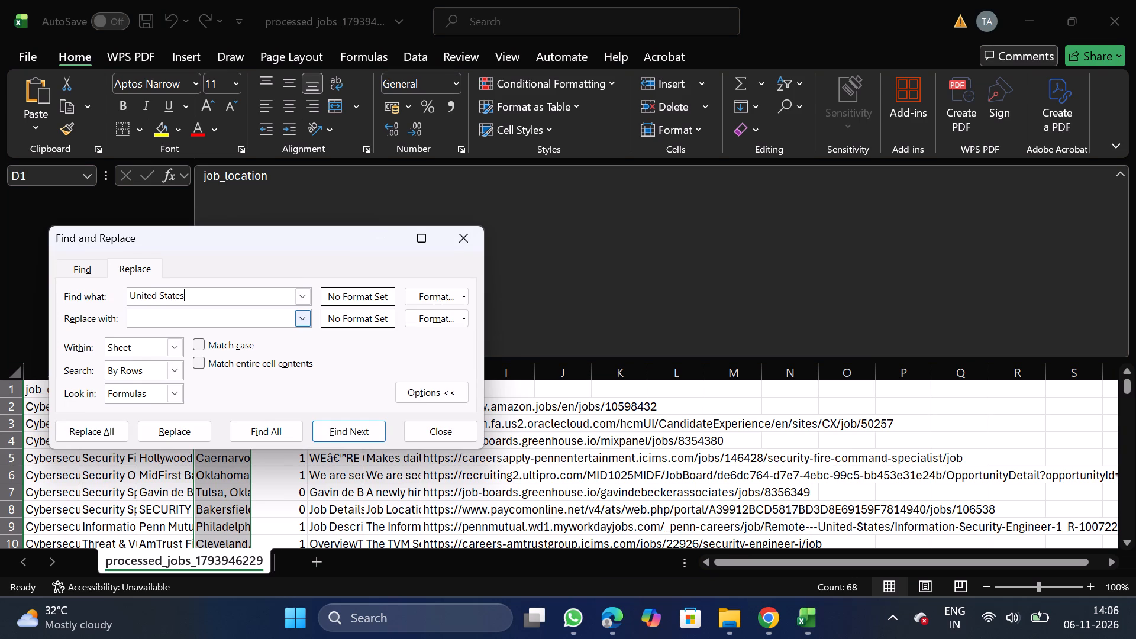
type("emote")
left_click(201, 366)
left_click(104, 434)
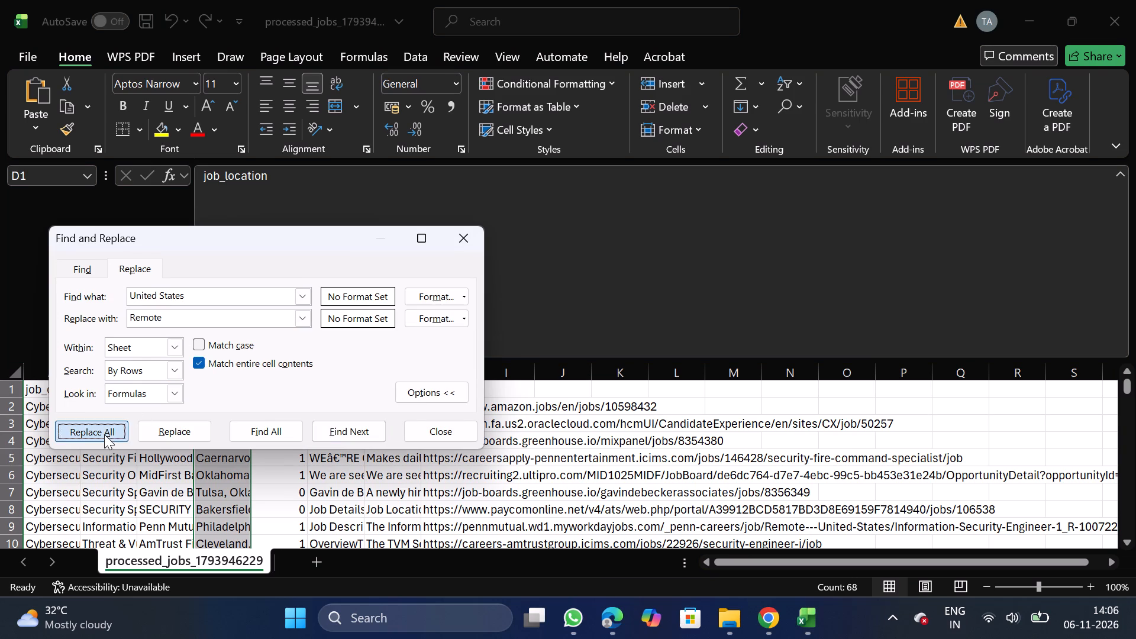
left_click(386, 391)
left_click(465, 244)
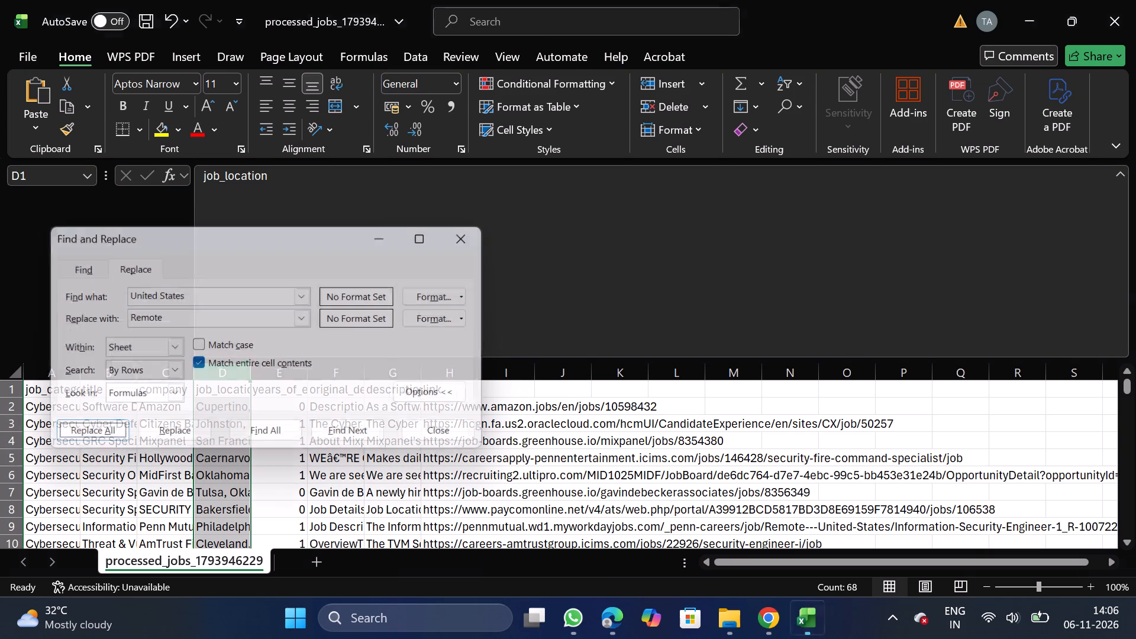
Add a filter to the title column, enlarge its filter list, and deselect all titles.
left_click(102, 364)
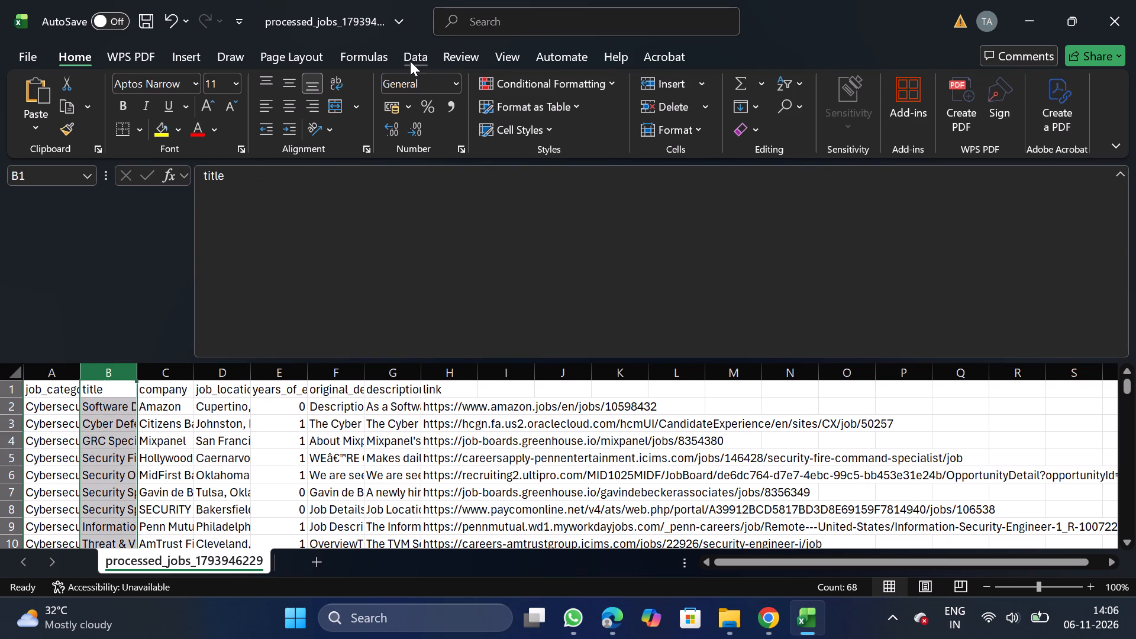
left_click(410, 61)
left_click(590, 102)
left_click(122, 386)
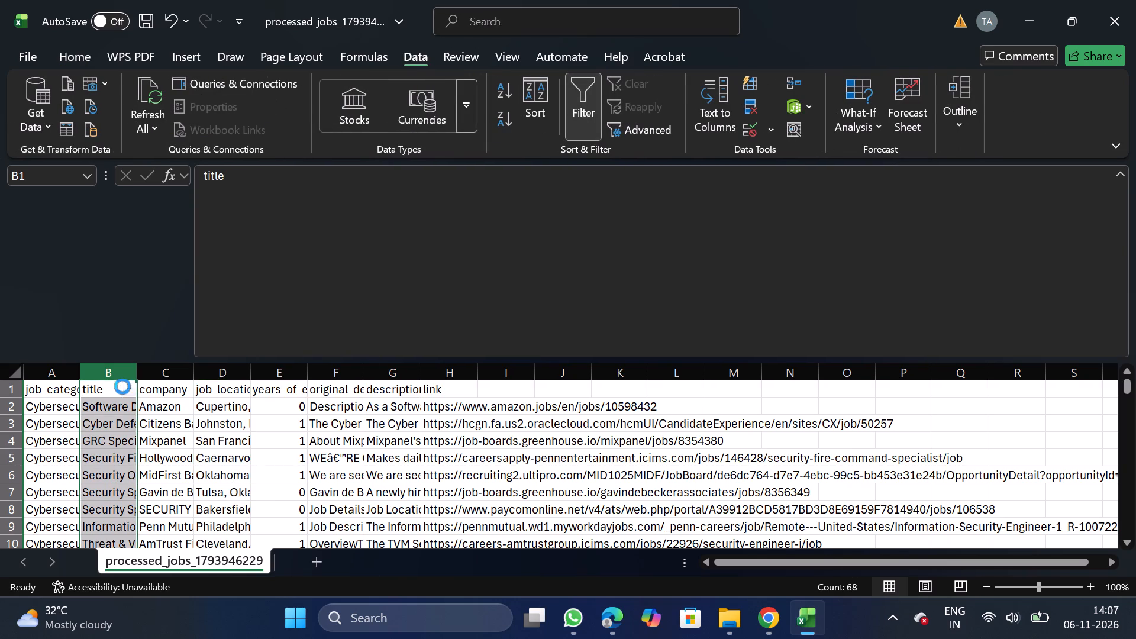
triple_click(372, 589)
left_click_drag(372, 589, 375, 591)
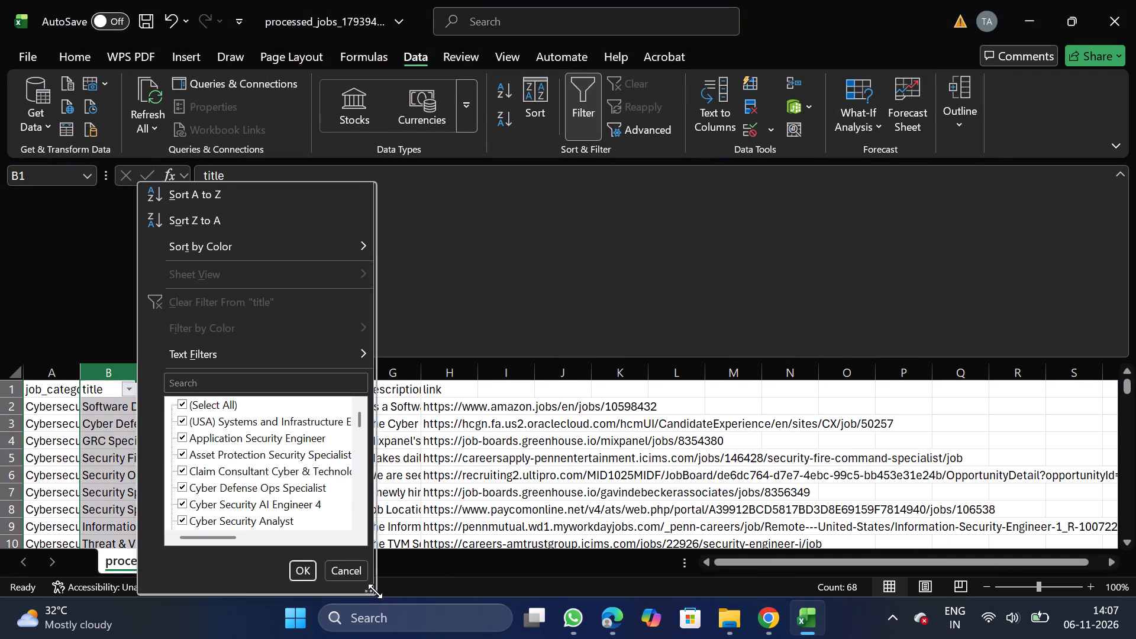
left_click_drag(375, 591, 1134, 637)
left_click(227, 409)
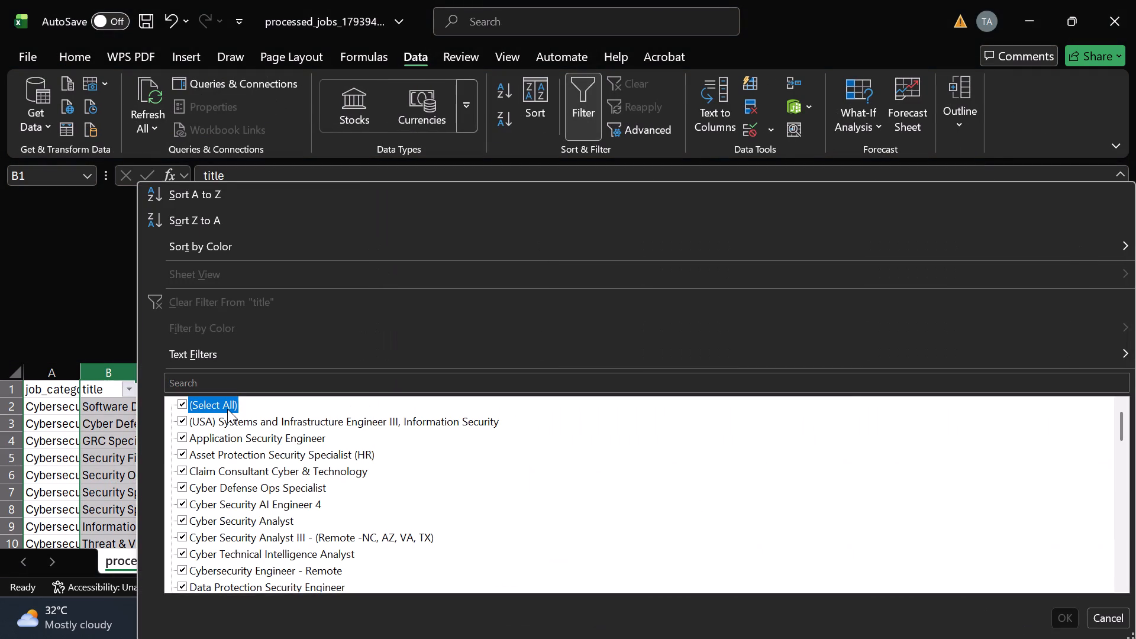
Select Asset Protection Security Specialist (HR), Executive Security Specialist, GRC Specialist, and Incident Response Security Consultant in the title filter.
left_click(344, 456)
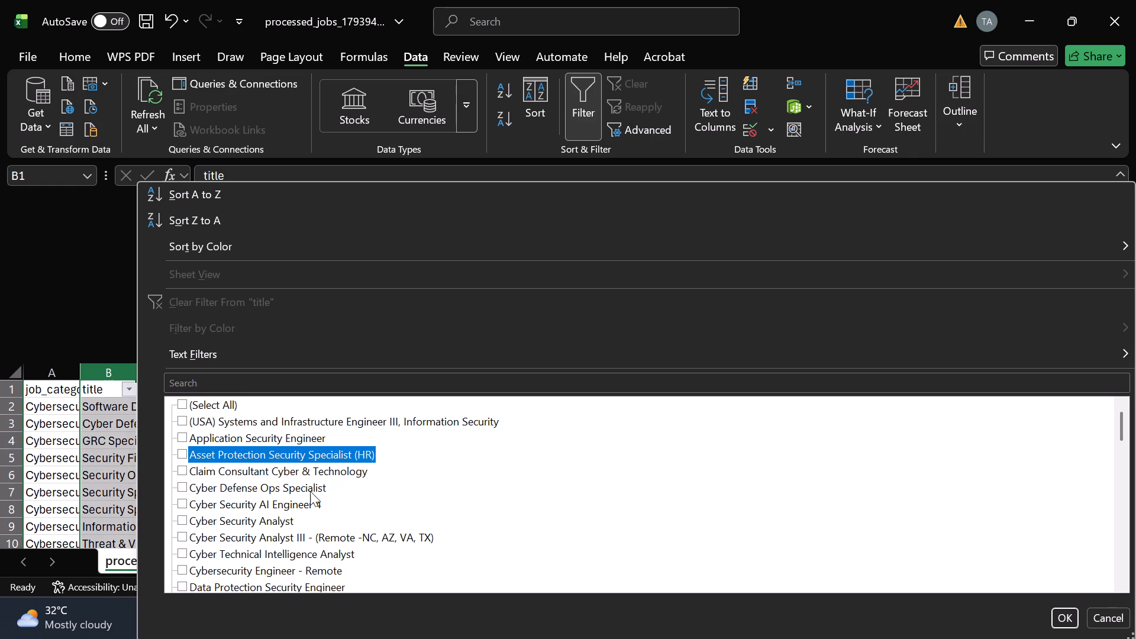
scroll(272, 581, "down", 1)
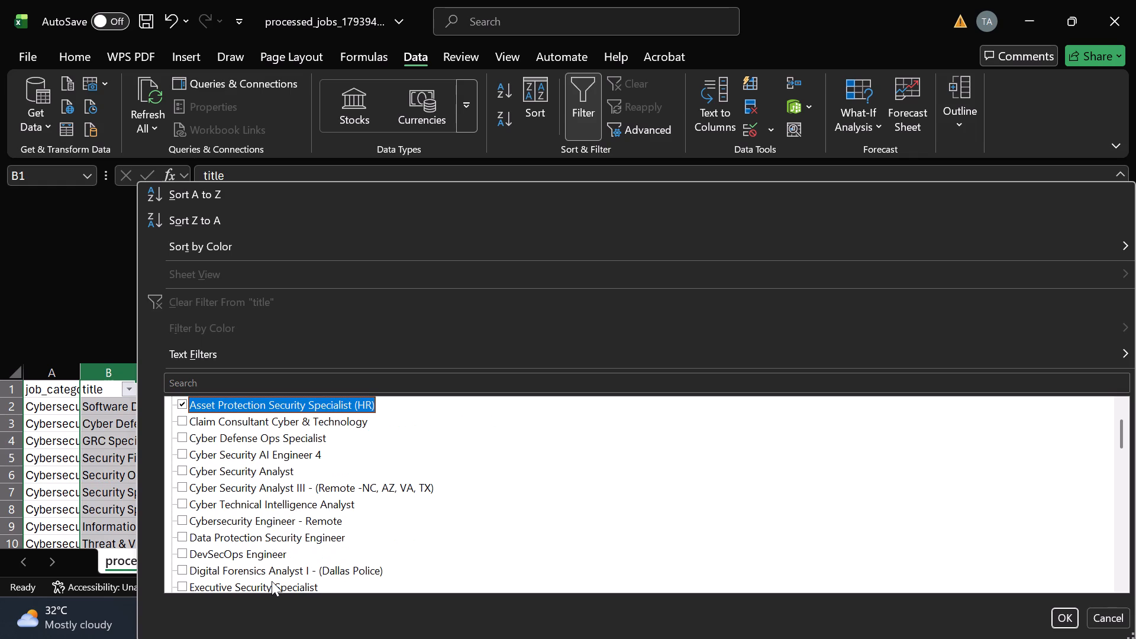
scroll(272, 581, "down", 2)
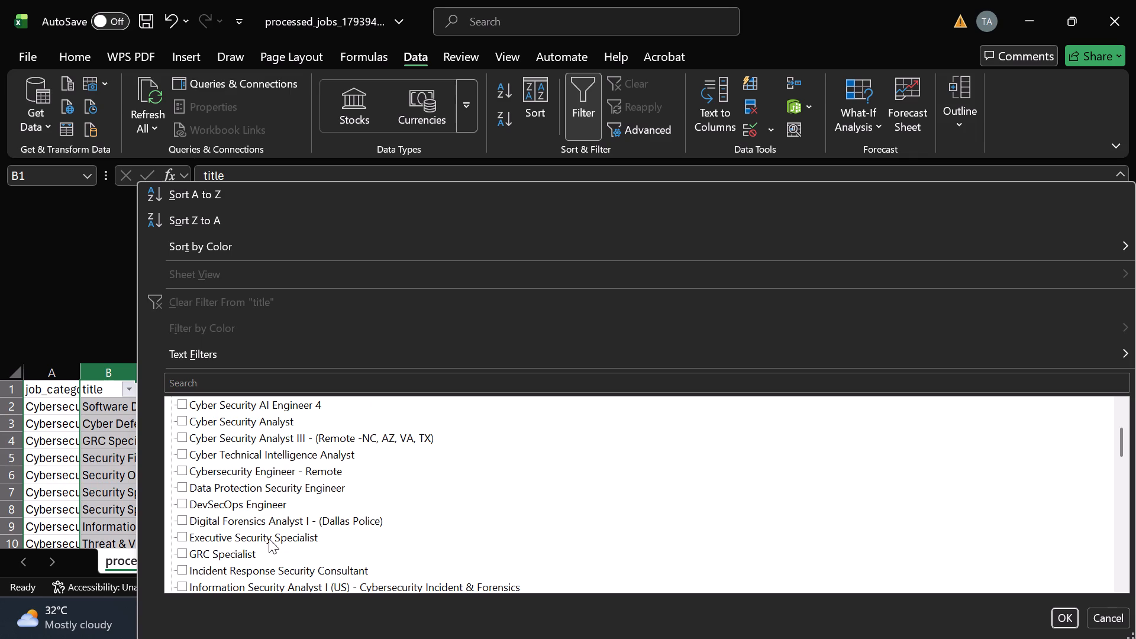
left_click(269, 538)
left_click(242, 553)
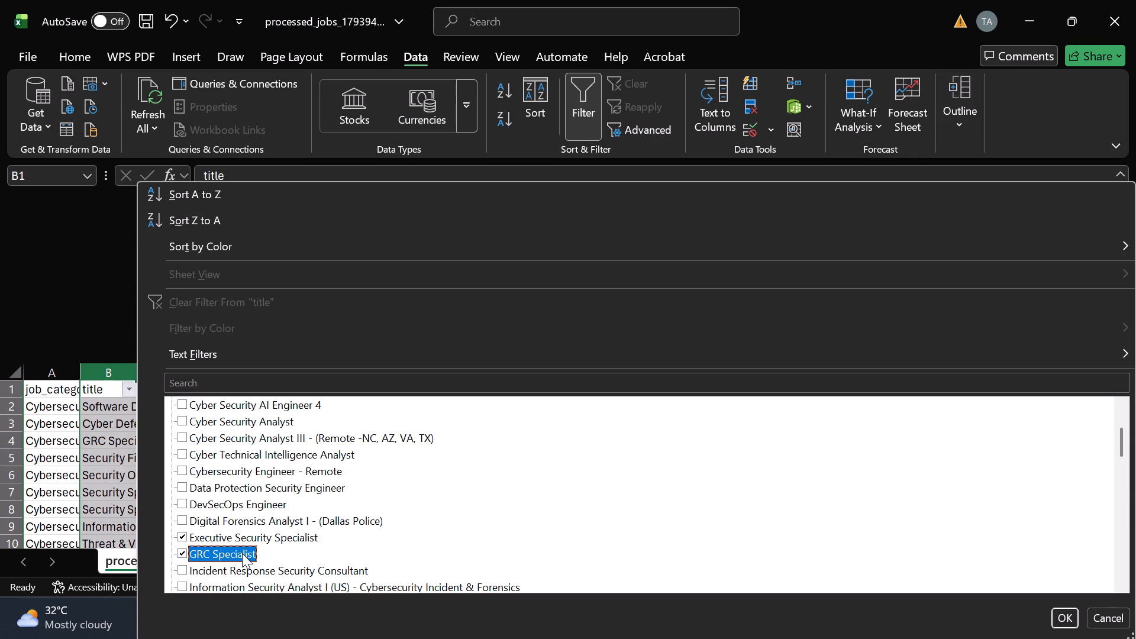
left_click(287, 569)
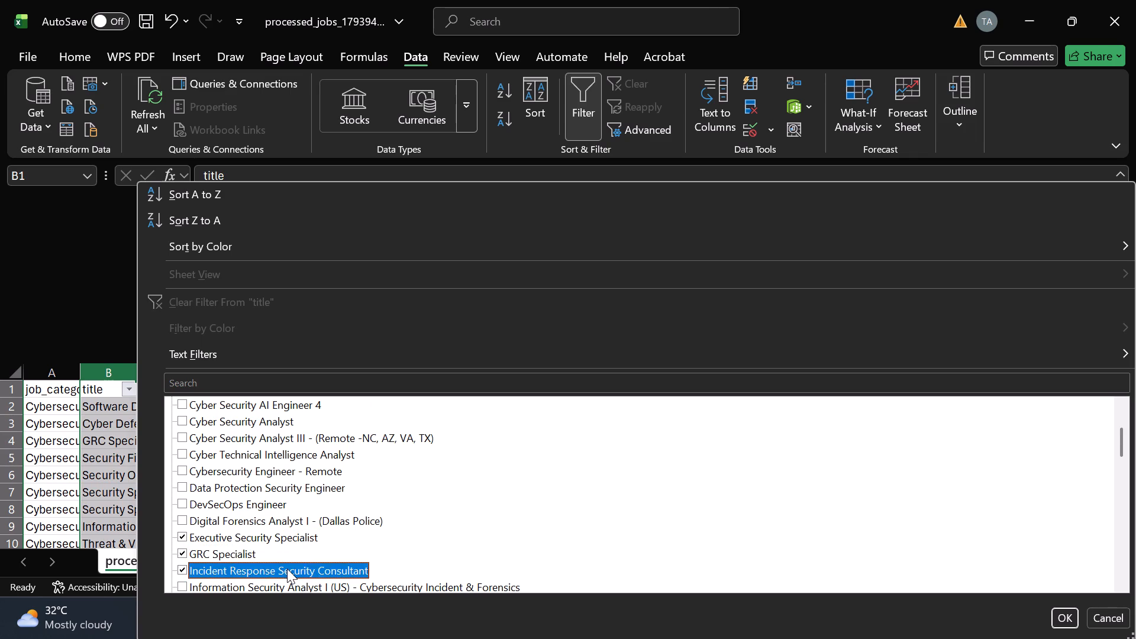
Also select Information Security Analyst I (US), Information Security Manager, Safety and Security Specialist, SC Security Specialist - 1st Shift, and Security Analyst, Governance and Trust.
scroll(287, 569, "down", 1)
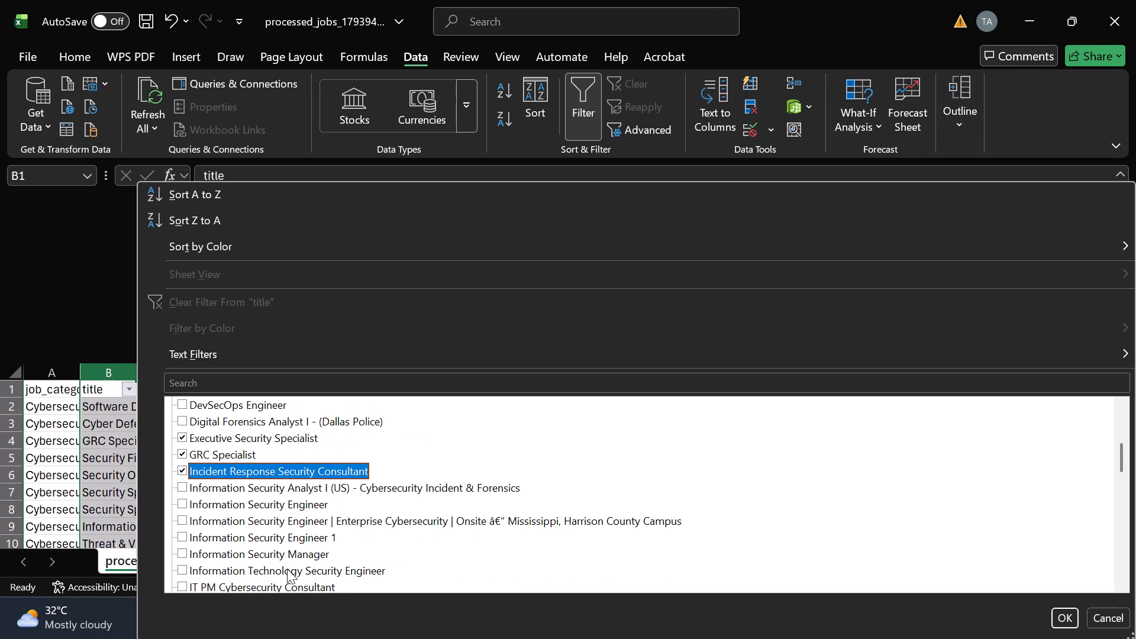
left_click(360, 485)
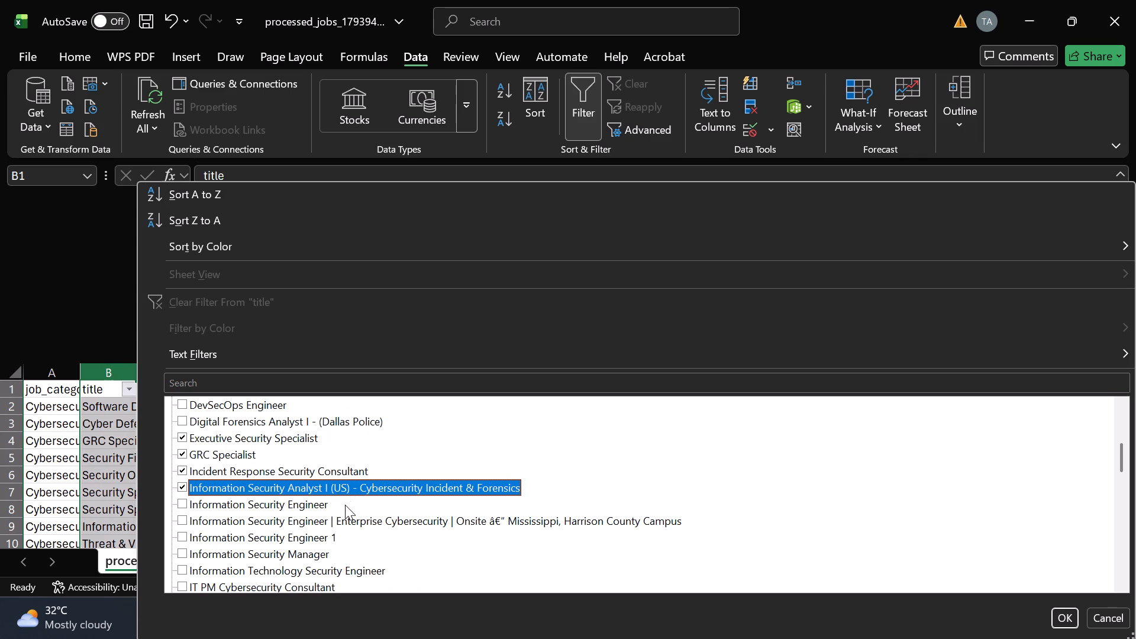
left_click(300, 556)
scroll(300, 556, "down", 1)
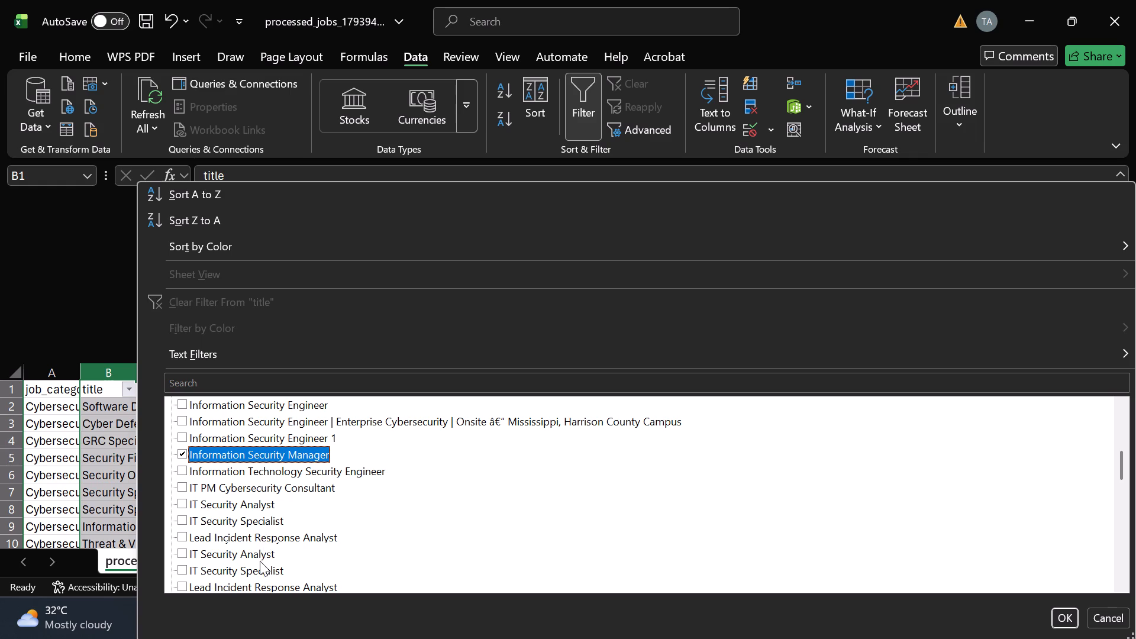
scroll(259, 565, "down", 1)
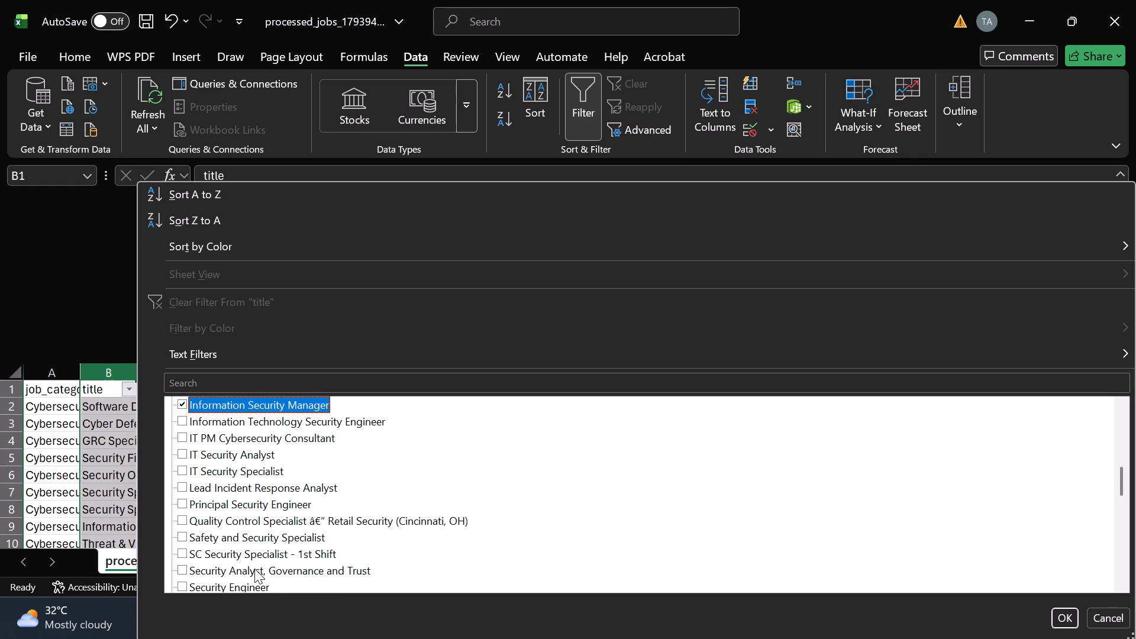
left_click(237, 541)
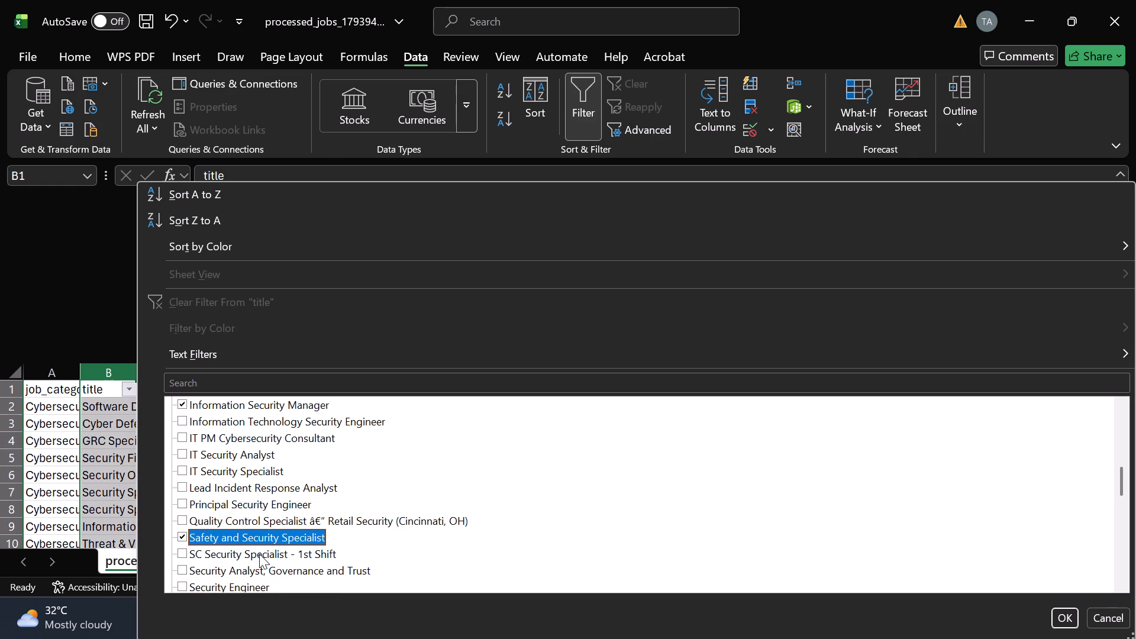
left_click(259, 554)
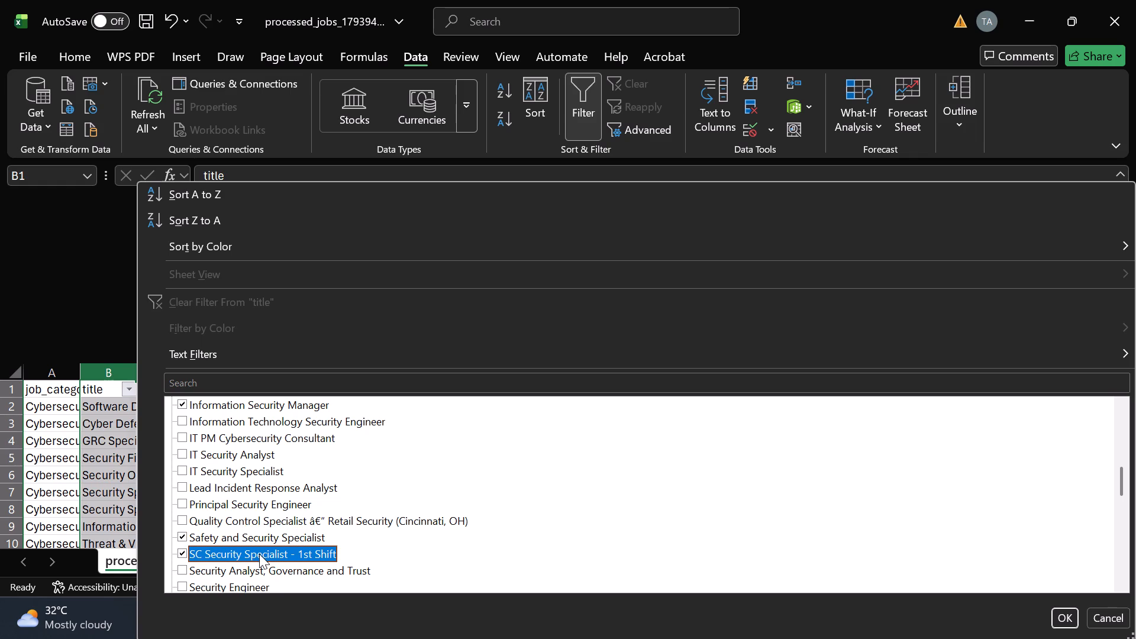
left_click(281, 568)
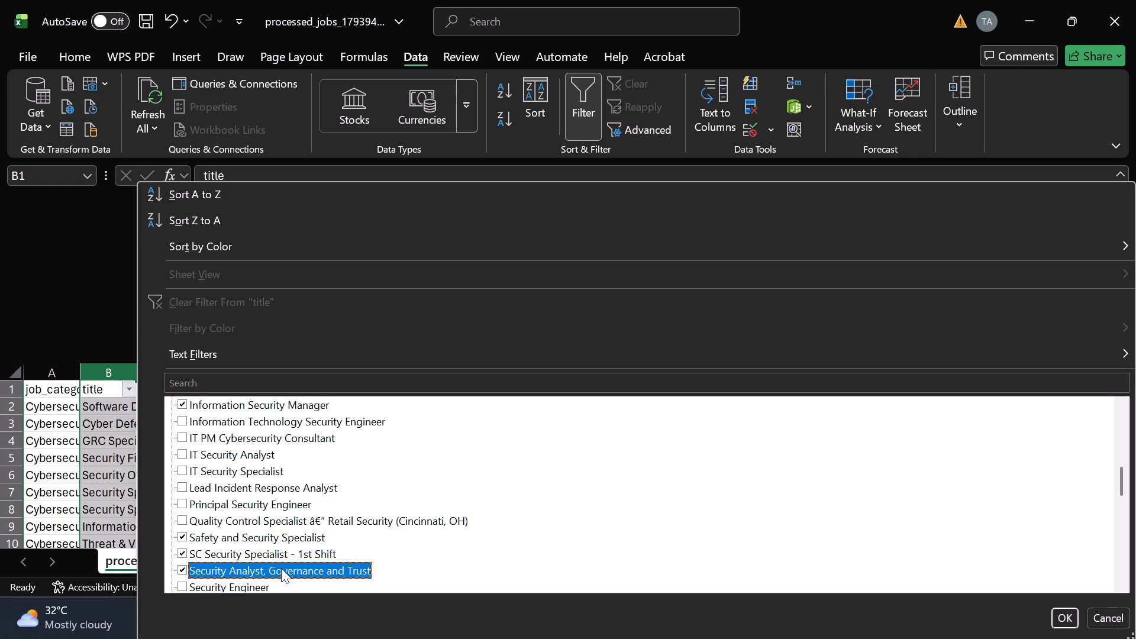
Also select Security Specialist, Security Specialist - Full Time, Senior Customer Success Engineer, Identity Security, and Senior Game Security Analyst in the title filter.
scroll(281, 568, "down", 1)
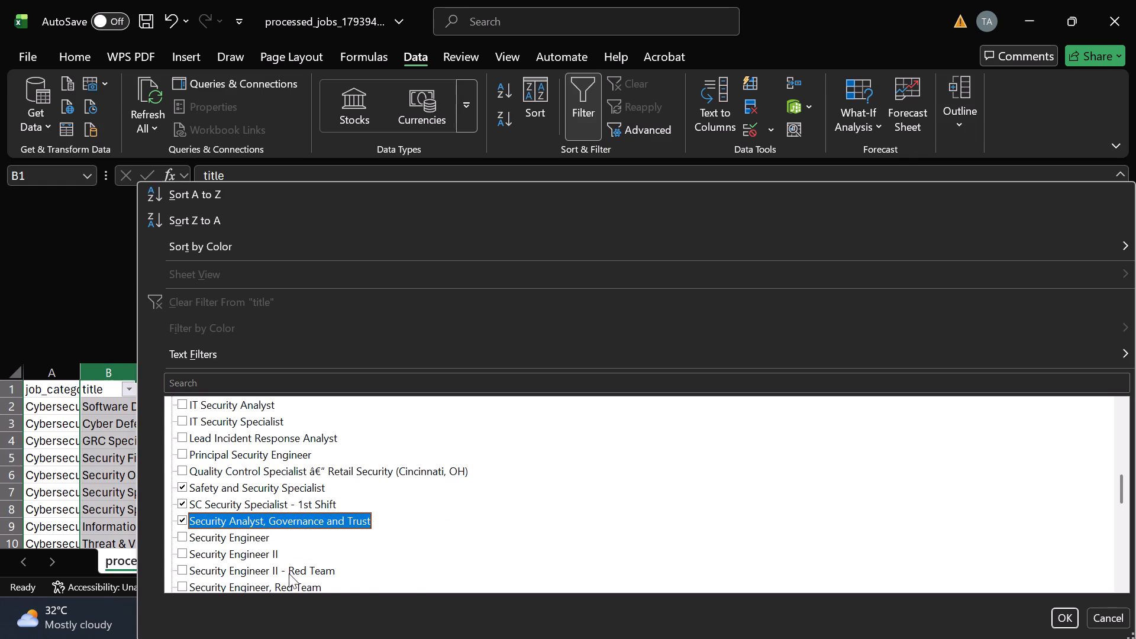
scroll(285, 582, "down", 1)
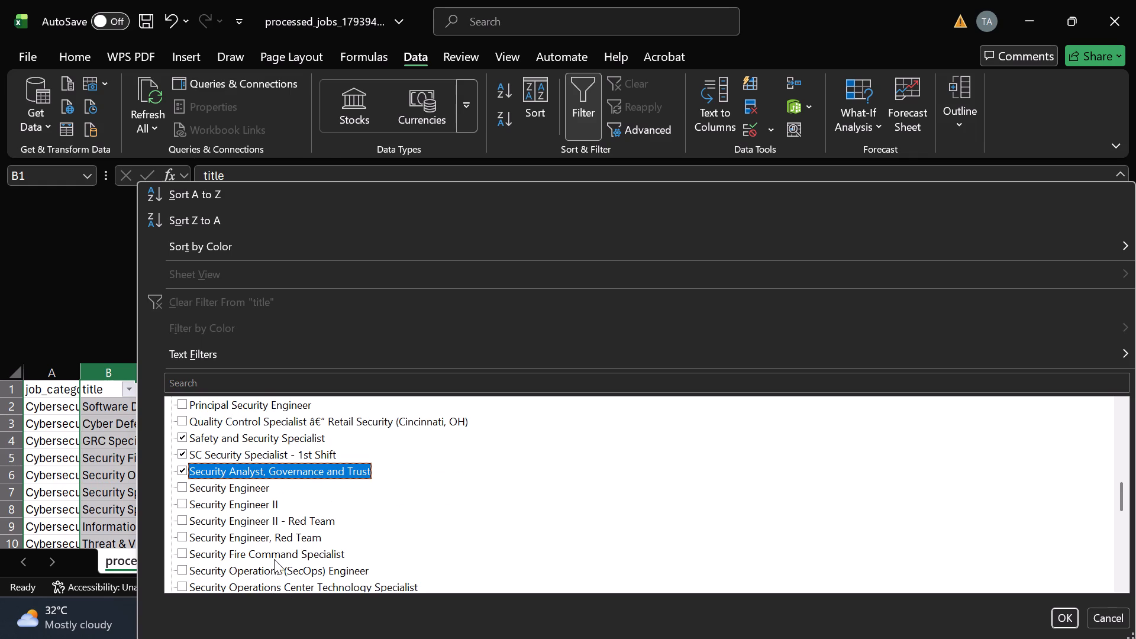
scroll(283, 574, "down", 1)
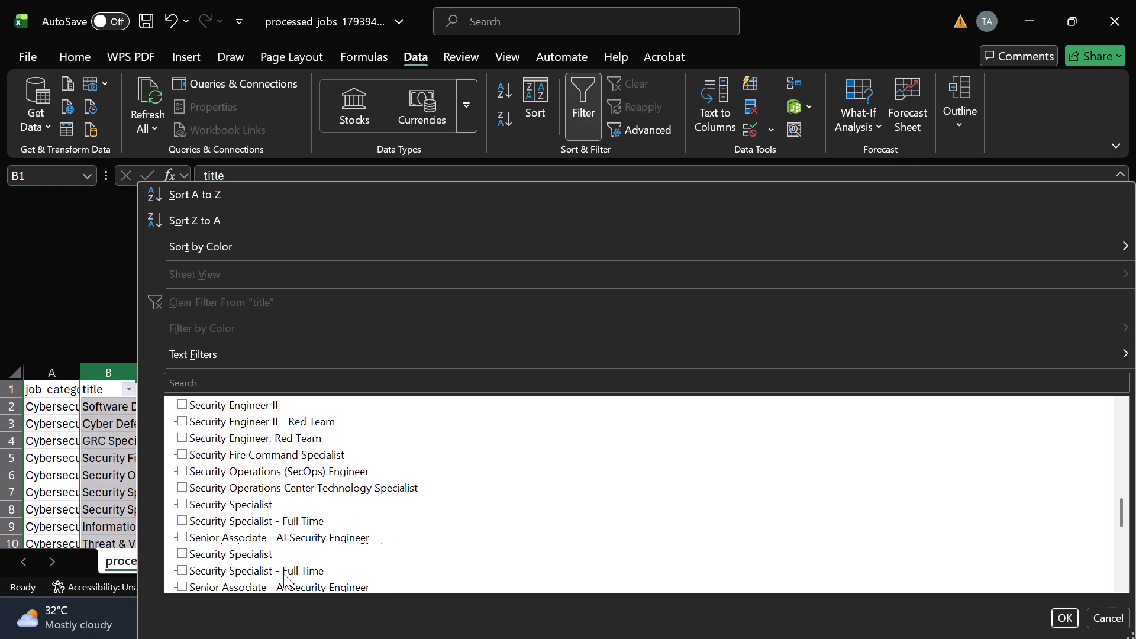
left_click(234, 509)
left_click(244, 521)
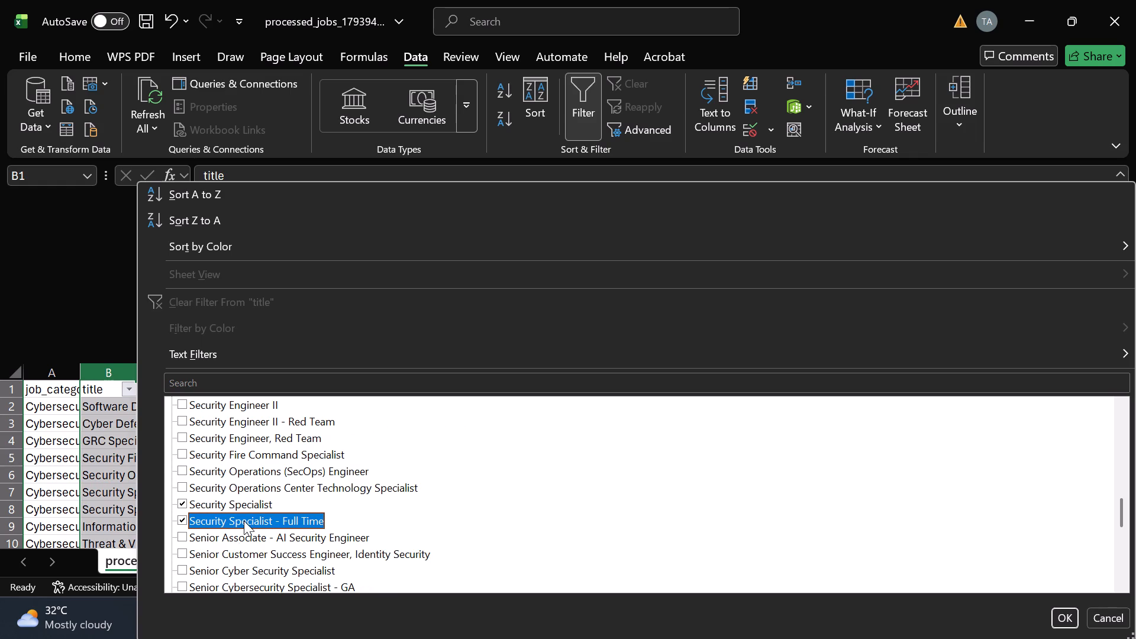
left_click(296, 552)
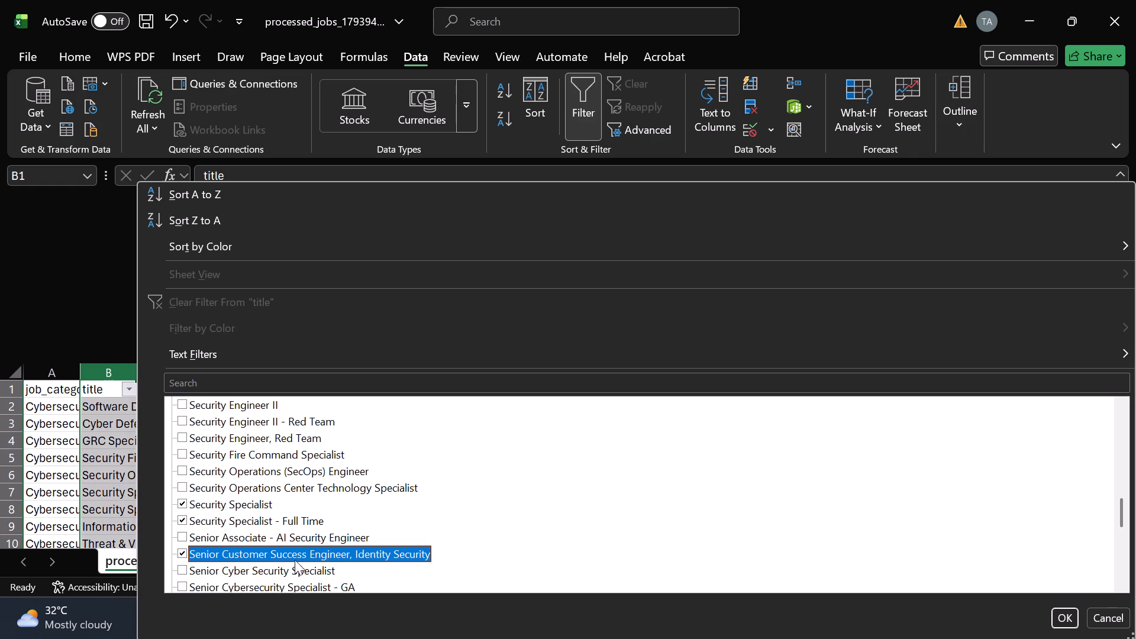
scroll(282, 585, "down", 1)
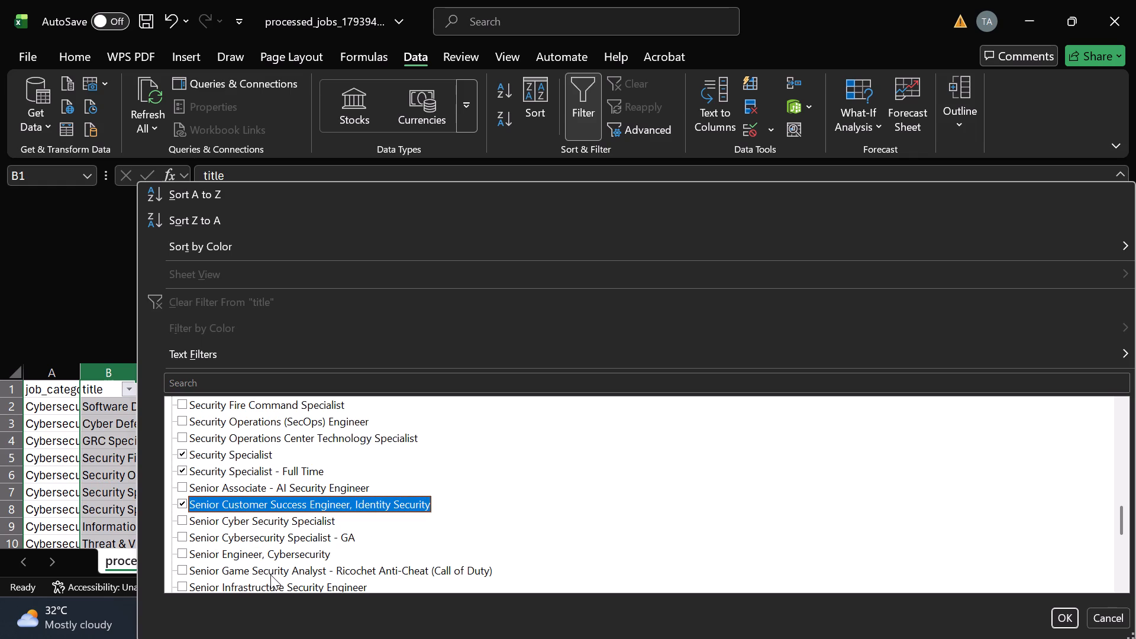
scroll(270, 575, "down", 1)
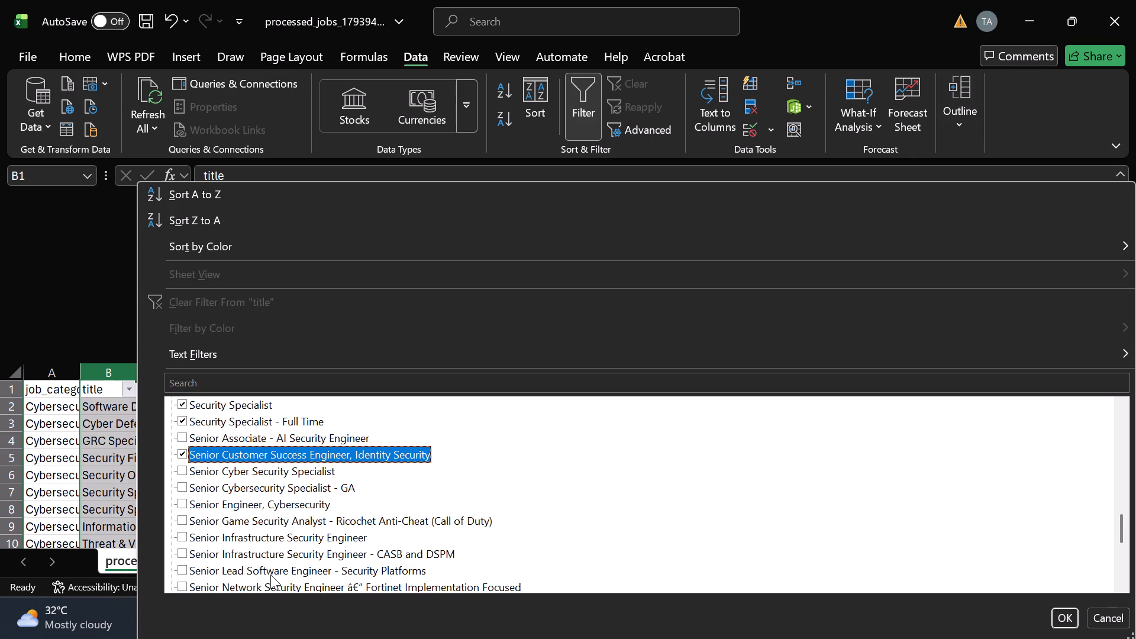
left_click(310, 523)
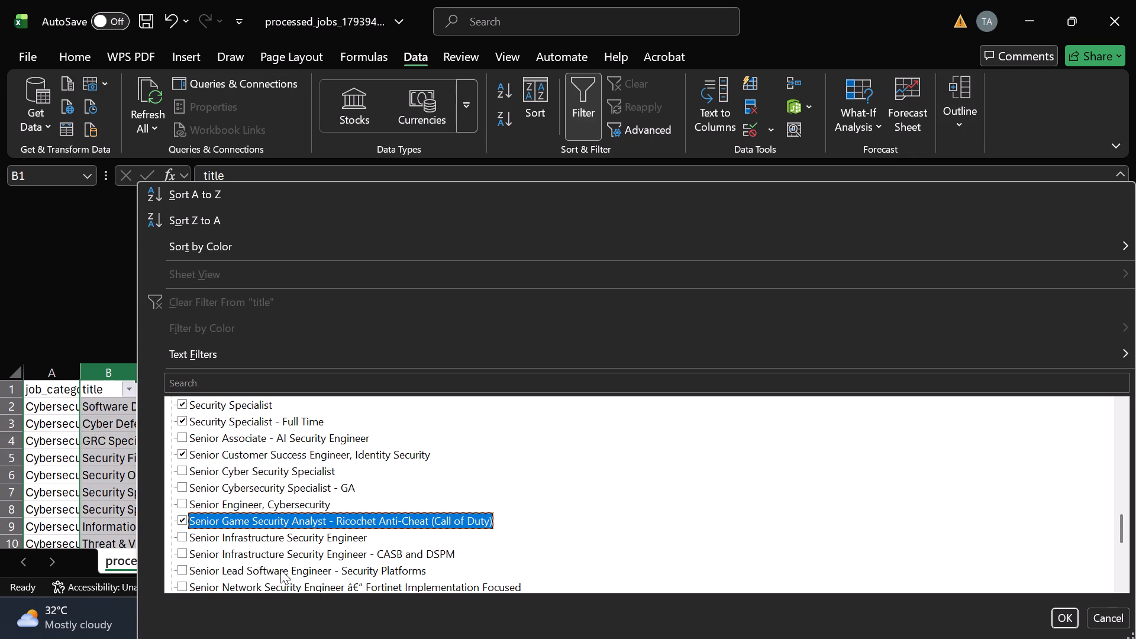
Add Target Security Specialist and (Blanks) to the title filter selection, leave Threat & Vulnerability Management Security Engineer I unselected, and apply the filter.
scroll(279, 572, "down", 1)
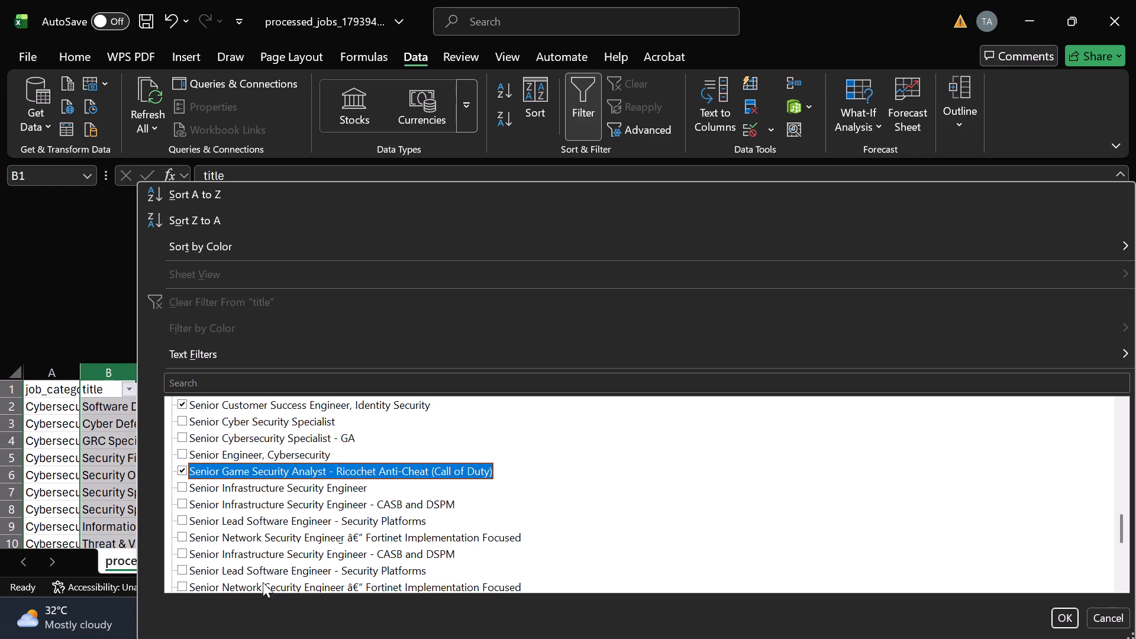
scroll(246, 588, "down", 2)
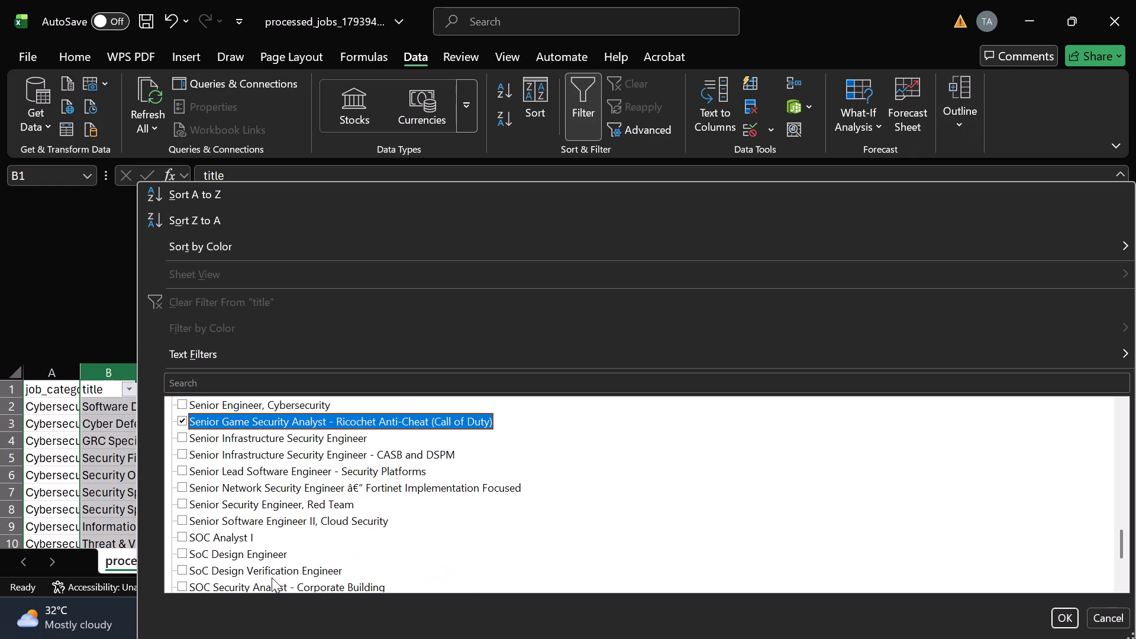
scroll(272, 577, "down", 1)
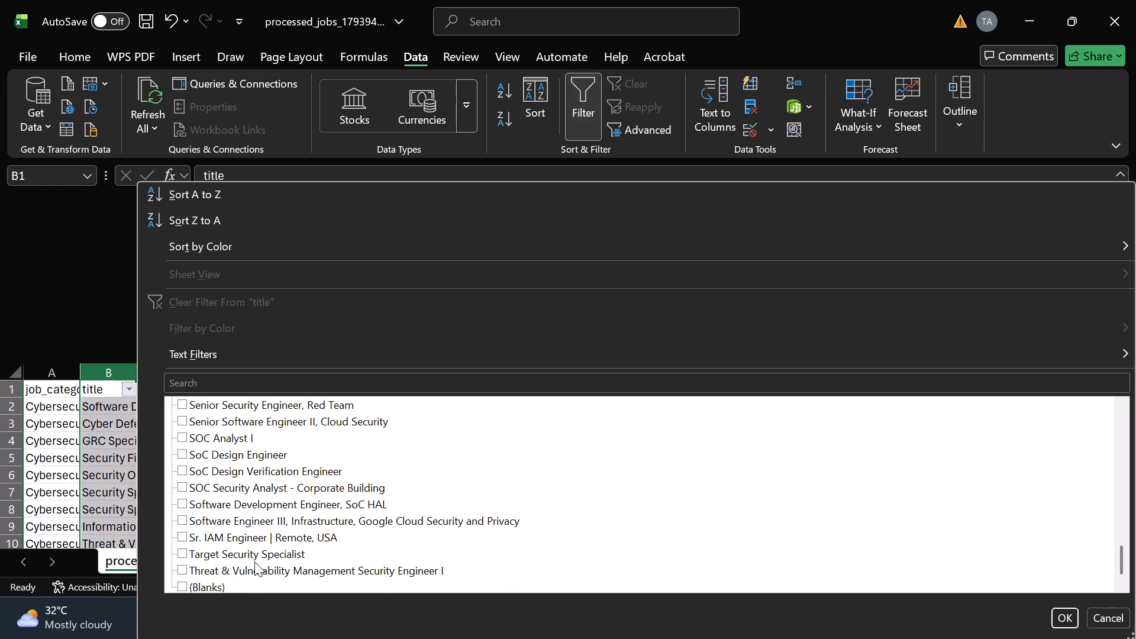
left_click(262, 556)
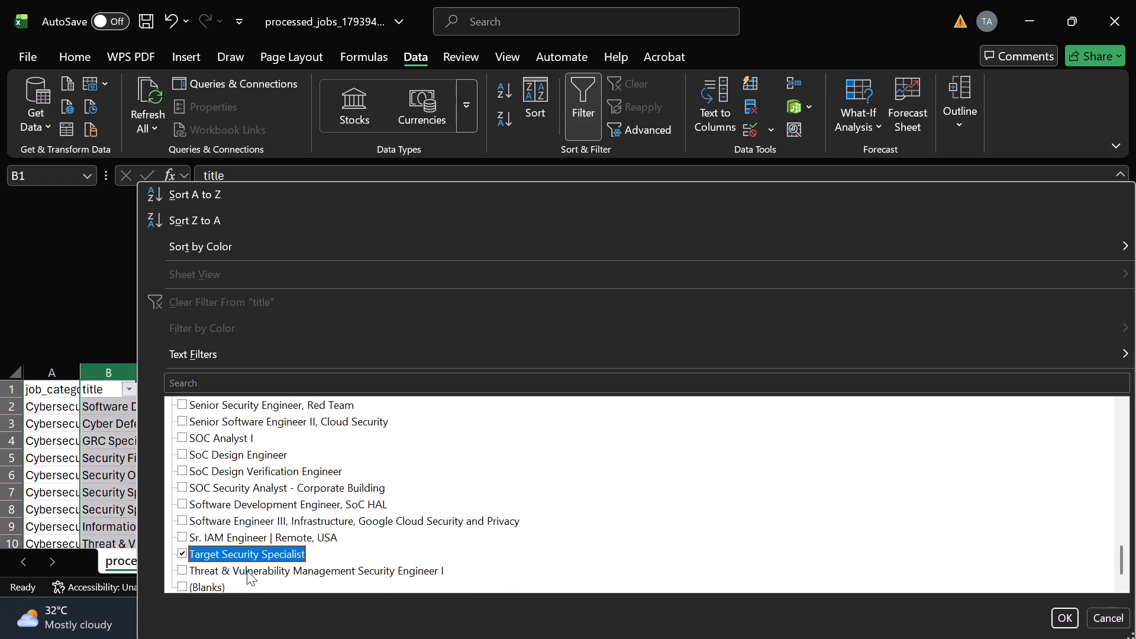
left_click(245, 571)
scroll(213, 581, "down", 1)
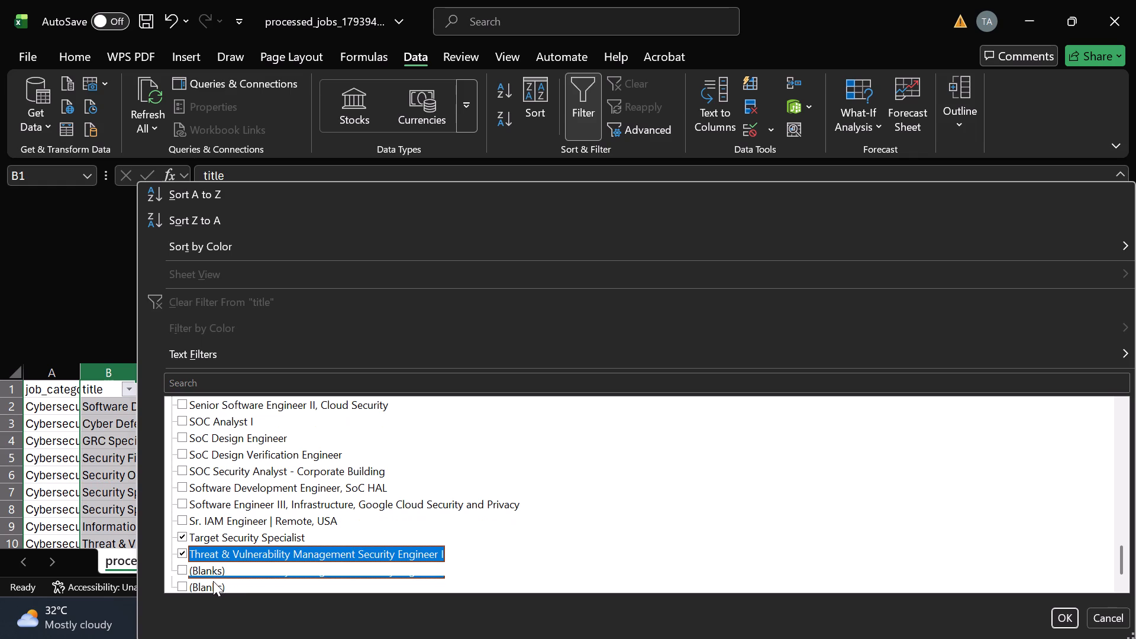
scroll(213, 581, "down", 1)
left_click(235, 557)
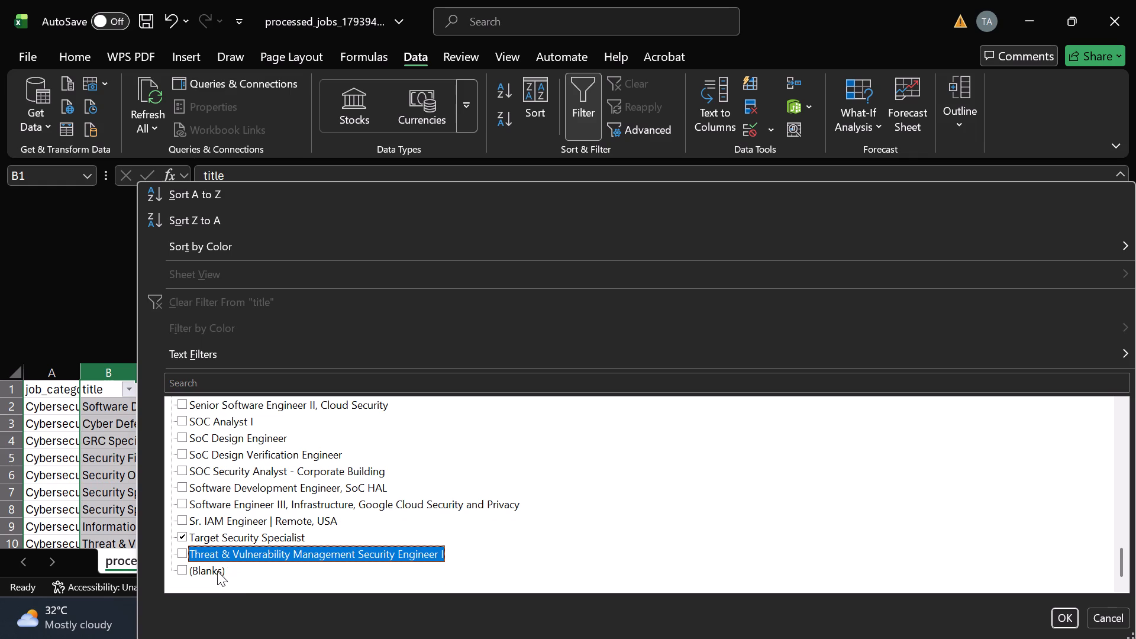
left_click(214, 573)
left_click(1061, 614)
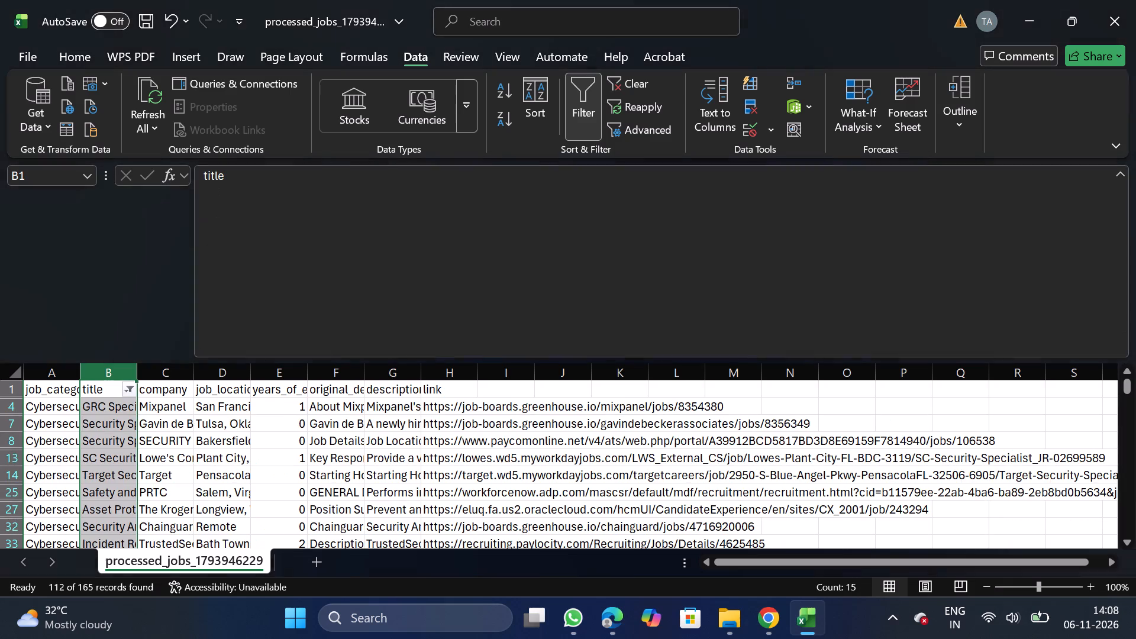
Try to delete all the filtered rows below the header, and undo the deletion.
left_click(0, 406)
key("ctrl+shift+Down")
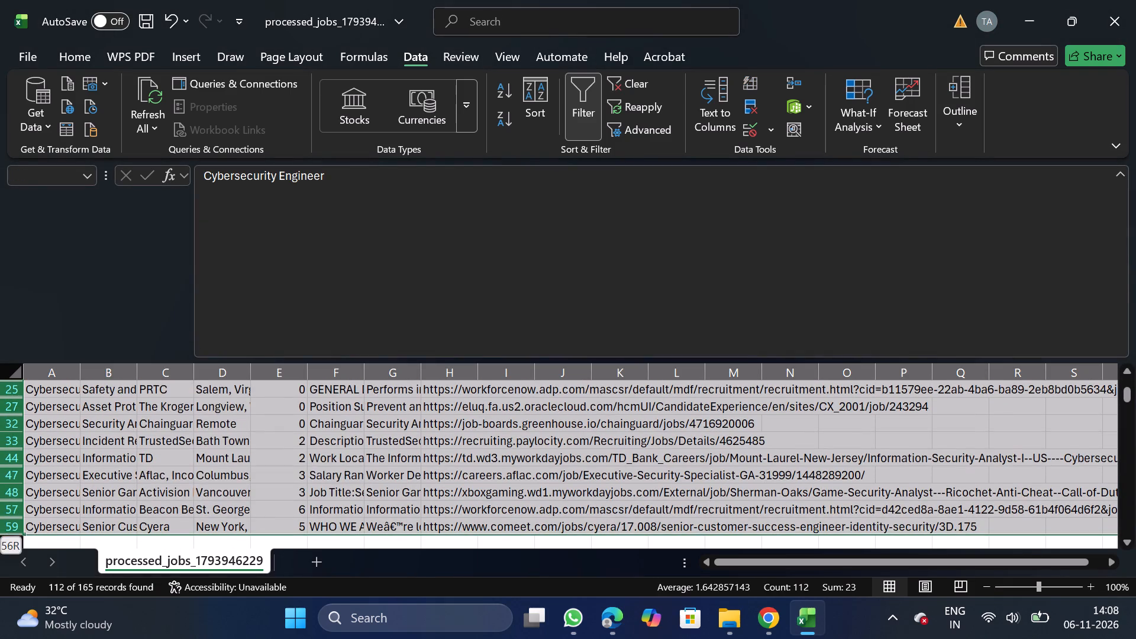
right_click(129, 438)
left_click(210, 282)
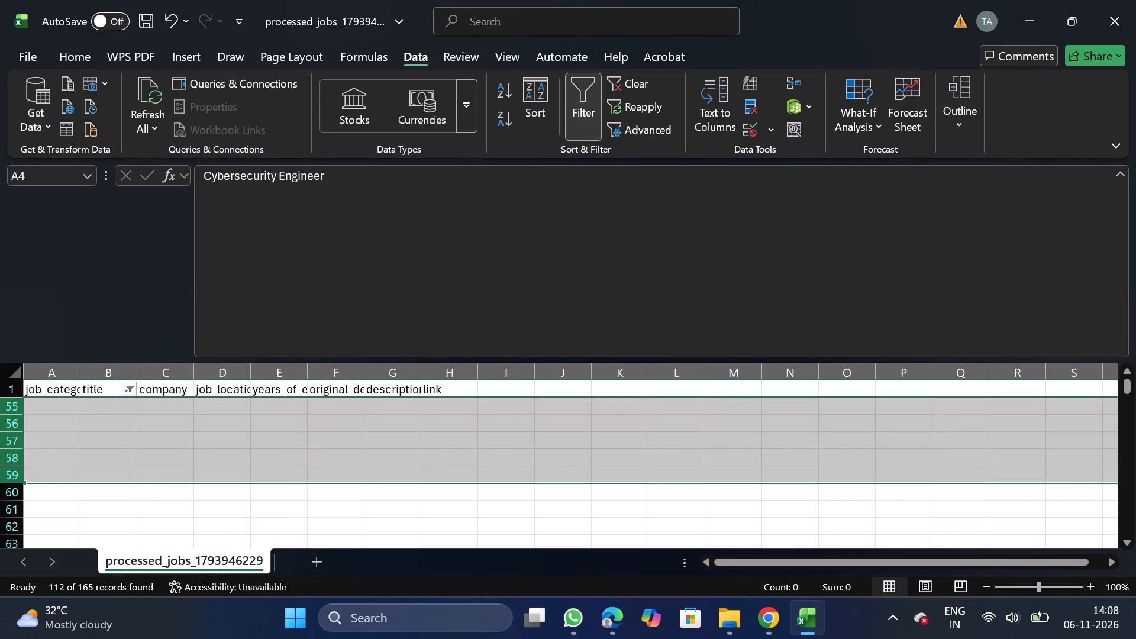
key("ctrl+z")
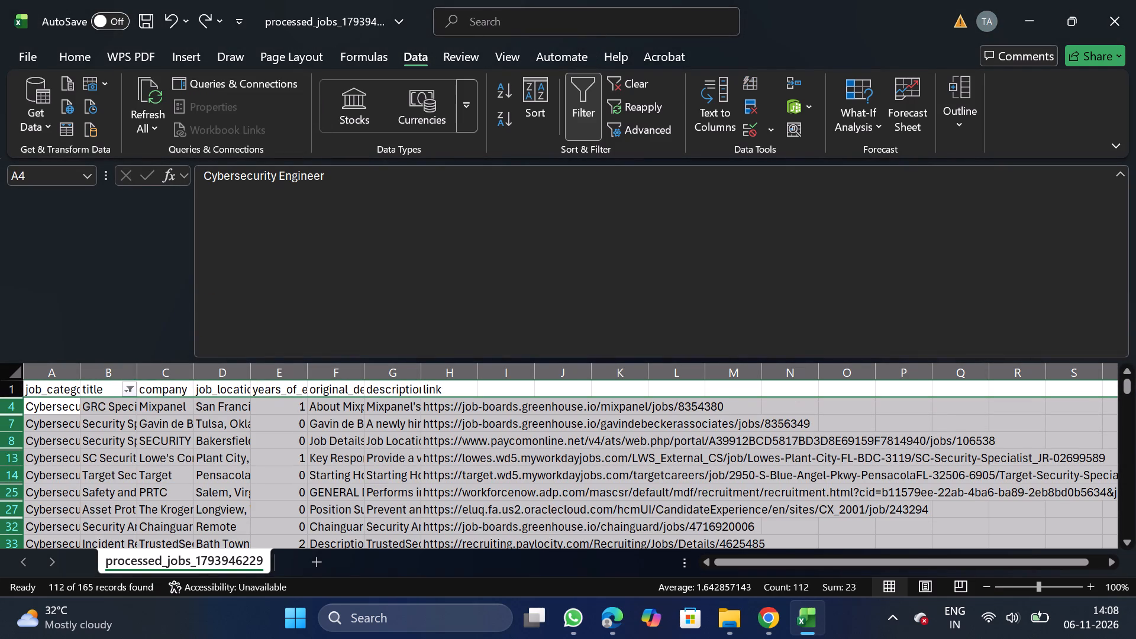
Resize the title column so that the titles of the filtered rows can be read.
left_click_drag(136, 375, 883, 415)
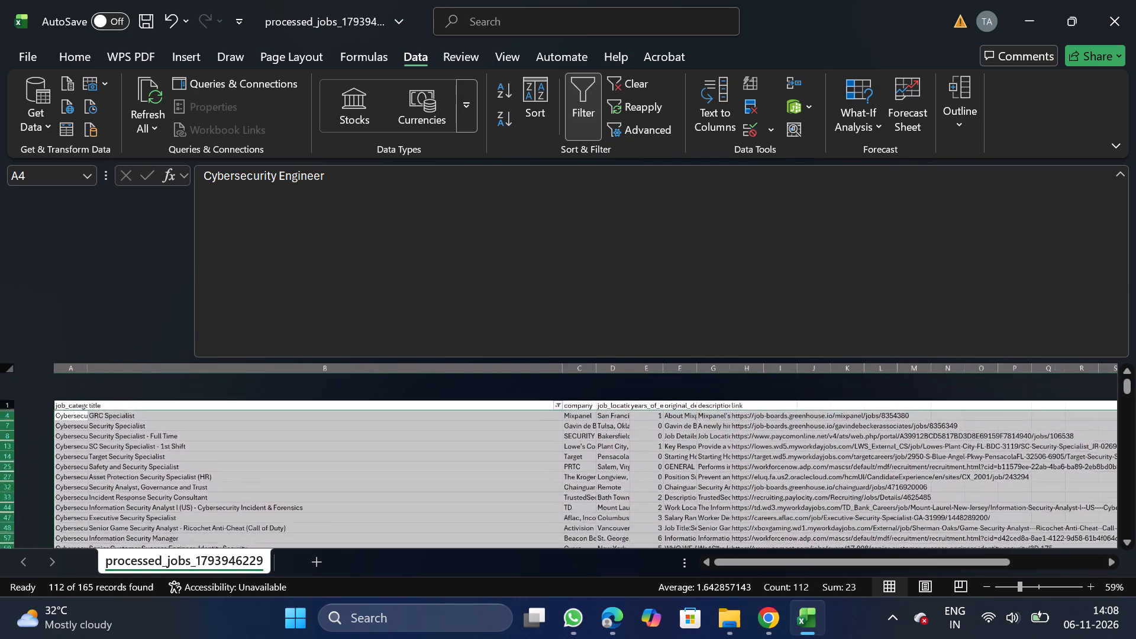
scroll(235, 523, "right", 1)
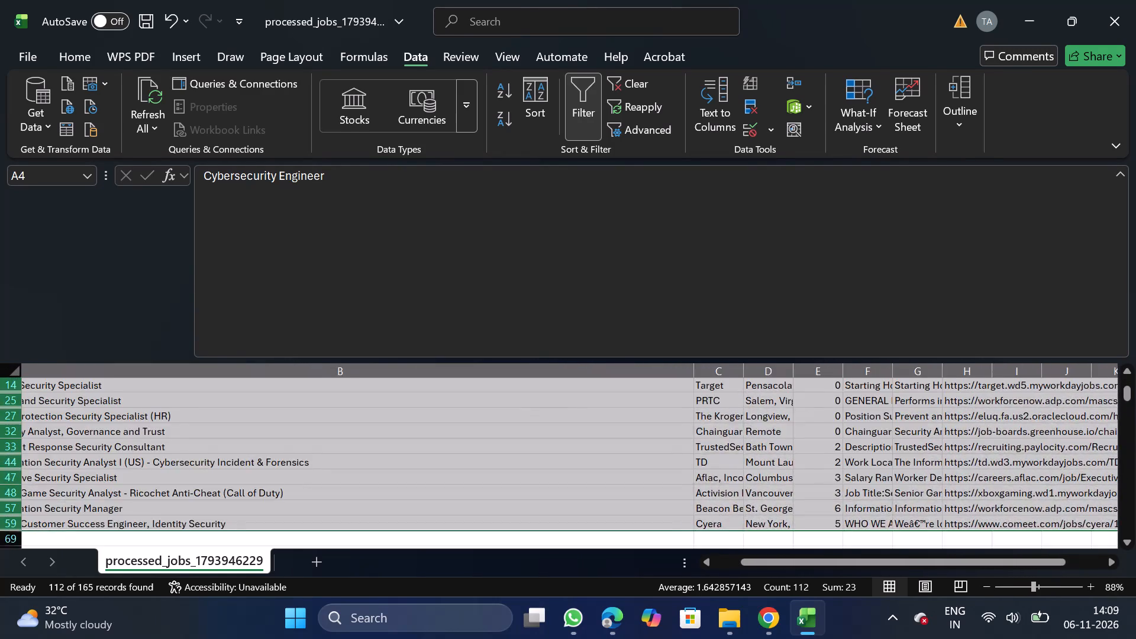
scroll(227, 532, "up", 1)
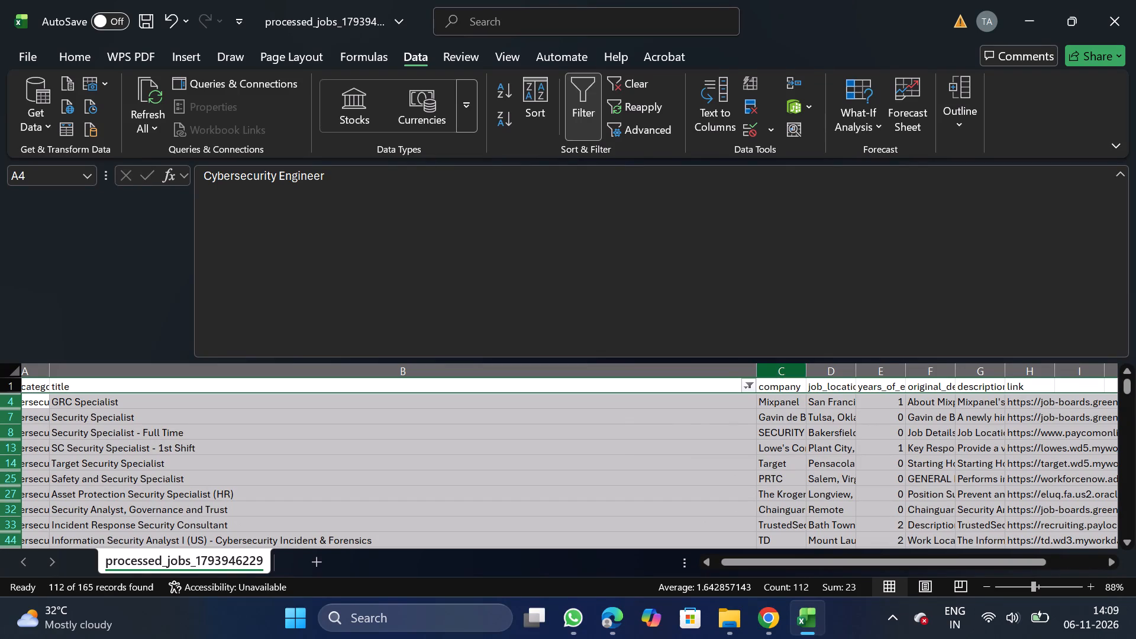
left_click_drag(757, 373, 299, 385)
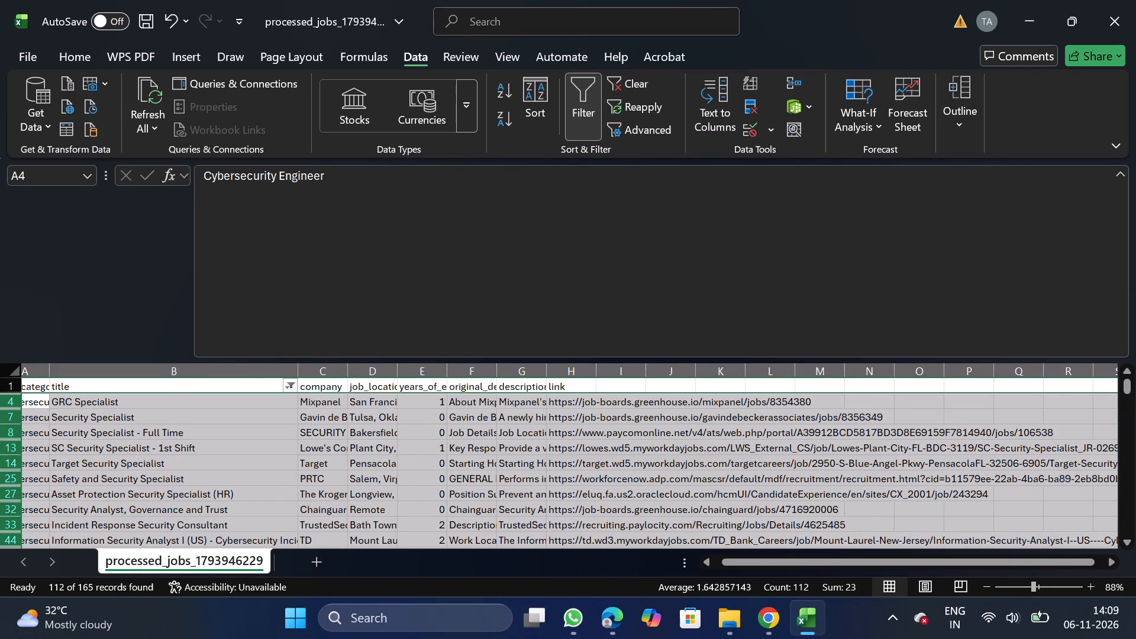
scroll(22, 402, "right", 2)
Delete all the filtered rows below the header and remove the filter from the sheet.
left_click(4, 403)
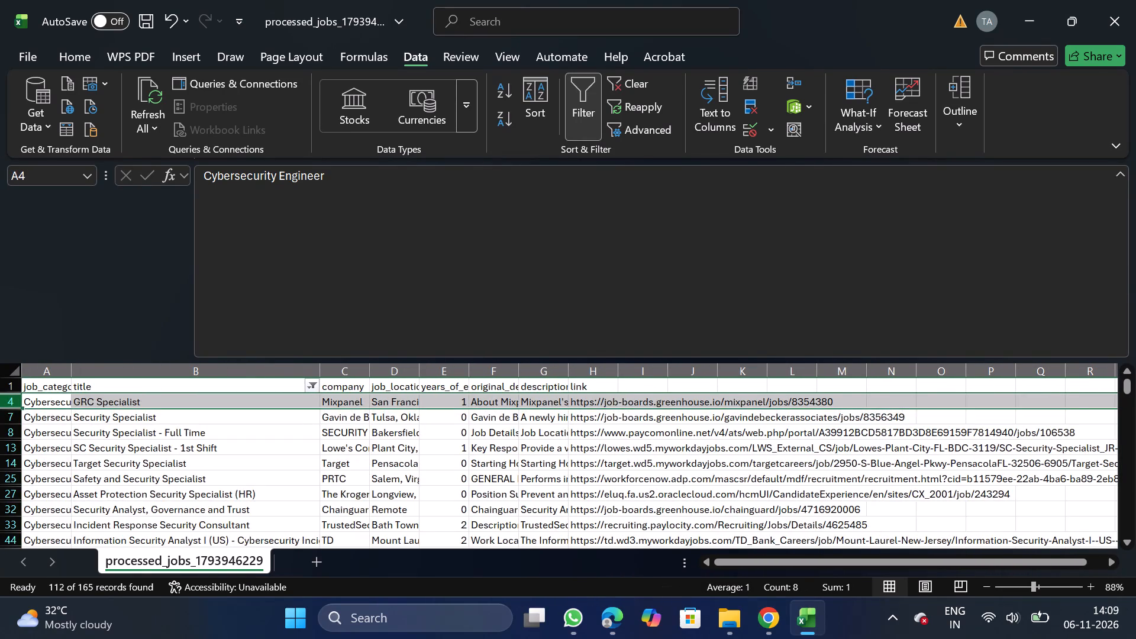
key("ctrl+shift+Down")
right_click(138, 445)
left_click(230, 293)
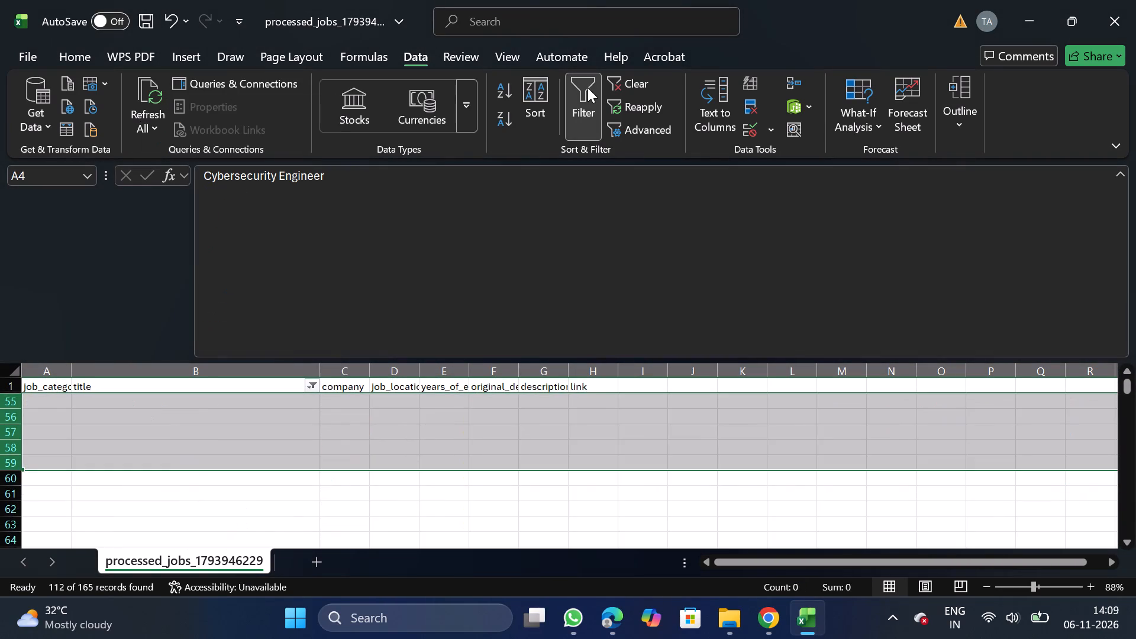
left_click(587, 90)
Add filters to the header cells from title to link, and filter the title column for titles containing lead.
left_click_drag(259, 386, 597, 112)
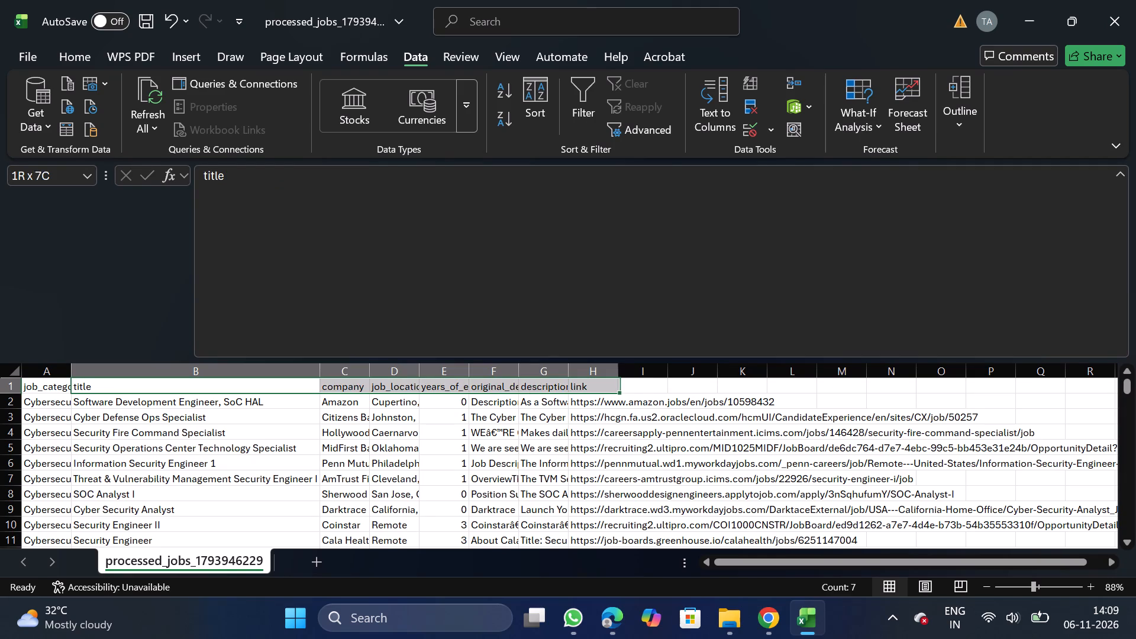
left_click_drag(597, 112, 589, 121)
left_click(589, 121)
left_click(313, 383)
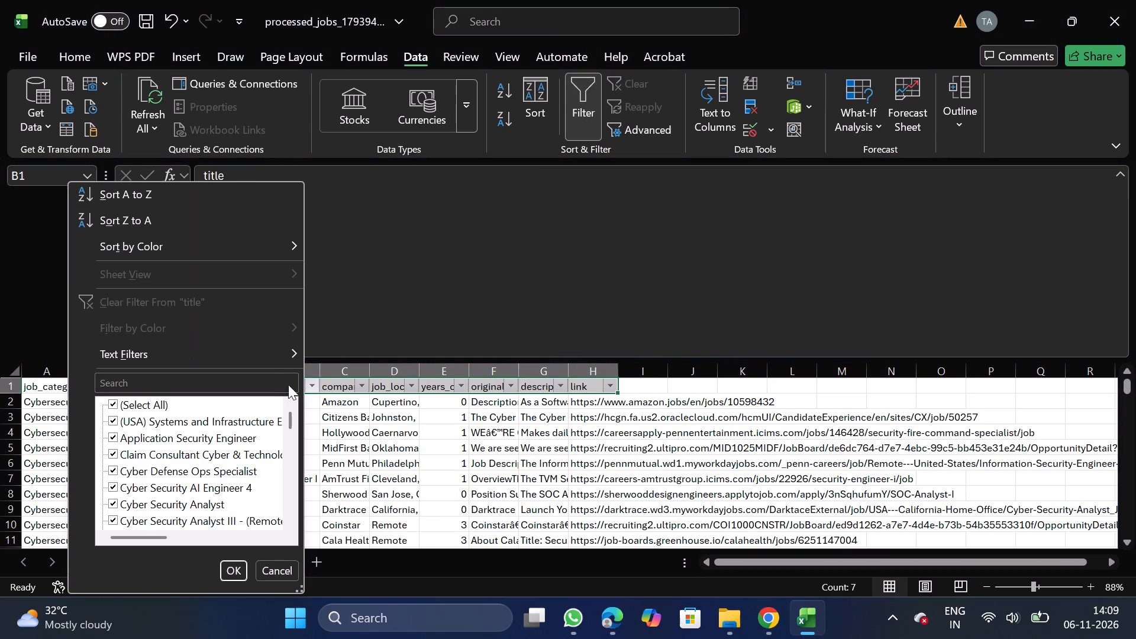
left_click(263, 383)
type("lead")
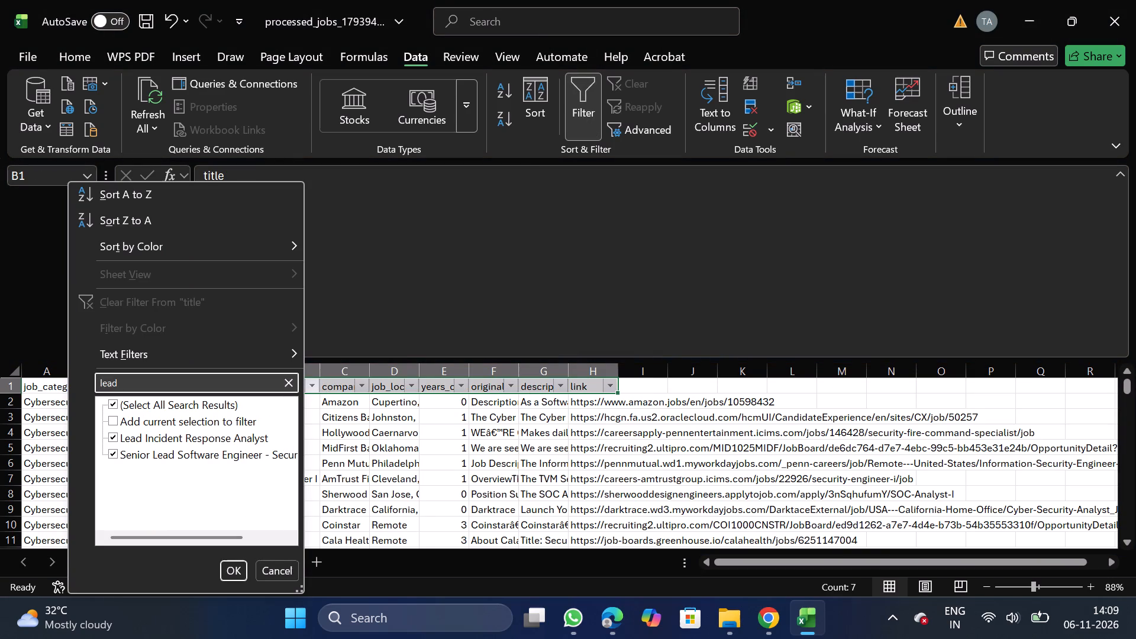
left_click(241, 573)
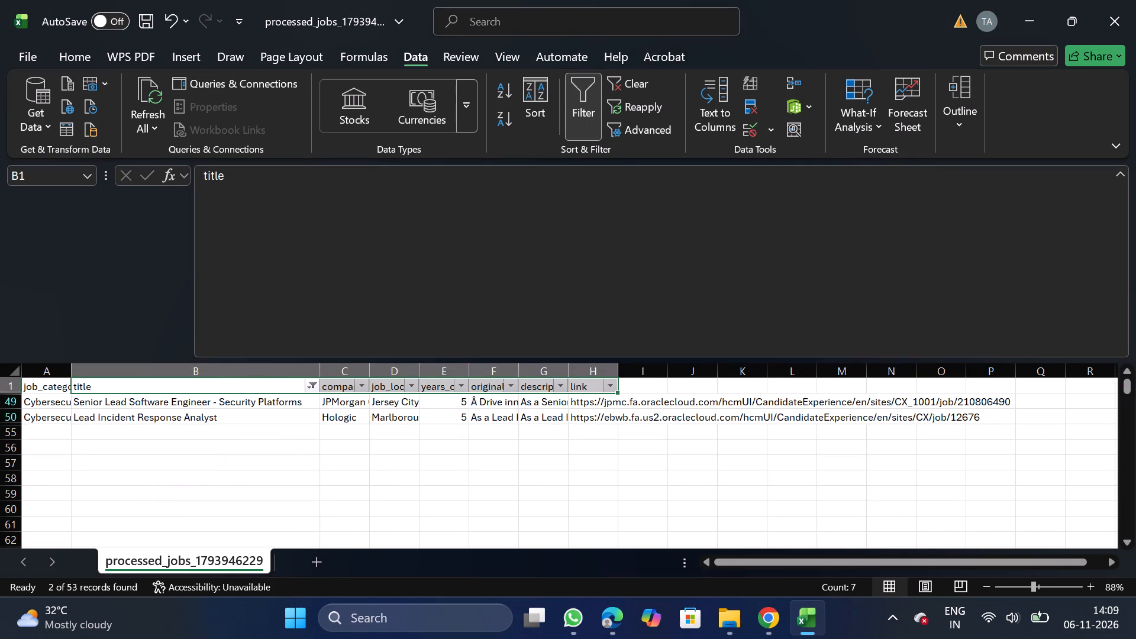
Reset the lead filter, search the title filter list for staff, and empty the search.
double_click(583, 96)
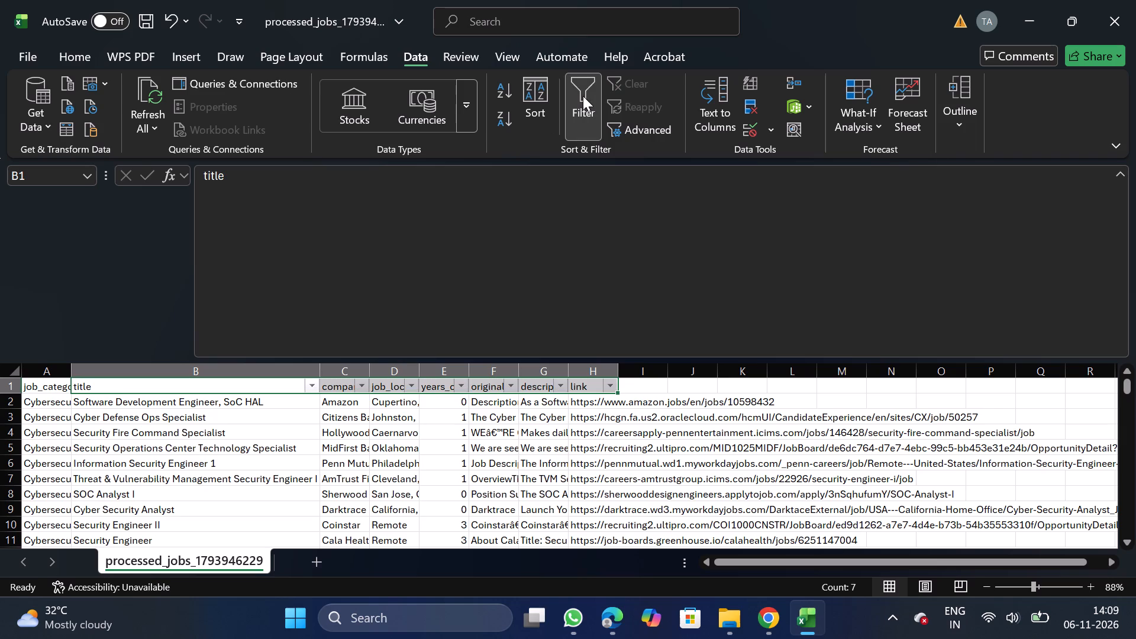
left_click(313, 390)
left_click(272, 384)
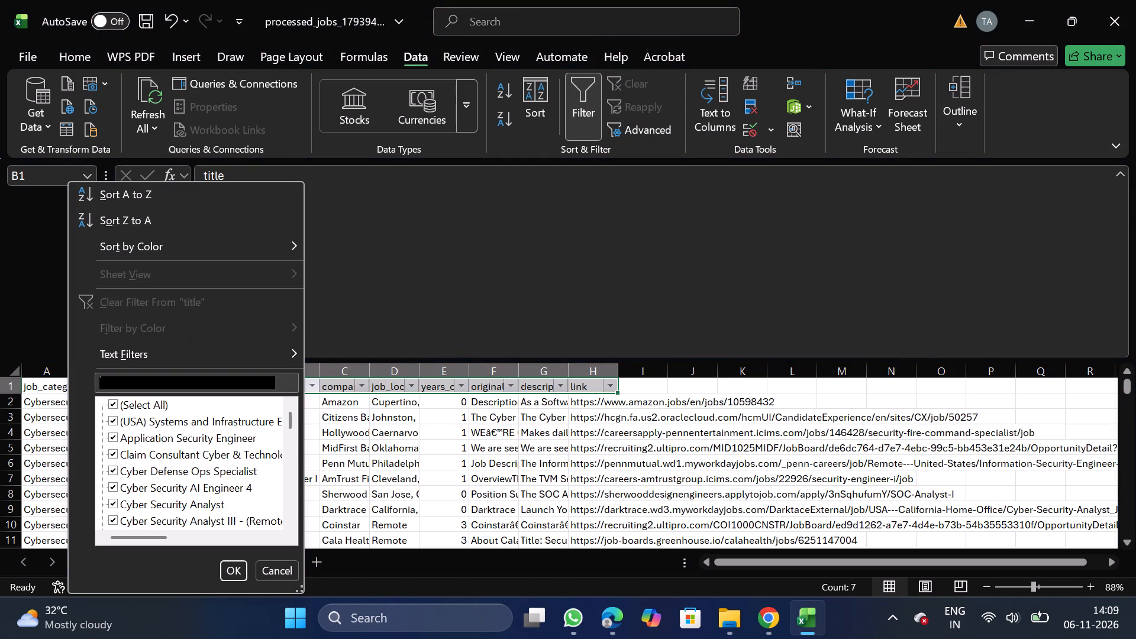
type("staff")
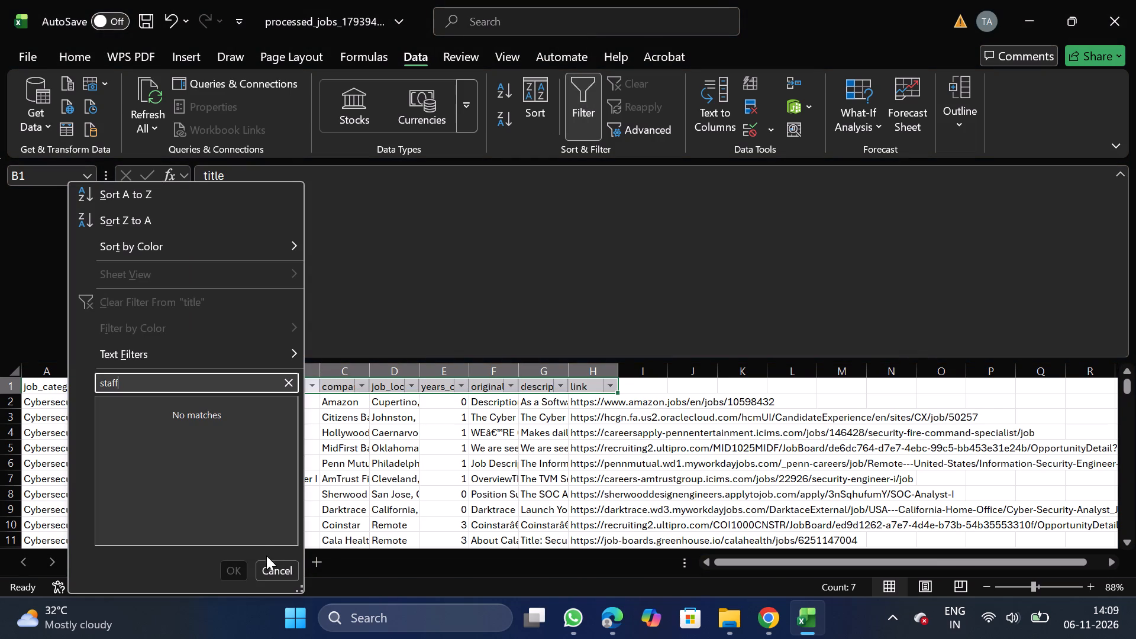
key("BackSpace")
key("BackSpace")
key("BackSpace")
key("BackSpace")
key("BackSpace")
key("BackSpace")
key("BackSpace")
key("BackSpace")
key("BackSpace")
key("BackSpace")
key("BackSpace")
key("BackSpace")
key("BackSpace")
key("BackSpace")
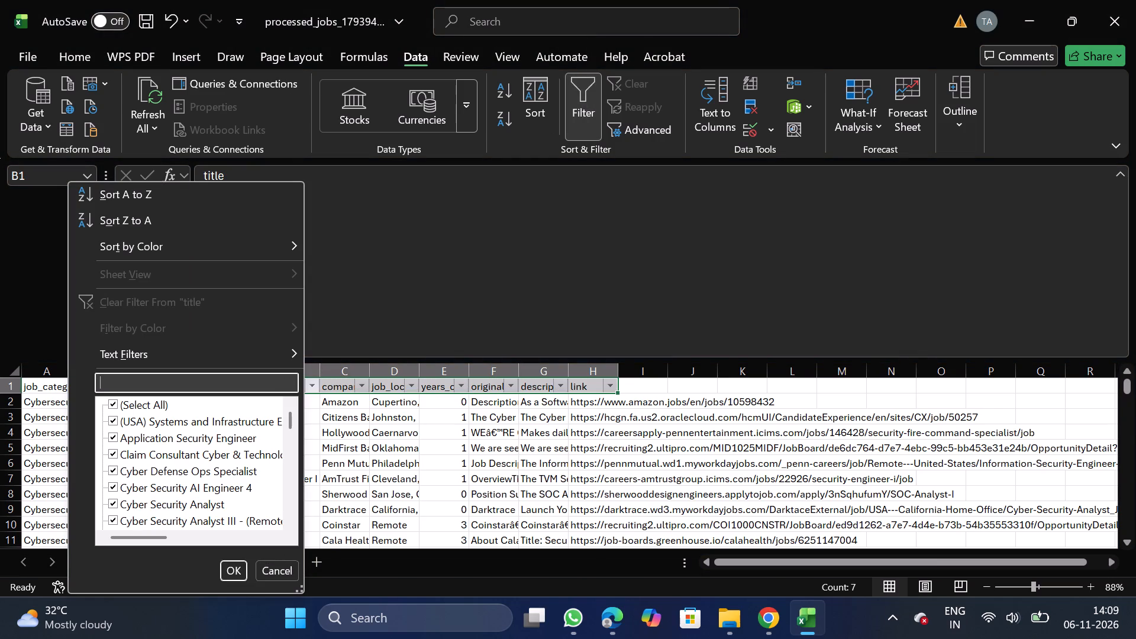
Filter the title column for titles containing prin.
type("pri")
type("ncipal")
key("BackSpace")
key("BackSpace")
key("BackSpace")
key("BackSpace")
key("BackSpace")
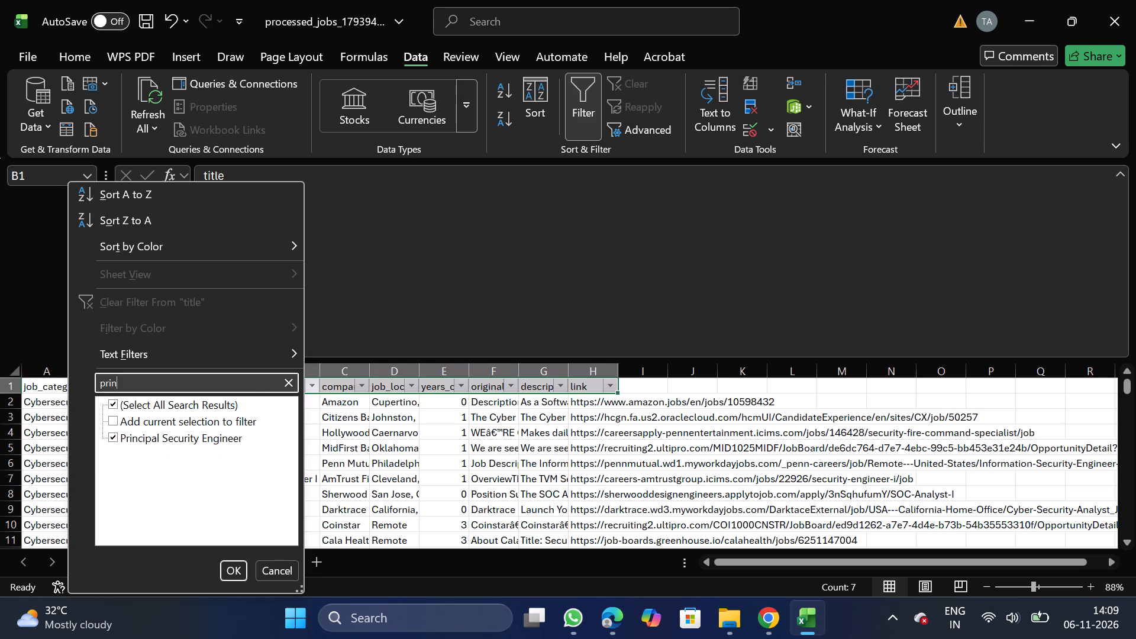
left_click(233, 572)
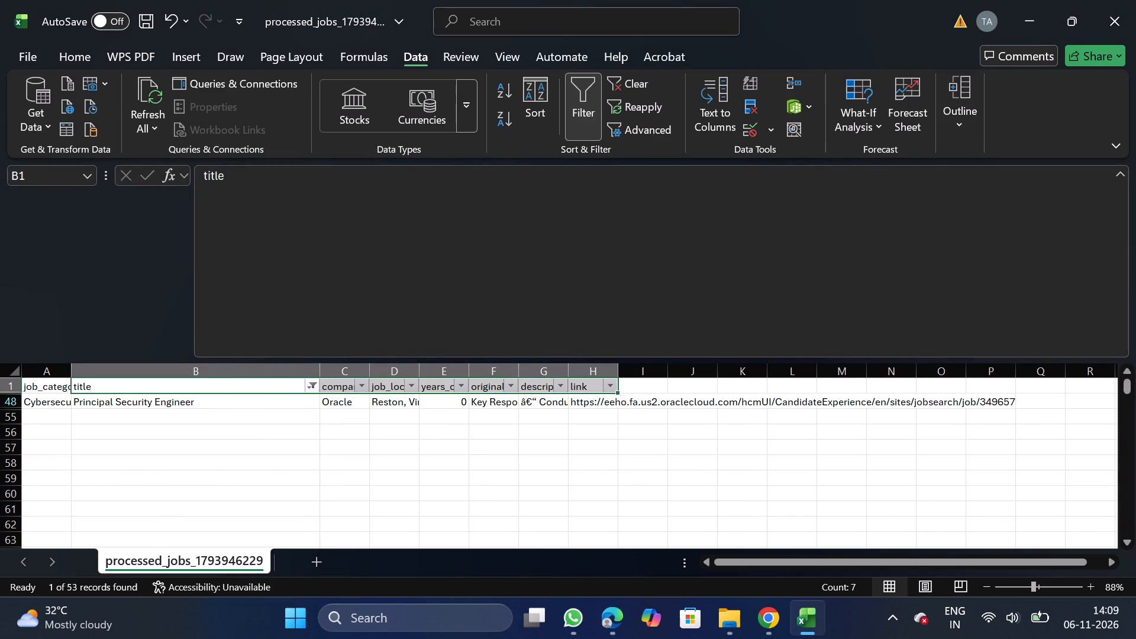
Delete the filtered Principal Security Engineer row and remove the filter from the sheet.
left_click(12, 395)
left_click(10, 399)
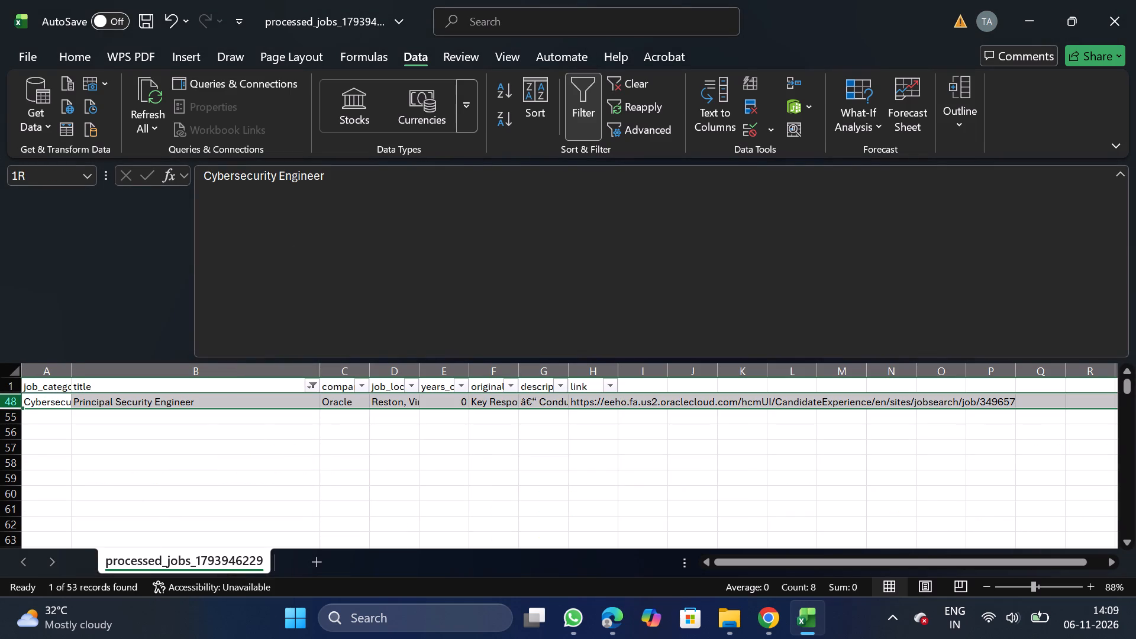
right_click(30, 402)
left_click(117, 259)
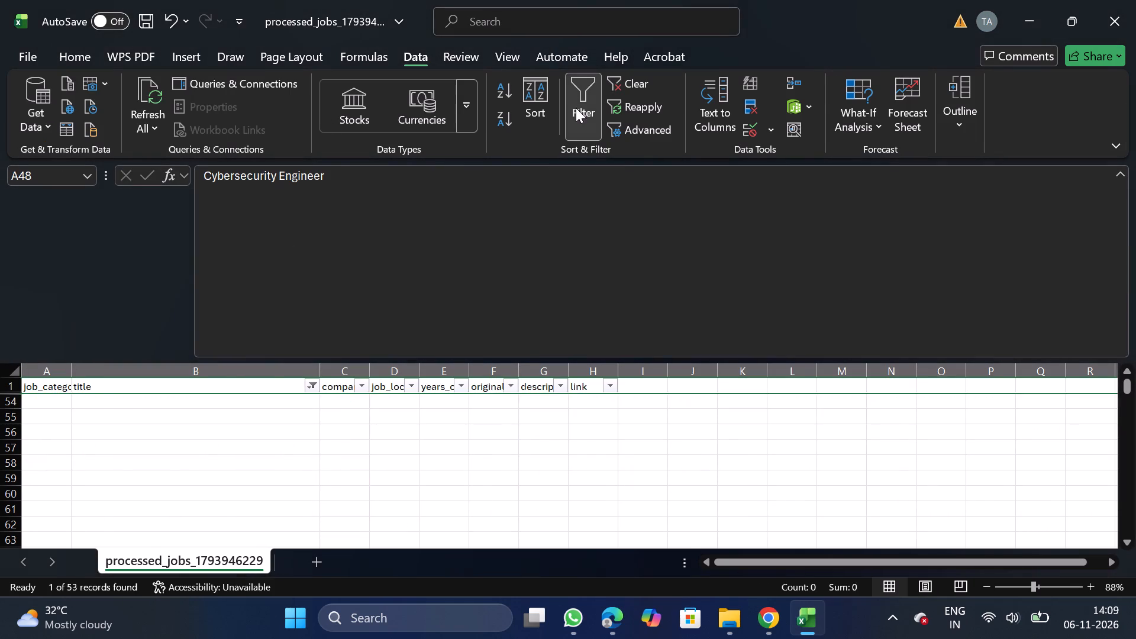
left_click(576, 108)
Add filters to the header row, search the title filter list for architect, and empty the search.
left_click(276, 384)
left_click(582, 104)
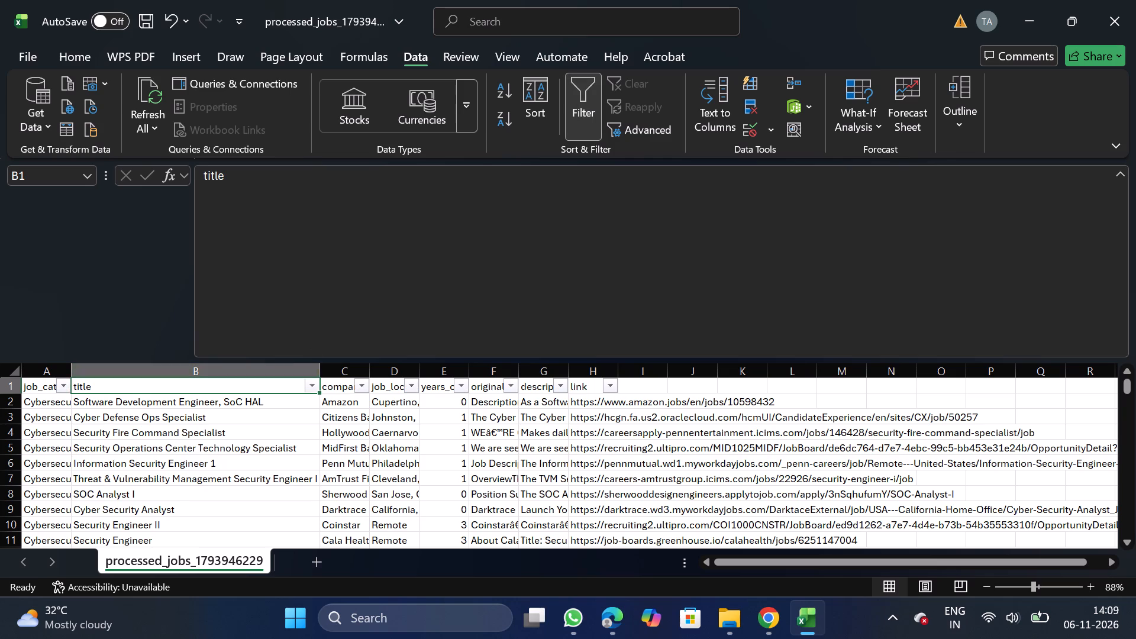
left_click(312, 379)
left_click(269, 386)
type("architect")
key("BackSpace")
key("BackSpace")
key("BackSpace")
key("BackSpace")
key("BackSpace")
key("BackSpace")
key("BackSpace")
key("BackSpace")
key("BackSpace")
key("BackSpace")
key("BackSpace")
key("BackSpace")
key("BackSpace")
key("BackSpace")
key("BackSpace")
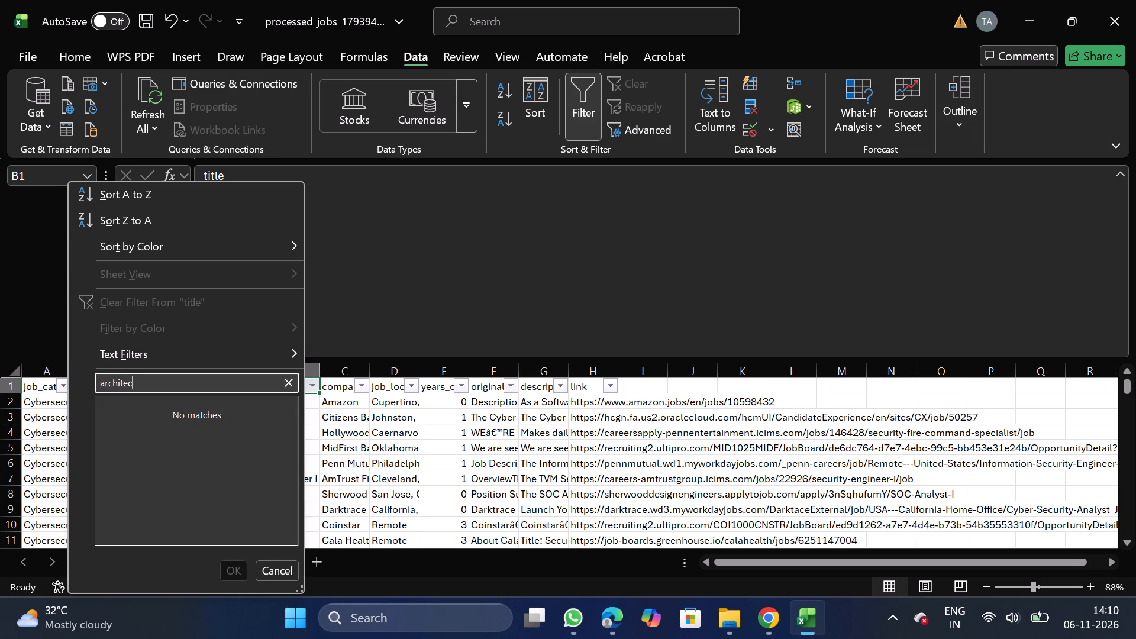
Search the title filter list for enterprise and empty the search.
type("enterprise")
key("BackSpace")
key("BackSpace")
key("BackSpace")
key("BackSpace")
key("BackSpace")
key("BackSpace")
key("BackSpace")
key("BackSpace")
key("BackSpace")
key("BackSpace")
key("BackSpace")
key("BackSpace")
key("BackSpace")
key("BackSpace")
key("BackSpace")
key("BackSpace")
key("BackSpace")
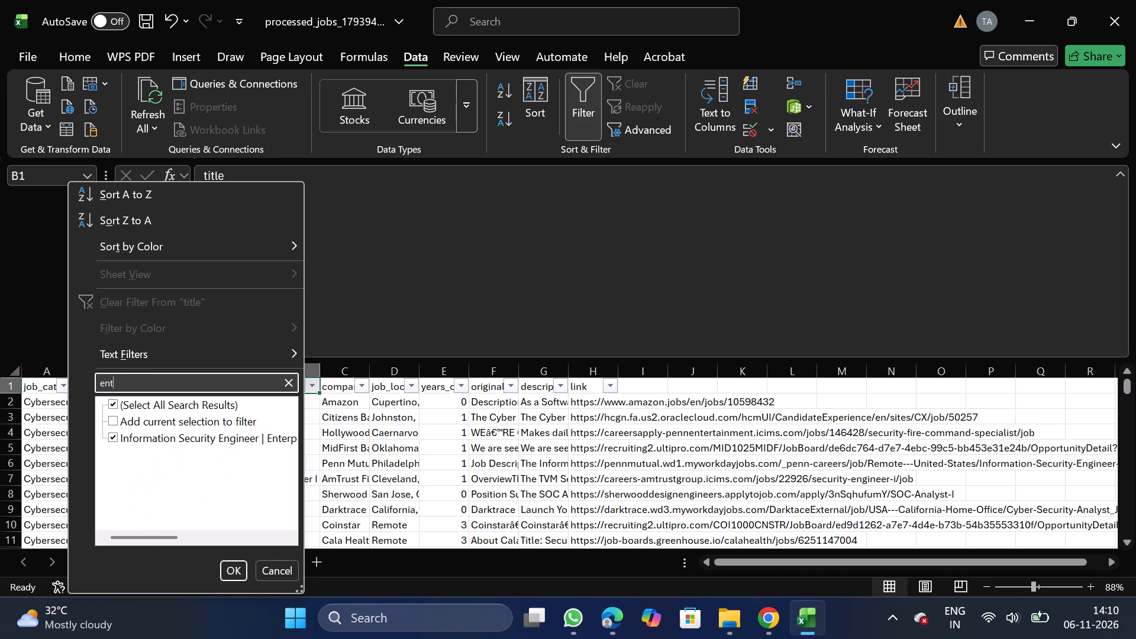
Search the title filter list for consultant and empty the search.
type("consultant")
key("BackSpace")
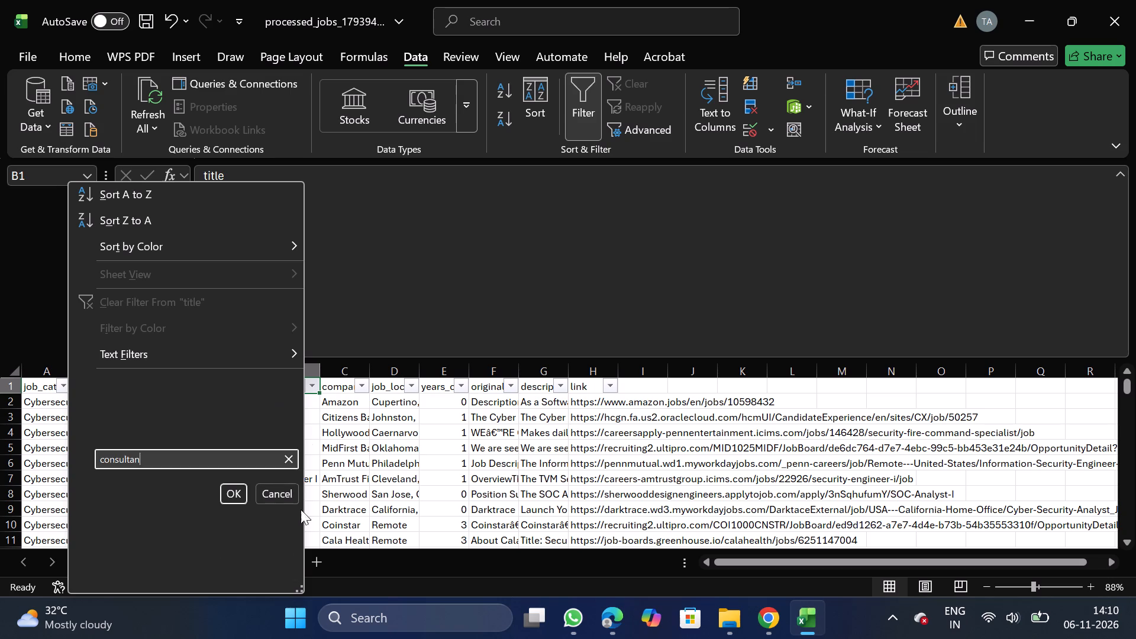
key("BackSpace")
key("BackSpace")
key("BackSpace")
key("BackSpace")
key("BackSpace")
key("BackSpace")
key("BackSpace")
key("BackSpace")
key("BackSpace")
key("BackSpace")
key("BackSpace")
key("BackSpace")
key("BackSpace")
key("BackSpace")
key("BackSpace")
key("BackSpace")
key("BackSpace")
key("BackSpace")
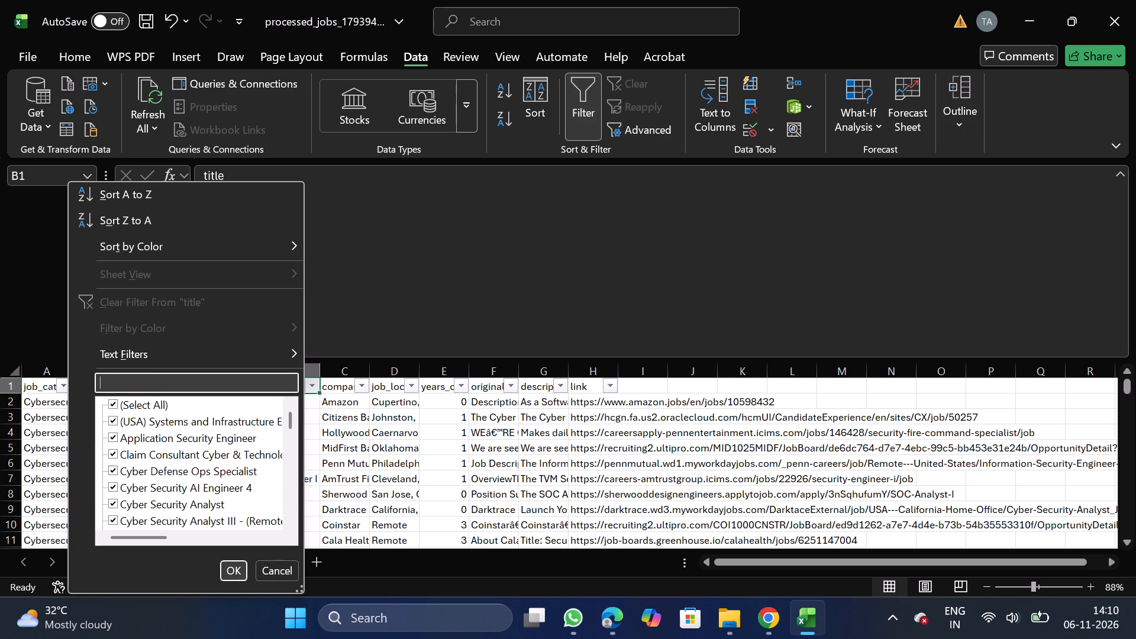
Search the title filter list for architect again and empty the search.
type("architect")
key("BackSpace")
key("BackSpace")
key("BackSpace")
key("BackSpace")
key("BackSpace")
key("BackSpace")
key("BackSpace")
key("BackSpace")
key("BackSpace")
key("BackSpace")
key("BackSpace")
key("BackSpace")
key("BackSpace")
key("BackSpace")
key("BackSpace")
key("BackSpace")
key("BackSpace")
key("BackSpace")
key("BackSpace")
key("BackSpace")
Filter the title column for titles containing enterprise, and reset the header filters.
type("enterprise")
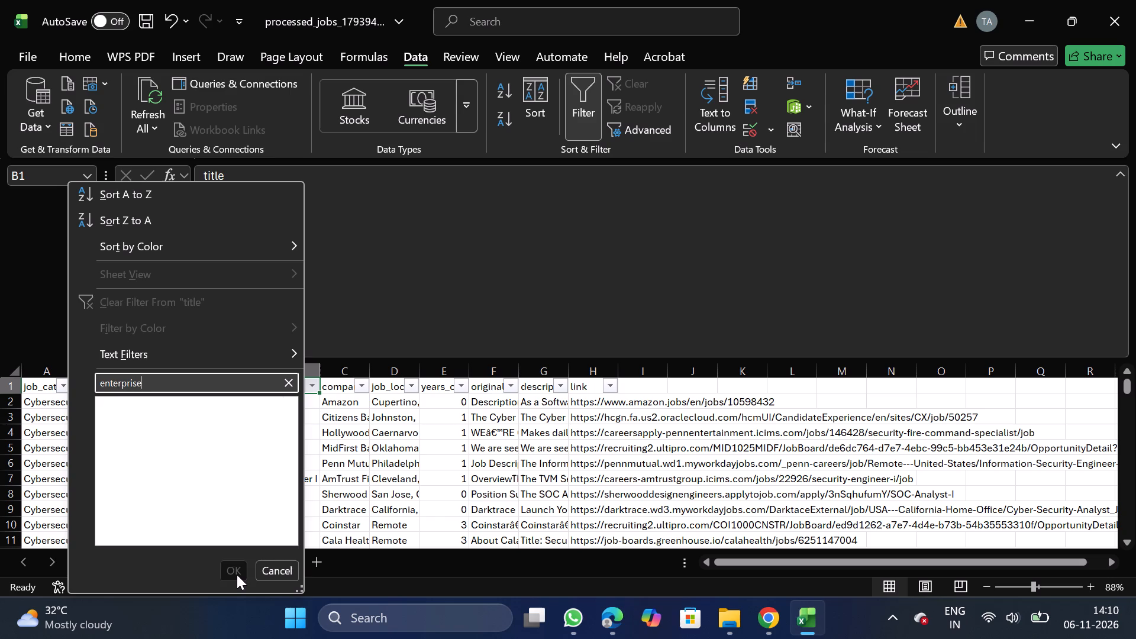
left_click(230, 575)
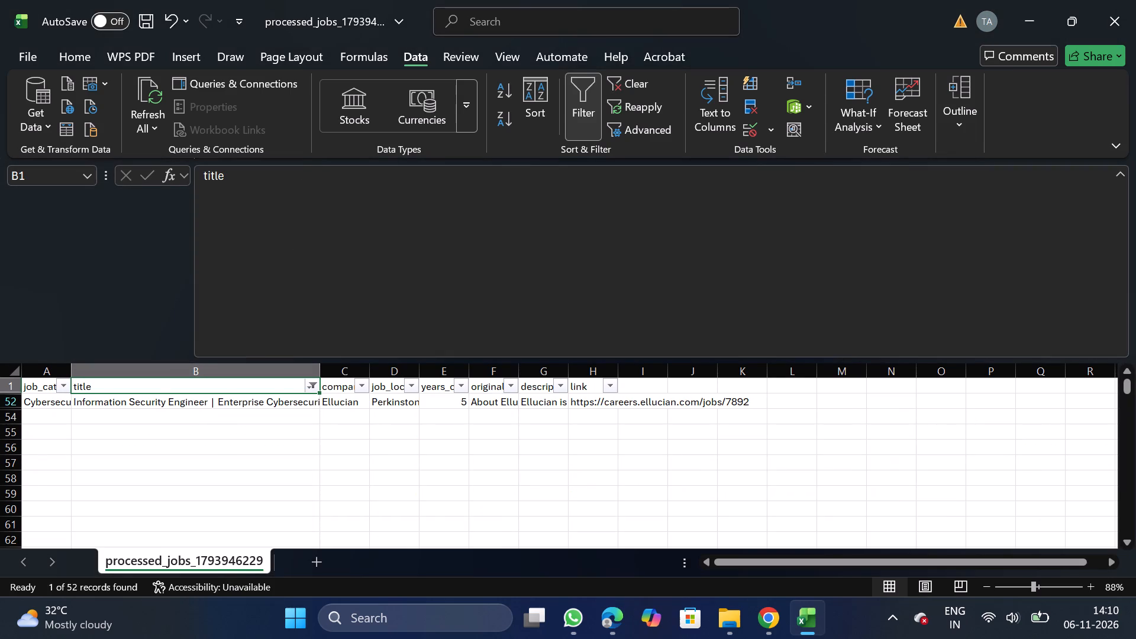
left_click(563, 121)
left_click(585, 101)
left_click(585, 101)
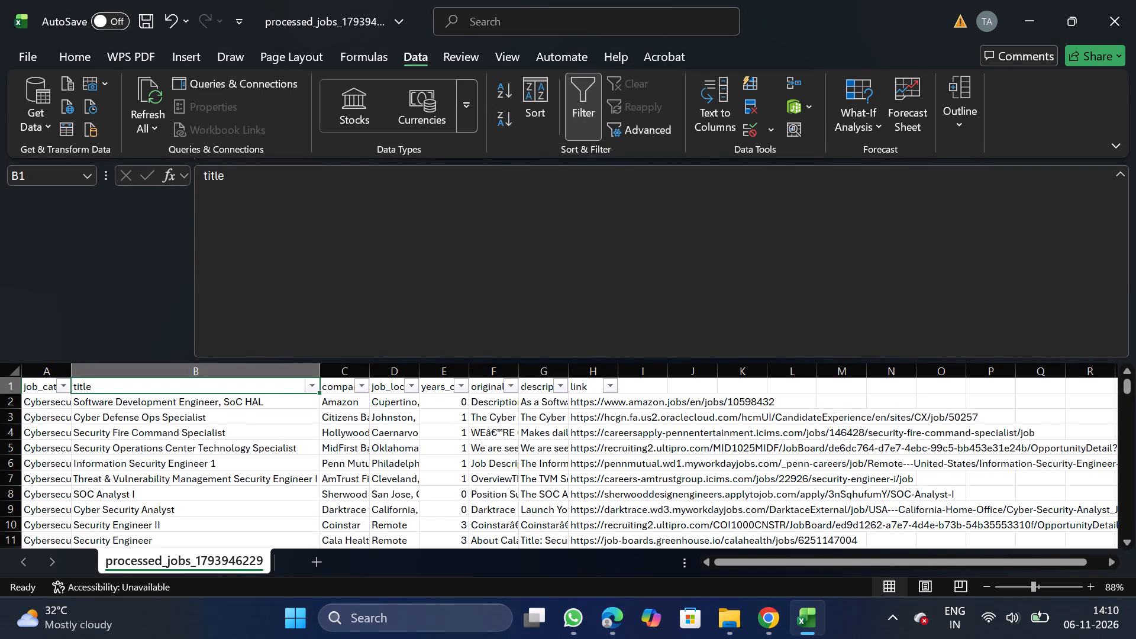
Filter the title column for titles containing consu, and reset the header filters.
left_click(314, 387)
left_click(273, 383)
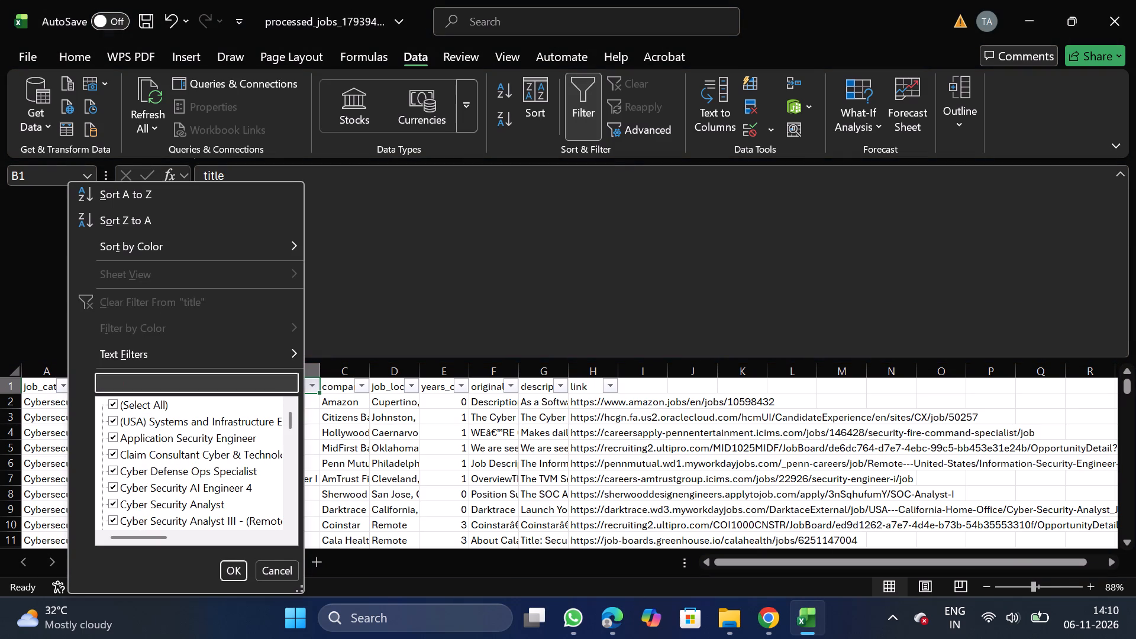
type("consul")
key("BackSpace")
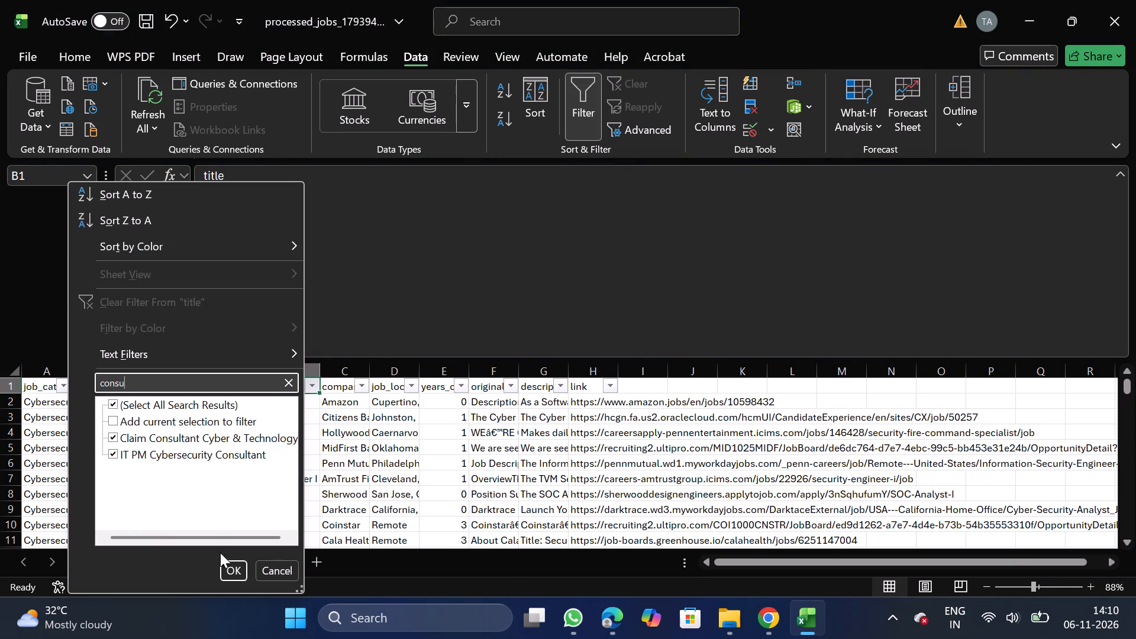
left_click(239, 567)
left_click(590, 101)
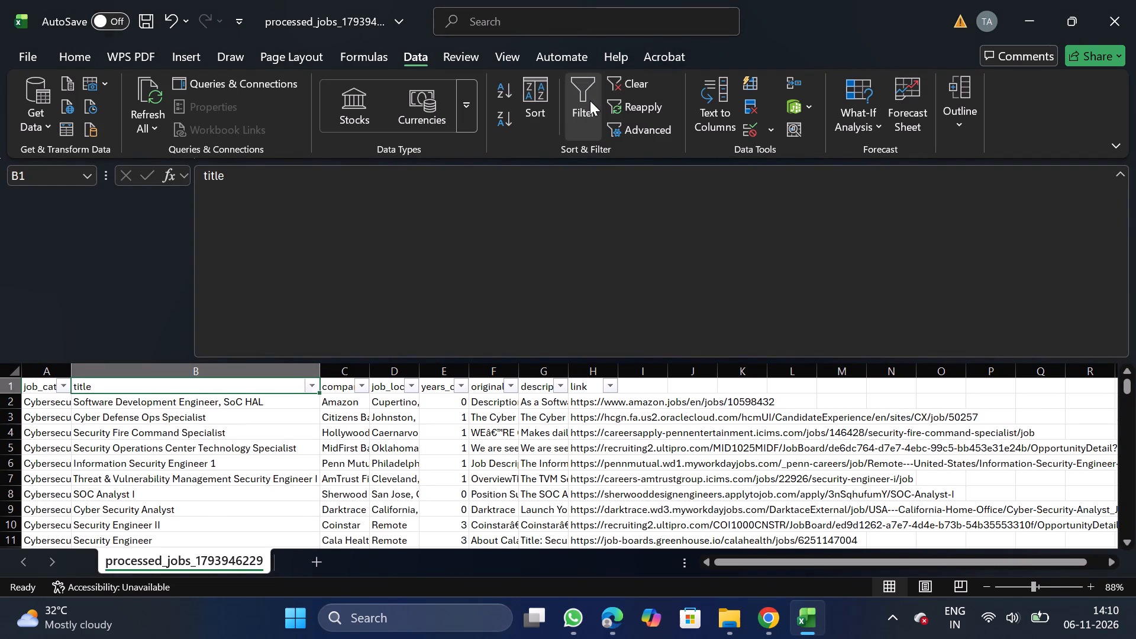
left_click(590, 101)
Search the title filter list for embedded, close the list without filtering, and remove the header filters.
left_click(315, 385)
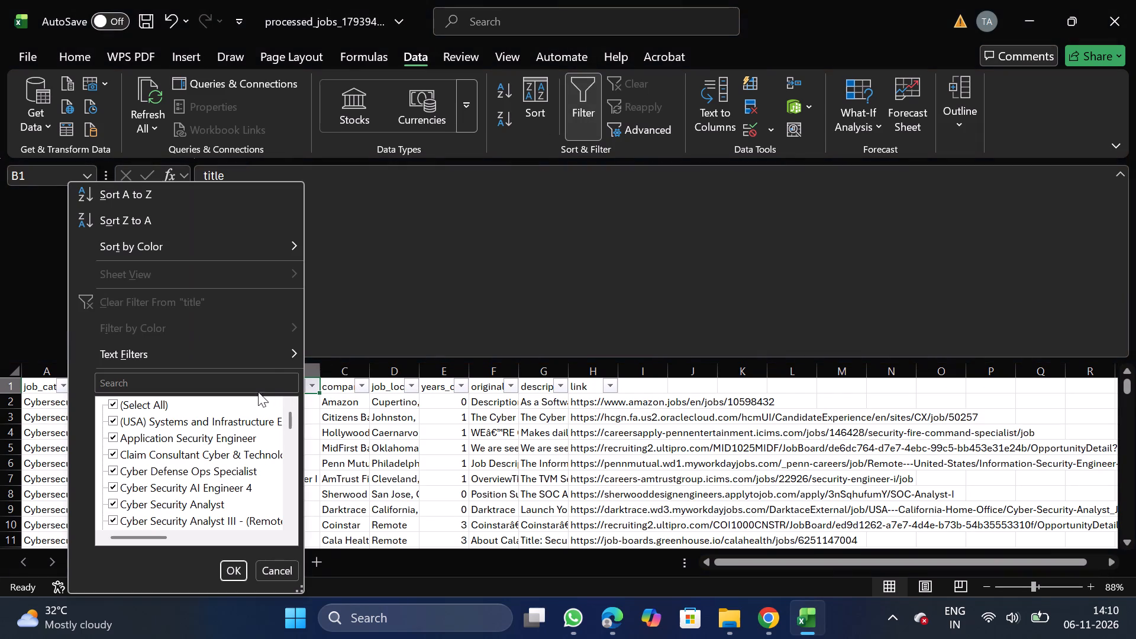
left_click(254, 386)
type("embedded")
left_click_drag(275, 573, 586, 96)
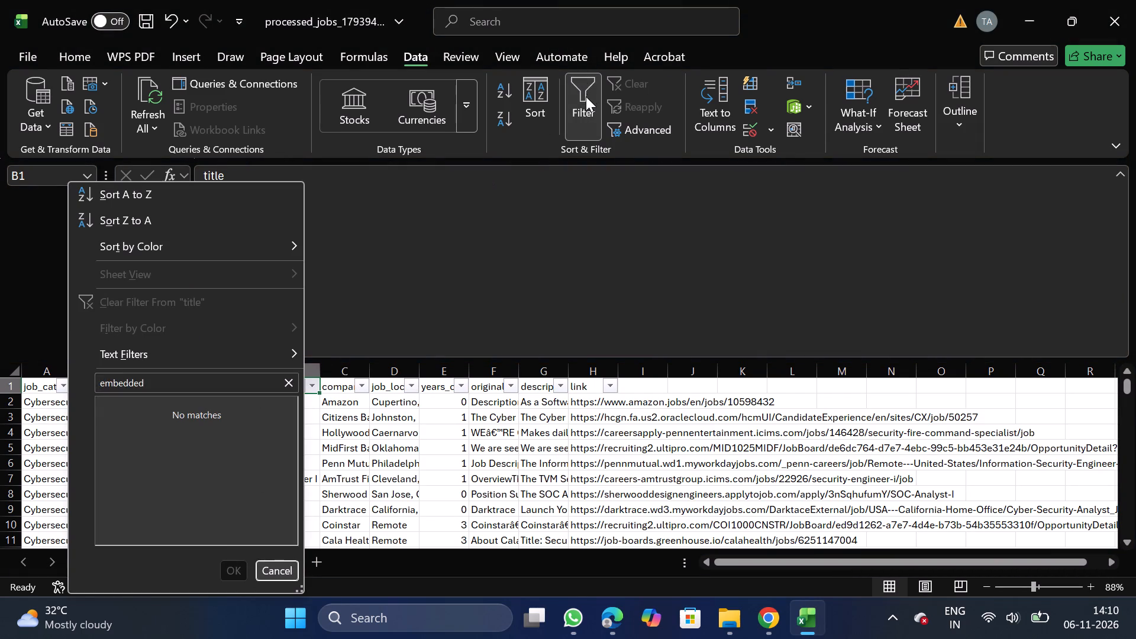
left_click(586, 96)
Add filters to the columns from company to link, search the company filter list for walmart, and empty the search.
left_click_drag(347, 376, 585, 93)
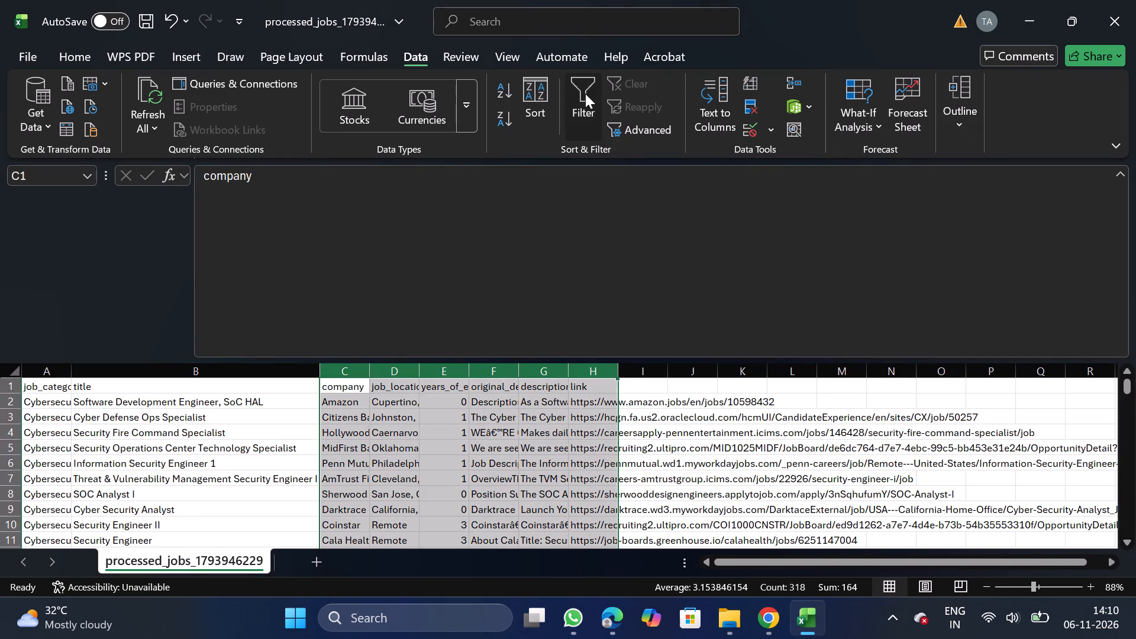
left_click(585, 93)
left_click(360, 387)
left_click(304, 380)
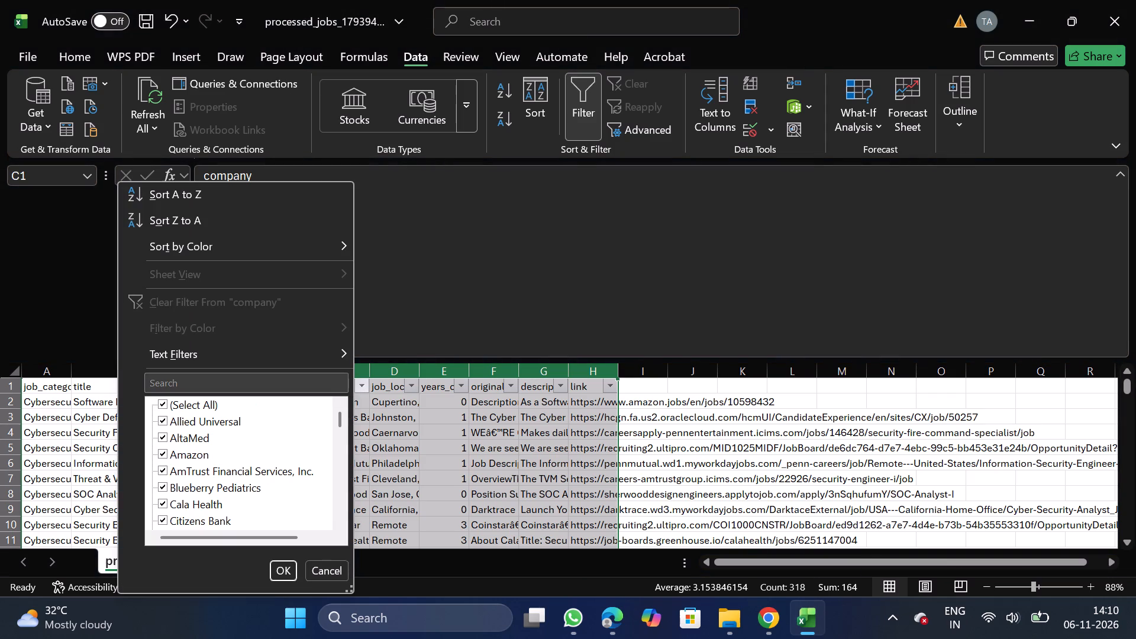
type("walmart")
key("BackSpace")
key("BackSpace")
key("BackSpace")
key("BackSpace")
key("BackSpace")
key("BackSpace")
key("BackSpace")
key("BackSpace")
key("BackSpace")
key("BackSpace")
key("BackSpace")
key("BackSpace")
key("BackSpace")
key("BackSpace")
key("BackSpace")
key("BackSpace")
key("BackSpace")
key("BackSpace")
key("BackSpace")
key("BackSpace")
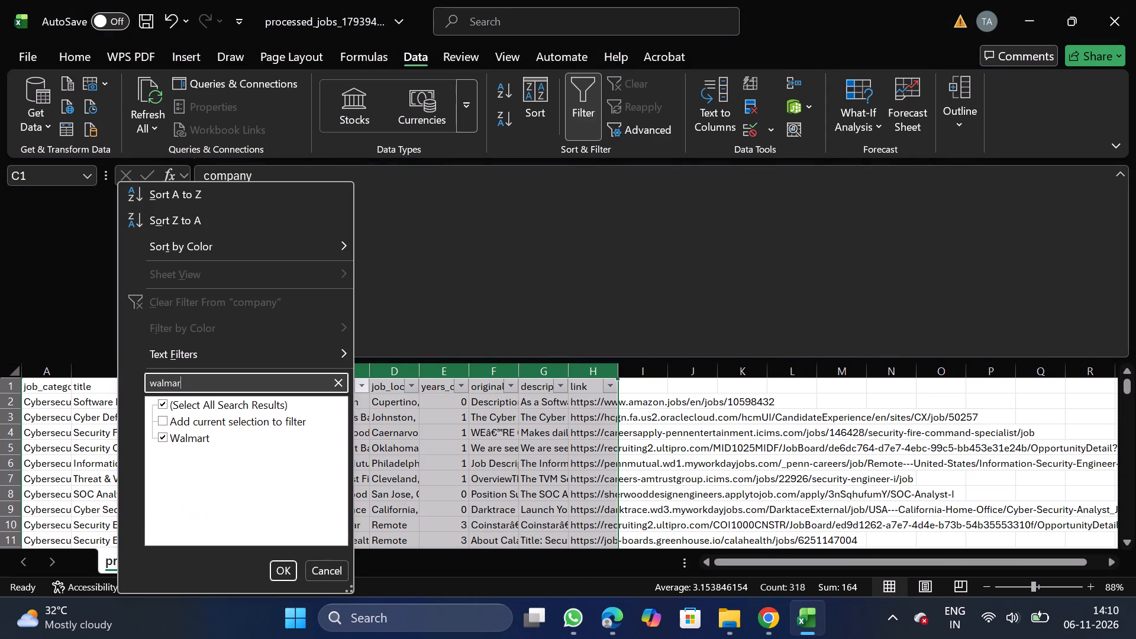
Search the company filter list for dr and empty the search.
type("dr")
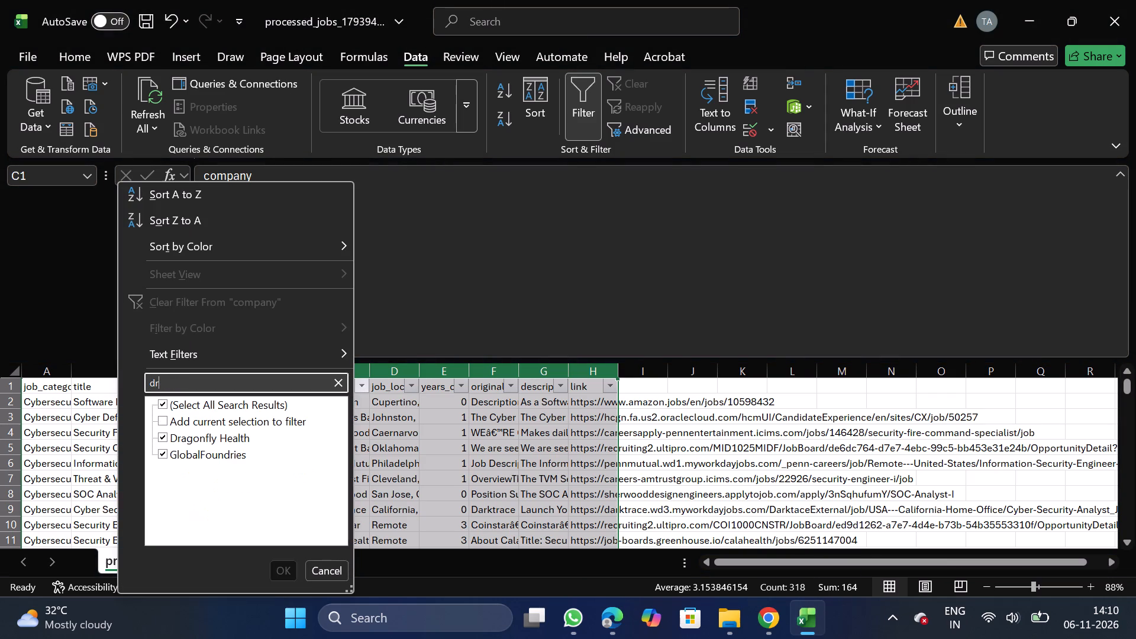
key("BackSpace")
key("BackSpace")
key("BackSpace")
Filter the company column for walm, delete the filtered Walmart row, and remove the filter.
type("walm")
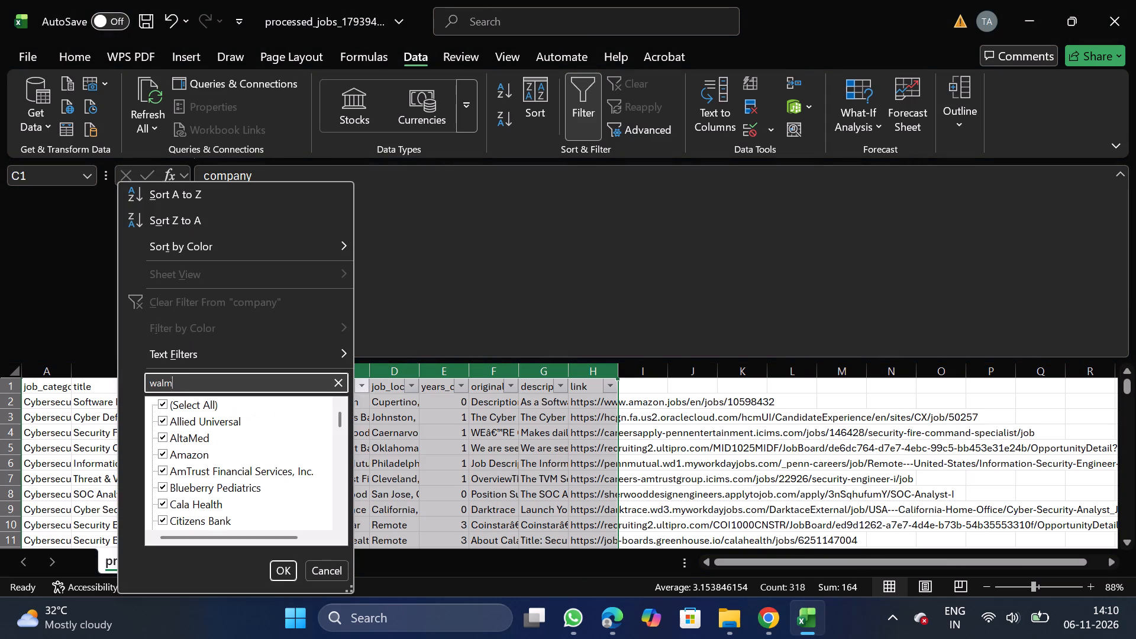
left_click(288, 568)
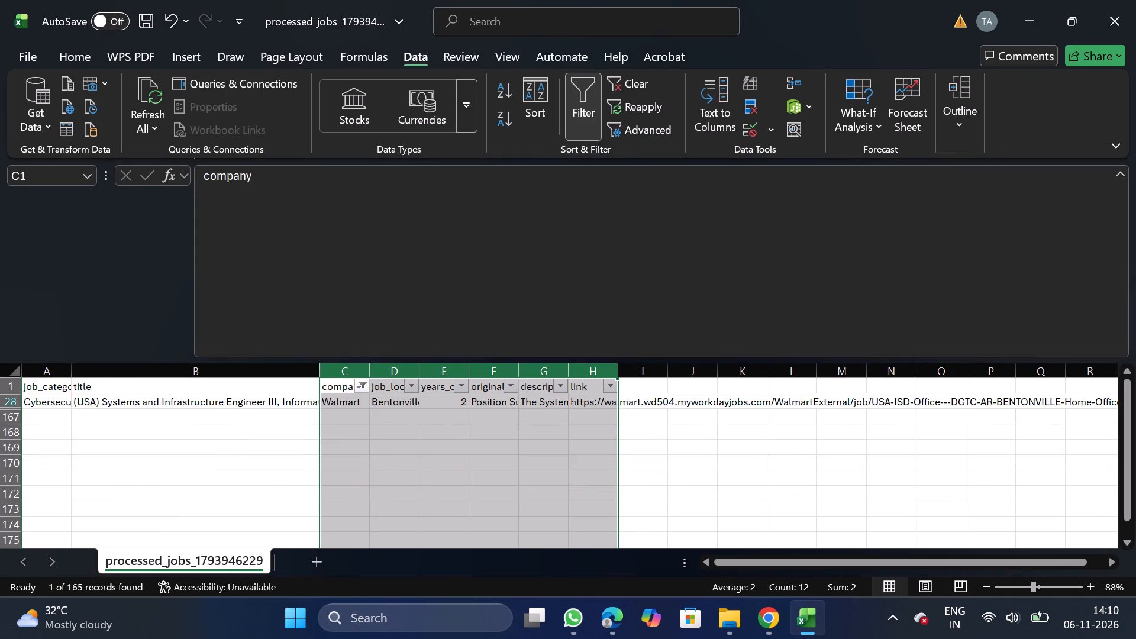
left_click_drag(2, 400, 38, 405)
right_click(38, 405)
left_click(127, 265)
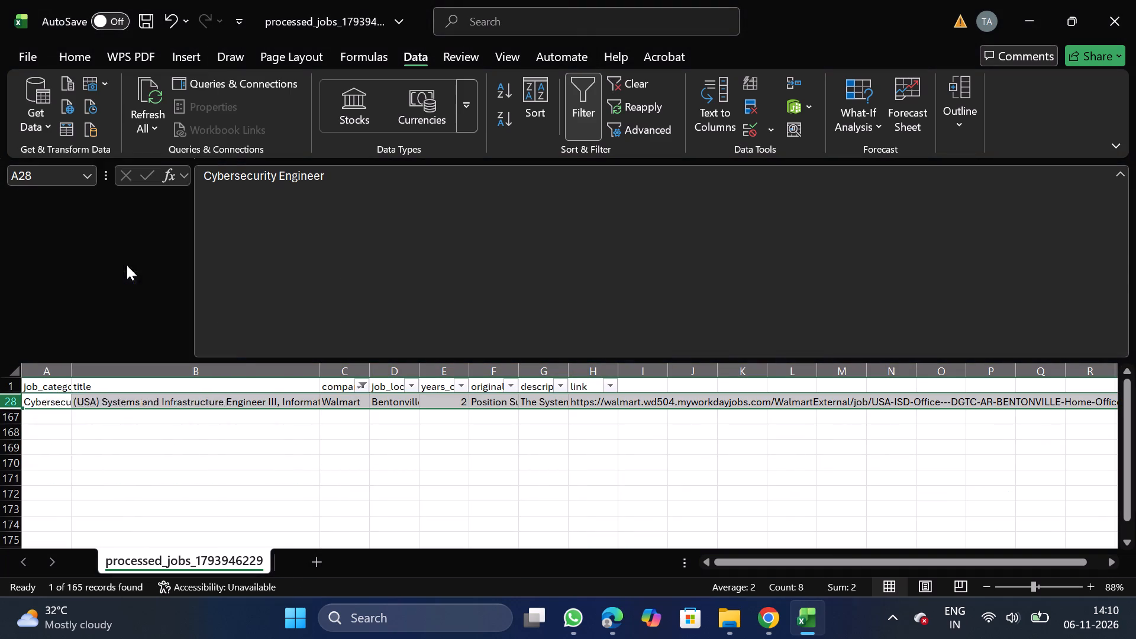
left_click(576, 110)
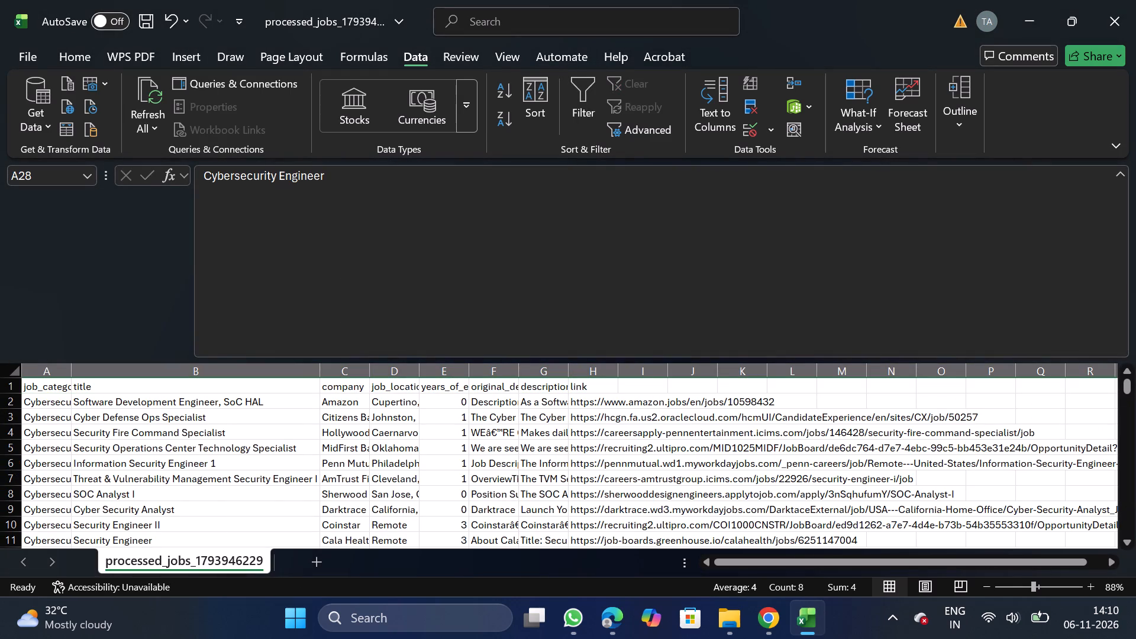
Add filters to the header row and search the company filter list for dried, and for capital.
left_click(353, 388)
left_click(589, 109)
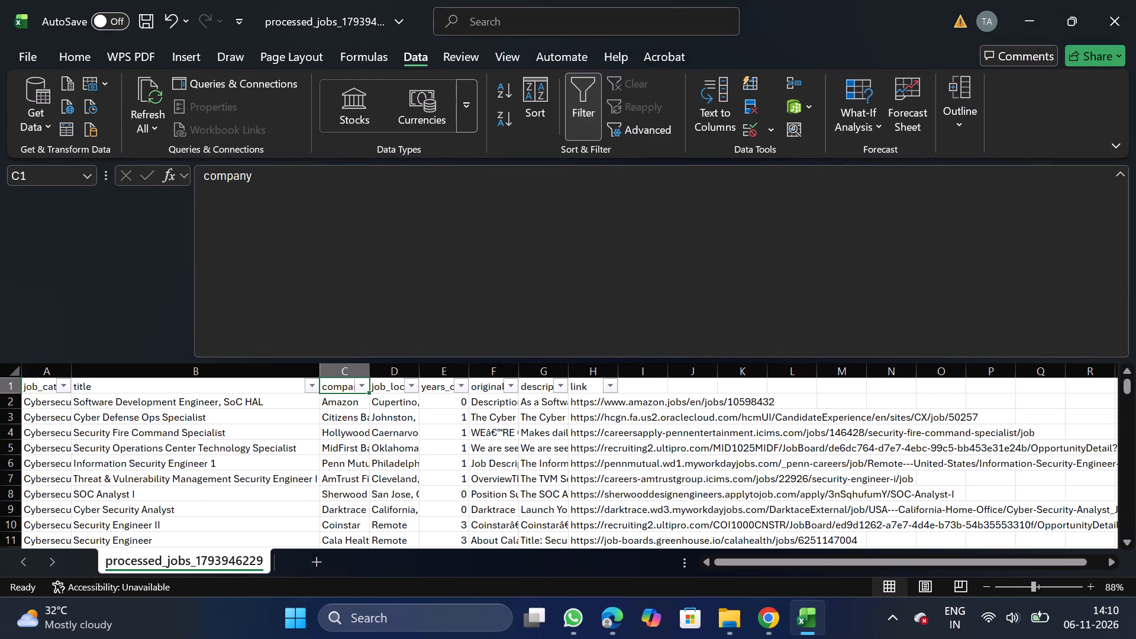
left_click(363, 386)
left_click(296, 382)
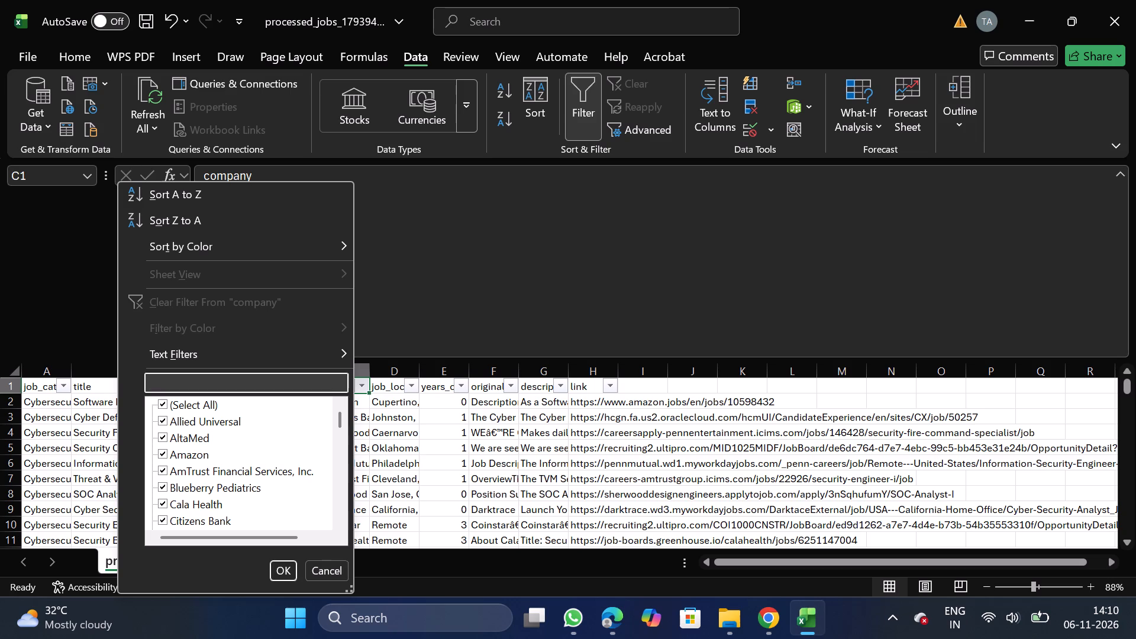
type("dried")
key("BackSpace")
key("BackSpace")
key("BackSpace")
key("BackSpace")
key("BackSpace")
key("BackSpace")
key("BackSpace")
key("BackSpace")
key("BackSpace")
key("BackSpace")
key("BackSpace")
key("BackSpace")
key("BackSpace")
key("BackSpace")
key("BackSpace")
key("BackSpace")
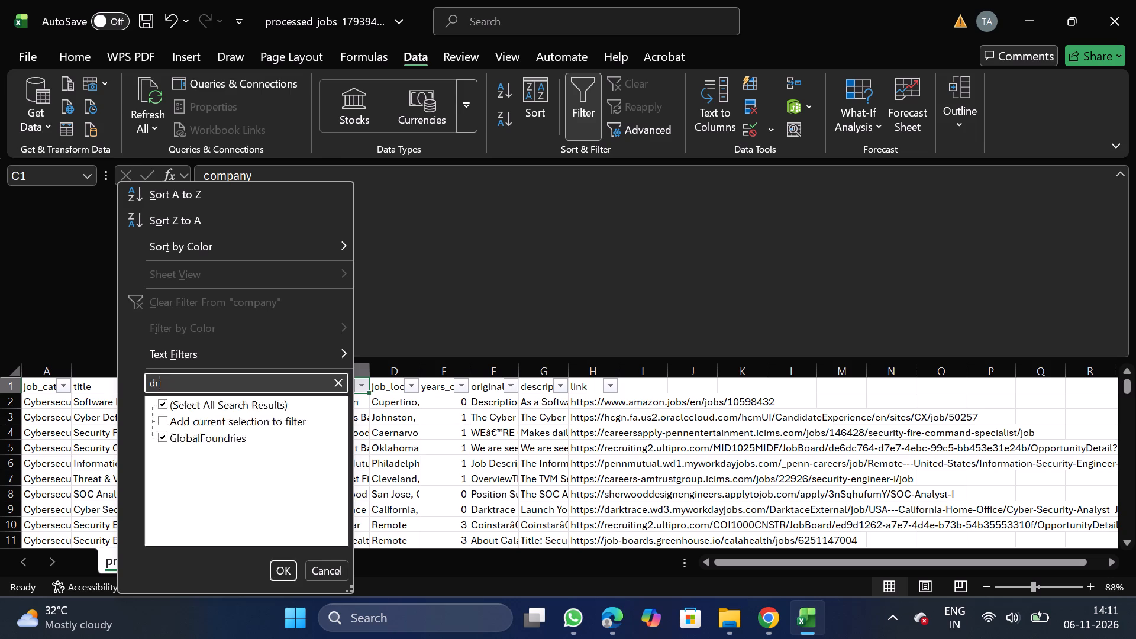
type("capi")
type("tal")
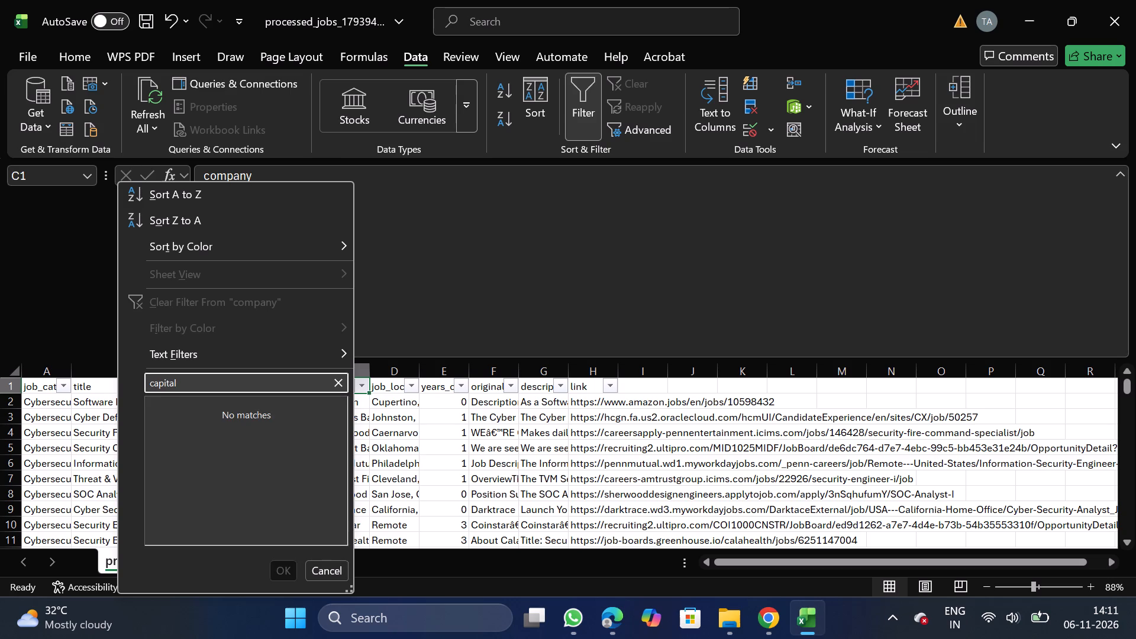
Search the company filter list for under, and for hunt.
key("BackSpace")
key("BackSpace")
key("BackSpace")
key("BackSpace")
key("BackSpace")
key("BackSpace")
key("BackSpace")
key("BackSpace")
key("BackSpace")
key("BackSpace")
key("BackSpace")
key("BackSpace")
key("BackSpace")
key("BackSpace")
key("BackSpace")
key("BackSpace")
type("under")
key("BackSpace")
key("BackSpace")
key("BackSpace")
key("BackSpace")
key("BackSpace")
key("BackSpace")
key("BackSpace")
key("BackSpace")
key("BackSpace")
key("BackSpace")
key("BackSpace")
key("BackSpace")
key("BackSpace")
type("hunt")
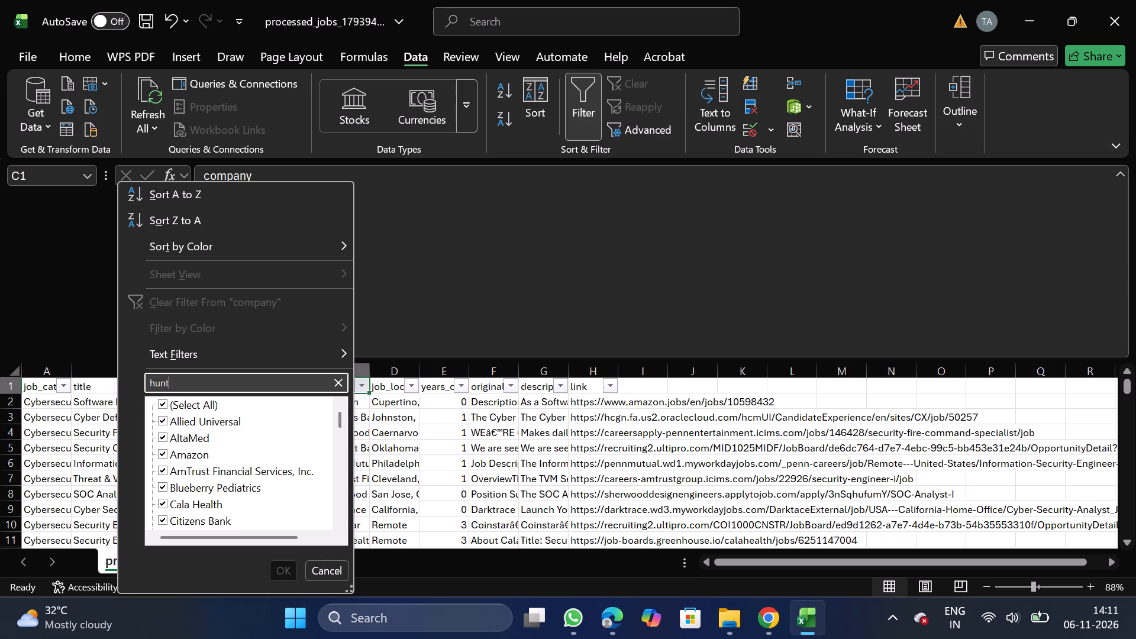
Search the company filter list for skim, and for ape.
key("BackSpace")
key("BackSpace")
key("BackSpace")
key("BackSpace")
key("BackSpace")
key("BackSpace")
key("BackSpace")
key("BackSpace")
key("BackSpace")
key("BackSpace")
key("BackSpace")
key("BackSpace")
key("BackSpace")
key("BackSpace")
type("skim")
key("BackSpace")
key("BackSpace")
key("BackSpace")
key("BackSpace")
key("BackSpace")
key("BackSpace")
key("BackSpace")
key("BackSpace")
key("BackSpace")
key("BackSpace")
key("BackSpace")
key("BackSpace")
key("BackSpace")
key("BackSpace")
key("BackSpace")
type("ape")
Search the company filter list for in landem and close the list without applying a filter.
key("BackSpace")
key("BackSpace")
key("BackSpace")
key("BackSpace")
key("BackSpace")
key("BackSpace")
key("BackSpace")
key("BackSpace")
key("BackSpace")
key("BackSpace")
type("in landem")
left_click(324, 569)
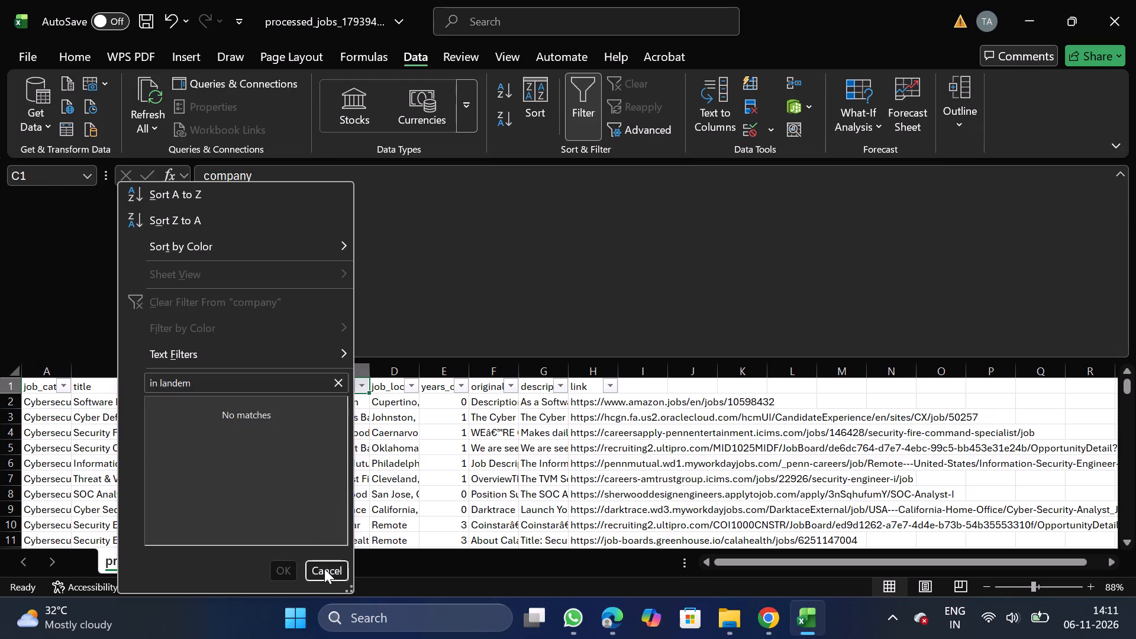
Remove the filters from the header row.
left_click(576, 100)
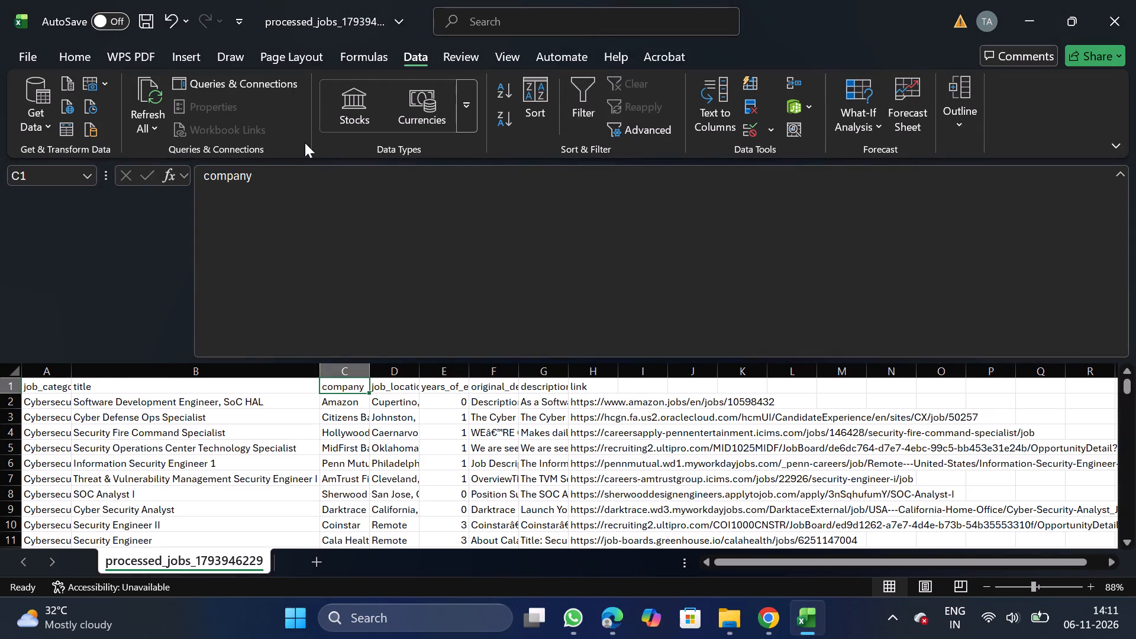
Save the cleaned file as a CSV named Cyber_11_06 in the Daily Scraping jobs folder under Documents.
left_click(28, 53)
left_click(62, 304)
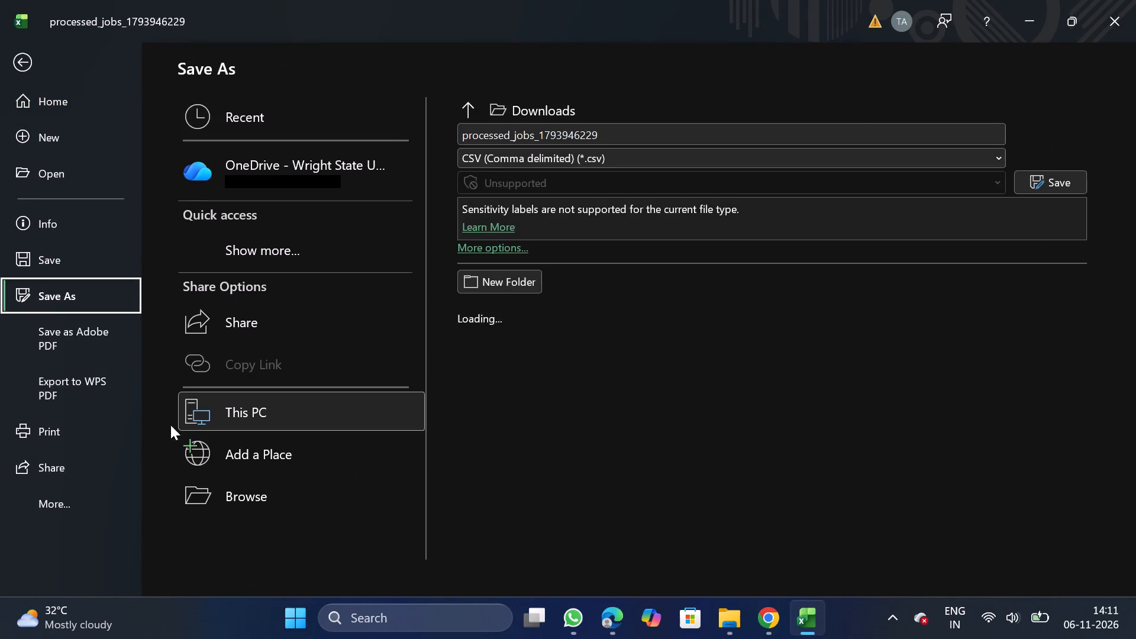
triple_click(267, 493)
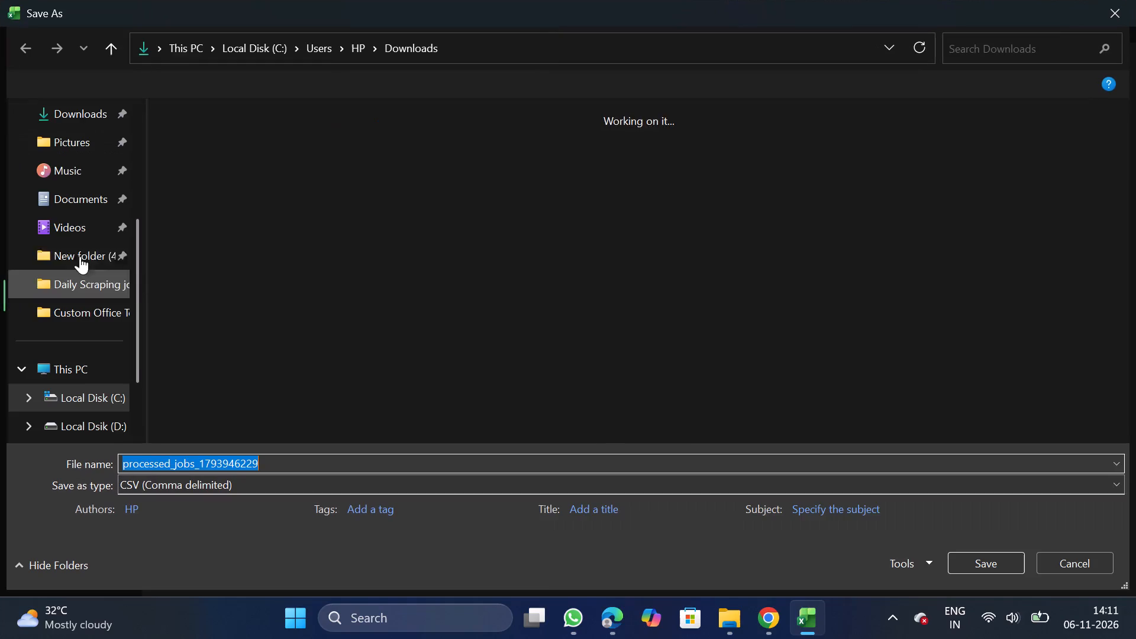
double_click(102, 201)
double_click(238, 193)
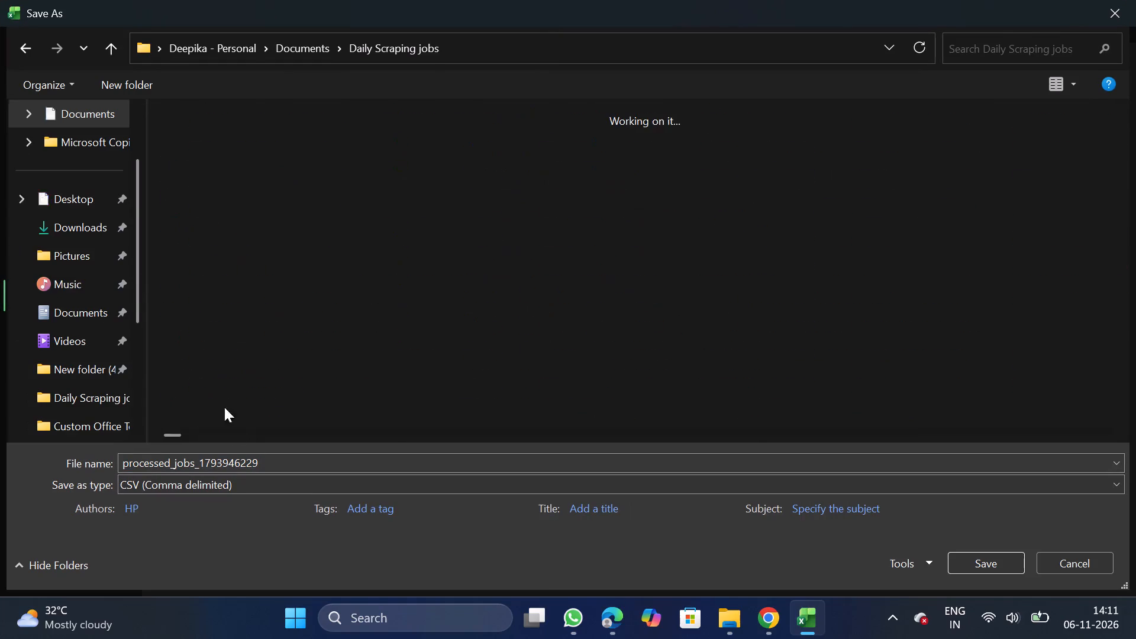
left_click(292, 463)
key("b")
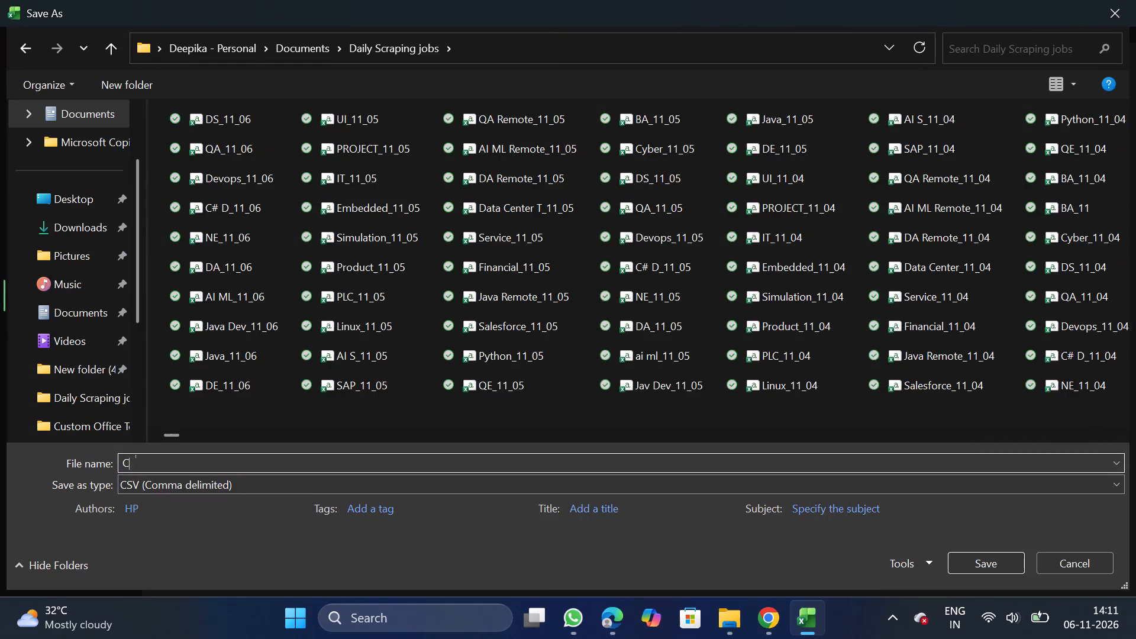
key("BackSpace")
type("yber_11_0")
key("6")
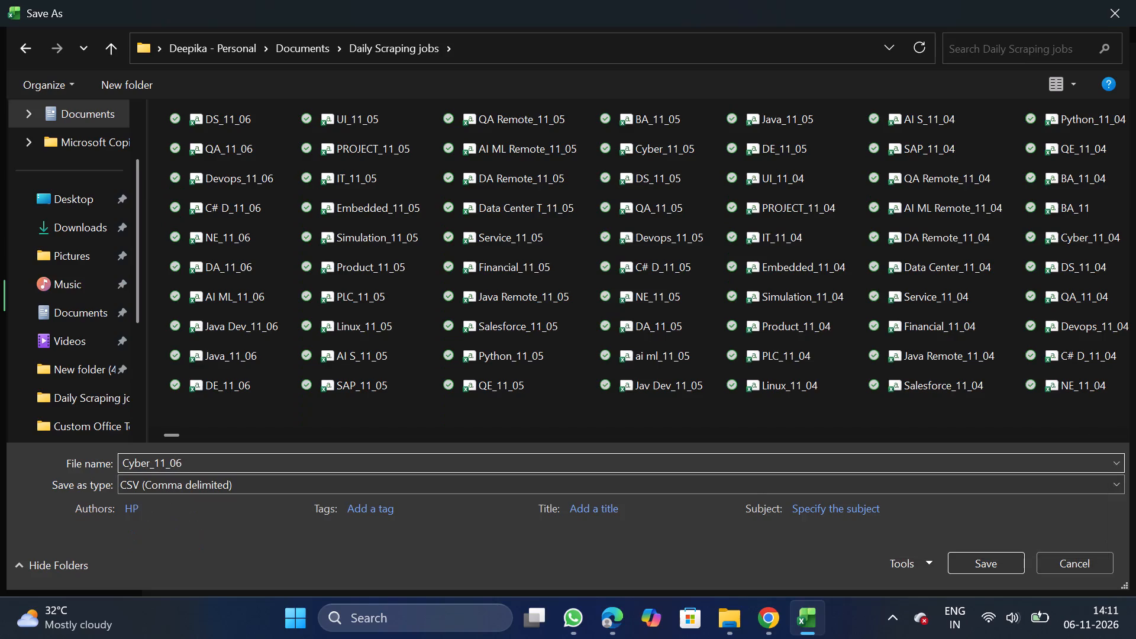
left_click(1012, 566)
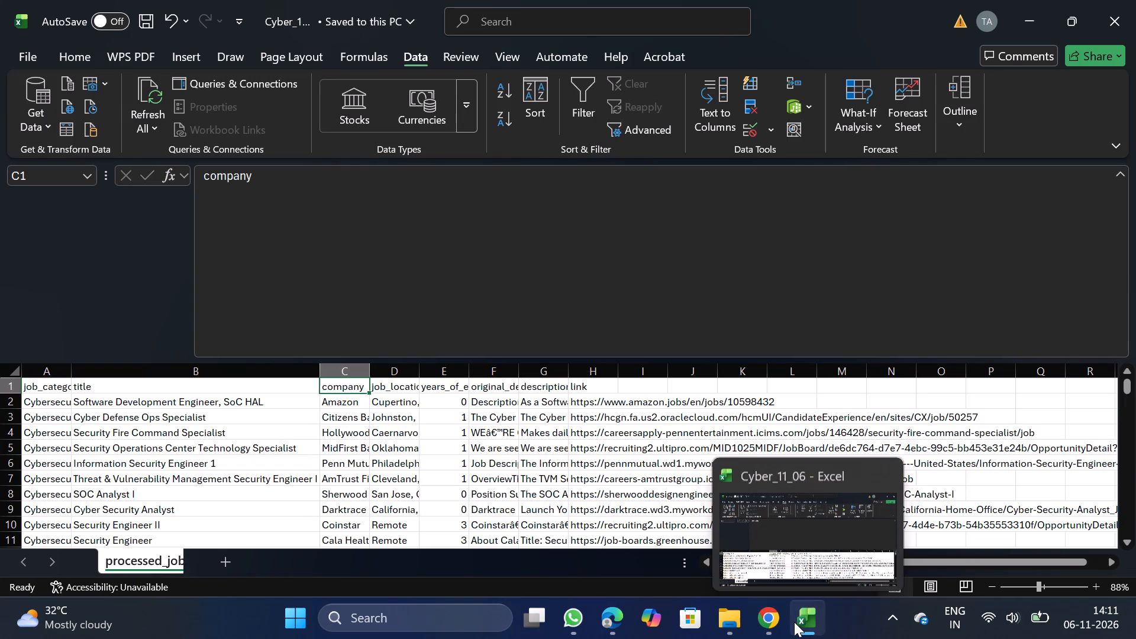
Switch to NextGenApply in Chrome and choose Cyber_11_06.csv as the file for the bulk job upload.
left_click(772, 620)
scroll(592, 514, "down", 1)
left_click(464, 475)
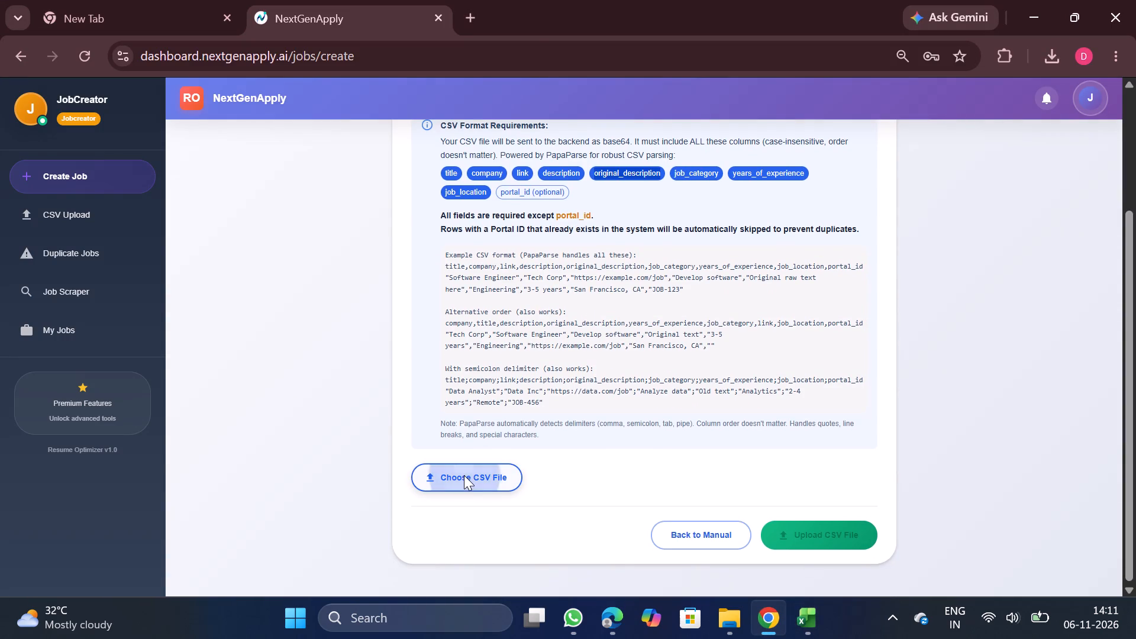
double_click(221, 123)
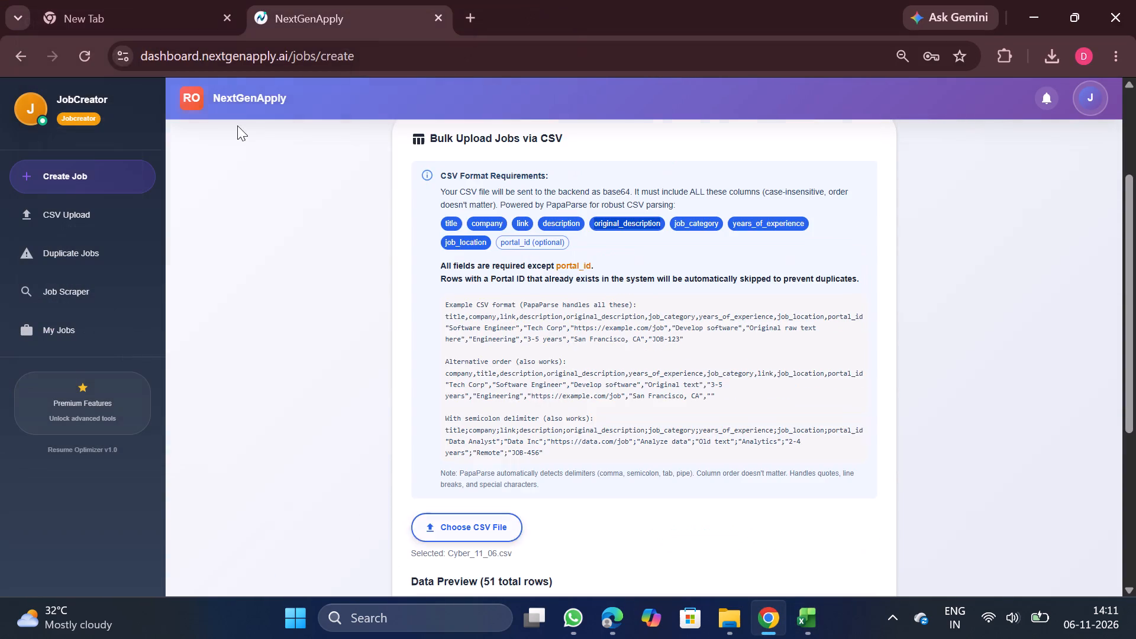
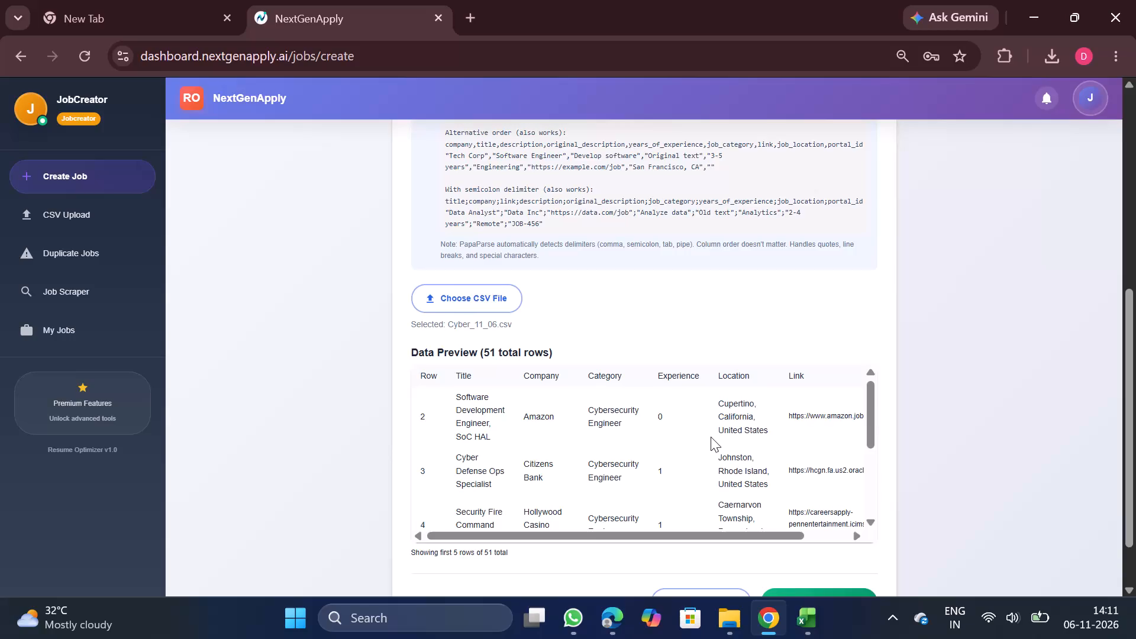
Review the job rows in the data preview of the chosen Cyber_11_06.csv file.
scroll(711, 437, "down", 4)
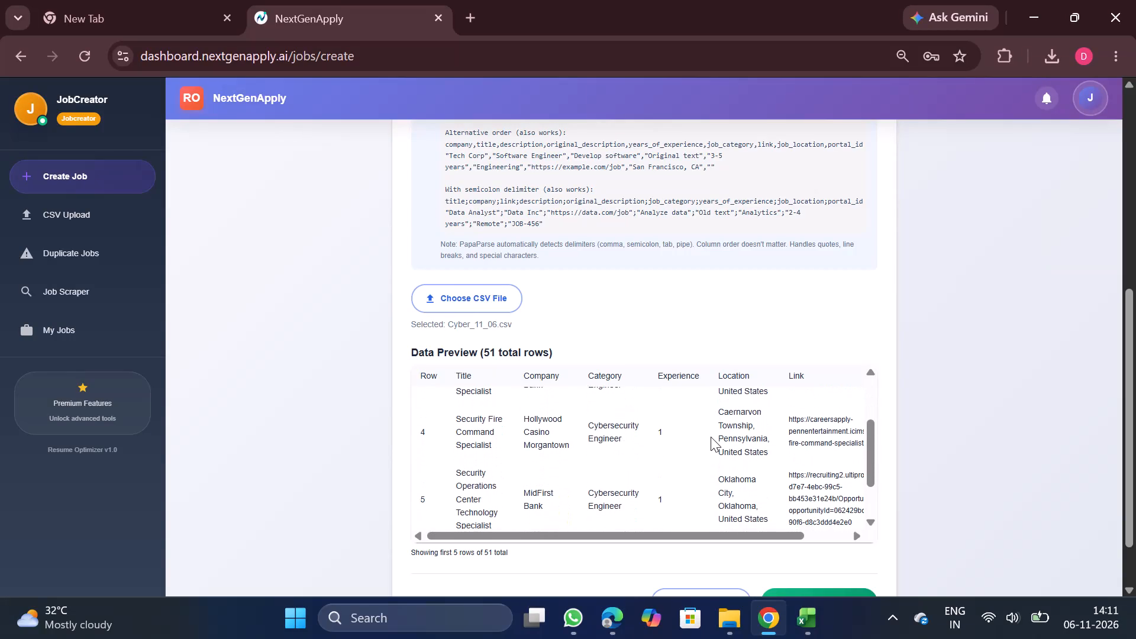
scroll(711, 437, "down", 3)
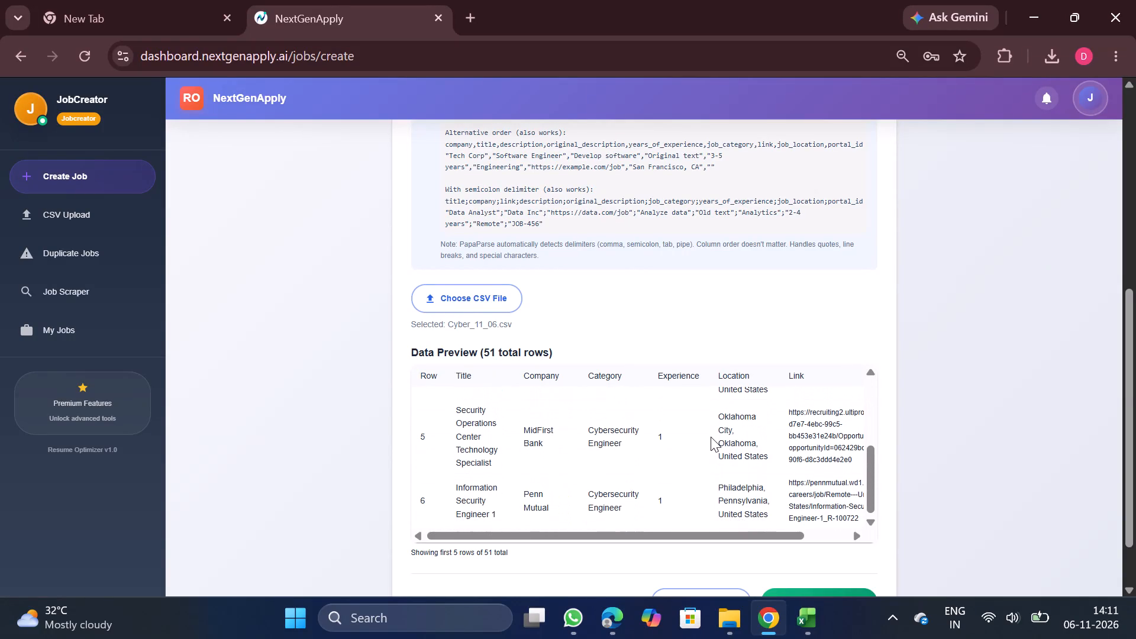
Switch to the Cyber_11_06 sheet in Excel and add filters to the header row.
left_click(814, 602)
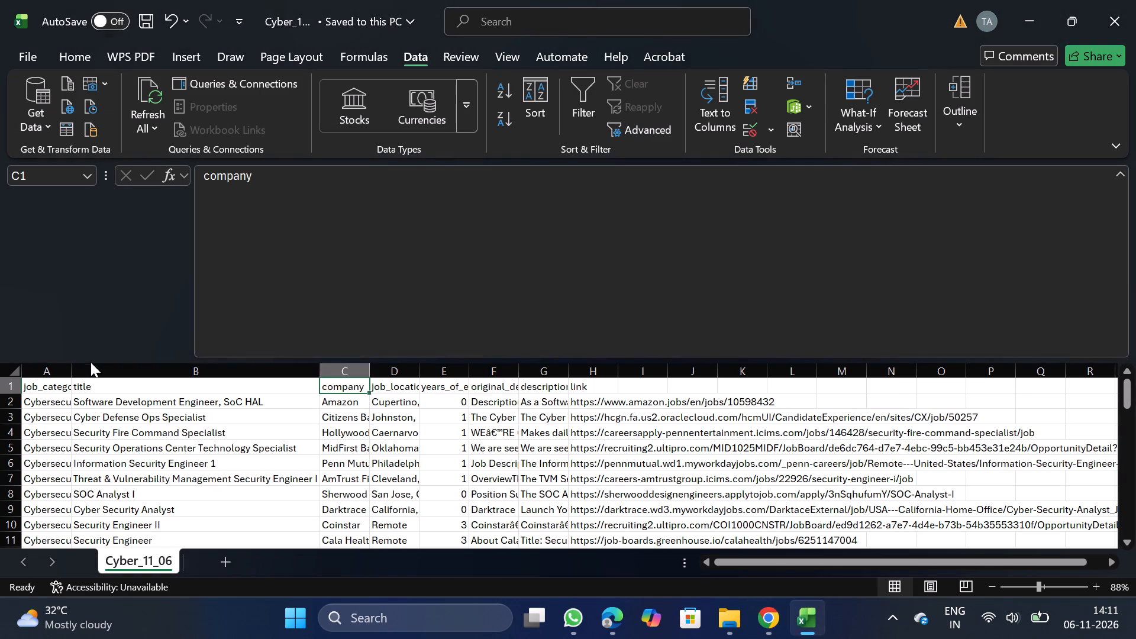
left_click(149, 390)
left_click(579, 106)
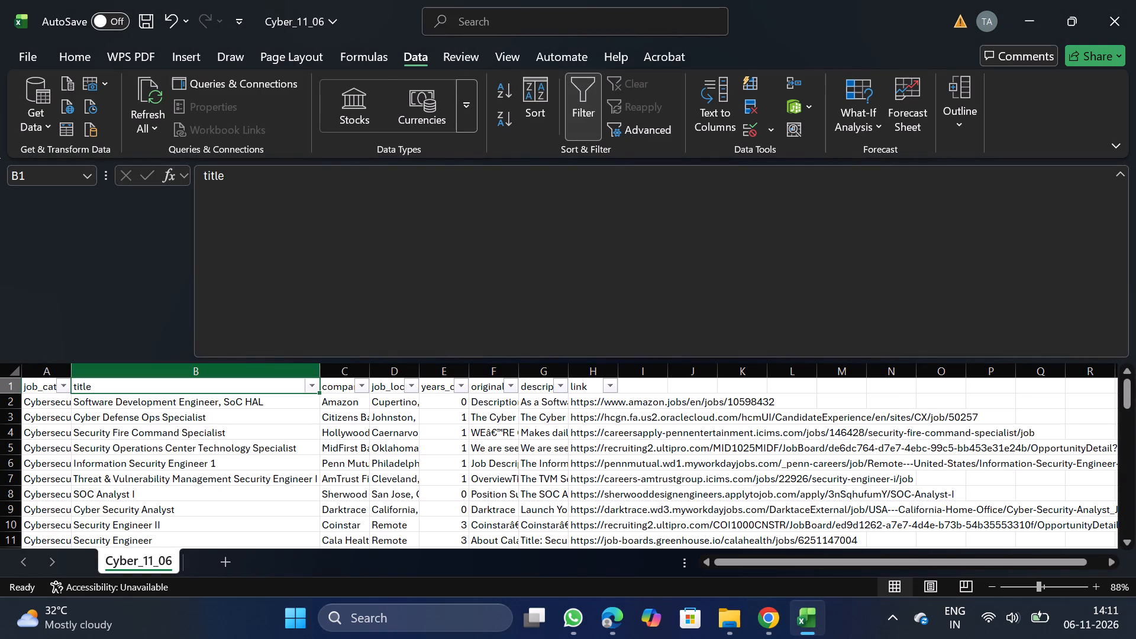
Open the title column's filter list and enlarge it so the full job titles can be read.
left_click(313, 387)
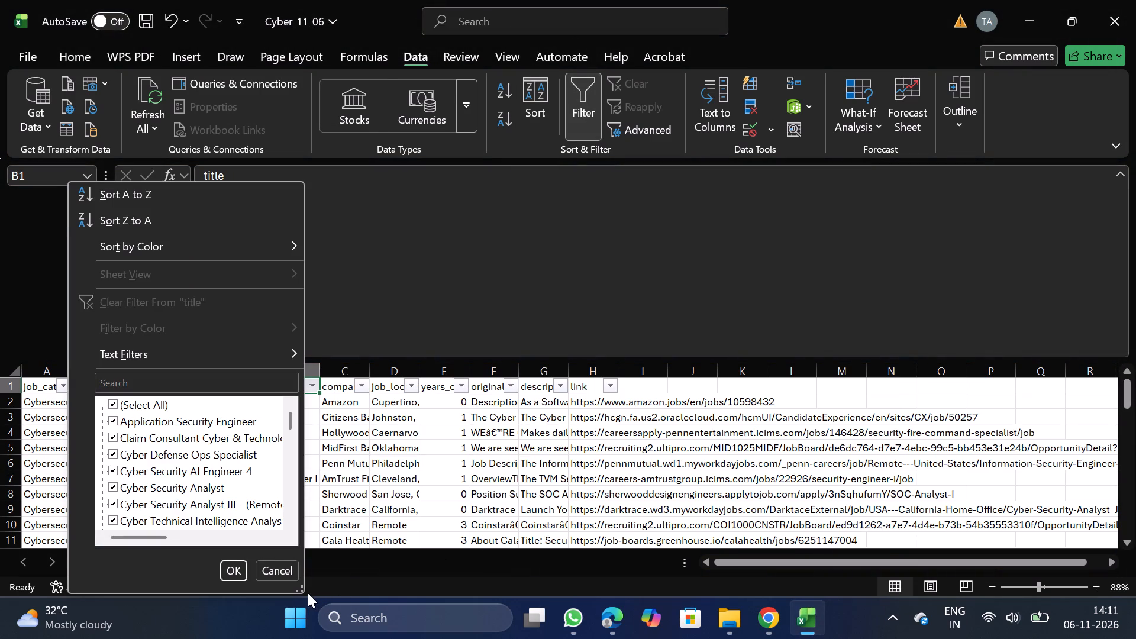
left_click(300, 589)
left_click_drag(300, 589, 1095, 634)
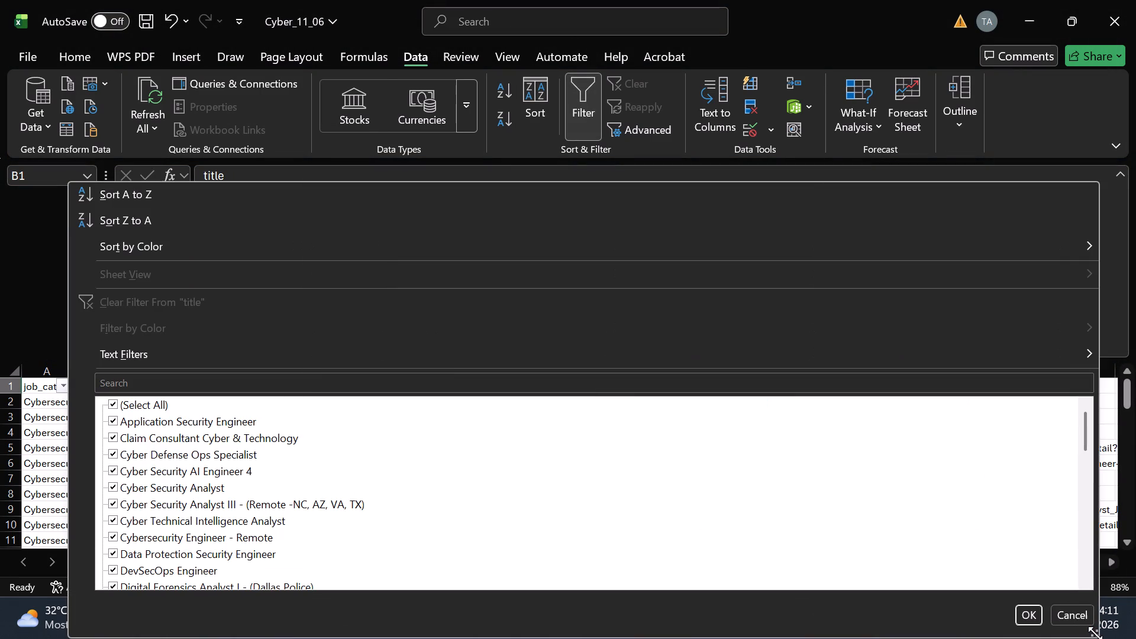
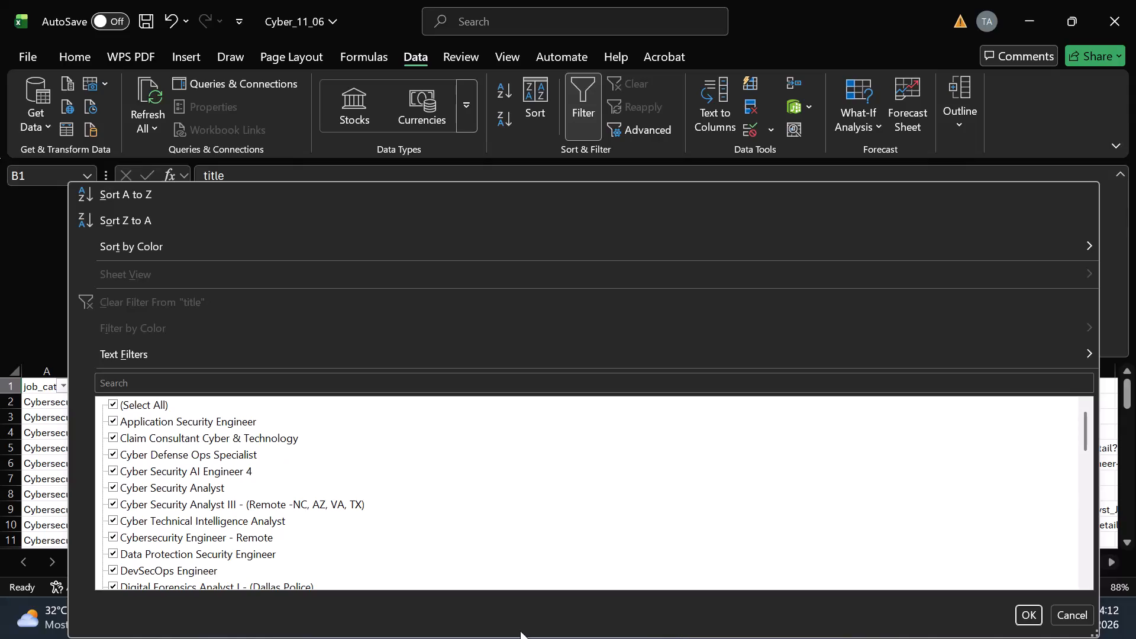
Clear all titles in the title filter list, and tick only Digital Forensics Analyst I - (Dallas Police) and Lead Incident Response Analyst.
left_click(137, 414)
left_click(142, 409)
left_click(142, 409)
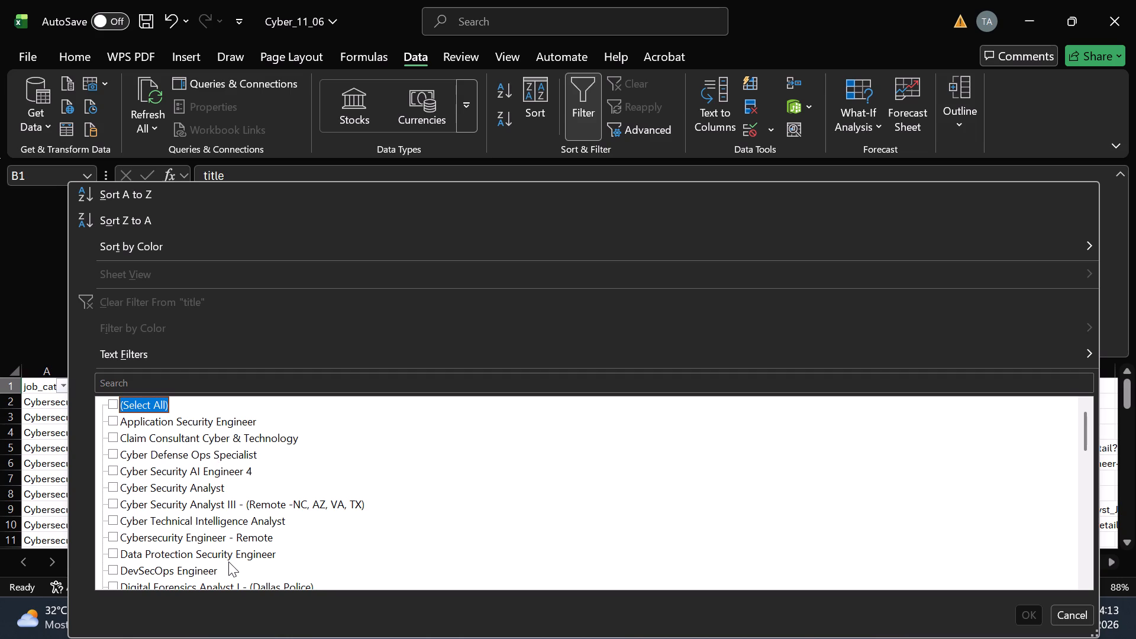
scroll(228, 561, "down", 1)
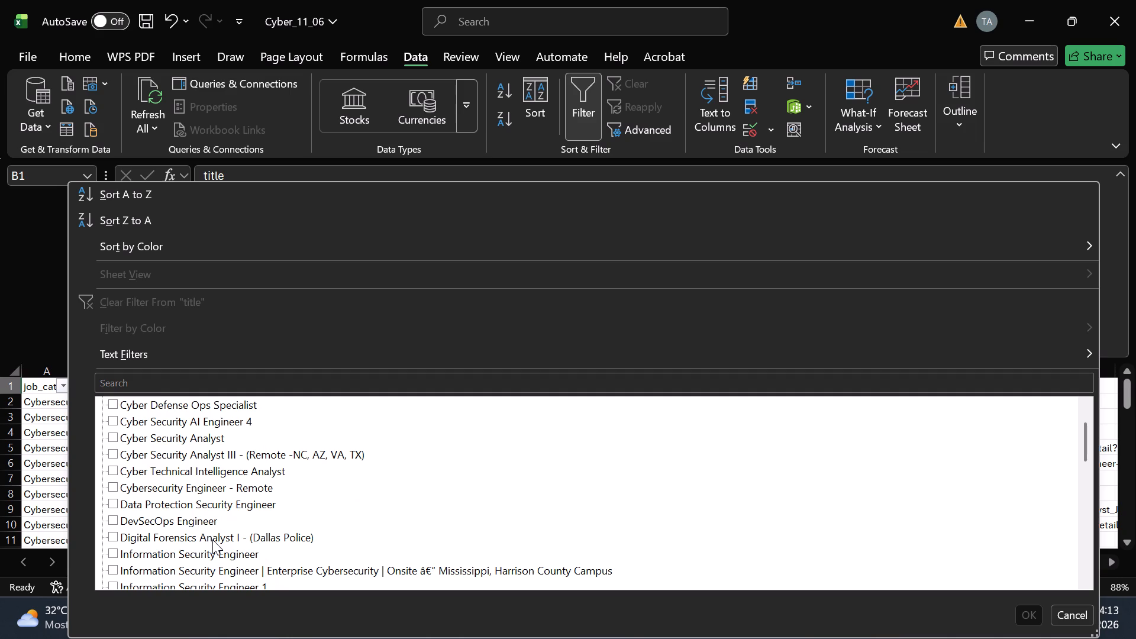
left_click(212, 540)
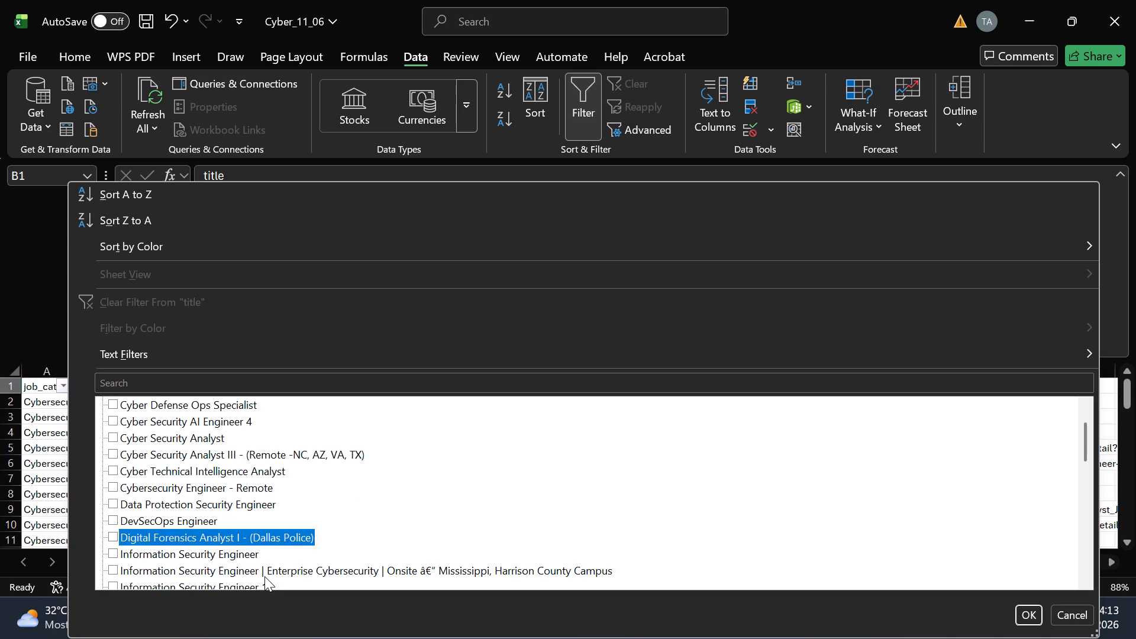
scroll(264, 576, "down", 1)
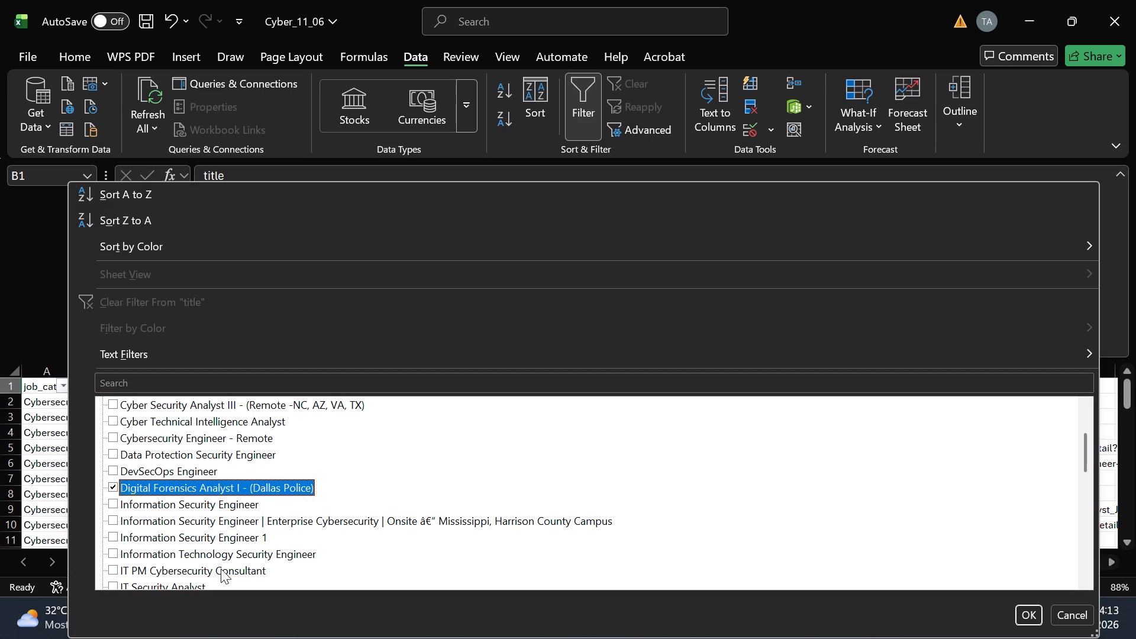
scroll(221, 569, "down", 1)
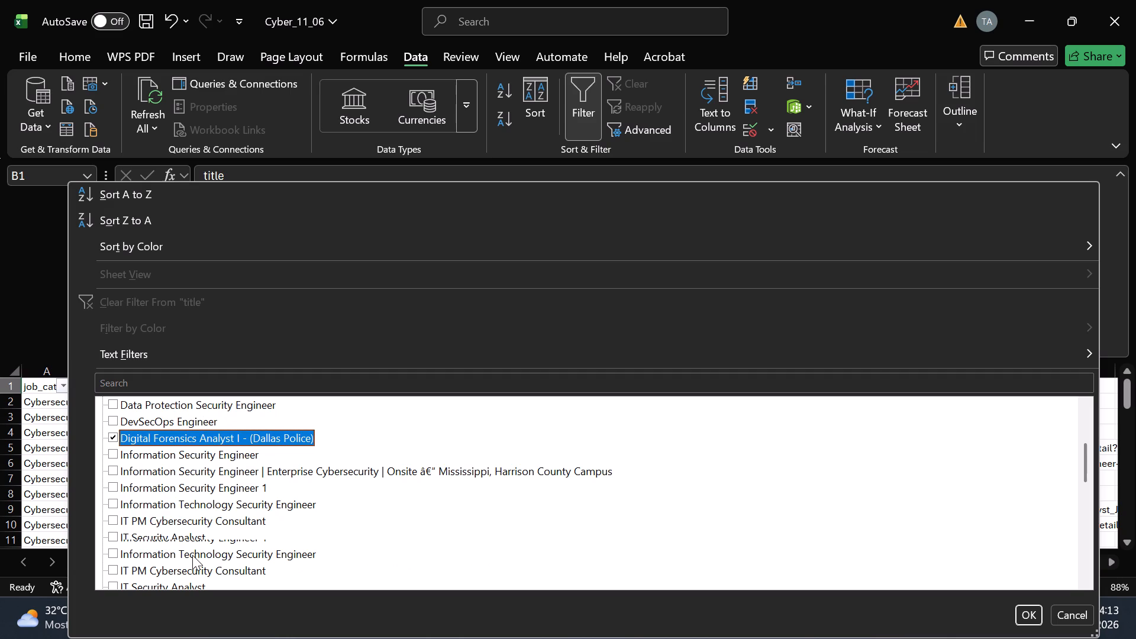
scroll(209, 573, "down", 1)
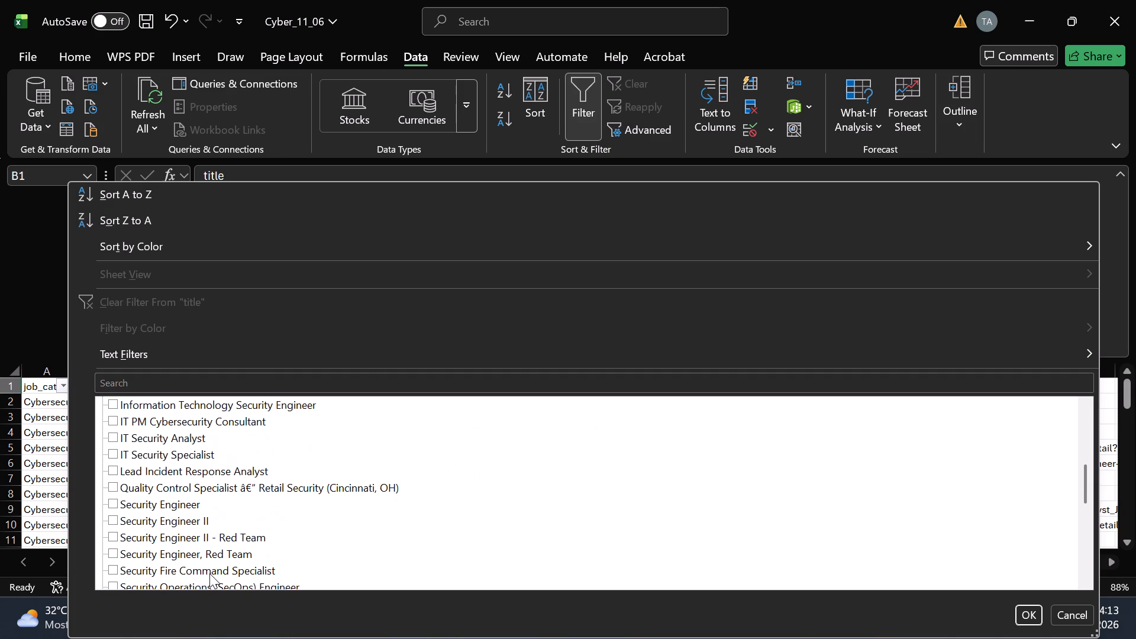
scroll(209, 573, "down", 1)
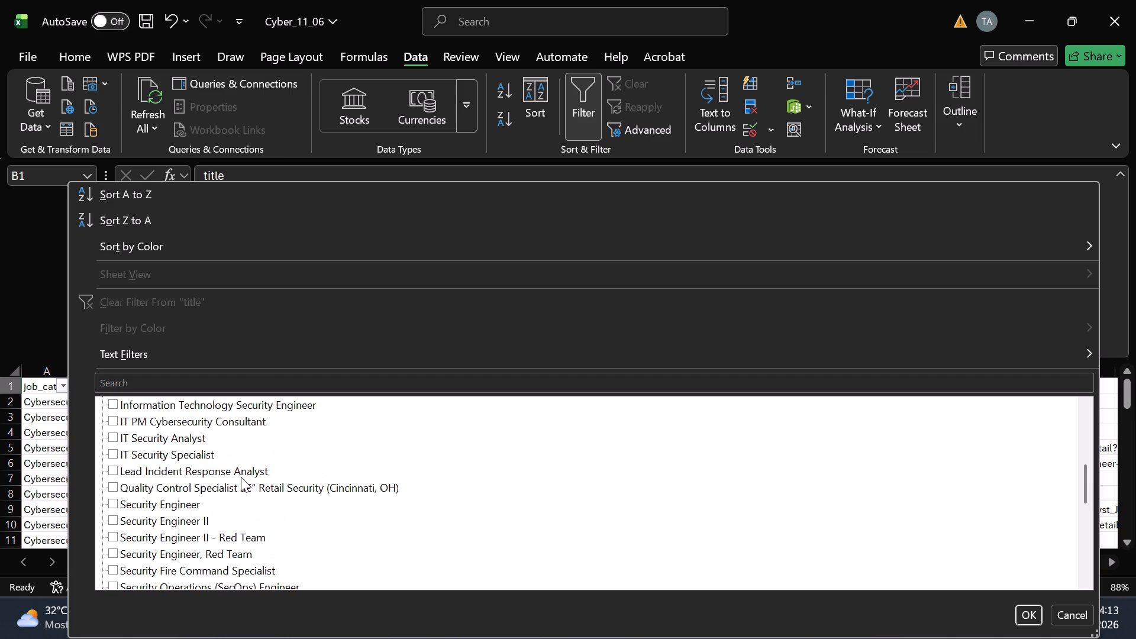
left_click(241, 477)
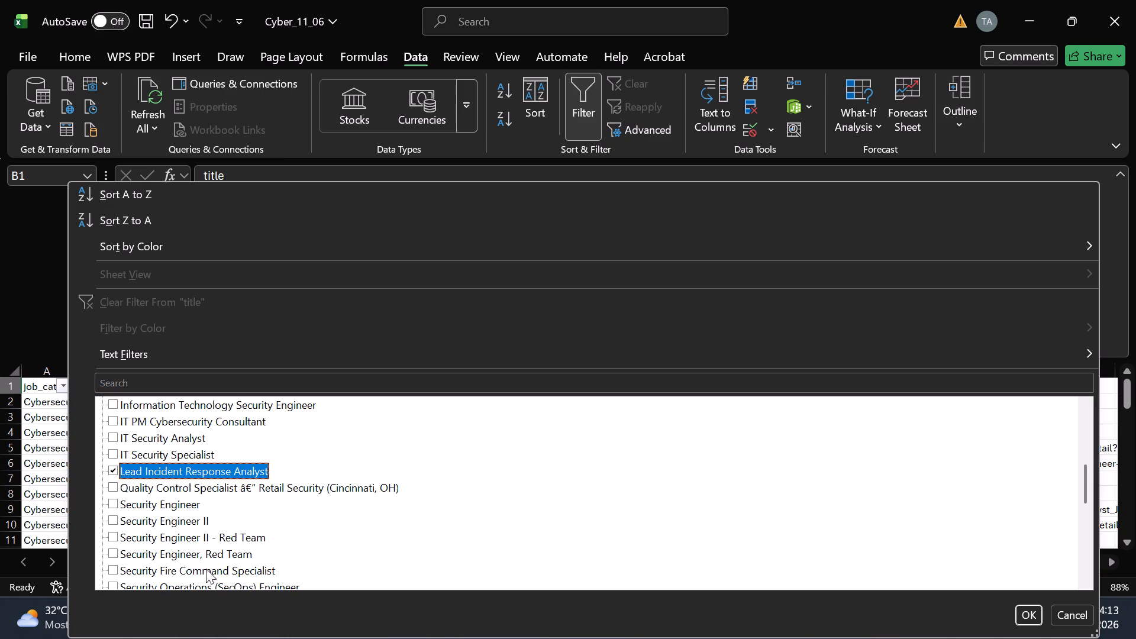
Also tick SoC Design Engineer, SoC Design Verification Engineer and SOC Analyst I, and apply the title filter.
scroll(200, 579, "down", 1)
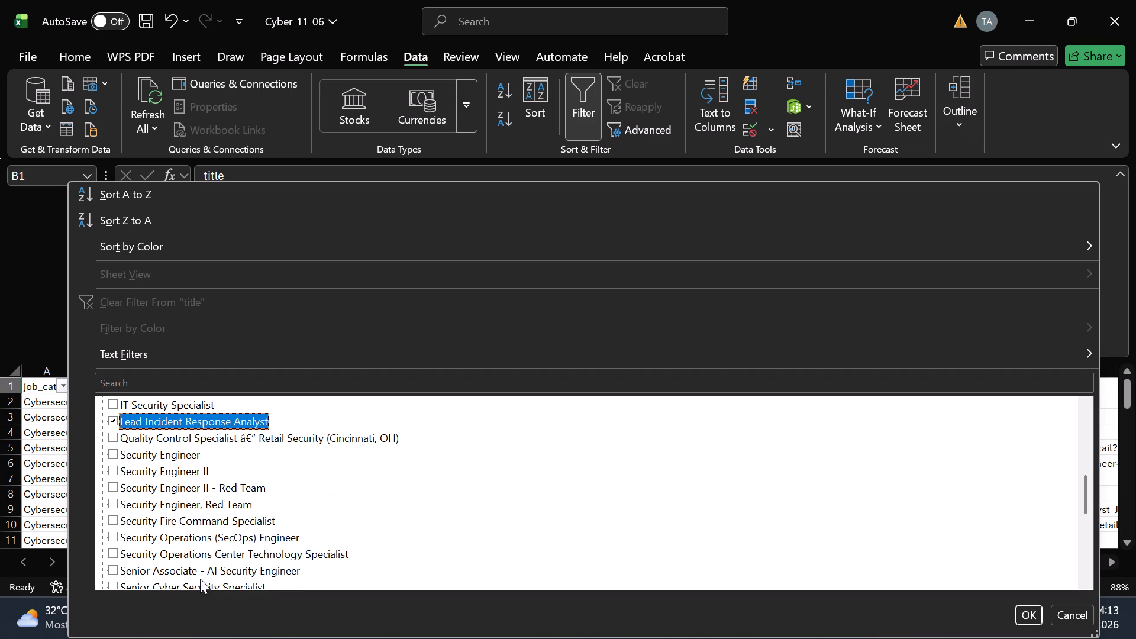
scroll(212, 577, "down", 1)
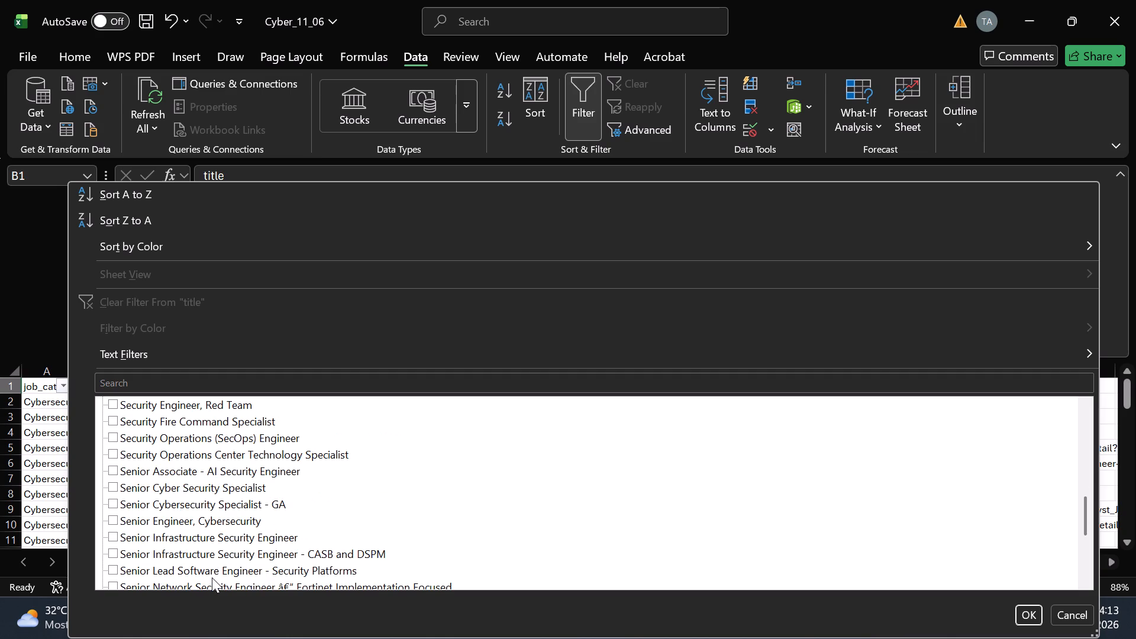
scroll(212, 577, "down", 1)
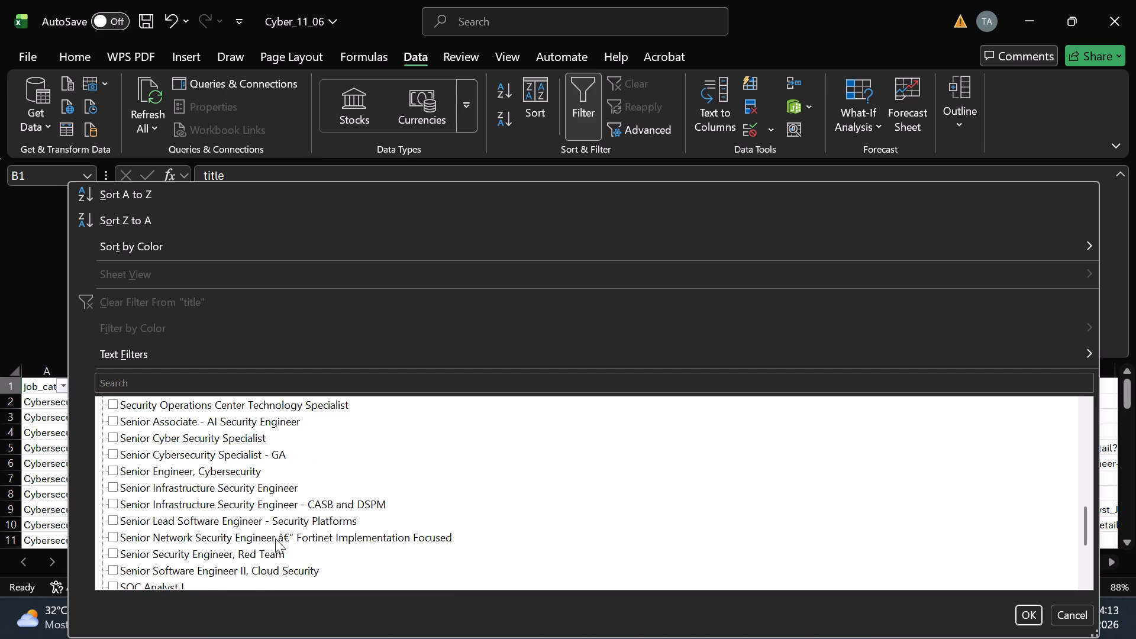
scroll(223, 583, "down", 2)
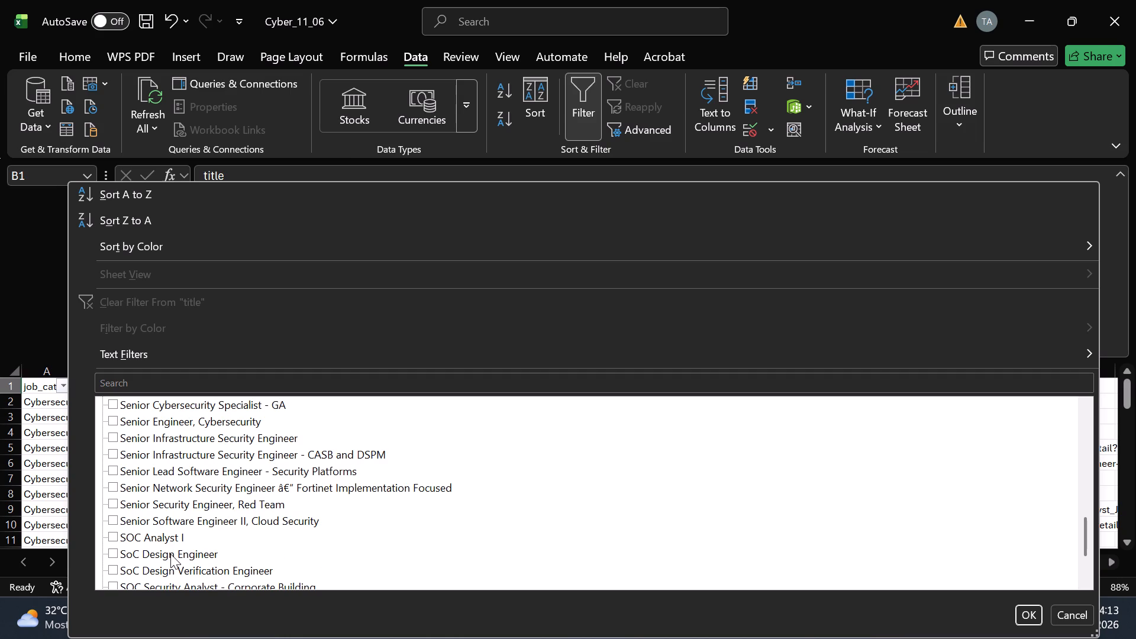
left_click(170, 554)
left_click(198, 567)
scroll(198, 567, "down", 1)
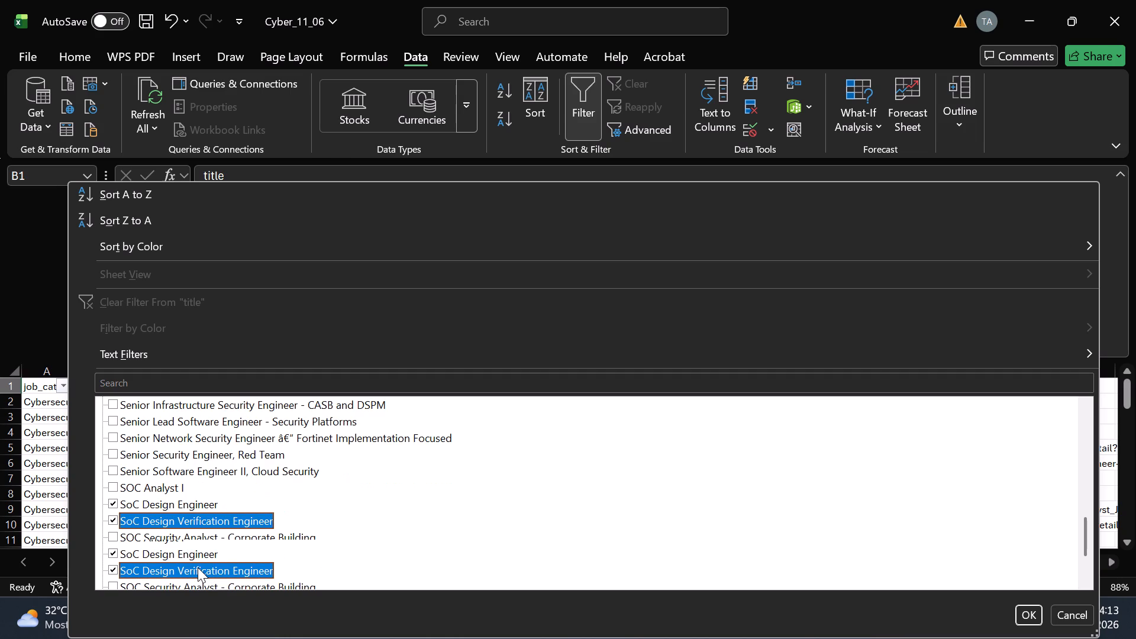
left_click(160, 487)
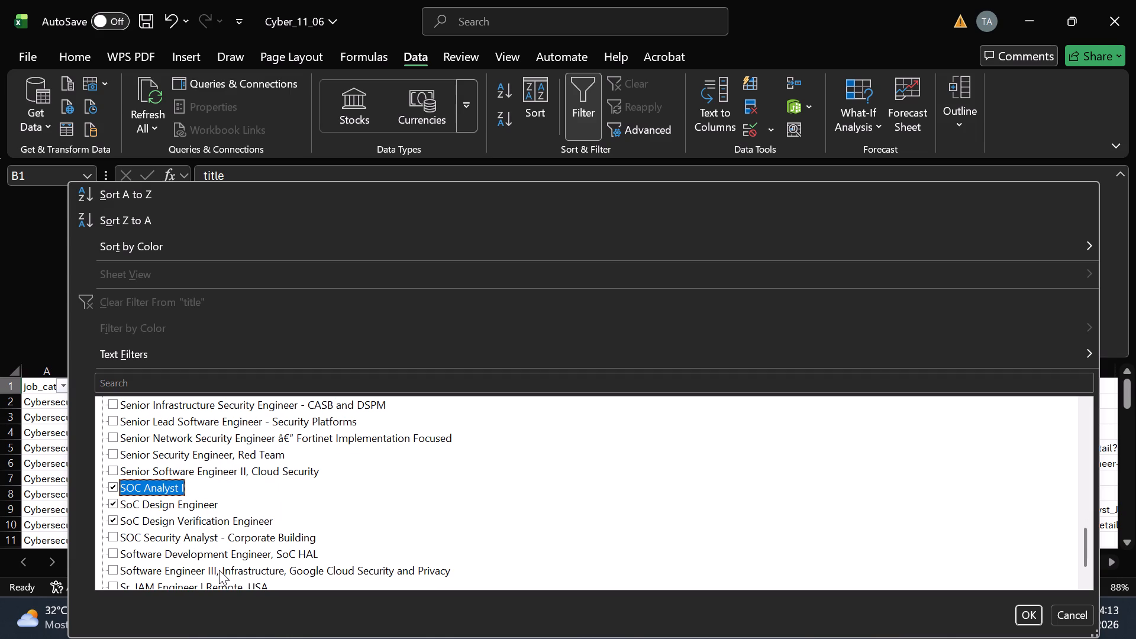
scroll(219, 570, "down", 1)
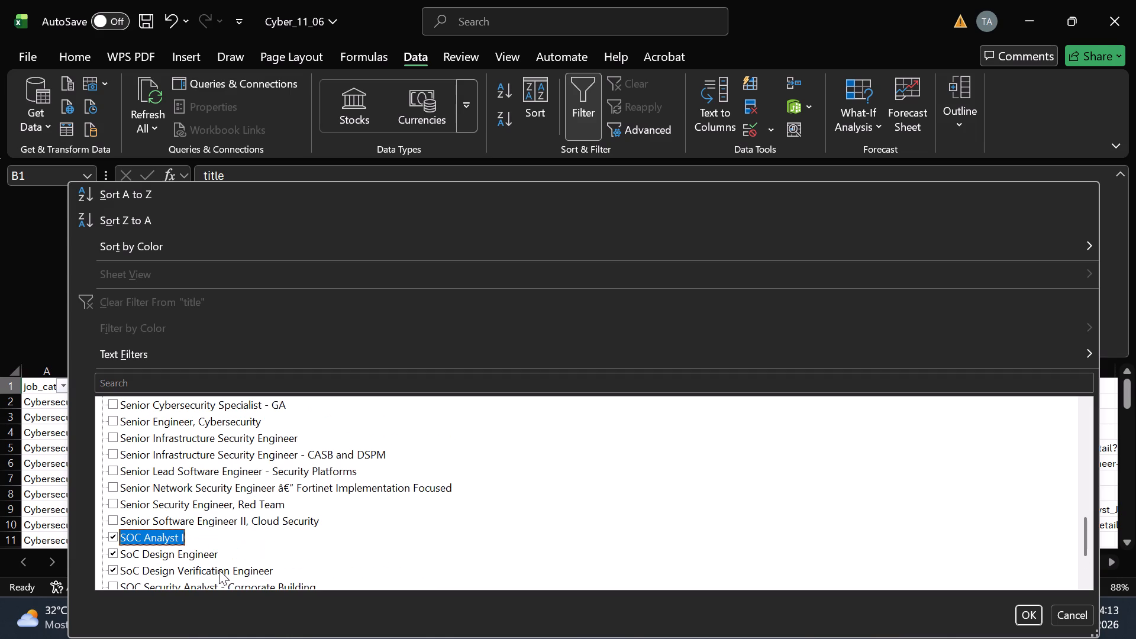
scroll(219, 570, "down", 1)
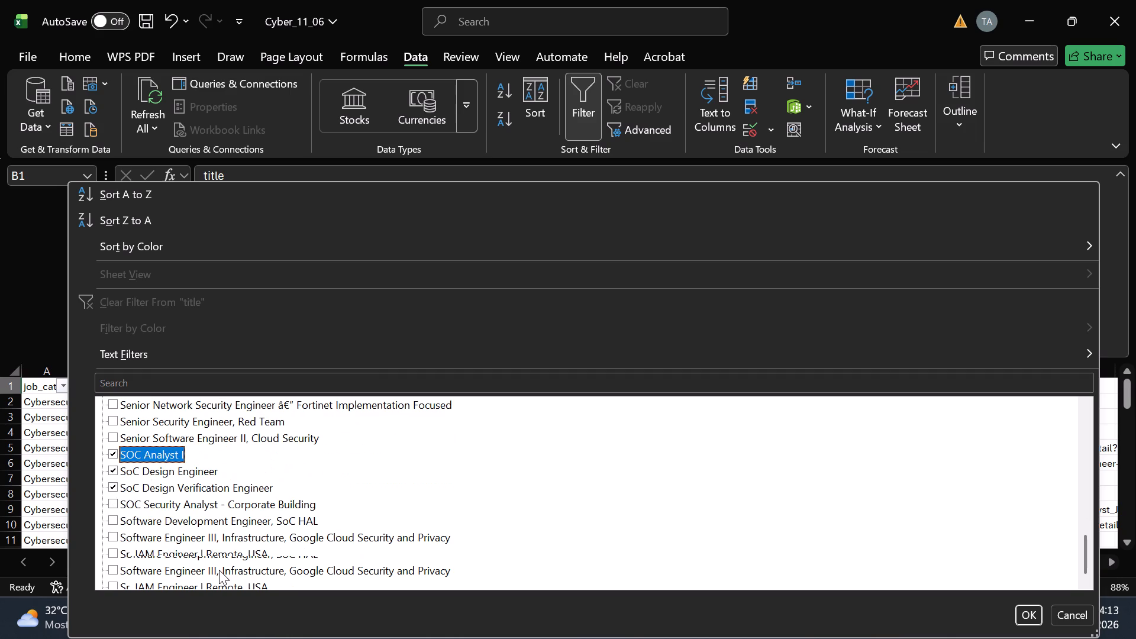
scroll(219, 570, "down", 1)
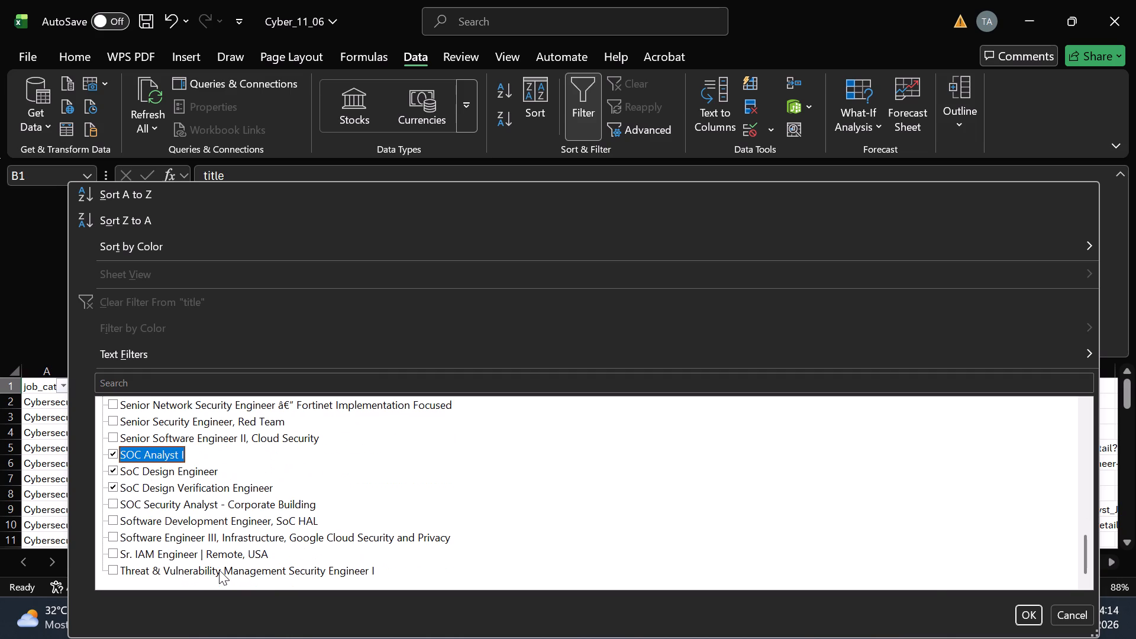
left_click(1026, 609)
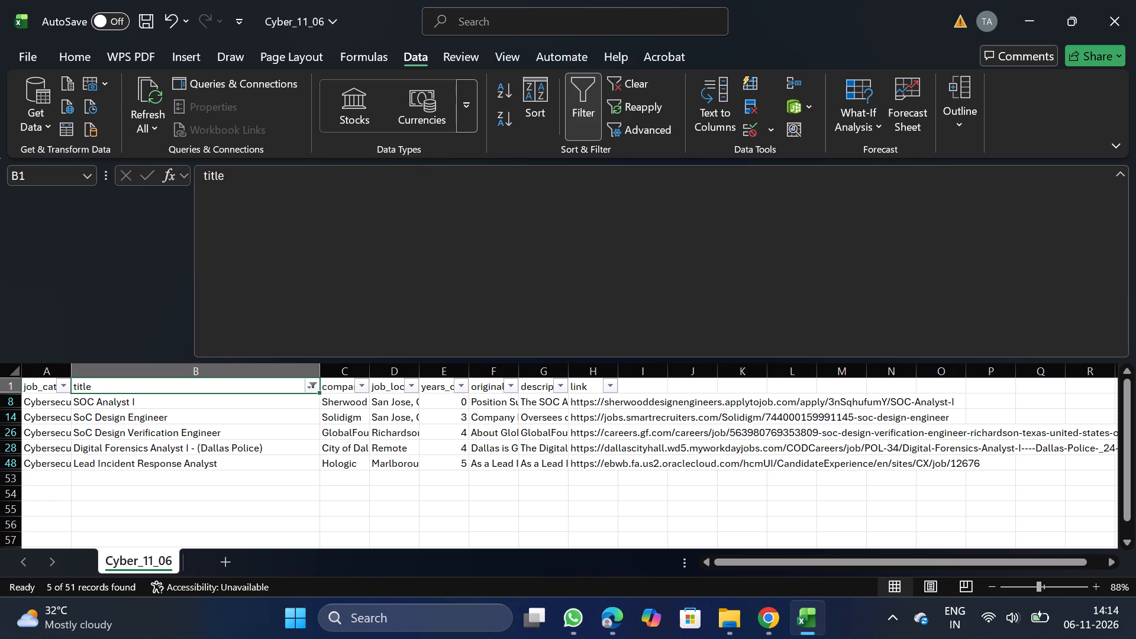
Delete all the job rows left showing by the title filter.
left_click(5, 401)
key("ctrl+shift+Down")
right_click(71, 416)
left_click(152, 260)
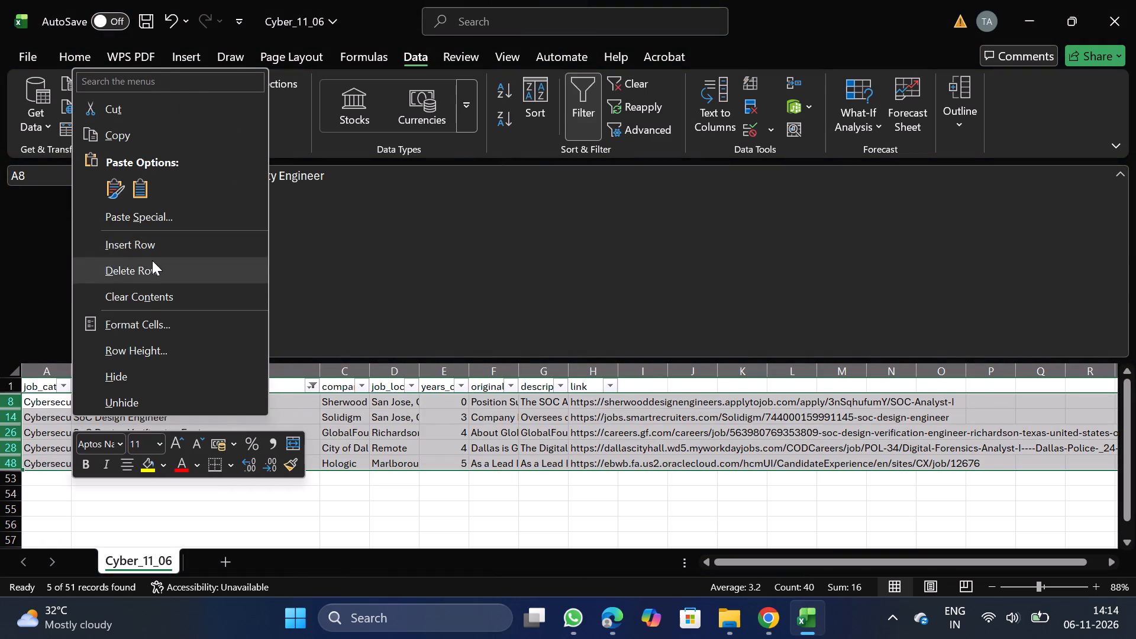
Remove the header filters so all remaining jobs show, and save the Cyber_11_06 file.
left_click(578, 96)
left_click(142, 19)
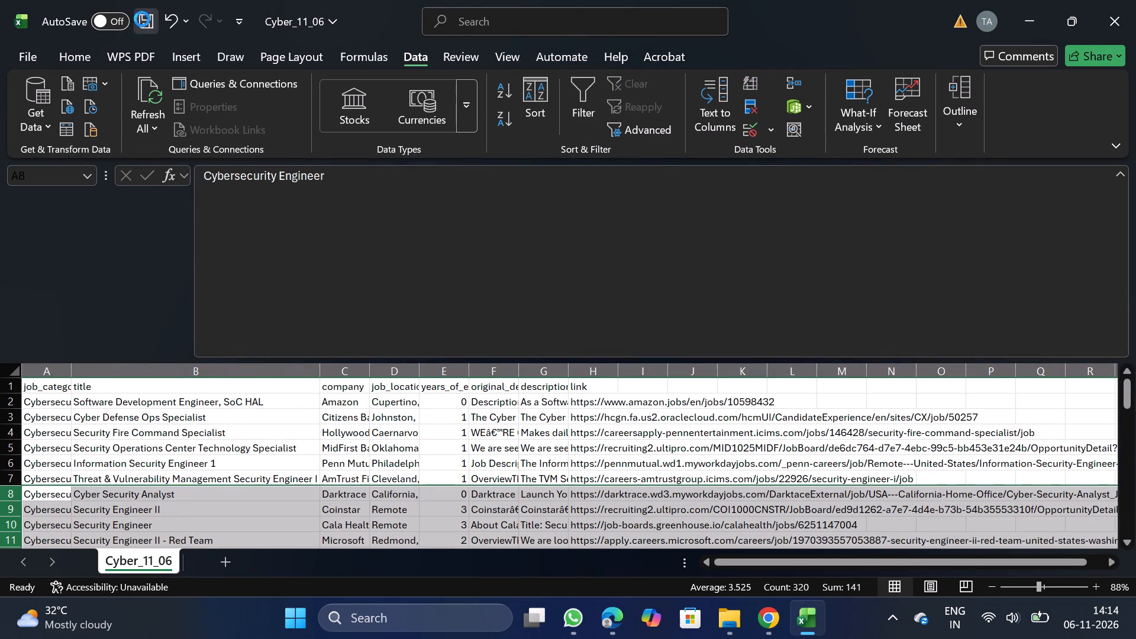
Switch to NextGenApply in Chrome, reload the job creation page and choose the saved Cyber_11_06.csv for bulk upload.
left_click(765, 634)
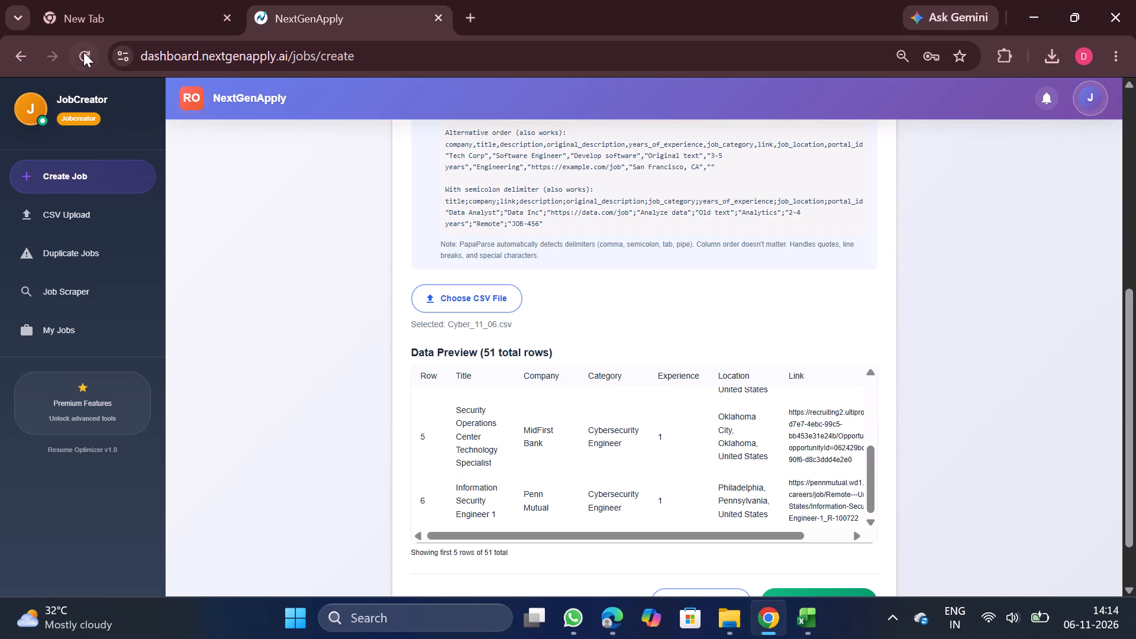
left_click(80, 51)
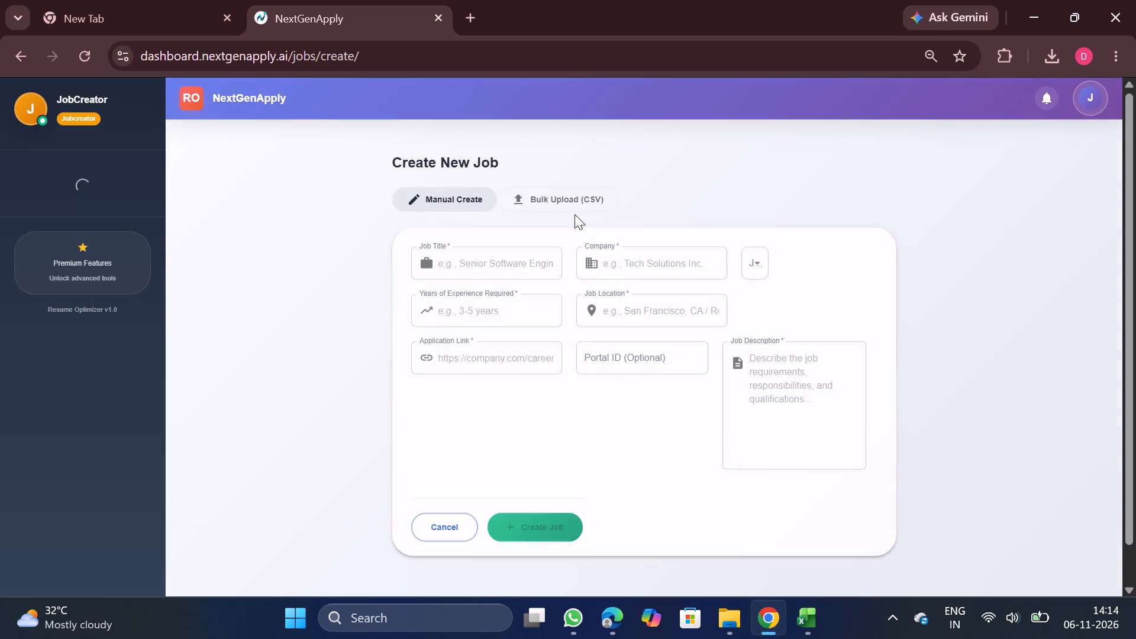
left_click(541, 196)
scroll(544, 401, "down", 2)
left_click(493, 470)
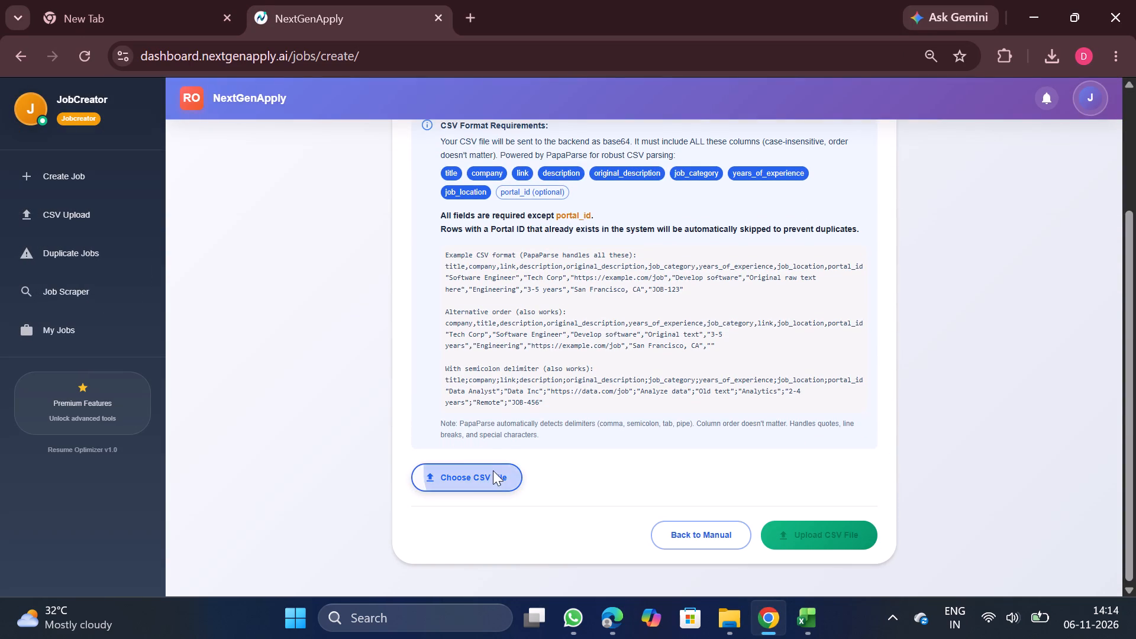
double_click(251, 119)
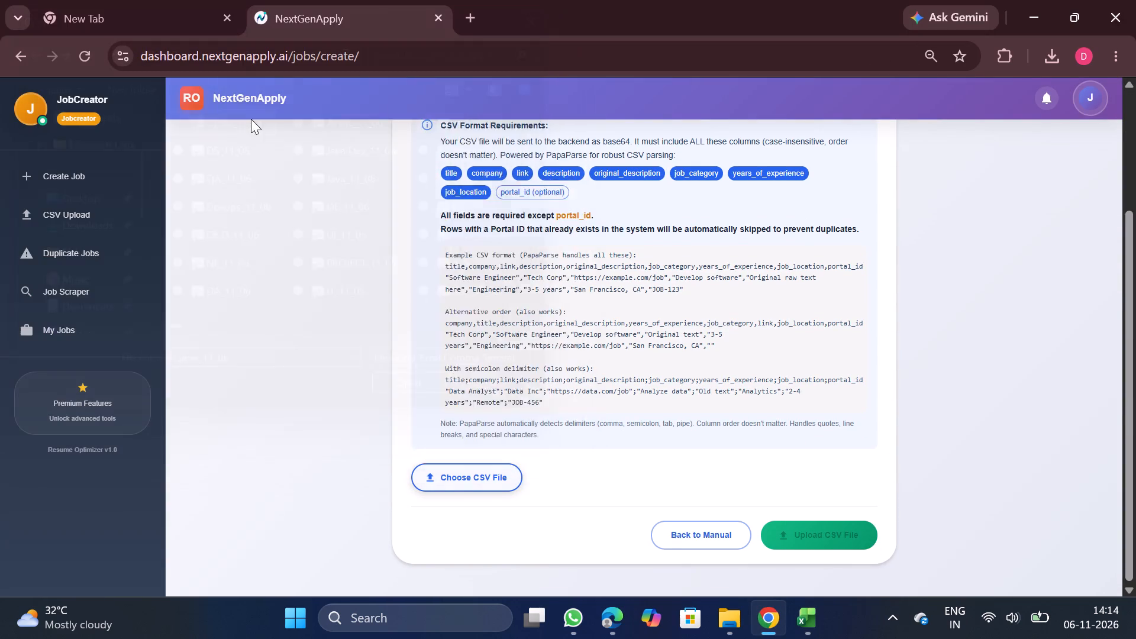
Check the total row count and the job rows in the data preview of Cyber_11_06.csv.
scroll(554, 399, "down", 1)
scroll(628, 422, "down", 1)
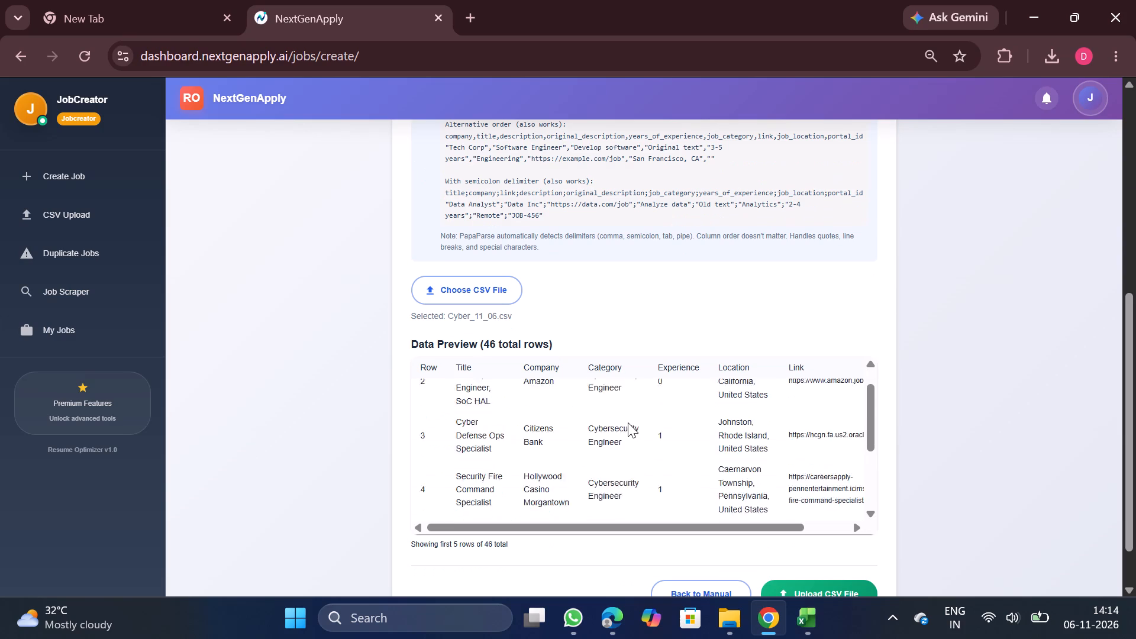
scroll(628, 422, "down", 3)
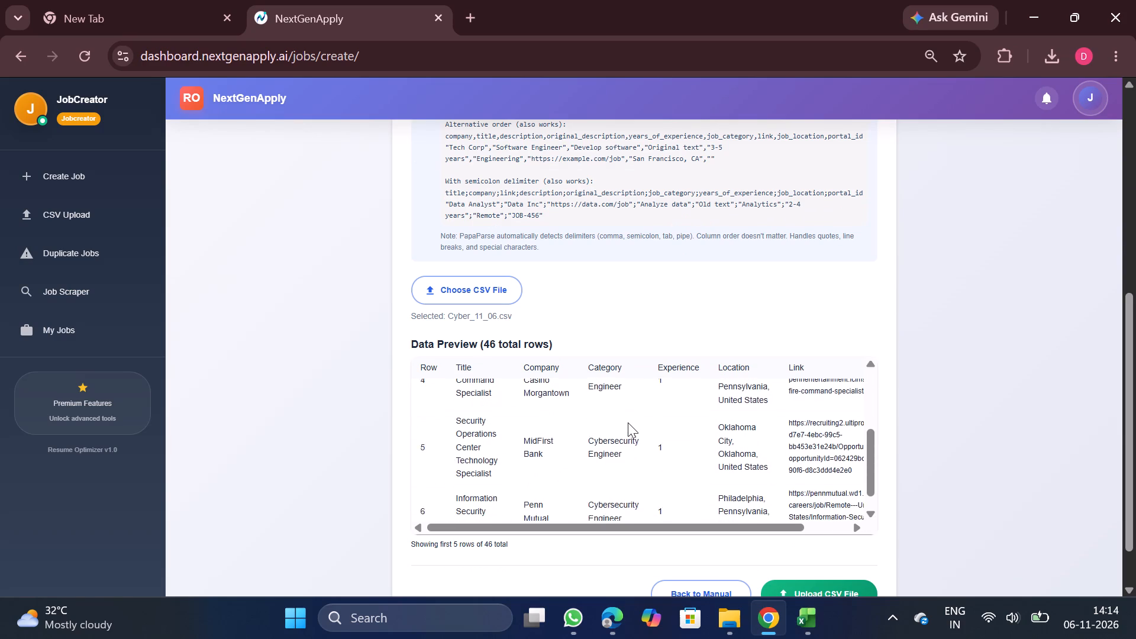
scroll(628, 422, "down", 2)
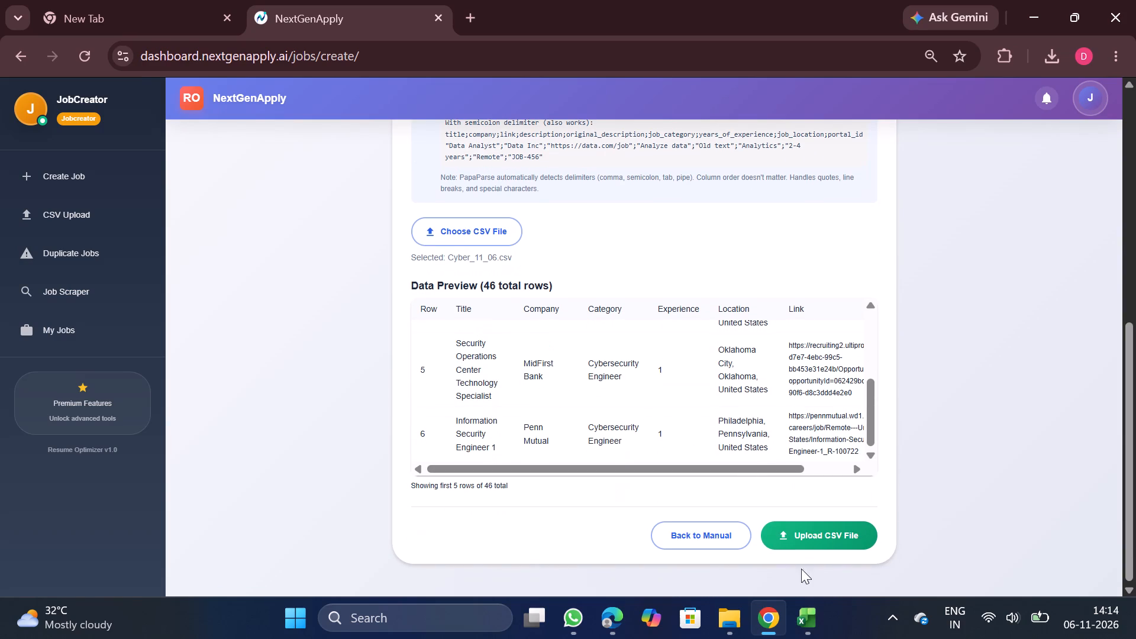
Switch back to the Cyber_11_06 sheet in Excel, add header filters and show only jobs with 3 years_of_experience.
left_click(813, 616)
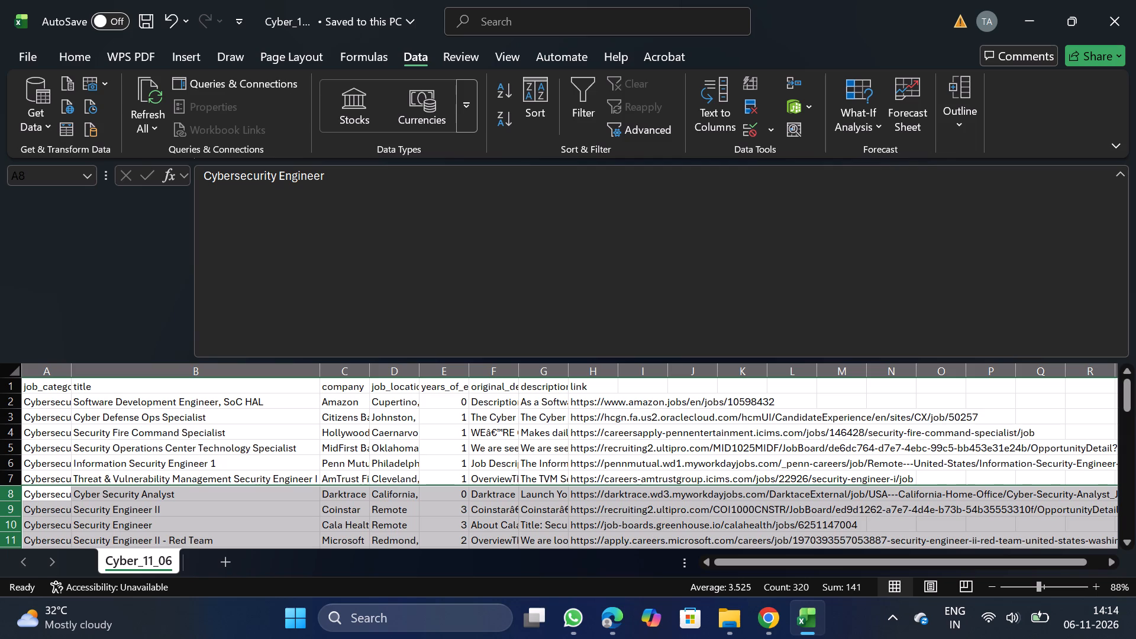
left_click(441, 383)
left_click(576, 86)
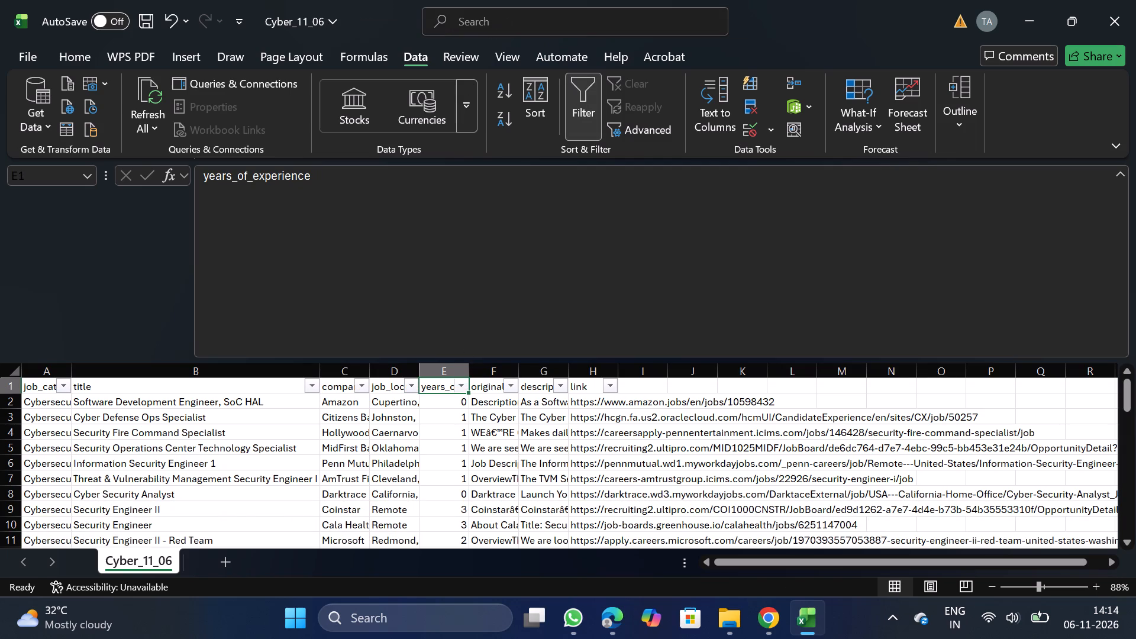
left_click(464, 382)
left_click(302, 402)
left_click(267, 470)
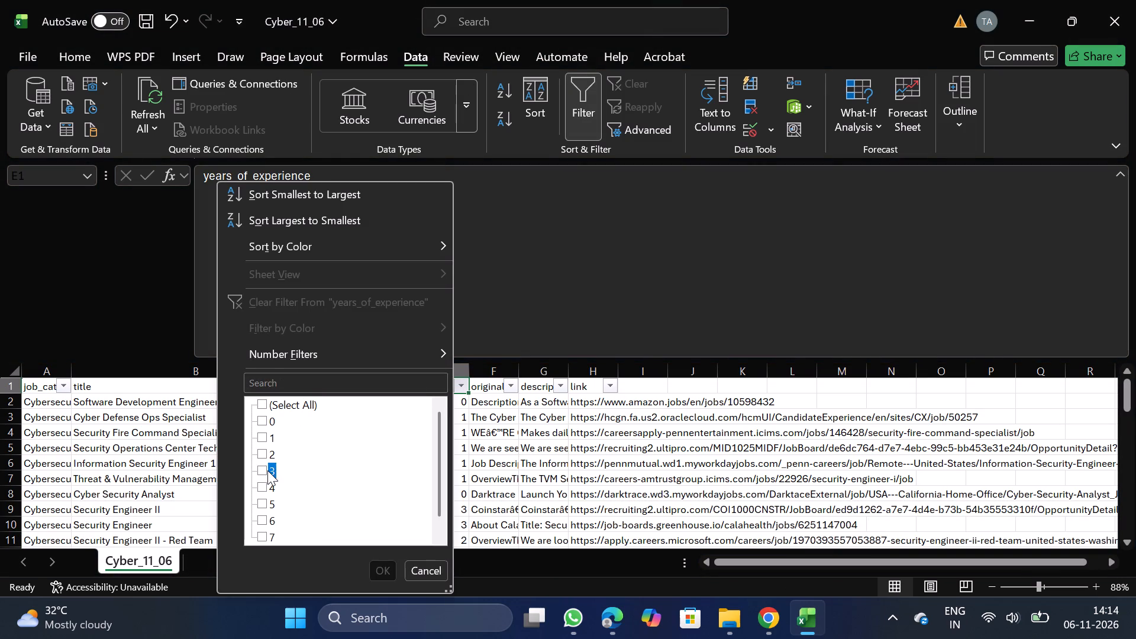
left_click(386, 570)
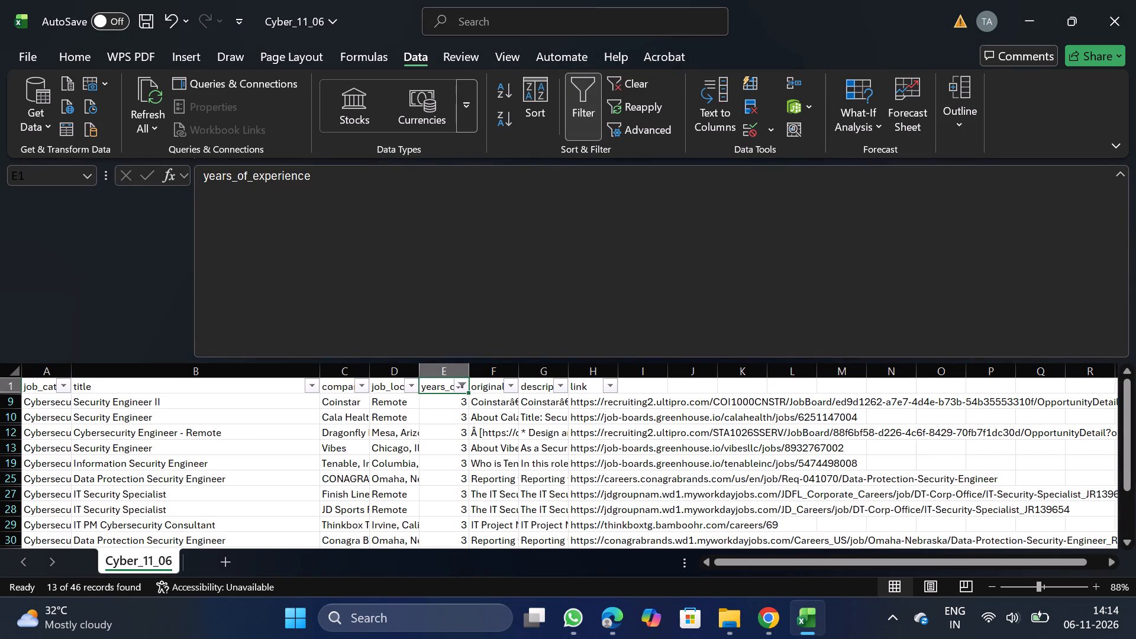
Reset the header filters and show only jobs with 4 years_of_experience.
left_click(577, 113)
left_click(577, 113)
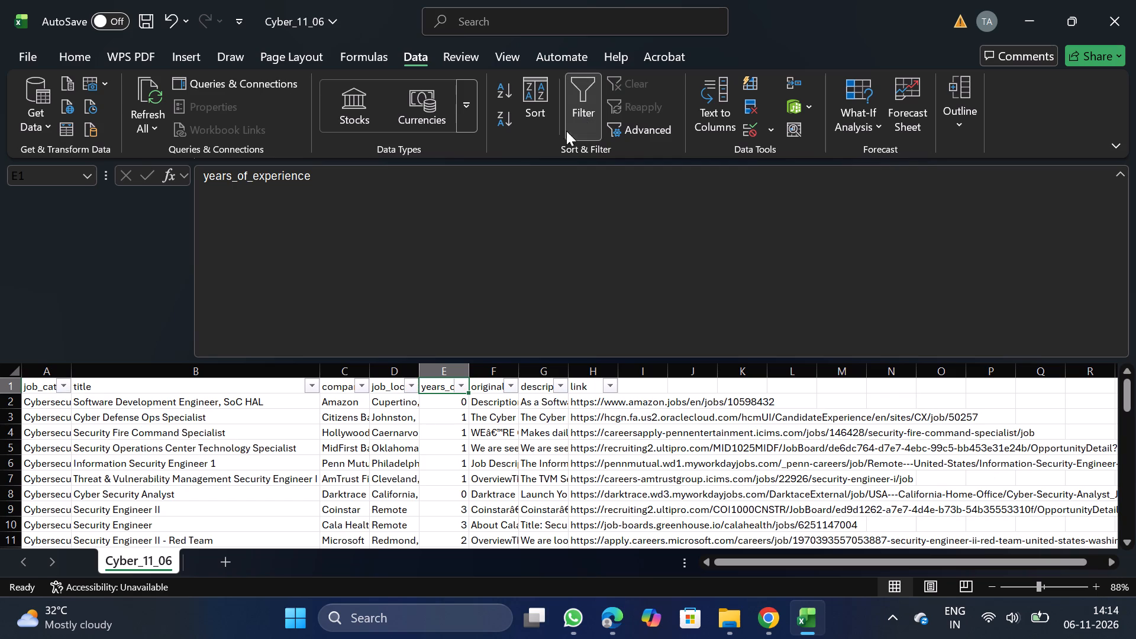
left_click(463, 389)
left_click(296, 402)
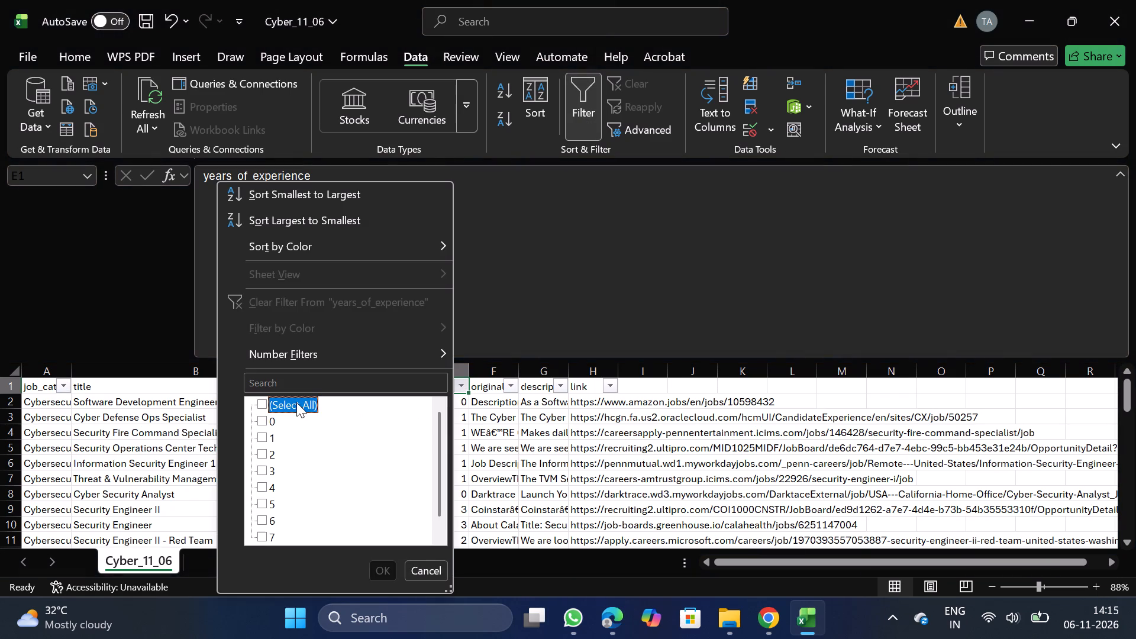
left_click(265, 486)
left_click(388, 575)
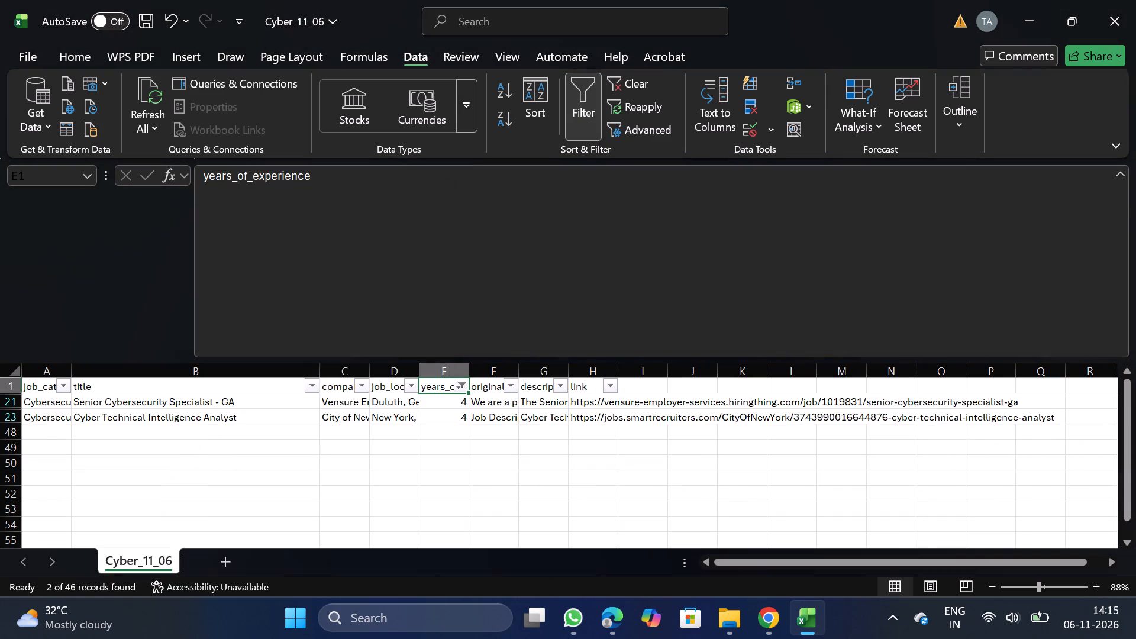
Set years_of_experience to 3 for the Senior Cybersecurity Specialist - GA job.
left_click(449, 402)
left_click(524, 294)
key("BackSpace")
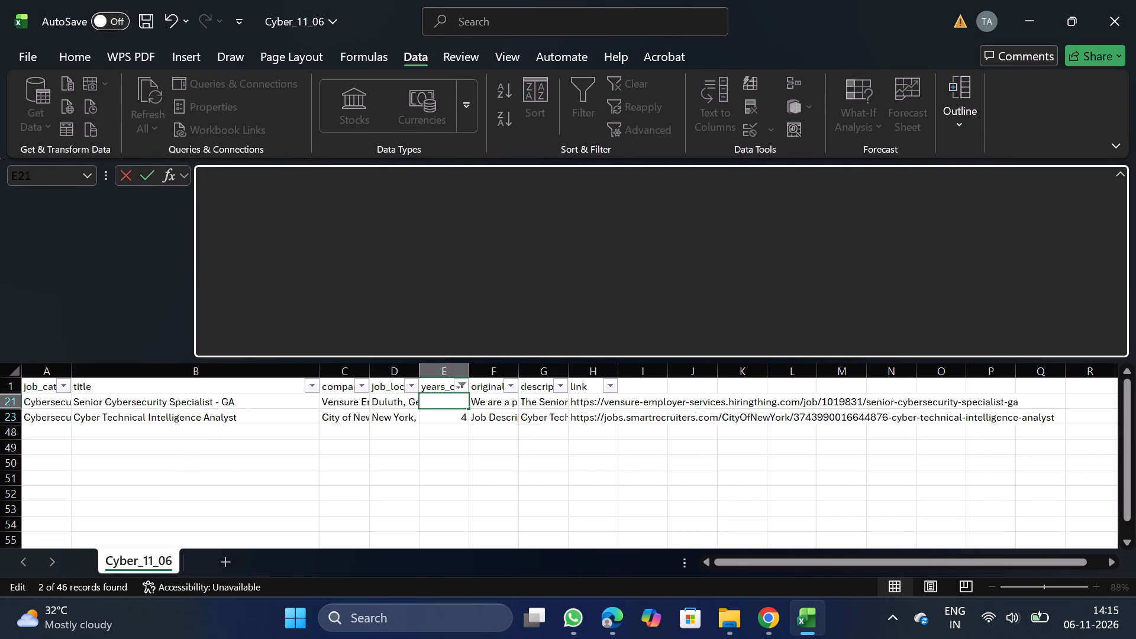
key("3")
left_click(468, 407)
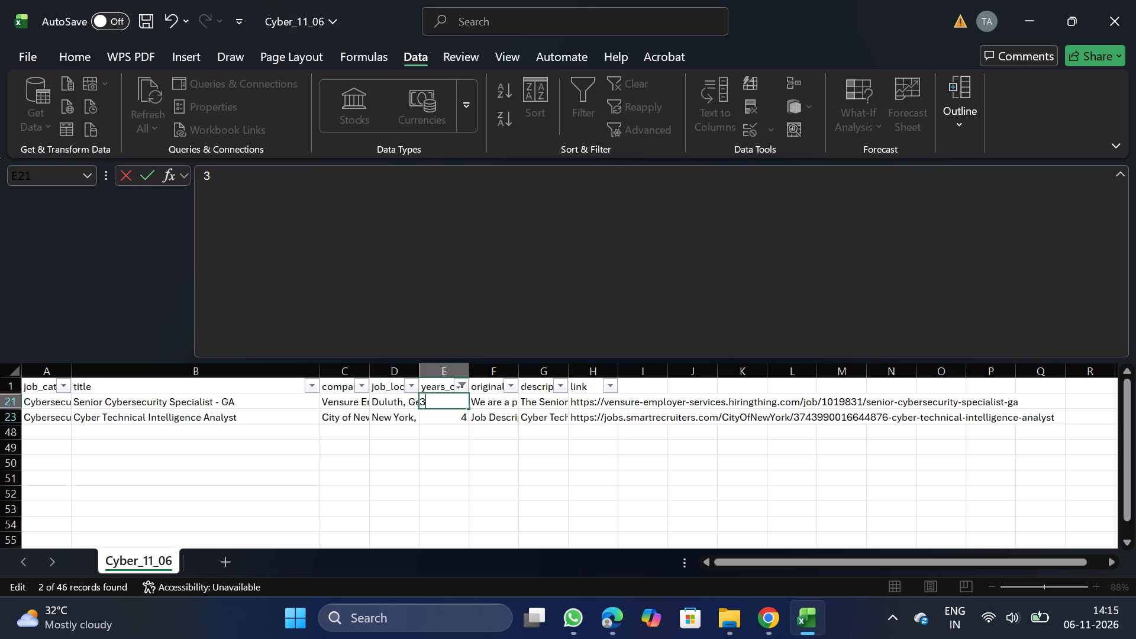
double_click(470, 407)
Remove the header filters from the Cyber_11_06 sheet and save the file.
left_click(570, 122)
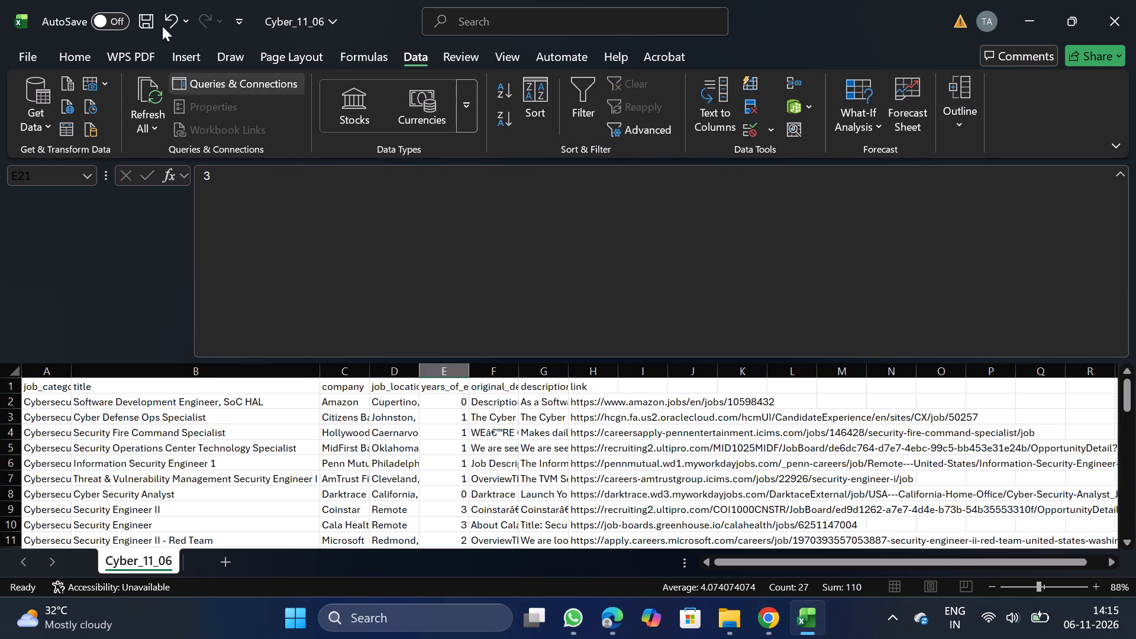
left_click(143, 16)
Switch to NextGenApply in Chrome, reload the job creation page and choose Cyber_11_06.csv for bulk upload.
left_click(773, 632)
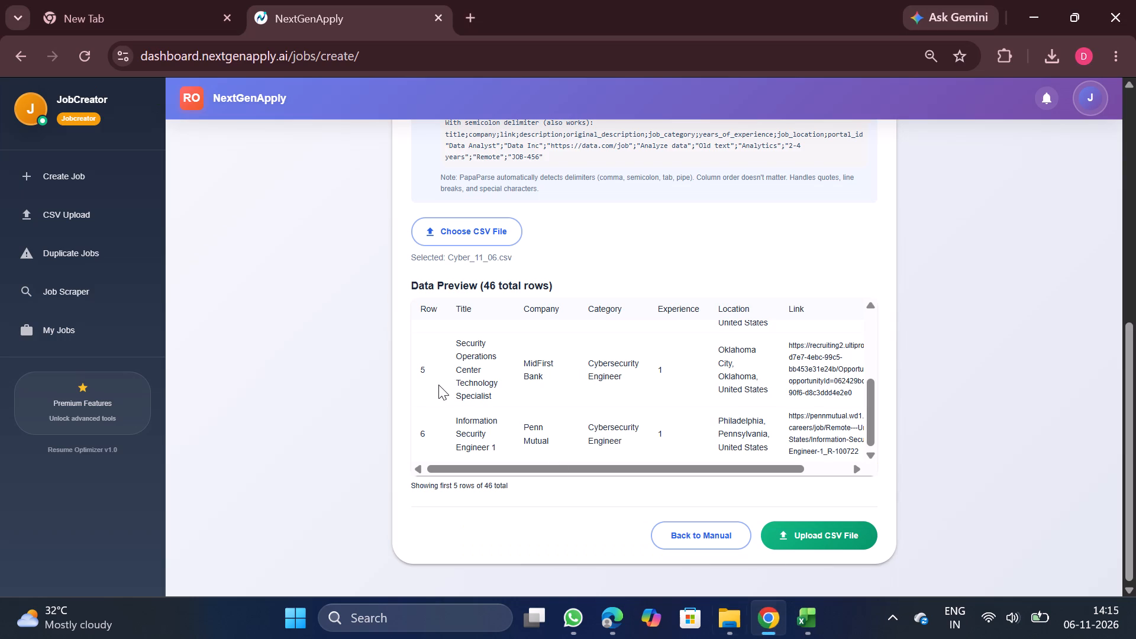
left_click(86, 58)
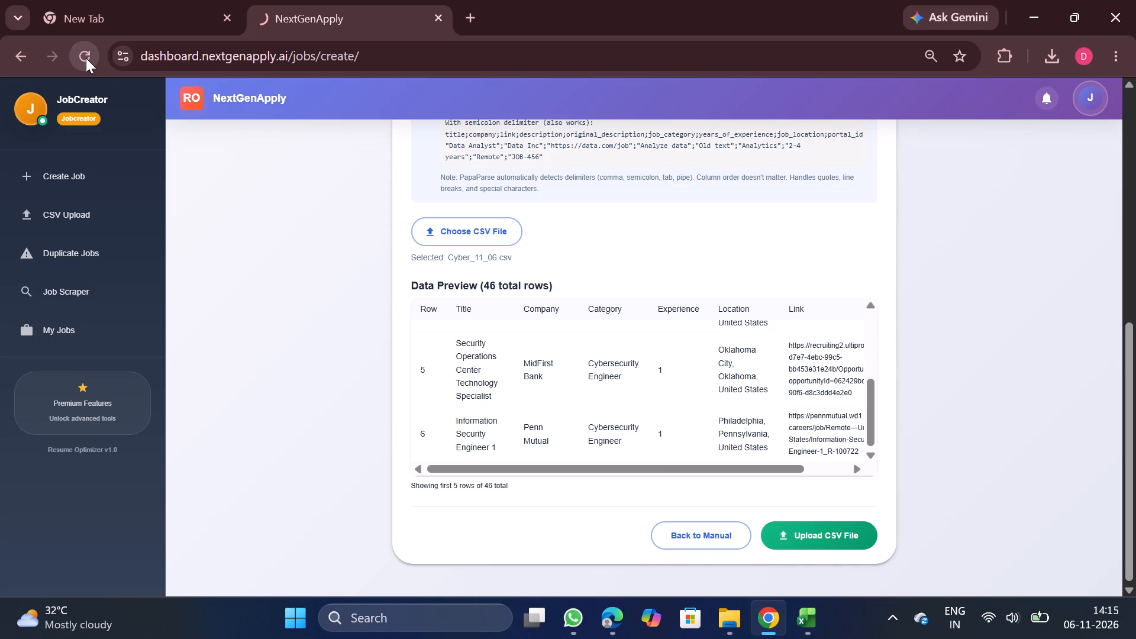
left_click(570, 195)
left_click(570, 195)
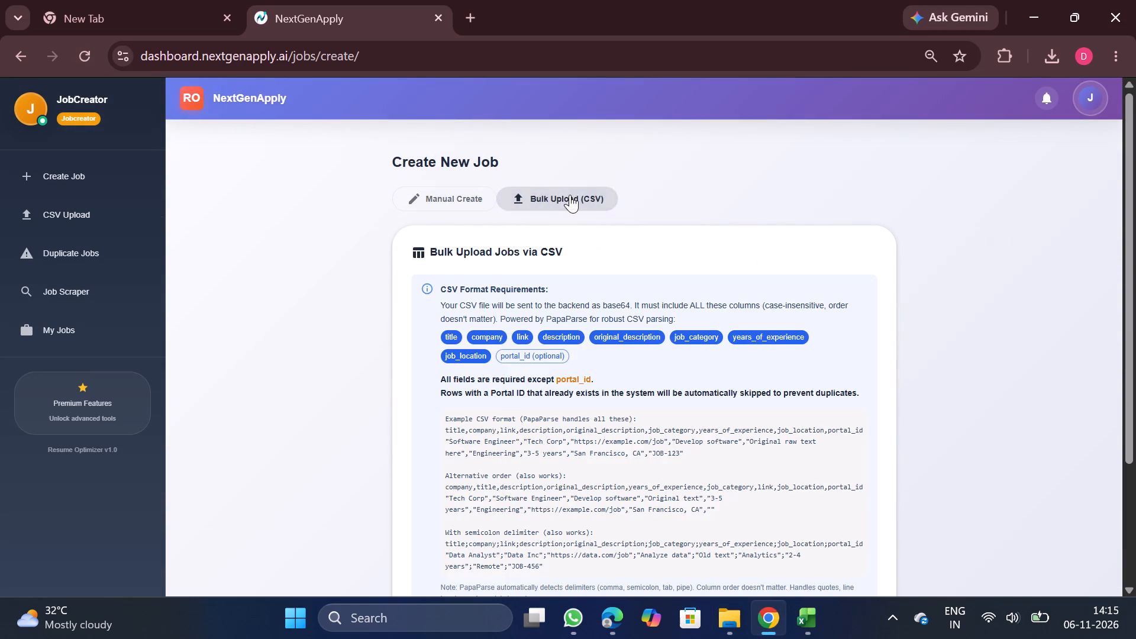
scroll(573, 411, "down", 4)
left_click(482, 490)
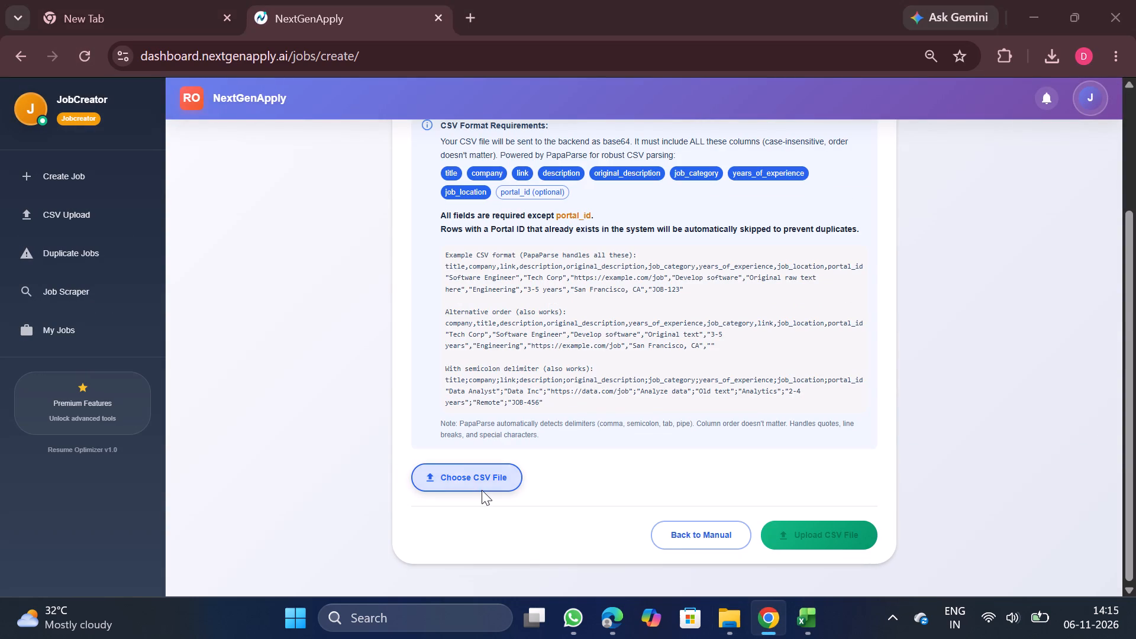
double_click(256, 118)
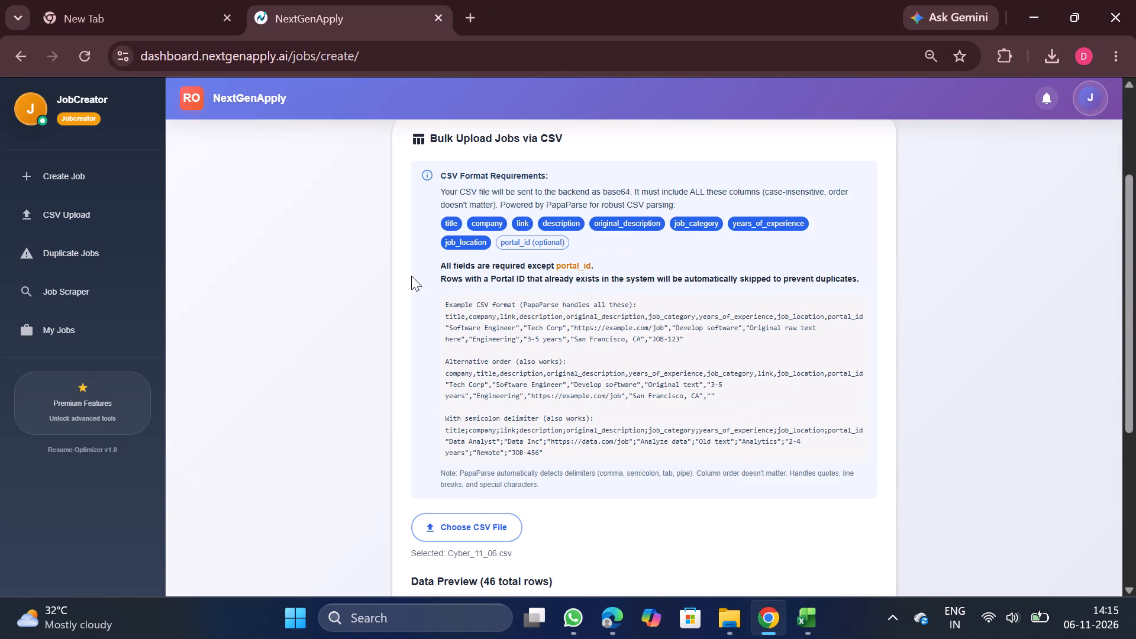
Upload the chosen Cyber_11_06.csv file to NextGenApply.
scroll(477, 367, "down", 4)
scroll(670, 408, "down", 3)
left_click(797, 538)
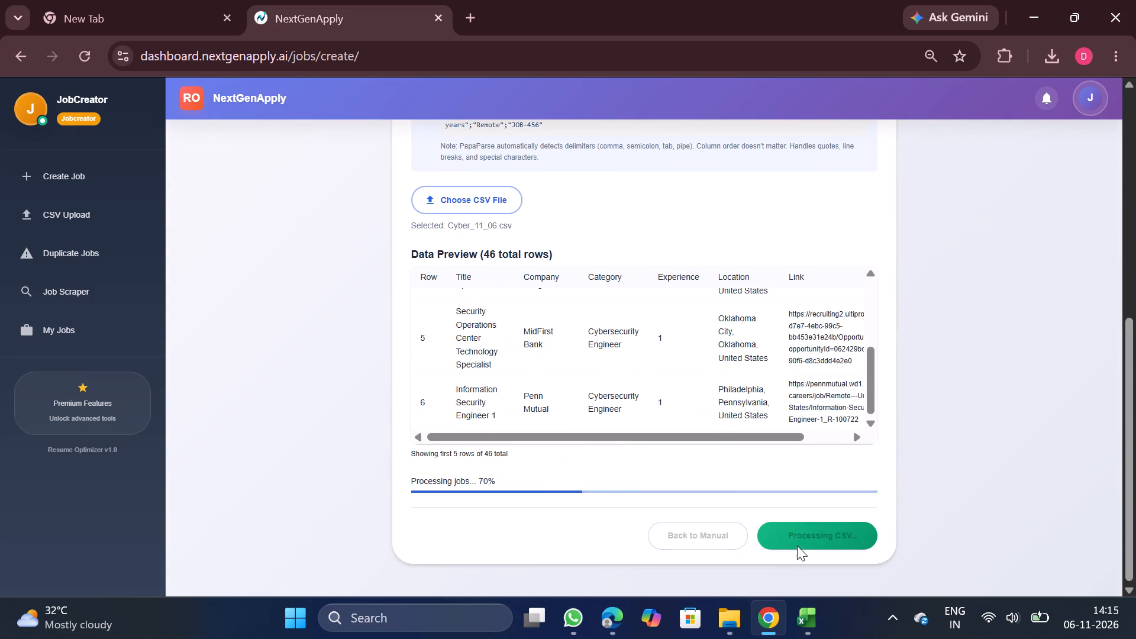
left_click(884, 477)
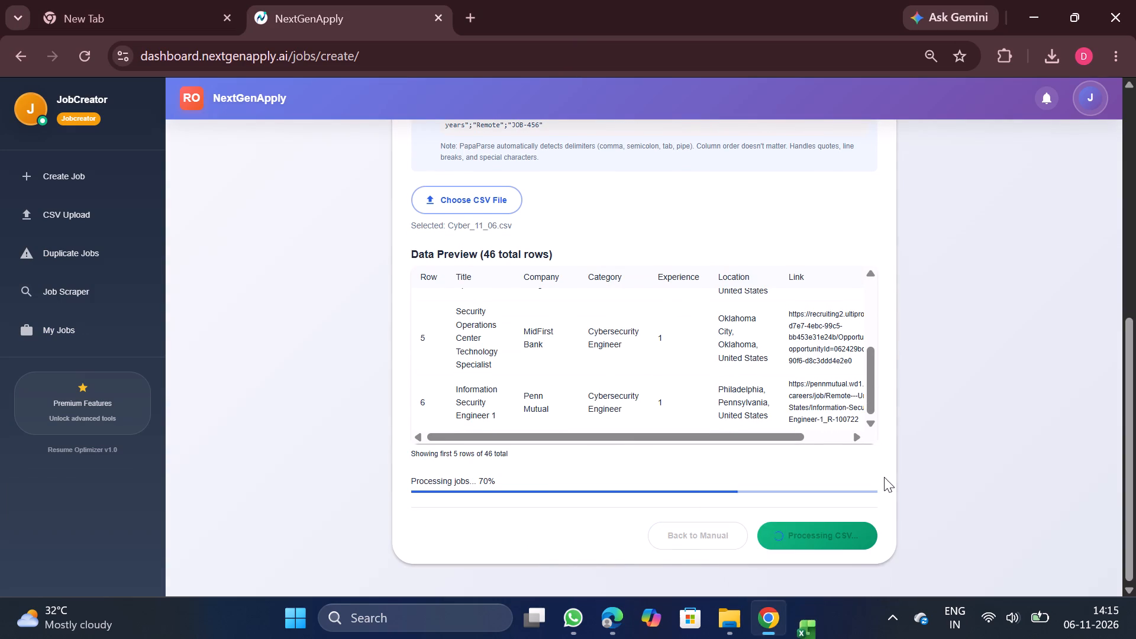
Download the Quality Engineer CSV (#4892) from the CSV Upload History and open it in Excel.
scroll(711, 415, "up", 6)
left_click(71, 209)
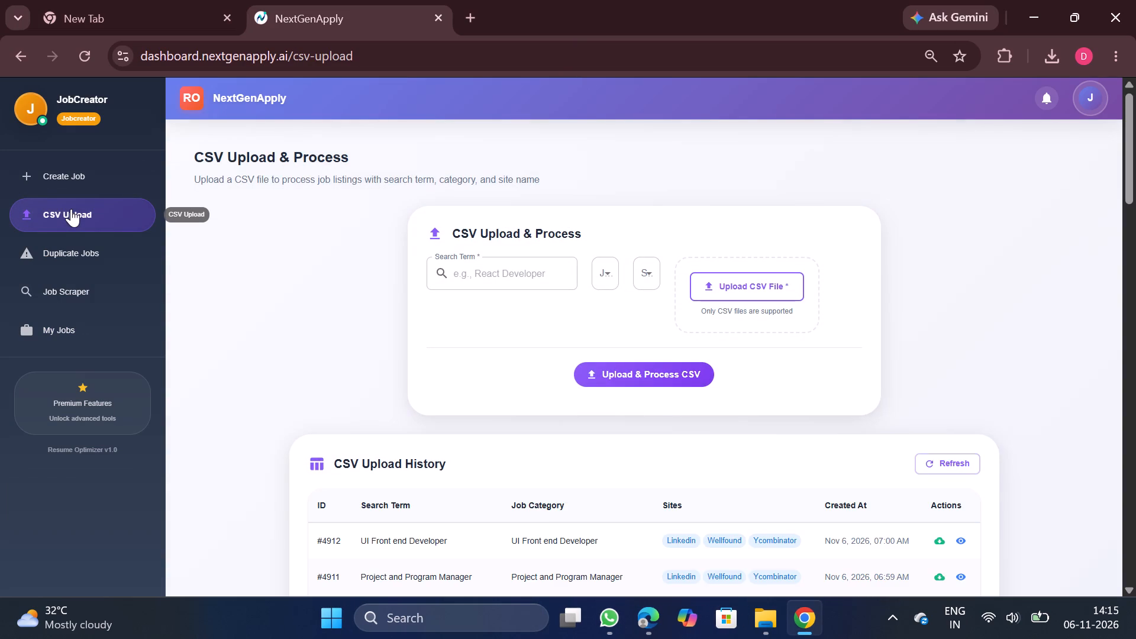
scroll(546, 334, "down", 2)
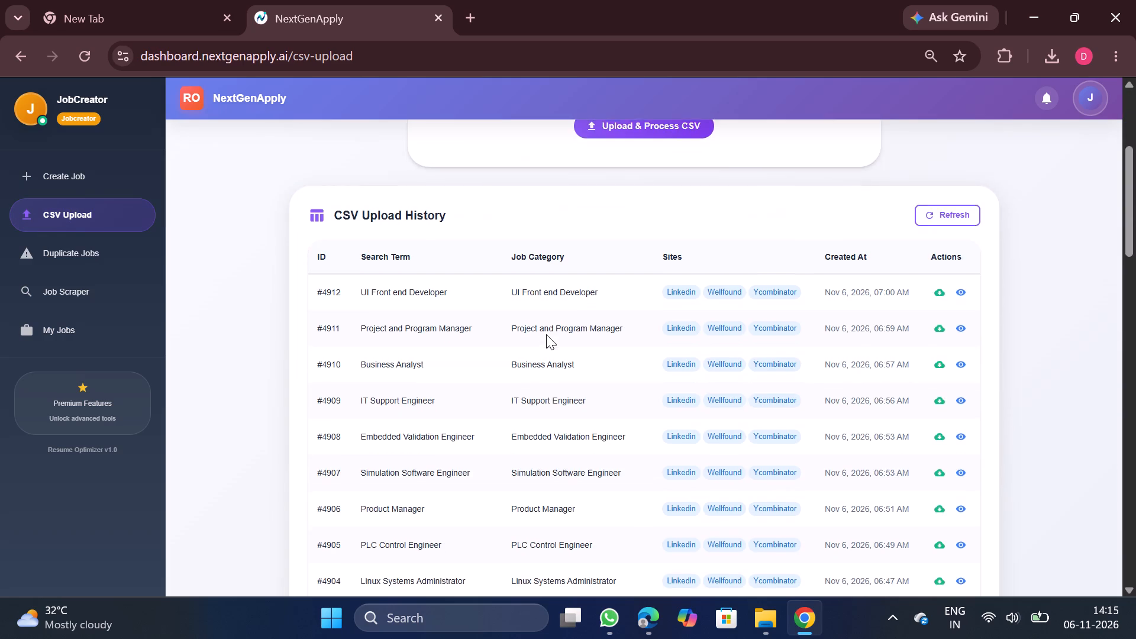
scroll(650, 402, "down", 1)
scroll(707, 479, "down", 2)
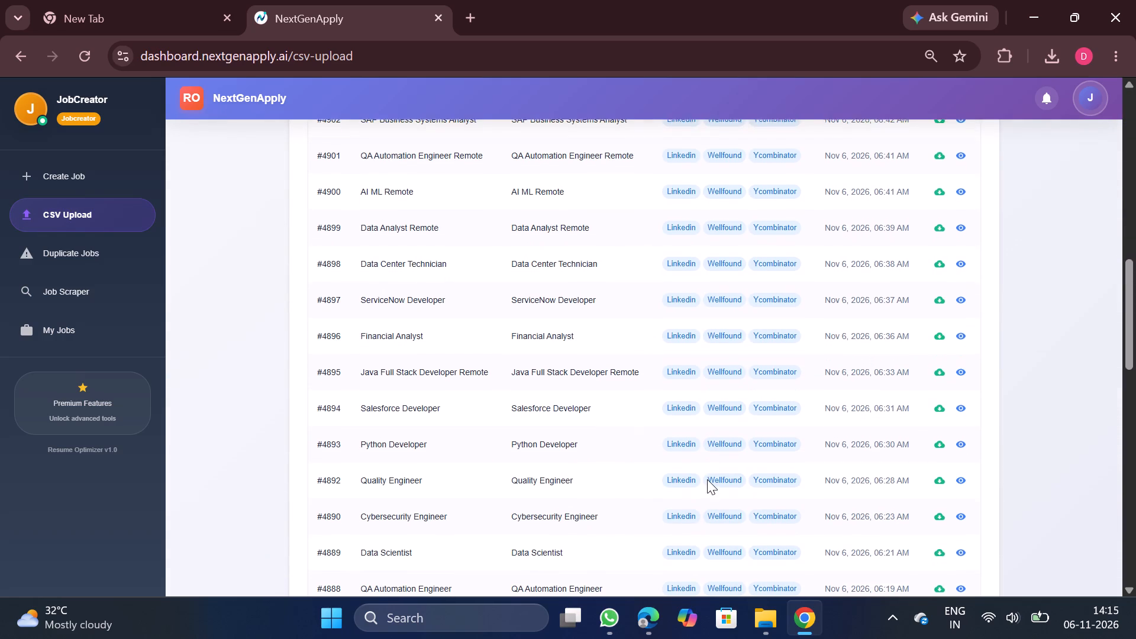
scroll(707, 479, "down", 1)
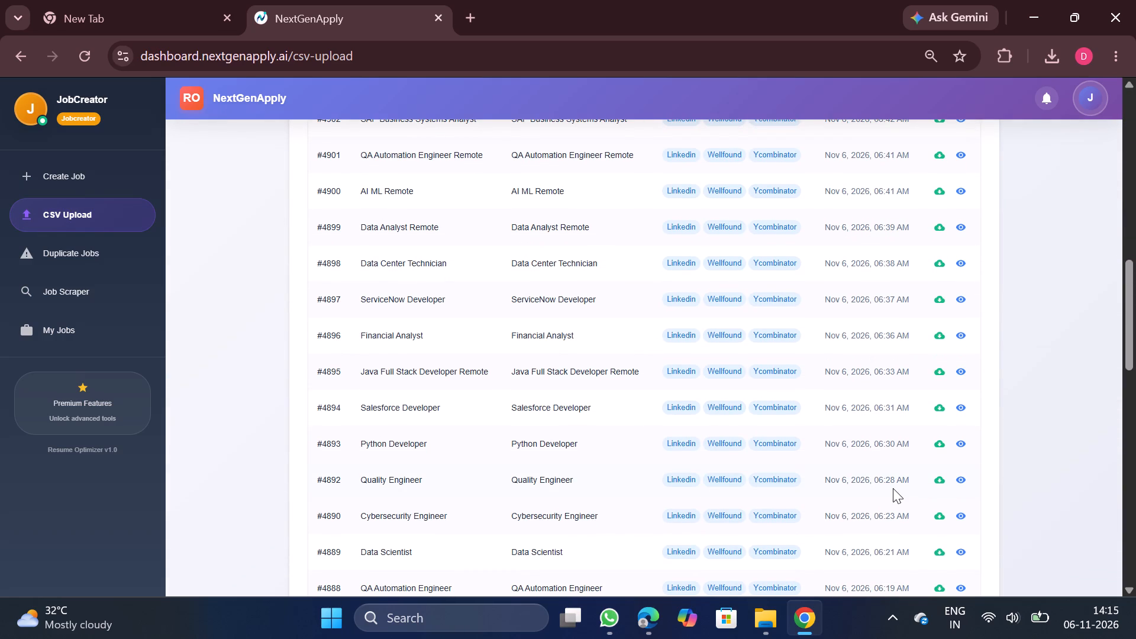
scroll(893, 488, "up", 3)
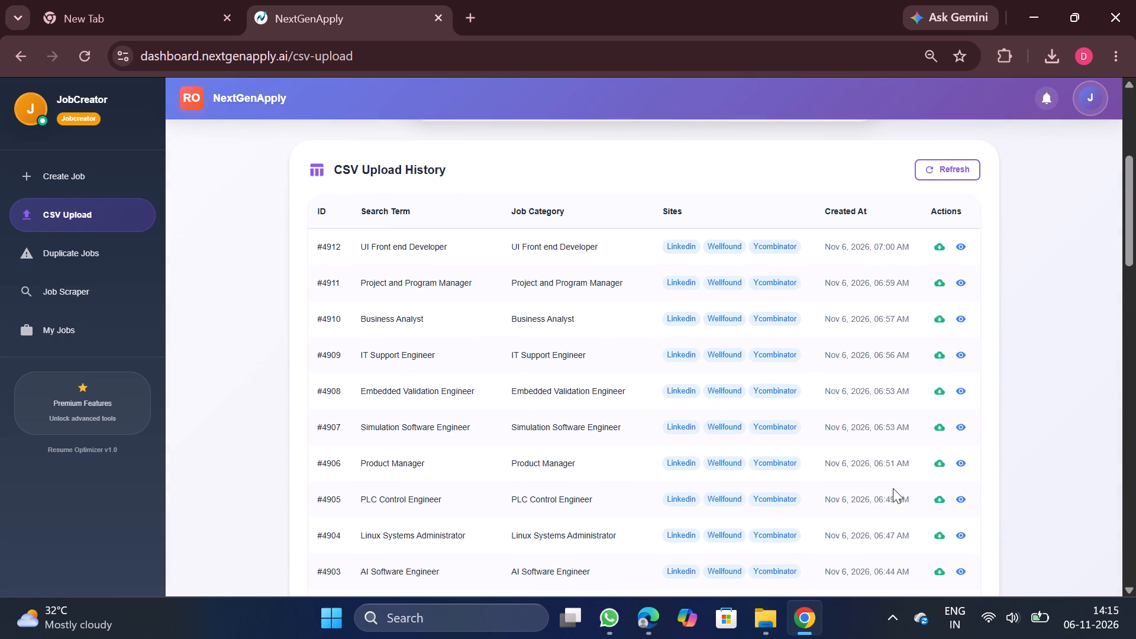
scroll(893, 488, "down", 2)
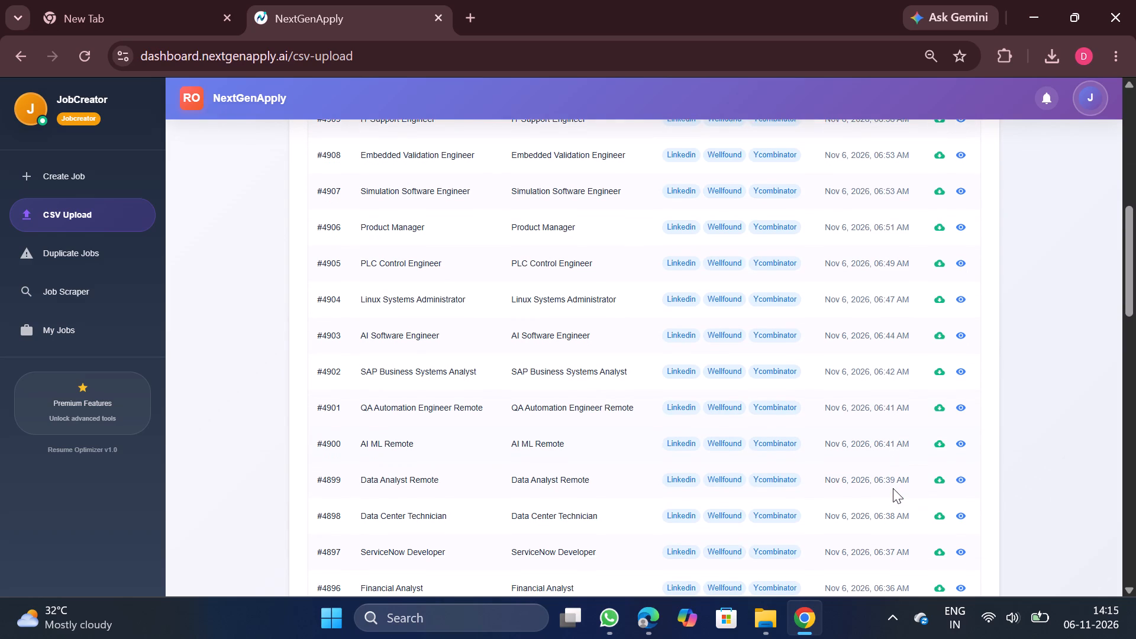
scroll(893, 488, "down", 2)
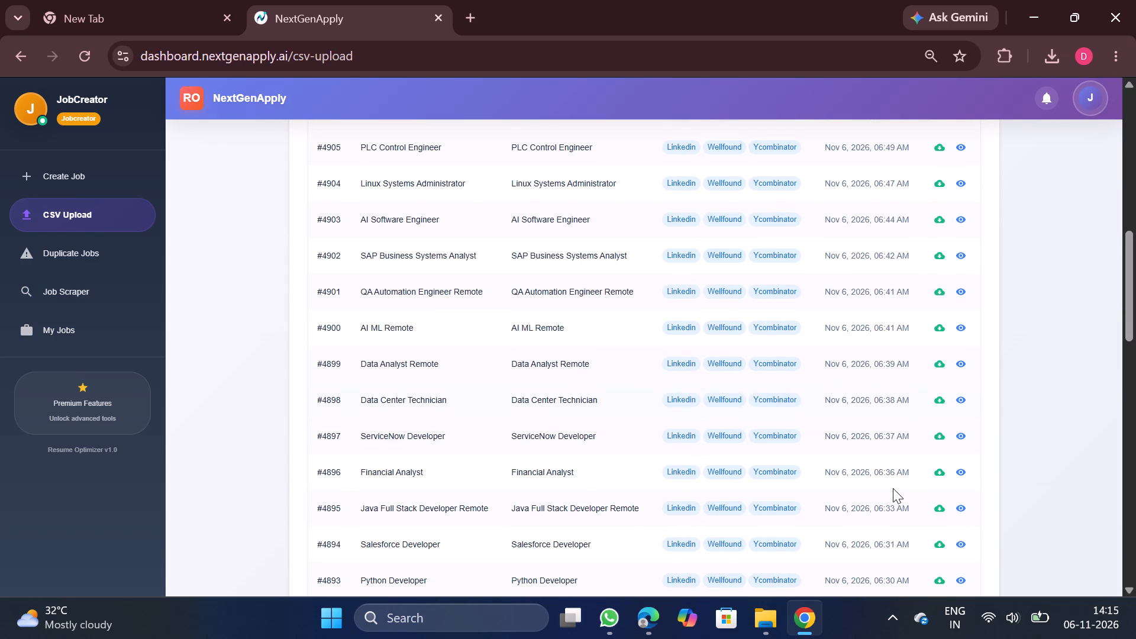
scroll(893, 488, "down", 3)
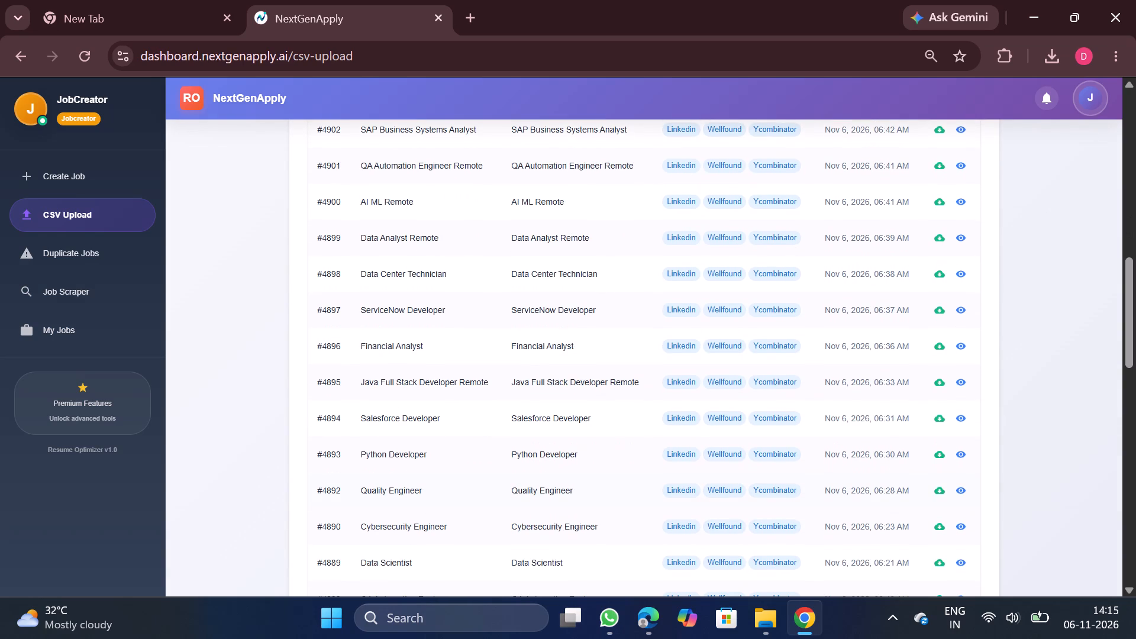
scroll(893, 488, "down", 1)
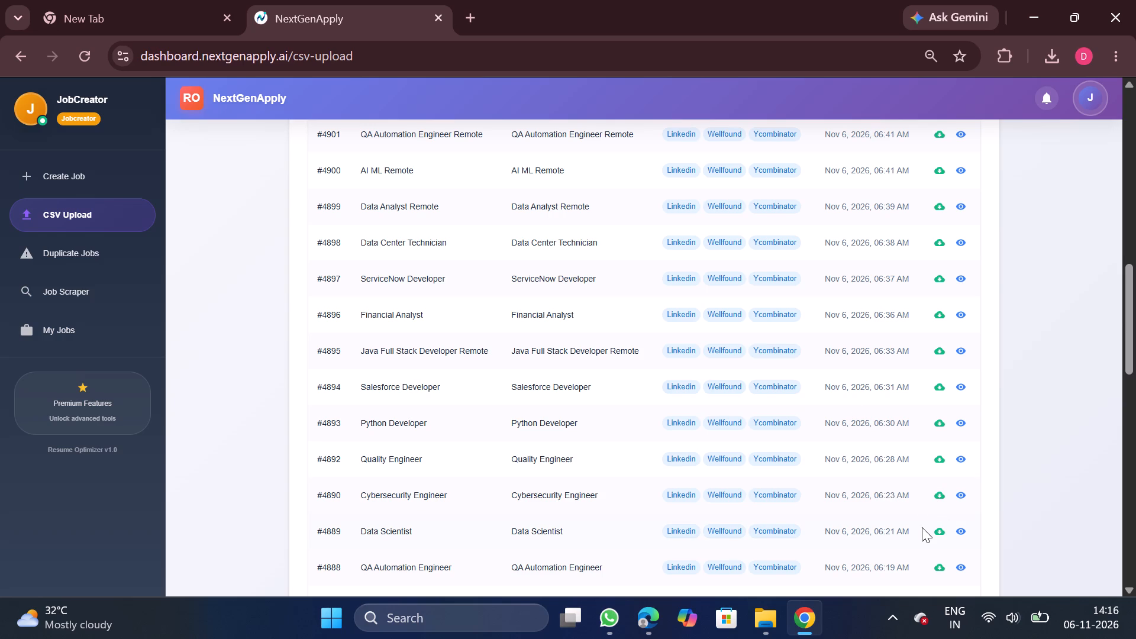
scroll(918, 527, "up", 1)
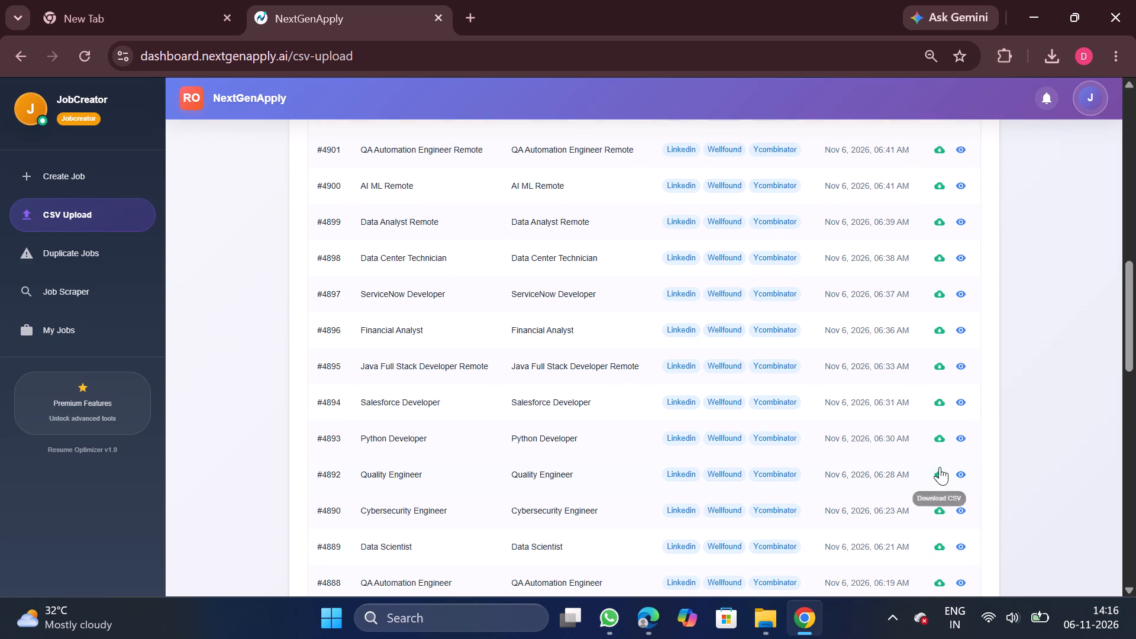
left_click(940, 467)
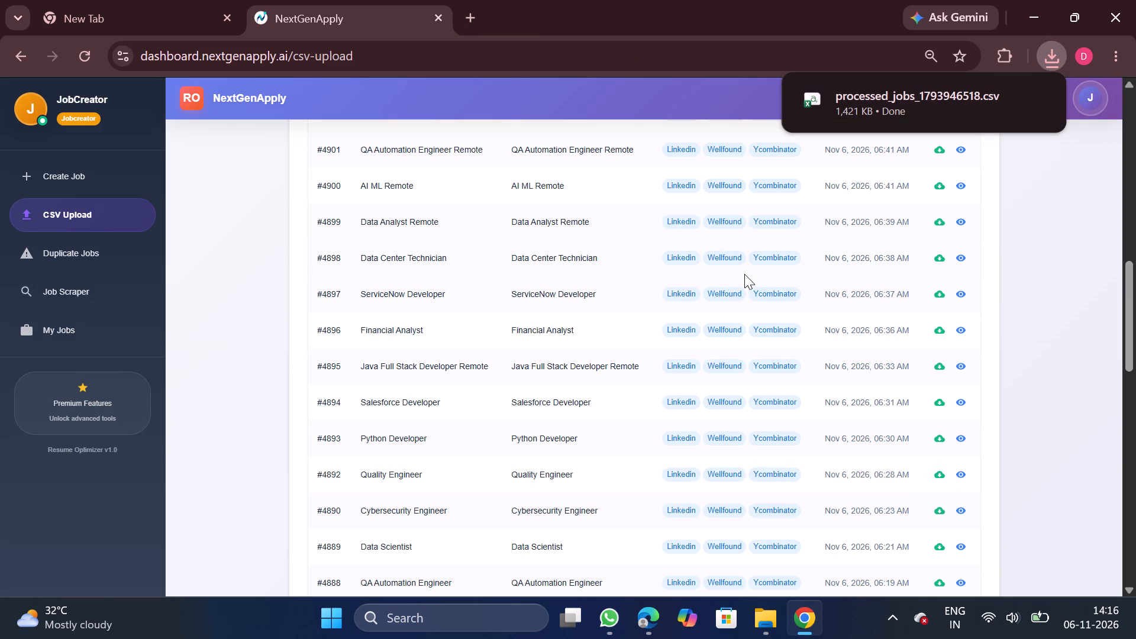
left_click(889, 105)
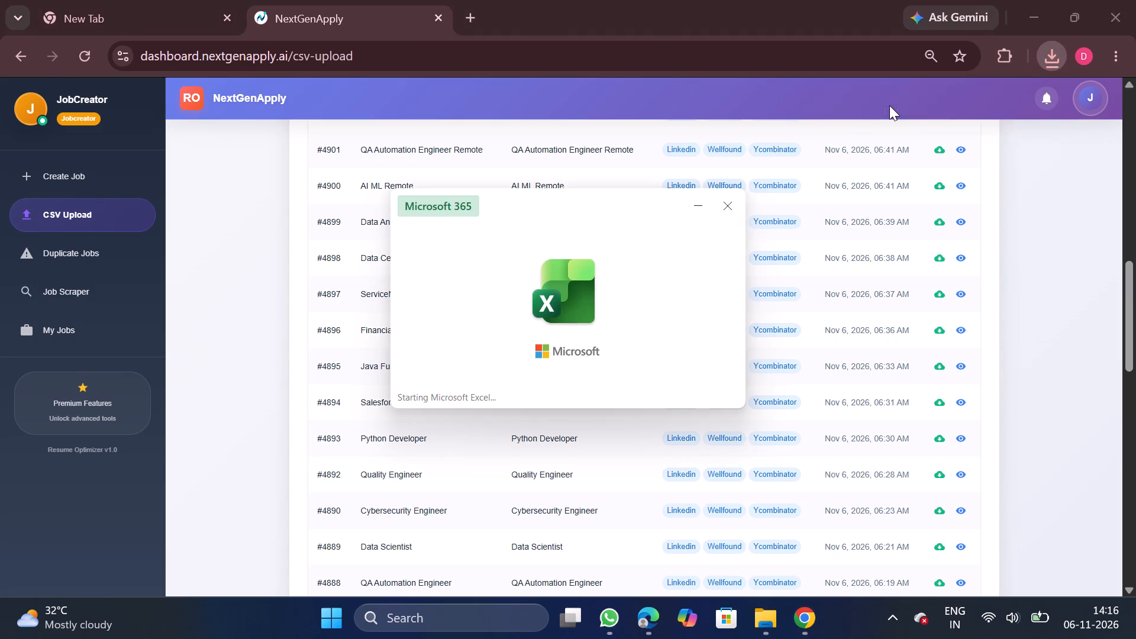
Remove duplicate rows from the whole Quality Engineer data set, comparing only the company column.
left_click(238, 434)
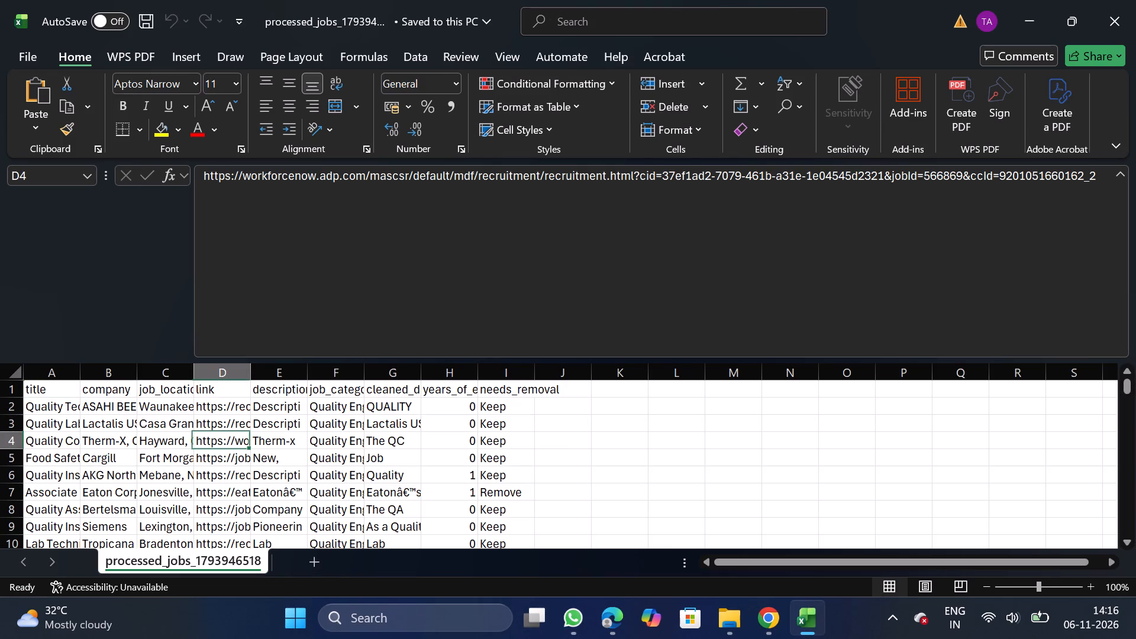
key("ctrl+a")
left_click(430, 57)
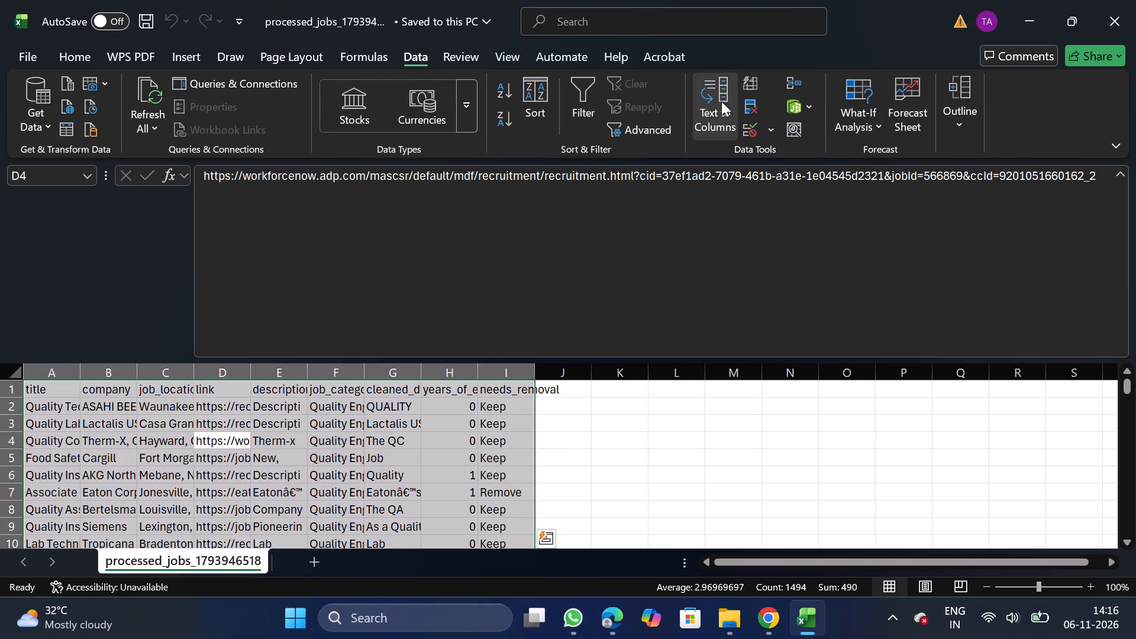
left_click(750, 106)
left_click(272, 256)
left_click(269, 263)
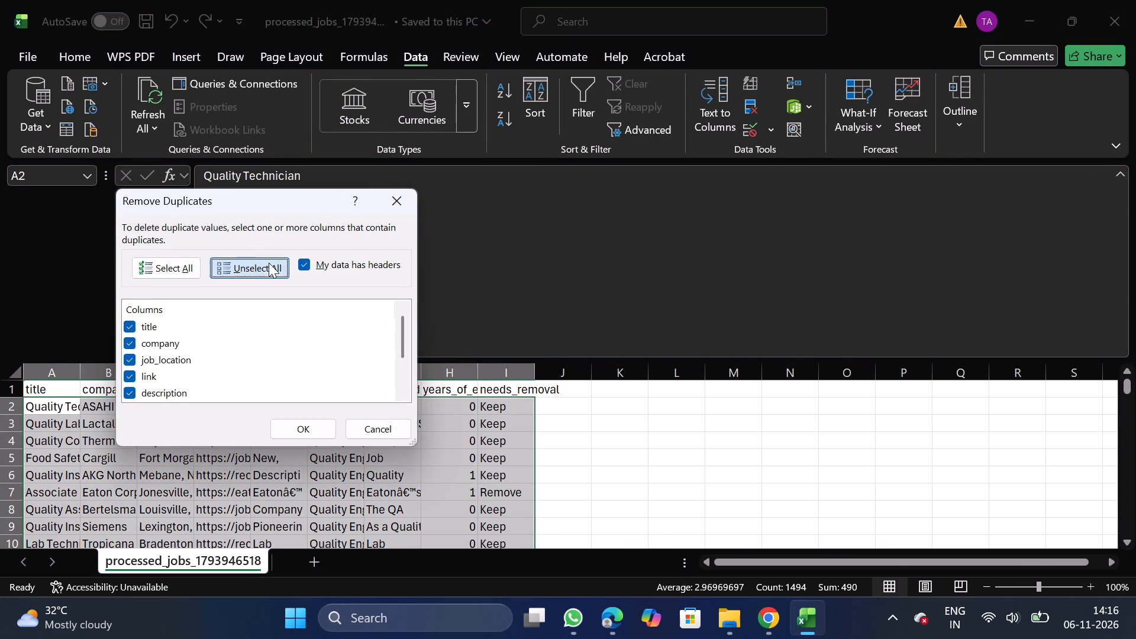
left_click(131, 342)
left_click(302, 434)
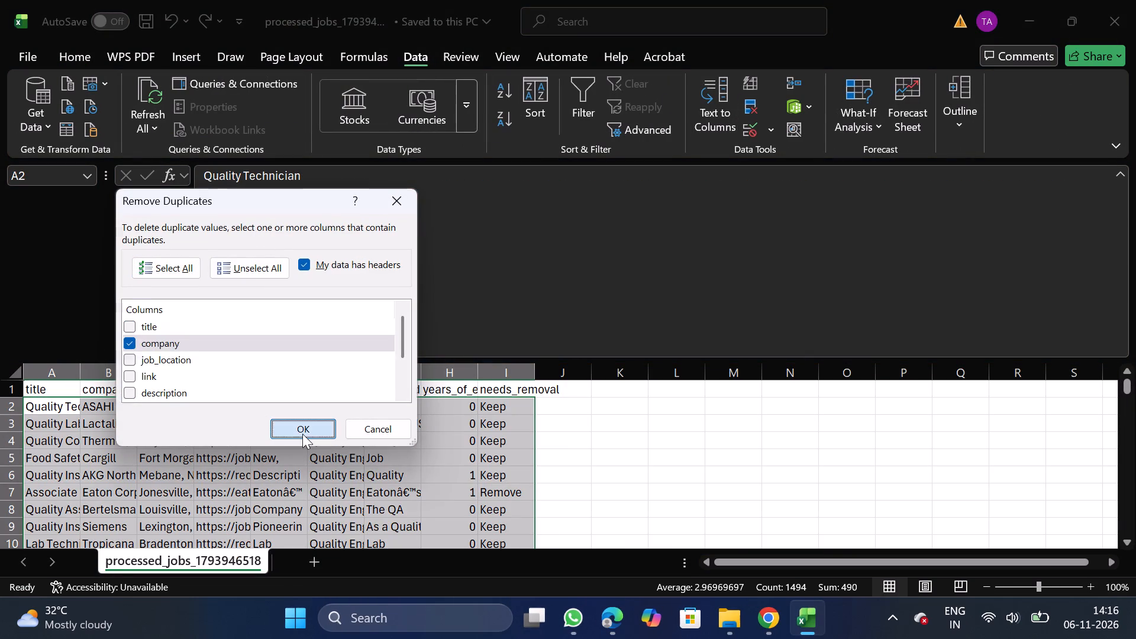
left_click(664, 341)
Filter needs_removal to Remove, delete all the matching rows and turn the filter off.
left_click(492, 391)
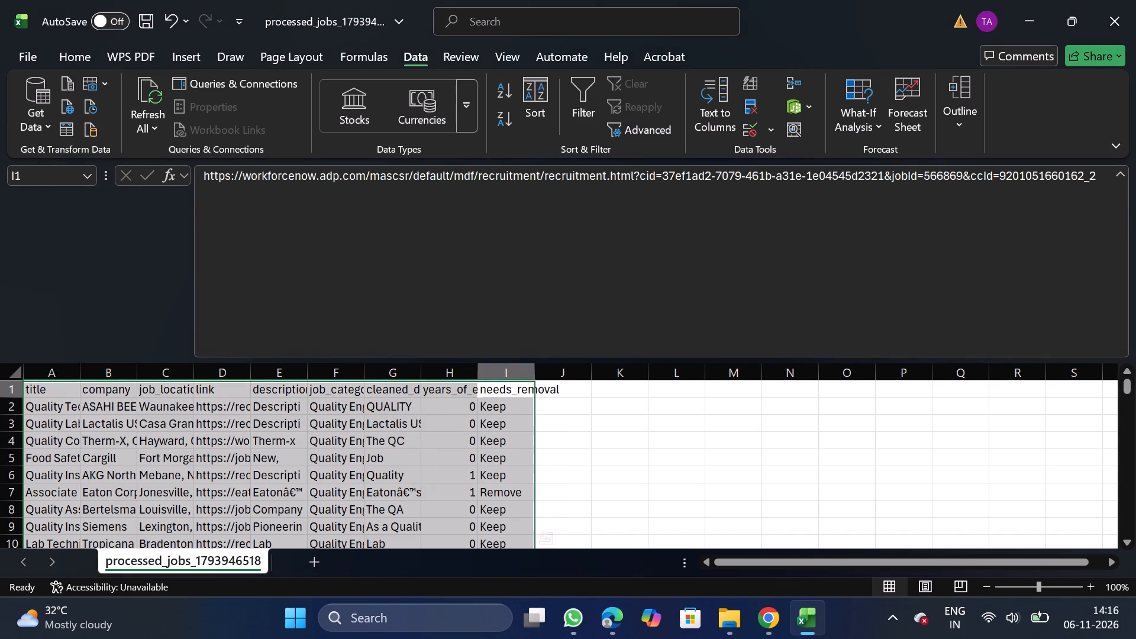
left_click(575, 108)
left_click(524, 398)
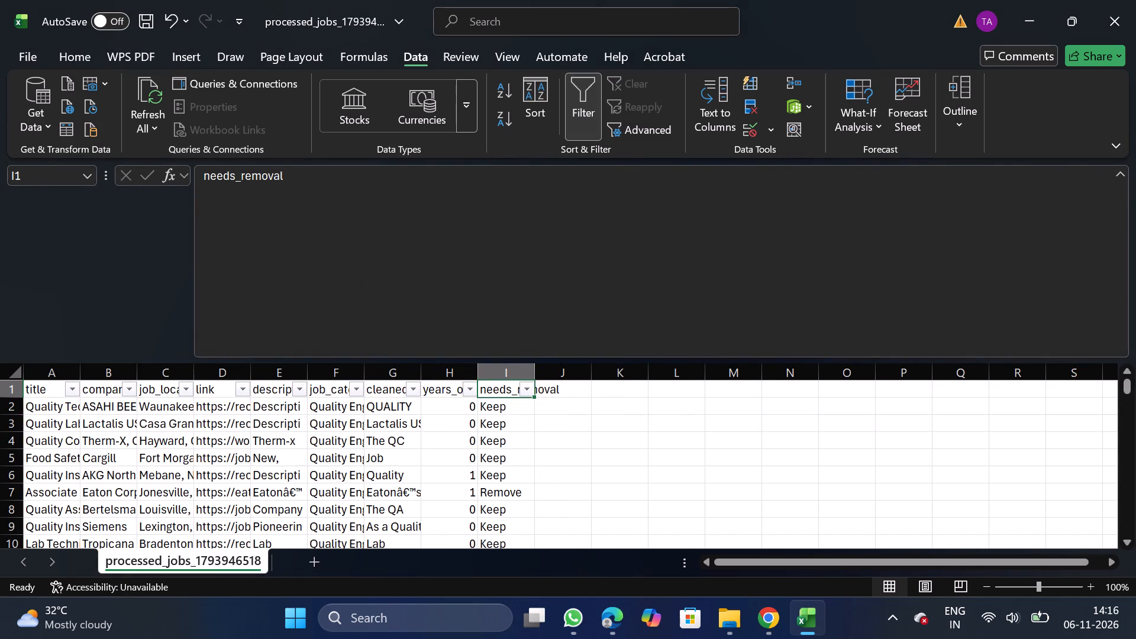
left_click(525, 384)
left_click(338, 421)
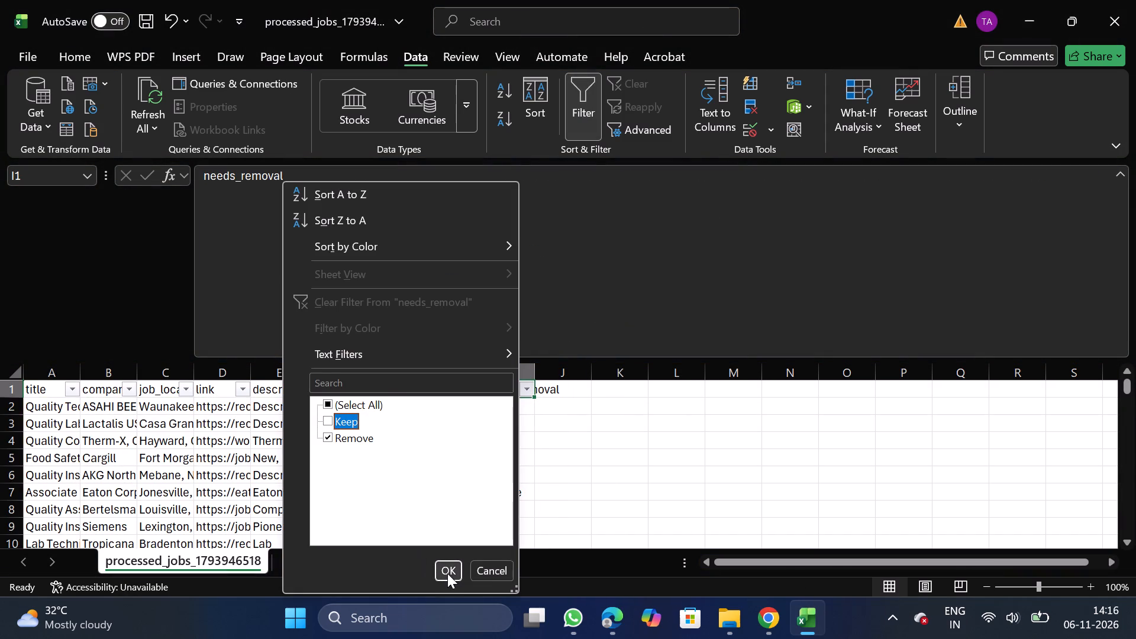
left_click(449, 573)
left_click(5, 410)
key("ctrl+shift+Down")
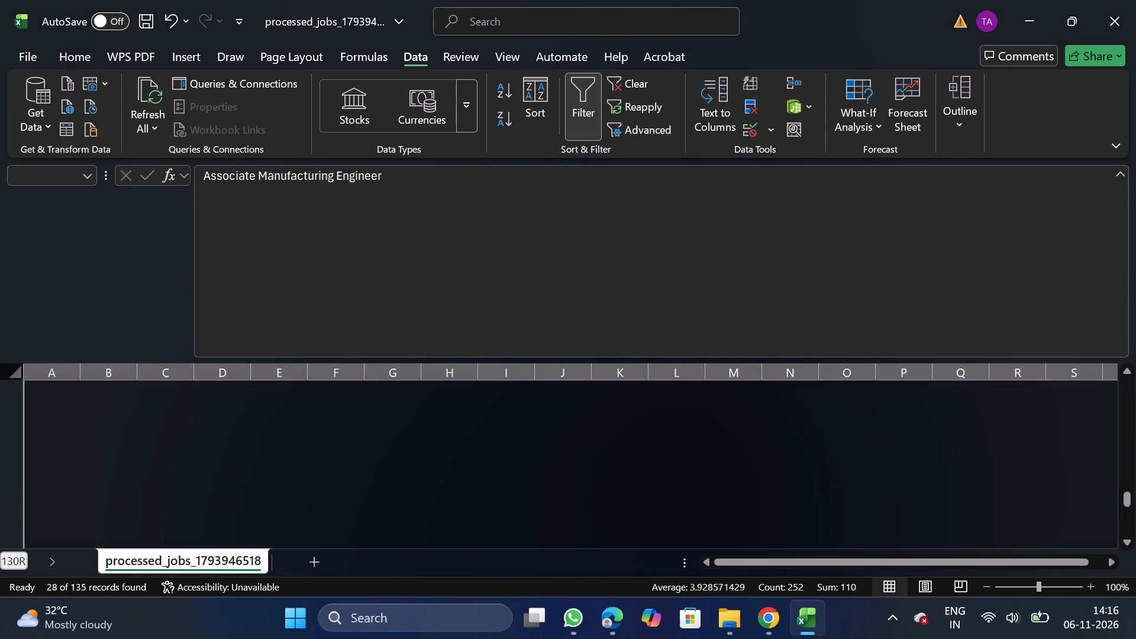
right_click(120, 457)
left_click(222, 310)
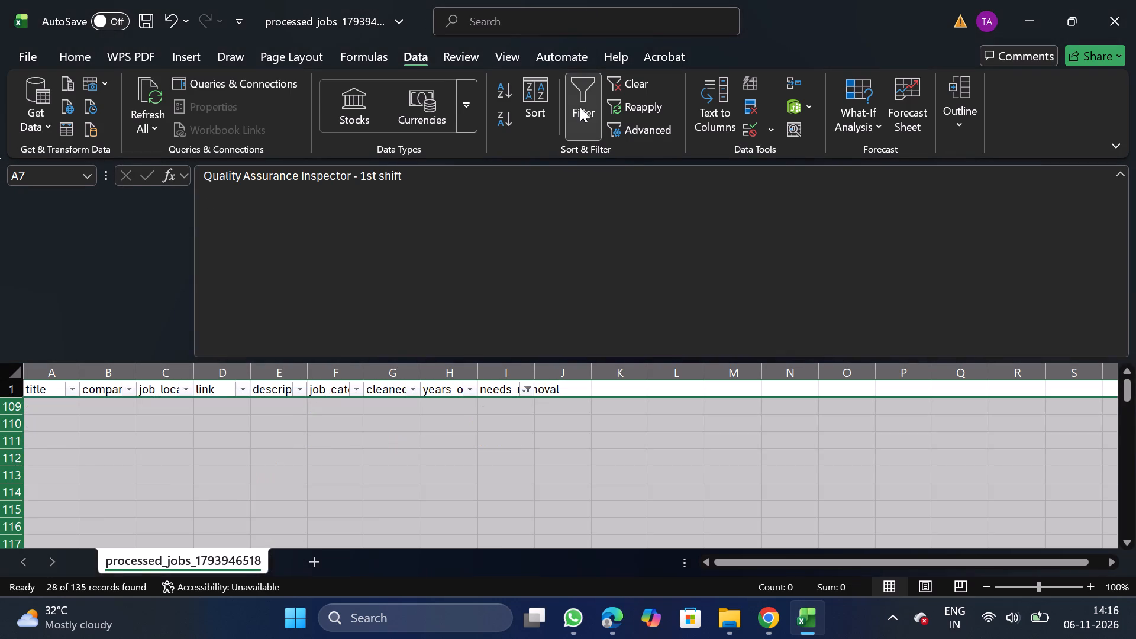
left_click(580, 108)
Filter years_of_experience to 8, 10, 12, 20 and blanks, delete all the matching rows and turn the filter off.
left_click(446, 376)
left_click(580, 117)
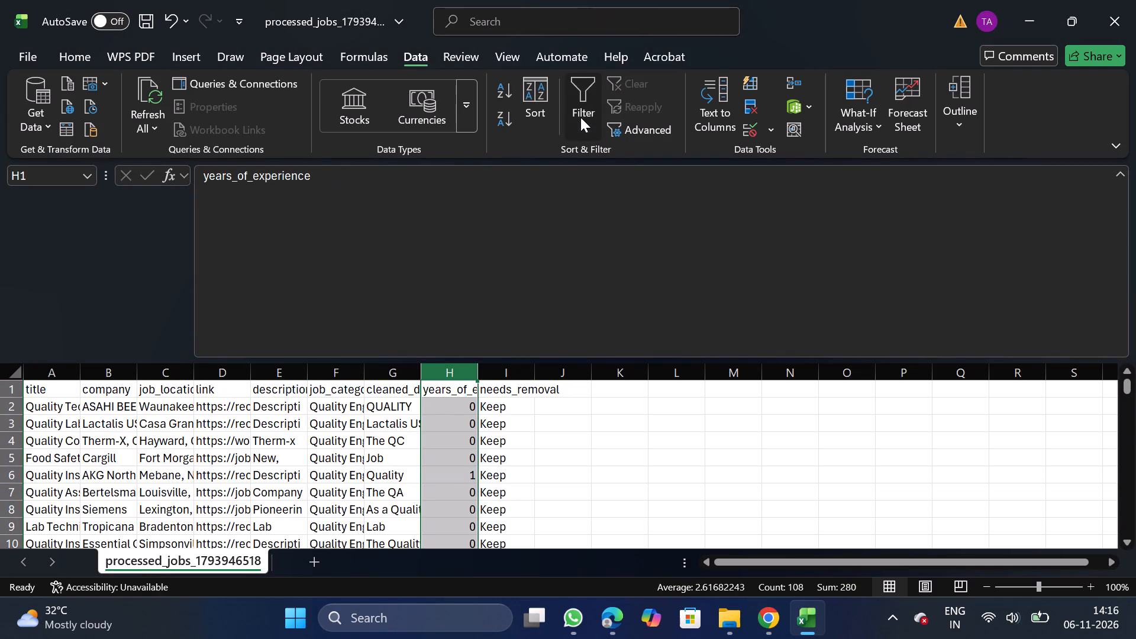
left_click(467, 390)
left_click(289, 404)
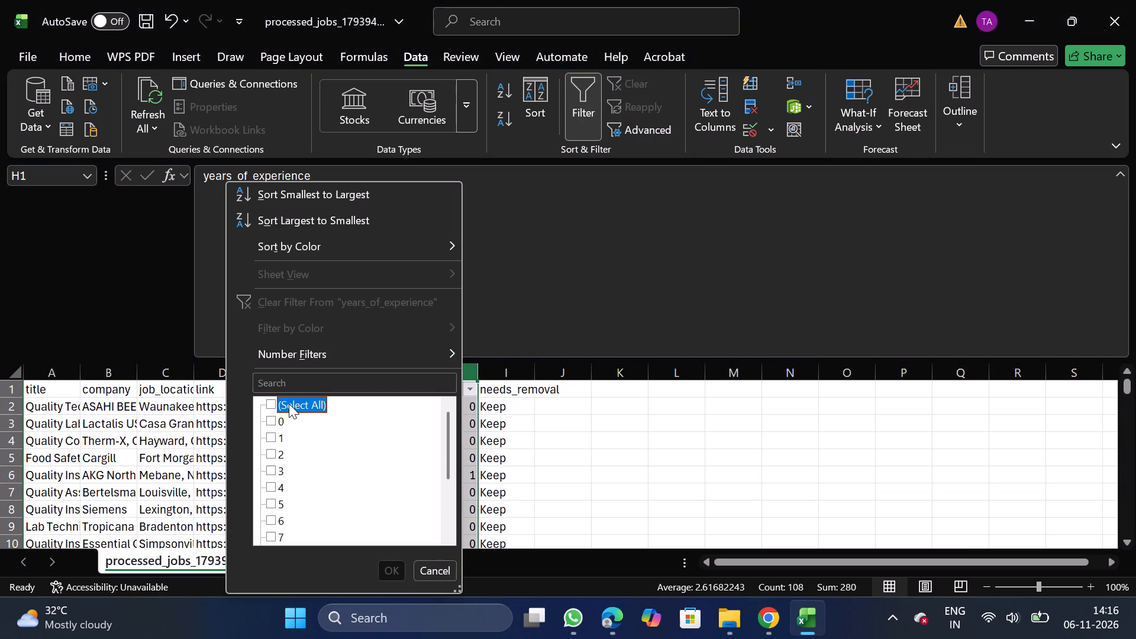
scroll(325, 525, "down", 1)
left_click(263, 450)
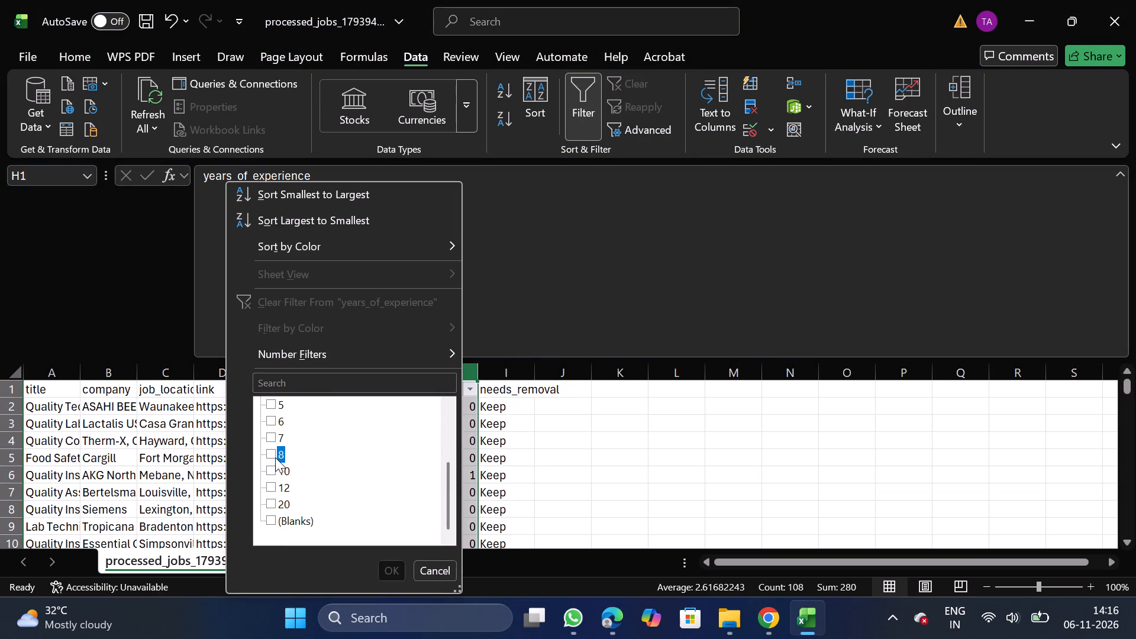
left_click(275, 457)
left_click(272, 481)
left_click(272, 471)
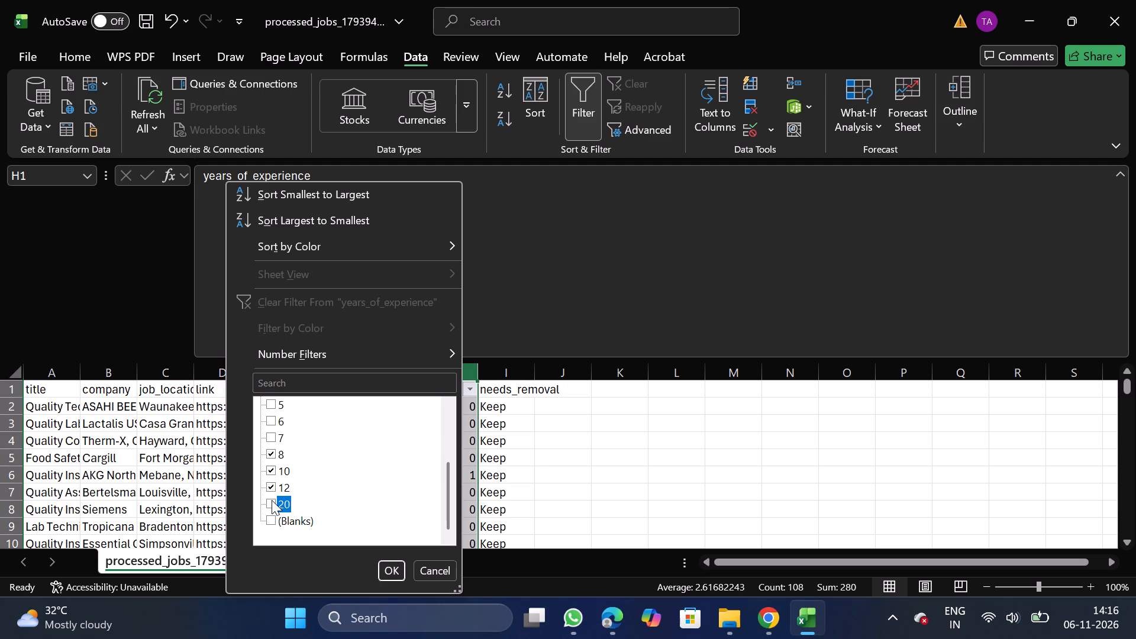
left_click(272, 500)
left_click(270, 524)
left_click(397, 572)
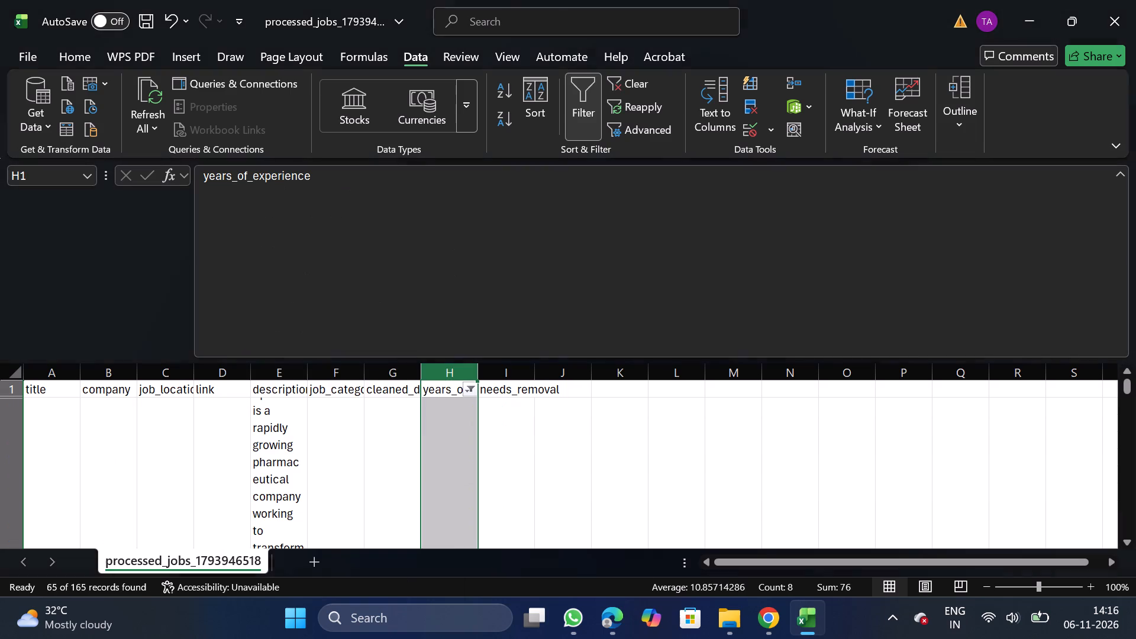
left_click(9, 427)
key("ctrl+shift+Down")
right_click(137, 460)
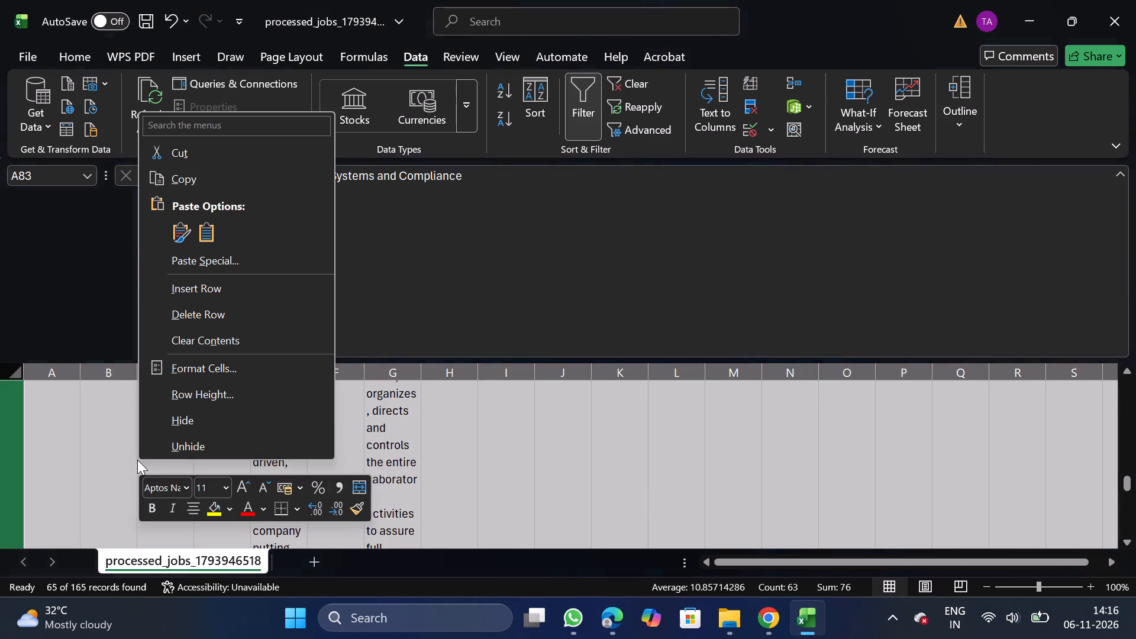
left_click(230, 315)
left_click(579, 104)
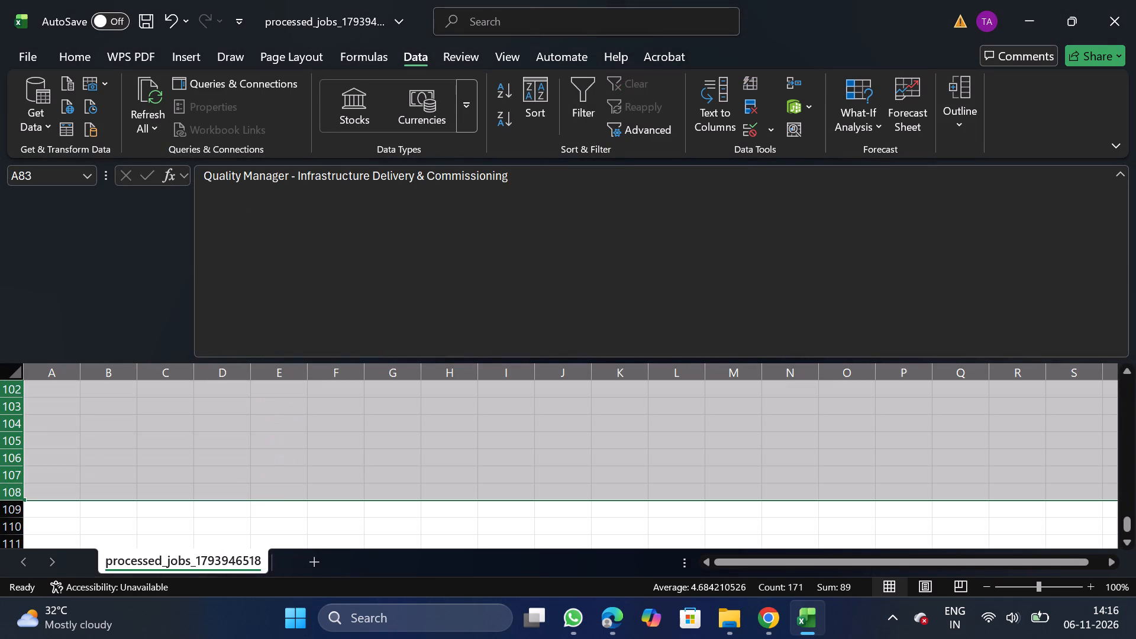
Delete the needs_removal column from the sheet.
left_click(1125, 524)
left_click_drag(1125, 524, 1113, 261)
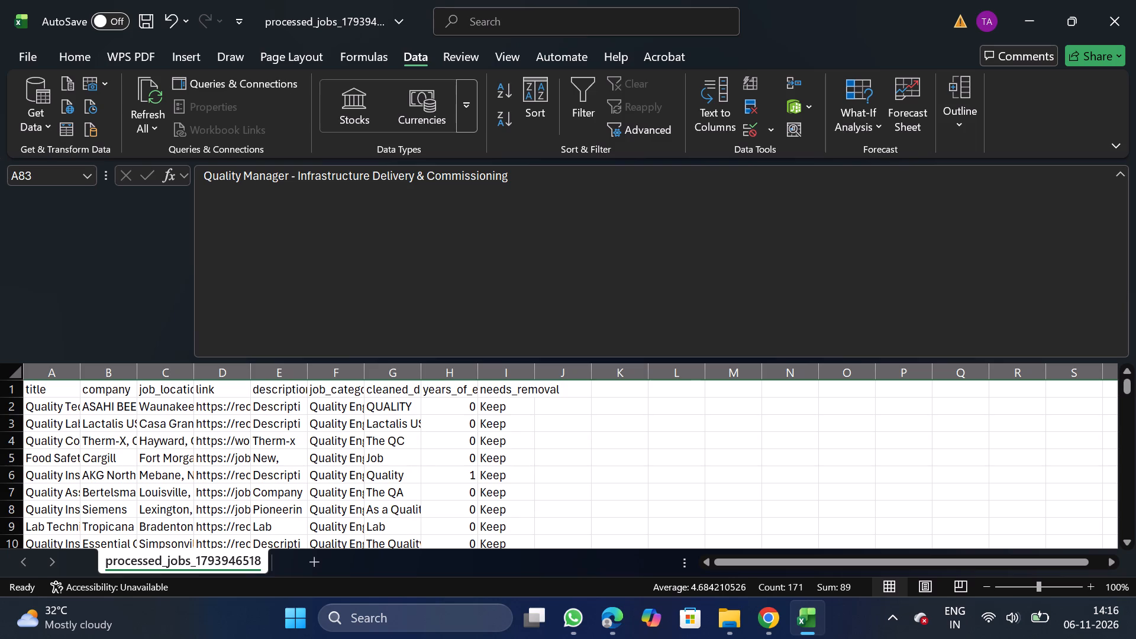
left_click(490, 377)
right_click(487, 447)
left_click(557, 304)
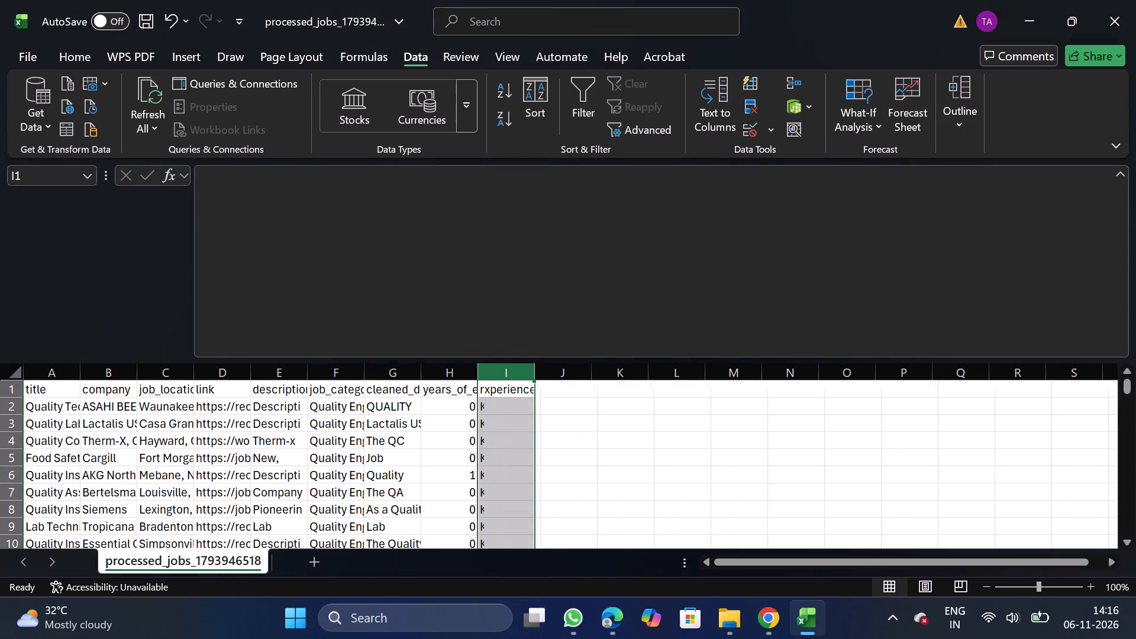
Move the job_category column in front of the title column, making it the first column.
left_click(350, 370)
key("ctrl+x")
left_click(56, 368)
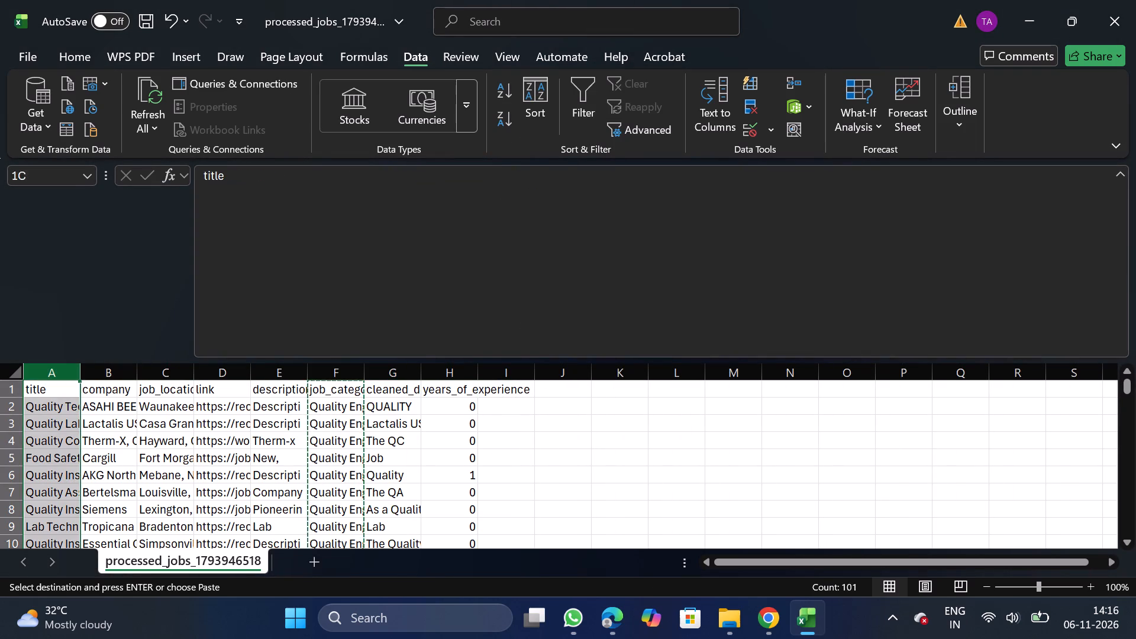
right_click(49, 458)
left_click(138, 274)
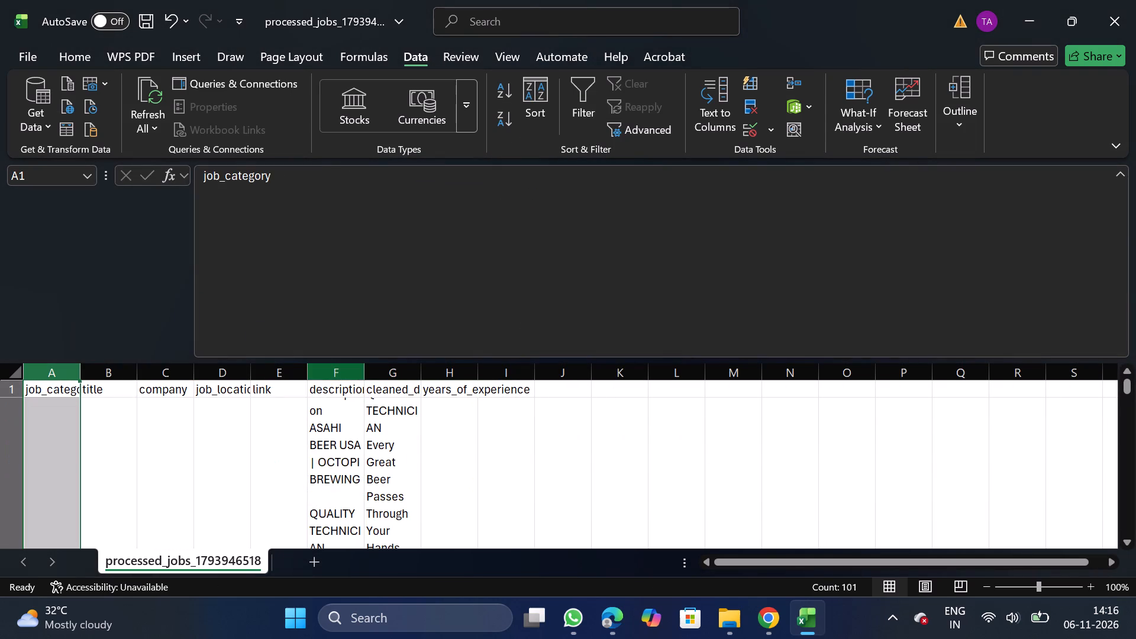
Turn off text wrapping for the description and cleaned_description columns.
left_click(344, 379)
key("shift+Right")
left_click(67, 57)
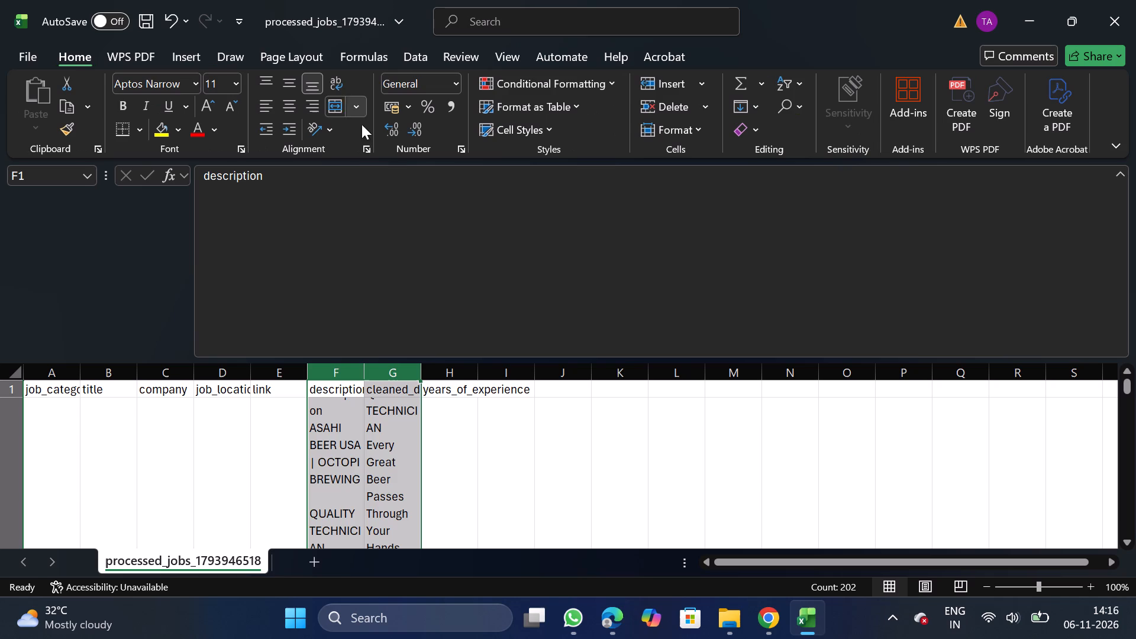
left_click(372, 144)
double_click(102, 293)
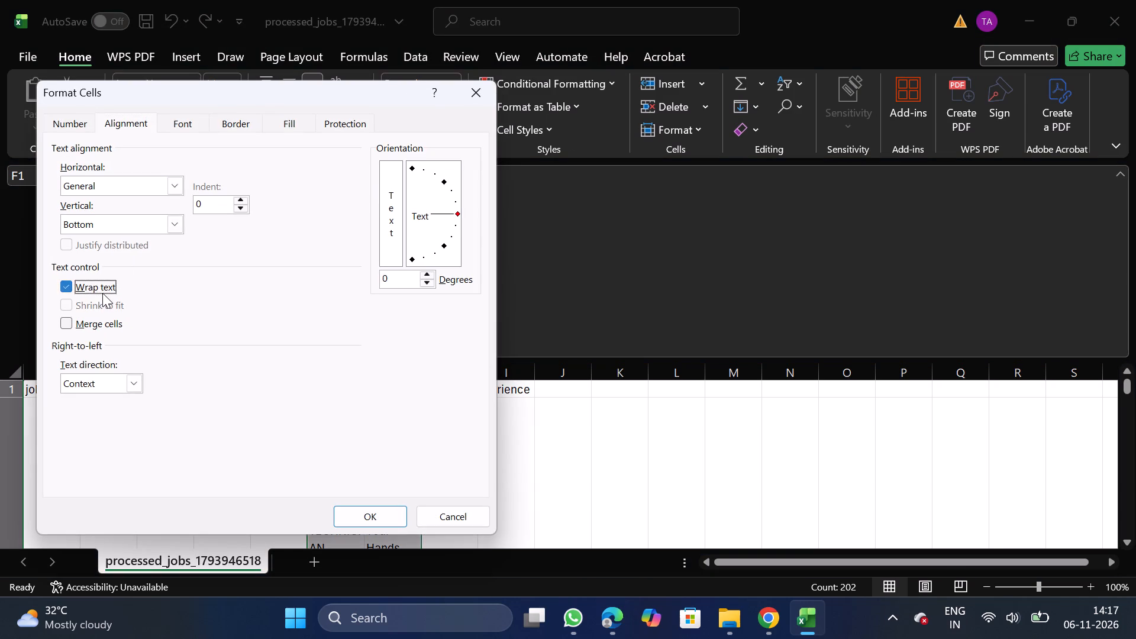
left_click(389, 514)
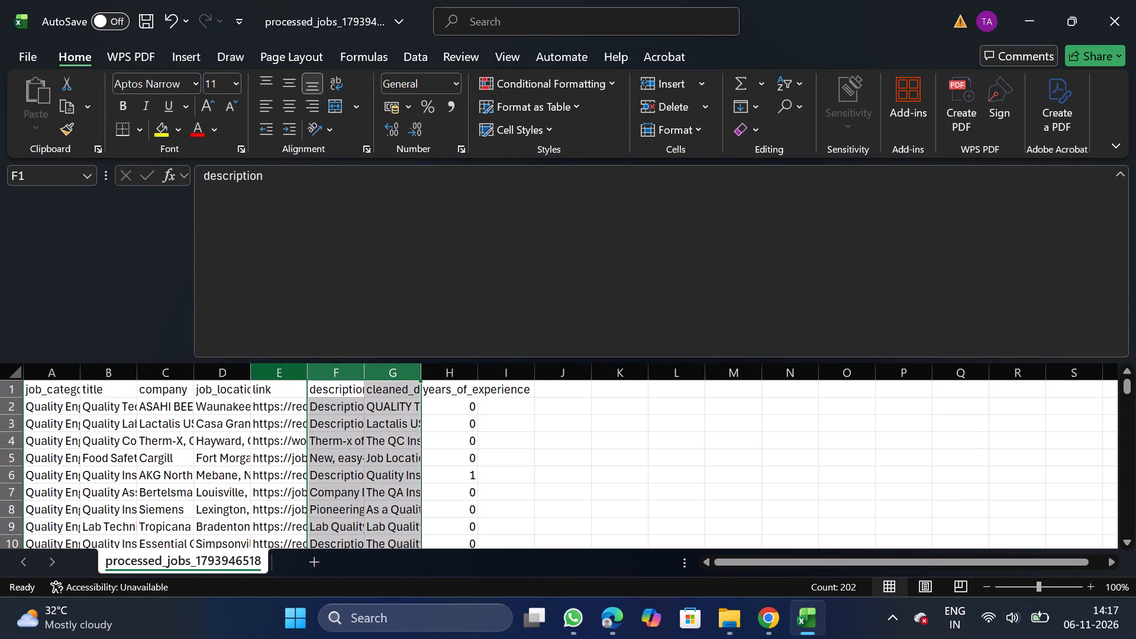
Move the link column to the end of the data, after years_of_experience.
left_click(284, 370)
key("ctrl+x")
left_click_drag(498, 371, 504, 438)
right_click(504, 438)
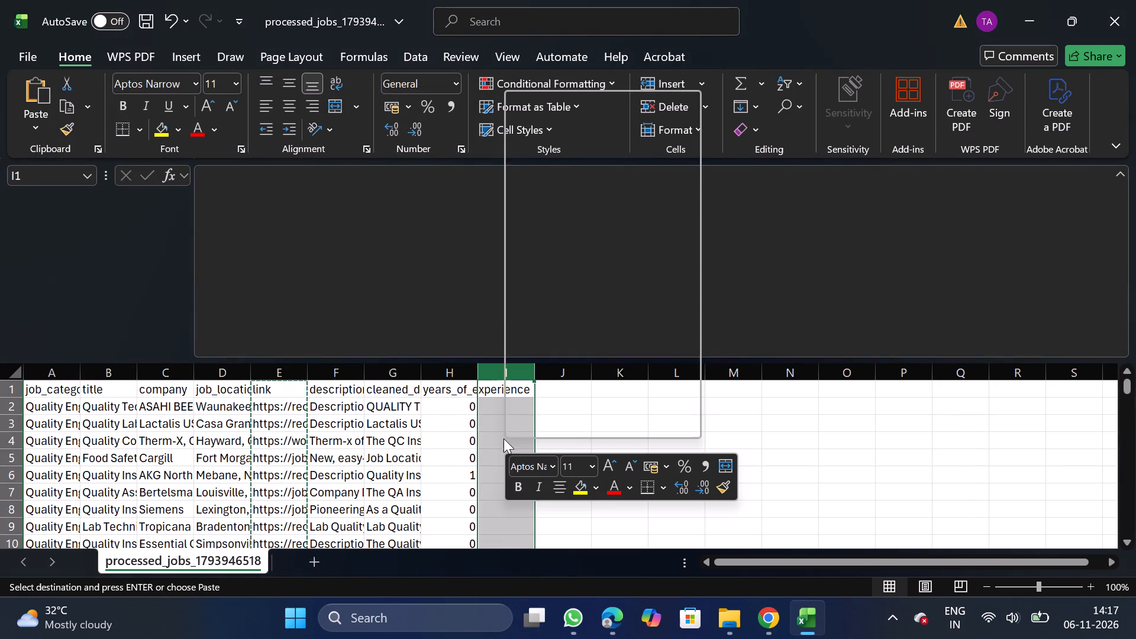
left_click(566, 256)
Move the years_of_experience column between job_location and description.
left_click(394, 371)
key("ctrl+x")
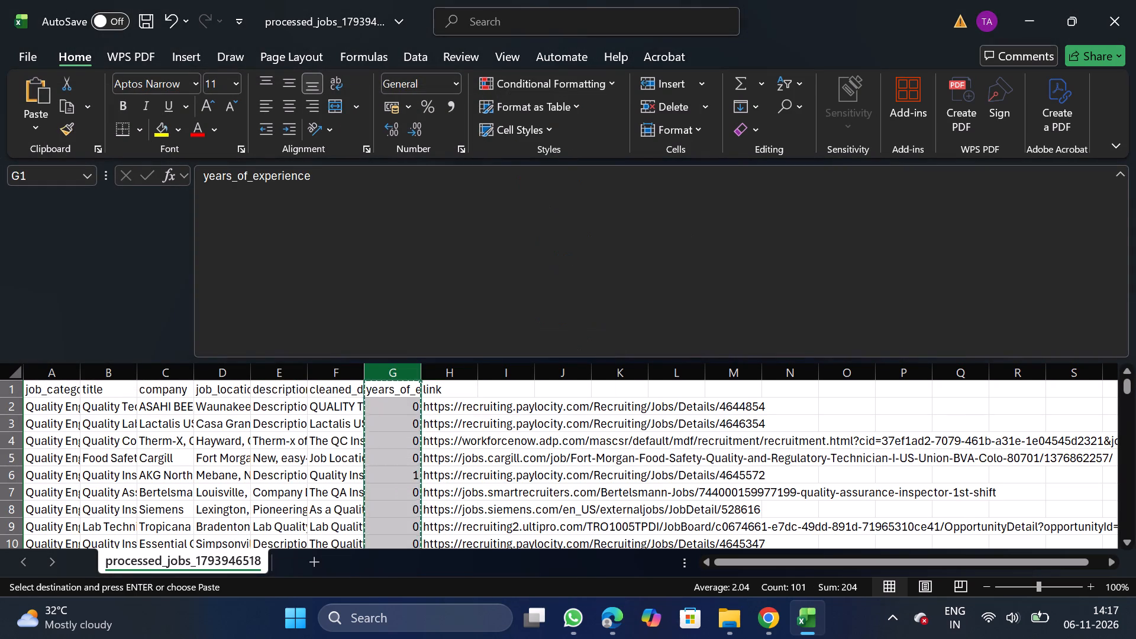
left_click_drag(282, 372, 283, 475)
right_click(283, 475)
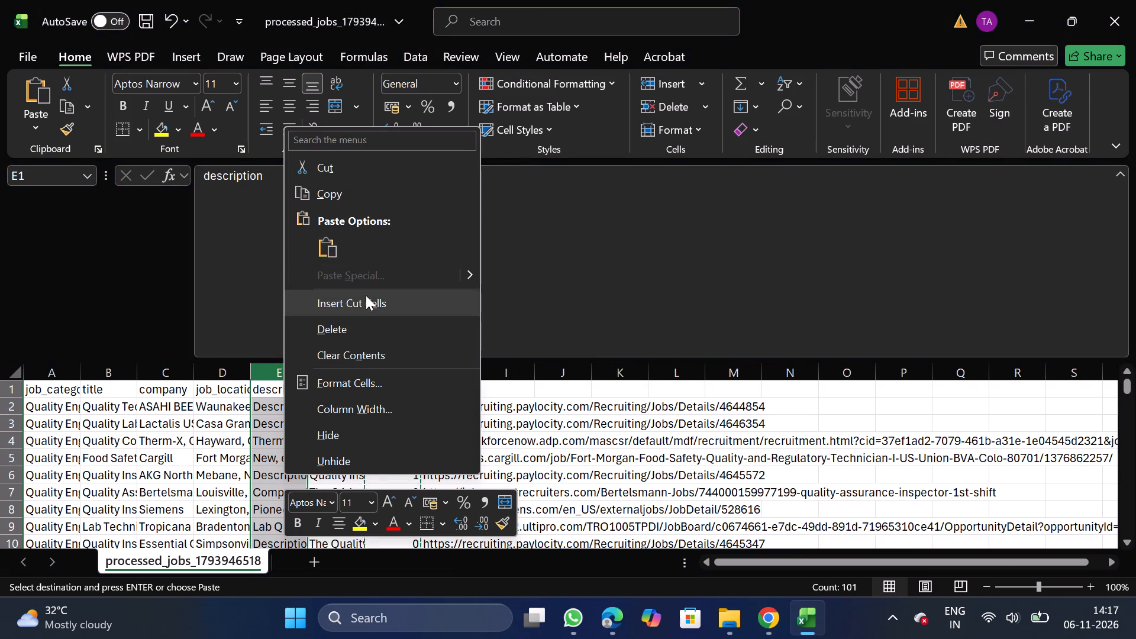
left_click(366, 295)
Rename the cleaned_description header in G1 as description, using the text copied from the F1 header.
left_click(347, 393)
left_click_drag(204, 179, 286, 180)
key("ctrl+c")
left_click(385, 384)
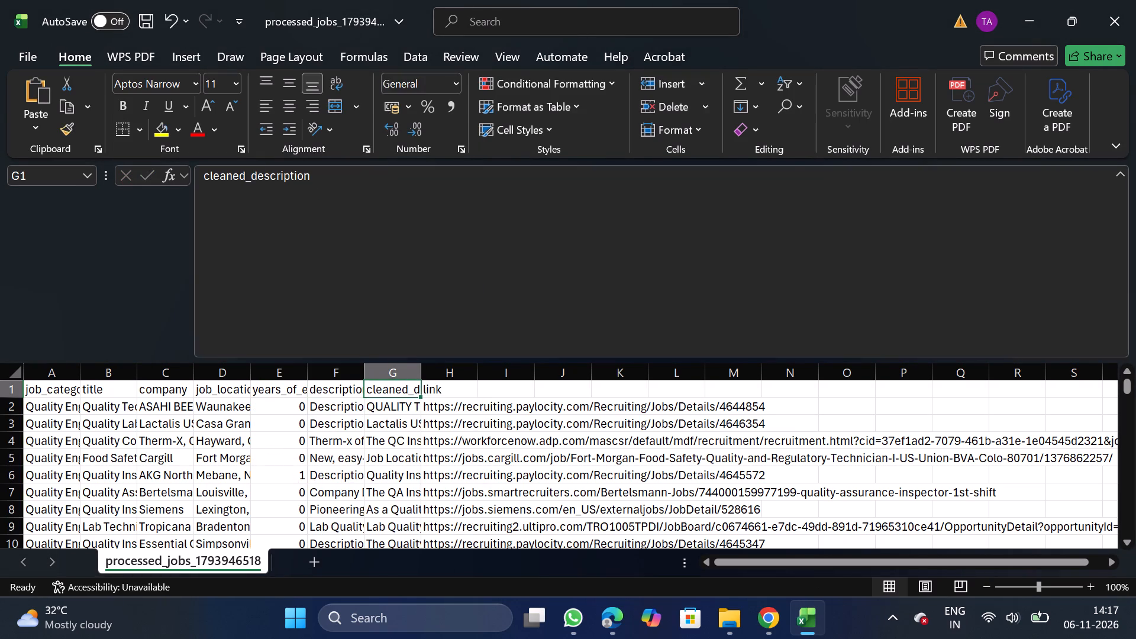
left_click(510, 292)
key("BackSpace")
key("BackSpace")
key("BackSpace")
key("BackSpace")
key("BackSpace")
key("BackSpace")
key("BackSpace")
key("BackSpace")
key("BackSpace")
key("BackSpace")
key("BackSpace")
key("BackSpace")
key("BackSpace")
key("BackSpace")
key("BackSpace")
key("BackSpace")
key("BackSpace")
key("BackSpace")
key("BackSpace")
key("BackSpace")
key("ctrl+v")
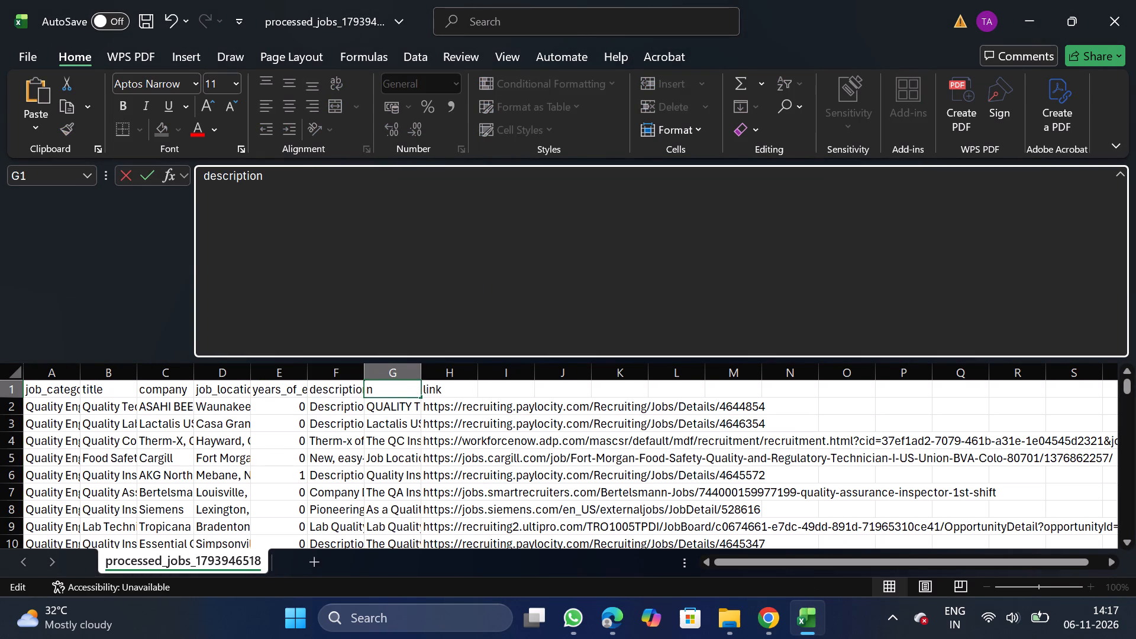
Rename the F1 header as original_description, copying the name from NextGenApply's bulk upload CSV format requirements in Chrome.
left_click_drag(343, 383, 499, 269)
left_click(499, 269)
key("BackSpace")
key("BackSpace")
key("BackSpace")
key("BackSpace")
key("BackSpace")
key("BackSpace")
key("BackSpace")
key("BackSpace")
key("BackSpace")
key("BackSpace")
key("BackSpace")
key("BackSpace")
key("BackSpace")
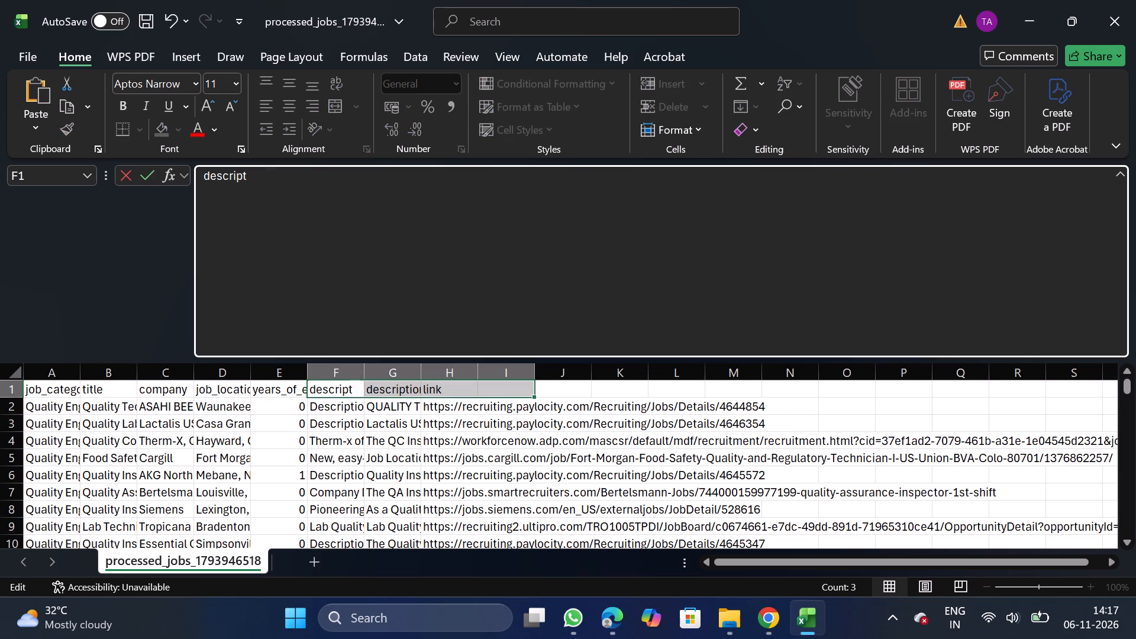
left_click(776, 629)
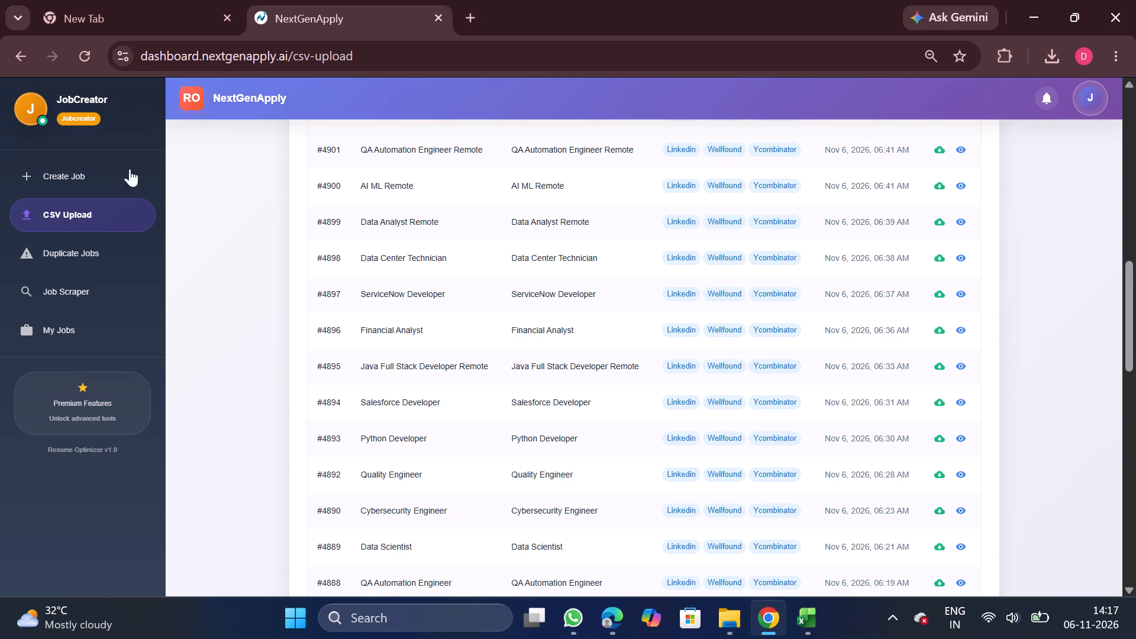
left_click(100, 171)
left_click(556, 156)
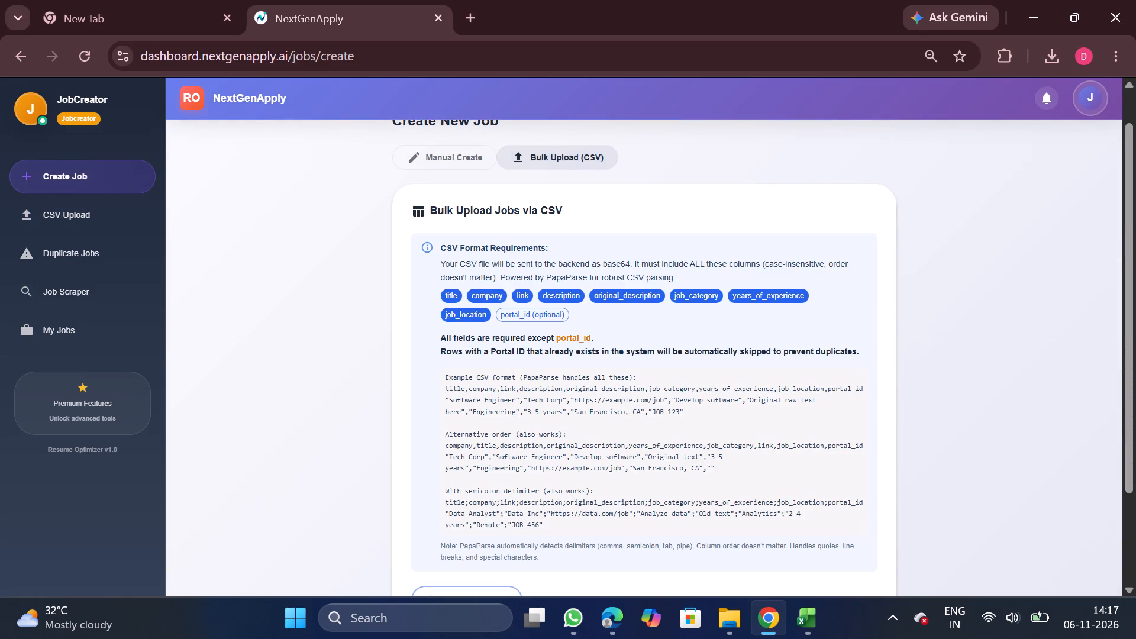
double_click(624, 293)
key("ctrl+c")
left_click(803, 630)
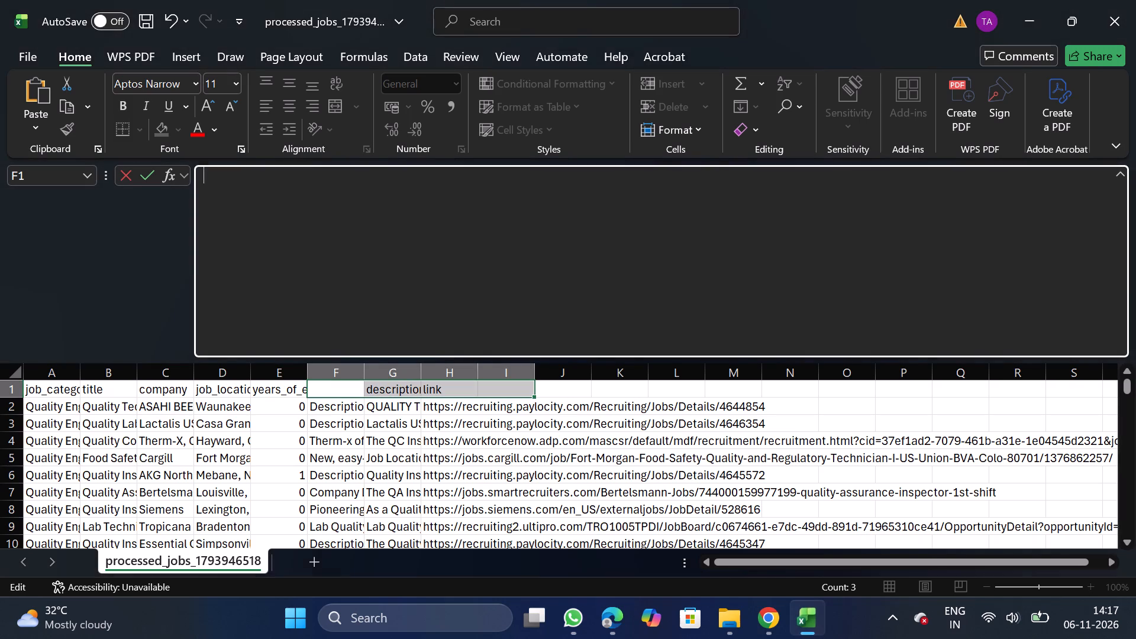
key("ctrl+v")
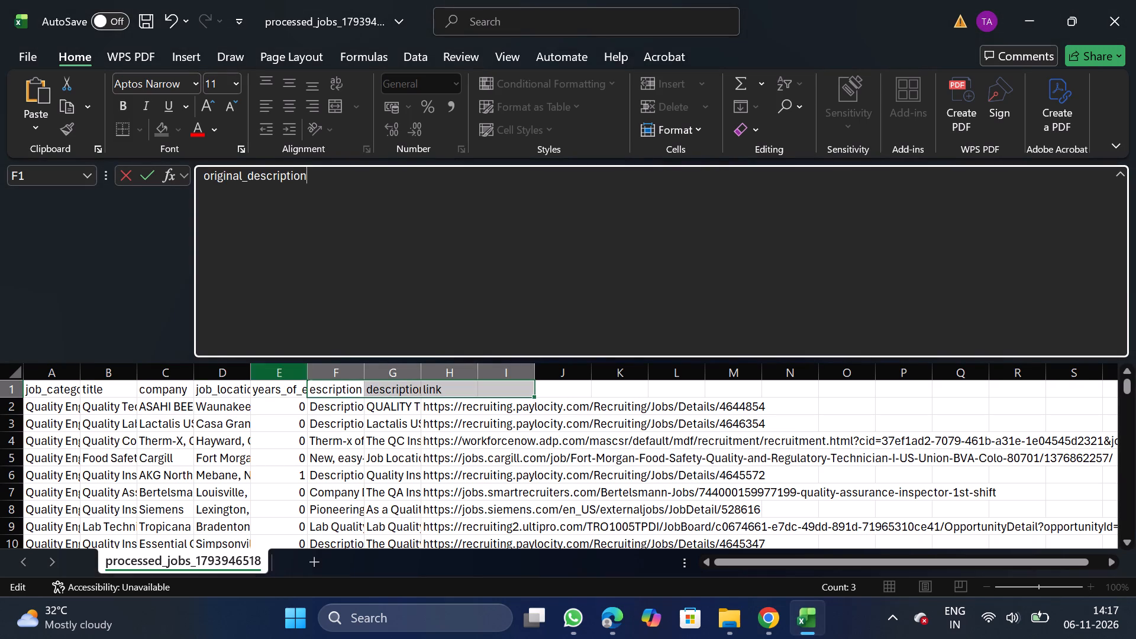
Replace all United States entries in the job_location column with Remote, matching entire cell contents.
left_click(214, 375)
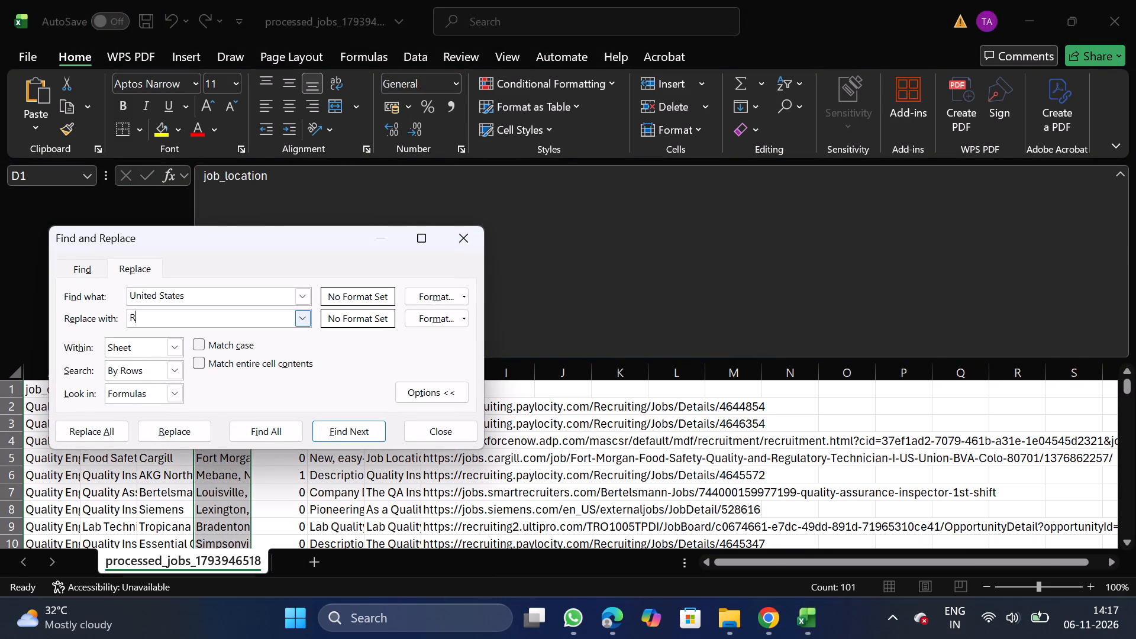
type("emote")
left_click(202, 366)
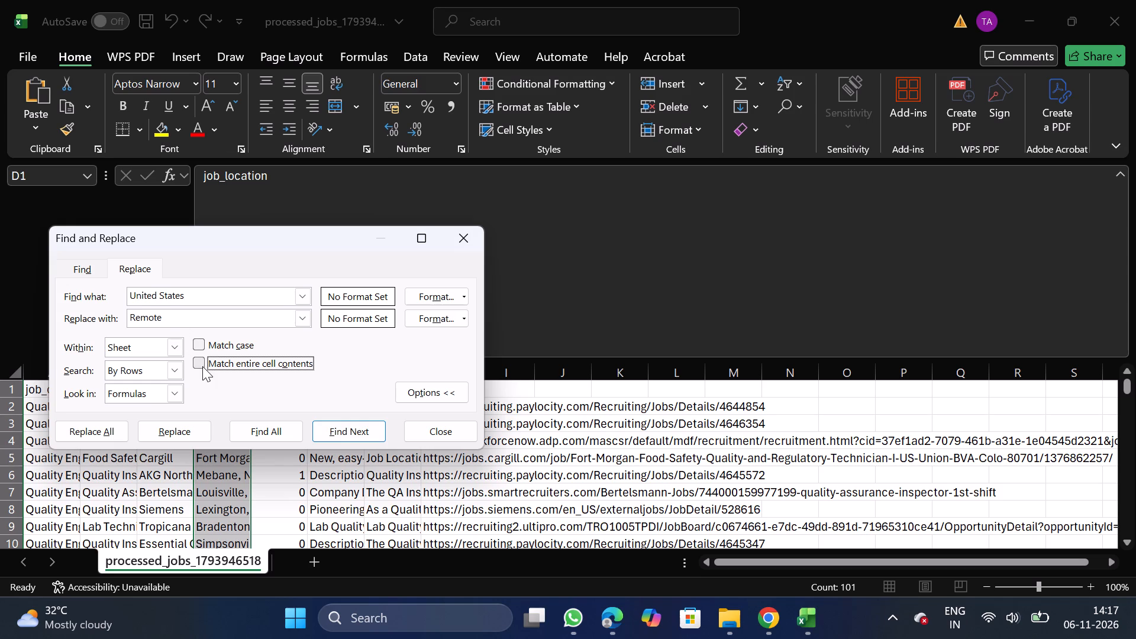
left_click(82, 437)
left_click(379, 395)
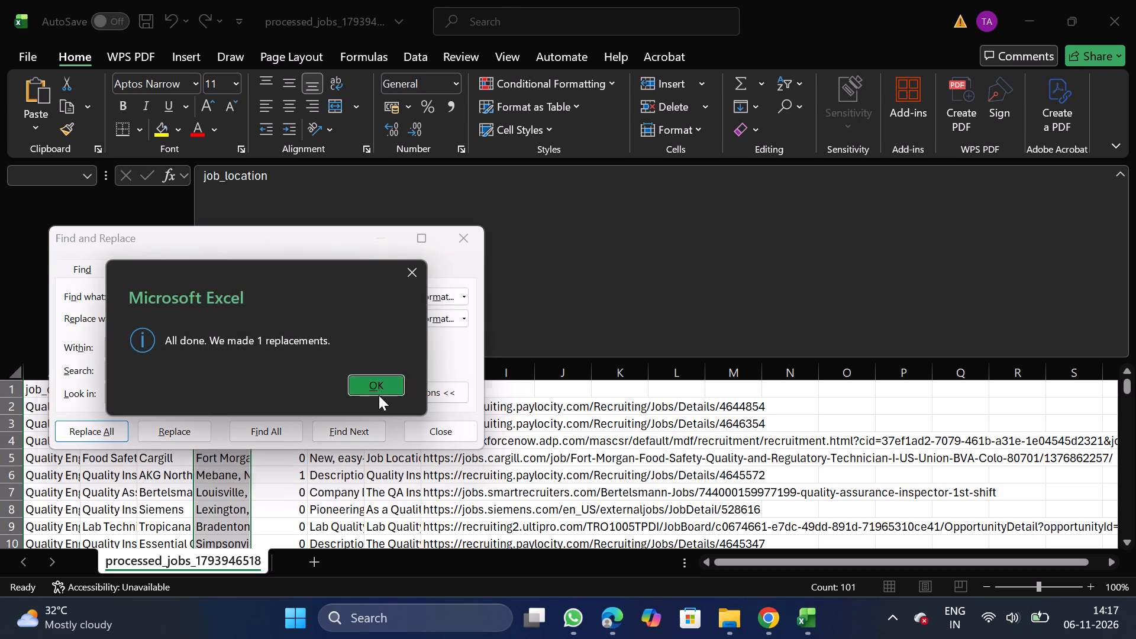
left_click(471, 240)
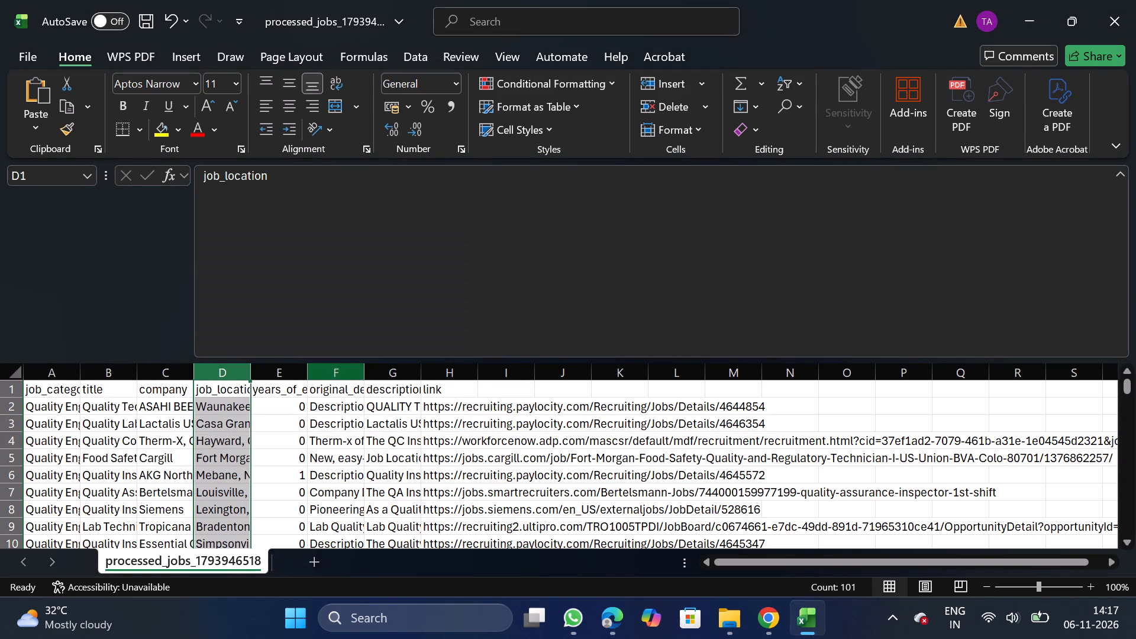
Add a filter to the title column, enlarge its filter list and deselect all titles.
left_click(121, 362)
left_click(117, 368)
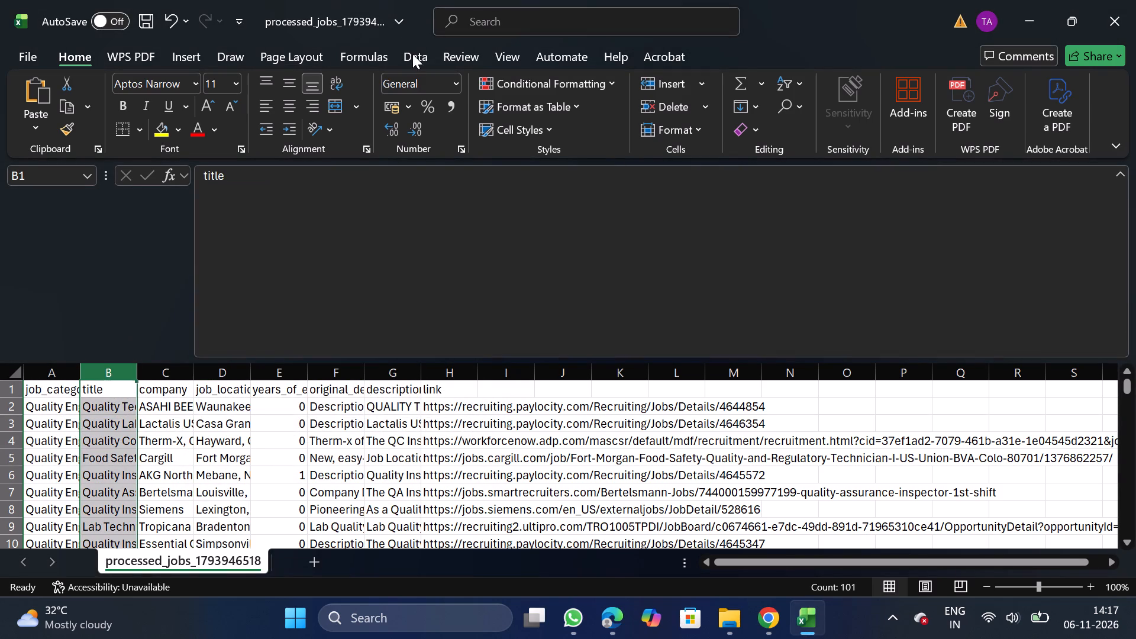
left_click(412, 54)
left_click(585, 106)
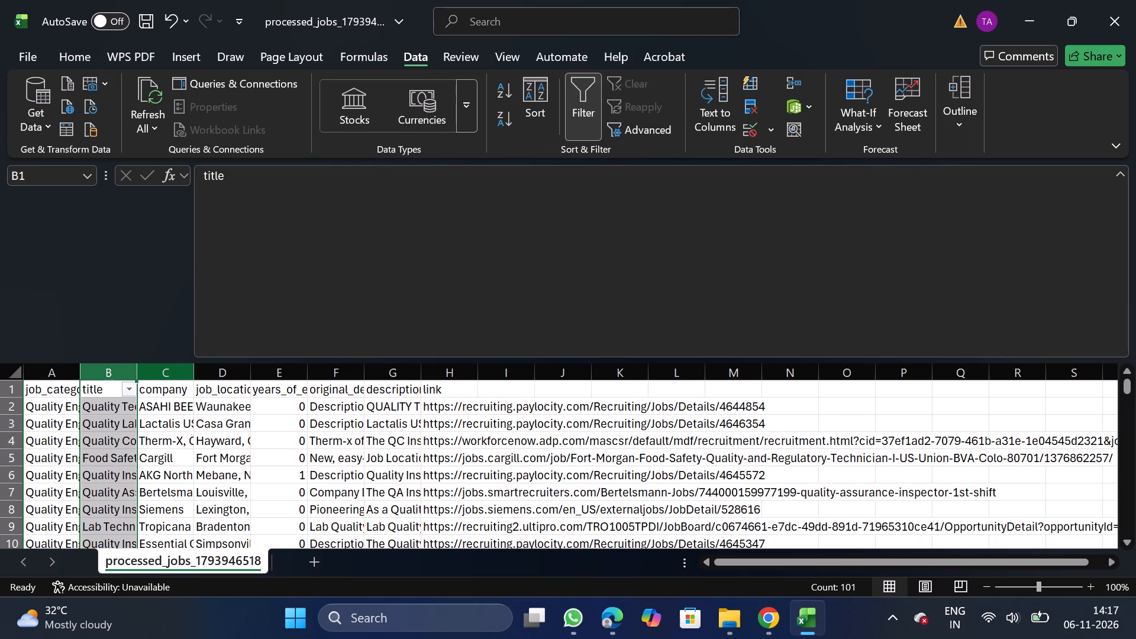
left_click(124, 388)
triple_click(372, 590)
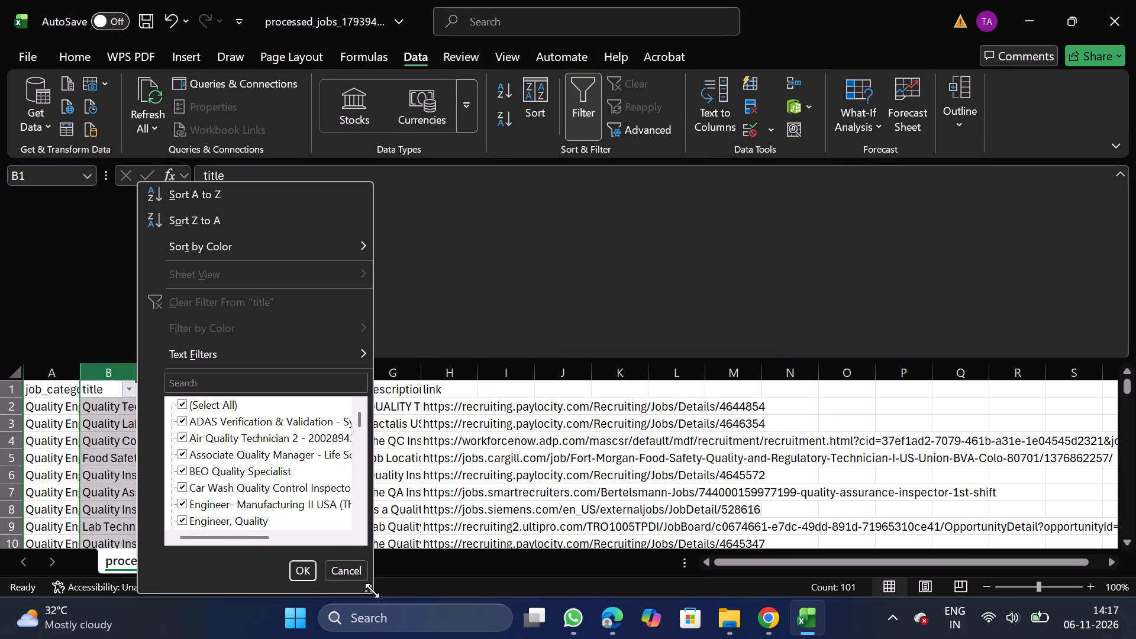
left_click_drag(372, 590, 1059, 638)
left_click(230, 405)
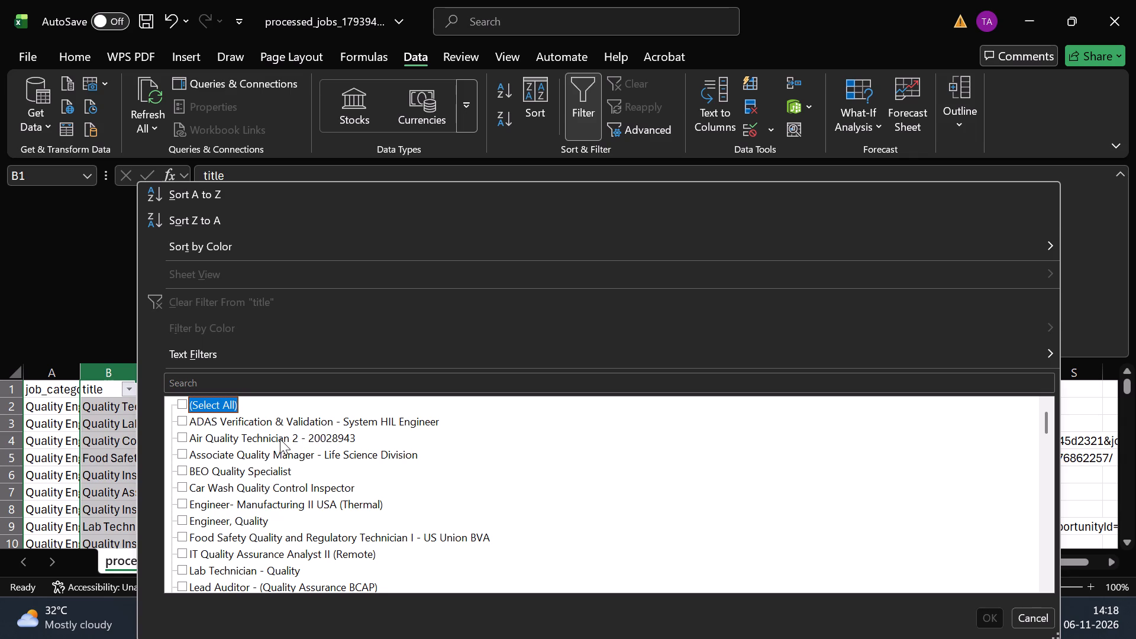
Include Air Quality Technician 2, Associate Quality Manager - Life Science Division, Car Wash Quality Control Inspector and Engineer- Manufacturing II USA (Thermal) in the title filter.
left_click(265, 437)
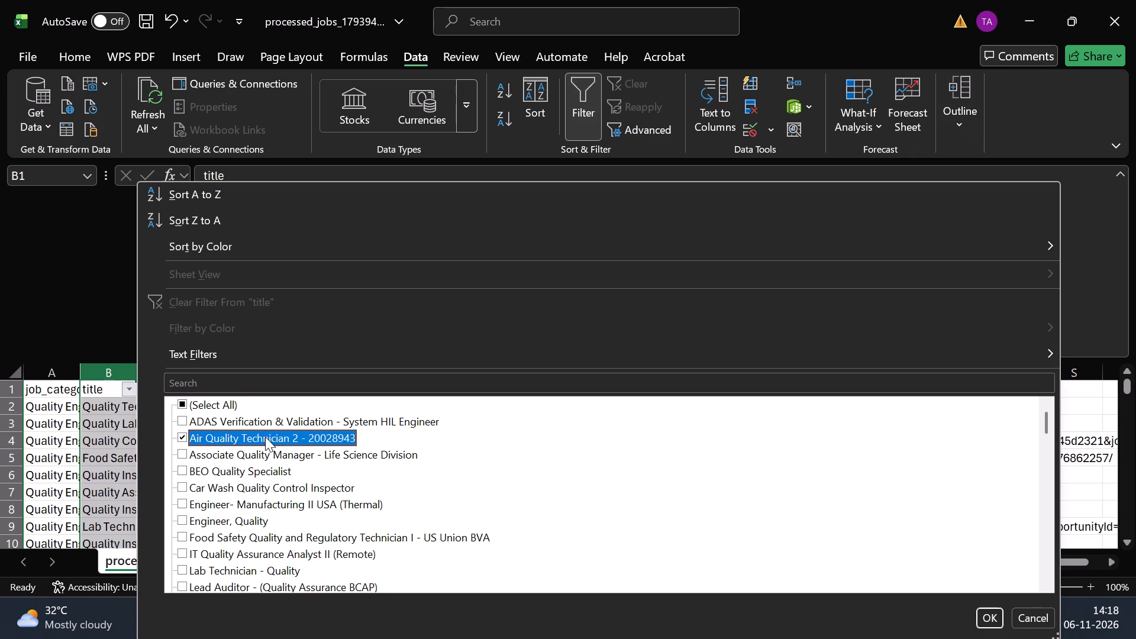
left_click(293, 453)
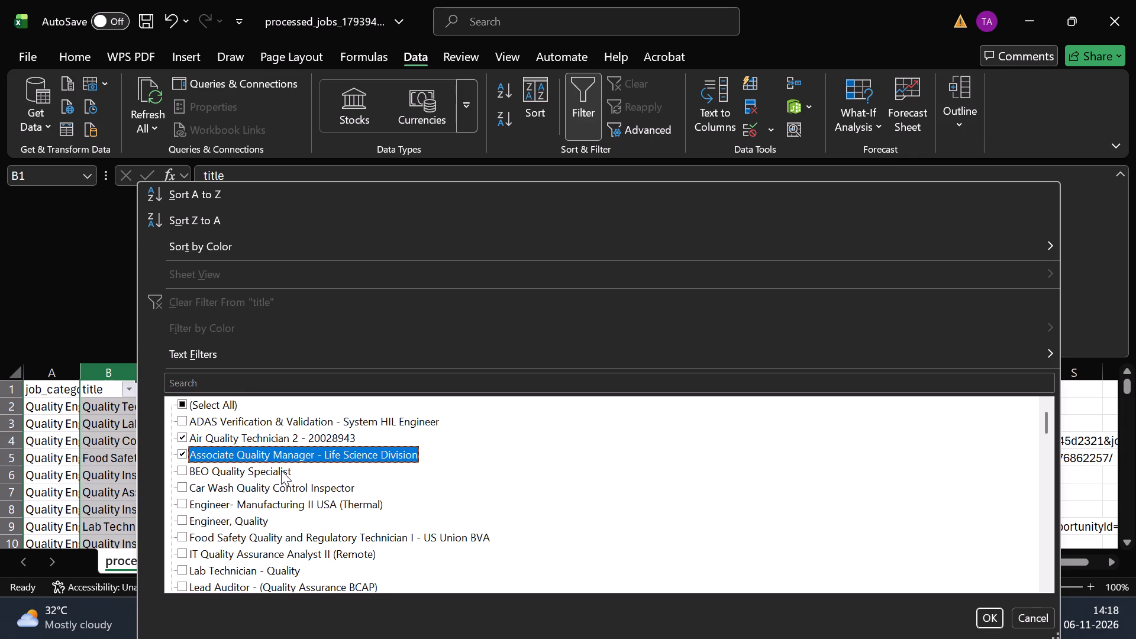
left_click(272, 488)
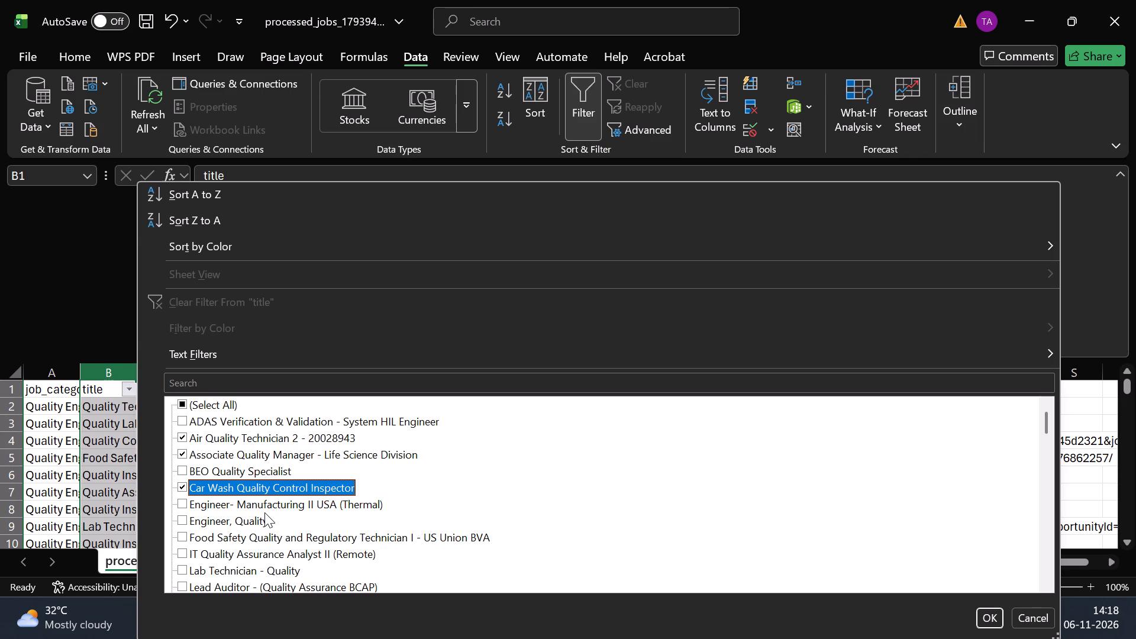
left_click(280, 499)
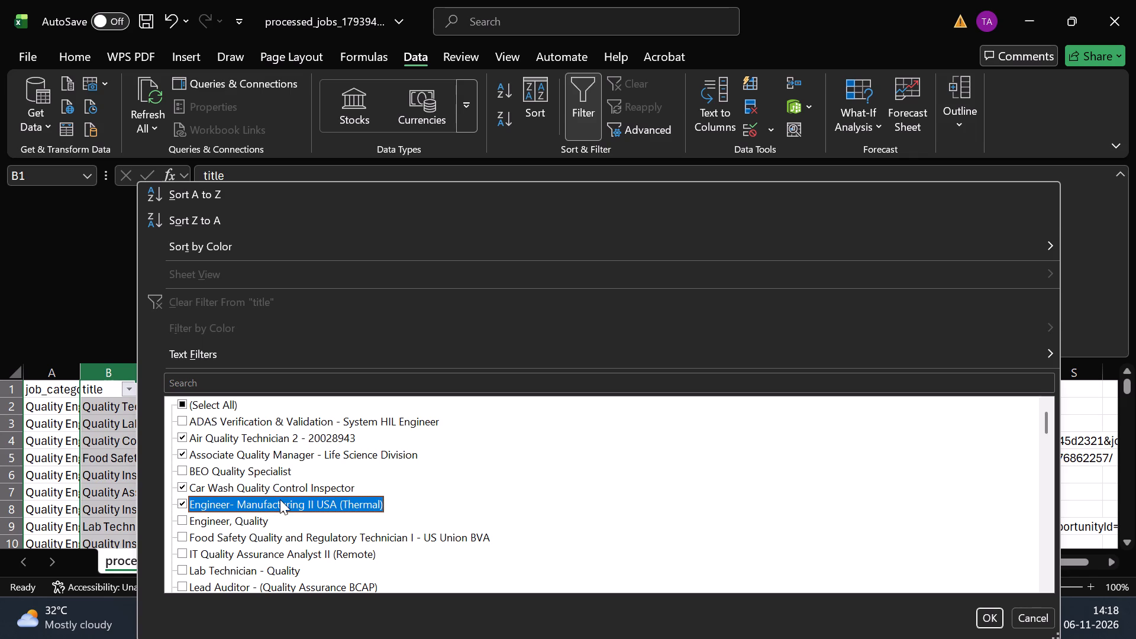
Include Food Safety Quality and Regulatory Technician I, Lab Technician - Quality, Manager of Quality and Safety and Manufacturing Engineer Intern in the title filter.
left_click(296, 535)
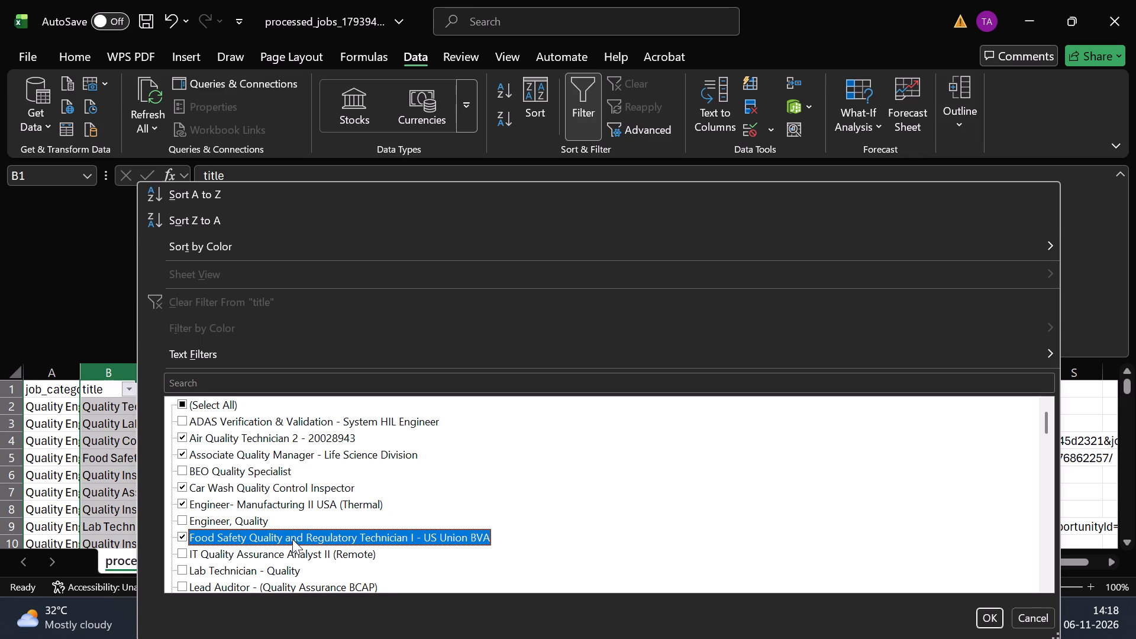
left_click(260, 569)
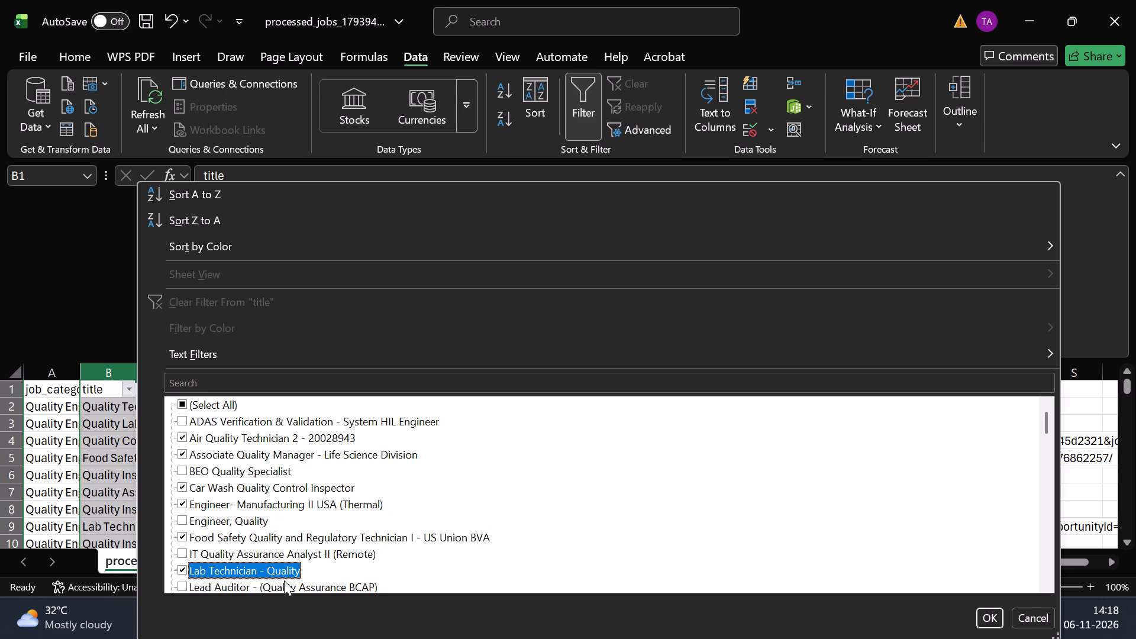
scroll(285, 580, "down", 1)
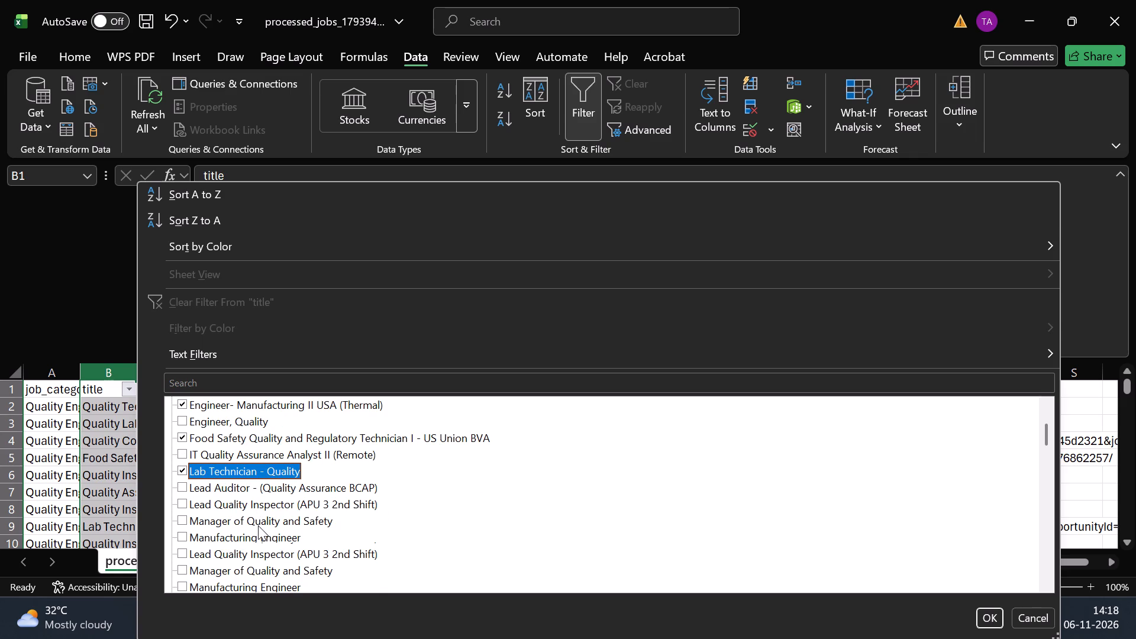
left_click(258, 525)
left_click(262, 555)
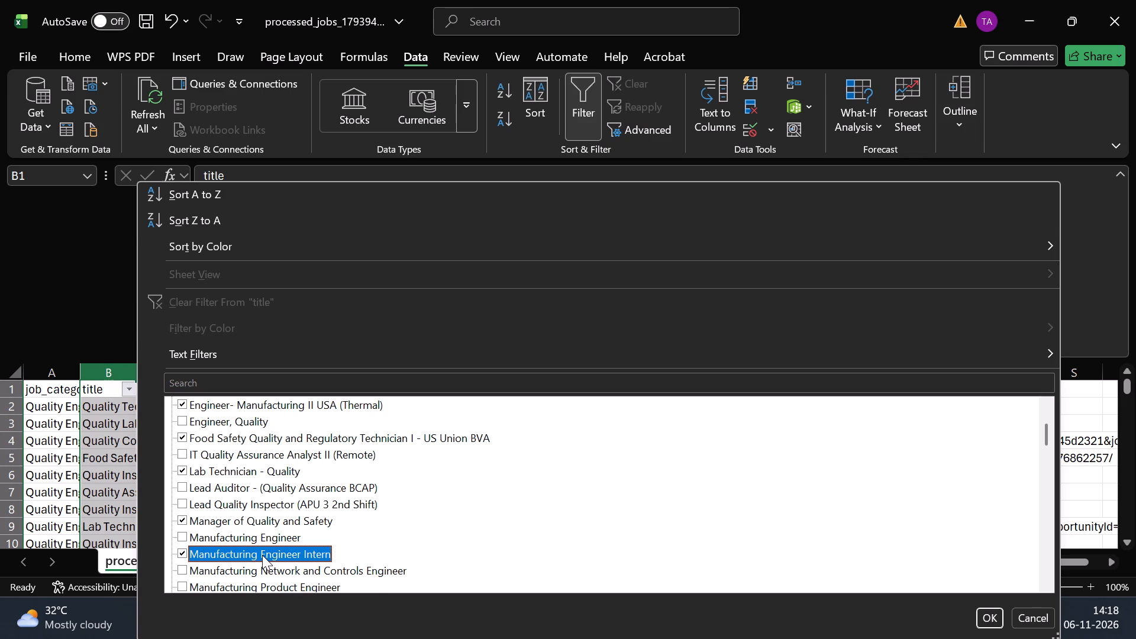
Include QC Testing Technician, Quality & Safety Manager and both Quality Assurance Manager entries in the title filter.
scroll(256, 582, "down", 1)
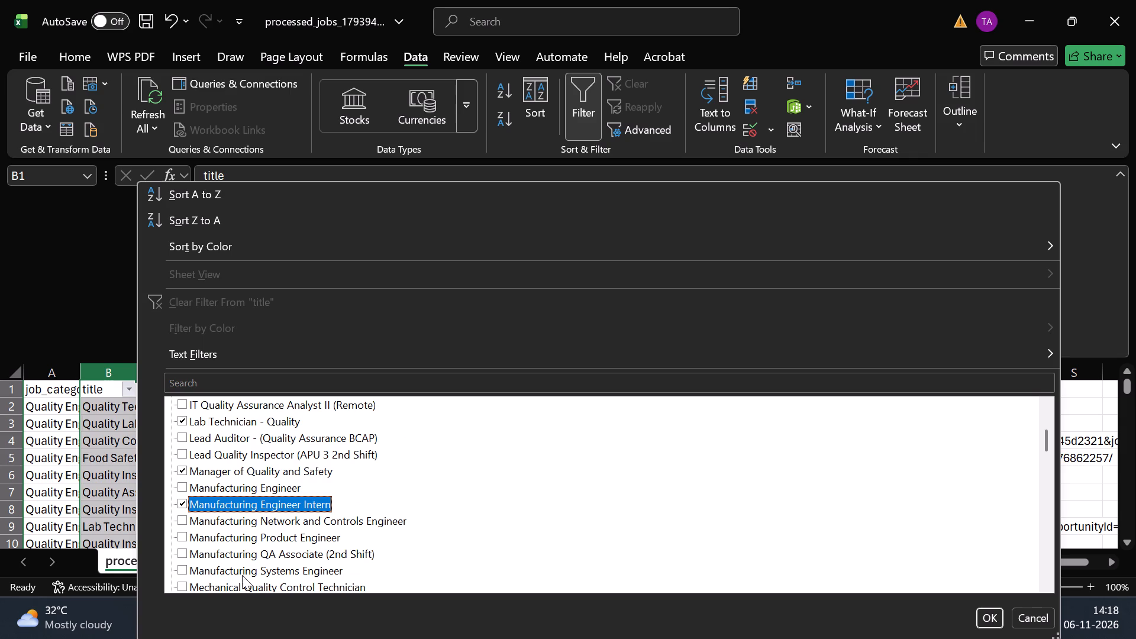
scroll(244, 576, "down", 2)
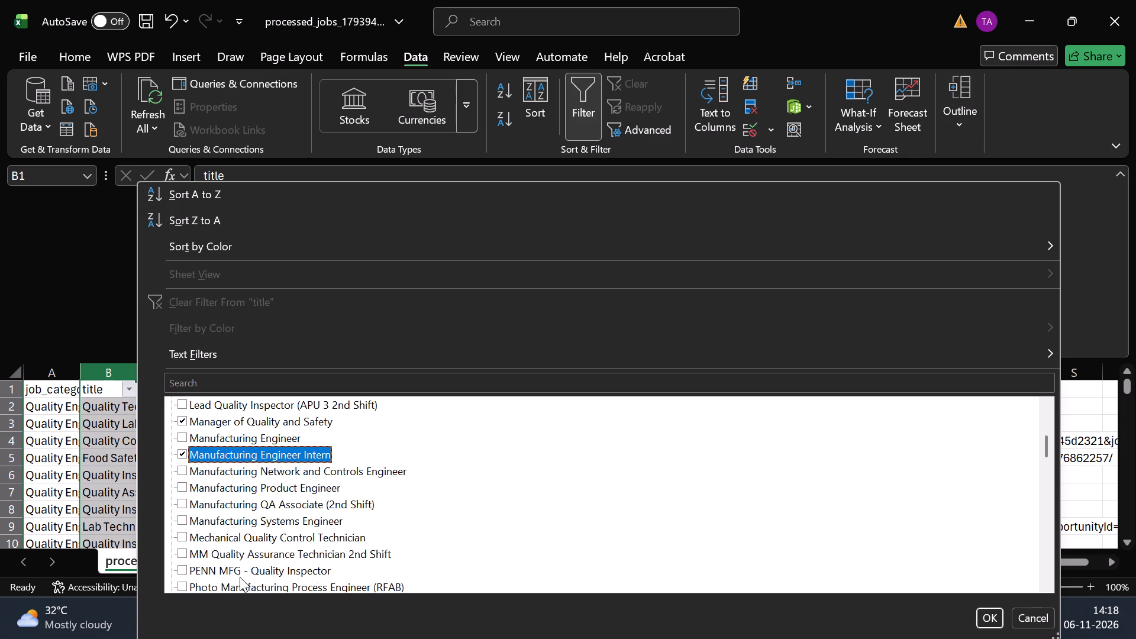
scroll(240, 577, "down", 1)
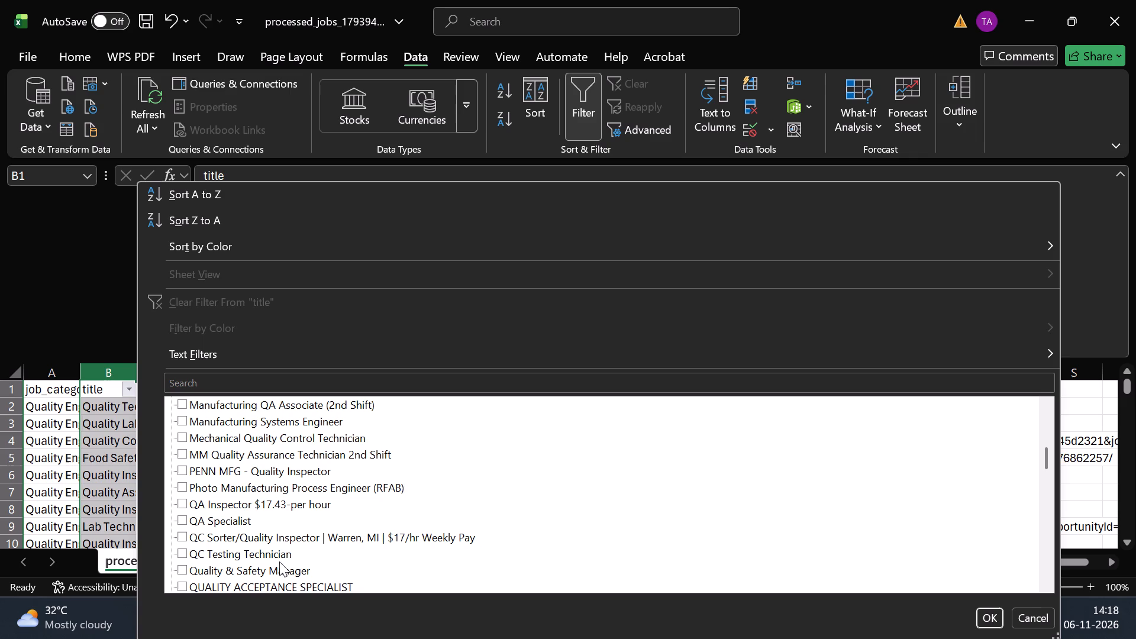
left_click(246, 554)
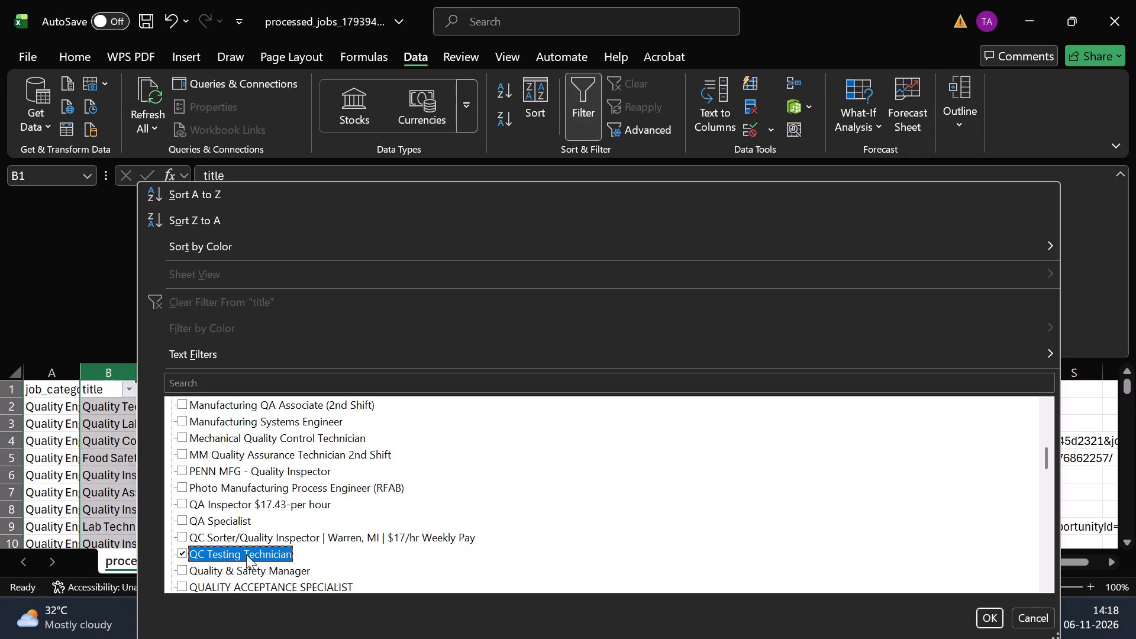
left_click(246, 554)
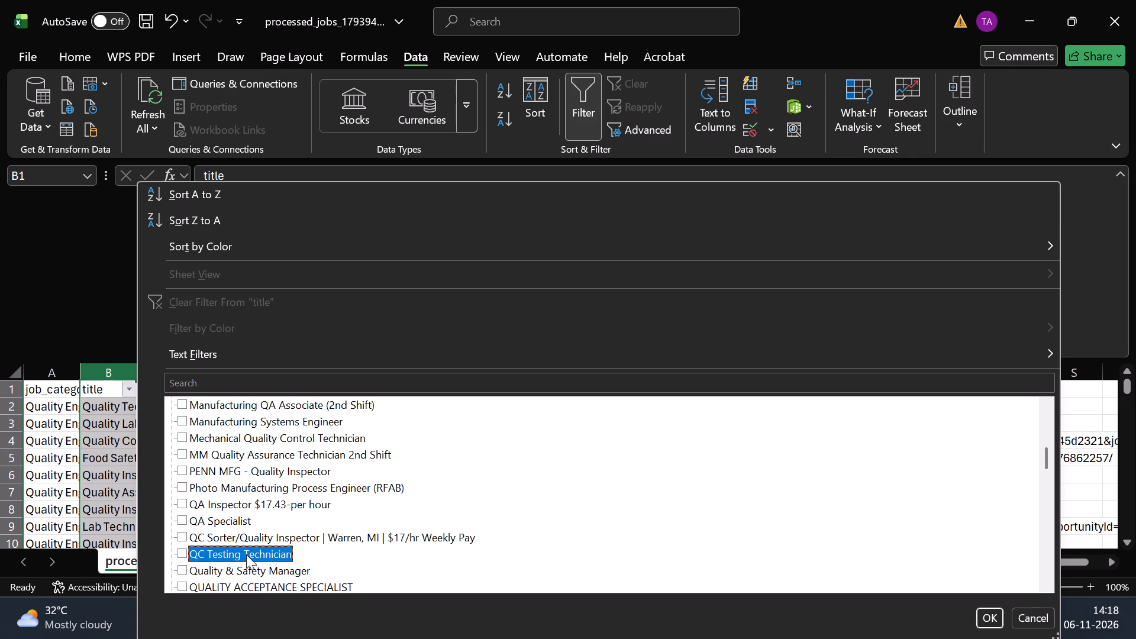
left_click(246, 554)
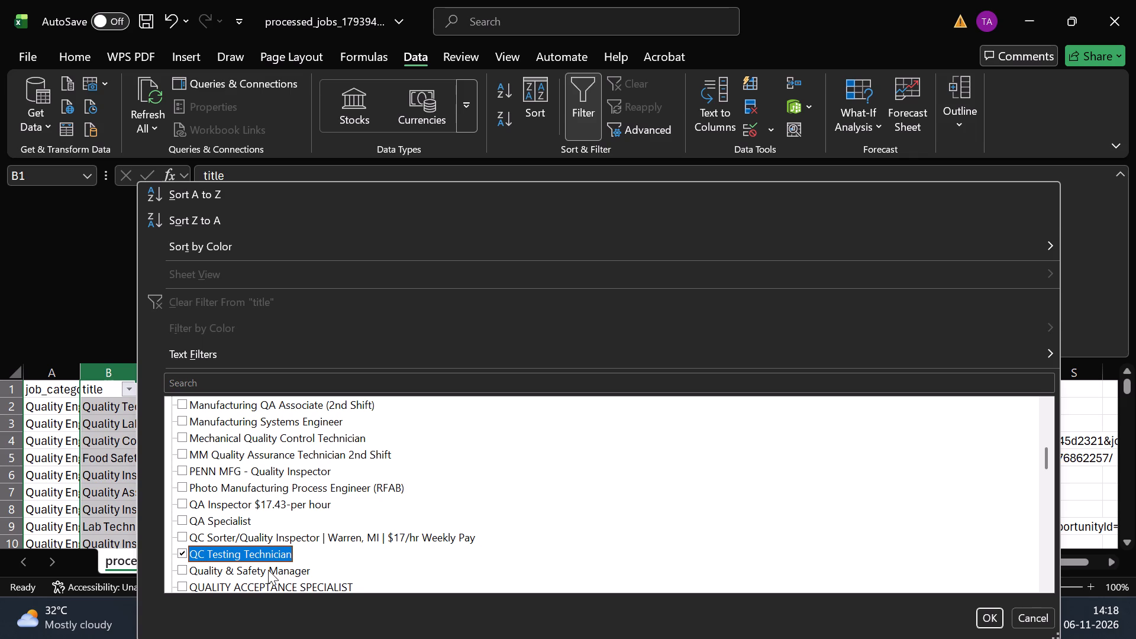
left_click(268, 570)
scroll(268, 570, "down", 1)
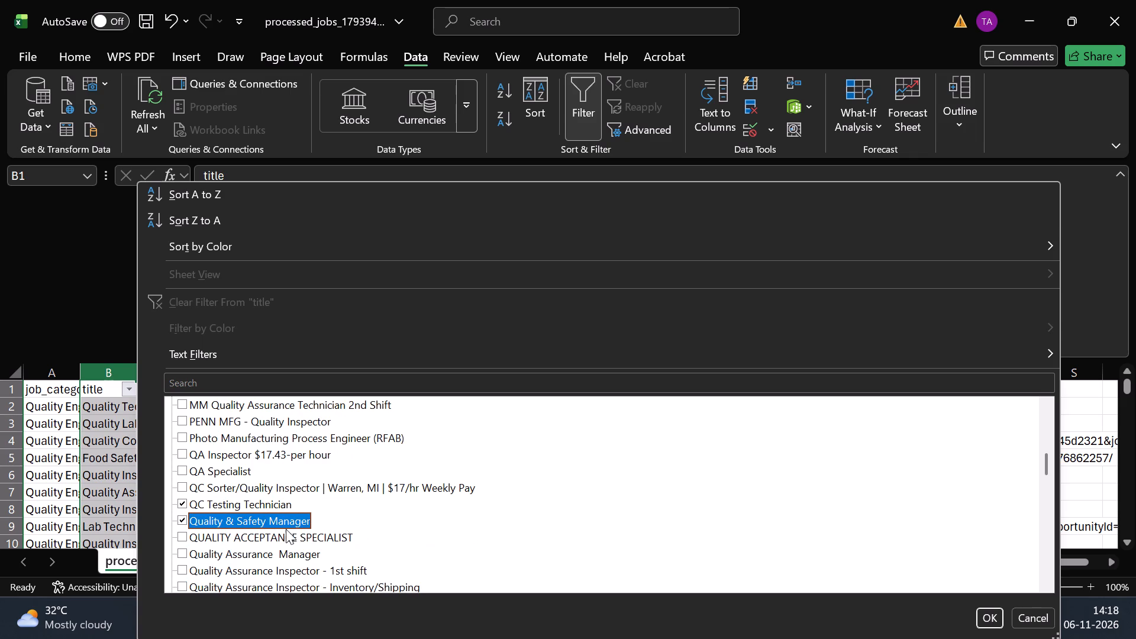
left_click(289, 558)
scroll(289, 558, "down", 1)
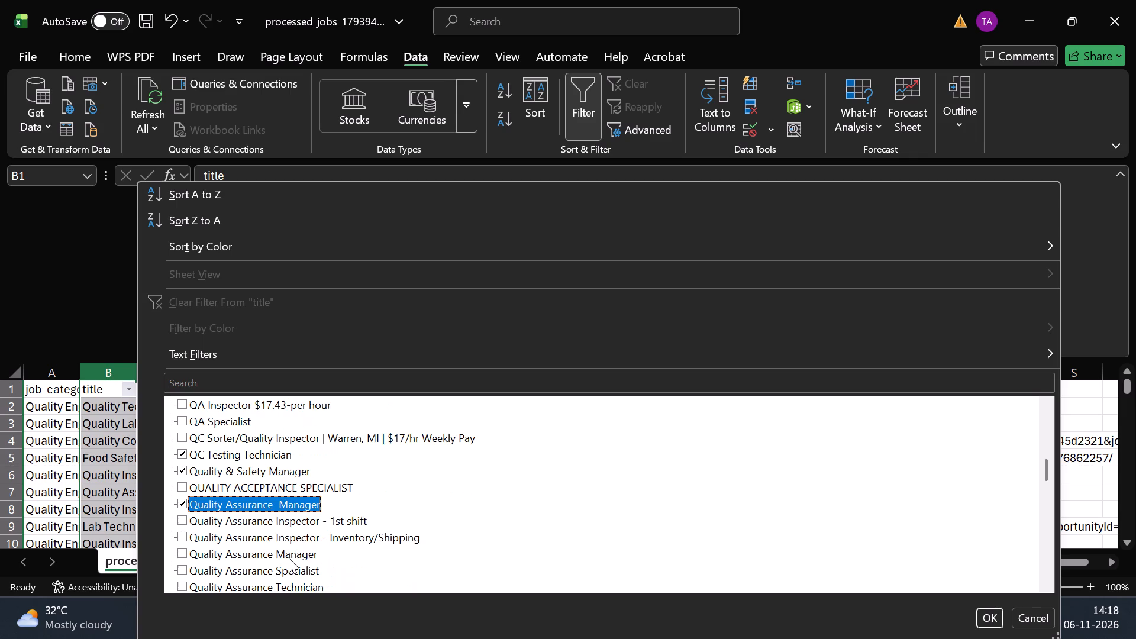
left_click(282, 557)
Include the Quality Control Technician Semiconductor (m/f/d) and Quality Lab Technician - Food Manufacturing entries in the title filter.
scroll(282, 557, "down", 1)
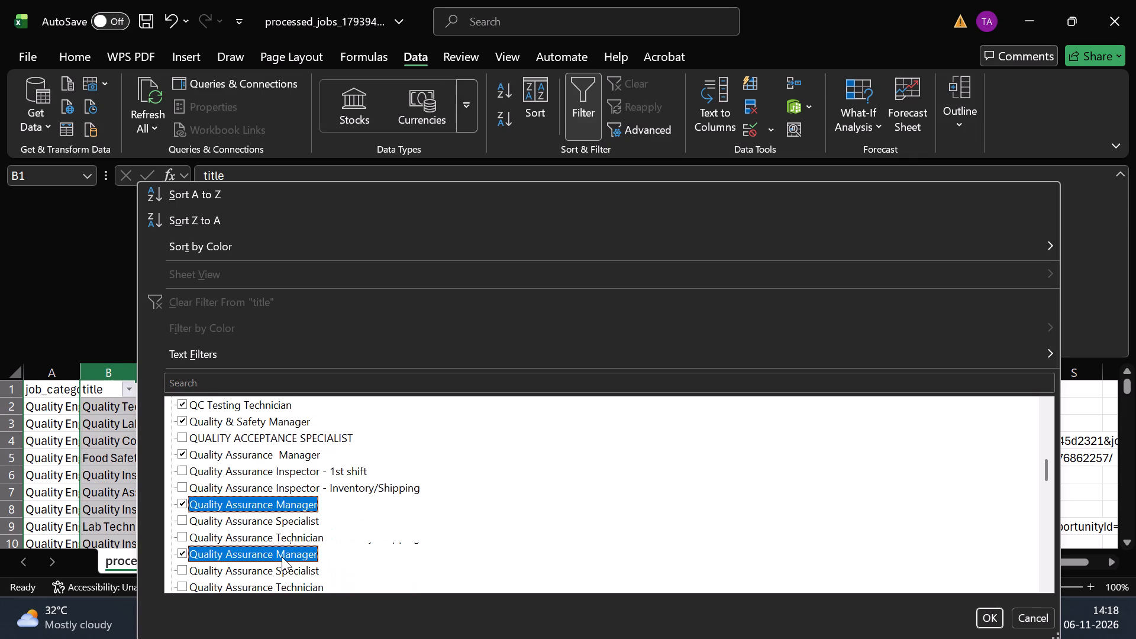
scroll(240, 580, "down", 1)
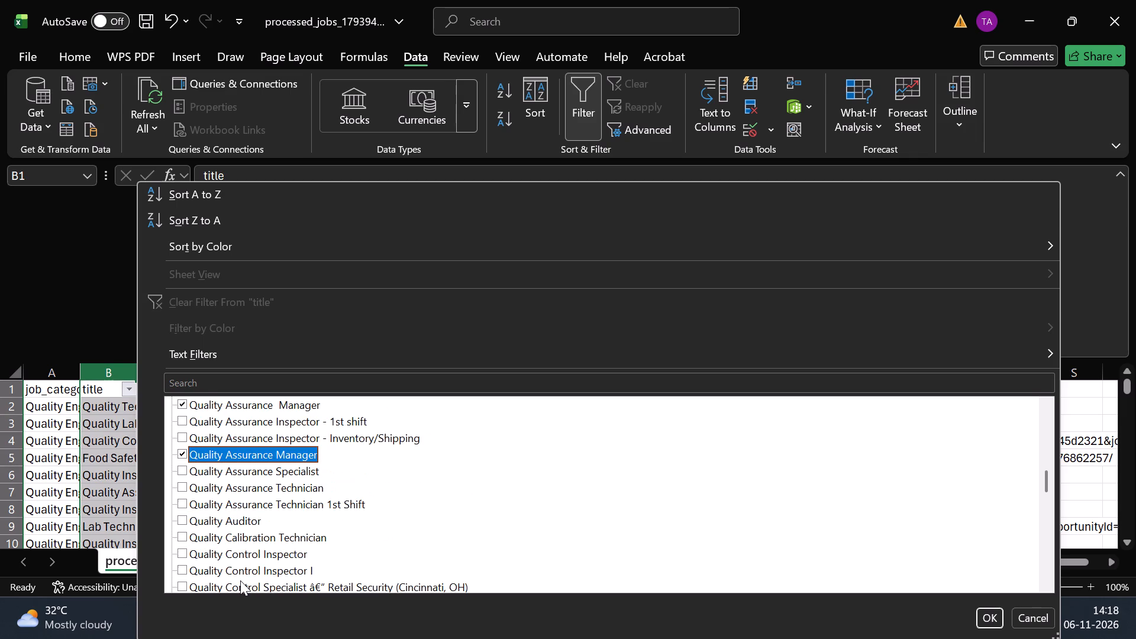
scroll(262, 572, "down", 1)
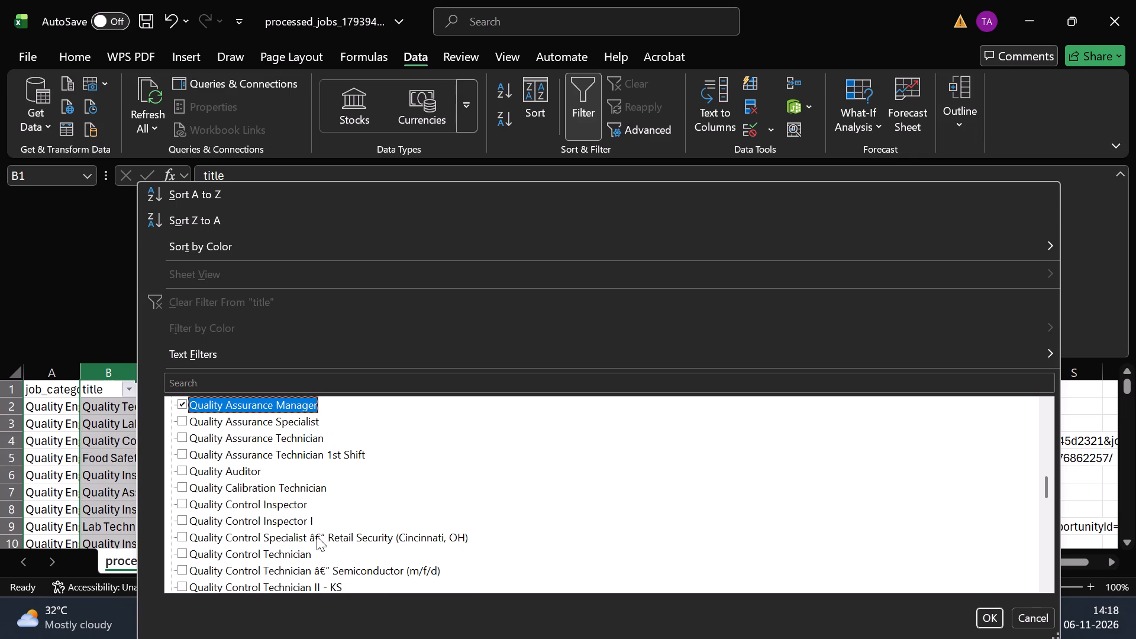
left_click(277, 572)
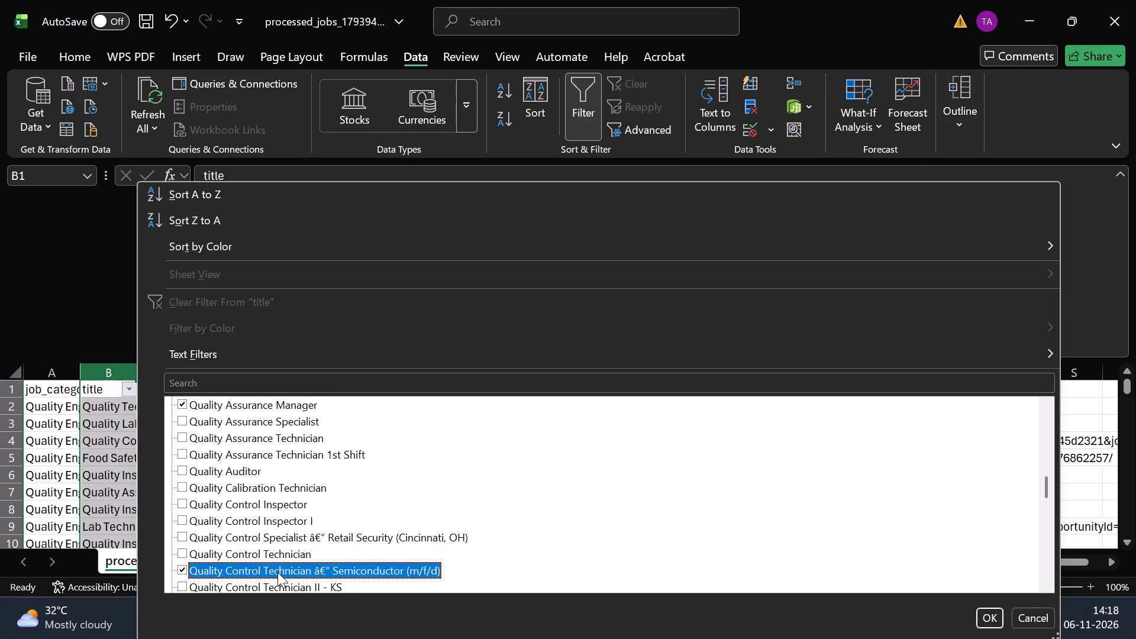
scroll(277, 572, "down", 1)
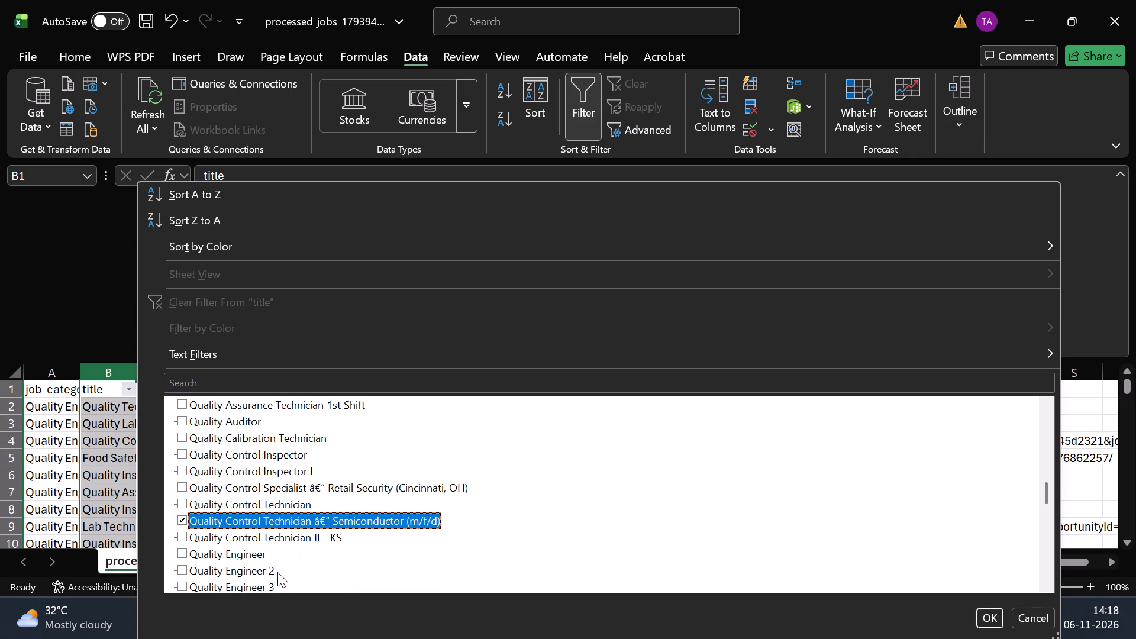
scroll(249, 578, "down", 2)
scroll(298, 563, "down", 1)
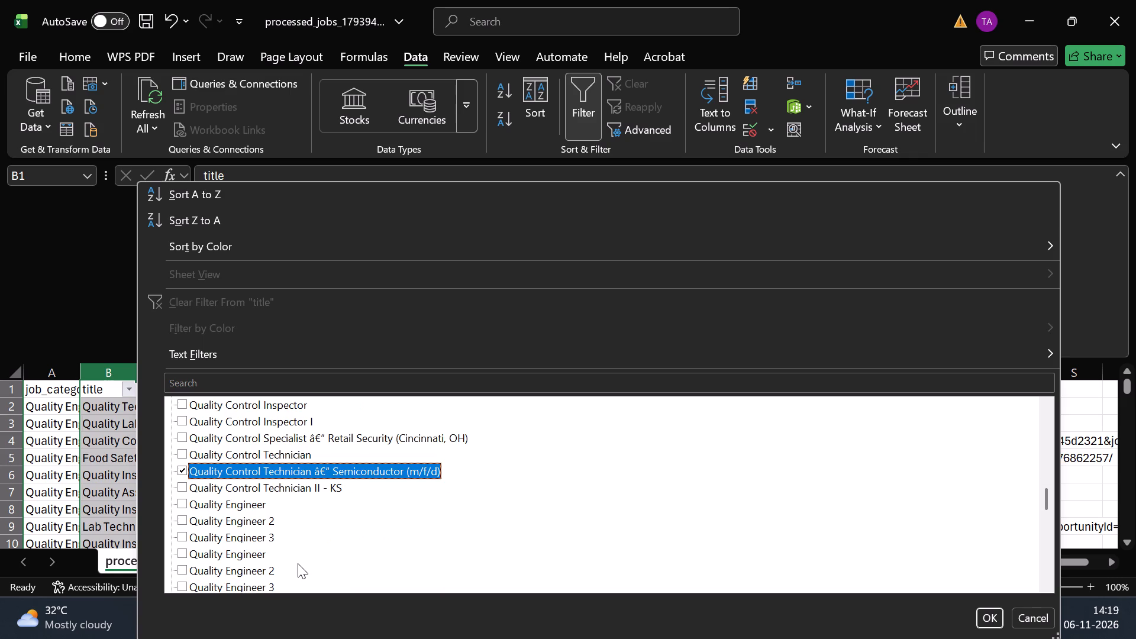
scroll(287, 563, "down", 1)
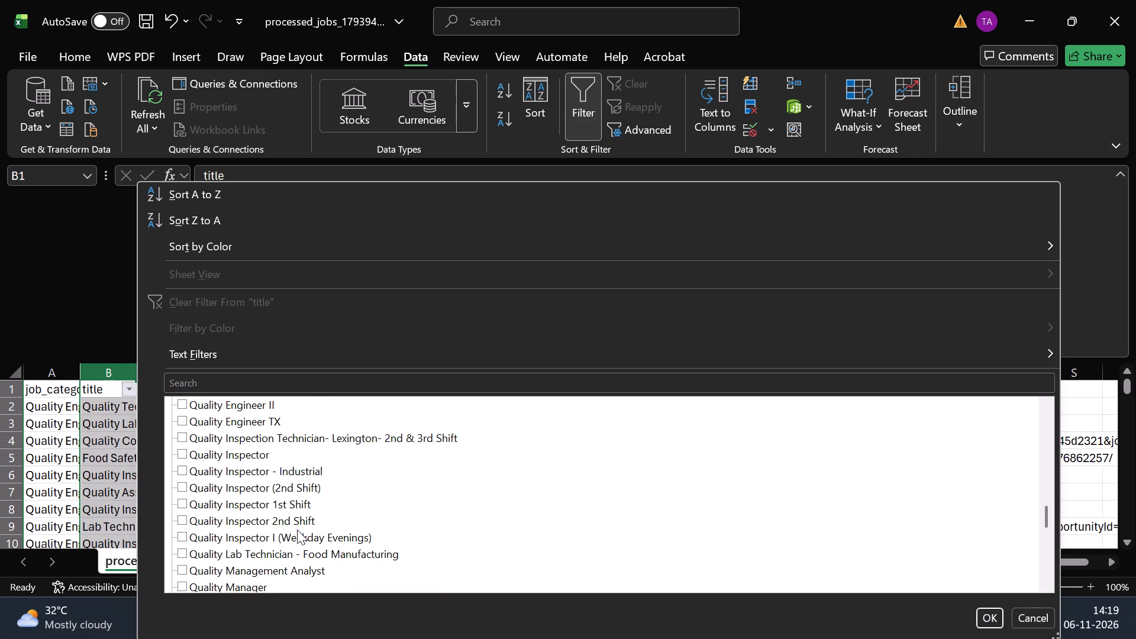
left_click(290, 553)
Include Quality Manager, its Infrastructure Delivery & Commissioning and Michels Underground Cable, Inc variants, and Quality Operations Manager in the title filter.
scroll(275, 570, "down", 1)
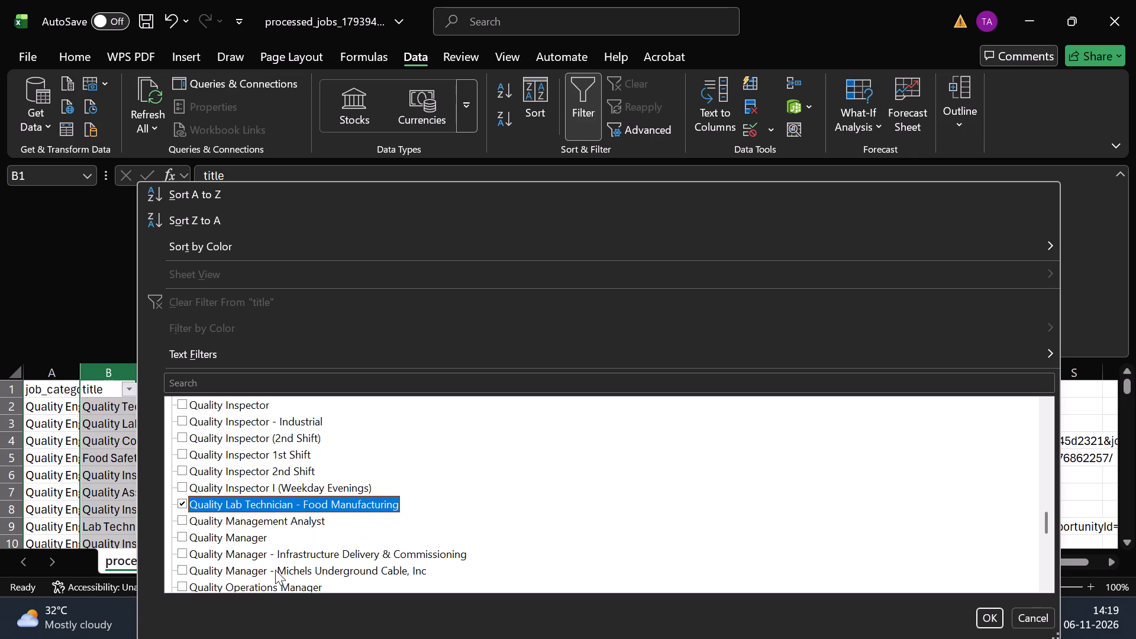
scroll(275, 570, "down", 1)
left_click(262, 529)
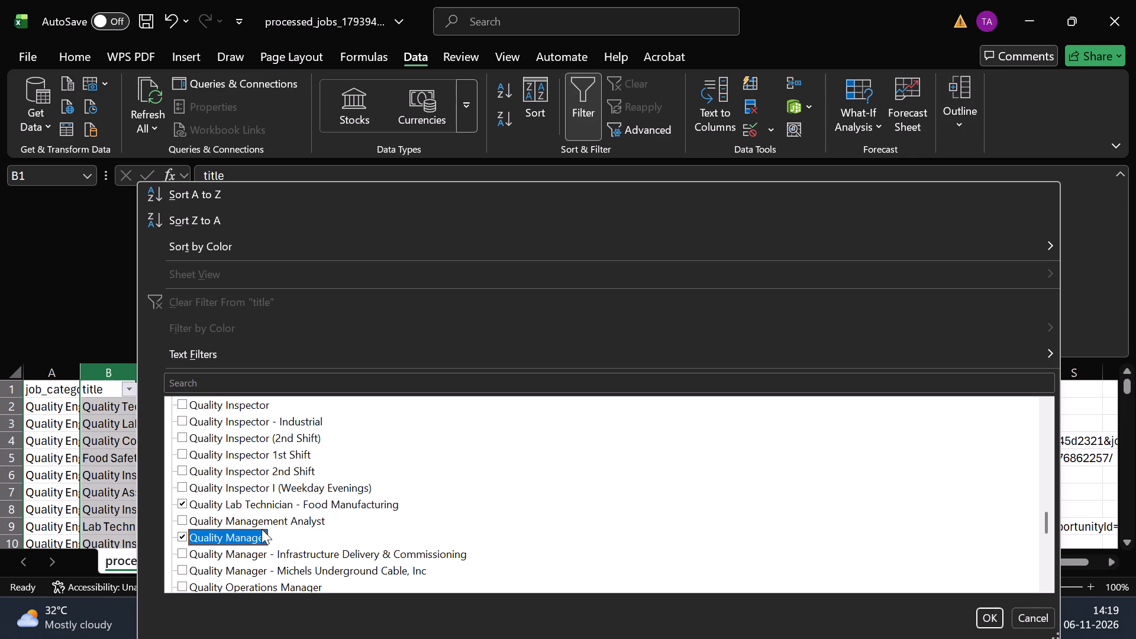
left_click(263, 555)
left_click(263, 567)
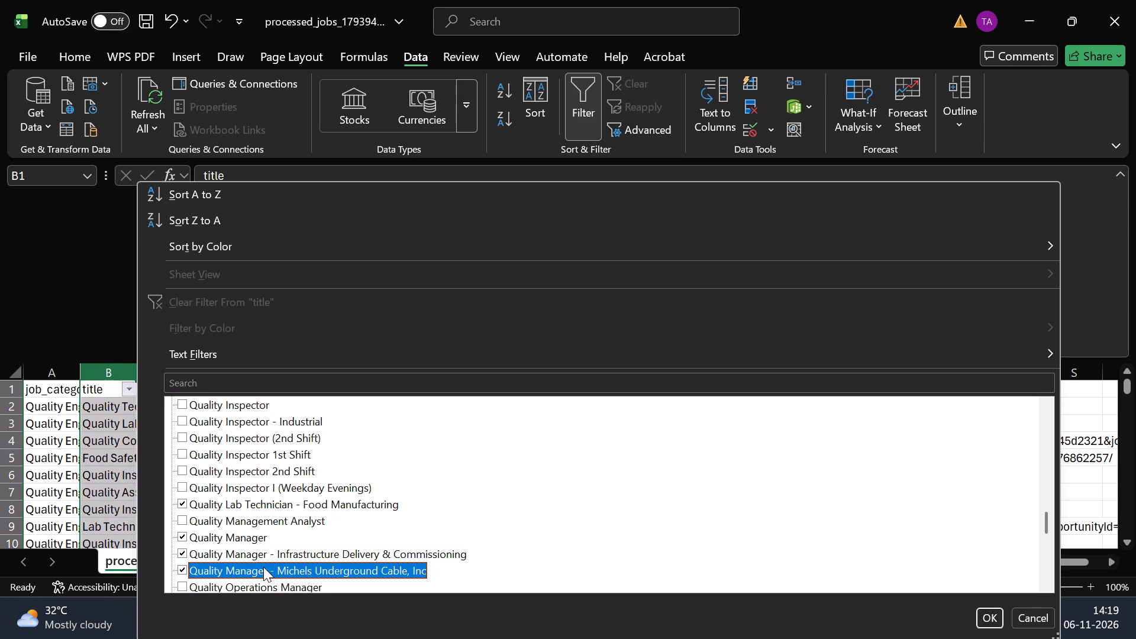
left_click(260, 585)
Include Silicon Validation Engineer, Sr. Manager, Flight Coordination Quality & Tr, Technical Manager - Quality and Training and (Blanks), and apply the title filter.
scroll(260, 585, "down", 1)
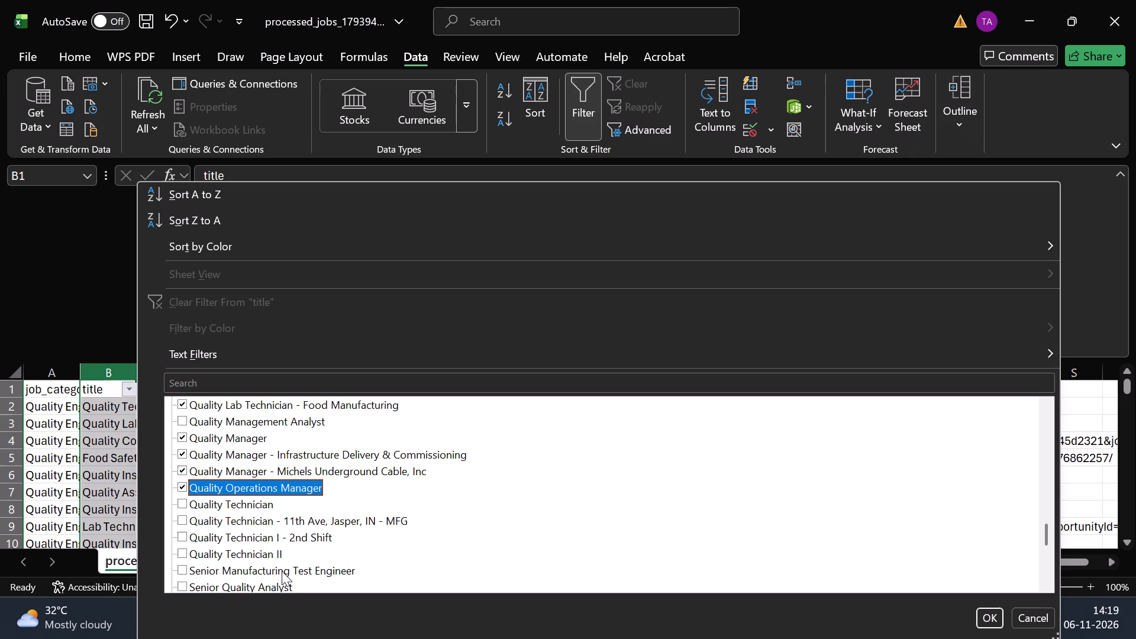
scroll(282, 571, "down", 2)
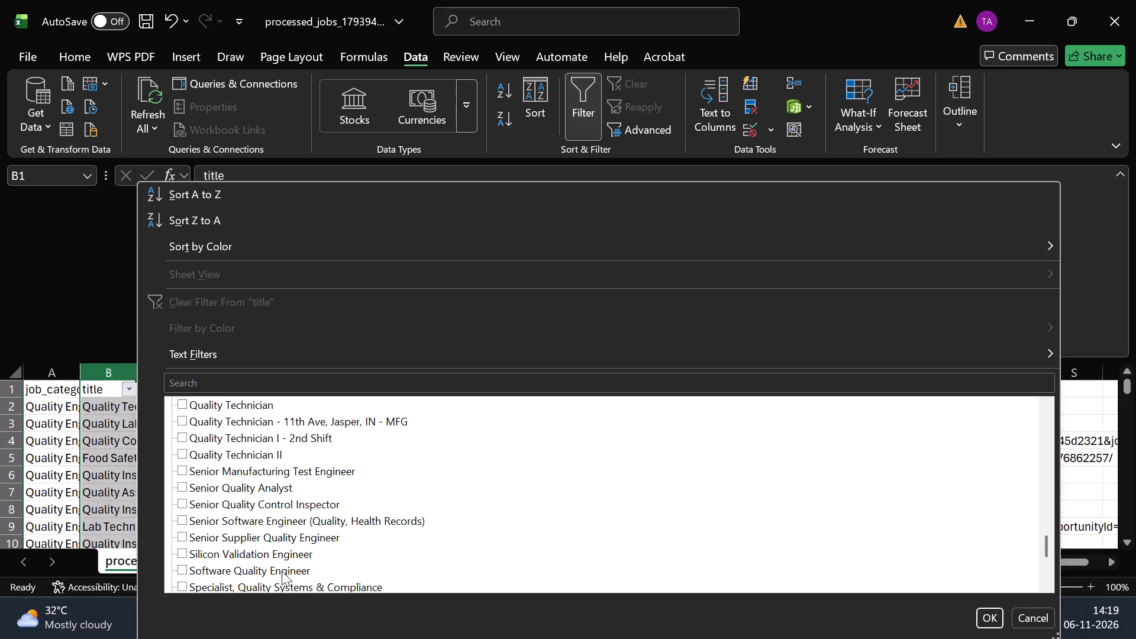
scroll(282, 571, "down", 1)
left_click(220, 554)
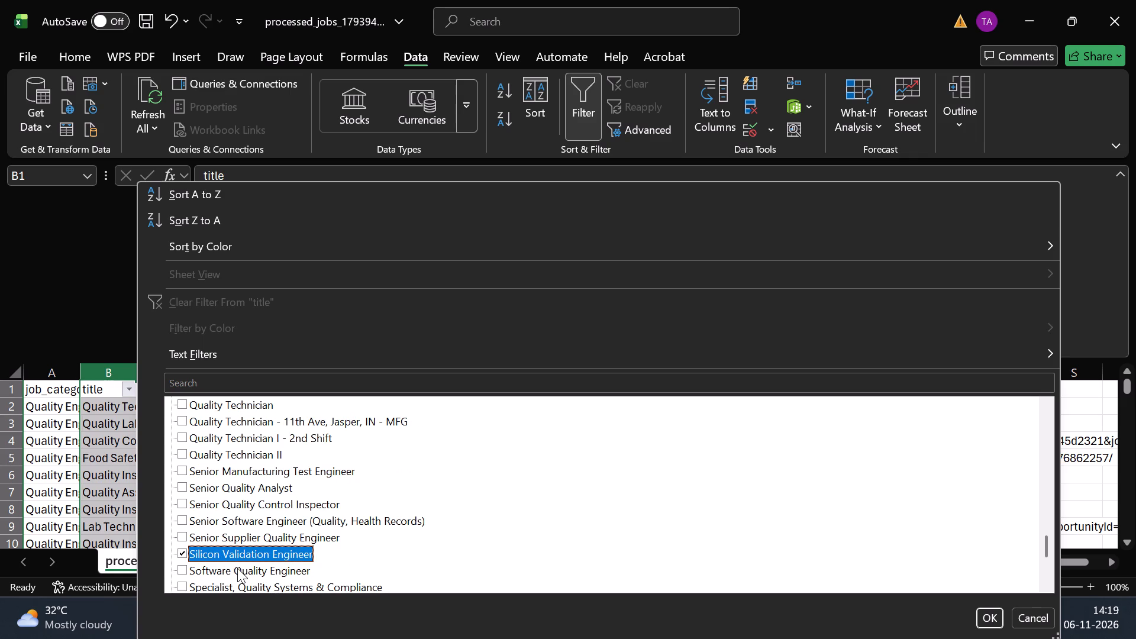
scroll(237, 568, "down", 1)
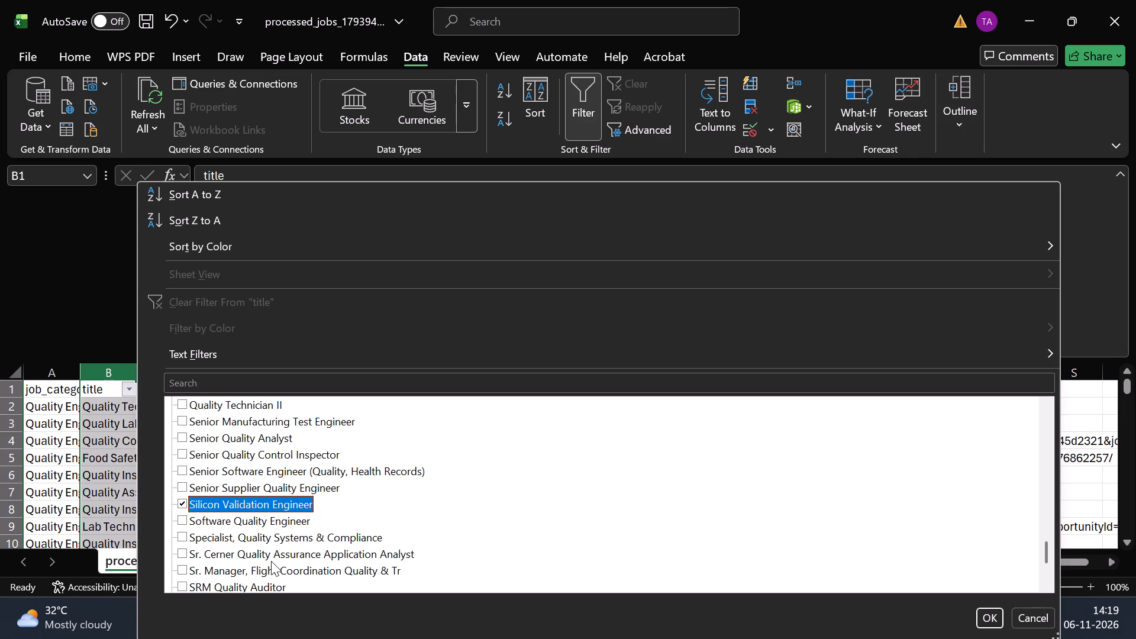
left_click(264, 572)
scroll(264, 572, "down", 1)
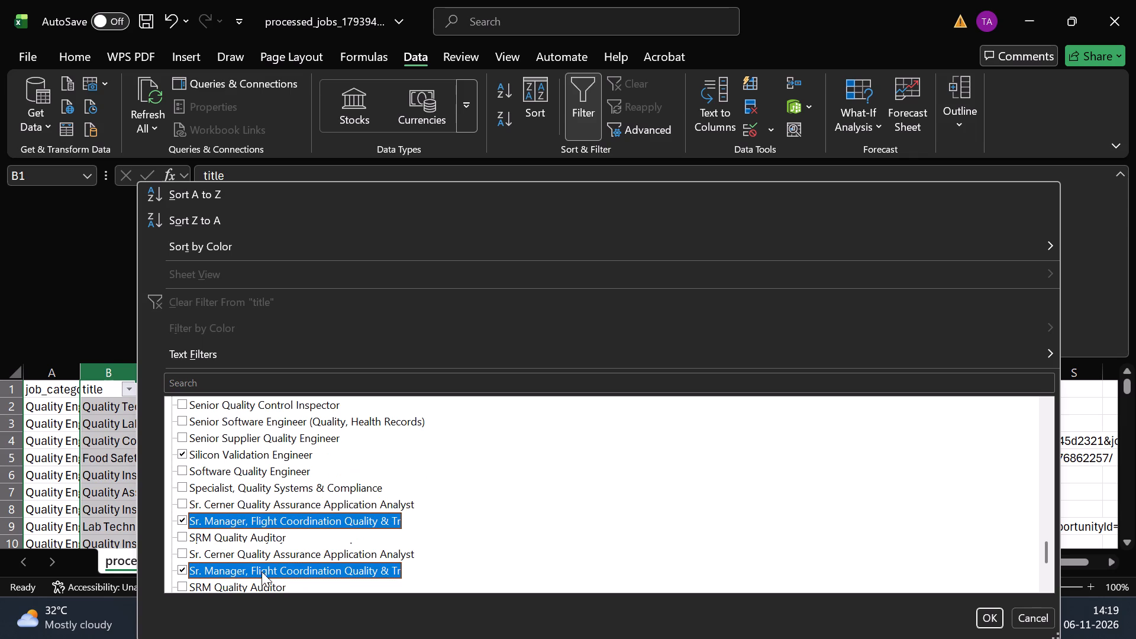
left_click(256, 583)
scroll(256, 583, "down", 1)
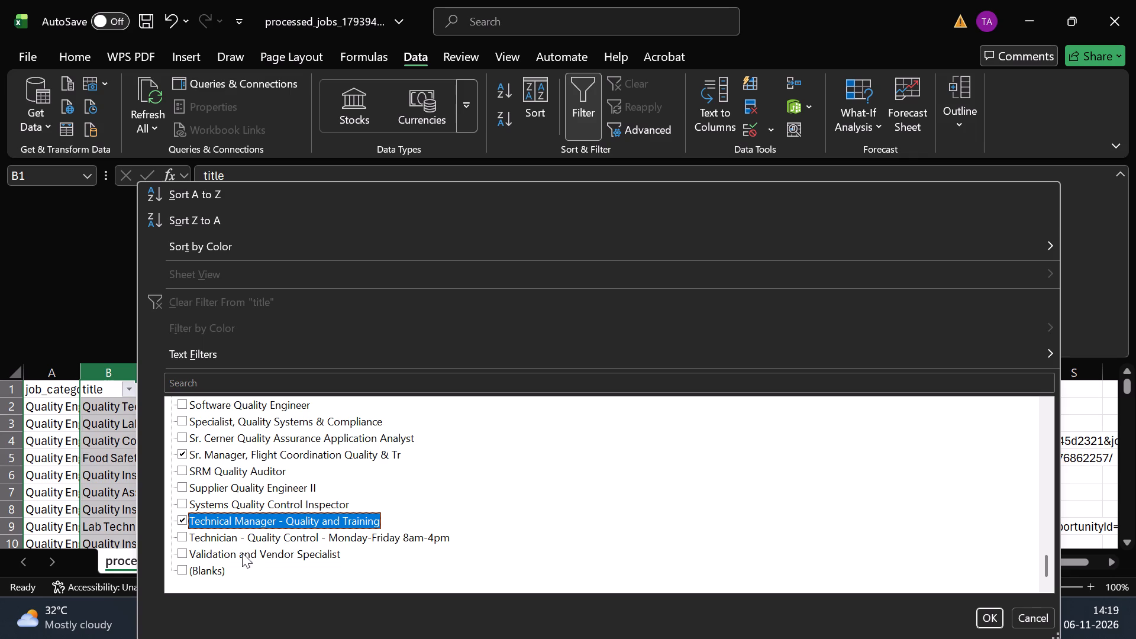
left_click(208, 566)
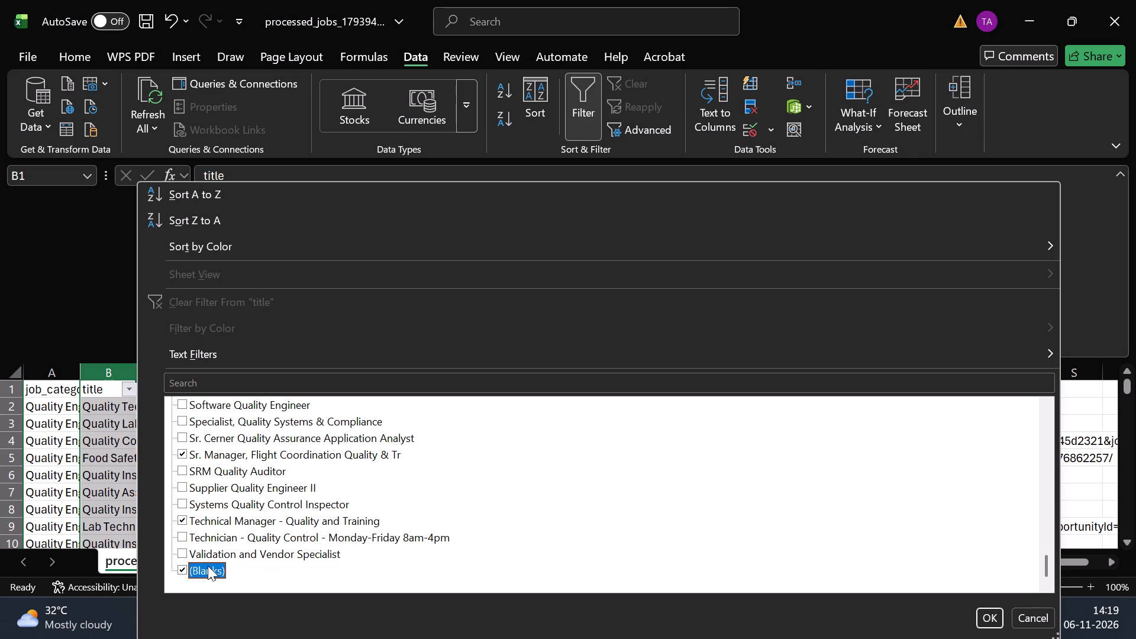
left_click(989, 617)
Widen the title column to read the filtered titles, delete all filtered rows below the header, and remove the filter.
left_click(3, 408)
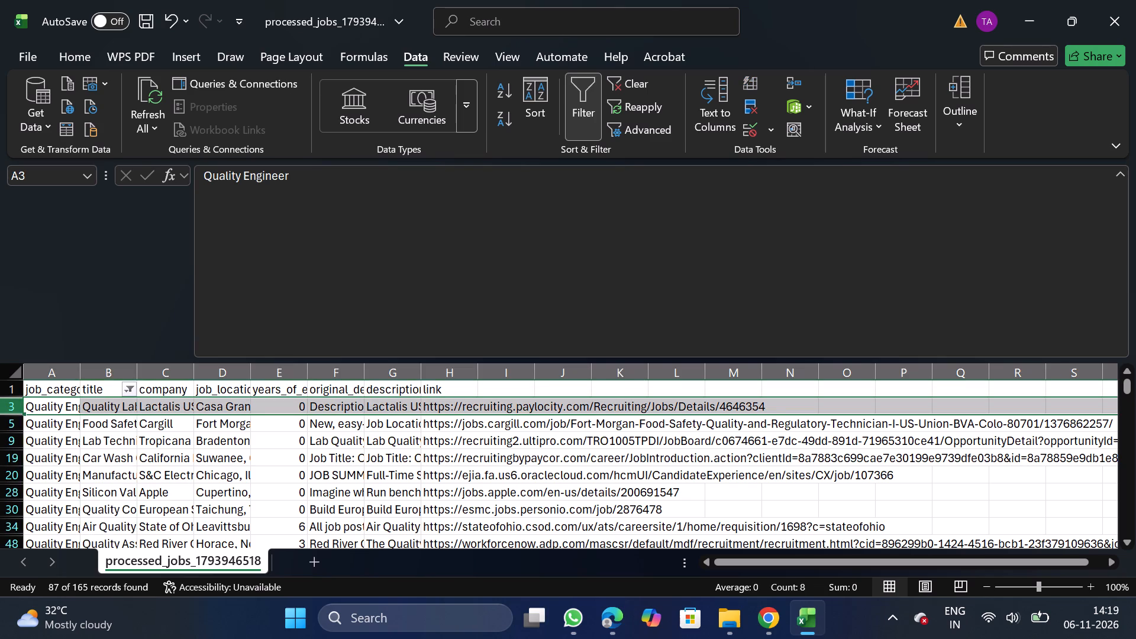
left_click_drag(138, 376, 592, 414)
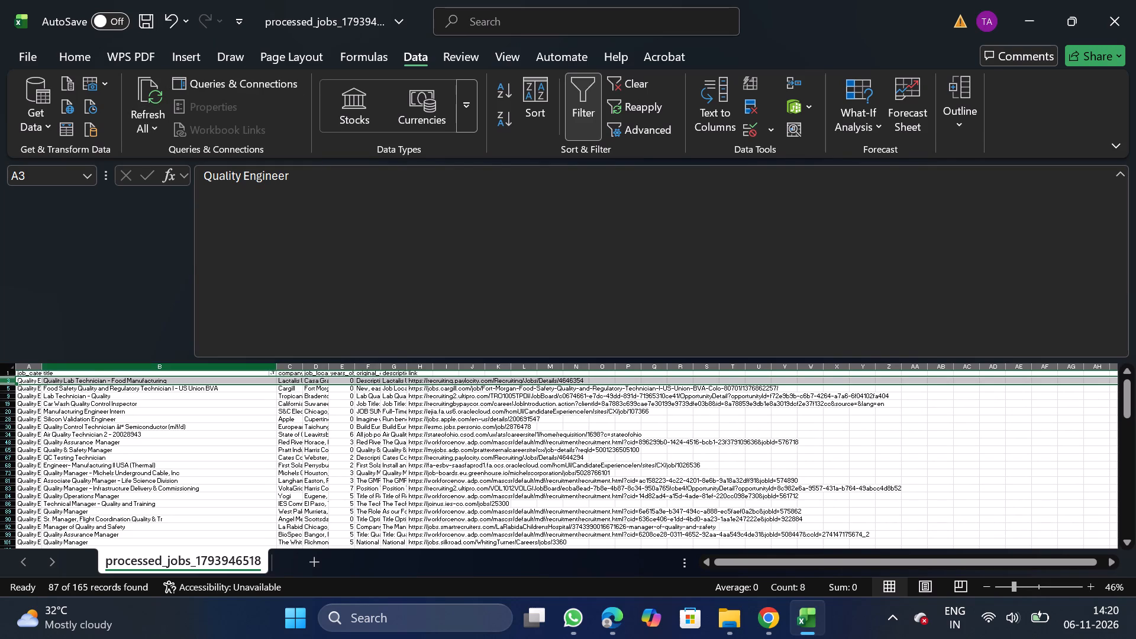
scroll(244, 438, "right", 1)
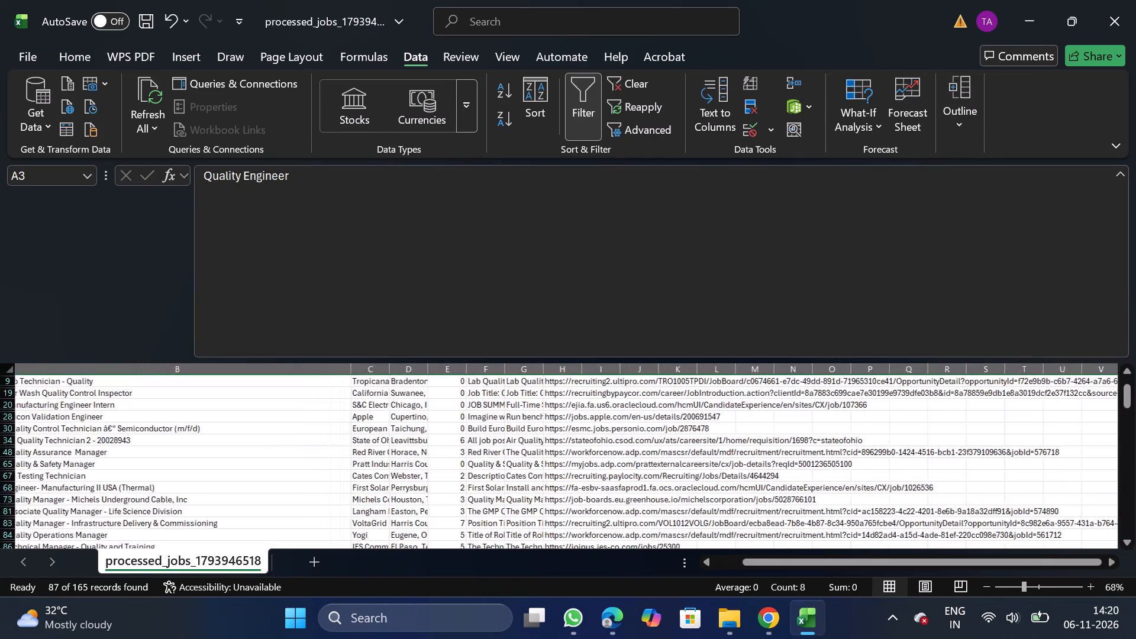
scroll(244, 438, "right", 2)
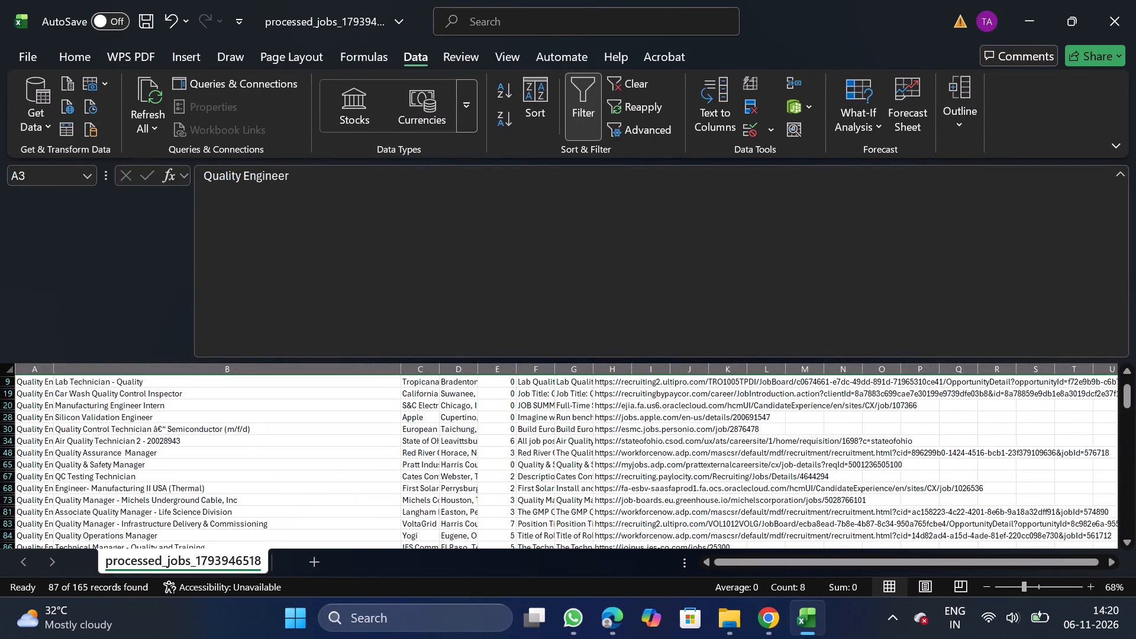
scroll(122, 431, "up", 2)
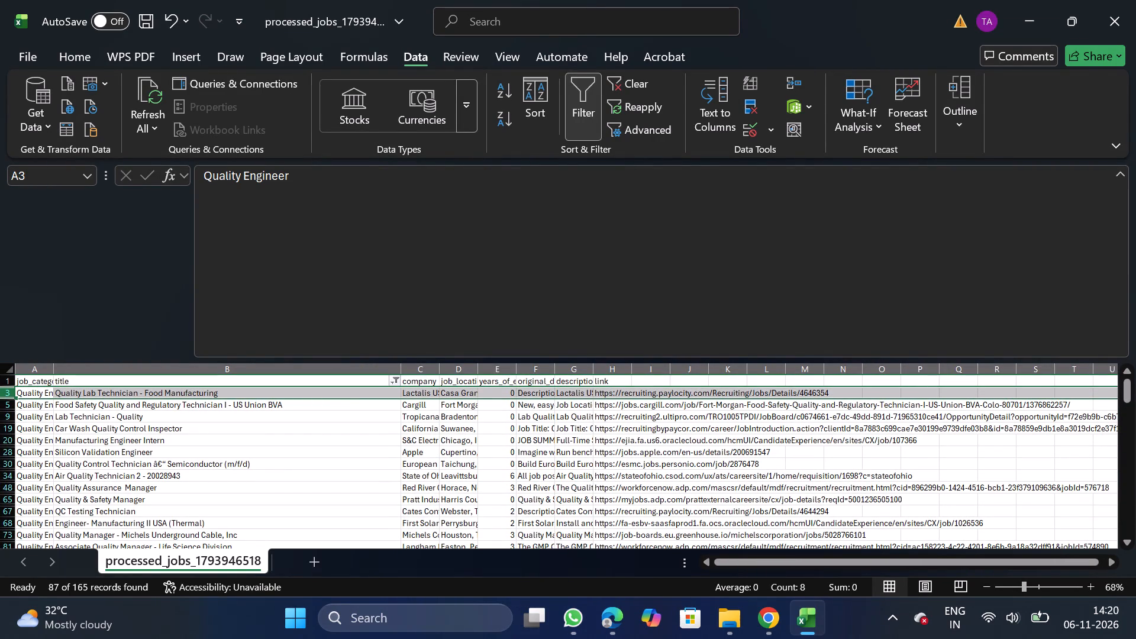
key("ctrl+shift+Down")
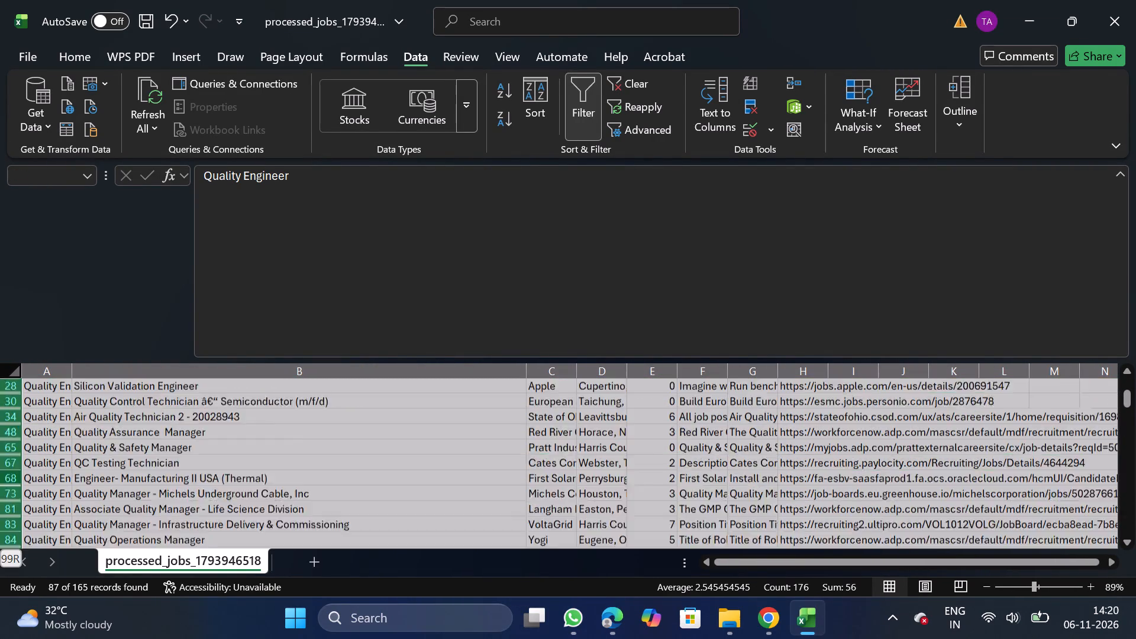
right_click(157, 451)
left_click(254, 304)
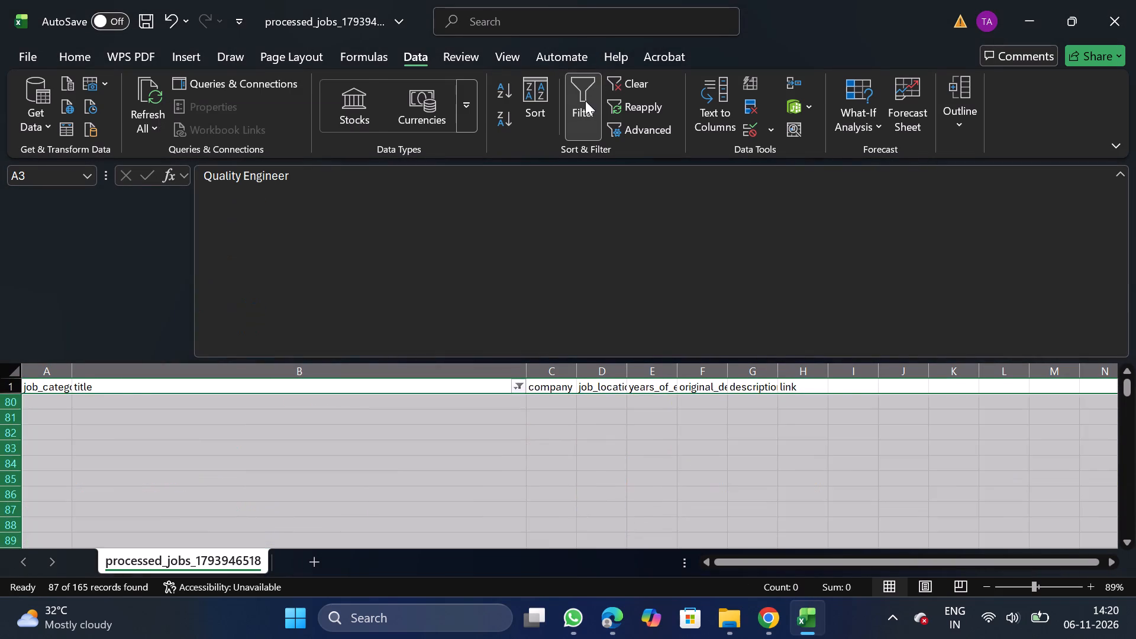
left_click(585, 101)
Filter the title column for "lead" to check the matching rows, and remove the filter.
left_click(433, 393)
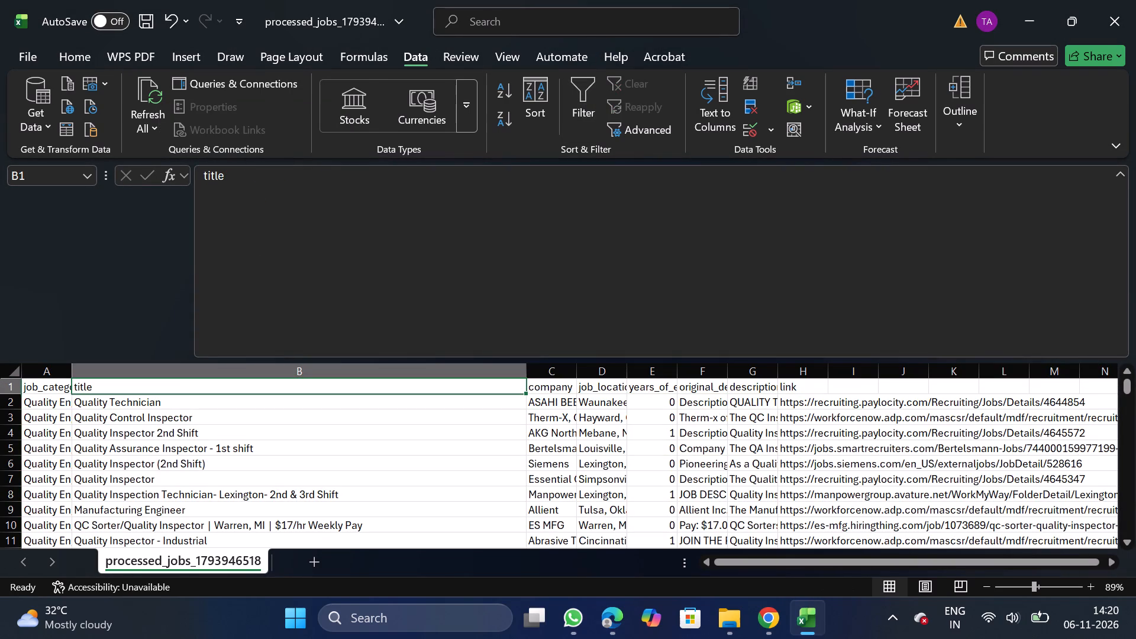
left_click(583, 117)
left_click(514, 386)
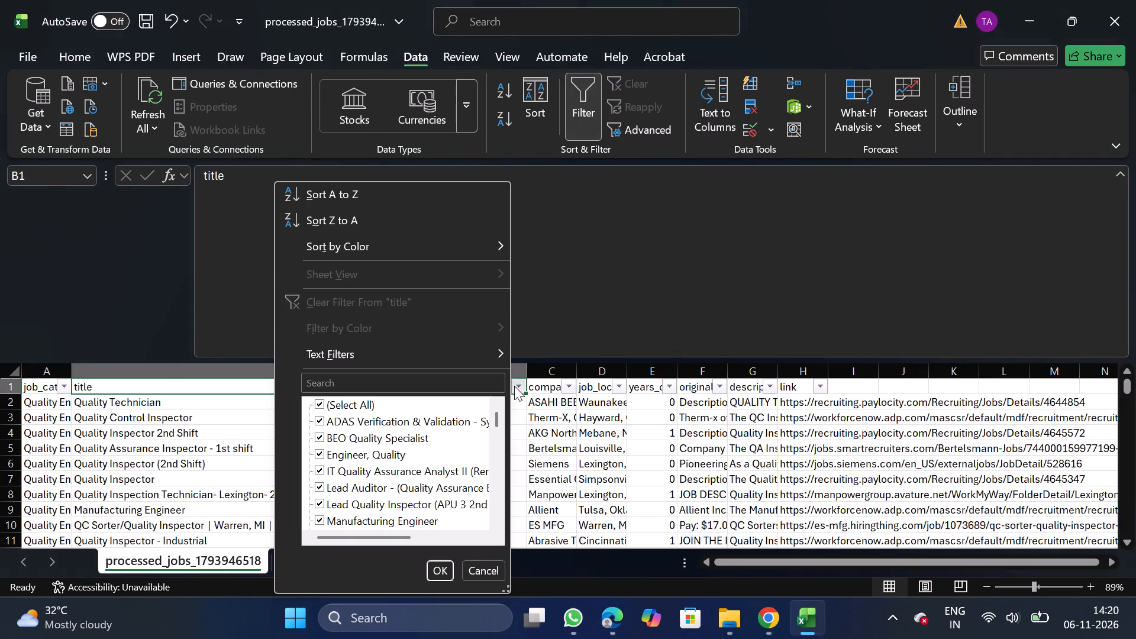
left_click(466, 386)
type("lead")
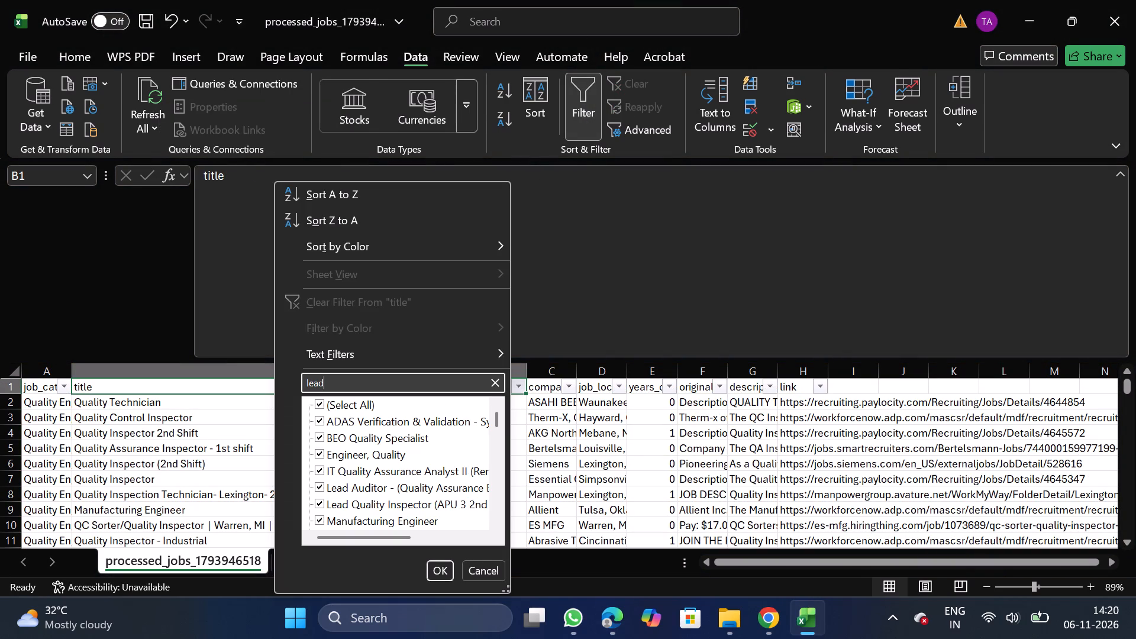
left_click(440, 561)
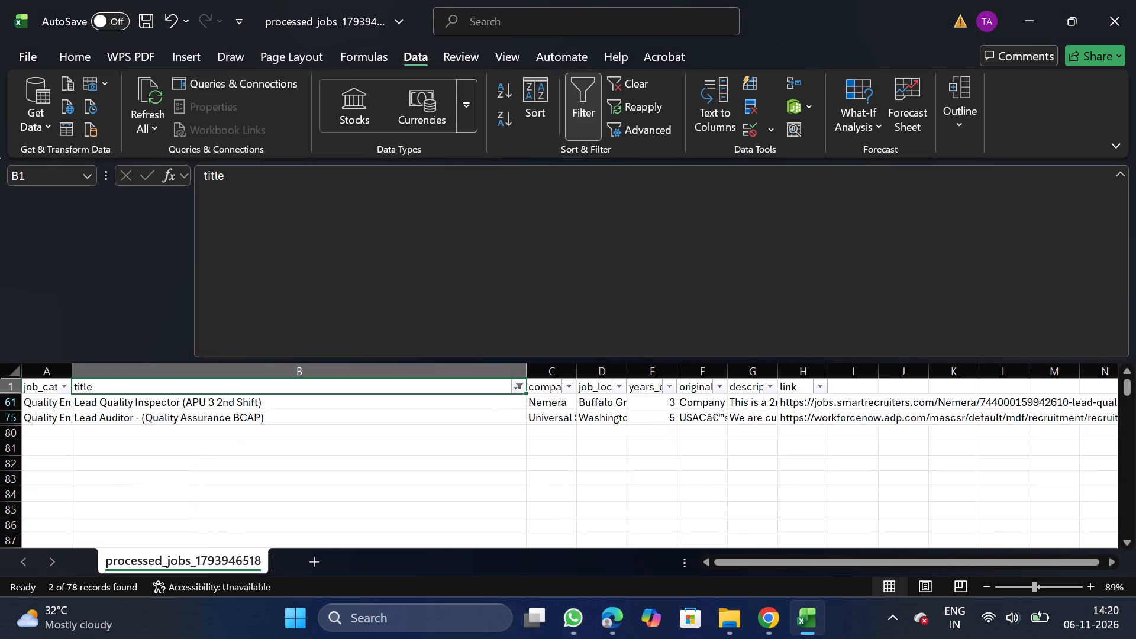
left_click(586, 109)
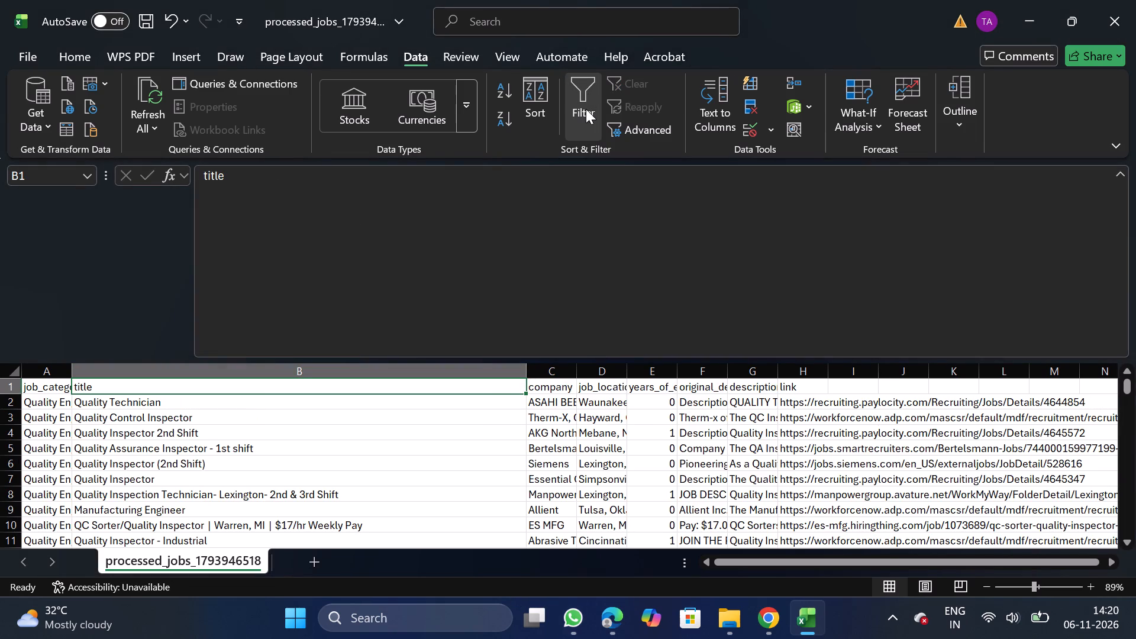
Reapply filtering to the header row and search the title filter for "staff".
left_click(586, 109)
left_click(521, 389)
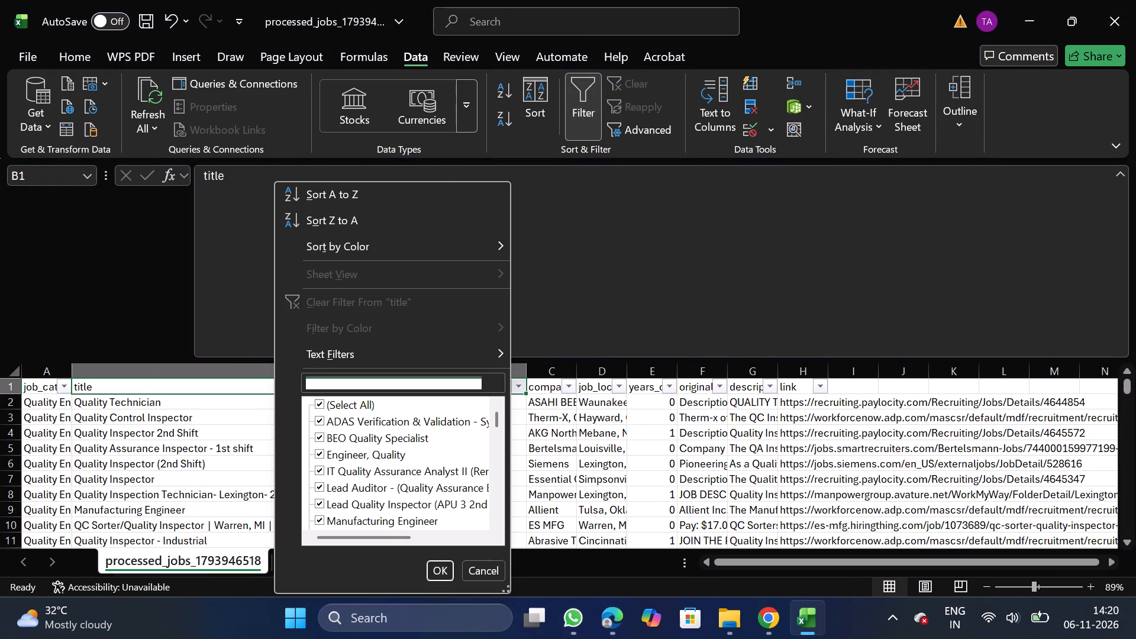
left_click(399, 387)
type("staff")
key("BackSpace")
key("BackSpace")
key("BackSpace")
key("BackSpace")
key("BackSpace")
key("BackSpace")
key("BackSpace")
key("BackSpace")
key("BackSpace")
key("BackSpace")
key("BackSpace")
key("BackSpace")
key("BackSpace")
key("BackSpace")
key("BackSpace")
key("BackSpace")
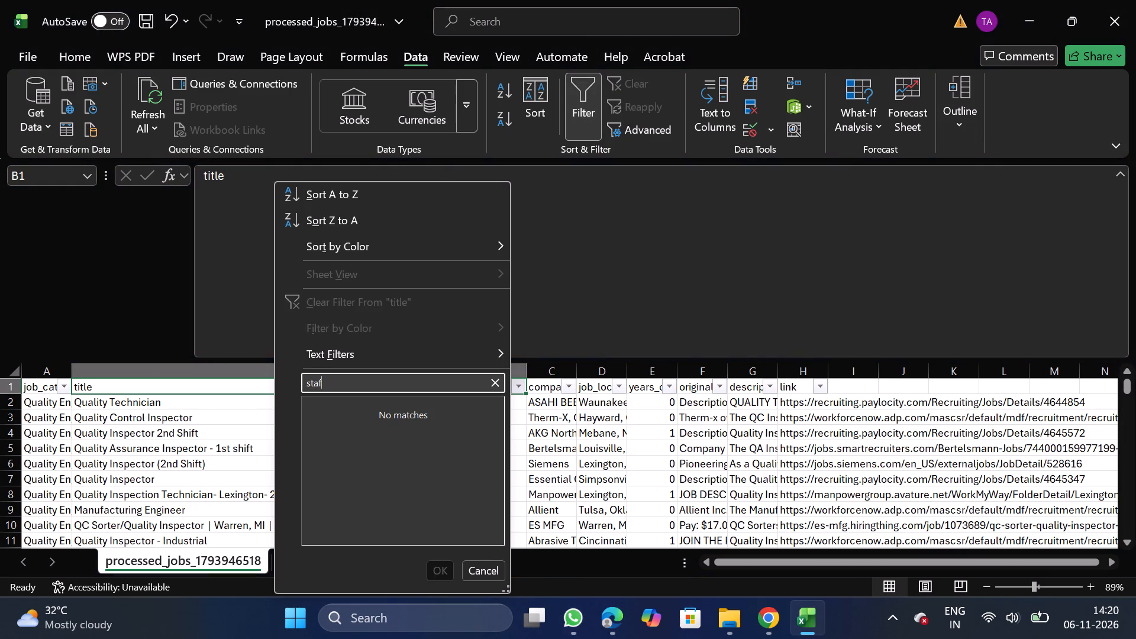
Search the title filter for "principal" and clear the search.
type("principal")
key("BackSpace")
key("BackSpace")
key("BackSpace")
key("BackSpace")
key("BackSpace")
key("BackSpace")
key("BackSpace")
key("BackSpace")
key("BackSpace")
key("BackSpace")
key("BackSpace")
key("BackSpace")
key("BackSpace")
key("BackSpace")
key("BackSpace")
key("BackSpace")
key("BackSpace")
key("BackSpace")
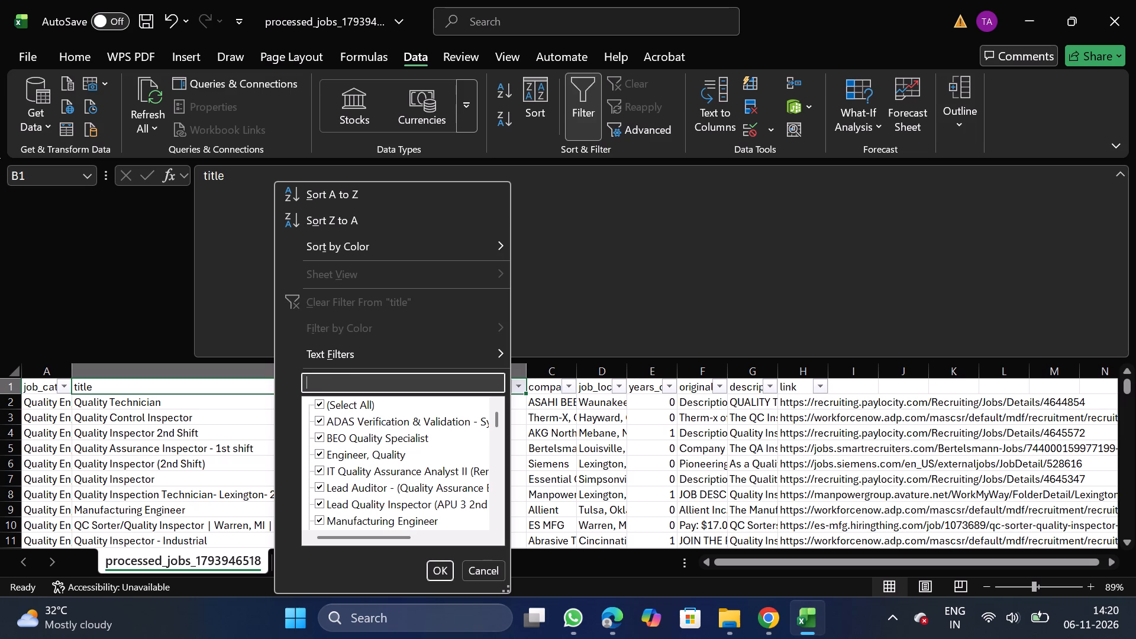
Search the title filter for "staff" again and clear the search.
type("staff")
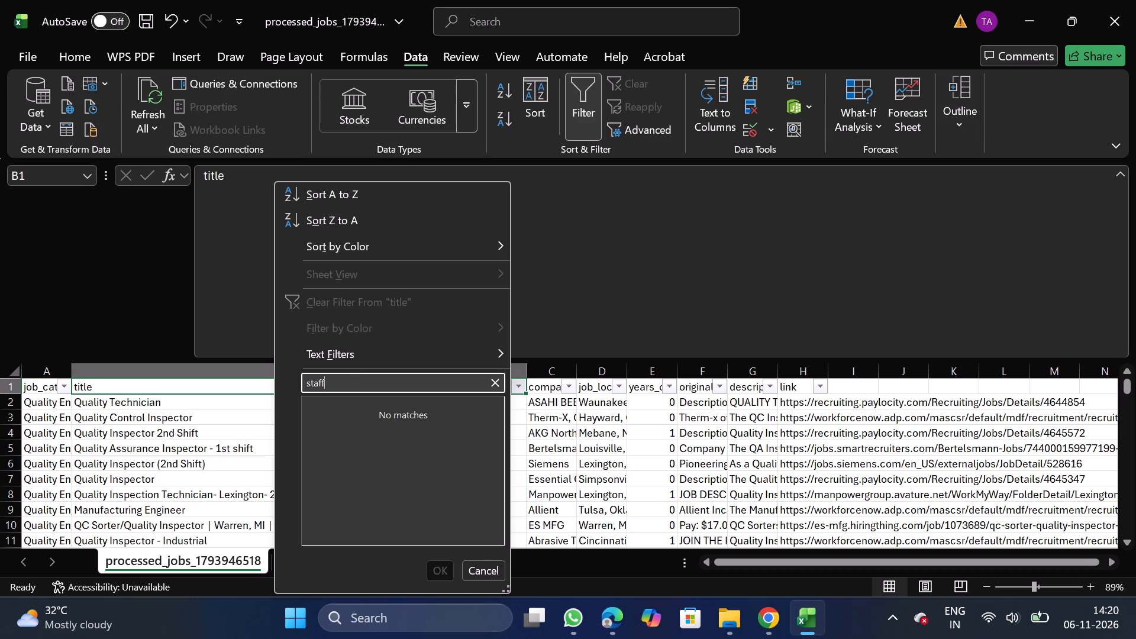
key("BackSpace")
key("BackSpace")
key("BackSpace")
key("BackSpace")
key("BackSpace")
key("BackSpace")
key("BackSpace")
key("BackSpace")
key("BackSpace")
key("BackSpace")
key("BackSpace")
key("BackSpace")
key("BackSpace")
Search the title filter for "architect" and clear the search.
type("architect")
key("BackSpace")
key("BackSpace")
key("BackSpace")
key("BackSpace")
key("BackSpace")
key("BackSpace")
key("BackSpace")
key("BackSpace")
key("BackSpace")
key("BackSpace")
key("BackSpace")
key("BackSpace")
key("BackSpace")
key("BackSpace")
key("BackSpace")
key("BackSpace")
key("BackSpace")
key("BackSpace")
Search the title filter for "consultant" and clear the search.
type("consultant")
key("BackSpace")
key("BackSpace")
key("BackSpace")
key("BackSpace")
key("BackSpace")
key("BackSpace")
key("BackSpace")
key("BackSpace")
key("BackSpace")
key("BackSpace")
key("BackSpace")
key("BackSpace")
key("BackSpace")
key("BackSpace")
key("BackSpace")
key("BackSpace")
key("BackSpace")
key("BackSpace")
key("BackSpace")
key("BackSpace")
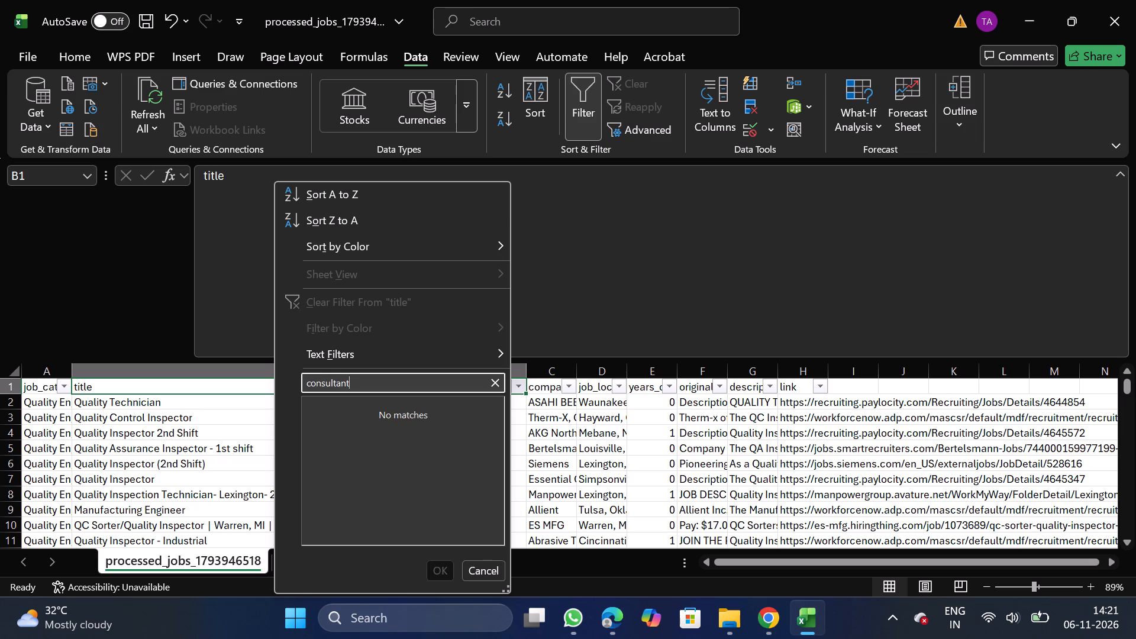
Search the title filter for "enterprise" and clear the search.
type("enterprise")
key("BackSpace")
key("BackSpace")
key("BackSpace")
key("BackSpace")
key("BackSpace")
key("BackSpace")
key("BackSpace")
key("BackSpace")
key("BackSpace")
key("BackSpace")
key("BackSpace")
key("BackSpace")
key("BackSpace")
key("BackSpace")
key("BackSpace")
key("BackSpace")
key("BackSpace")
key("BackSpace")
key("BackSpace")
key("BackSpace")
Search the title filter for "embedded", close it without applying, and turn off filtering on the sheet.
type("embedded")
left_click_drag(490, 586, 484, 575)
left_click(484, 575)
left_click(579, 106)
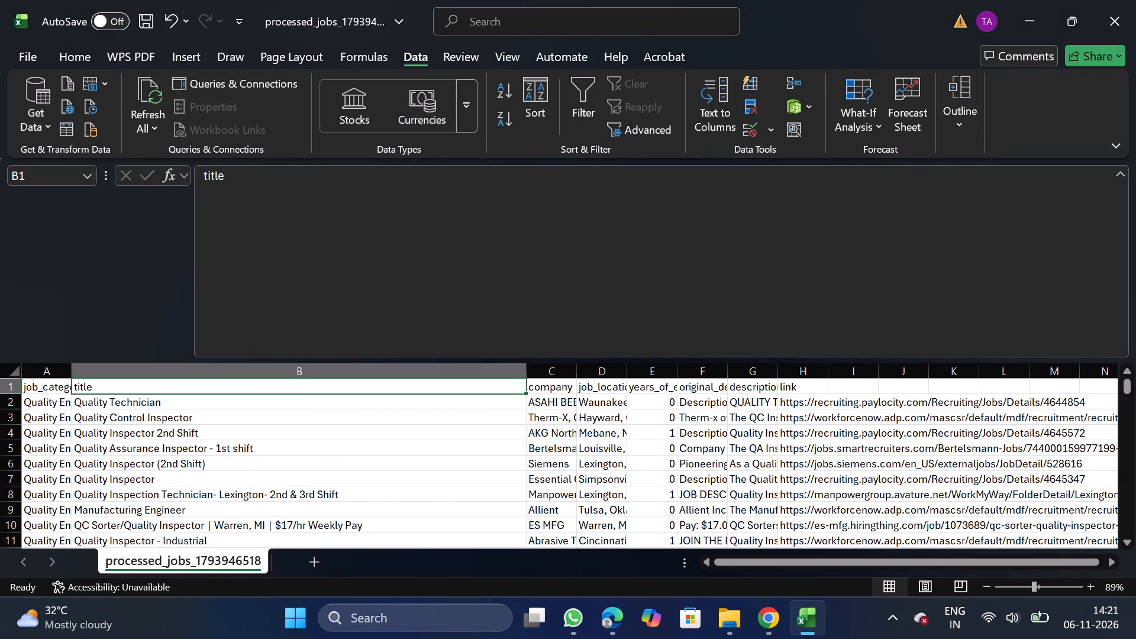
Turn on filtering from the company header, search the company filter for "walmart", and clear the search.
left_click(560, 381)
left_click(587, 117)
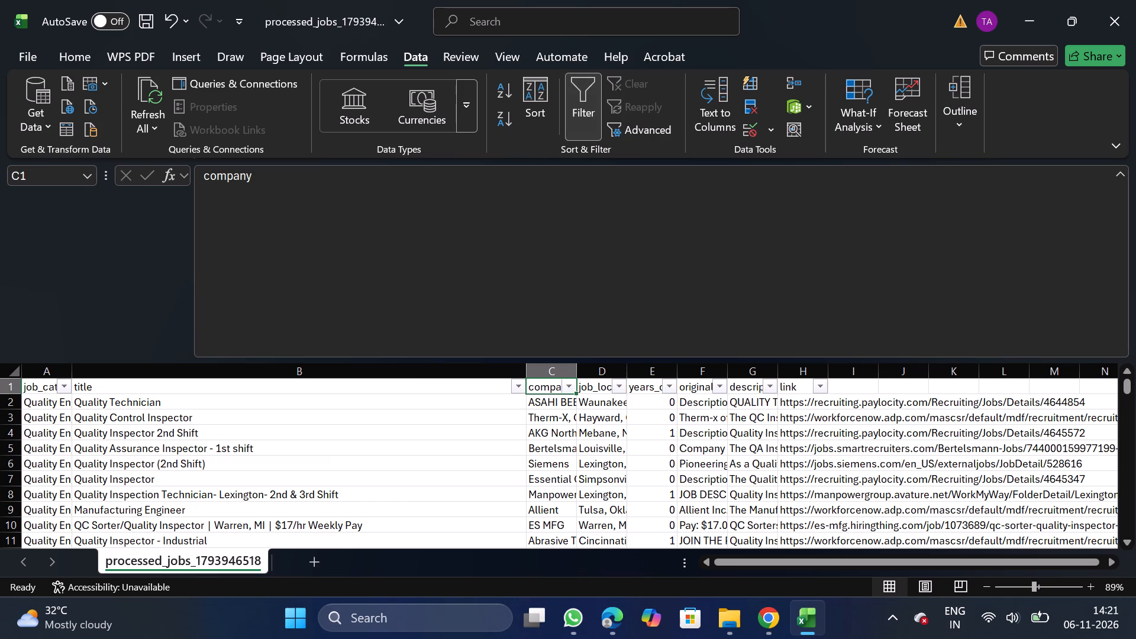
left_click(573, 384)
left_click(529, 385)
type("walmart")
key("BackSpace")
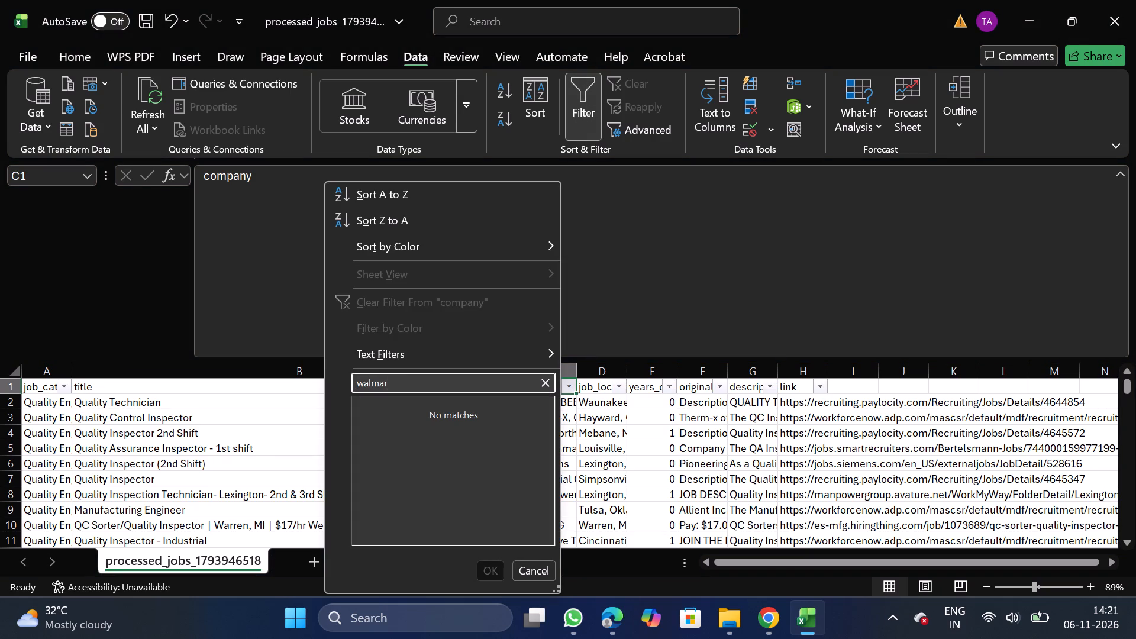
key("BackSpace")
key("BackSpace")
key("BackSpace")
key("BackSpace")
key("BackSpace")
key("BackSpace")
key("BackSpace")
key("BackSpace")
key("BackSpace")
key("BackSpace")
key("BackSpace")
key("BackSpace")
key("BackSpace")
key("BackSpace")
key("BackSpace")
Search the company filter for "dried" and clear the search.
type("dried")
key("BackSpace")
key("BackSpace")
key("BackSpace")
key("BackSpace")
key("BackSpace")
key("BackSpace")
key("BackSpace")
key("BackSpace")
key("BackSpace")
key("BackSpace")
key("BackSpace")
Search the company filter for "capital" and clear the search.
type("capital")
key("BackSpace")
key("BackSpace")
key("BackSpace")
key("BackSpace")
key("BackSpace")
key("BackSpace")
key("BackSpace")
key("BackSpace")
key("BackSpace")
key("BackSpace")
key("BackSpace")
key("BackSpace")
key("BackSpace")
key("BackSpace")
key("BackSpace")
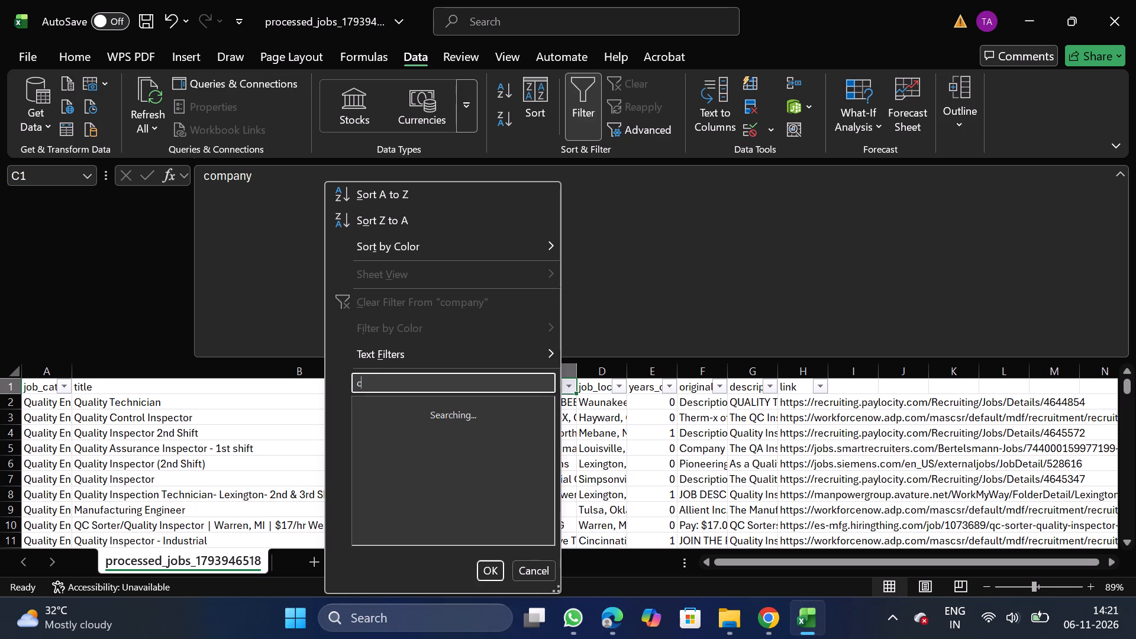
Search the company filter for "under" and clear the search.
type("under")
key("BackSpace")
key("BackSpace")
key("BackSpace")
key("BackSpace")
key("BackSpace")
key("BackSpace")
key("BackSpace")
key("BackSpace")
key("BackSpace")
key("BackSpace")
key("BackSpace")
key("BackSpace")
Search the company filter for "hunt" and clear the search.
type("hu")
key("BackSpace")
key("BackSpace")
type("hunt")
key("BackSpace")
key("BackSpace")
key("BackSpace")
key("BackSpace")
key("BackSpace")
key("BackSpace")
key("BackSpace")
key("BackSpace")
key("BackSpace")
key("BackSpace")
key("BackSpace")
key("BackSpace")
key("BackSpace")
key("BackSpace")
key("BackSpace")
Search the company filter for "skim" and clear the search.
type("skim")
key("BackSpace")
key("BackSpace")
key("BackSpace")
key("BackSpace")
key("BackSpace")
key("BackSpace")
key("BackSpace")
key("BackSpace")
key("BackSpace")
key("BackSpace")
key("BackSpace")
key("BackSpace")
key("BackSpace")
Search the company filter for "ap" and clear the search.
type("ap")
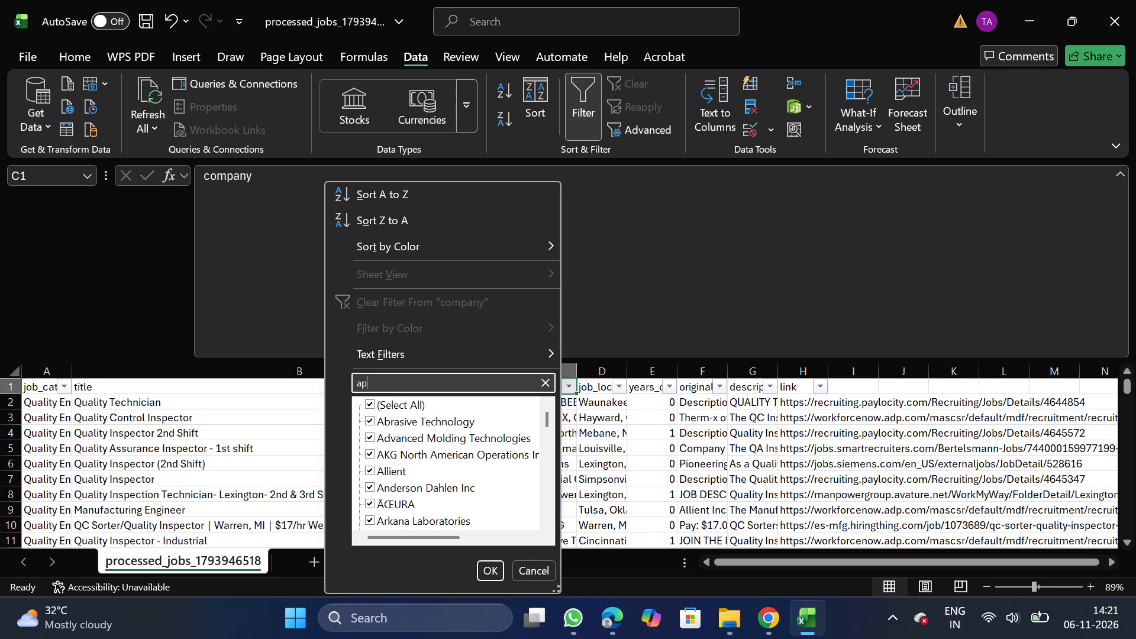
key("BackSpace")
key("BackSpace")
key("BackSpace")
key("BackSpace")
key("BackSpace")
key("BackSpace")
key("BackSpace")
key("BackSpace")
key("BackSpace")
key("BackSpace")
key("BackSpace")
key("BackSpace")
Search the company filter for "in landem", close it without applying, and turn off filtering on the sheet.
type("in landem")
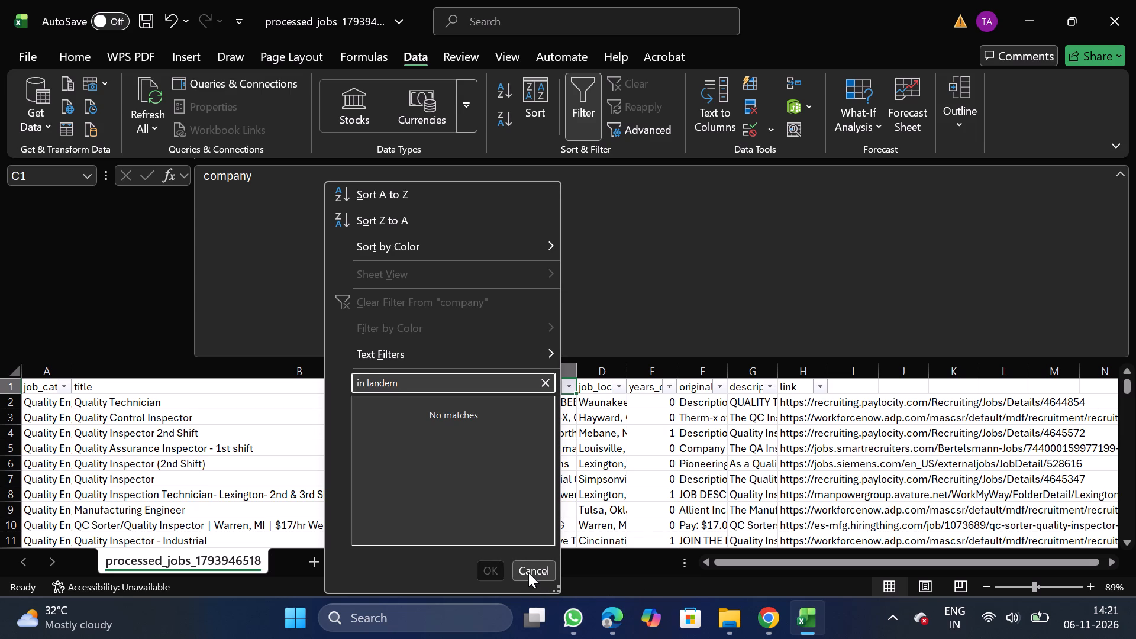
left_click(528, 573)
left_click(597, 108)
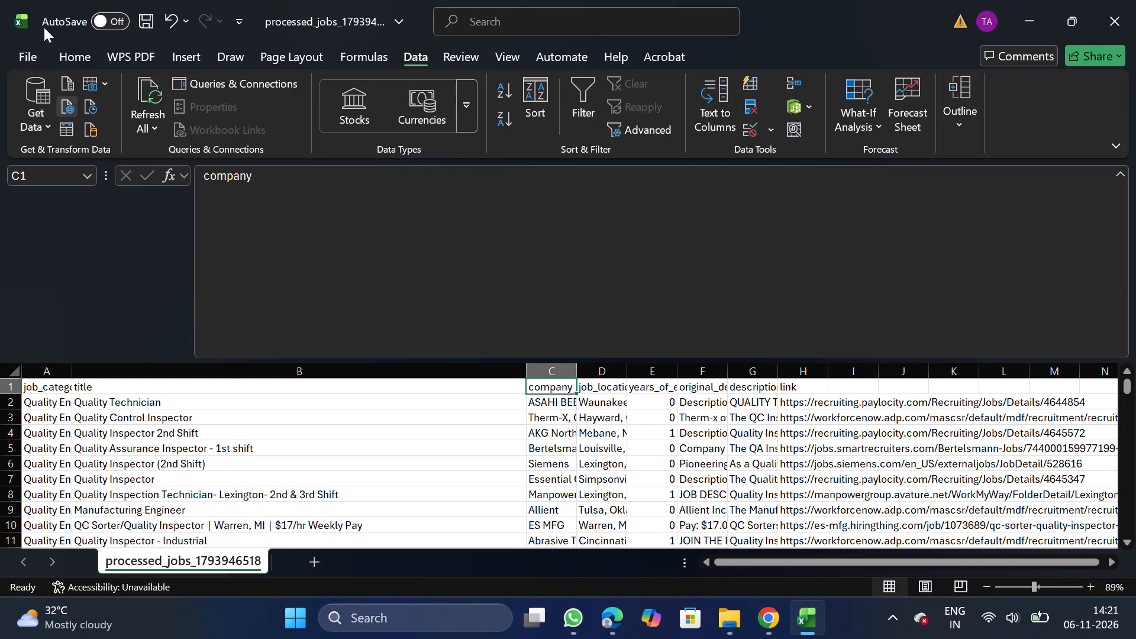
Save the cleaned Quality Engineer sheet as a CSV named QE_11_06 in the Daily Scraping jobs folder under Documents.
left_click(27, 47)
double_click(50, 298)
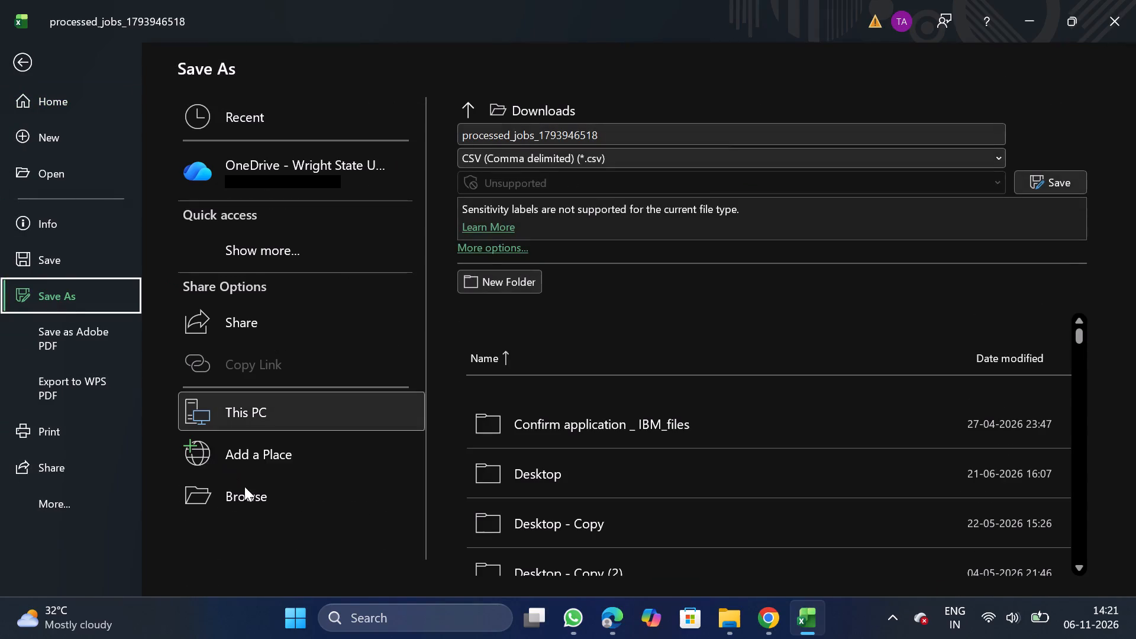
triple_click(247, 489)
left_click(247, 489)
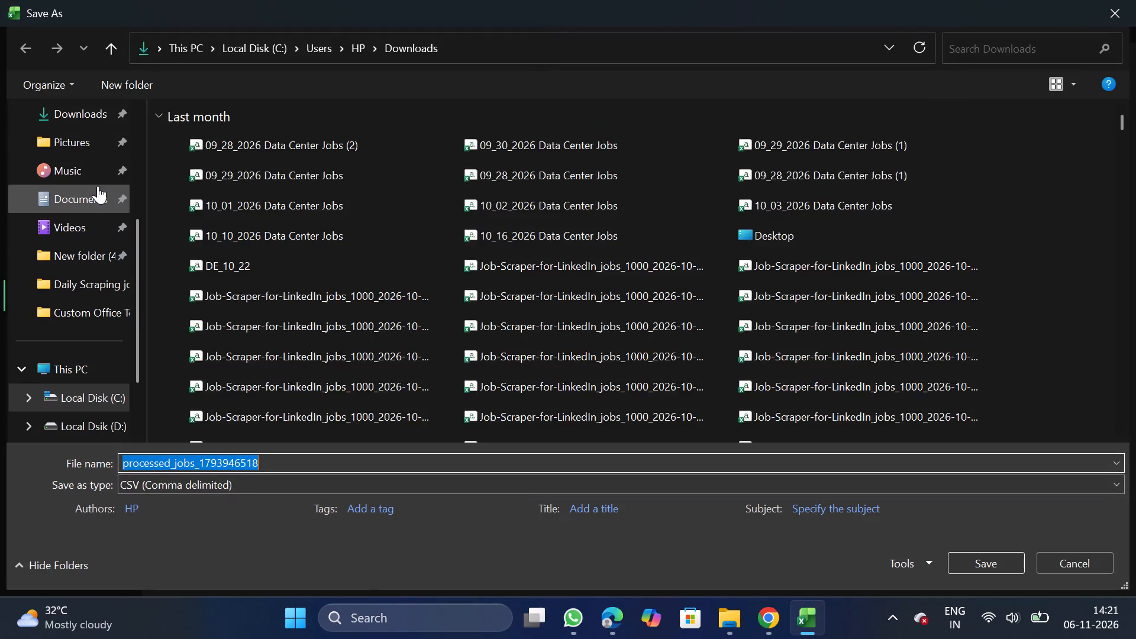
double_click(98, 186)
double_click(239, 189)
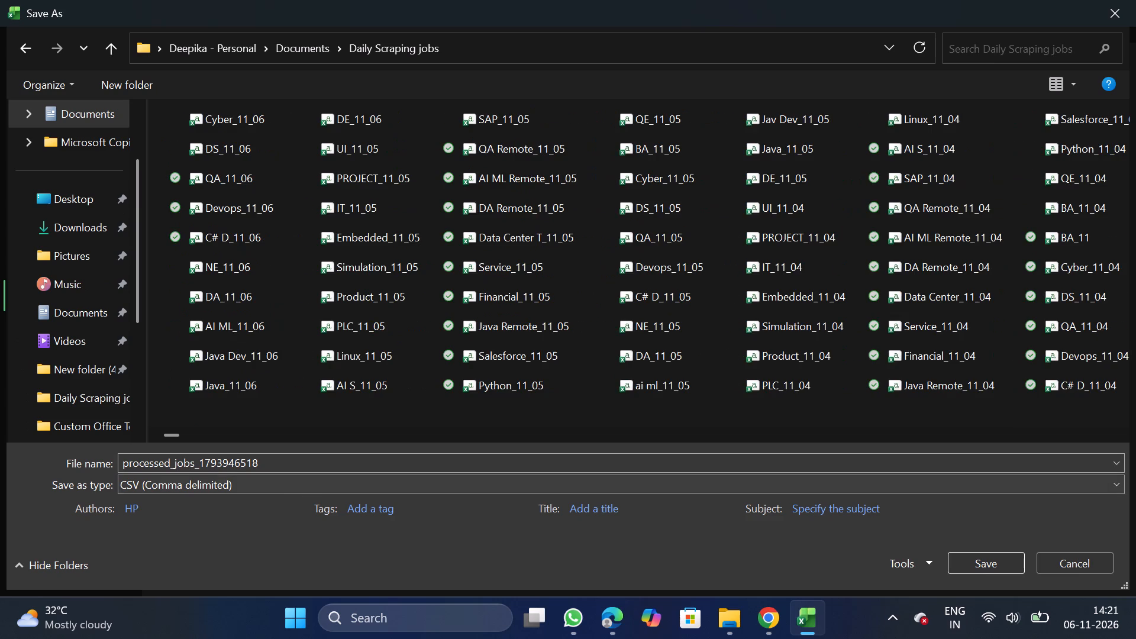
left_click(322, 466)
key("BackSpace")
type("QE_11_06")
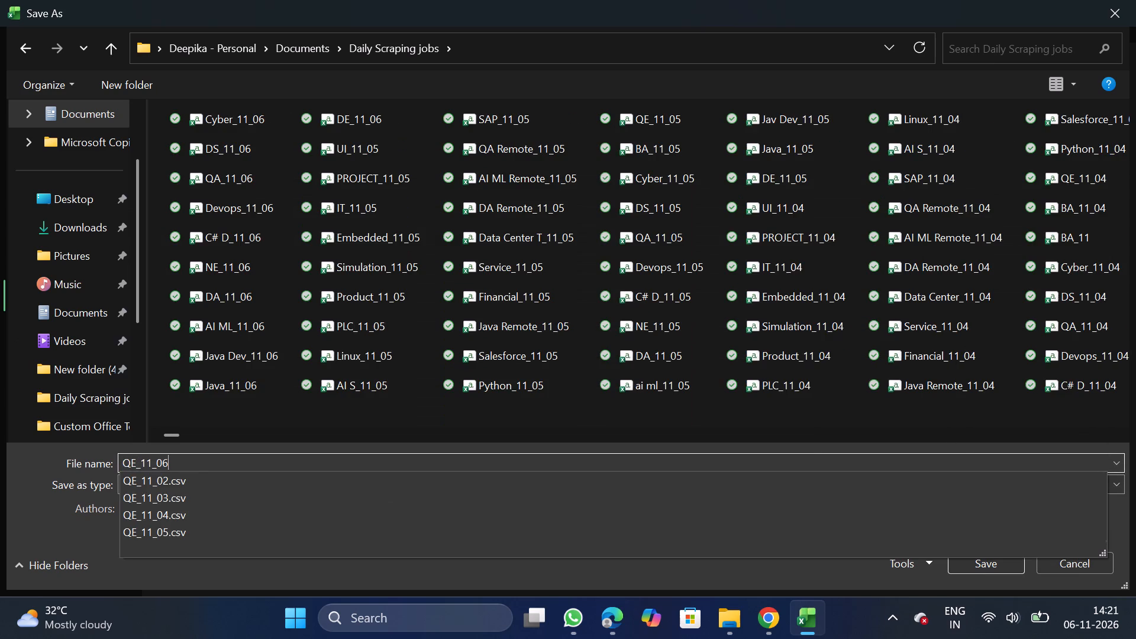
left_click_drag(992, 575, 992, 568)
left_click(992, 568)
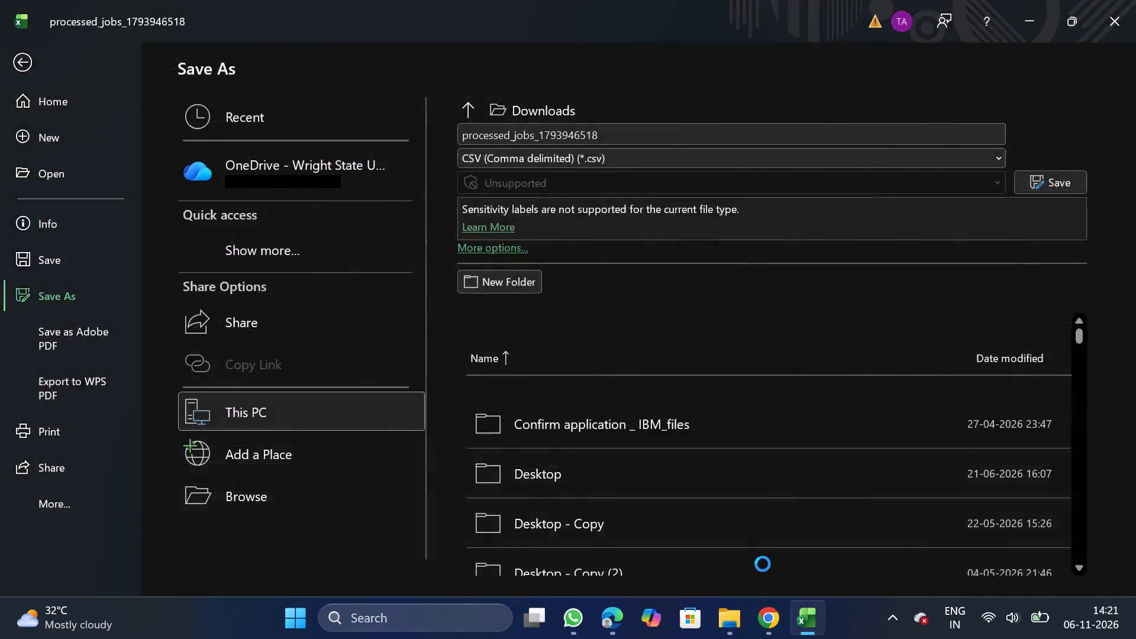
Switch to Chrome and bulk-upload the QE_11_06 CSV file to NextGenApply.
left_click(768, 624)
scroll(579, 513, "down", 2)
left_click(466, 476)
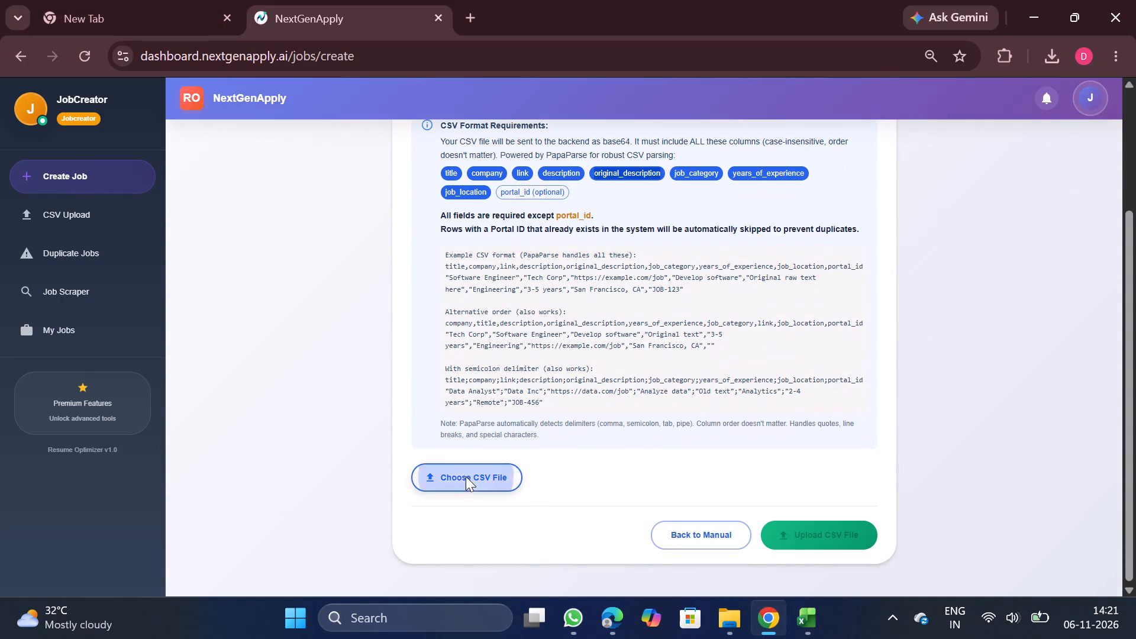
double_click(253, 124)
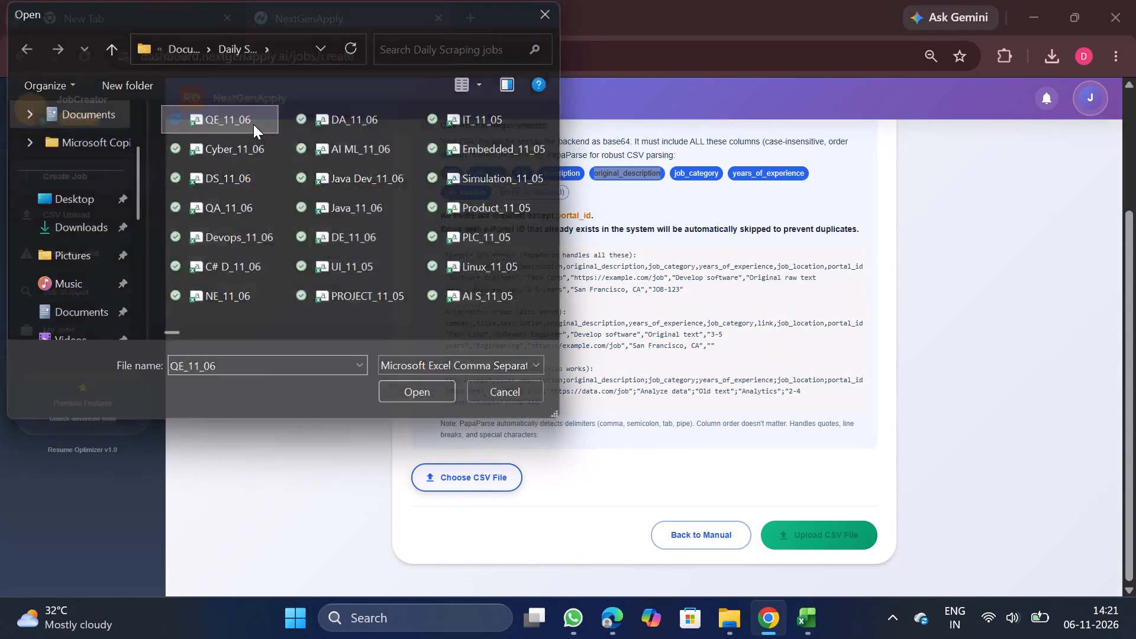
scroll(558, 385, "down", 2)
scroll(654, 448, "down", 5)
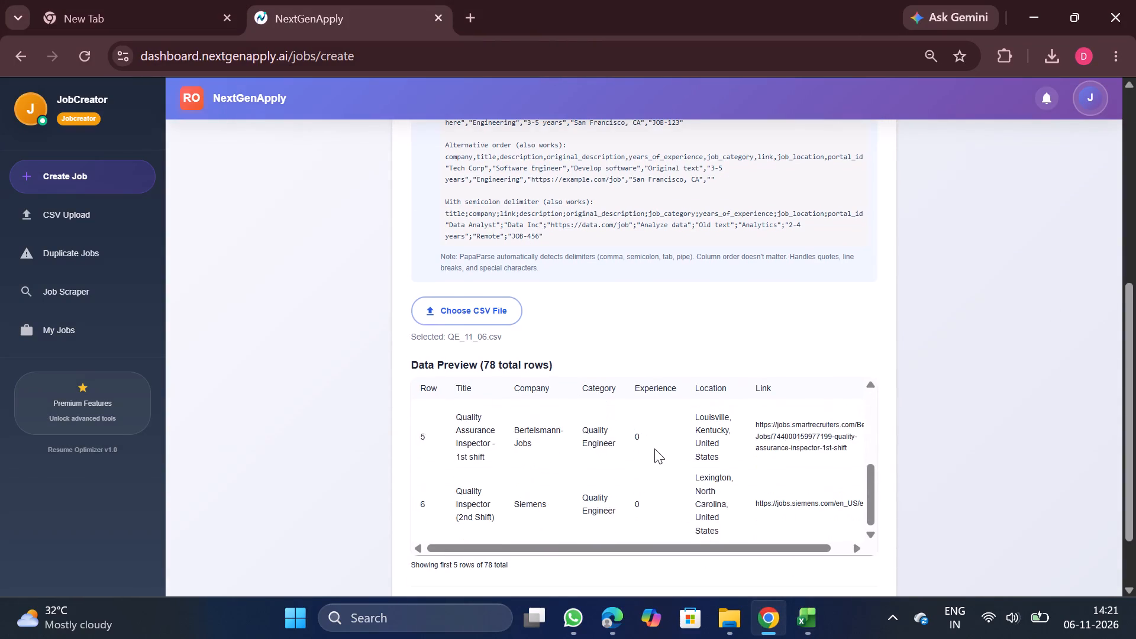
scroll(654, 448, "down", 1)
left_click(814, 531)
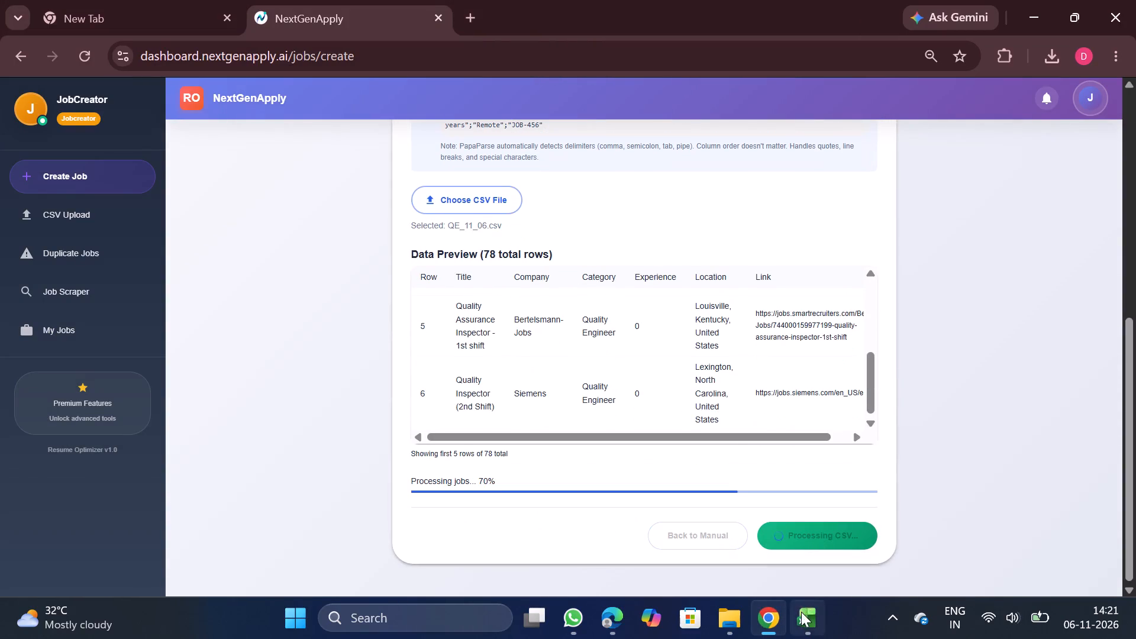
Close the QE_11_06 workbook.
left_click(884, 477)
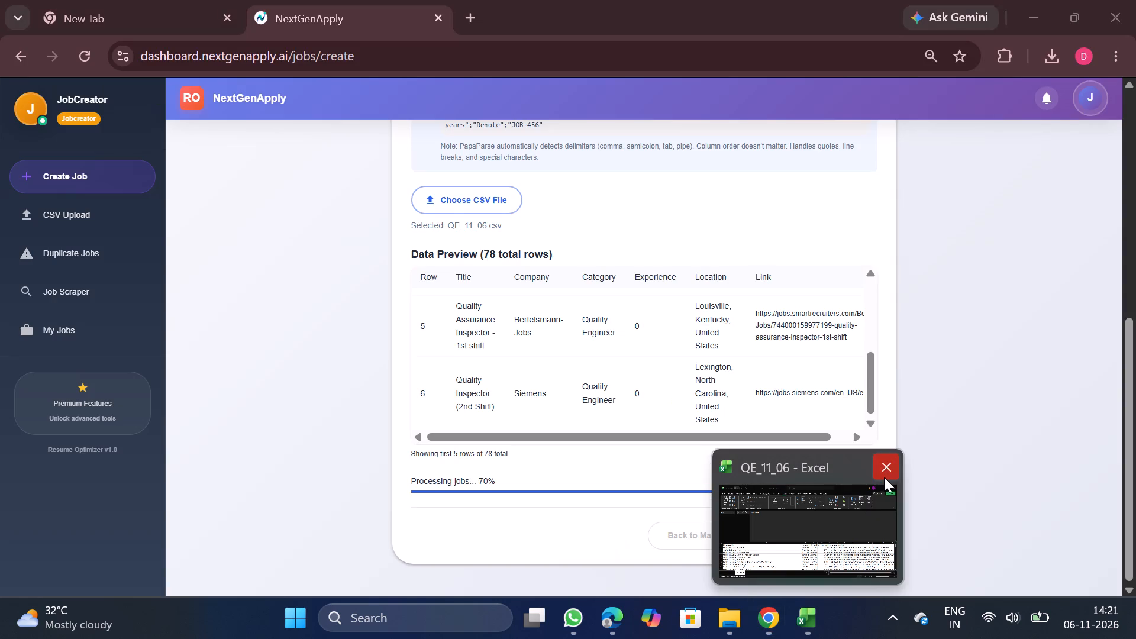
Download the processed Python Developer CSV, entry #4893, from the CSV upload history.
scroll(670, 404, "up", 5)
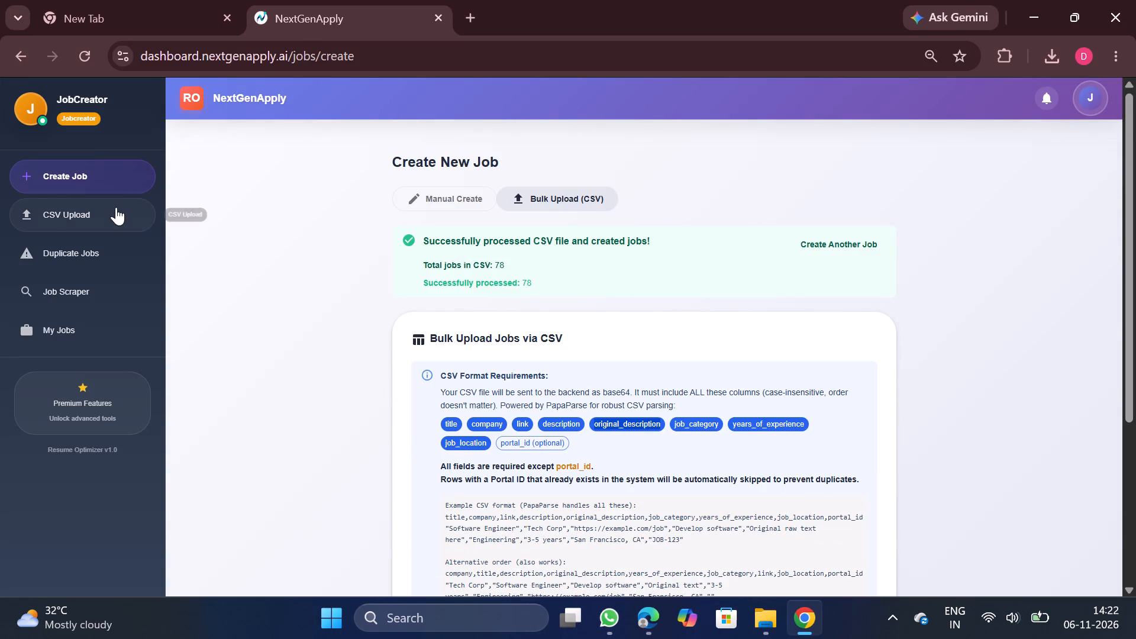
left_click(116, 207)
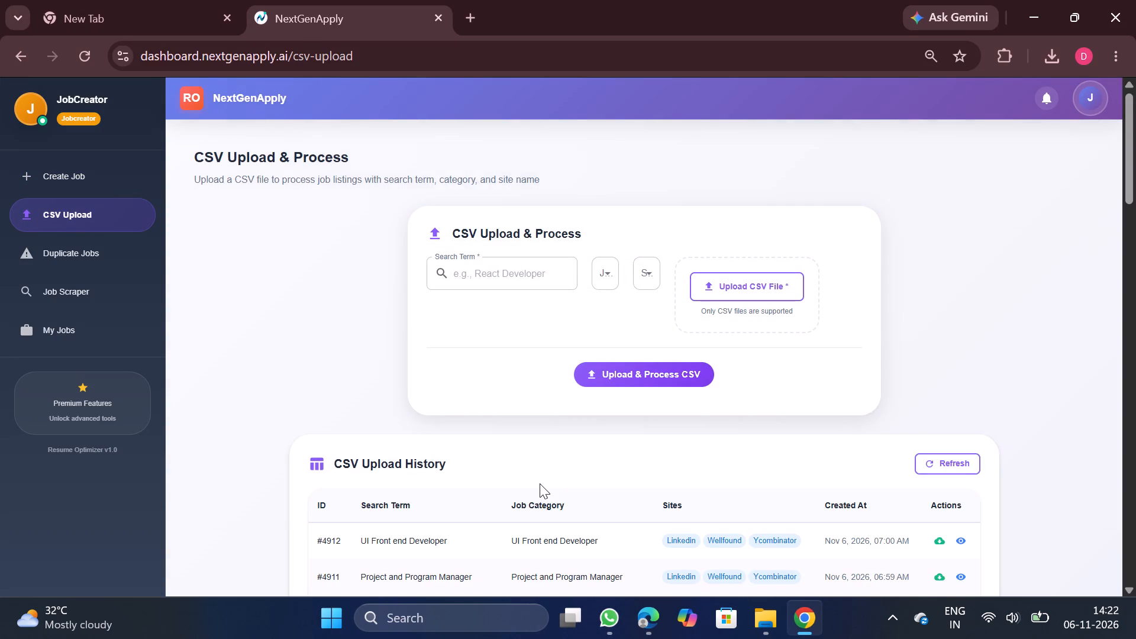
scroll(540, 483, "down", 4)
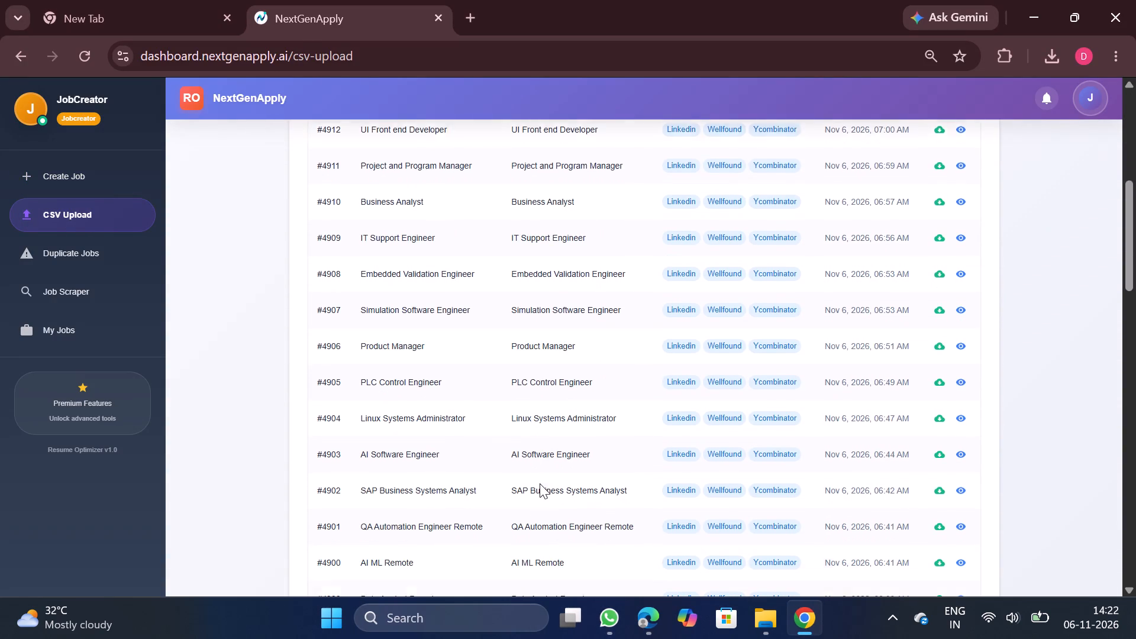
scroll(540, 483, "down", 2)
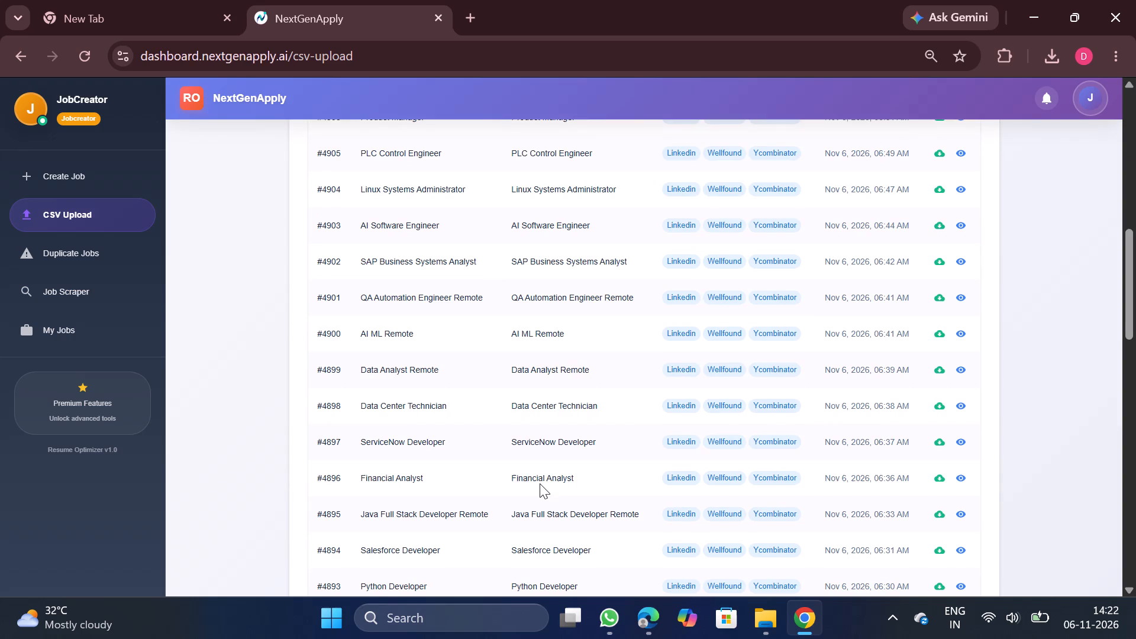
scroll(540, 483, "down", 1)
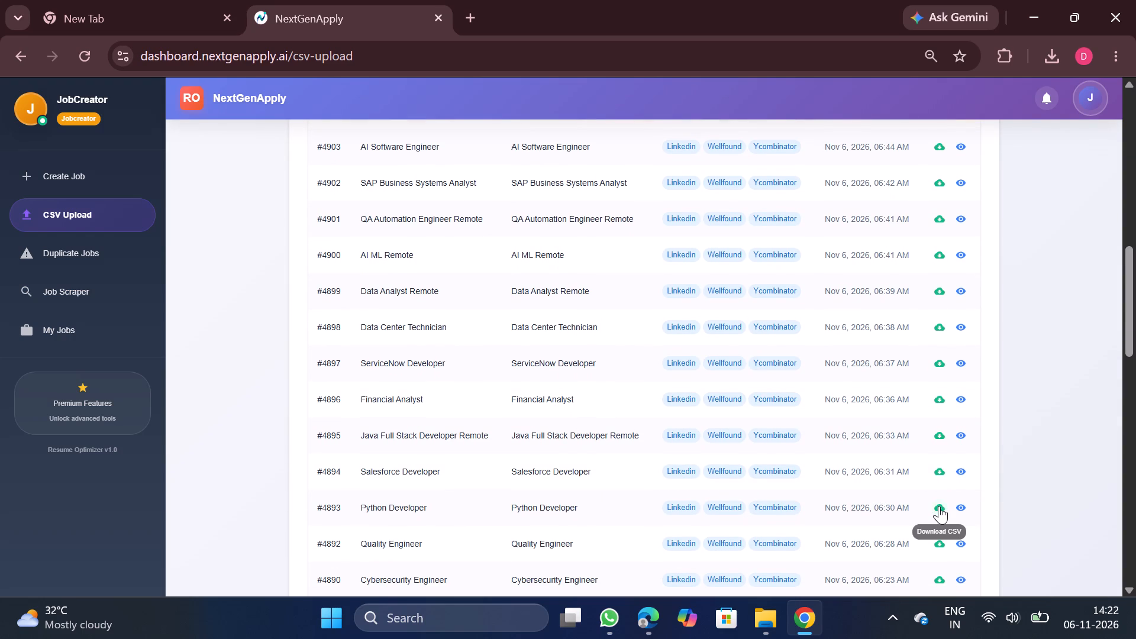
left_click(939, 506)
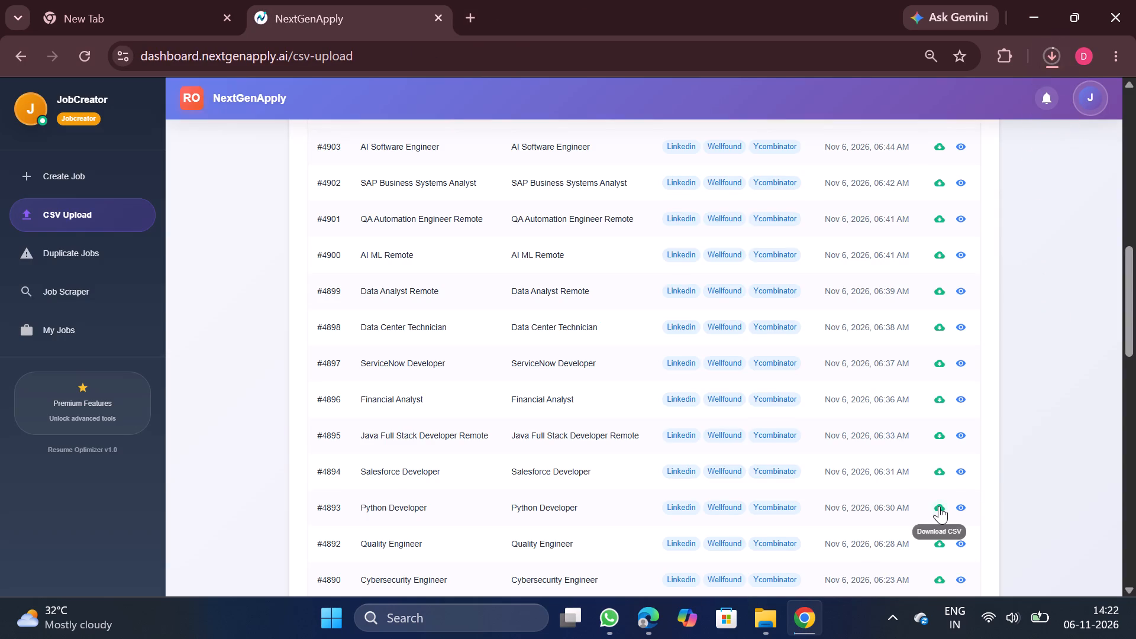
Open the downloaded processed_jobs_1793946650.csv in Excel.
scroll(734, 383, "up", 4)
scroll(734, 383, "right", 1)
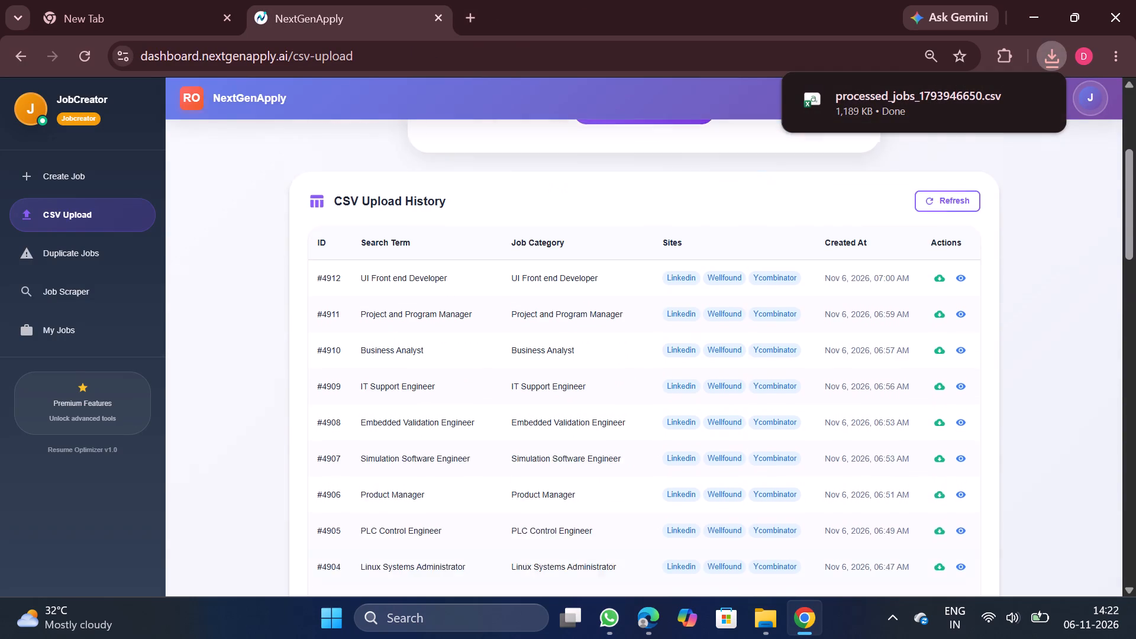
scroll(734, 383, "right", 2)
scroll(734, 383, "down", 1)
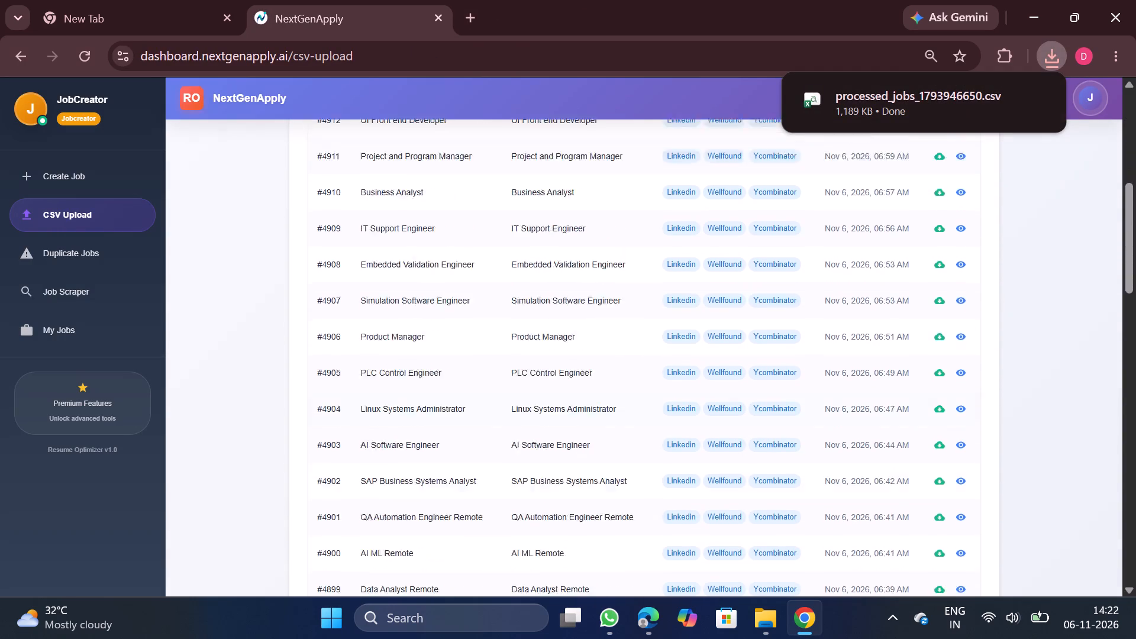
scroll(734, 383, "down", 1)
left_click(892, 93)
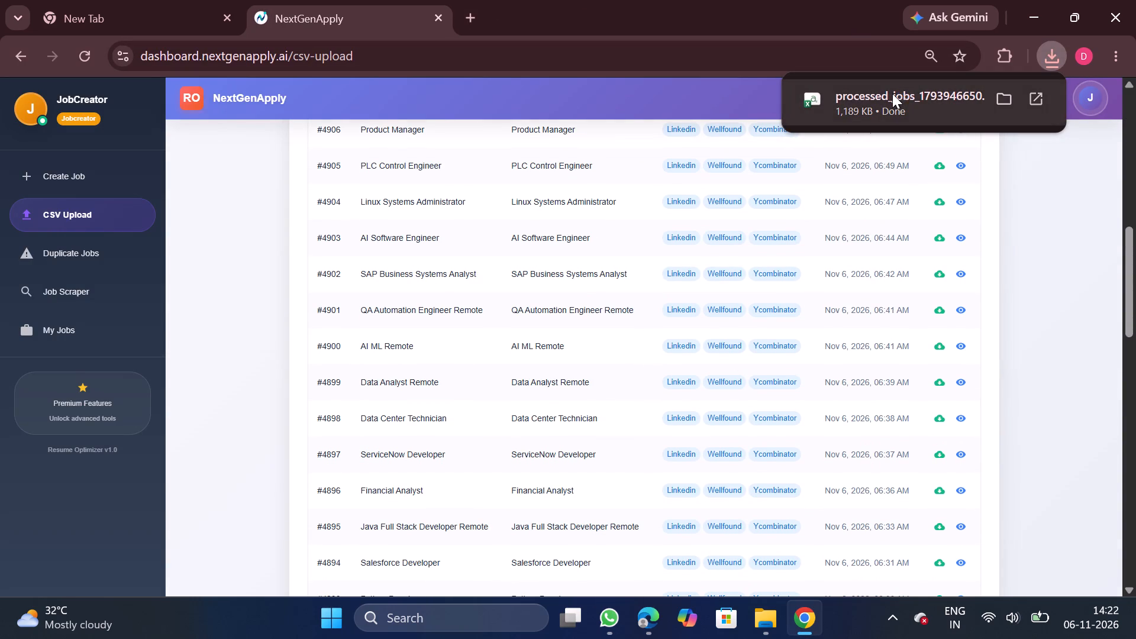
Remove duplicate rows from the whole Python Developer table, comparing only the company column.
left_click(322, 437)
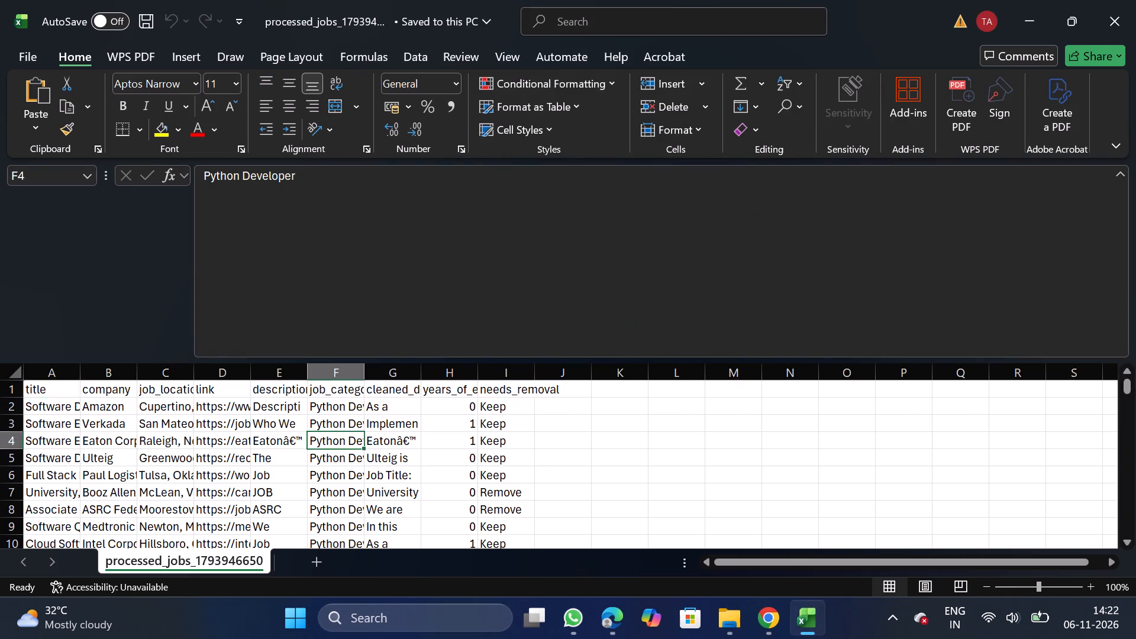
key("ctrl+a")
left_click(418, 59)
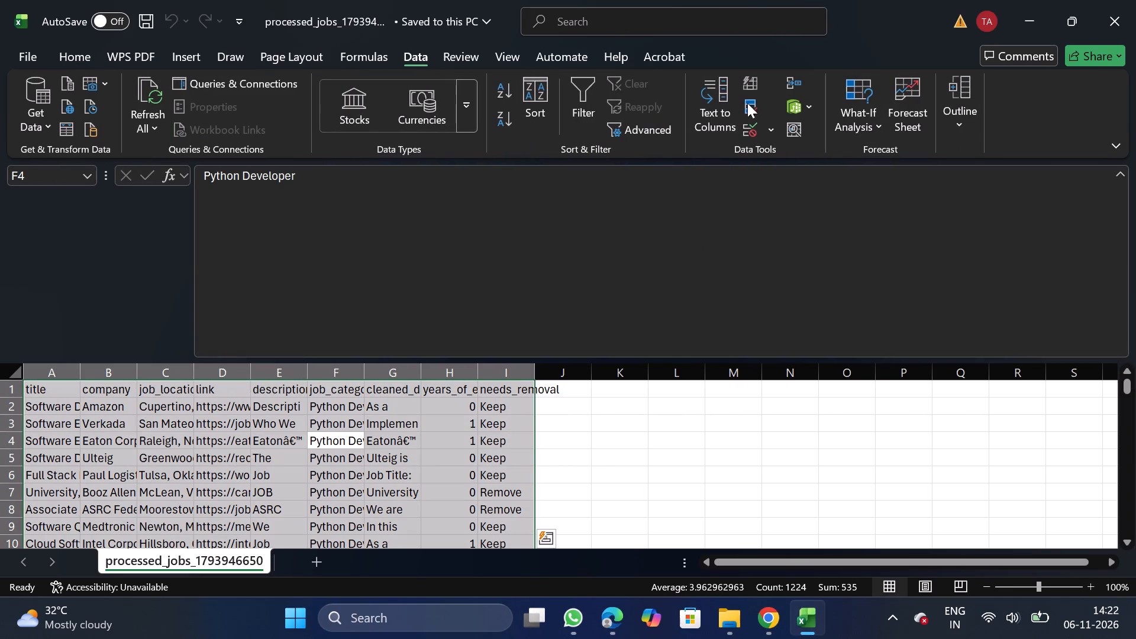
left_click(754, 104)
left_click(241, 268)
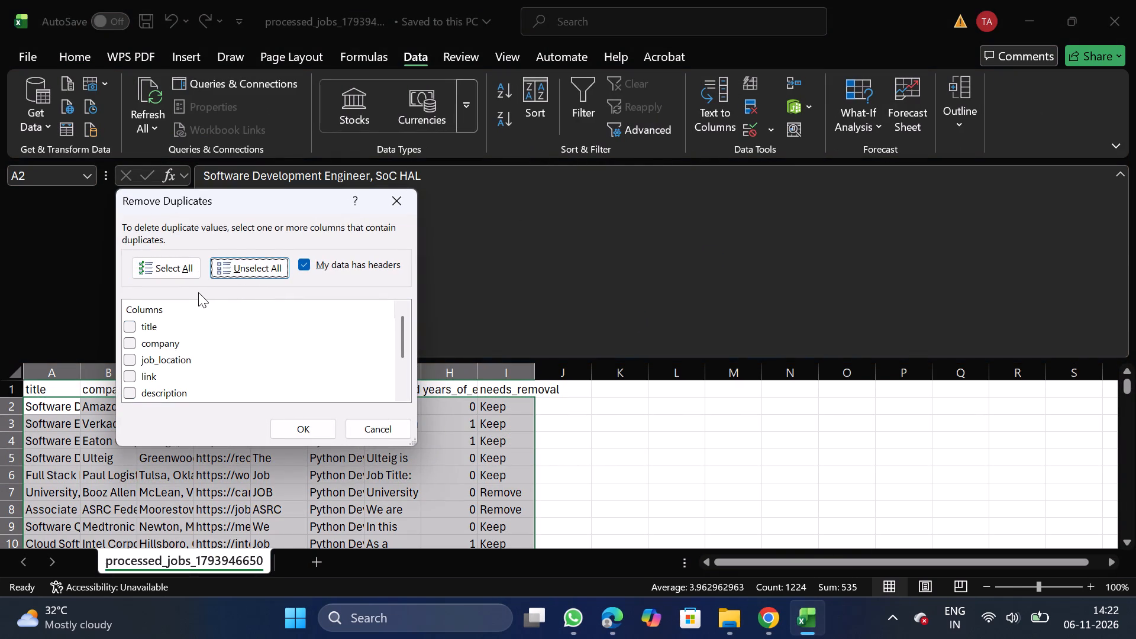
left_click(131, 338)
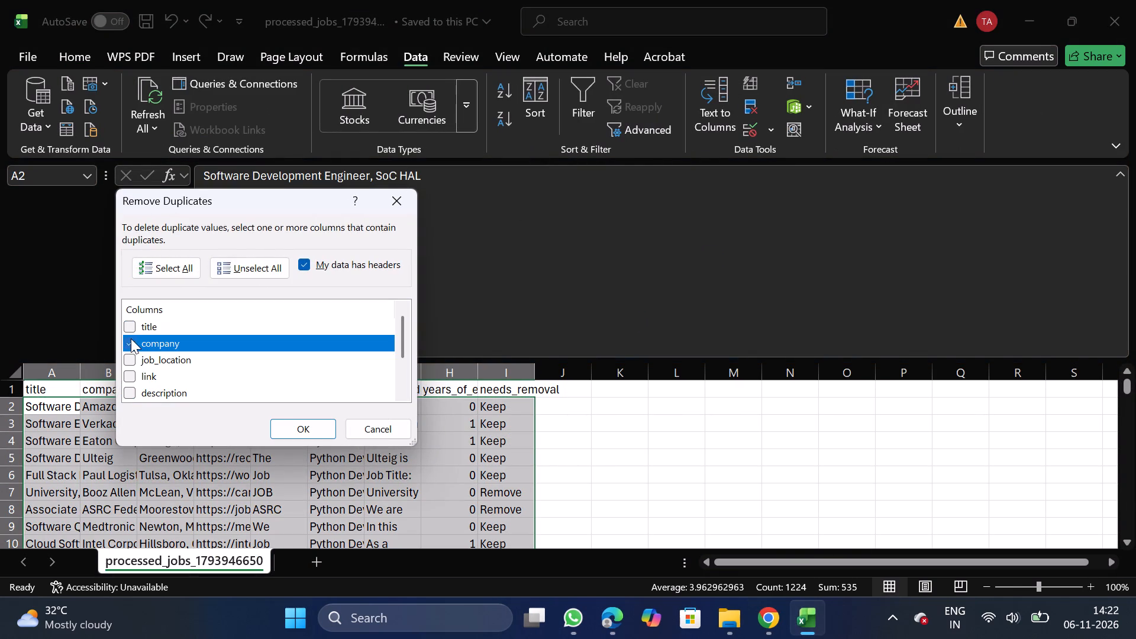
left_click(294, 423)
left_click(677, 346)
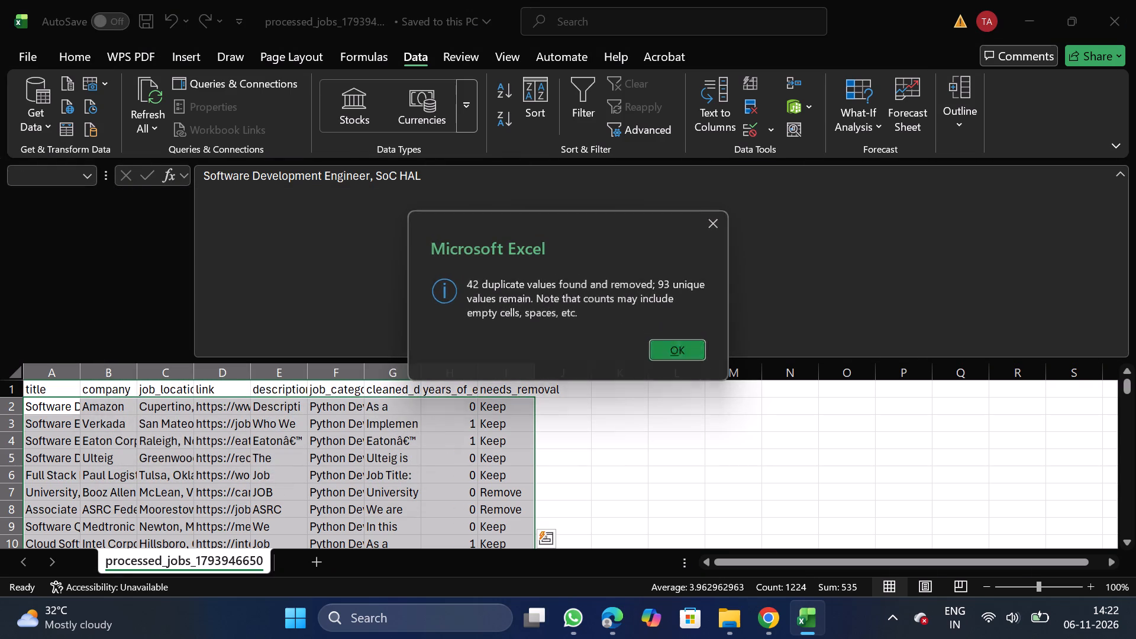
Filter the needs_removal column so that only rows marked Remove are shown.
left_click(508, 391)
left_click(593, 101)
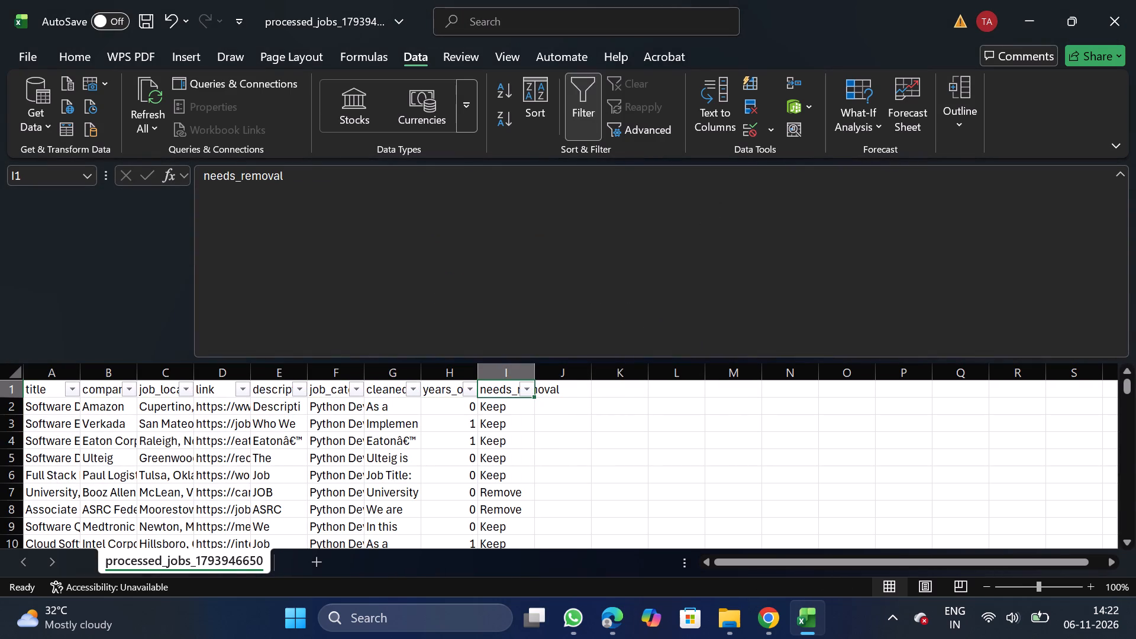
left_click(527, 390)
left_click(335, 425)
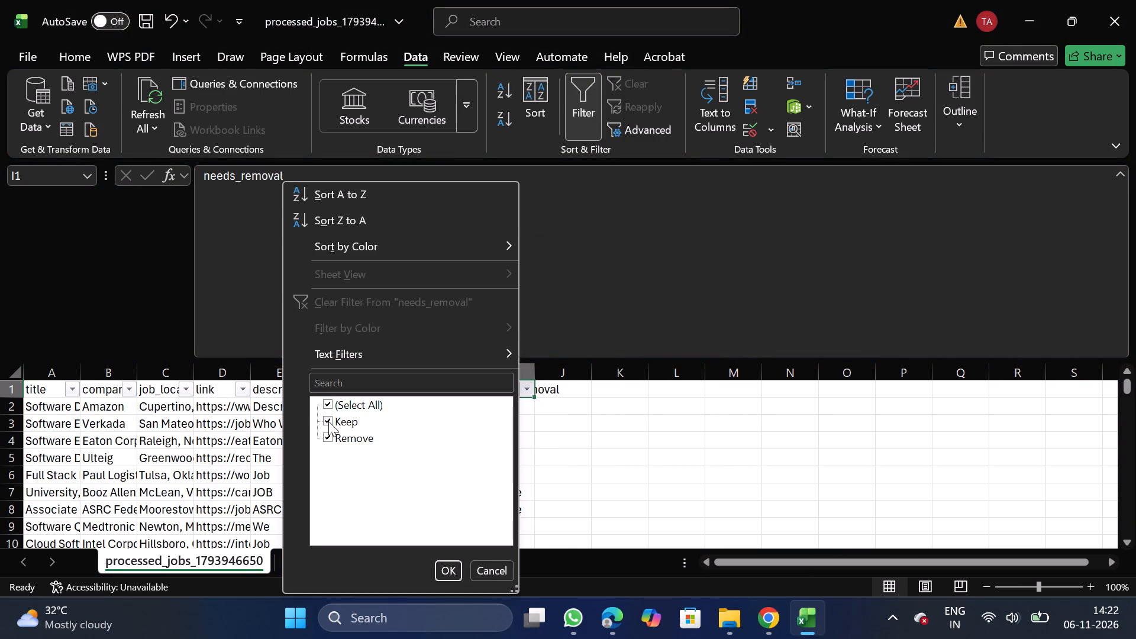
left_click(334, 421)
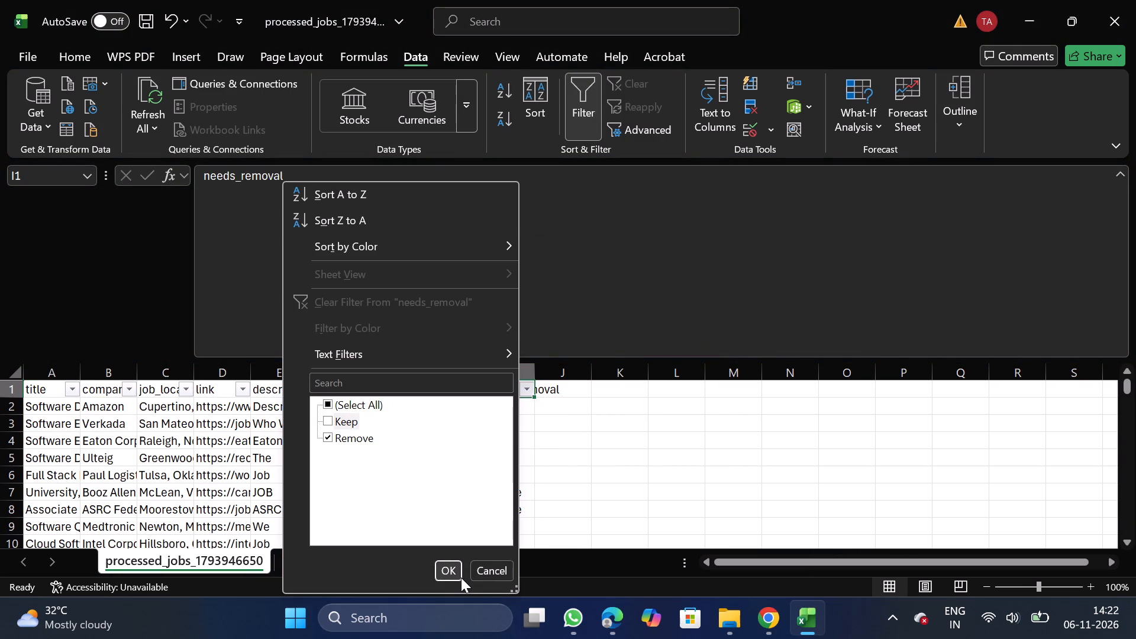
left_click(456, 574)
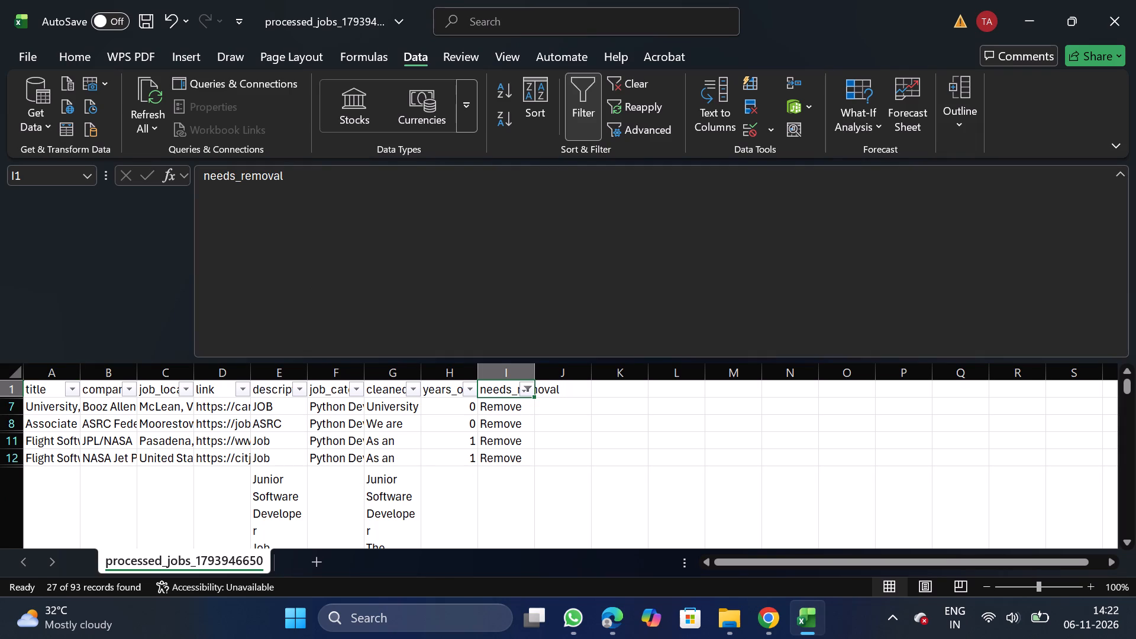
Delete all the filtered rows marked Remove, from row 7 down to the last one, and turn the filter off.
left_click(2, 413)
left_click(4, 411)
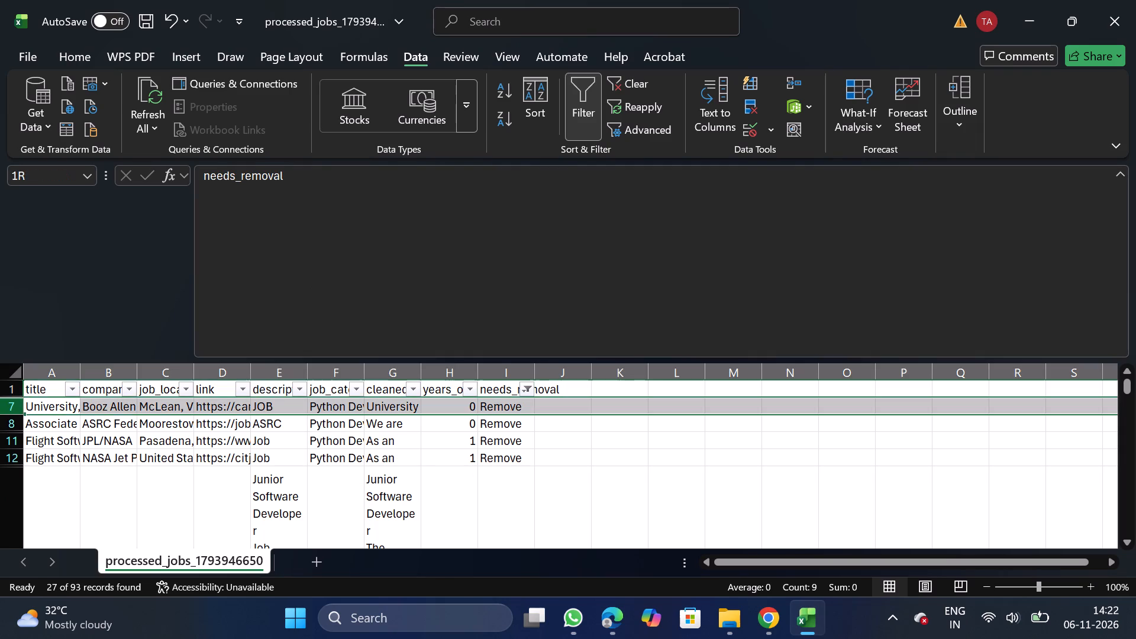
left_click(10, 408)
key("ctrl+shift+Down")
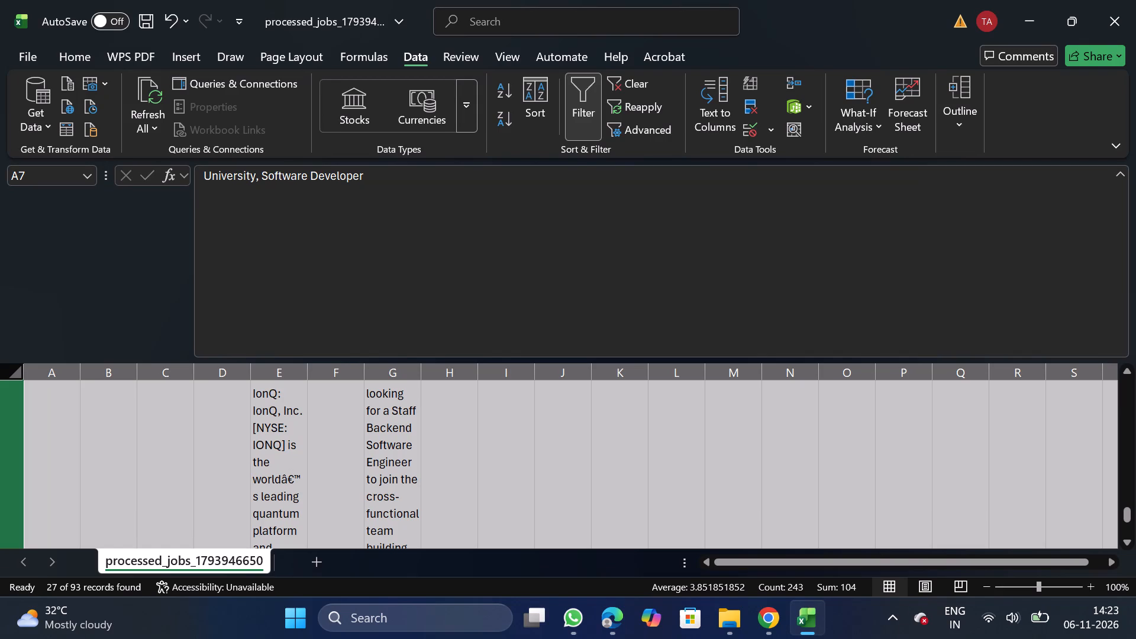
left_click_drag(153, 454, 184, 428)
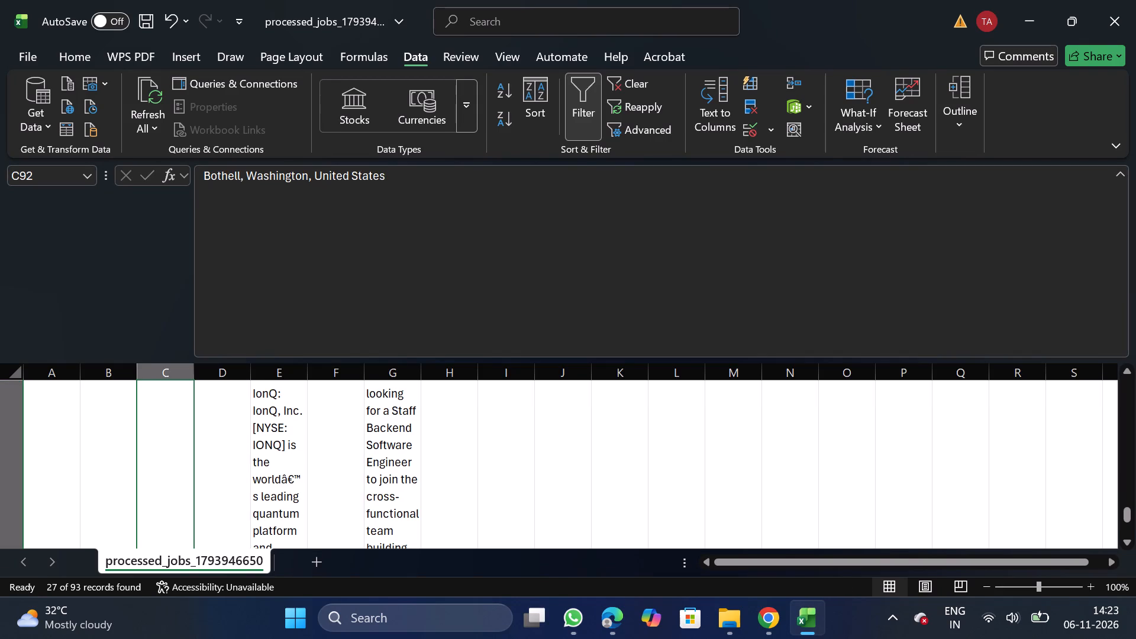
left_click_drag(1129, 511, 1114, 307)
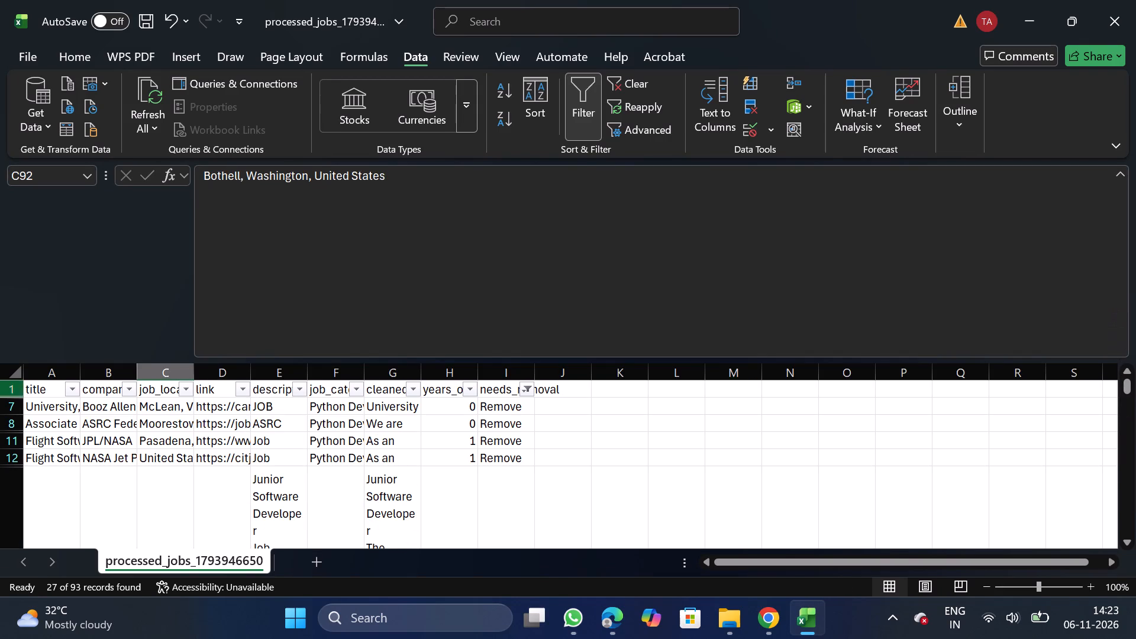
left_click(0, 406)
key("ctrl+shift+Down")
right_click(157, 449)
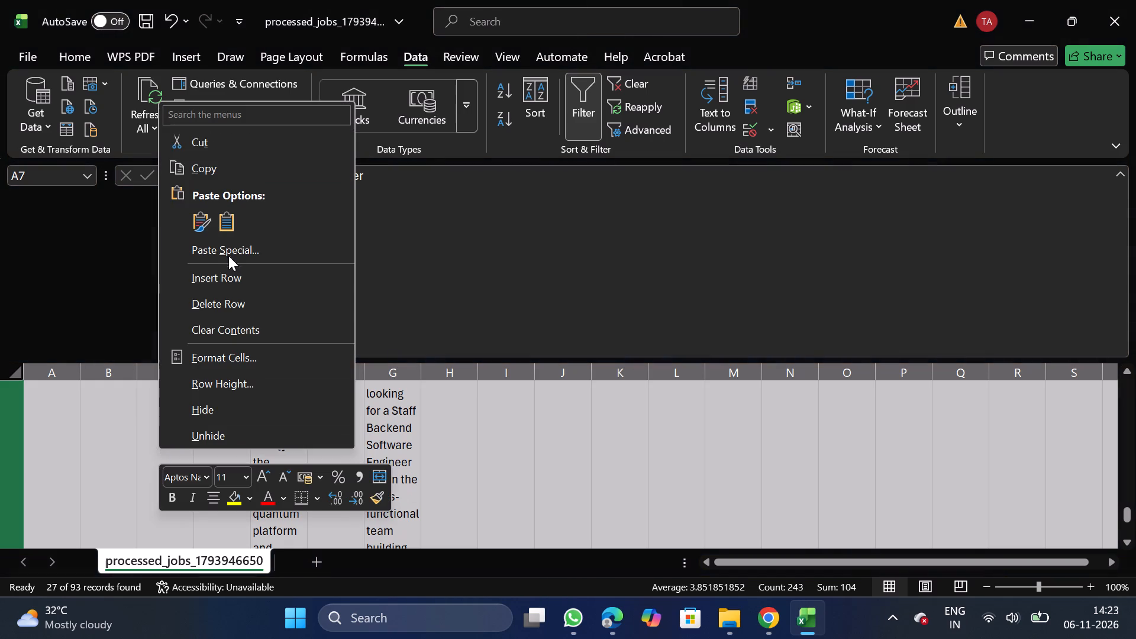
left_click(252, 302)
left_click(577, 115)
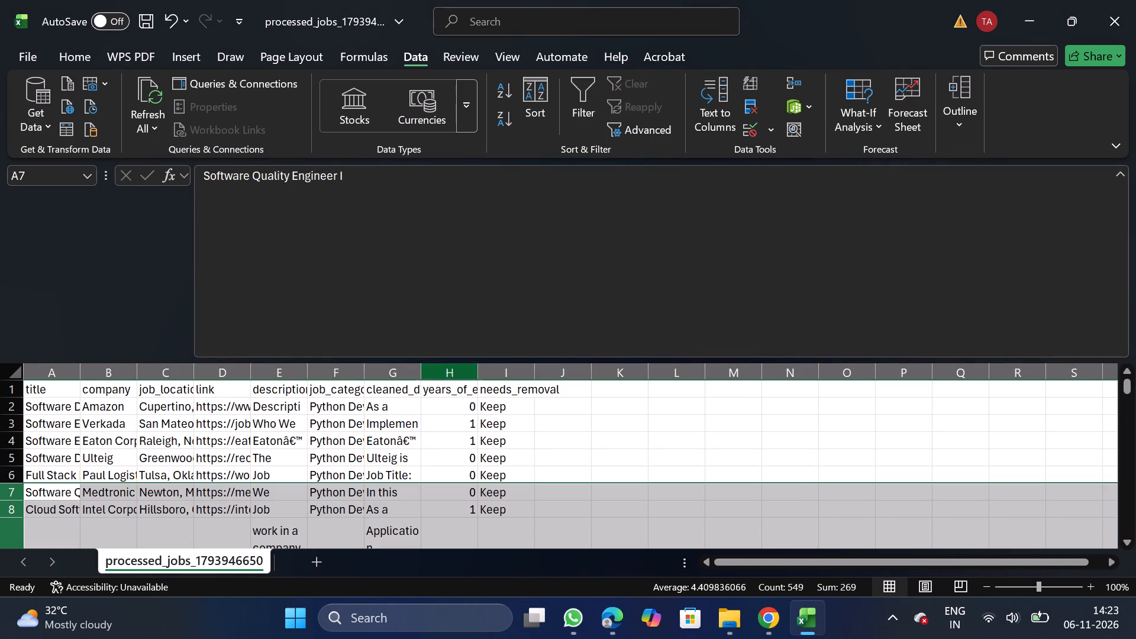
Delete the needs_removal column.
left_click(501, 365)
right_click(504, 469)
left_click(564, 315)
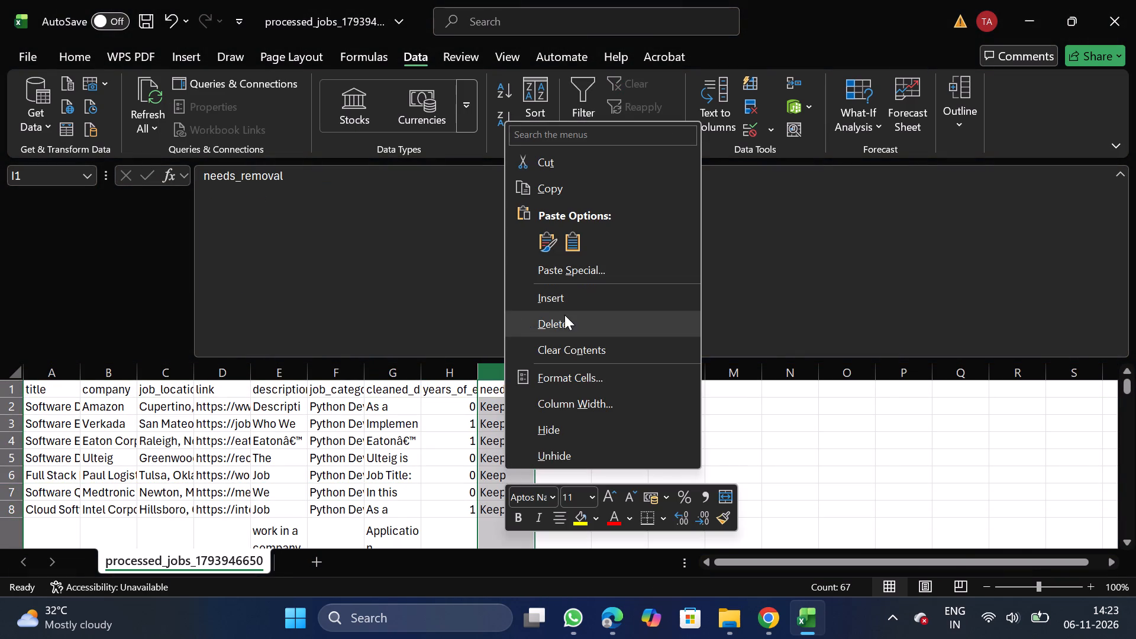
Move the job_category column to the front of the table, before the title column.
left_click(331, 372)
key("ctrl+x")
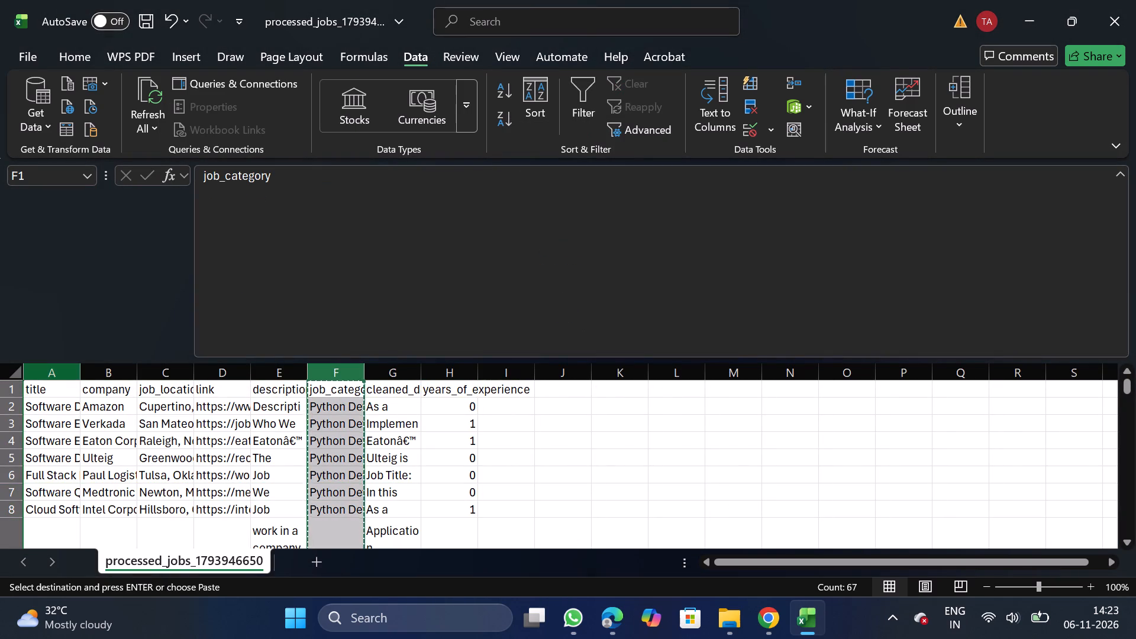
left_click_drag(66, 375, 65, 443)
right_click_drag(65, 443, 56, 424)
left_click(133, 263)
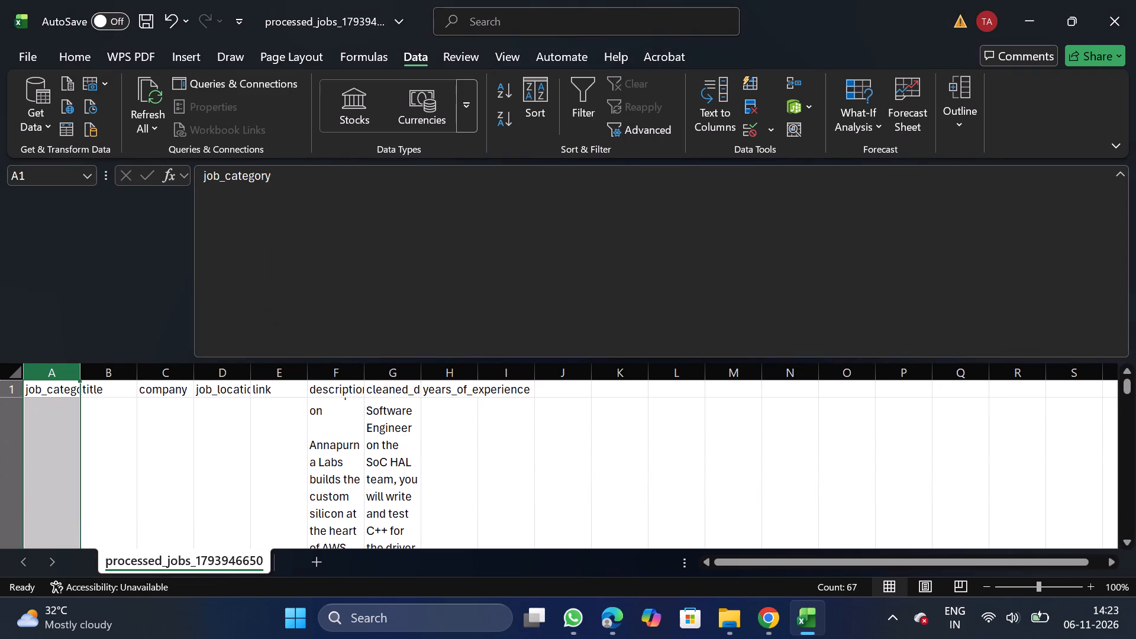
Turn off text wrapping for the description and cleaned_description columns.
left_click(337, 363)
left_click(322, 372)
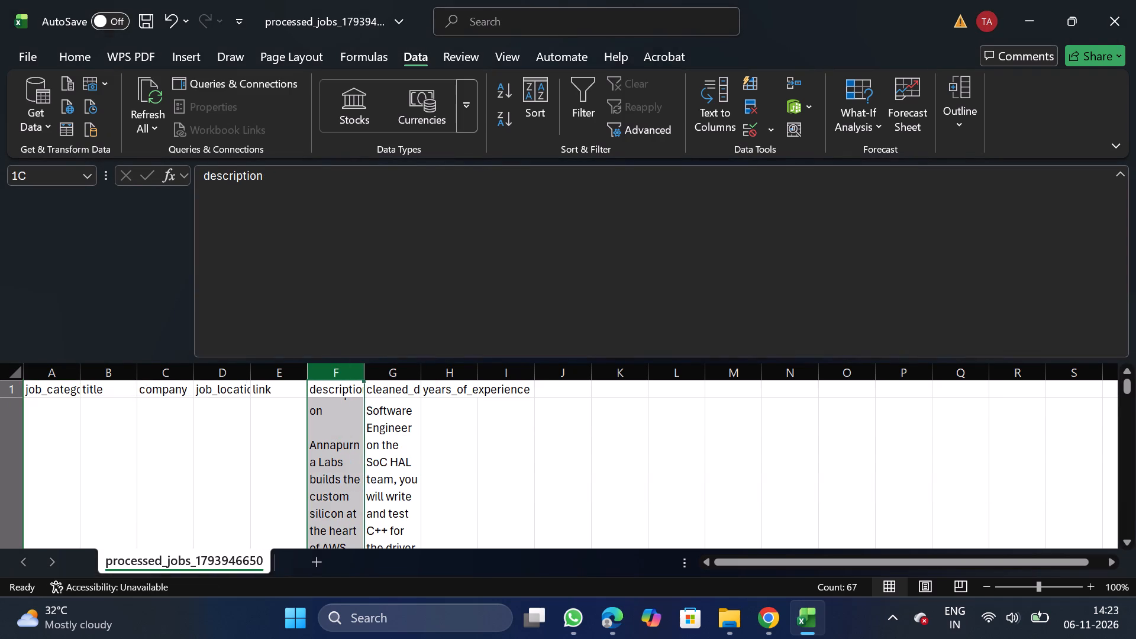
key("shift+Right")
left_click(79, 69)
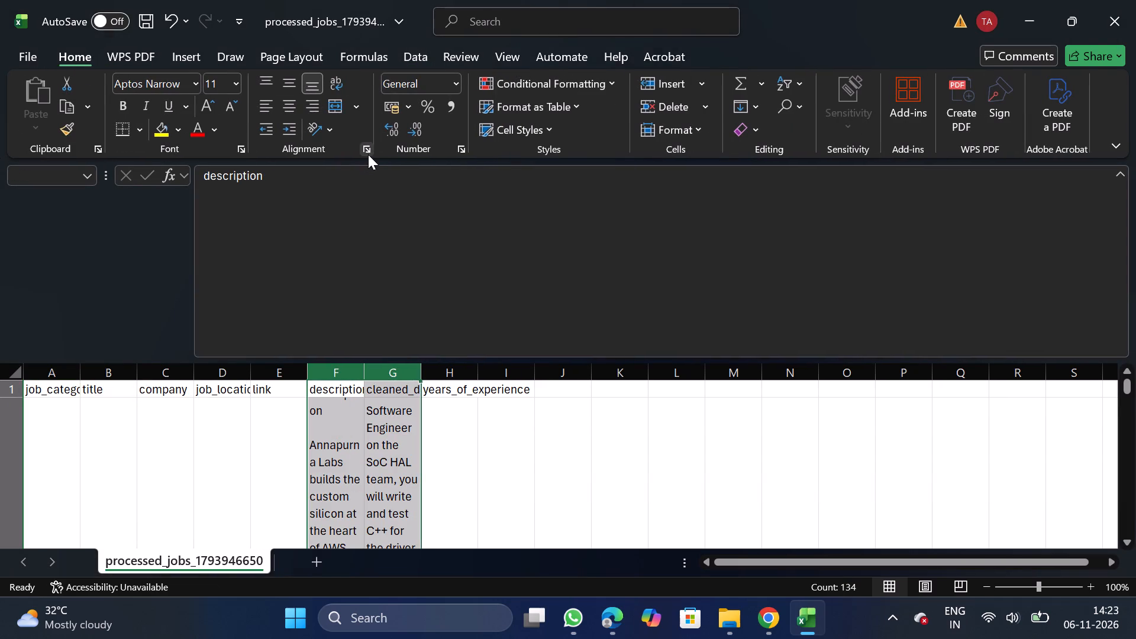
left_click(368, 154)
left_click(95, 295)
left_click_drag(95, 295, 110, 285)
double_click(110, 285)
left_click(375, 518)
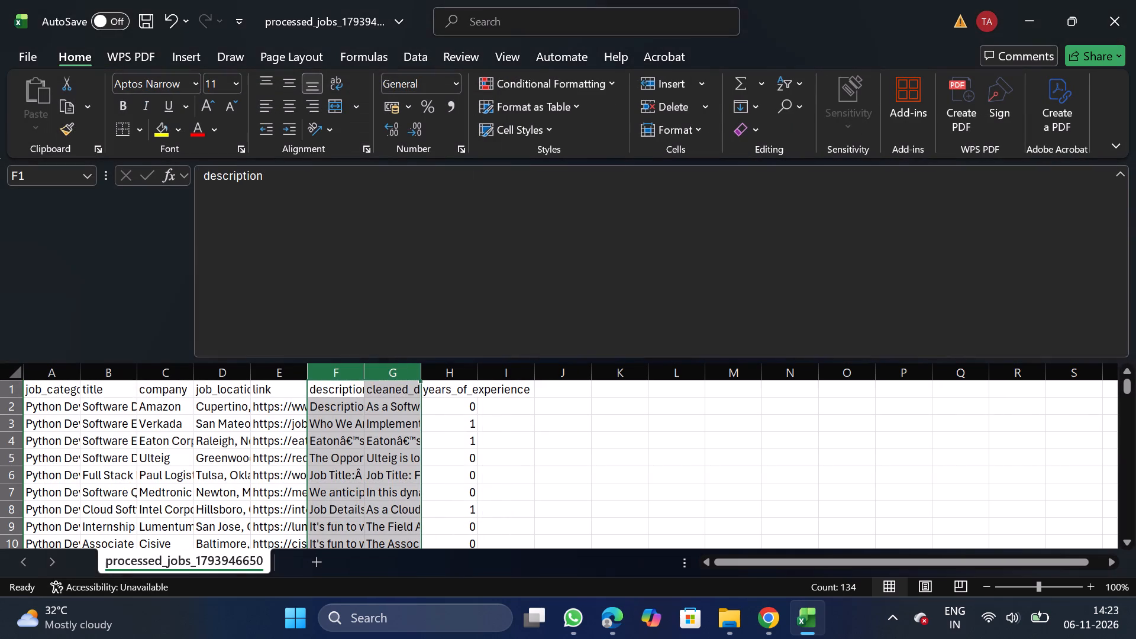
Move the years_of_experience column so it sits directly before the description column.
left_click(437, 367)
key("ctrl+x")
left_click_drag(323, 375, 324, 417)
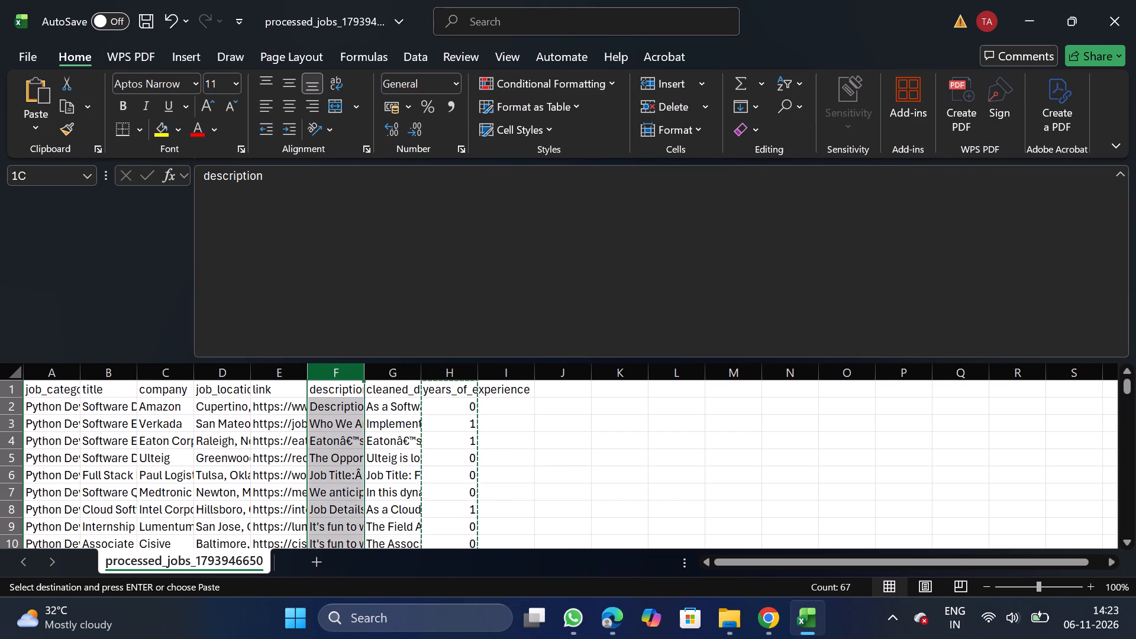
left_click_drag(324, 417, 330, 454)
right_click(330, 454)
left_click(434, 289)
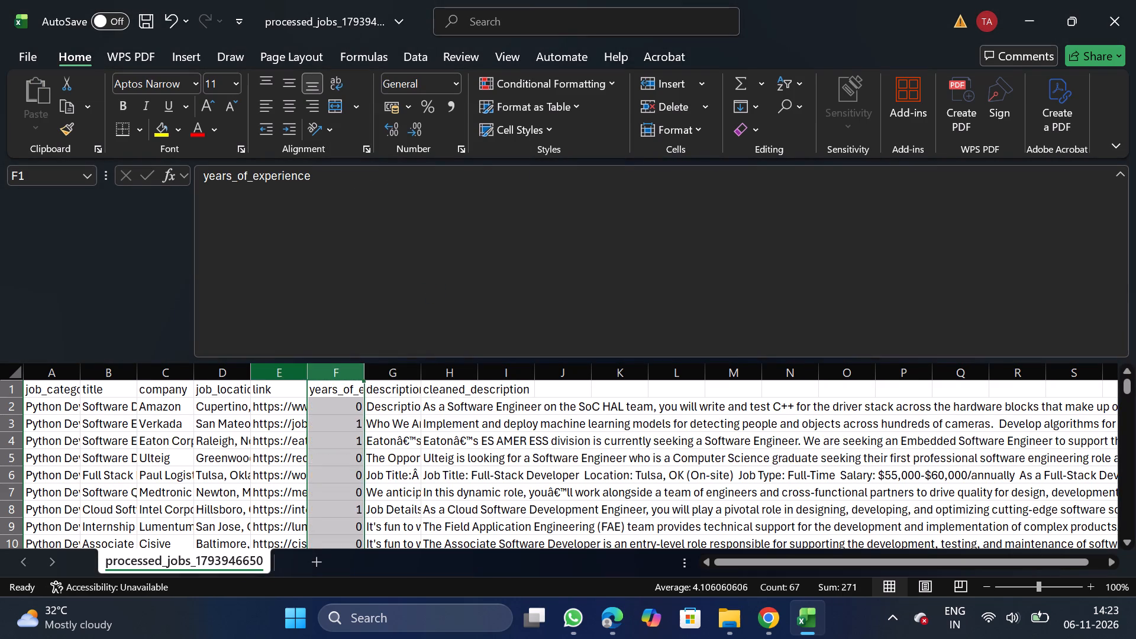
Move the link column to the end of the table, after cleaned_description.
left_click(280, 375)
key("ctrl+x")
left_click_drag(513, 369, 511, 438)
right_click(511, 438)
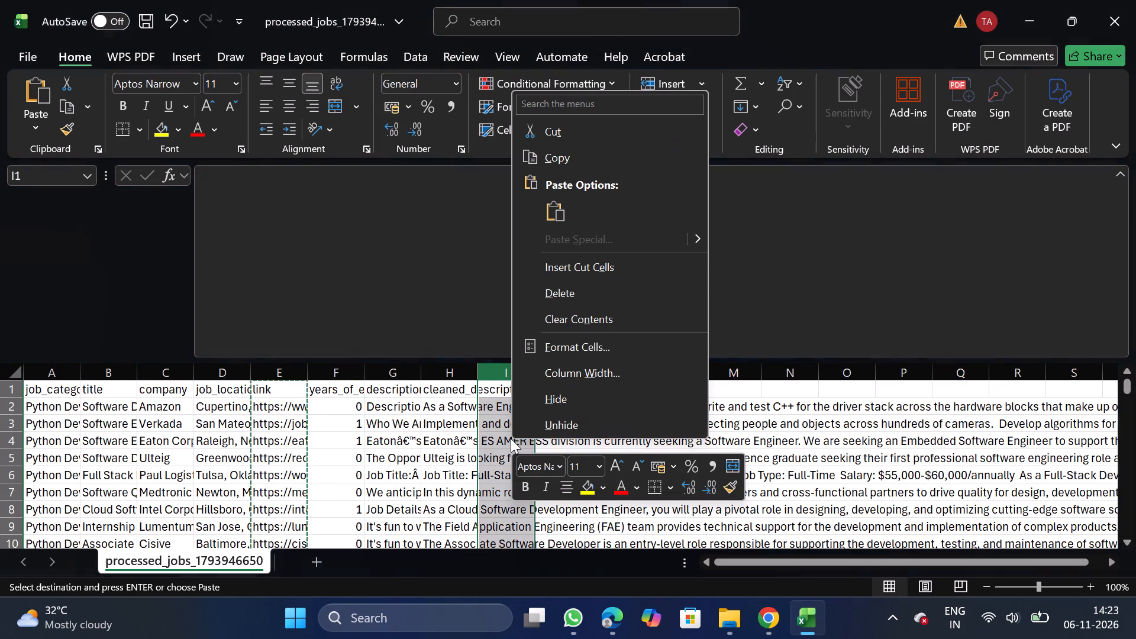
left_click(572, 266)
Rename the cleaned_description header to description, using the text copied from the neighbouring description header.
left_click(335, 380)
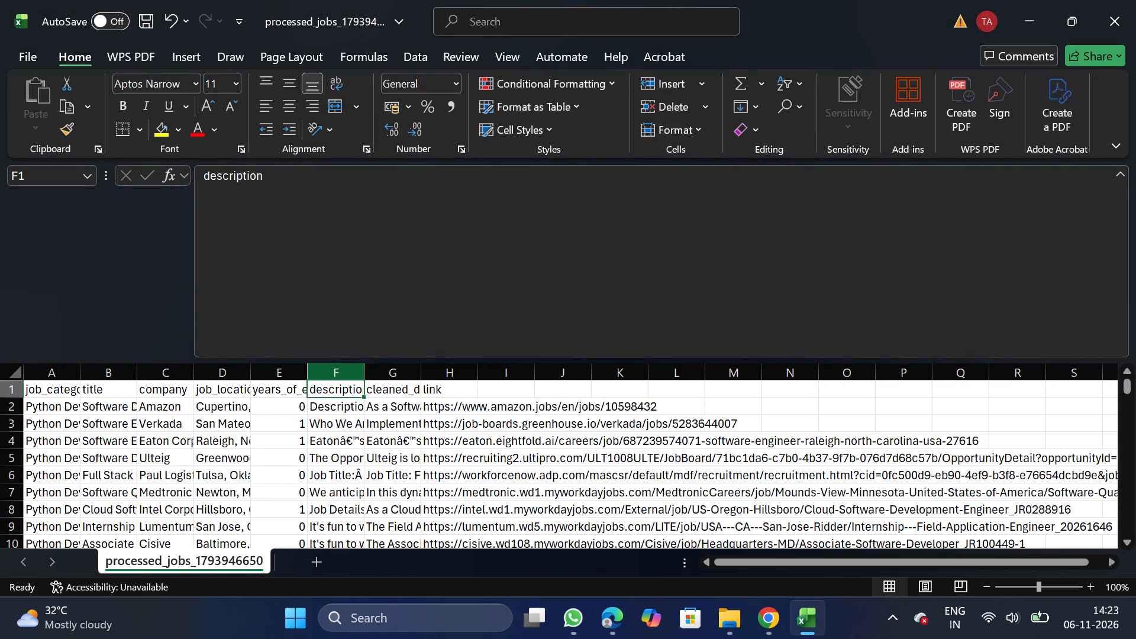
left_click_drag(199, 171, 273, 173)
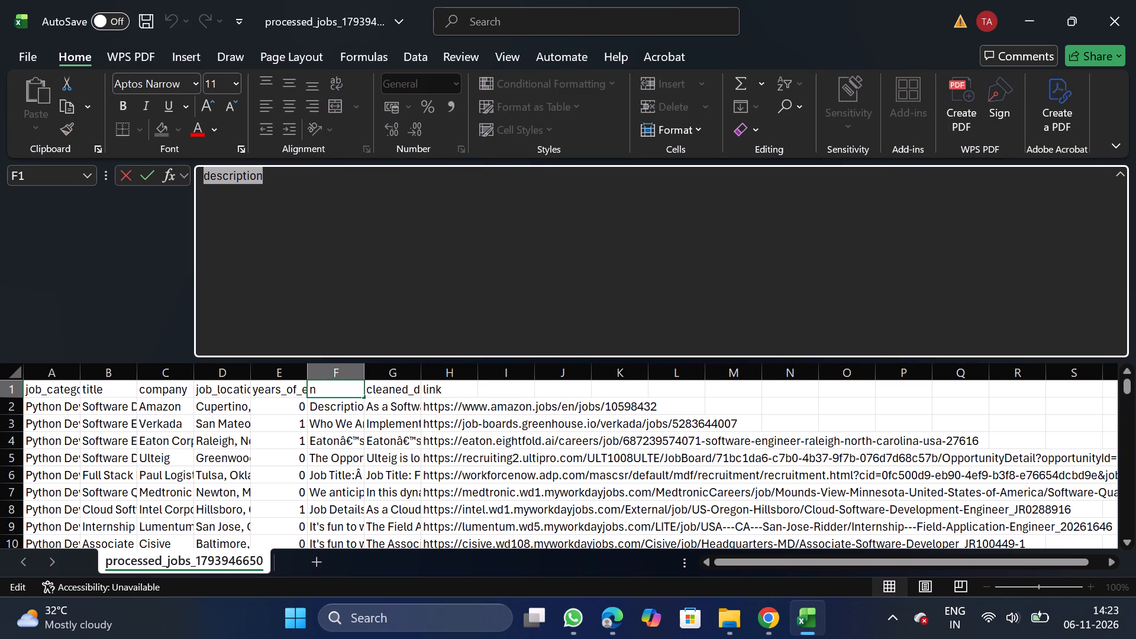
key("ctrl+x")
key("ctrl+z")
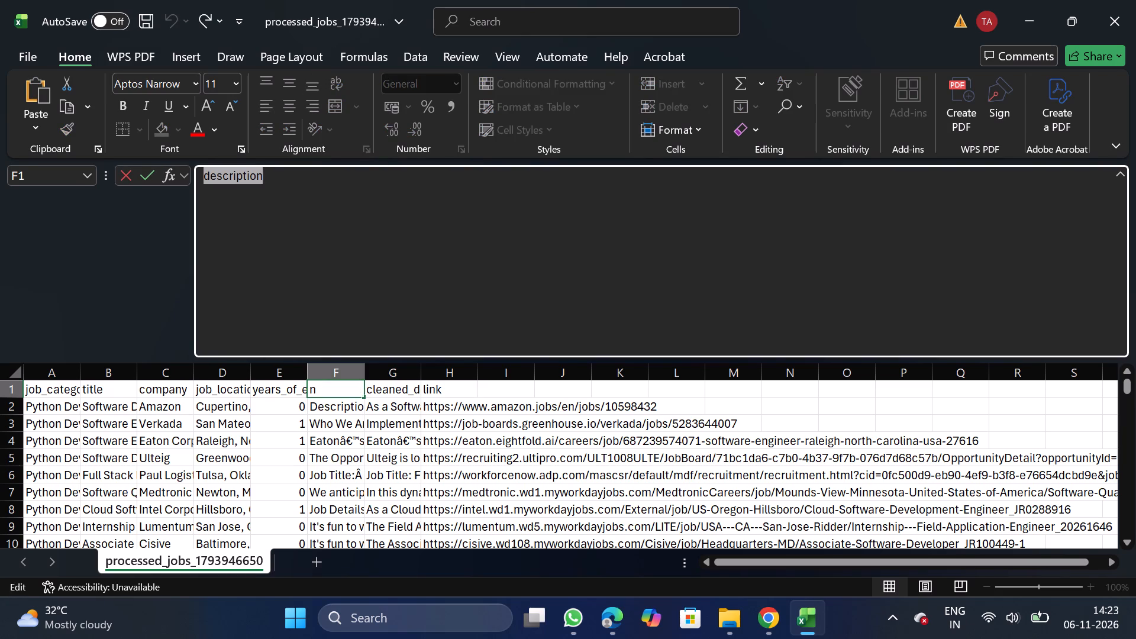
key("ctrl+c")
left_click(328, 318)
left_click(396, 392)
left_click(511, 295)
key("BackSpace")
key("BackSpace")
key("BackSpace")
key("BackSpace")
key("BackSpace")
key("BackSpace")
key("BackSpace")
key("BackSpace")
key("BackSpace")
key("BackSpace")
key("BackSpace")
key("BackSpace")
key("BackSpace")
key("BackSpace")
key("BackSpace")
key("BackSpace")
key("BackSpace")
key("BackSpace")
key("BackSpace")
key("BackSpace")
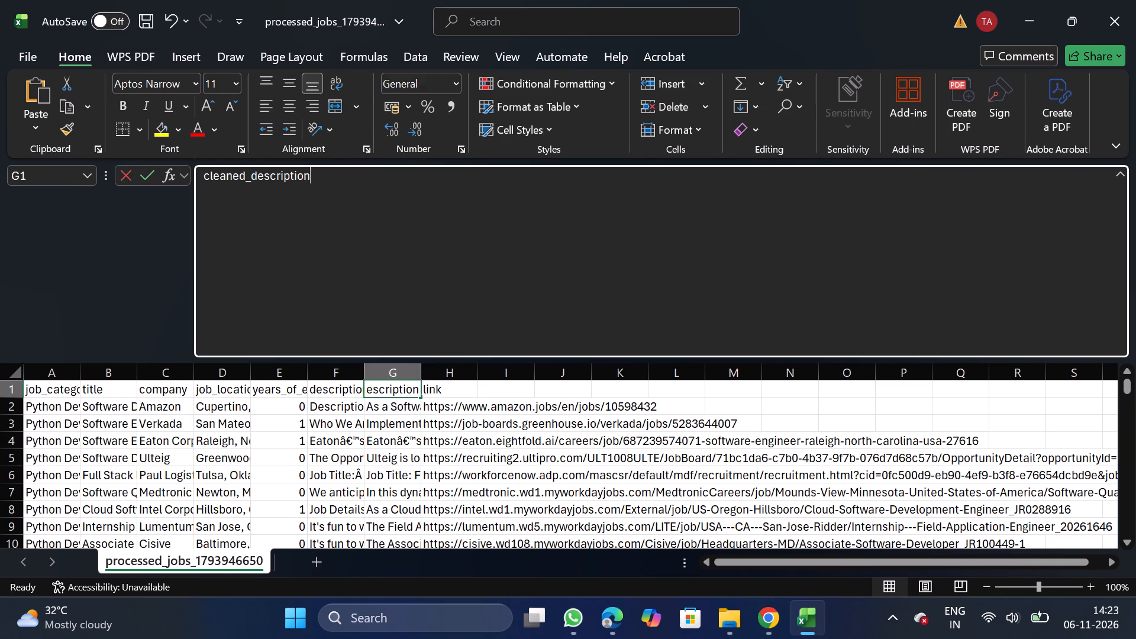
key("ctrl+v")
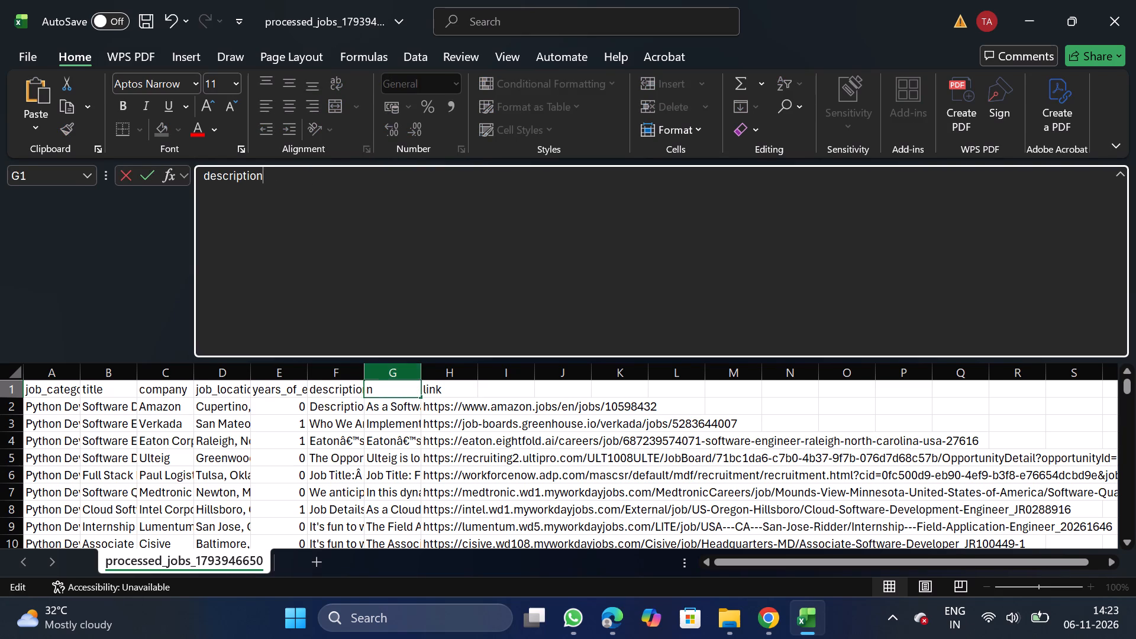
Rename the raw description header in F1 to original_description, copying that name from NextGenApply's bulk-upload CSV format requirements in Chrome.
left_click(333, 401)
left_click(348, 388)
left_click(488, 268)
key("BackSpace")
key("BackSpace")
key("BackSpace")
key("BackSpace")
key("BackSpace")
key("BackSpace")
key("BackSpace")
key("BackSpace")
key("BackSpace")
key("BackSpace")
key("BackSpace")
key("BackSpace")
key("BackSpace")
key("BackSpace")
key("BackSpace")
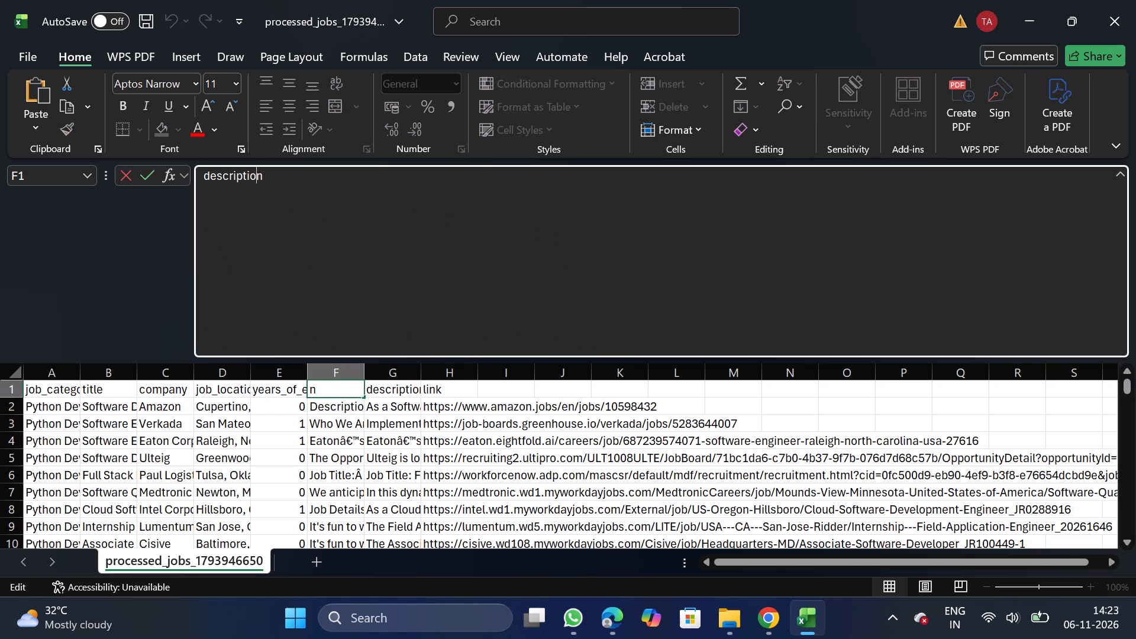
left_click(757, 607)
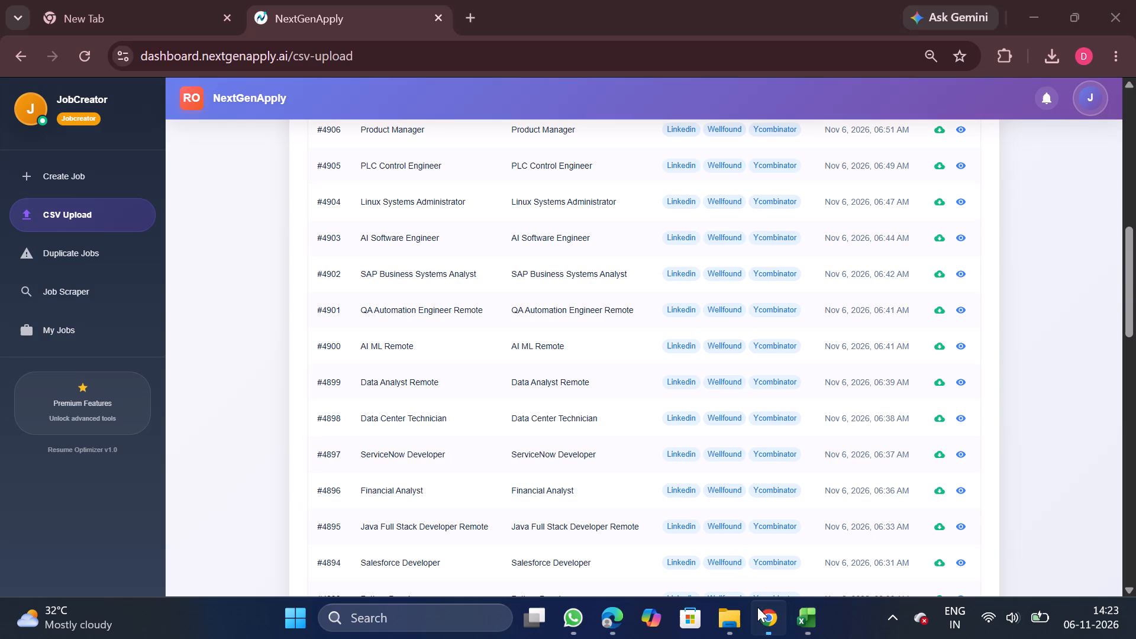
left_click(75, 162)
left_click(573, 150)
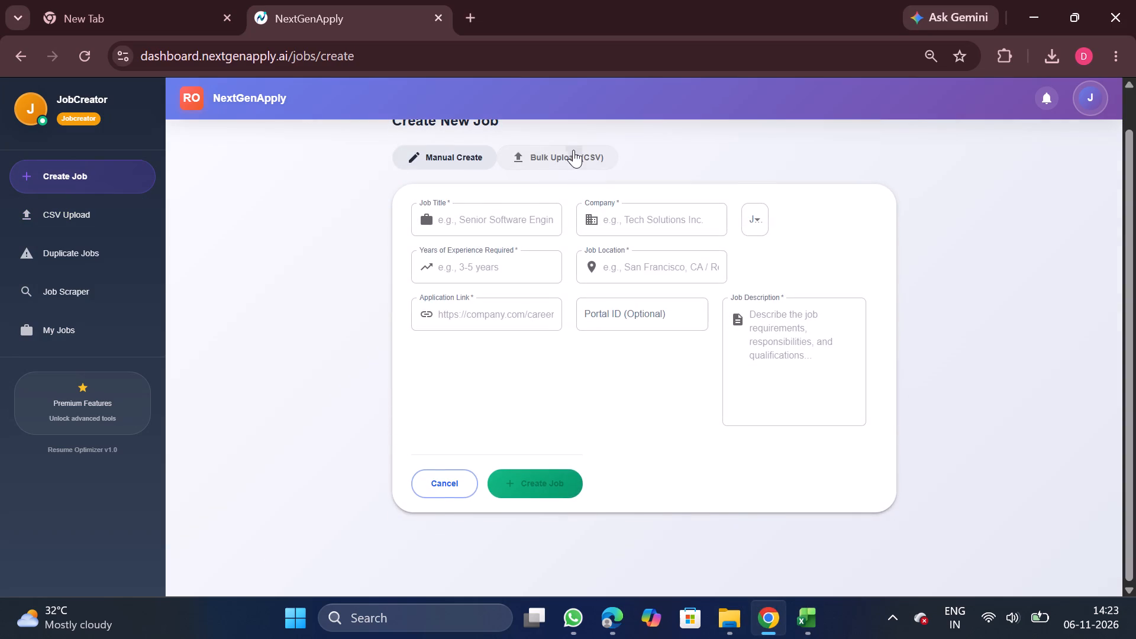
double_click(639, 291)
key("ctrl+c")
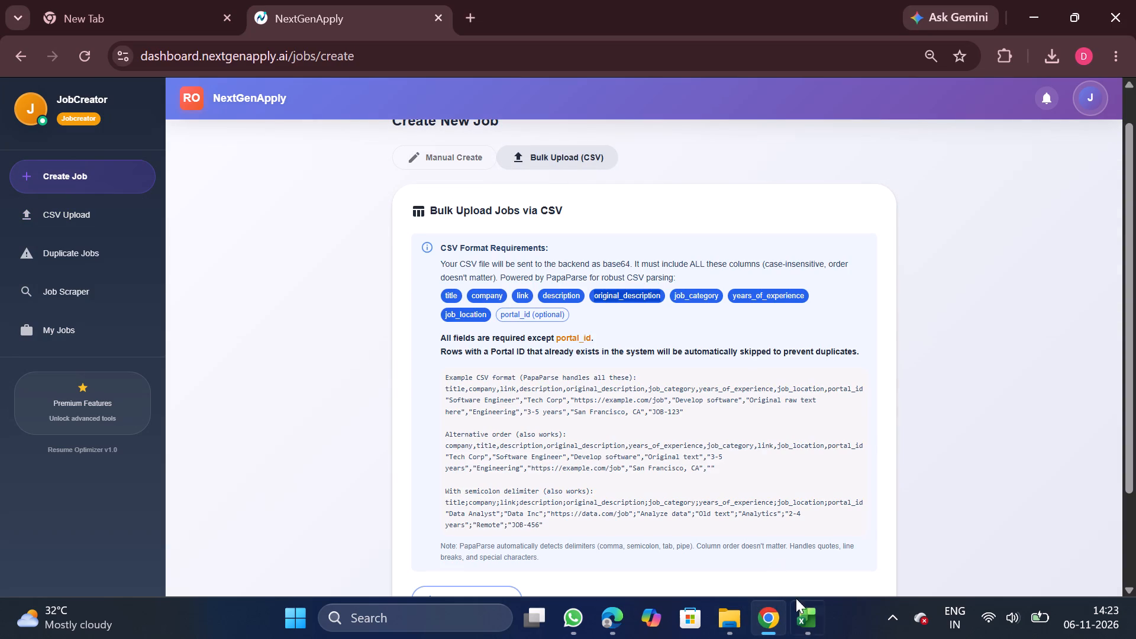
left_click(806, 622)
key("ctrl+v")
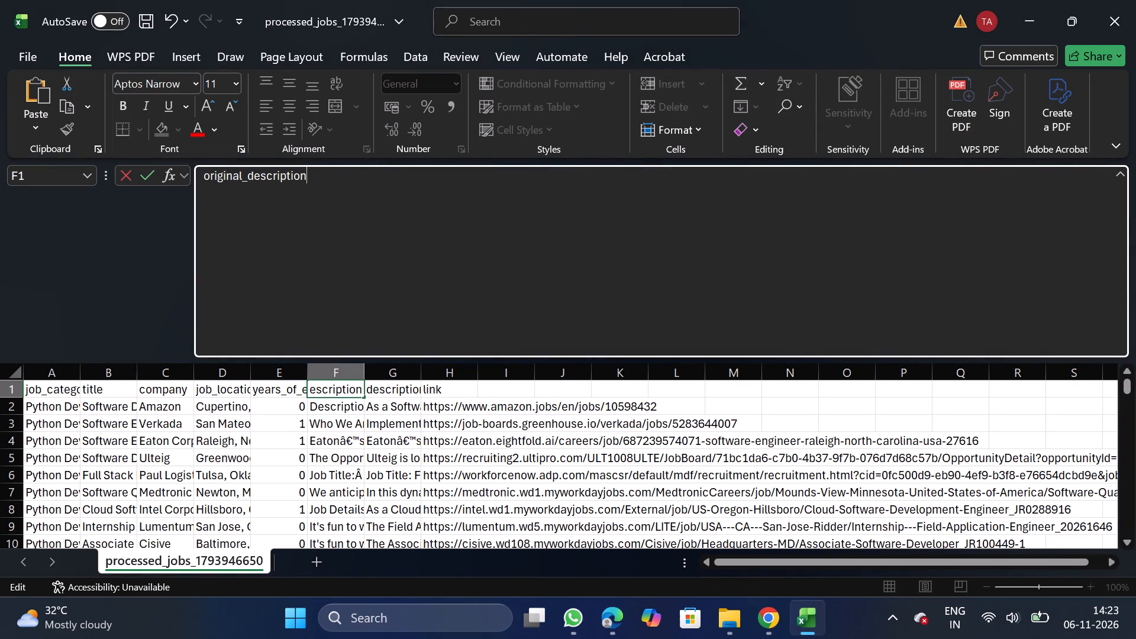
Add a filter to the title column and check its list of job titles.
left_click(95, 378)
left_click(414, 57)
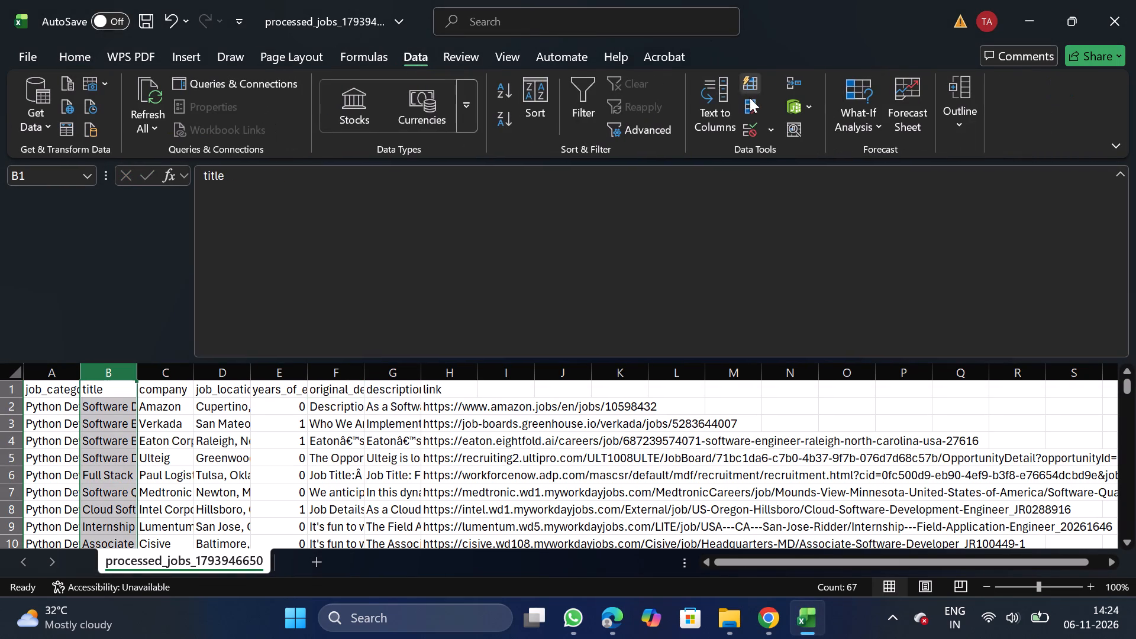
left_click(576, 114)
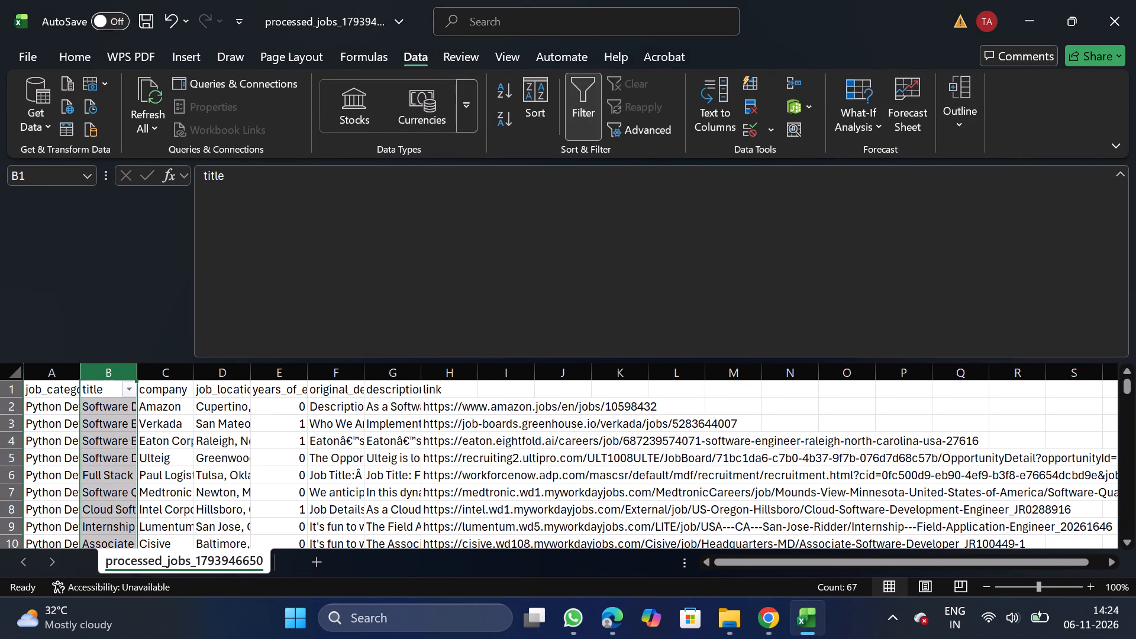
left_click(131, 389)
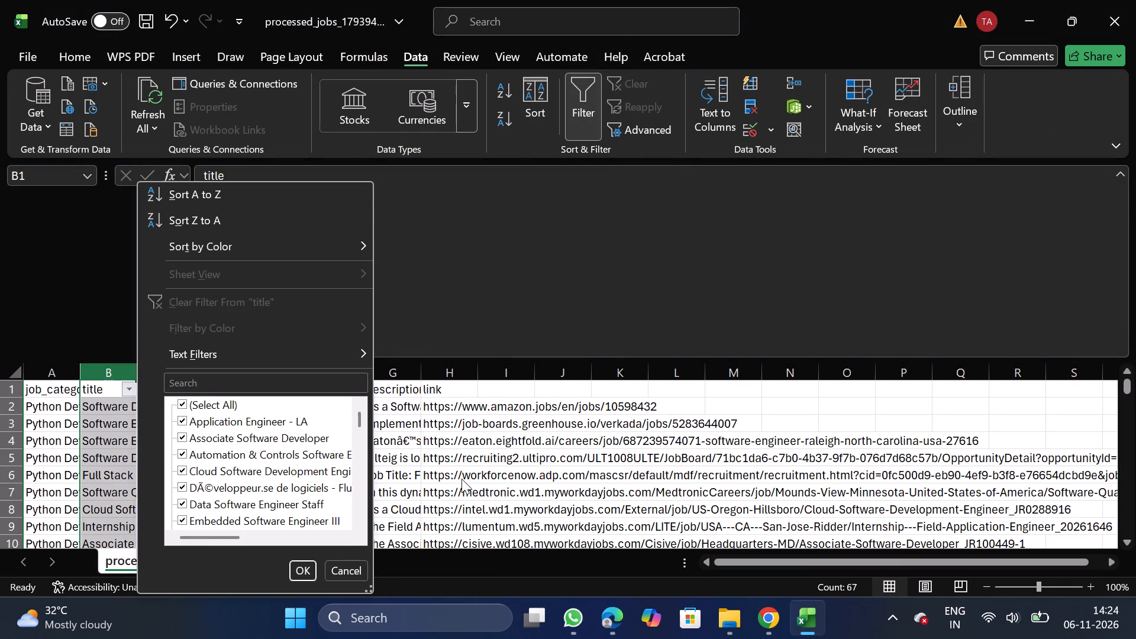
left_click(461, 479)
Replace every job_location cell that contains only United States with Remote, matching entire cell contents.
left_click_drag(234, 383, 220, 373)
left_click(220, 373)
key("ctrl+h")
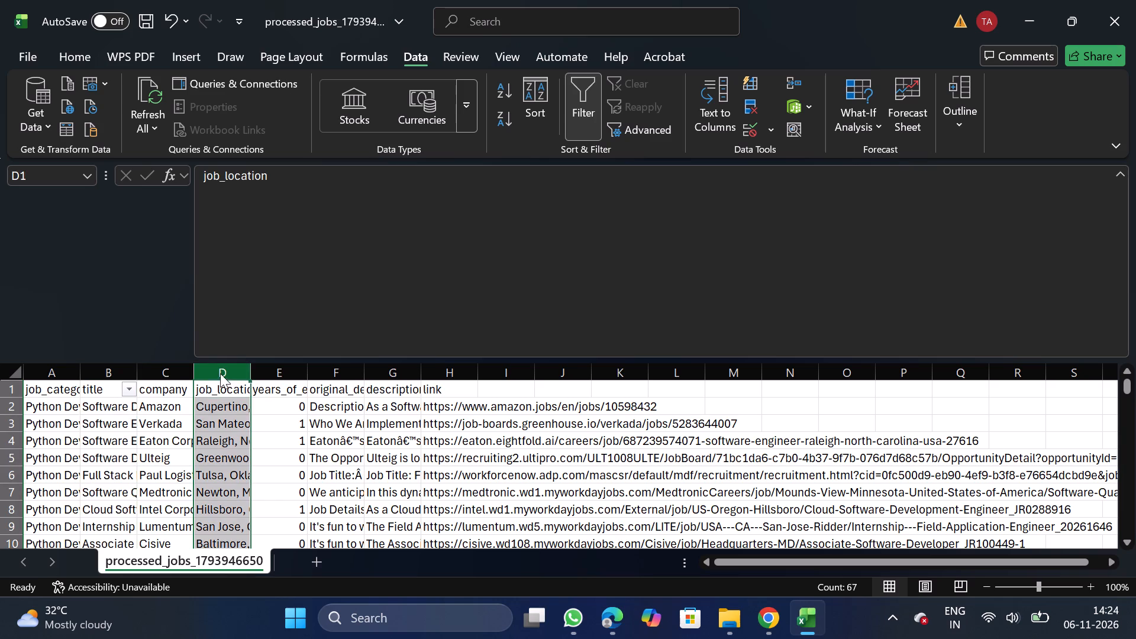
key("BackSpace")
key("u")
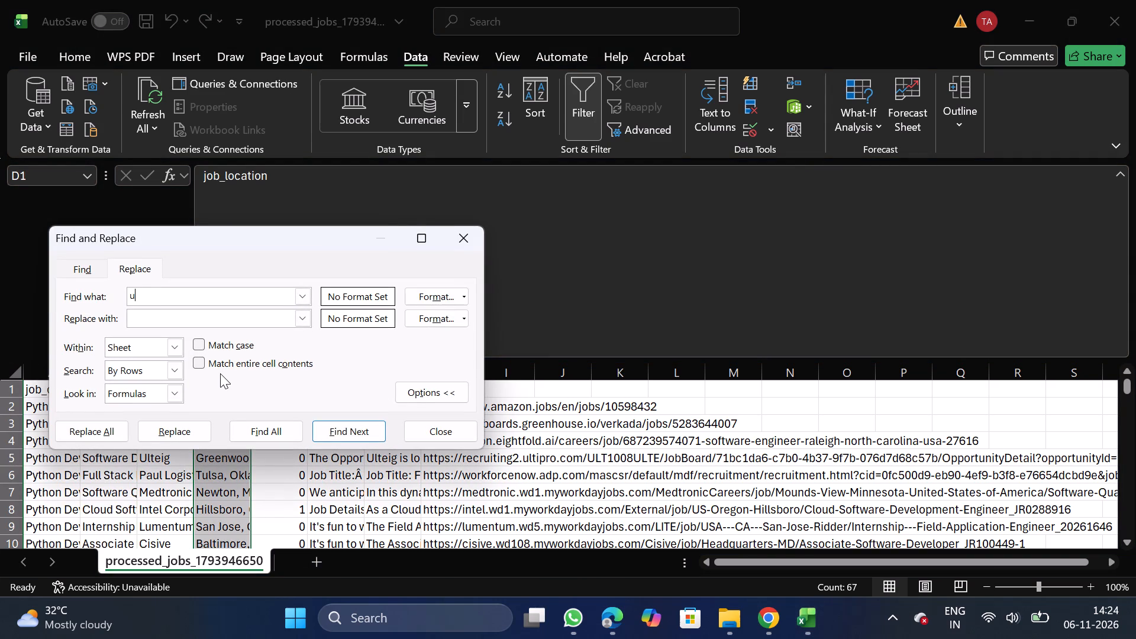
key("BackSpace")
type("emote")
left_click(201, 362)
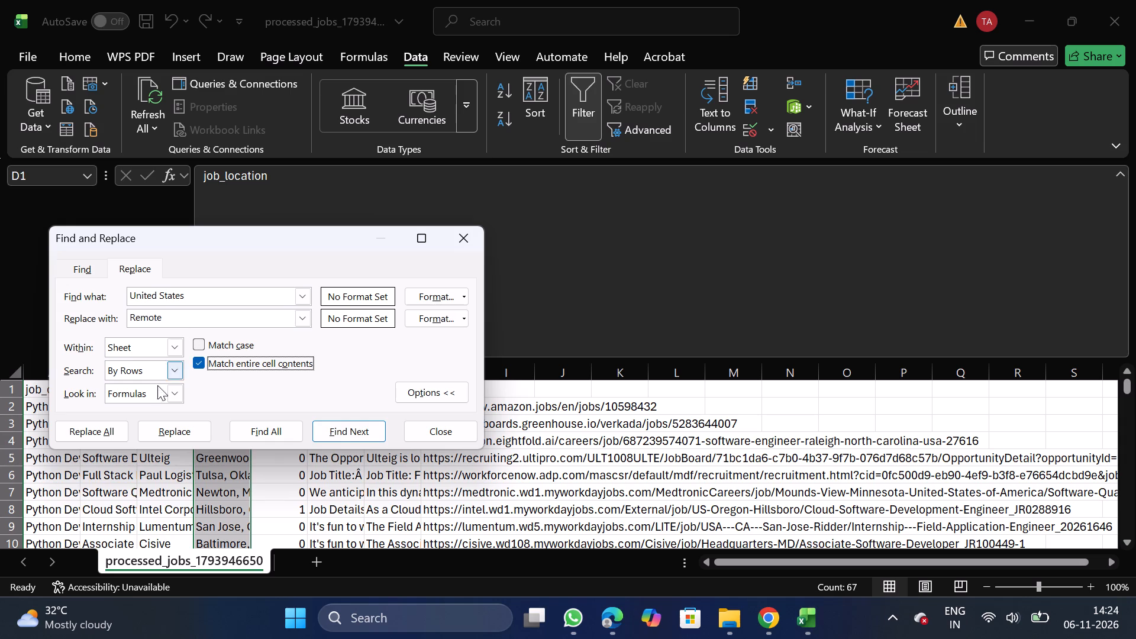
left_click(82, 430)
left_click(391, 377)
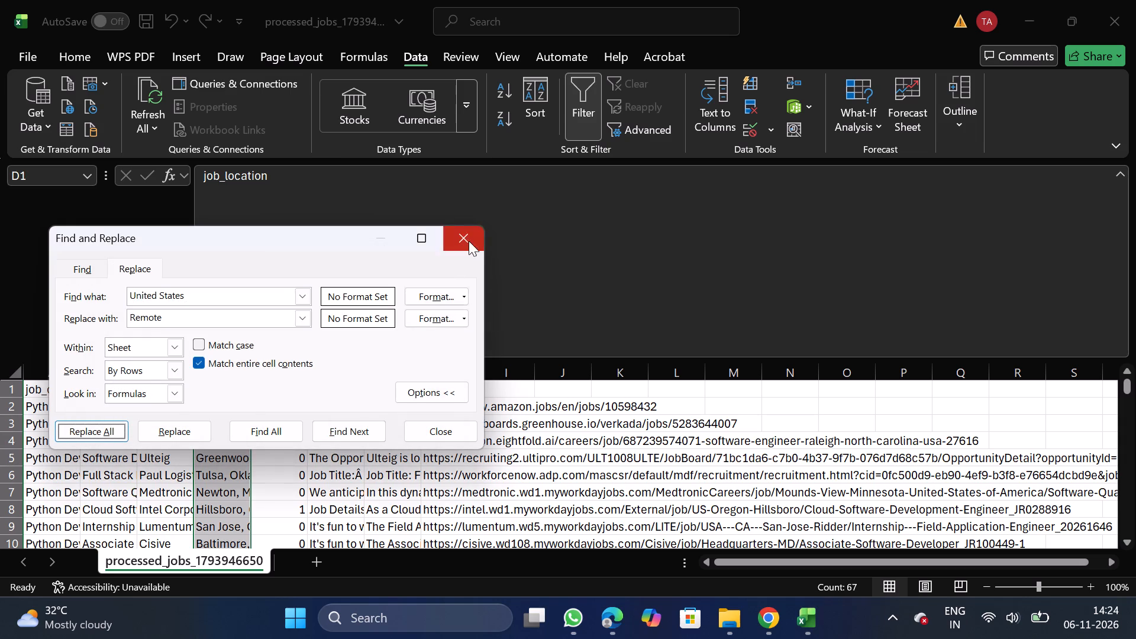
left_click(469, 241)
In the title filter, clear all titles and select only the Développeur.se de logiciels, Field Application Engineer internship, MultiRadio Coex QA and Post-Doctoral Fellow titles.
left_click(127, 390)
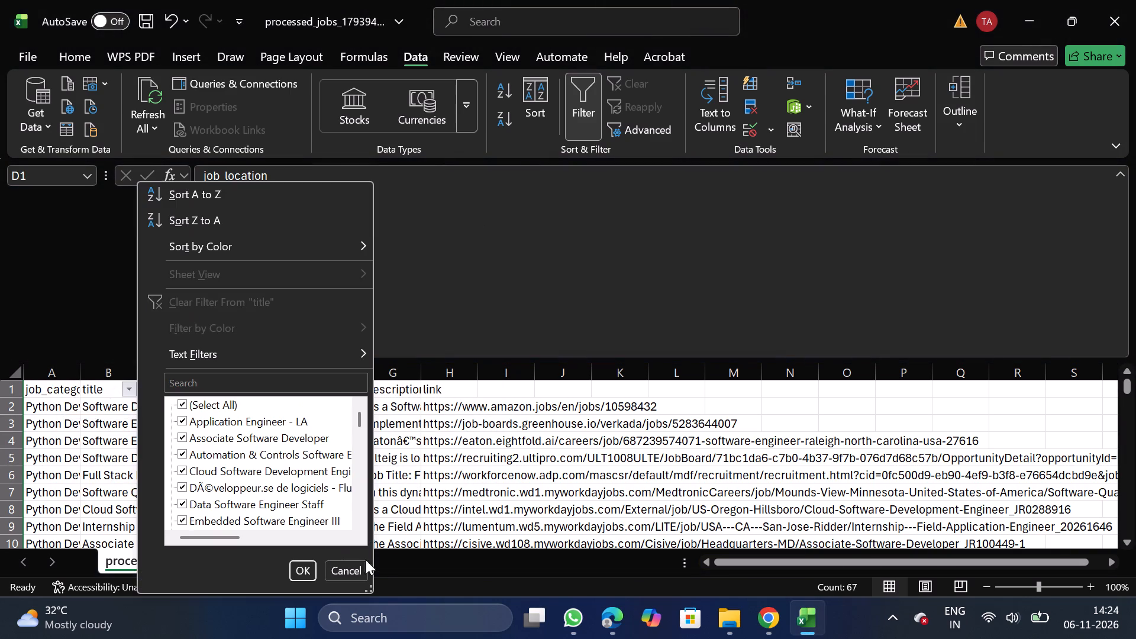
double_click(371, 589)
left_click_drag(371, 589, 837, 636)
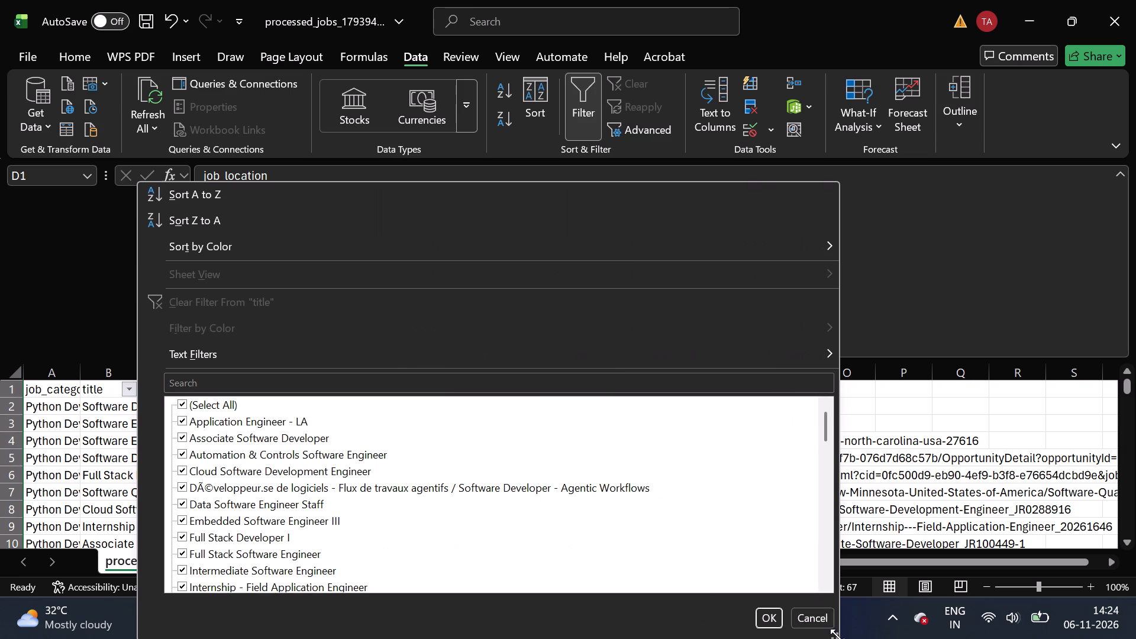
left_click(201, 399)
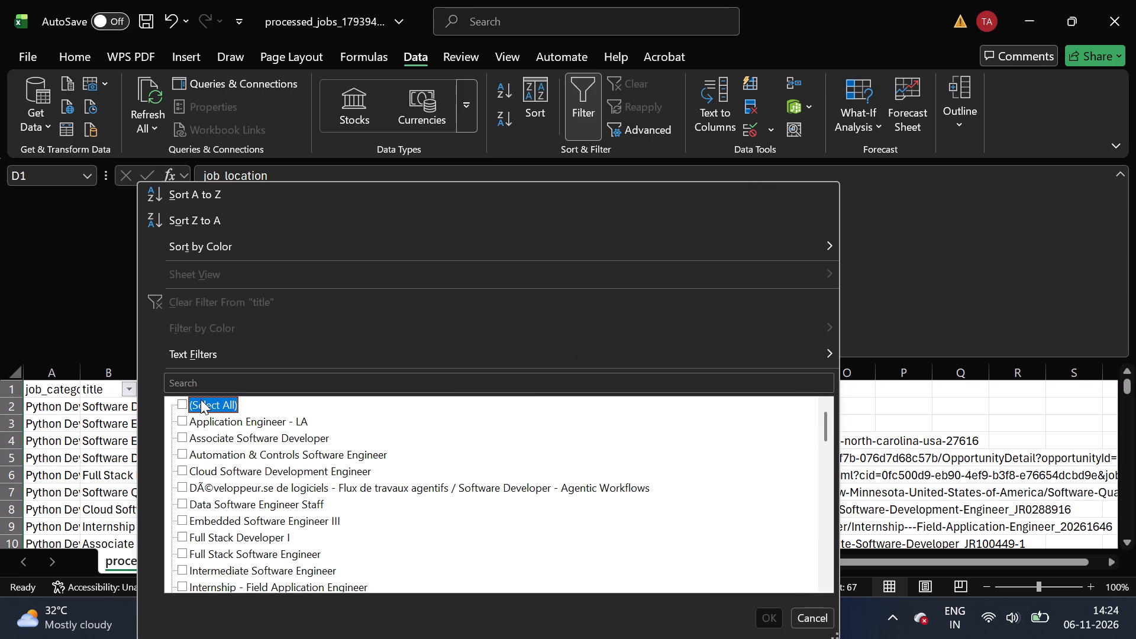
left_click(285, 488)
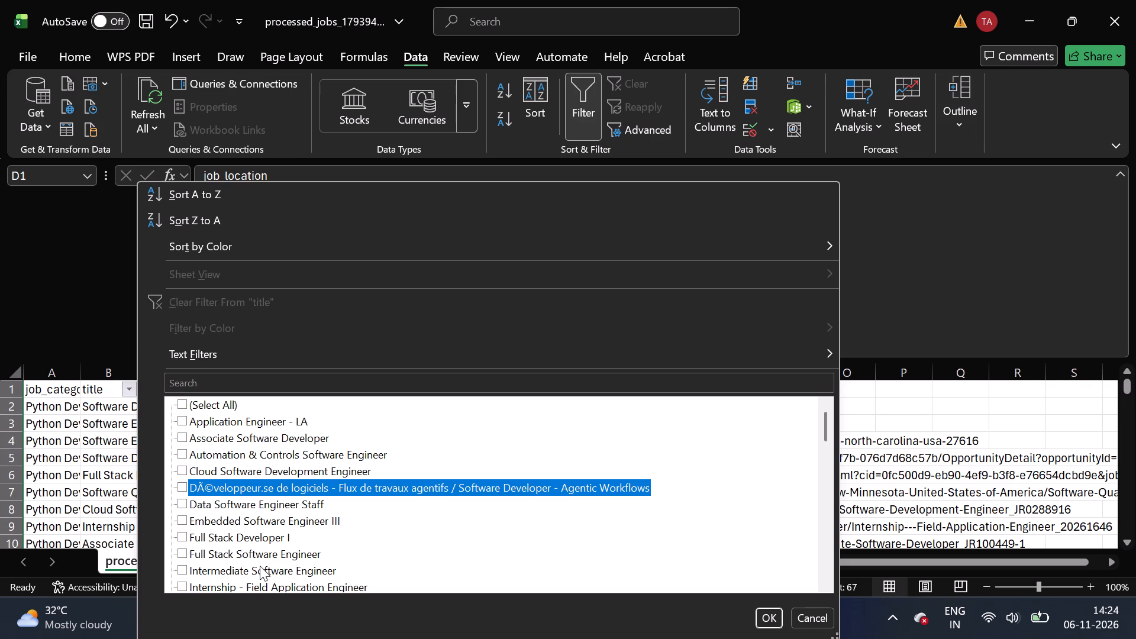
left_click(254, 590)
scroll(254, 590, "down", 1)
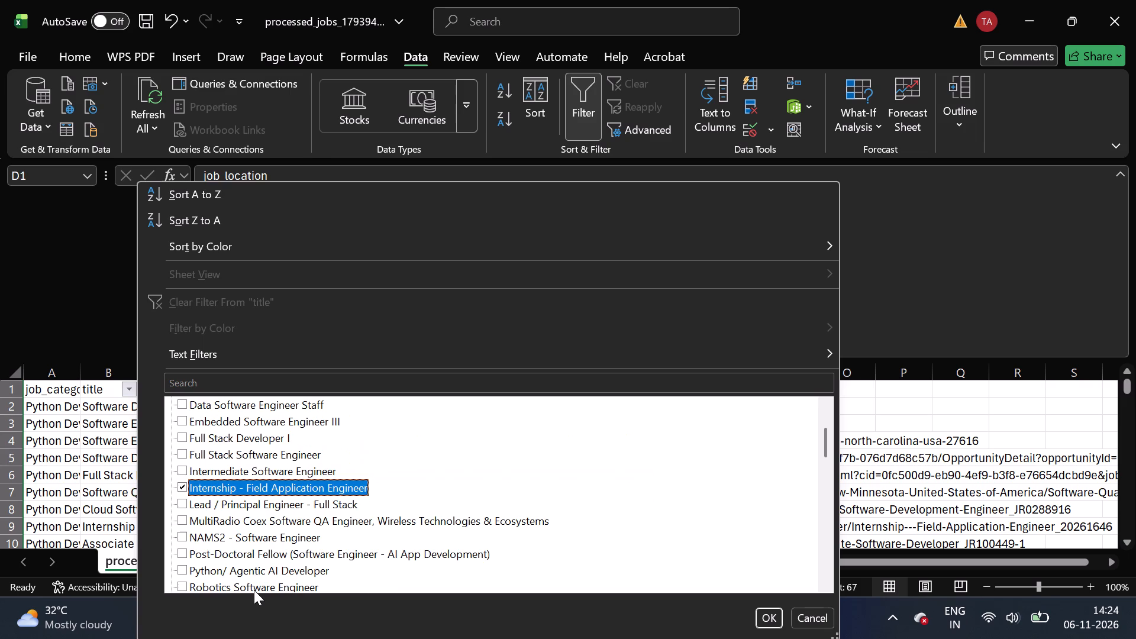
left_click(254, 590)
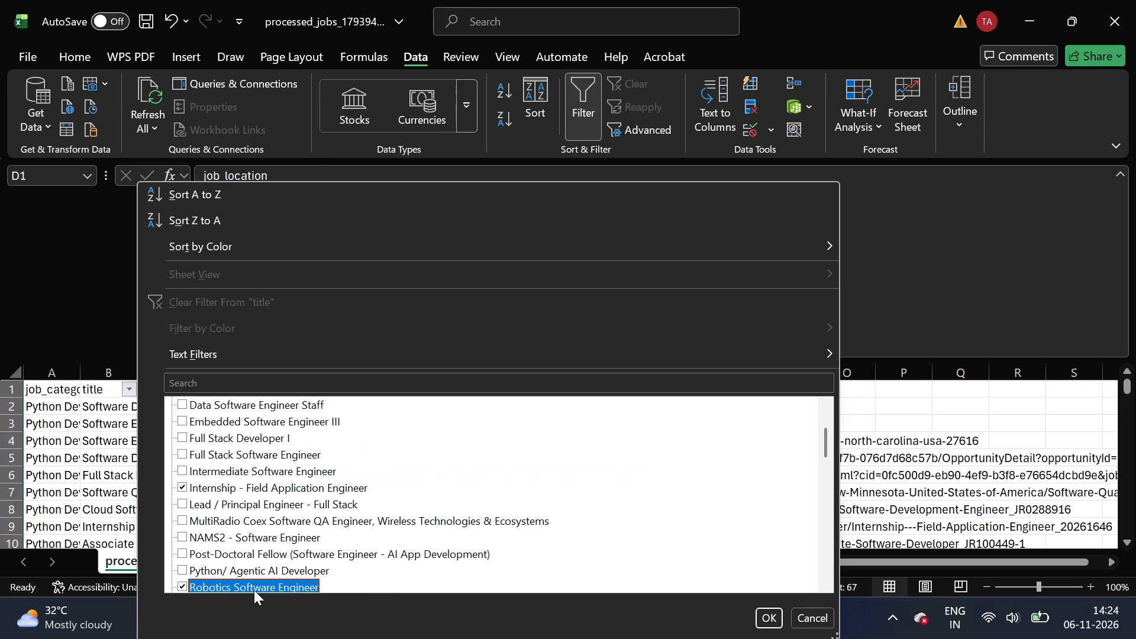
left_click(307, 511)
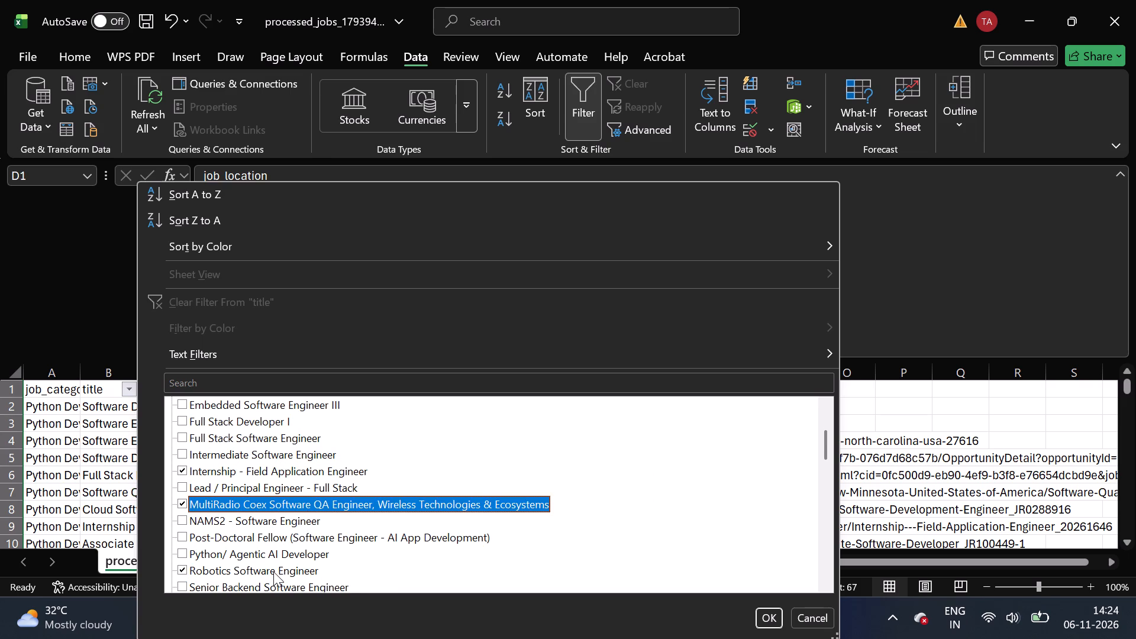
left_click(273, 572)
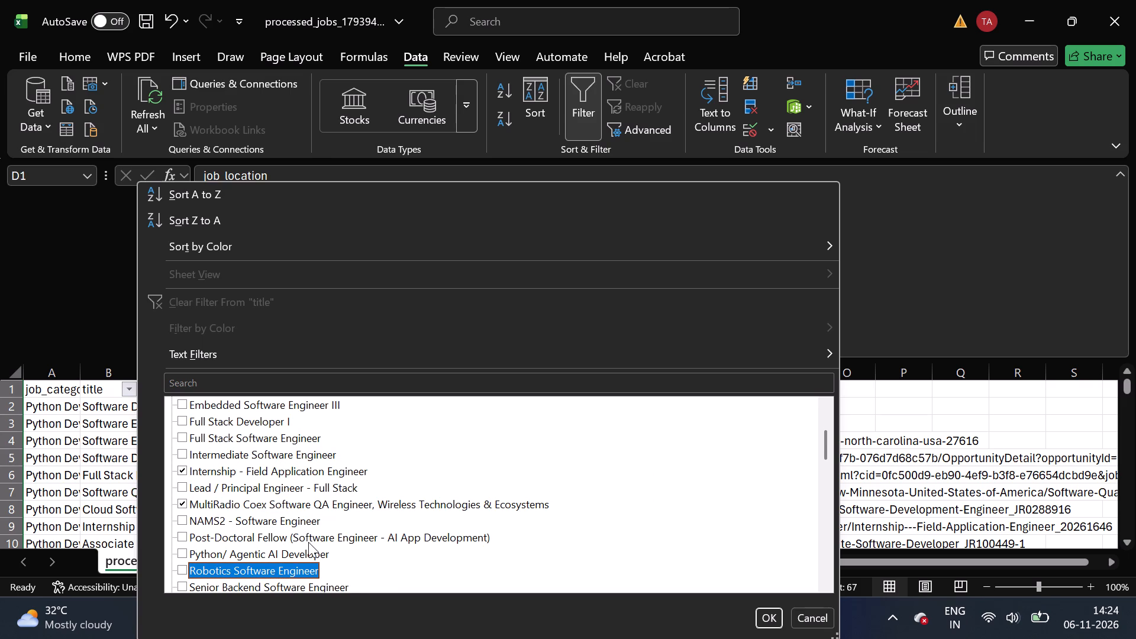
left_click(308, 542)
scroll(279, 583, "down", 1)
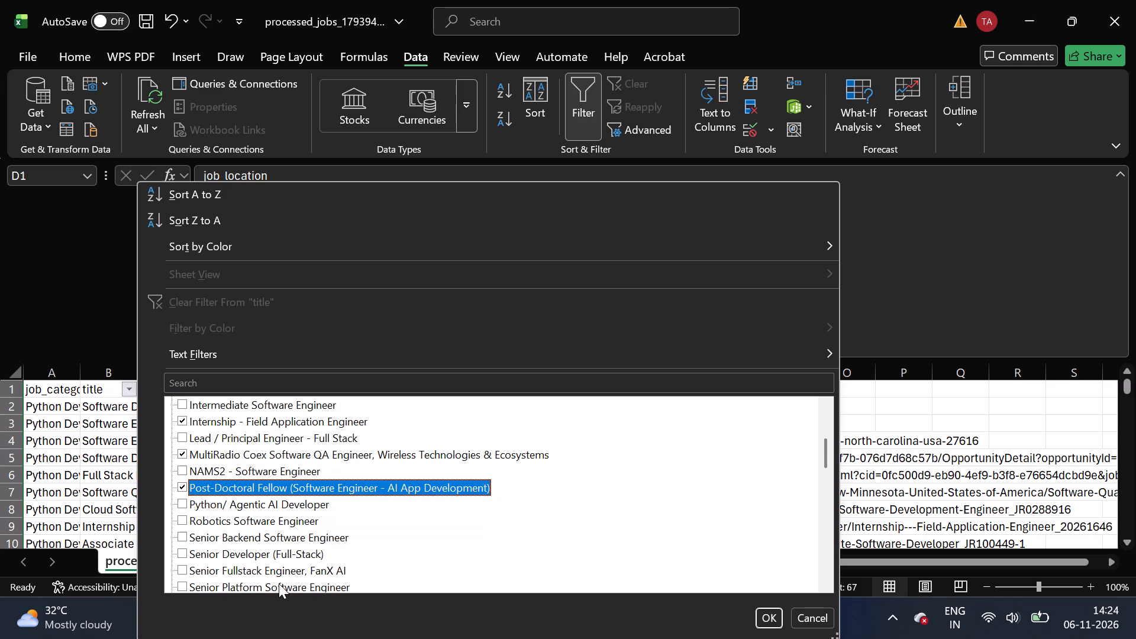
Review the senior and software developer titles further down the filter list and add Software Engineer - Connected Vehicle Data to the selection.
scroll(279, 583, "down", 1)
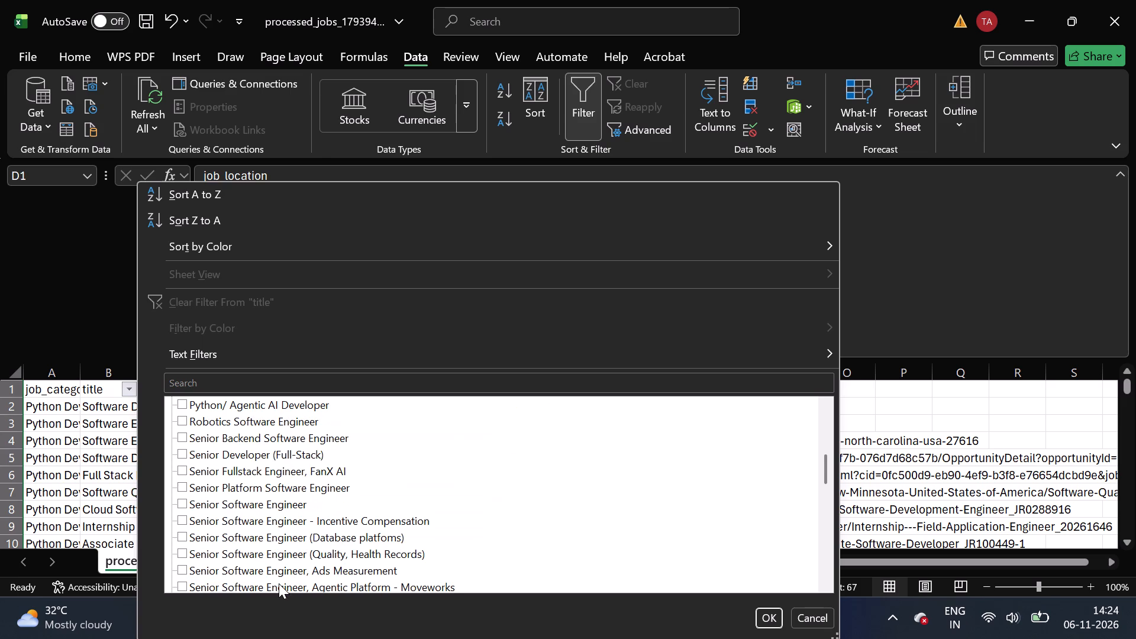
scroll(270, 581, "down", 1)
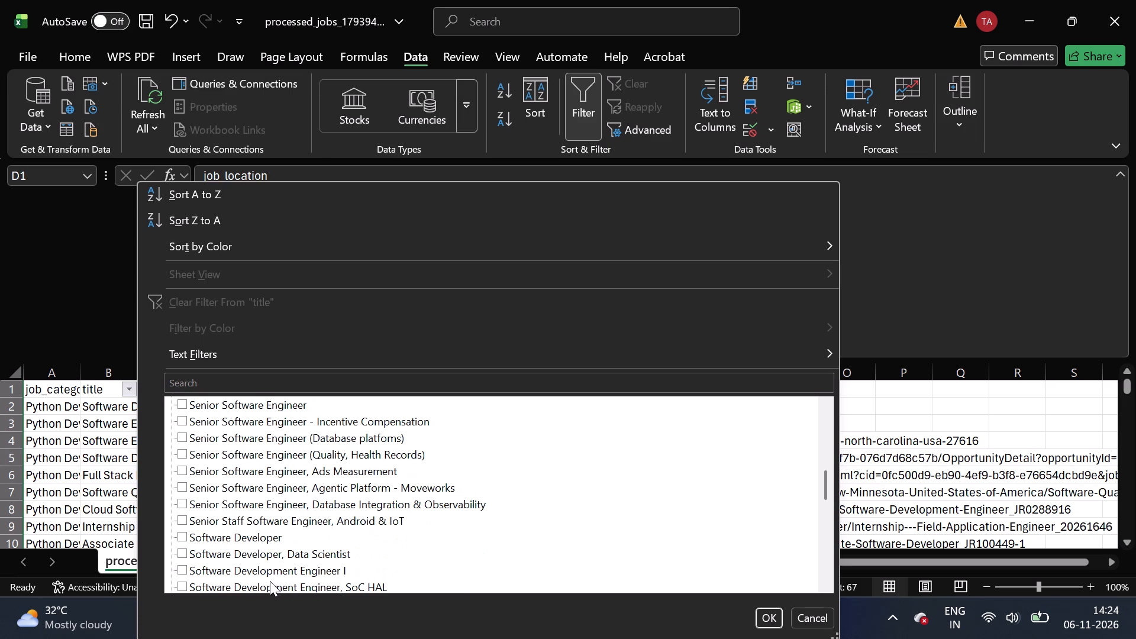
left_click(320, 524)
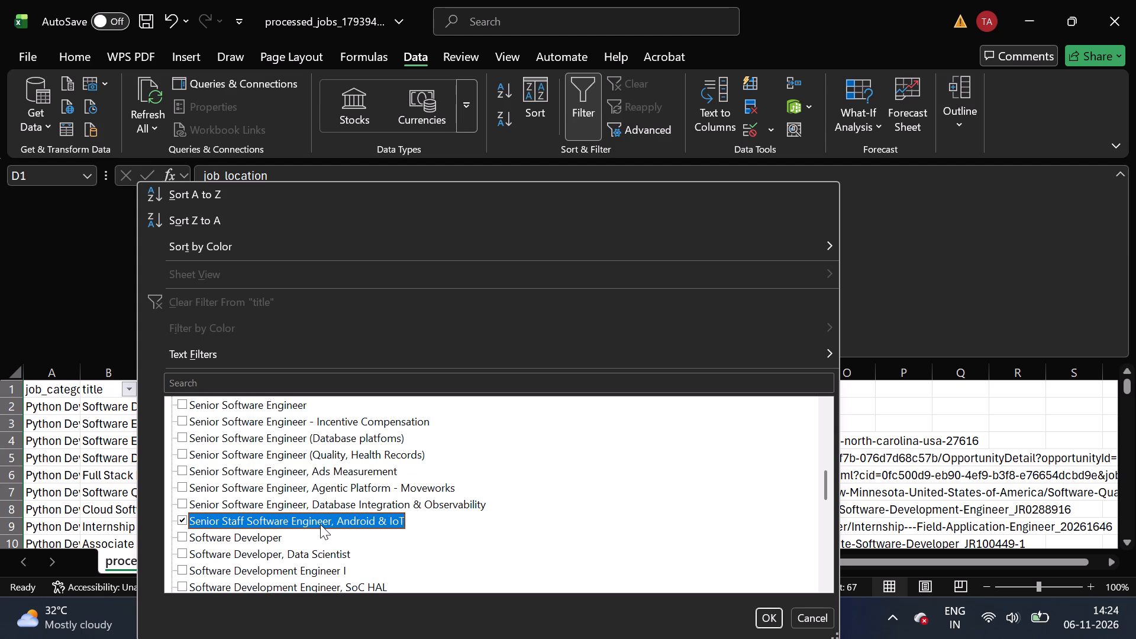
left_click(320, 524)
scroll(270, 570, "down", 1)
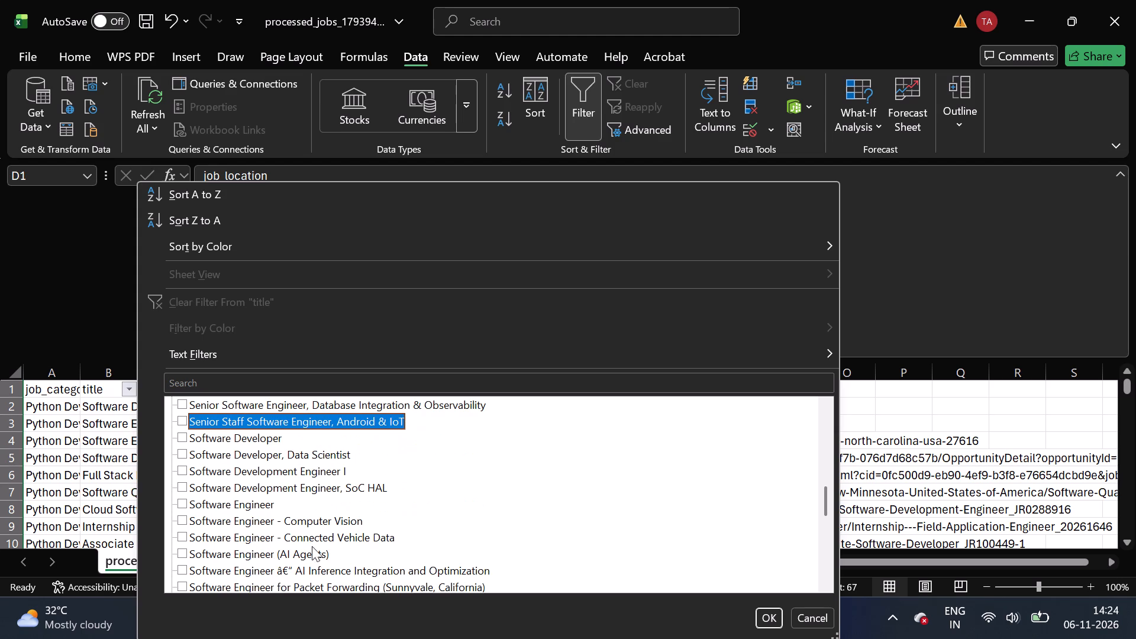
double_click(317, 540)
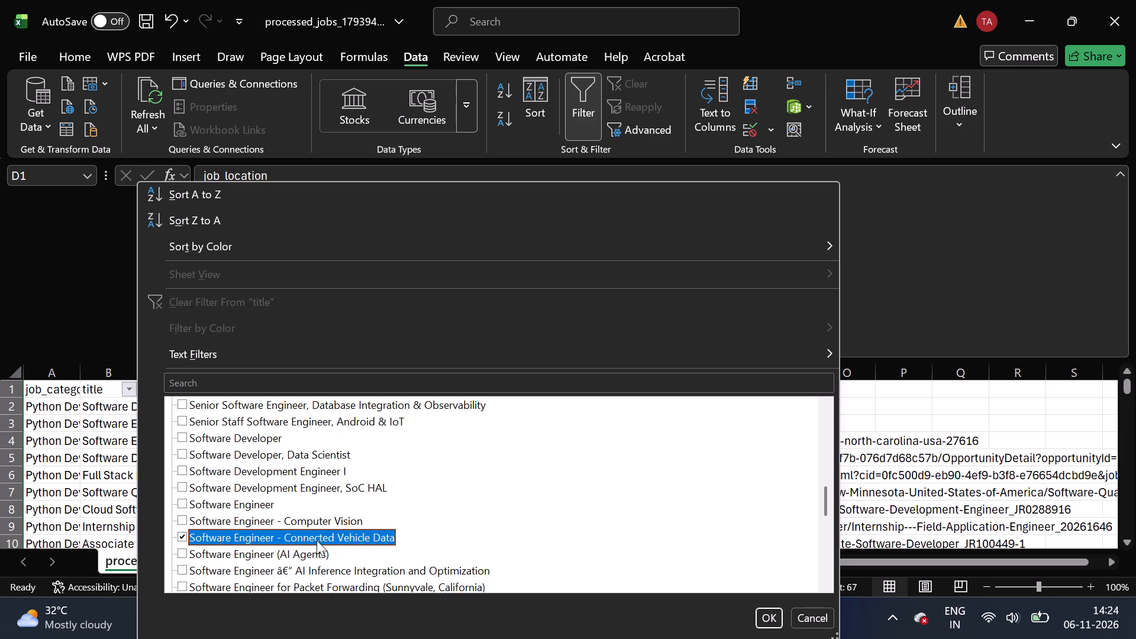
scroll(296, 575, "down", 3)
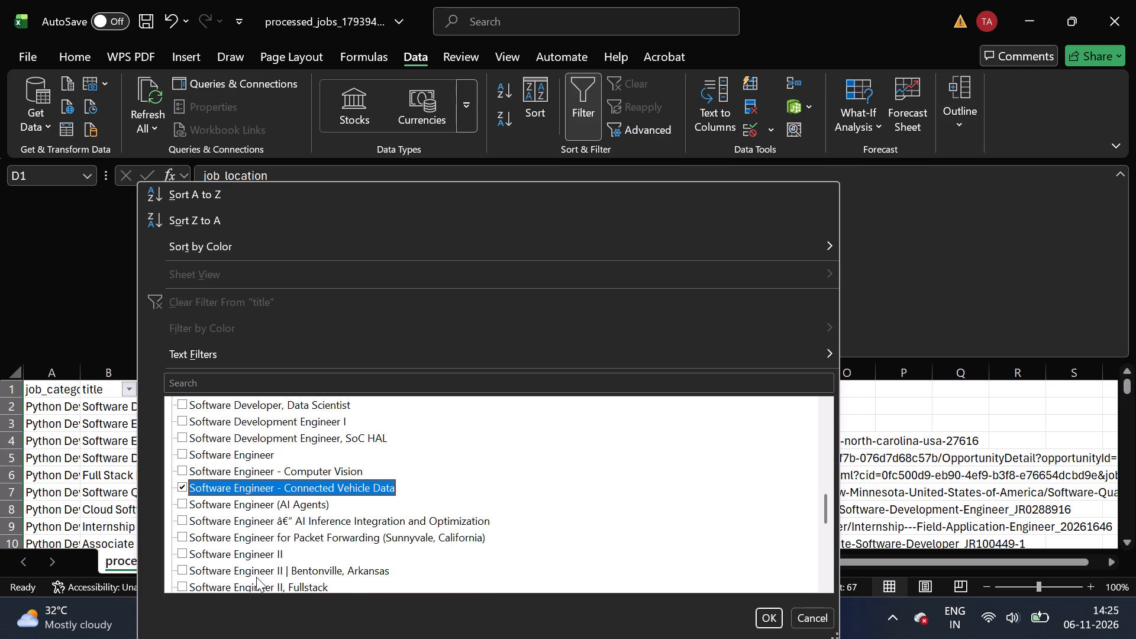
scroll(256, 577, "down", 1)
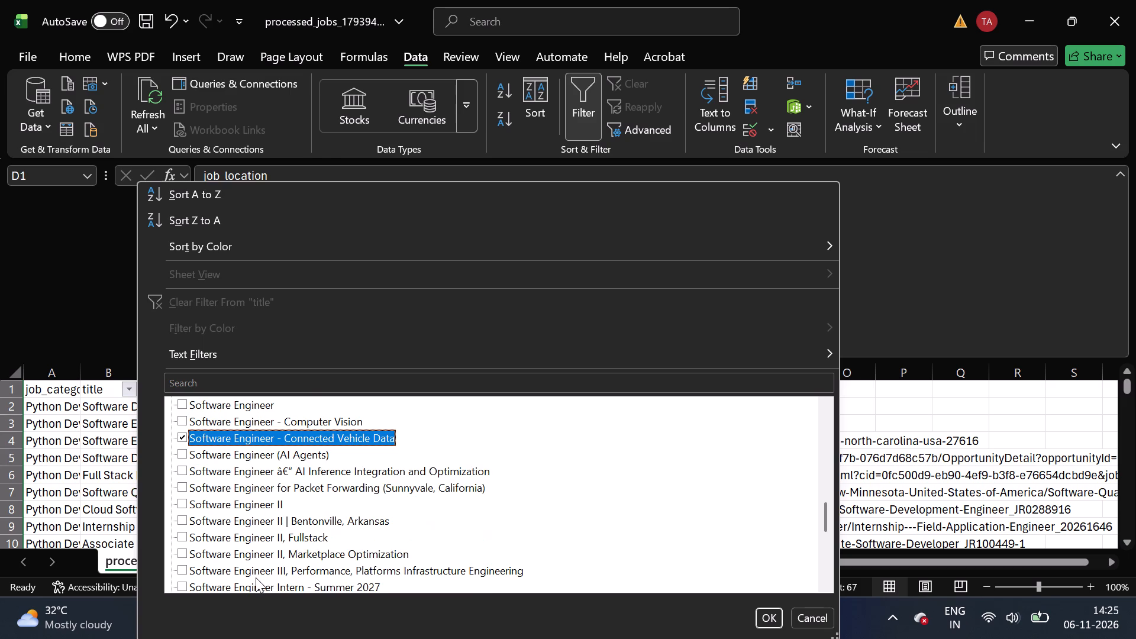
Add Software Engineer Intern - Summer 2027, AI Products - MCP Manager, Sensors and System Software (C++, Linux) and blanks to the selection, and apply the title filter.
left_click(264, 588)
scroll(264, 588, "down", 1)
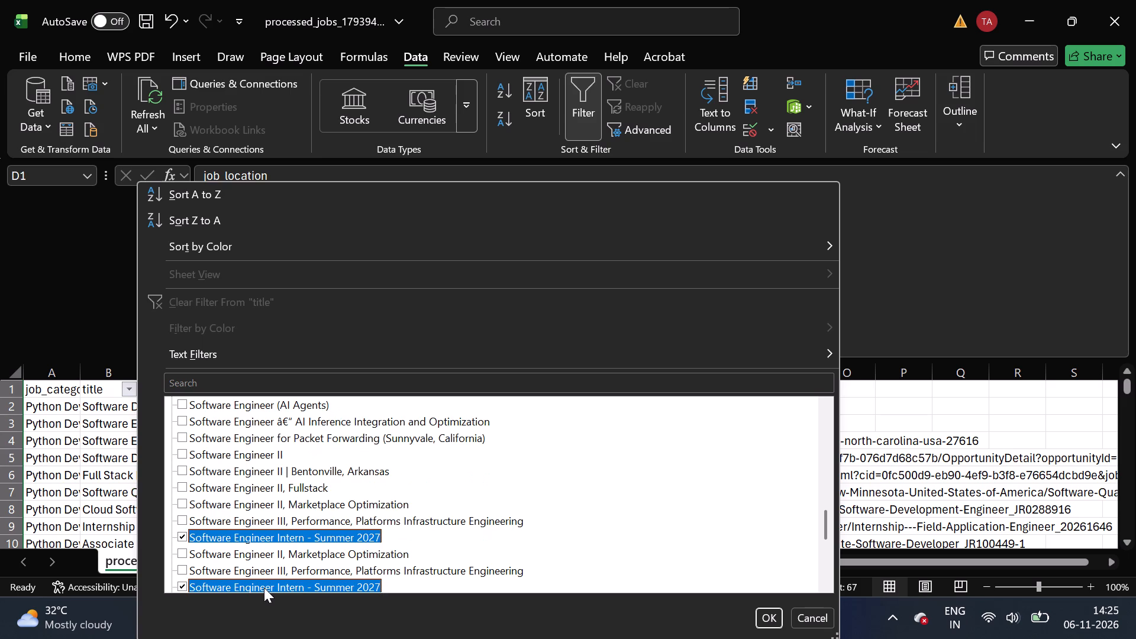
scroll(264, 588, "down", 1)
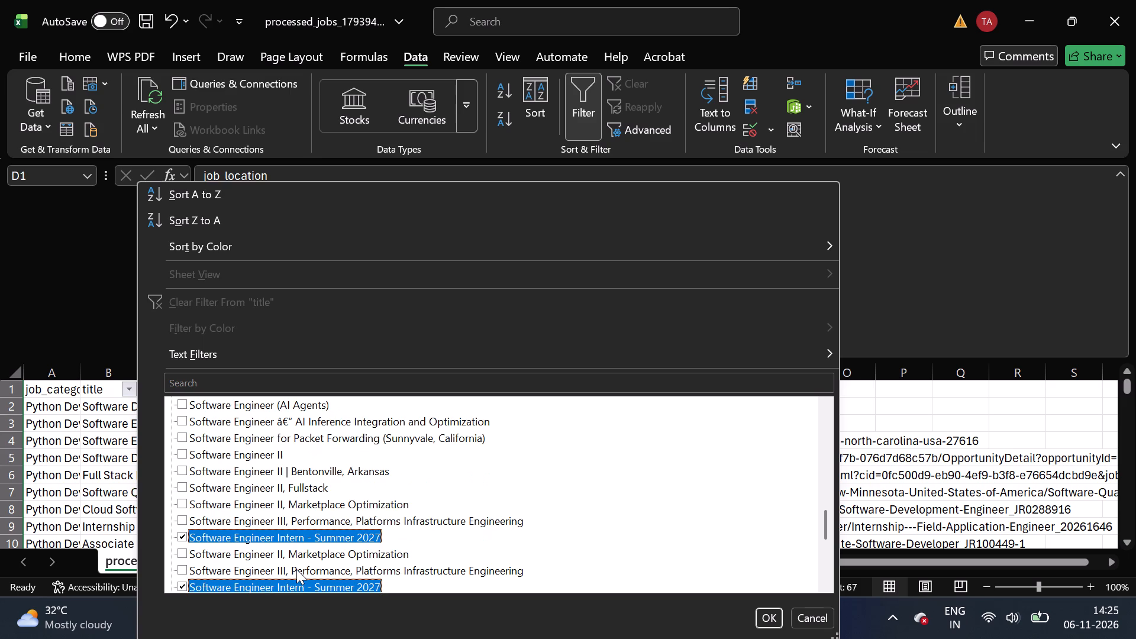
left_click(296, 569)
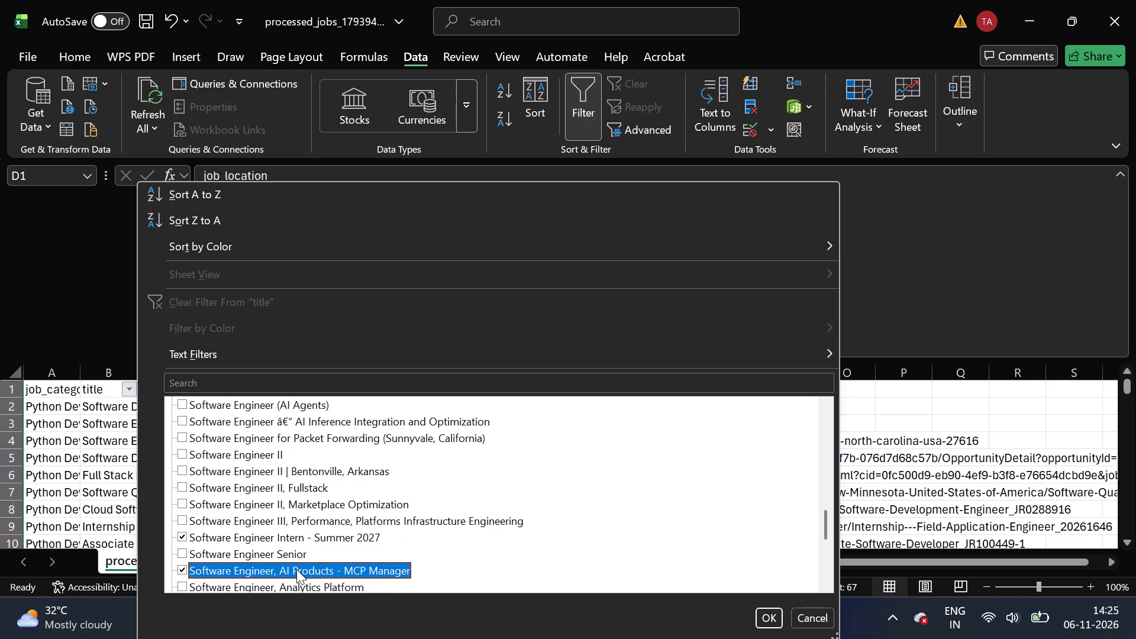
scroll(296, 569, "down", 1)
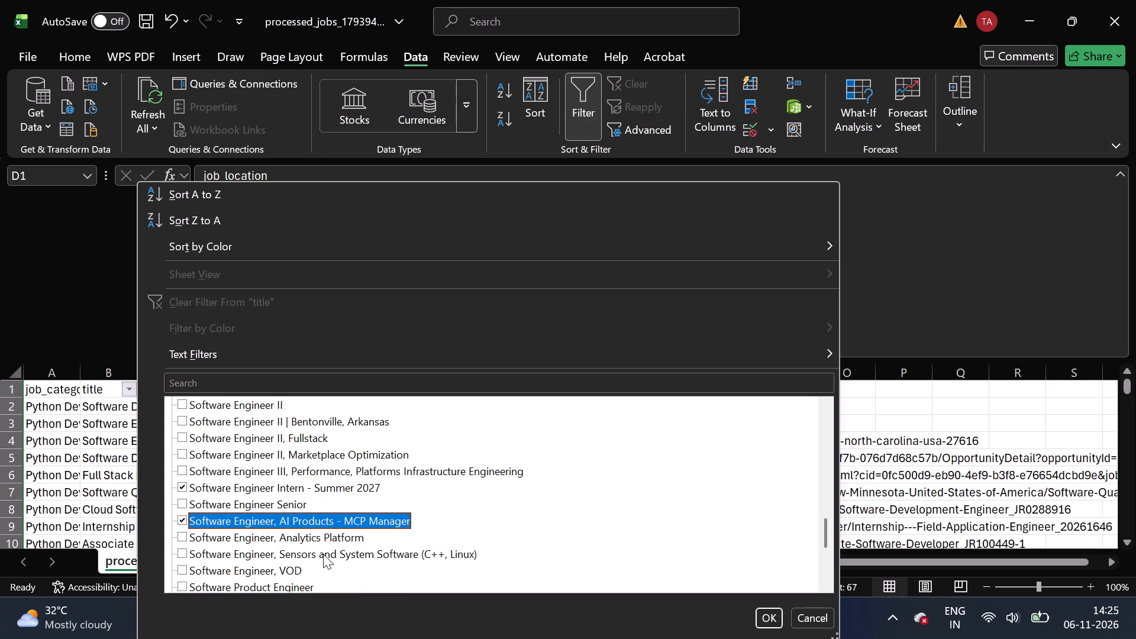
left_click(323, 554)
scroll(323, 554, "down", 1)
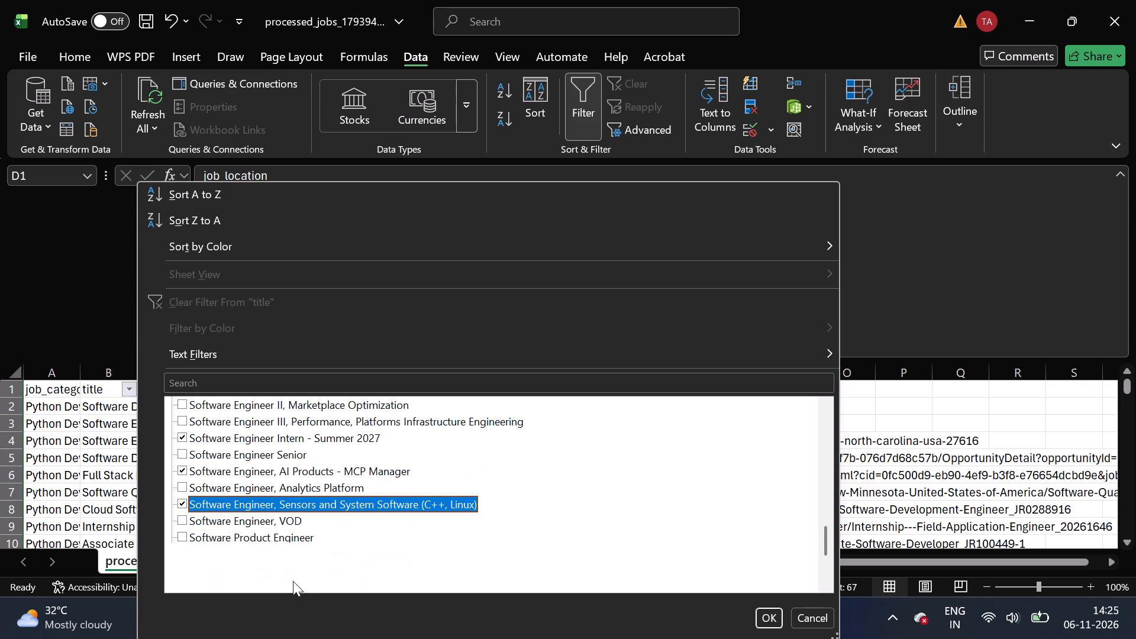
scroll(293, 581, "down", 1)
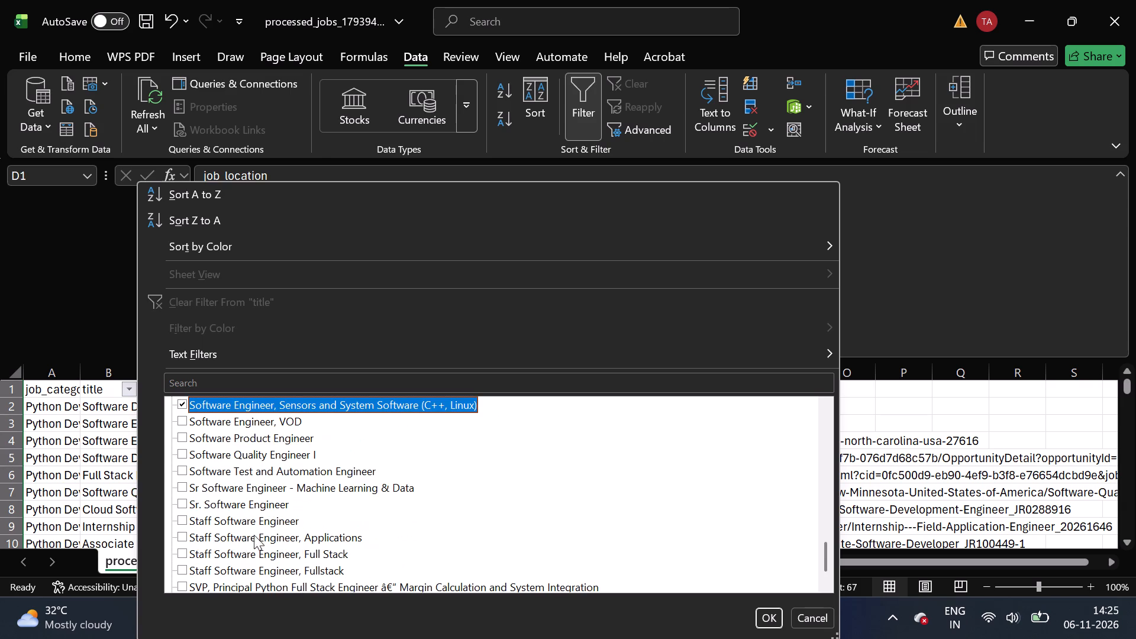
scroll(248, 589, "down", 1)
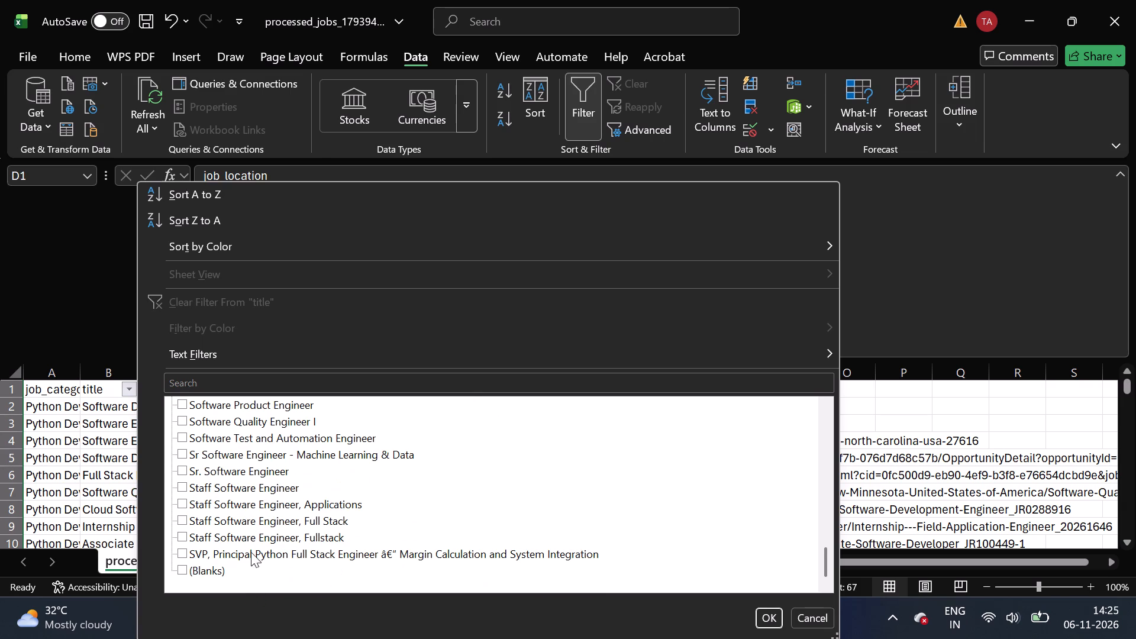
left_click(212, 571)
left_click(767, 618)
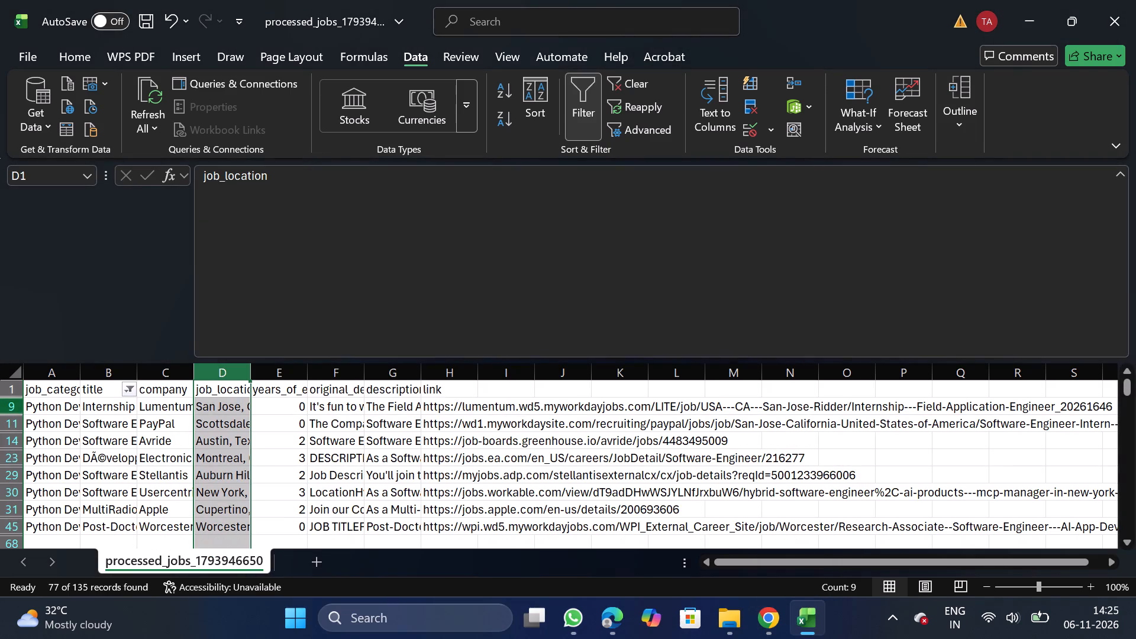
Delete all the filtered job rows below the header, from row 9 to row 45.
left_click(0, 404)
key("ctrl+shift+Down")
right_click(122, 454)
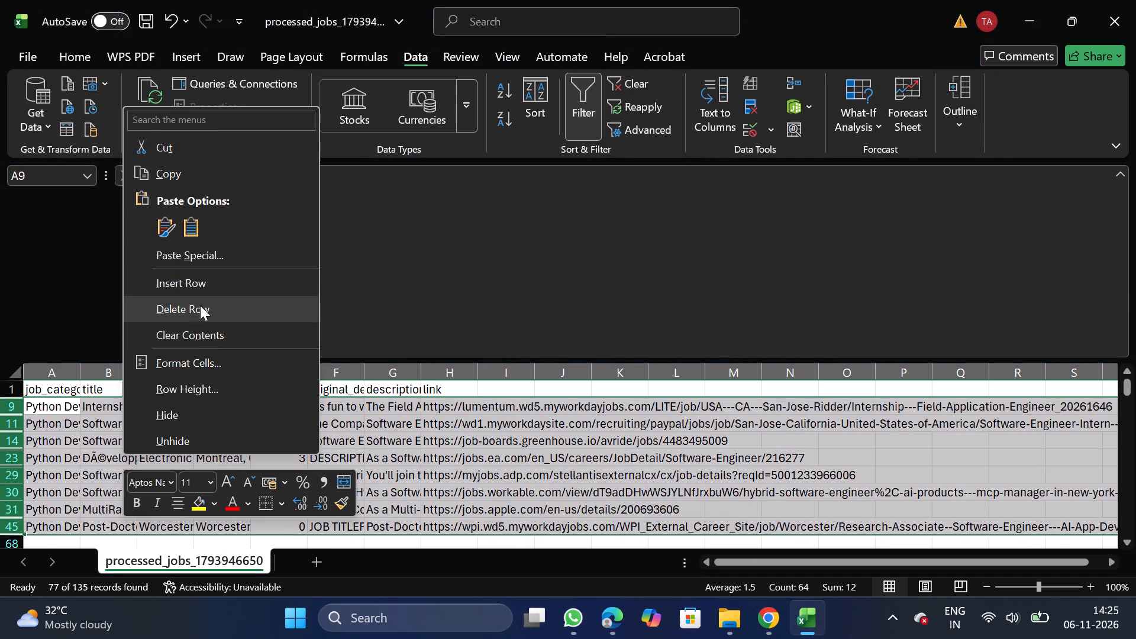
left_click(200, 305)
Remove the title-only filter and add filters to all columns of the header row.
left_click(580, 112)
left_click(105, 388)
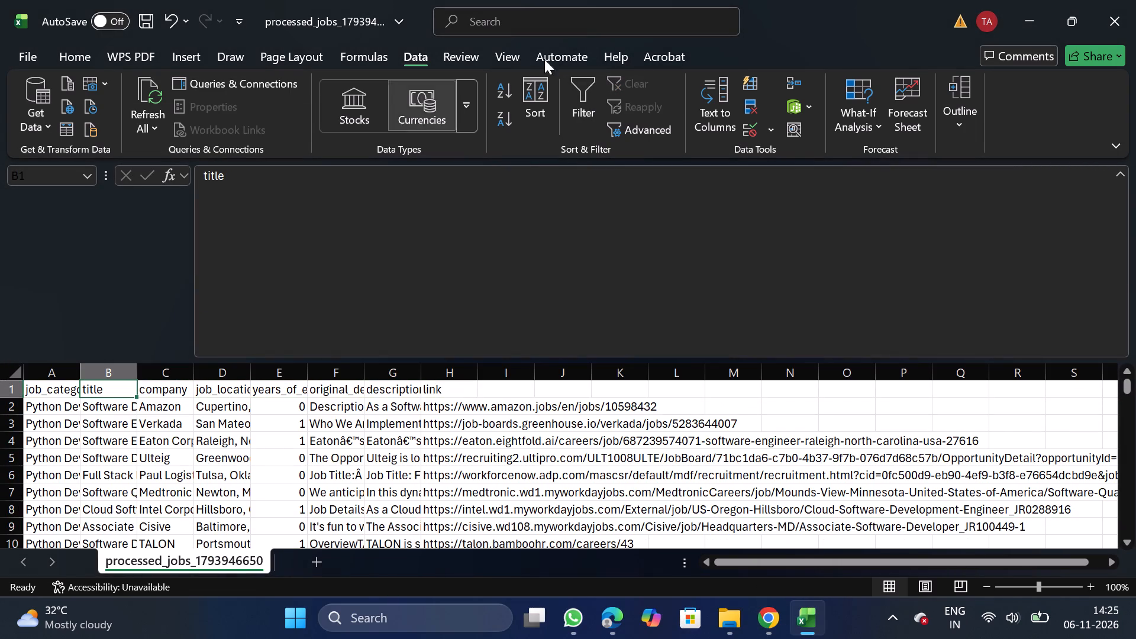
left_click(590, 106)
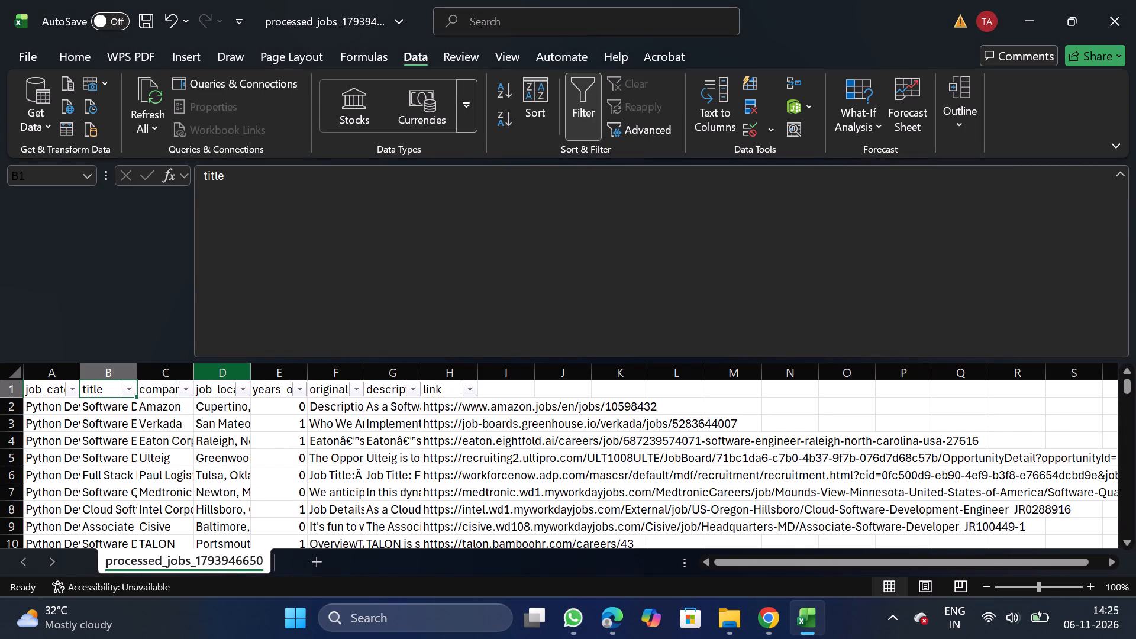
Filter the job titles by "lead" to check the matching row, and clear the column filters.
left_click(130, 387)
left_click(191, 383)
type("lead")
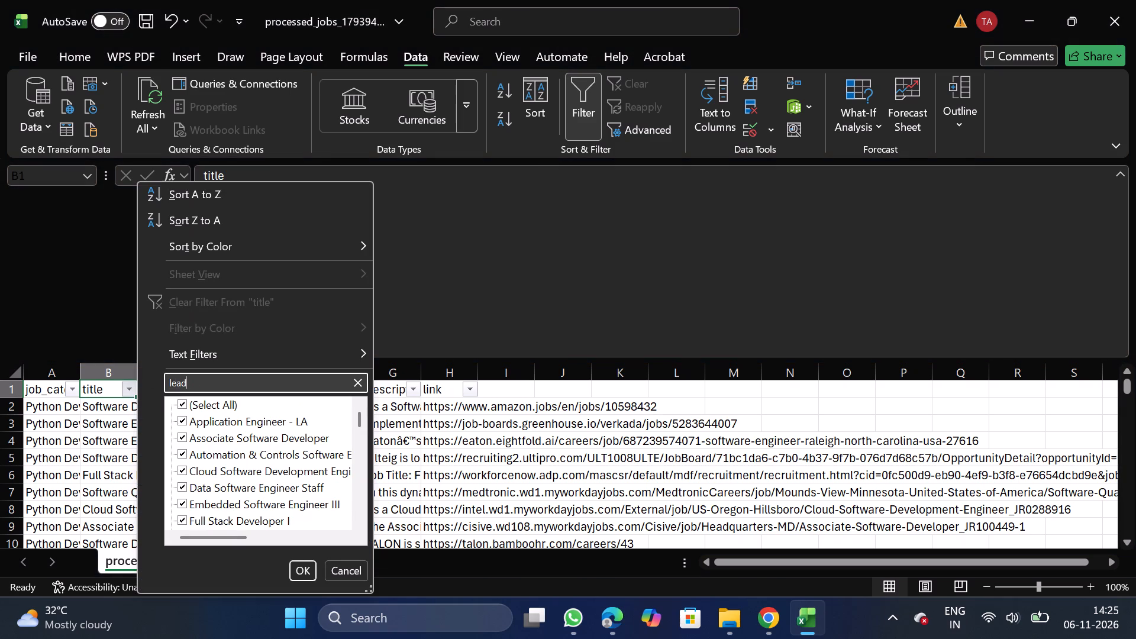
left_click(305, 573)
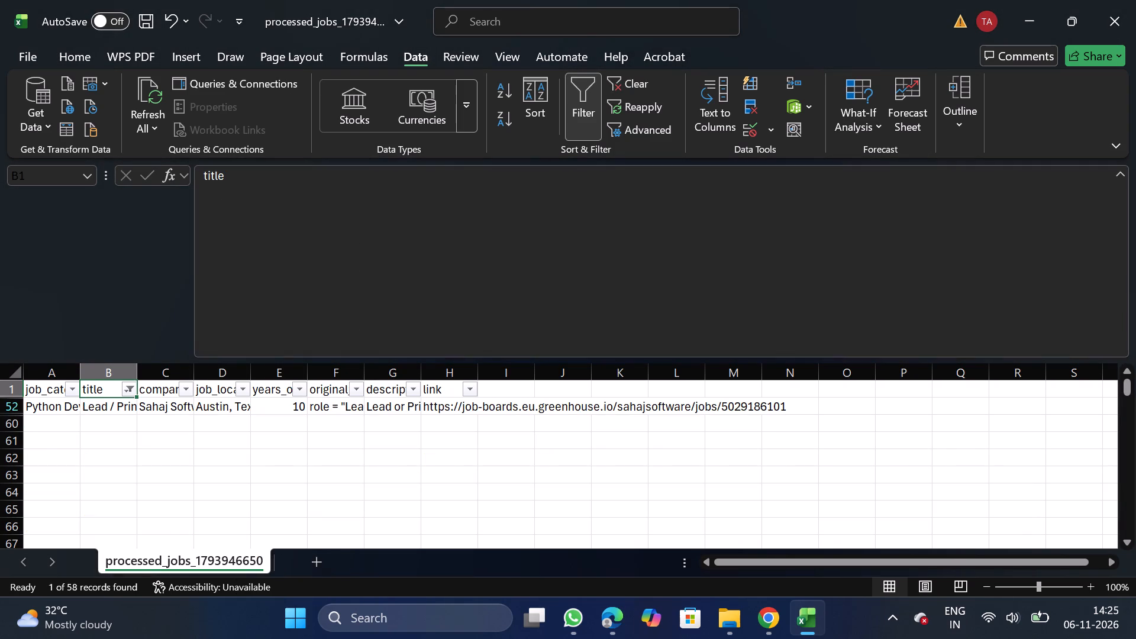
left_click(595, 116)
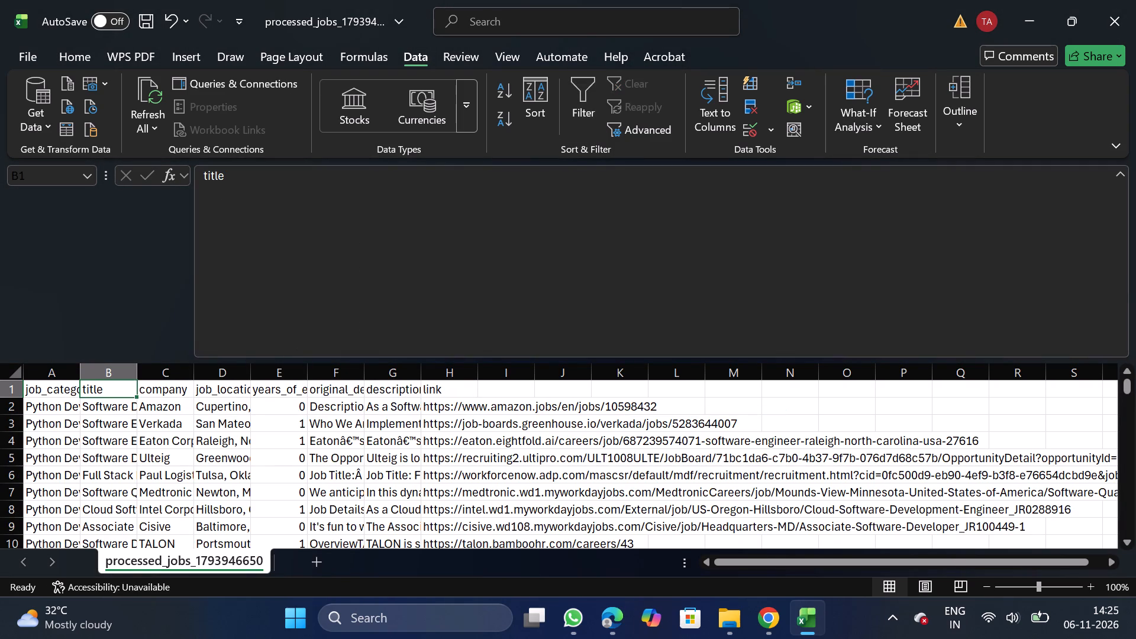
Add filters to the header row and filter years_of_experience to 8, 9, 10, 12 and 60.
left_click(283, 383)
left_click(587, 102)
left_click(305, 387)
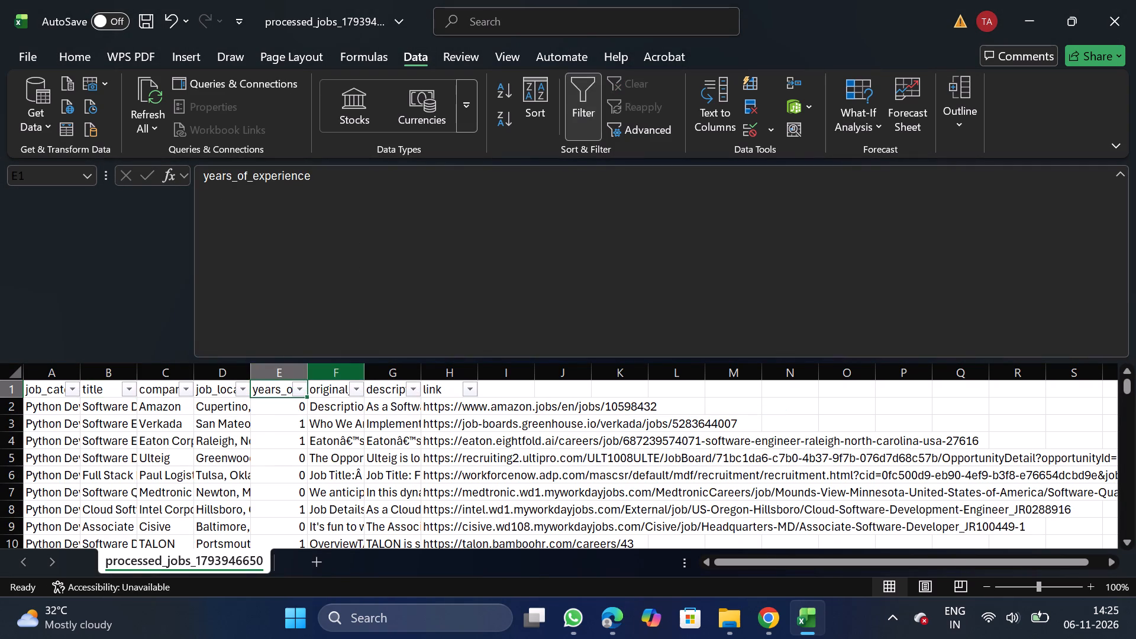
left_click(137, 406)
scroll(105, 515, "down", 1)
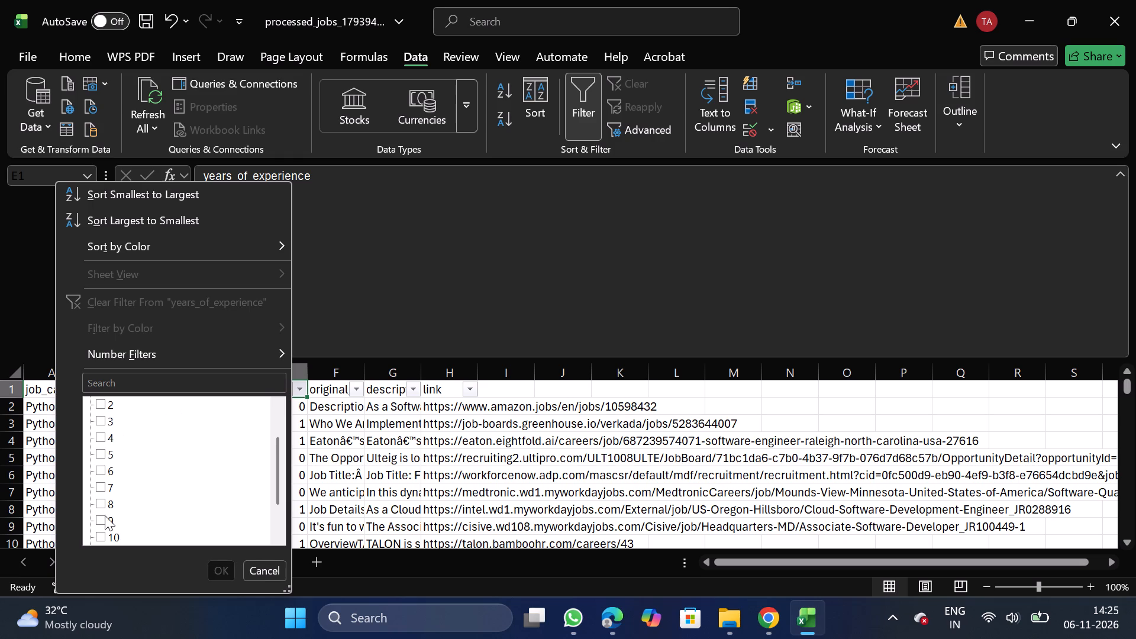
left_click(102, 473)
left_click(102, 461)
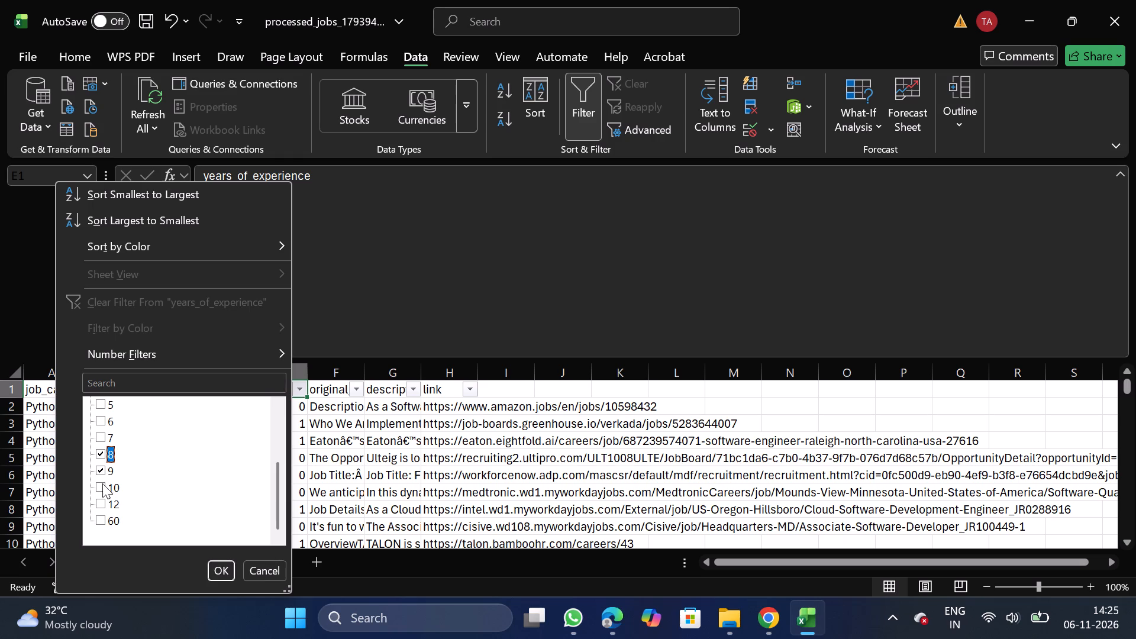
left_click(102, 490)
left_click(101, 508)
left_click(99, 521)
left_click(218, 566)
Delete all the filtered high-experience job rows, from row 40 to row 59, and remove the filter.
left_click(4, 404)
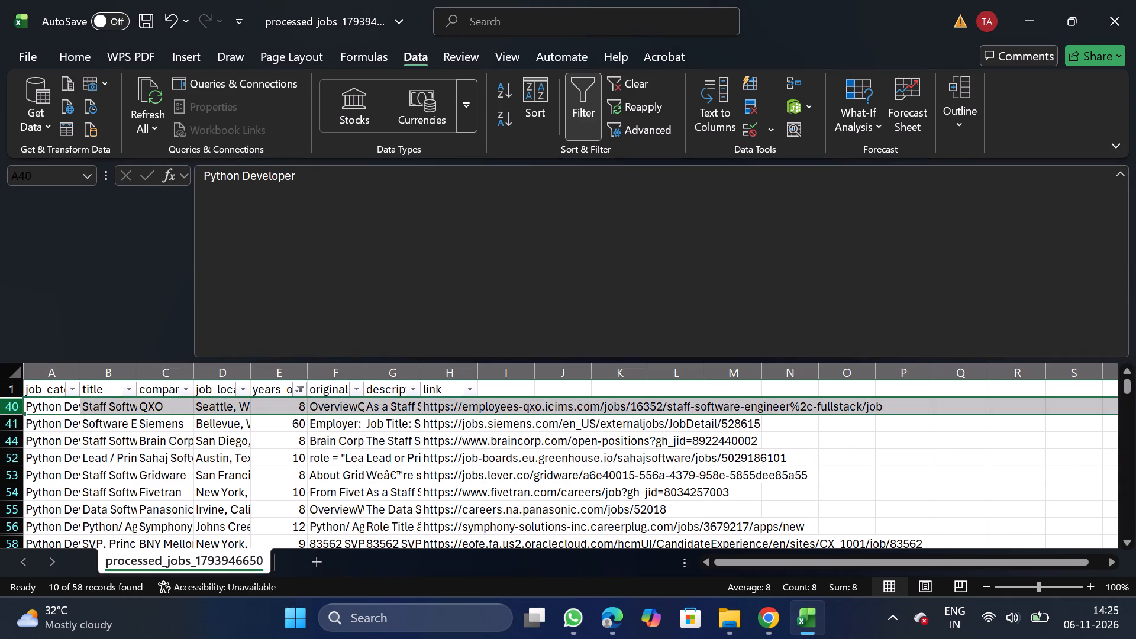
key("ctrl+shift+Down")
right_click(140, 459)
left_click(228, 315)
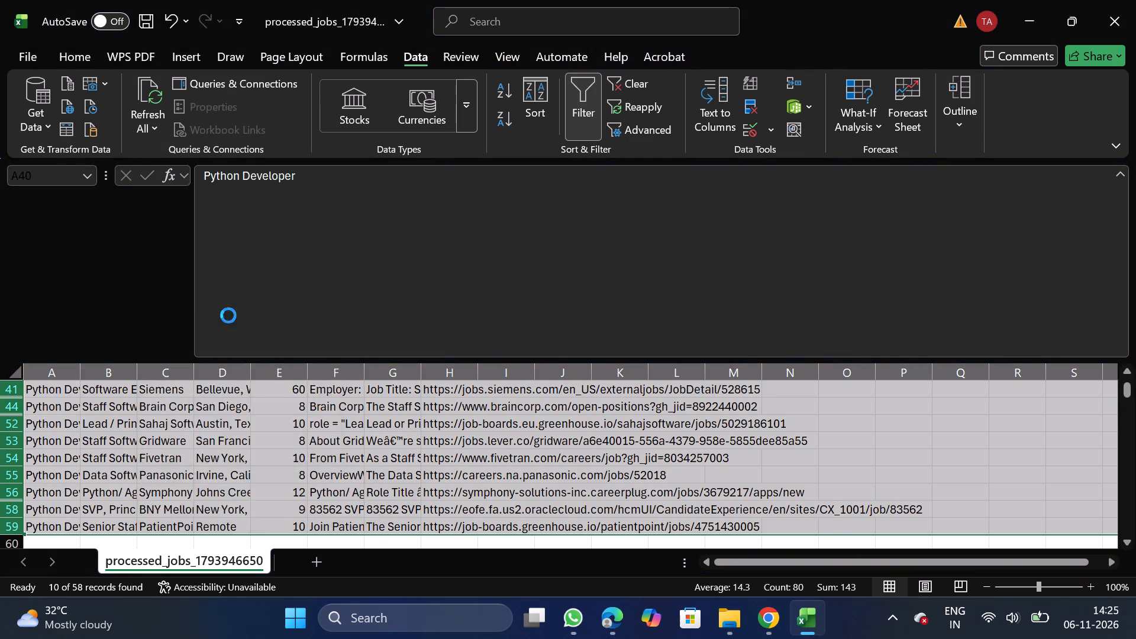
left_click(577, 102)
Add filters to the header row again and search the job titles for "lead".
left_click(122, 381)
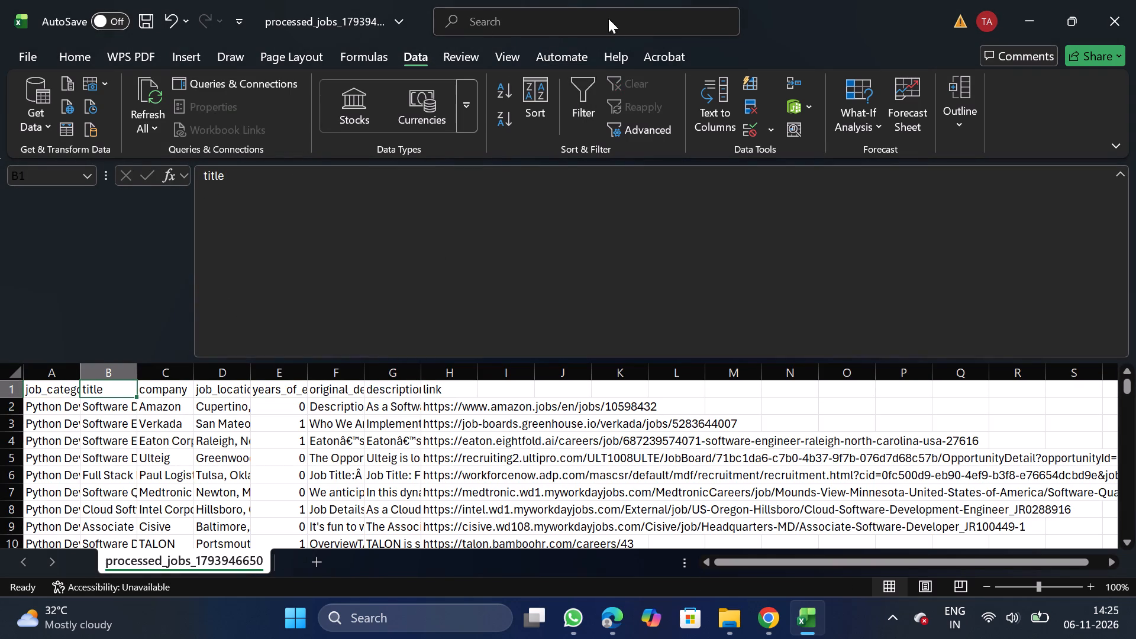
left_click(575, 124)
left_click(135, 393)
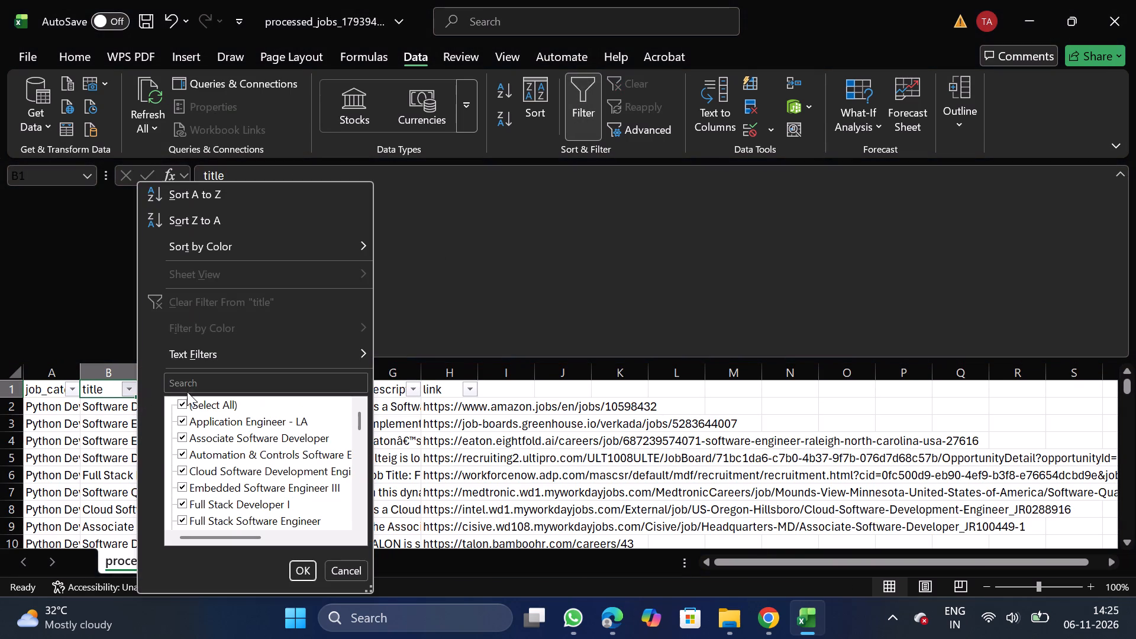
left_click(202, 386)
type("leda")
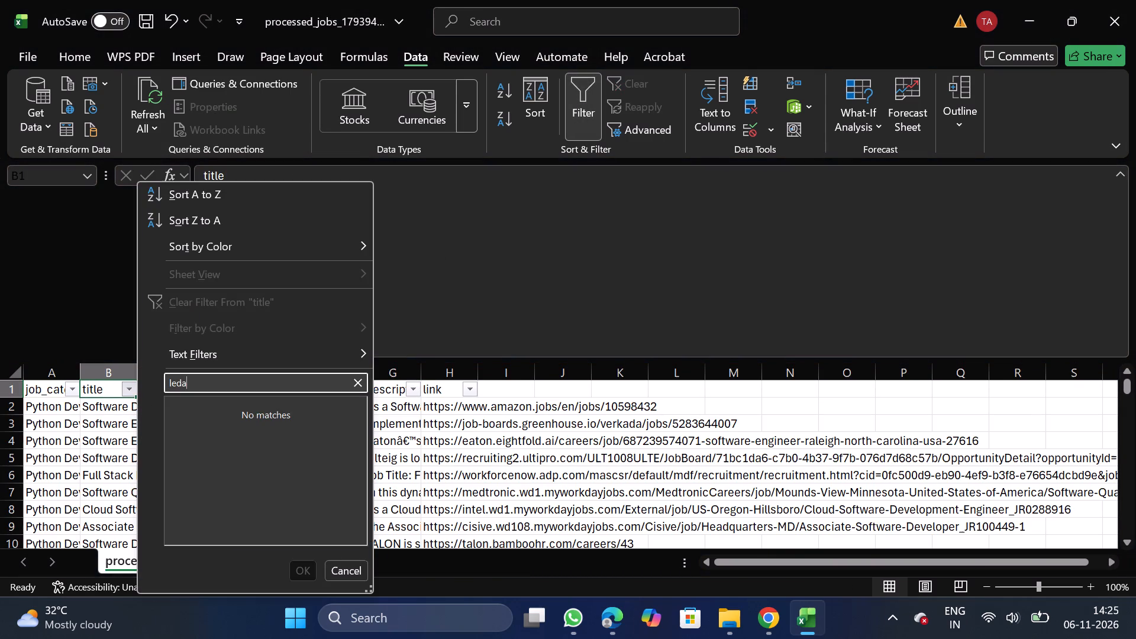
key("BackSpace")
key("BackSpace")
type("ad")
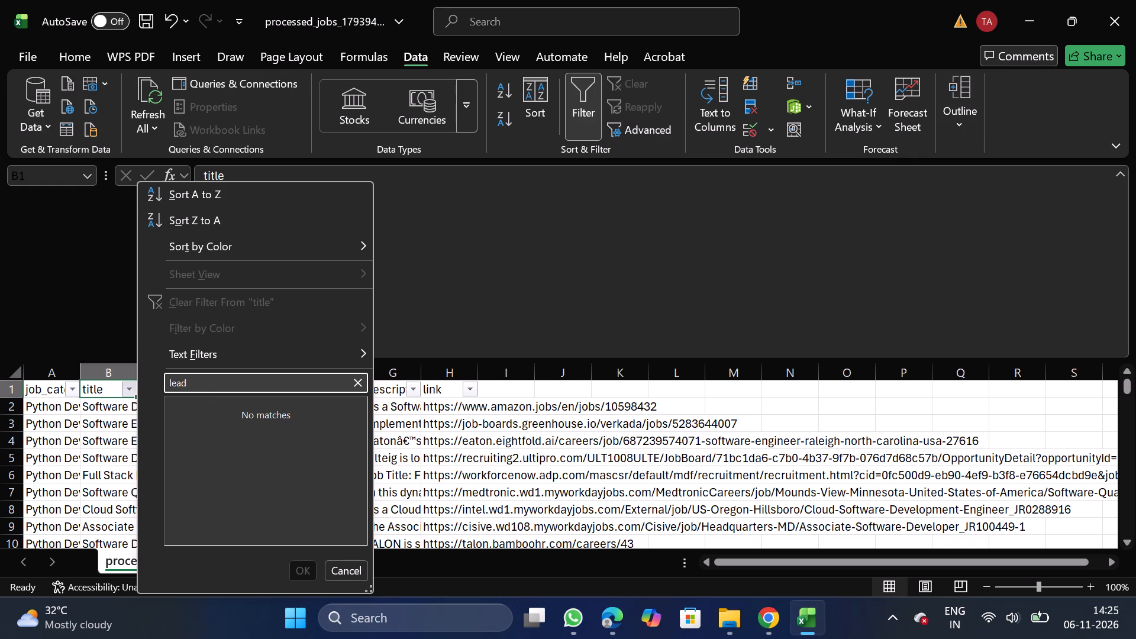
key("BackSpace")
key("BackSpace")
key("BackSpace")
key("BackSpace")
key("BackSpace")
key("BackSpace")
key("BackSpace")
key("BackSpace")
key("BackSpace")
key("BackSpace")
key("BackSpace")
key("BackSpace")
key("BackSpace")
Filter the job titles by "staff", delete the SimpliSafe row in Boston, and remove the filter.
type("staff")
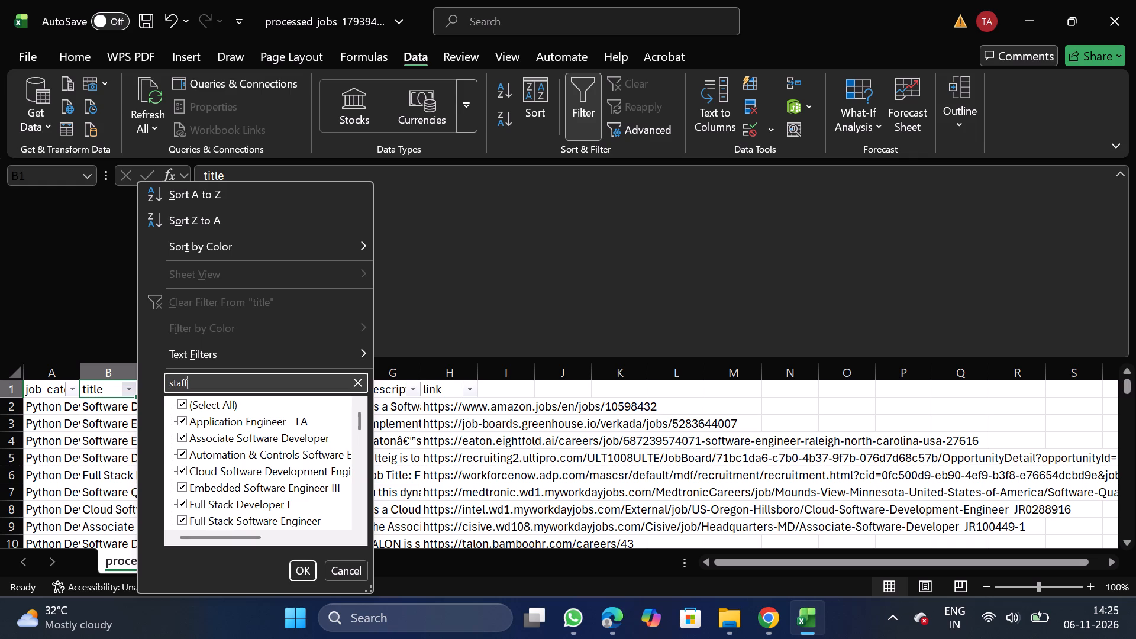
left_click(298, 573)
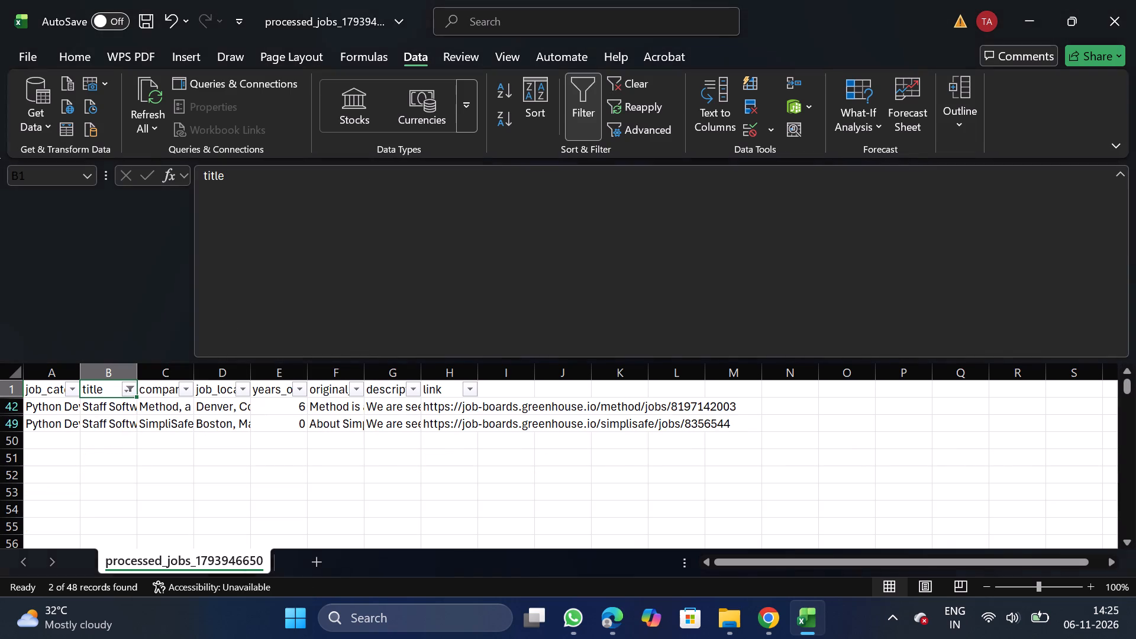
left_click_drag(1, 425, 41, 429)
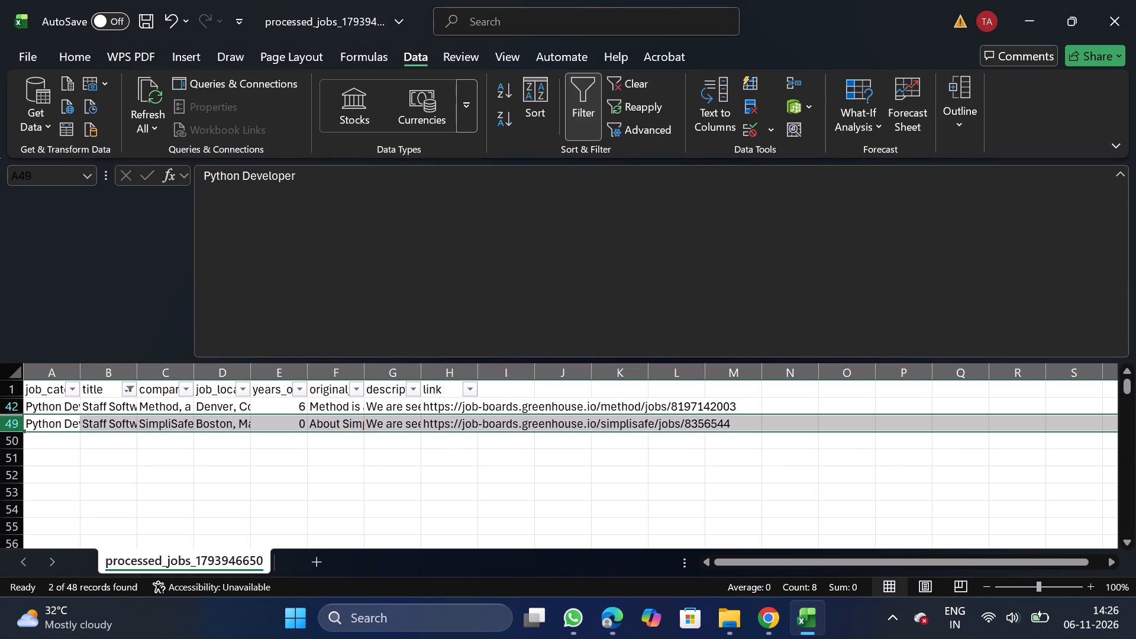
right_click(41, 429)
right_click(50, 422)
left_click(154, 287)
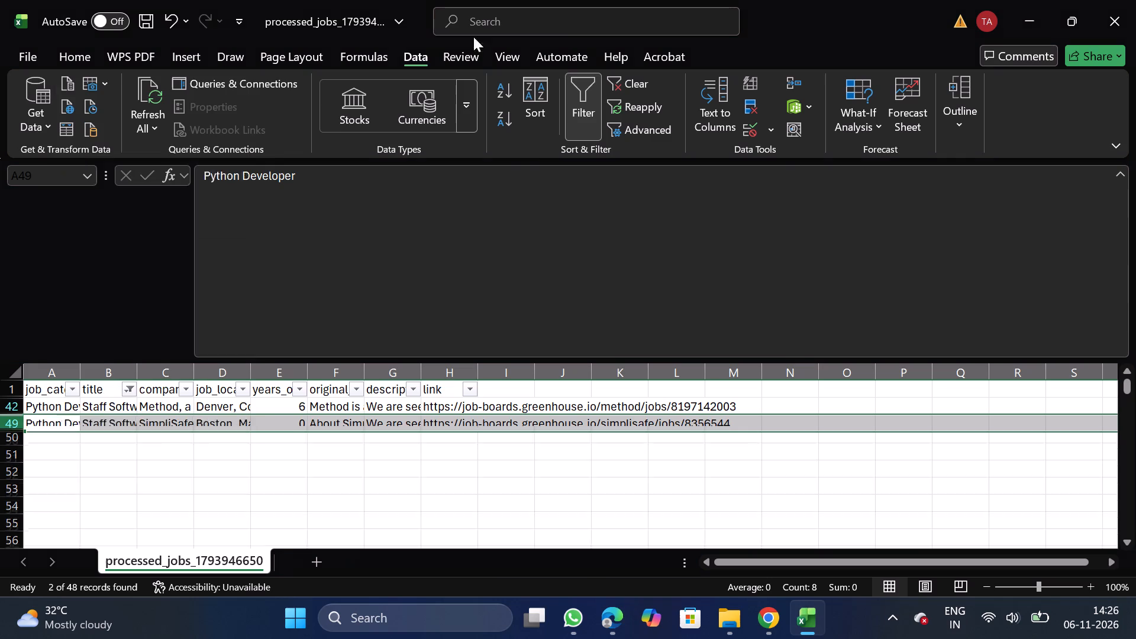
left_click(586, 98)
Filter the job titles by "staff" again to check the remaining row, and reset the column filters to show all rows.
left_click(104, 392)
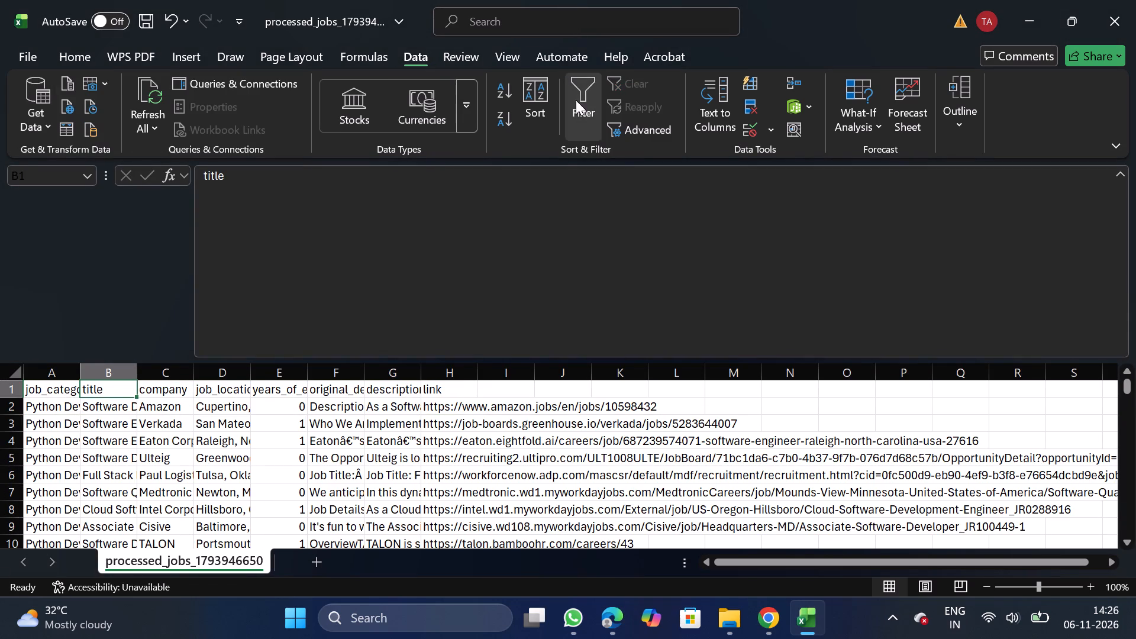
left_click(576, 100)
left_click(128, 390)
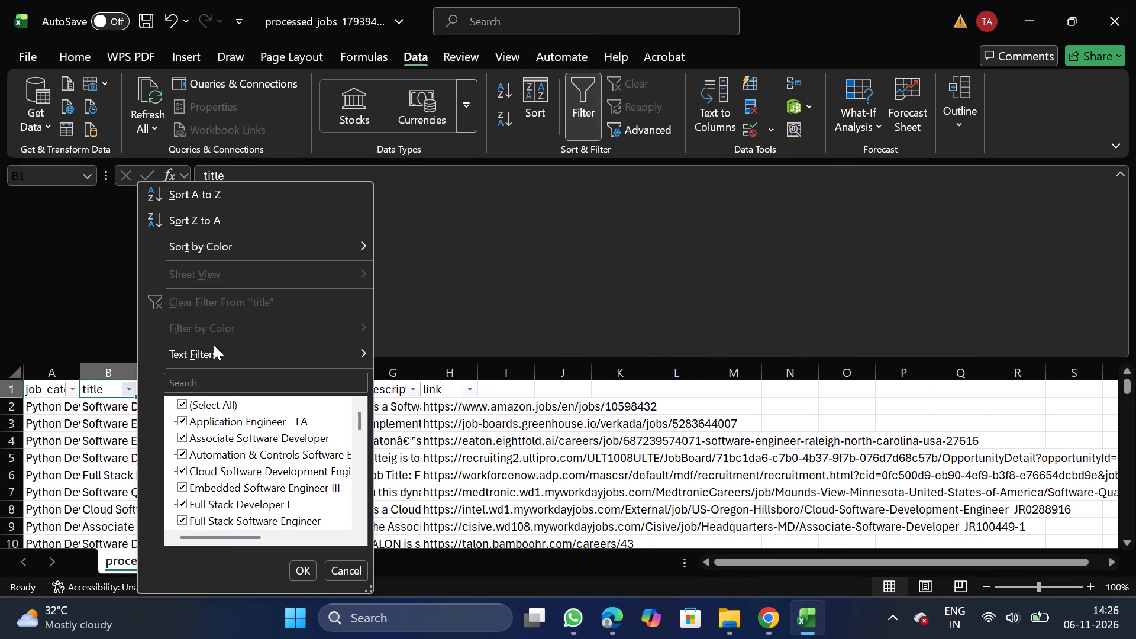
left_click(233, 383)
type("staff")
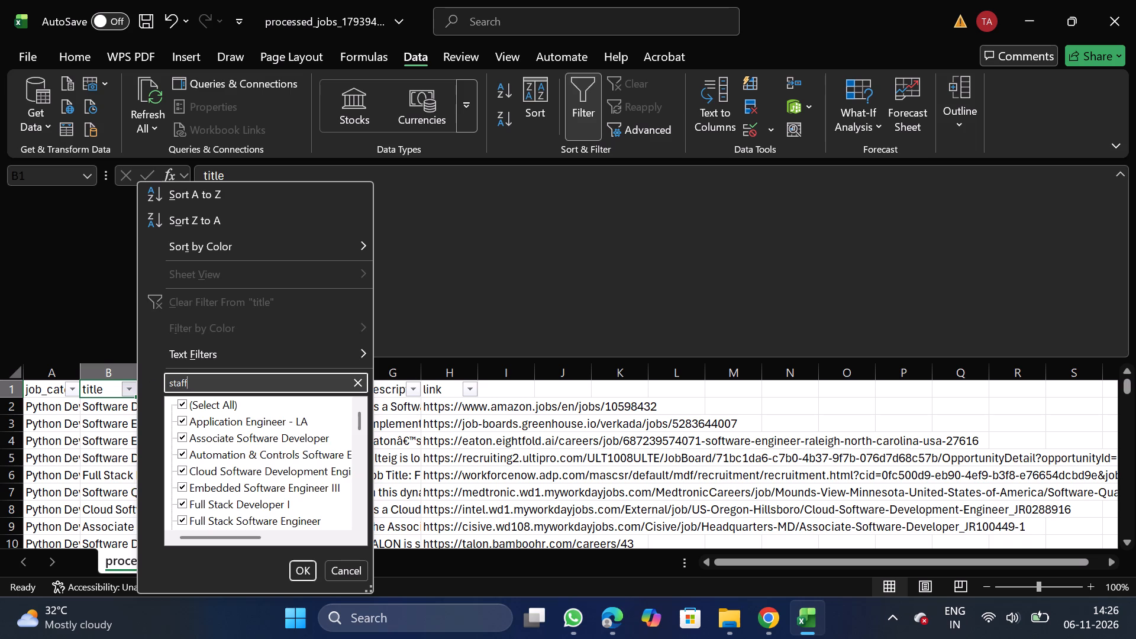
left_click(300, 570)
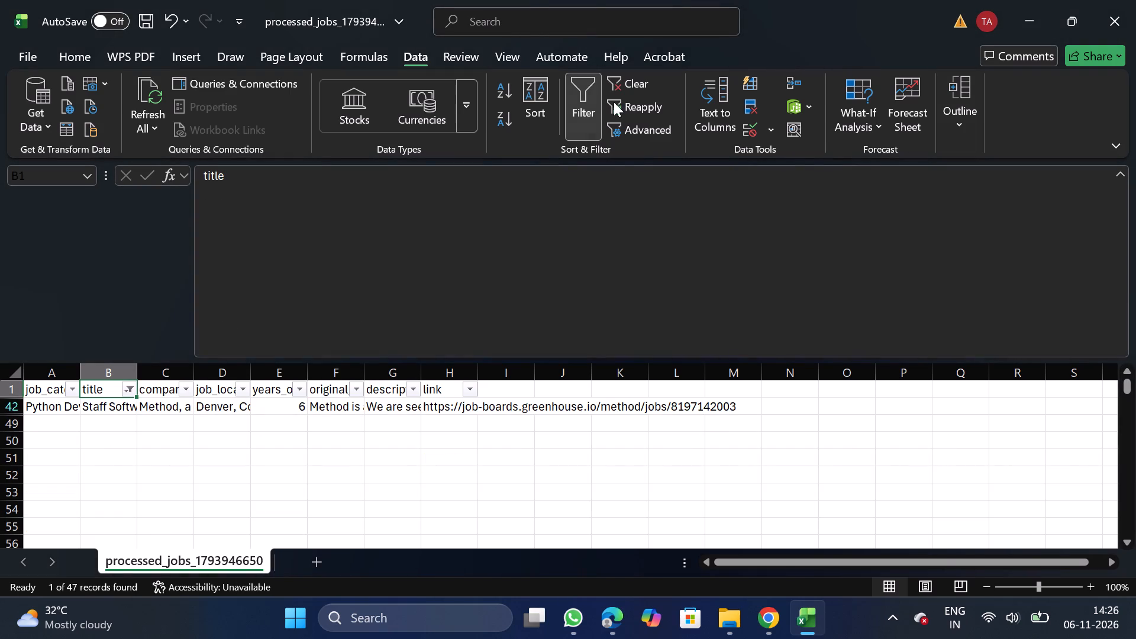
left_click(570, 116)
left_click(570, 116)
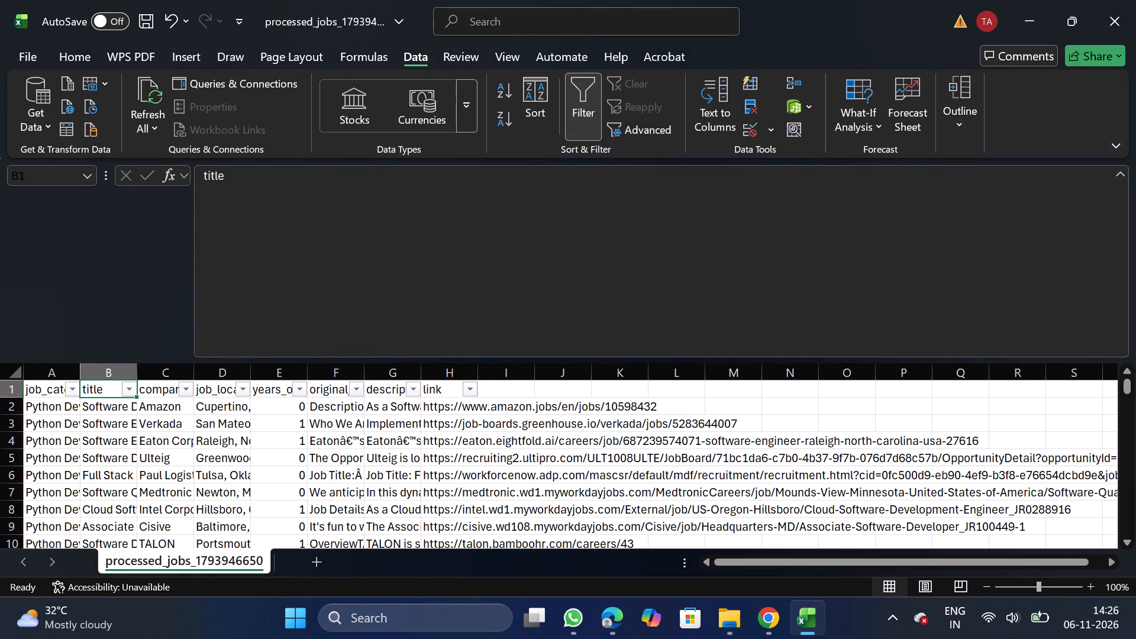
Search the title filter for "principal" and clear the search term.
left_click(125, 383)
left_click(179, 384)
type("principal")
key("BackSpace")
key("BackSpace")
key("BackSpace")
key("BackSpace")
key("BackSpace")
key("BackSpace")
key("BackSpace")
key("BackSpace")
key("BackSpace")
key("BackSpace")
key("BackSpace")
key("BackSpace")
key("BackSpace")
key("BackSpace")
key("BackSpace")
key("BackSpace")
key("BackSpace")
key("BackSpace")
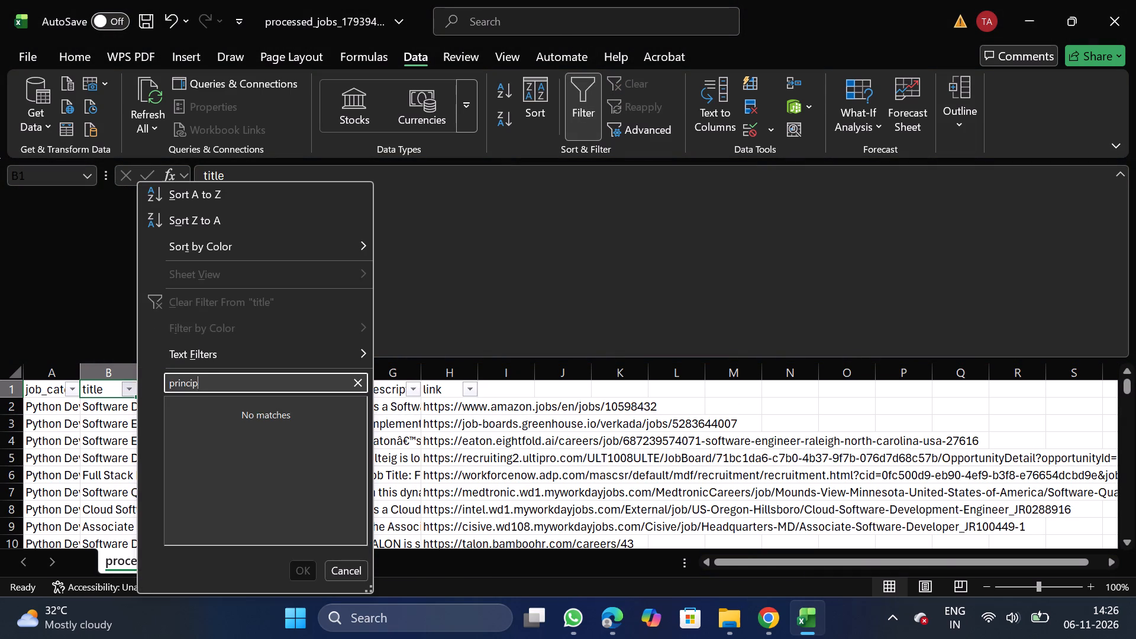
Search the title filter for "architect" and clear the search term.
type("architect")
key("BackSpace")
key("BackSpace")
key("BackSpace")
key("BackSpace")
key("BackSpace")
key("BackSpace")
key("BackSpace")
key("BackSpace")
key("BackSpace")
key("BackSpace")
key("BackSpace")
key("BackSpace")
key("BackSpace")
key("BackSpace")
key("BackSpace")
key("BackSpace")
key("BackSpace")
Search the title filter for "enterprise" and clear the search term.
type("enterprise")
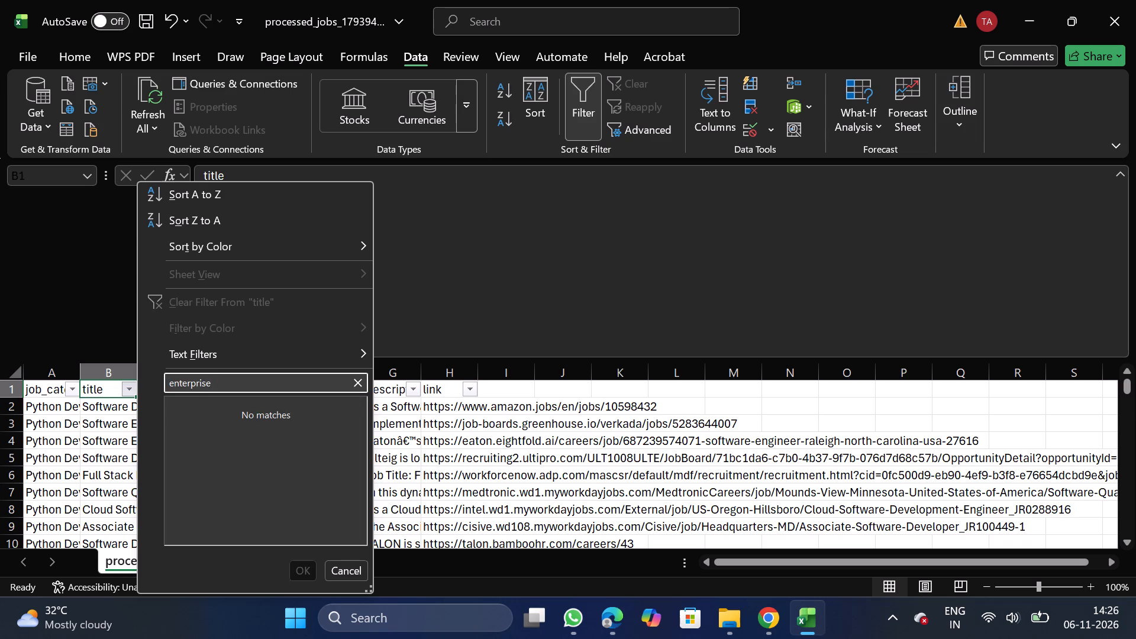
key("BackSpace")
key("BackSpace")
key("BackSpace")
key("BackSpace")
key("BackSpace")
key("BackSpace")
key("BackSpace")
key("BackSpace")
key("BackSpace")
key("BackSpace")
key("BackSpace")
key("BackSpace")
key("BackSpace")
key("BackSpace")
key("BackSpace")
key("BackSpace")
key("BackSpace")
key("BackSpace")
key("BackSpace")
key("BackSpace")
Search the title filter for "consultant" and clear the search term.
type("consultant")
key("BackSpace")
key("BackSpace")
key("BackSpace")
key("BackSpace")
key("BackSpace")
key("BackSpace")
key("BackSpace")
key("BackSpace")
key("BackSpace")
key("BackSpace")
key("BackSpace")
key("BackSpace")
key("BackSpace")
key("BackSpace")
key("BackSpace")
key("BackSpace")
key("BackSpace")
key("BackSpace")
key("BackSpace")
key("BackSpace")
Filter the job titles by "embedded" to check the matching row, and remove the filter.
type("embeddde")
key("BackSpace")
key("BackSpace")
type("ed")
left_click(348, 575)
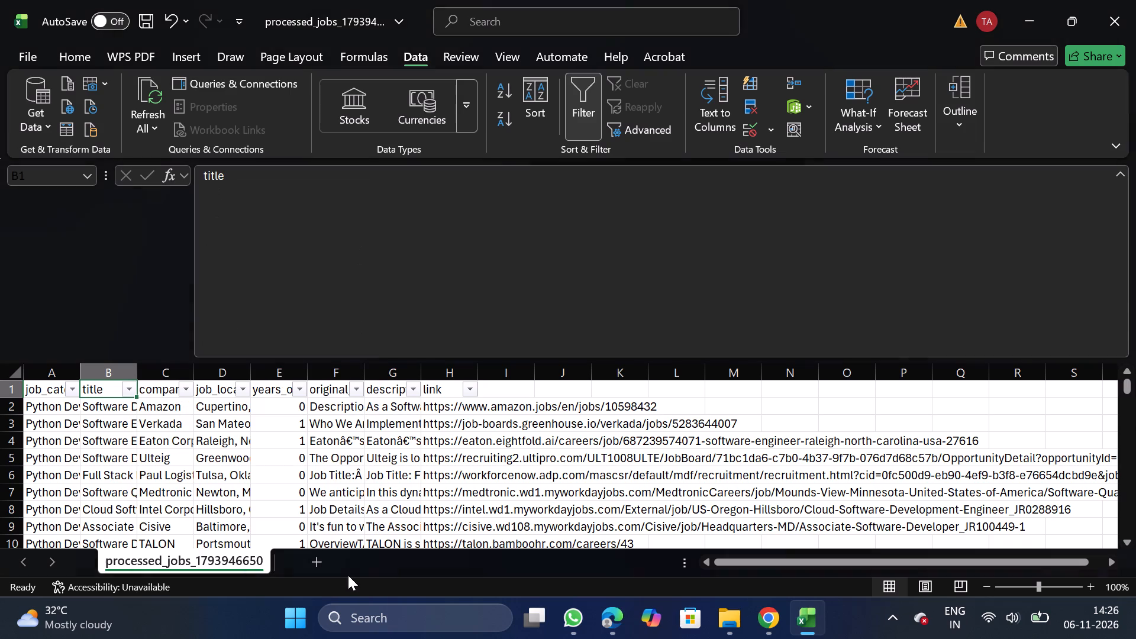
left_click(129, 388)
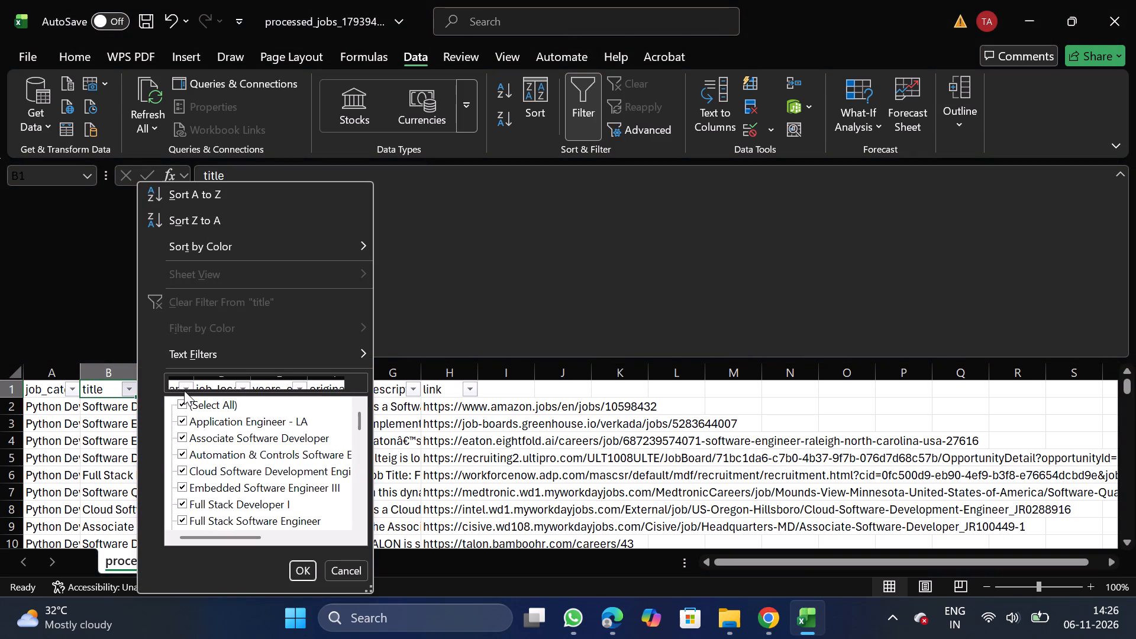
left_click(184, 390)
left_click(195, 384)
type("embedded")
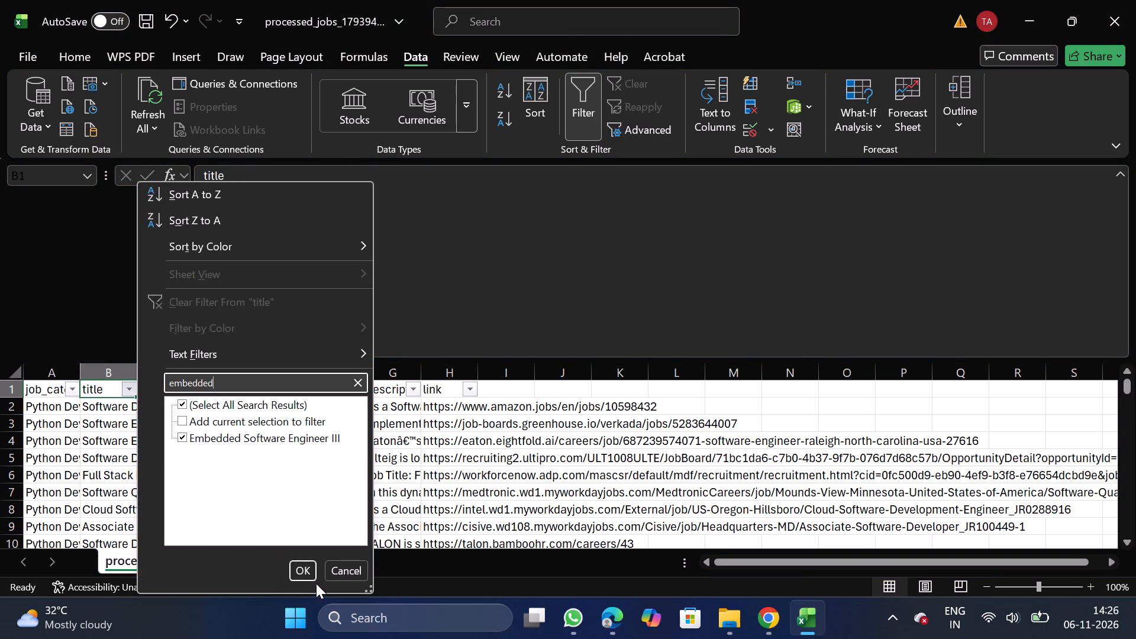
left_click(315, 576)
left_click(591, 112)
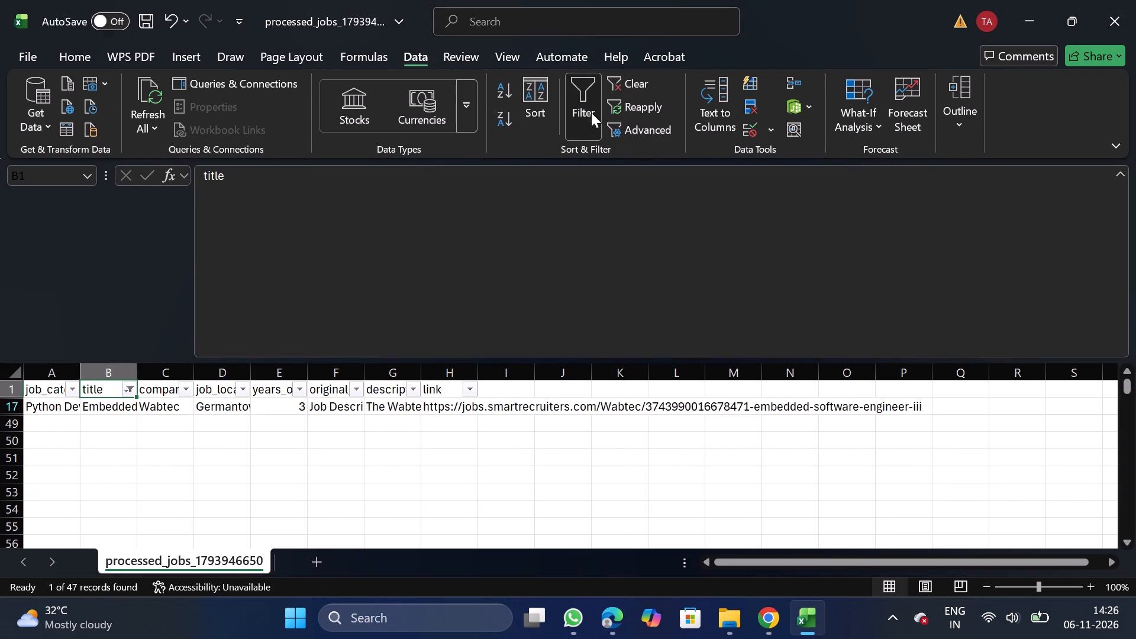
Filter the company column to Walmart, delete its job row in Bentonville, and remove the filter.
left_click(169, 379)
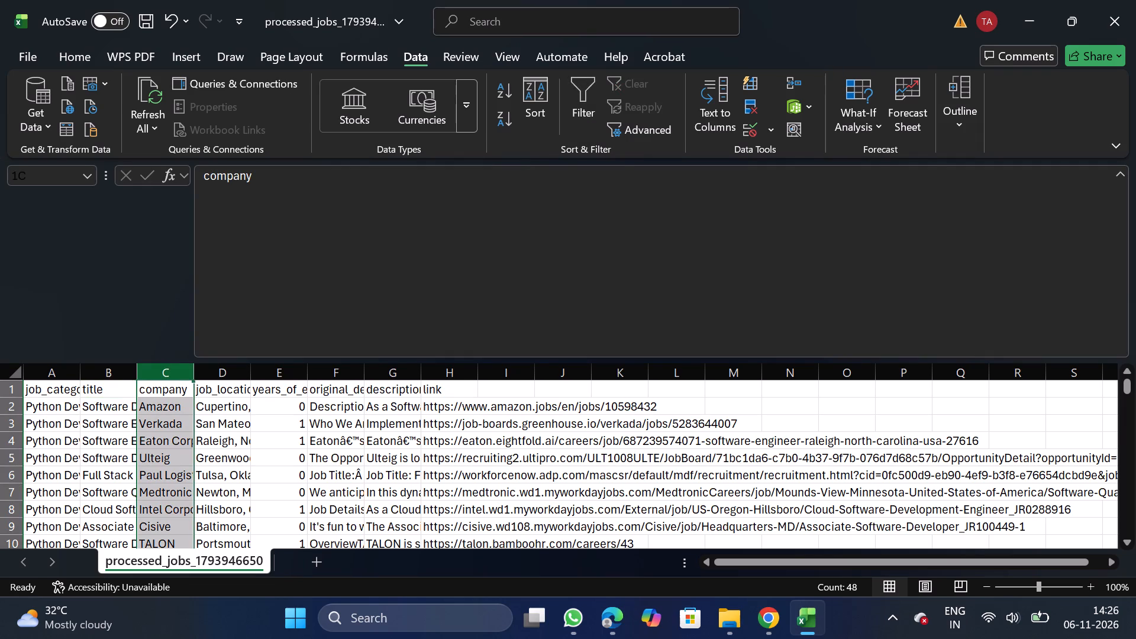
left_click(593, 115)
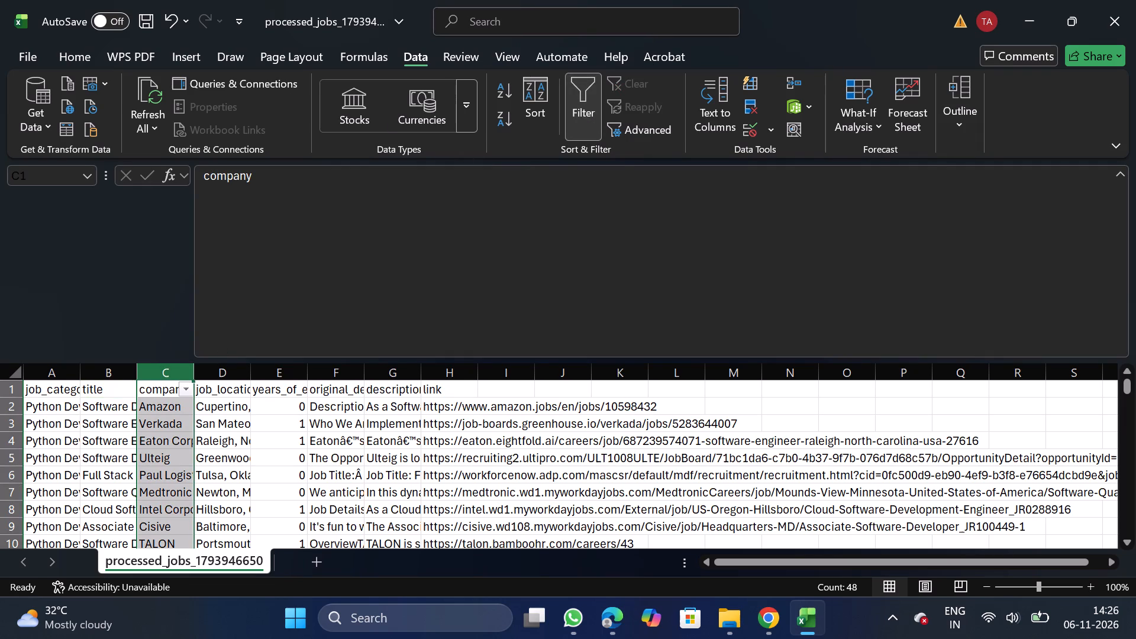
left_click(183, 392)
left_click(253, 383)
type("walmart")
key("BackSpace")
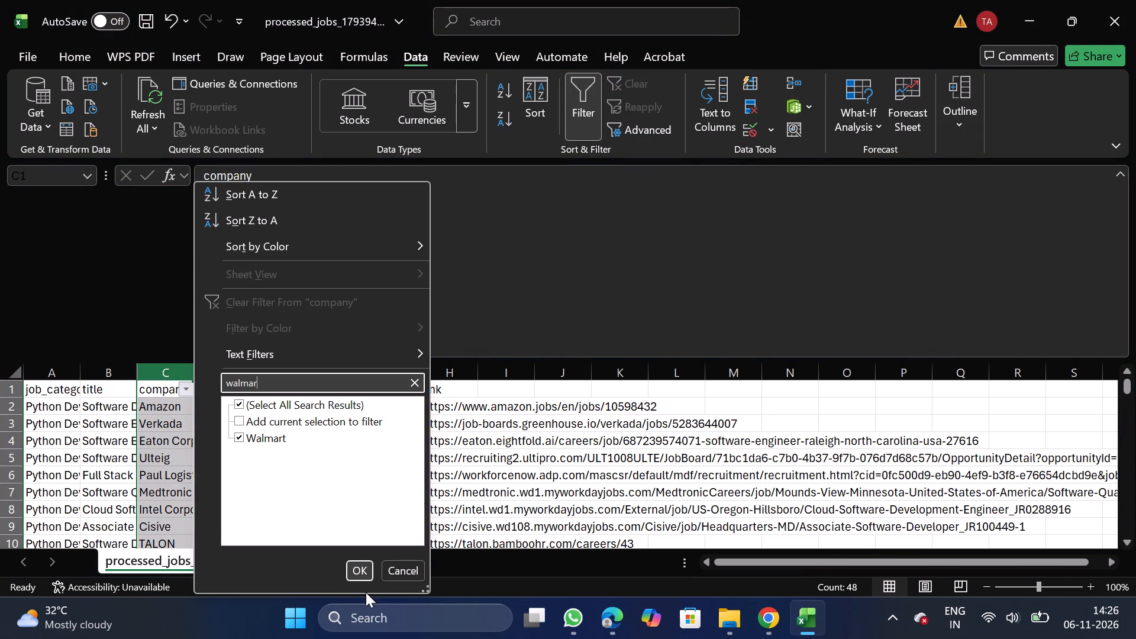
left_click(367, 569)
left_click(5, 409)
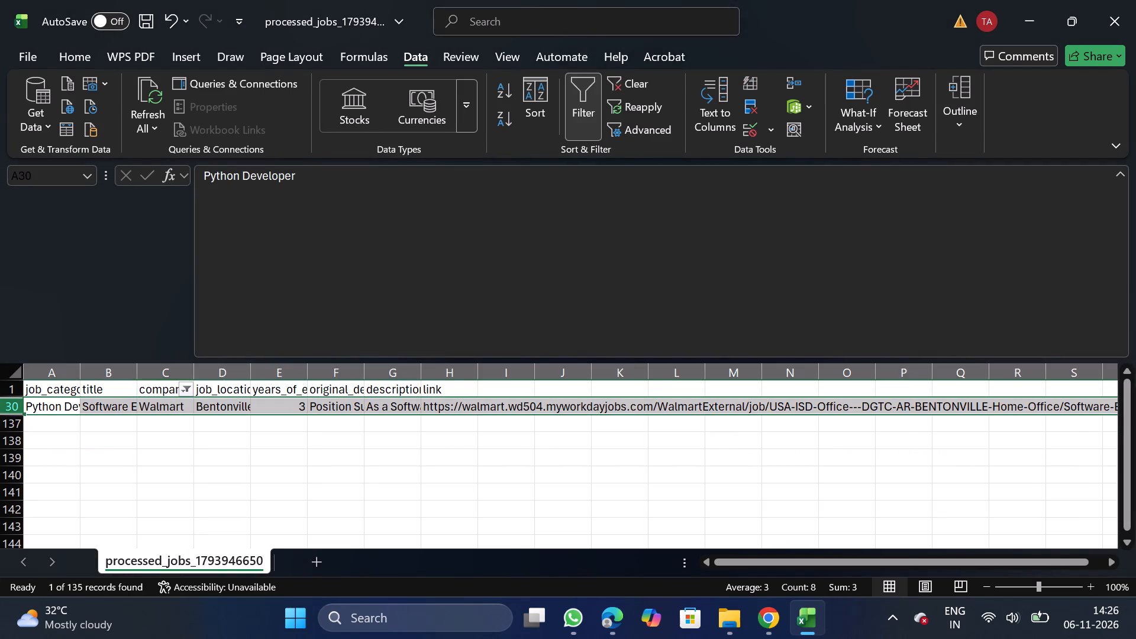
right_click(35, 409)
left_click(109, 266)
left_click(588, 103)
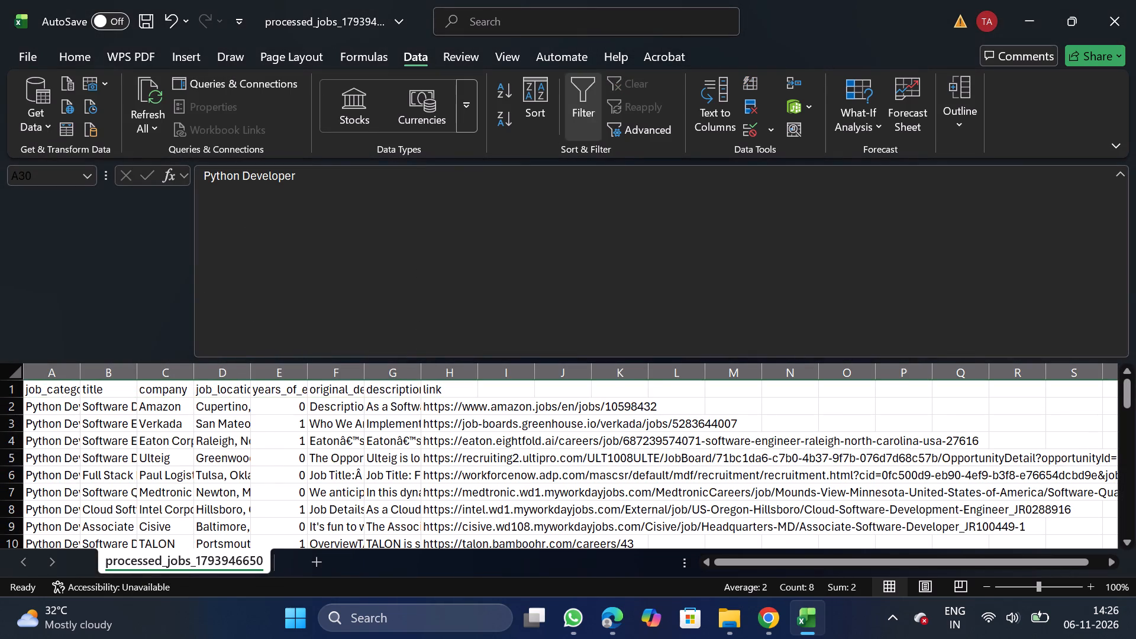
Turn on filtering from the company header, search the company filter for "dried", and clear the search term.
left_click_drag(166, 393, 585, 108)
left_click(585, 108)
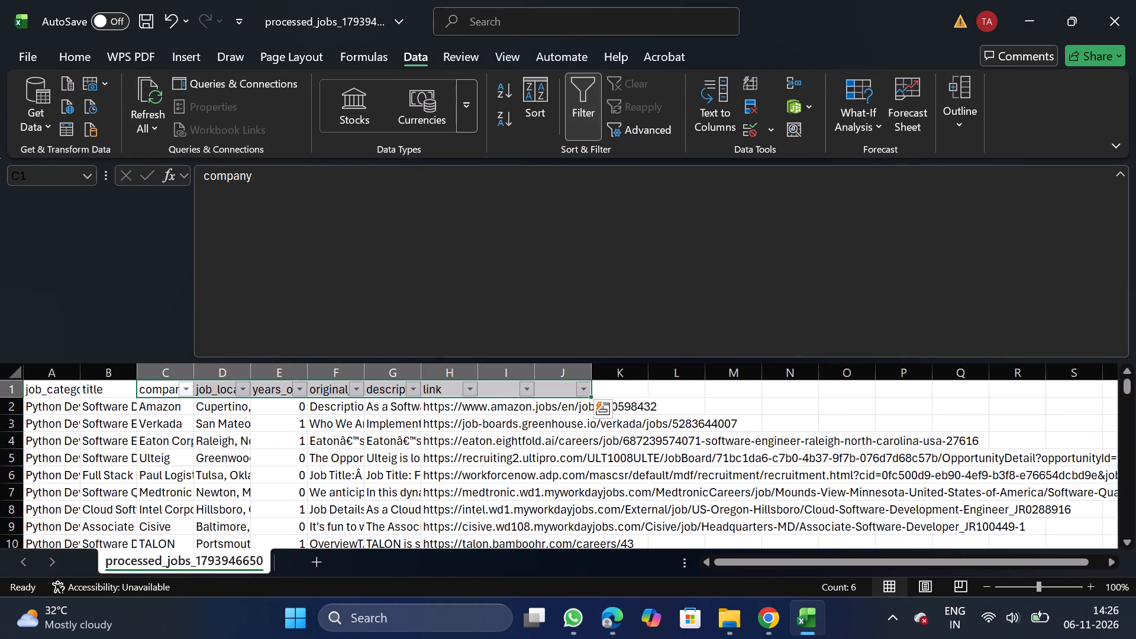
left_click(185, 390)
left_click(238, 382)
type("dried")
key("BackSpace")
key("BackSpace")
key("BackSpace")
key("BackSpace")
key("BackSpace")
key("BackSpace")
key("BackSpace")
key("BackSpace")
key("BackSpace")
key("BackSpace")
key("BackSpace")
key("BackSpace")
key("BackSpace")
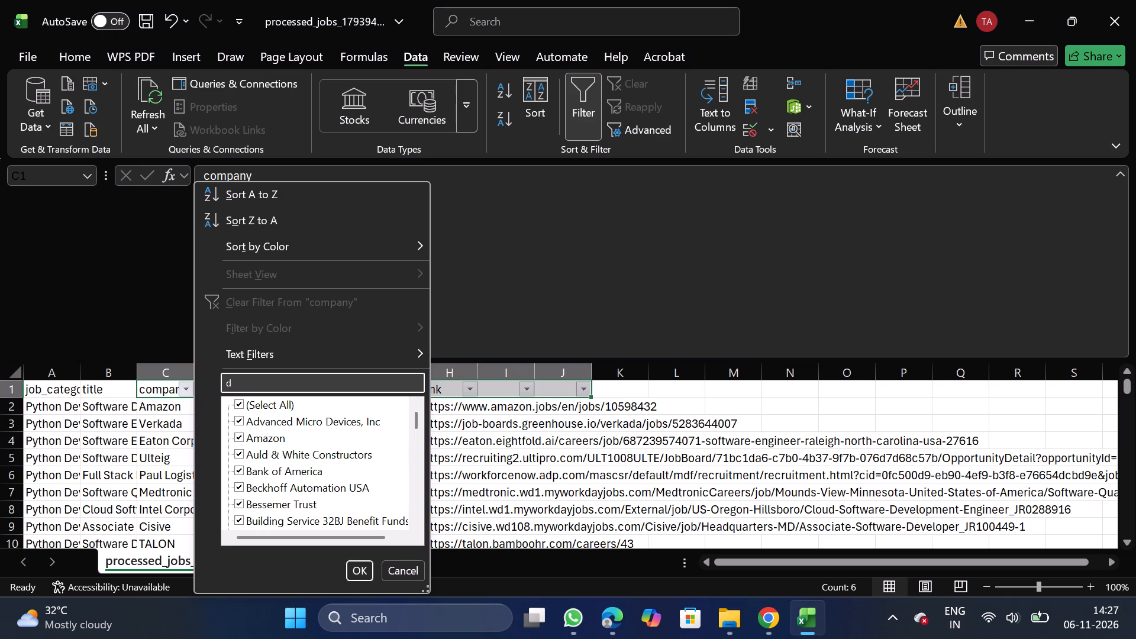
Search the company filter for "capital" and clear the search term.
type("capital")
key("BackSpace")
key("BackSpace")
key("BackSpace")
key("BackSpace")
key("BackSpace")
key("BackSpace")
key("BackSpace")
key("BackSpace")
key("BackSpace")
key("BackSpace")
key("BackSpace")
key("BackSpace")
key("BackSpace")
key("BackSpace")
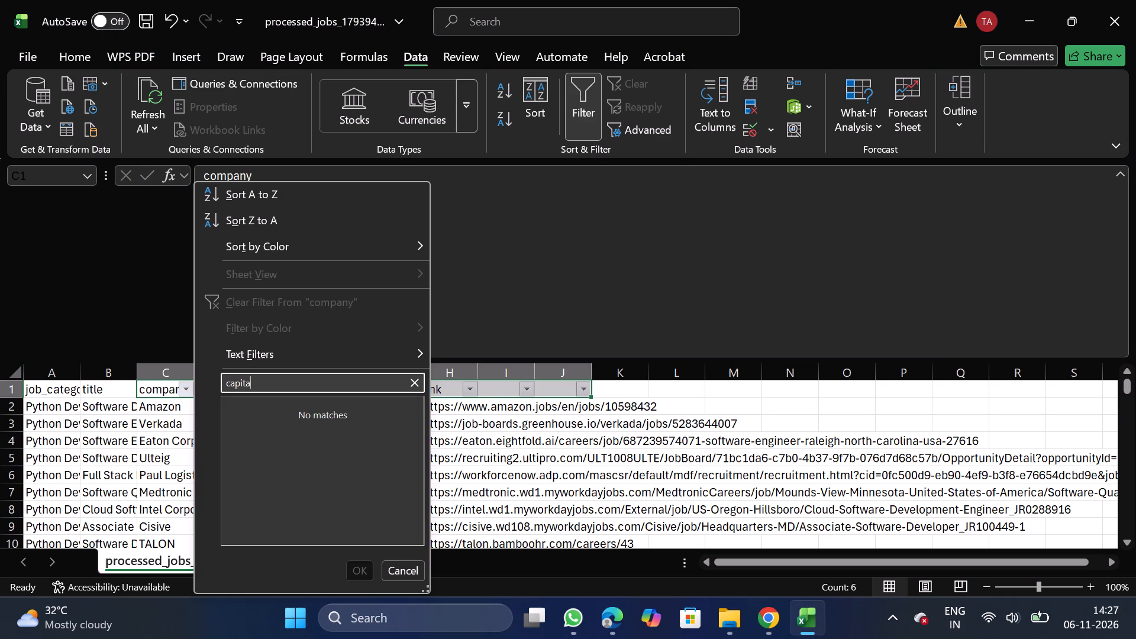
Search the company filter for "under" and clear the search term.
type("under")
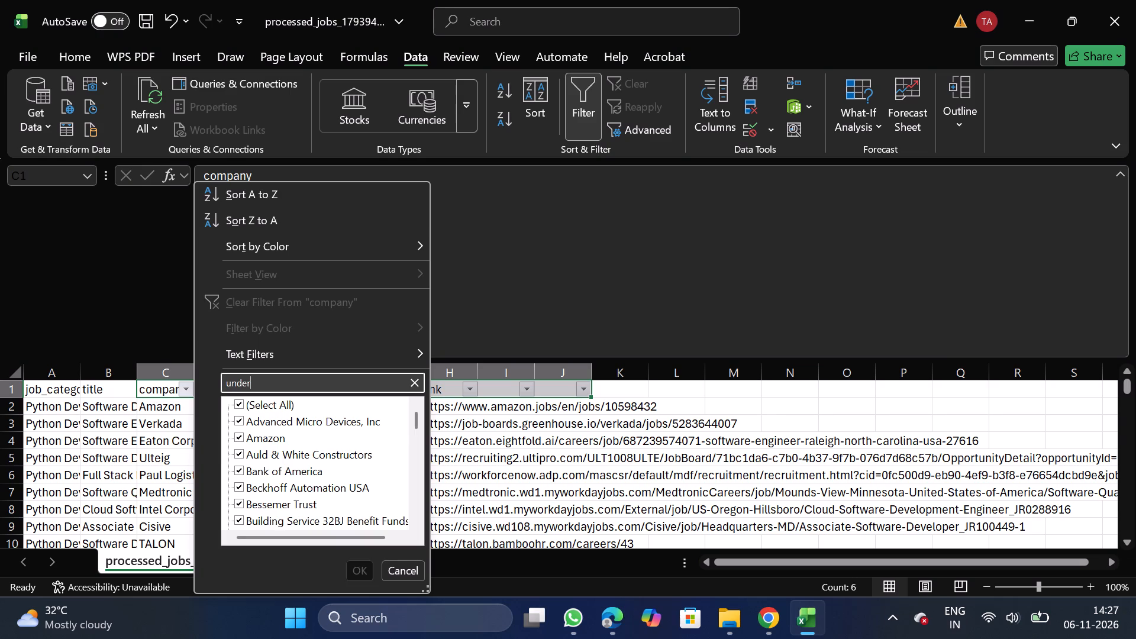
key("BackSpace")
key("BackSpace")
key("BackSpace")
key("BackSpace")
key("BackSpace")
key("BackSpace")
key("BackSpace")
key("BackSpace")
key("BackSpace")
key("BackSpace")
key("BackSpace")
key("BackSpace")
key("BackSpace")
Search the company filter for "hun" and clear the search term.
type("hun")
key("BackSpace")
key("BackSpace")
key("BackSpace")
key("BackSpace")
key("BackSpace")
key("BackSpace")
key("BackSpace")
key("BackSpace")
key("BackSpace")
key("BackSpace")
key("BackSpace")
key("BackSpace")
Search the company filter for "skim" and clear the search term.
type("skim")
key("BackSpace")
key("BackSpace")
key("BackSpace")
key("BackSpace")
key("BackSpace")
key("BackSpace")
key("BackSpace")
key("BackSpace")
key("BackSpace")
key("BackSpace")
key("BackSpace")
key("BackSpace")
key("BackSpace")
key("BackSpace")
Search the company filter for "ape" and clear the search term.
type("ape")
key("BackSpace")
key("BackSpace")
key("BackSpace")
key("BackSpace")
key("BackSpace")
key("BackSpace")
key("BackSpace")
key("BackSpace")
key("BackSpace")
key("BackSpace")
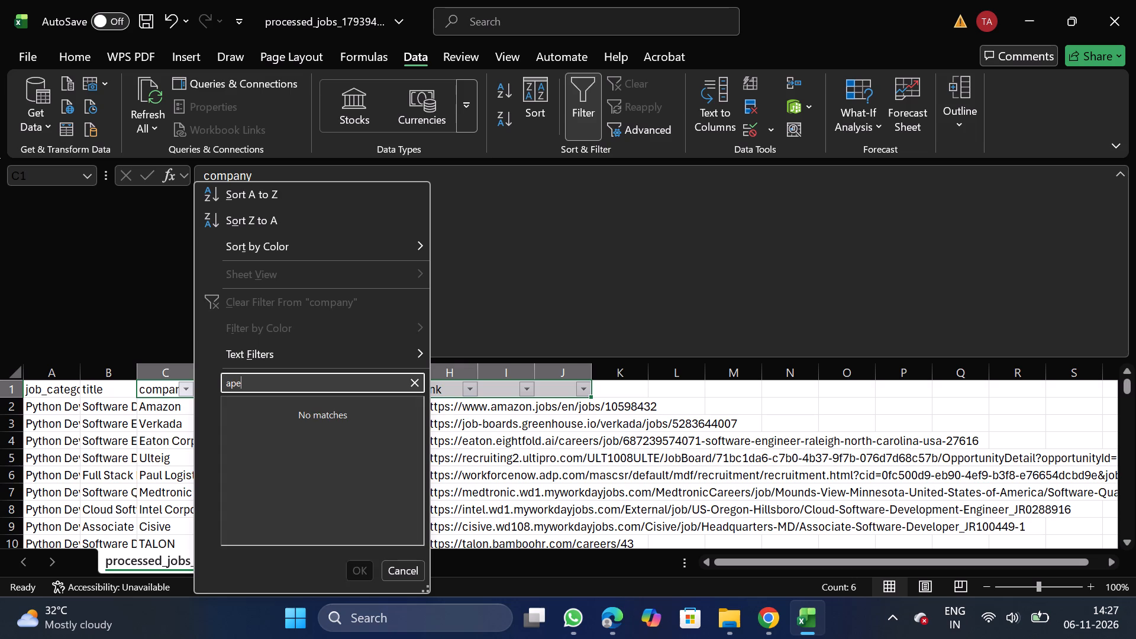
Search the company filter for "in landem", cancel the search, and turn filtering off.
type("in landem")
left_click(403, 570)
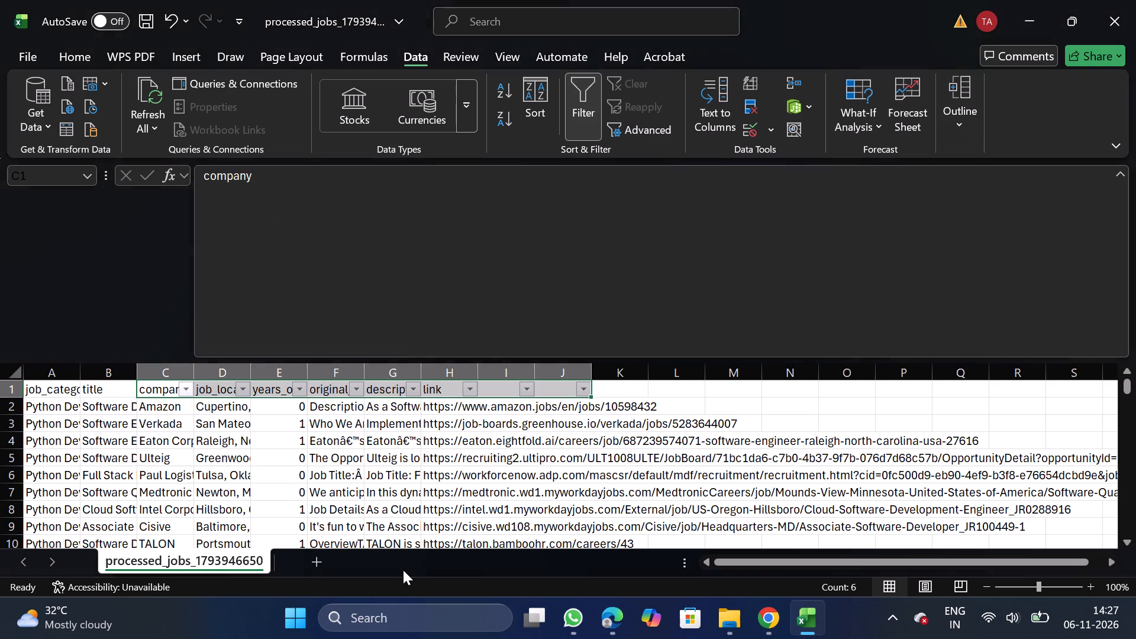
left_click(591, 120)
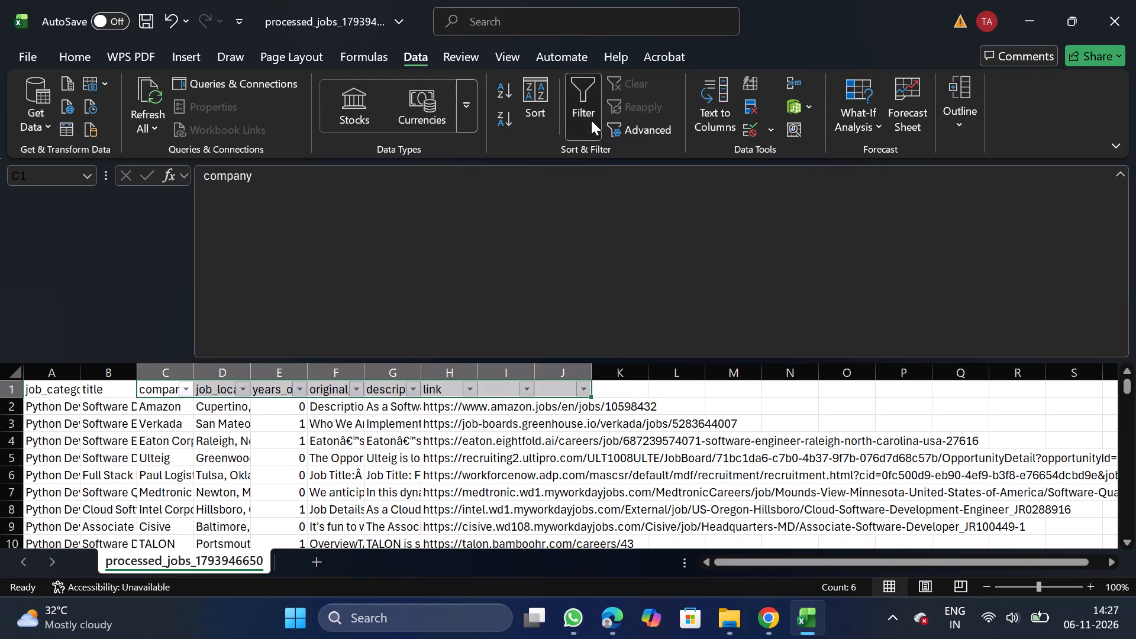
Save the cleaned Python Developer file as a CSV named Python_11_06 in the Daily Scraping jobs folder.
scroll(591, 120, "left", 7)
left_click(21, 59)
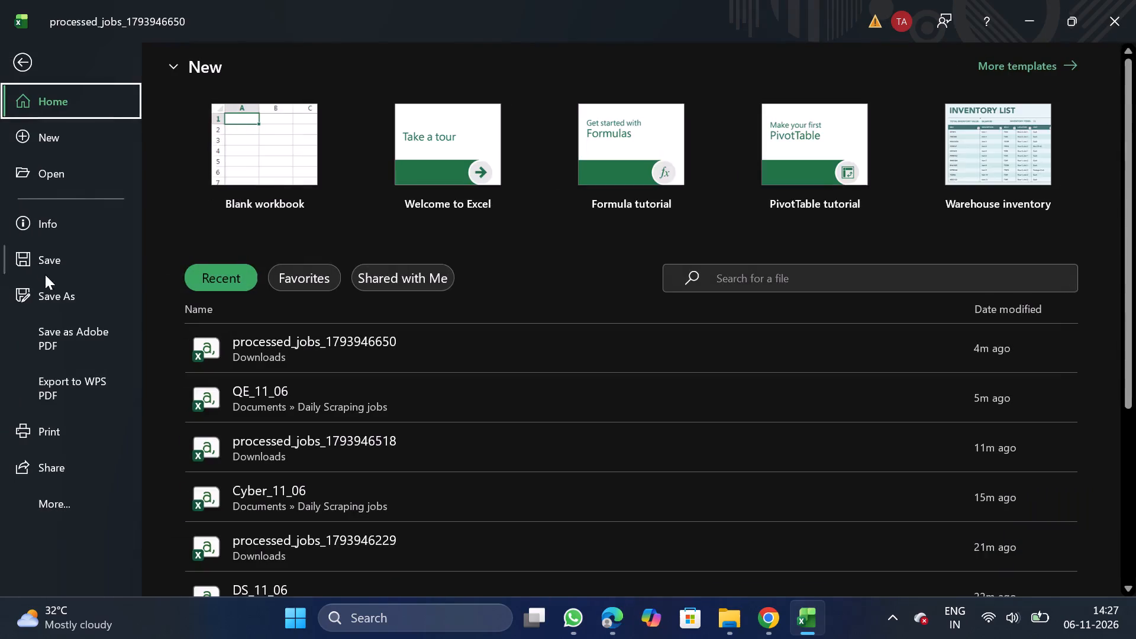
double_click(54, 302)
triple_click(265, 498)
left_click(265, 498)
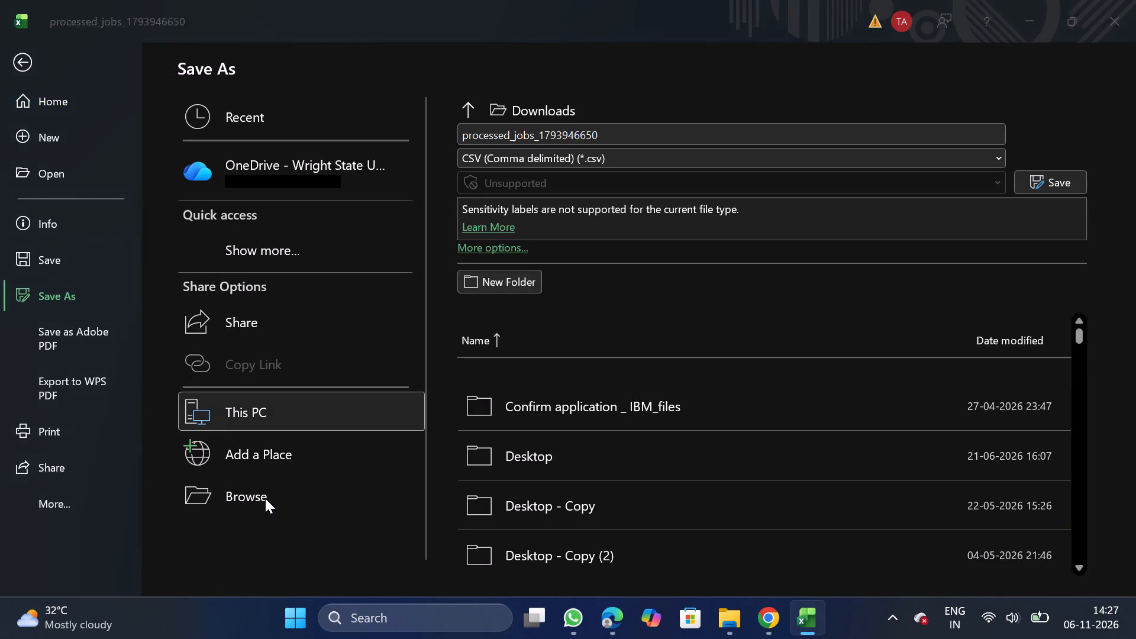
double_click(95, 200)
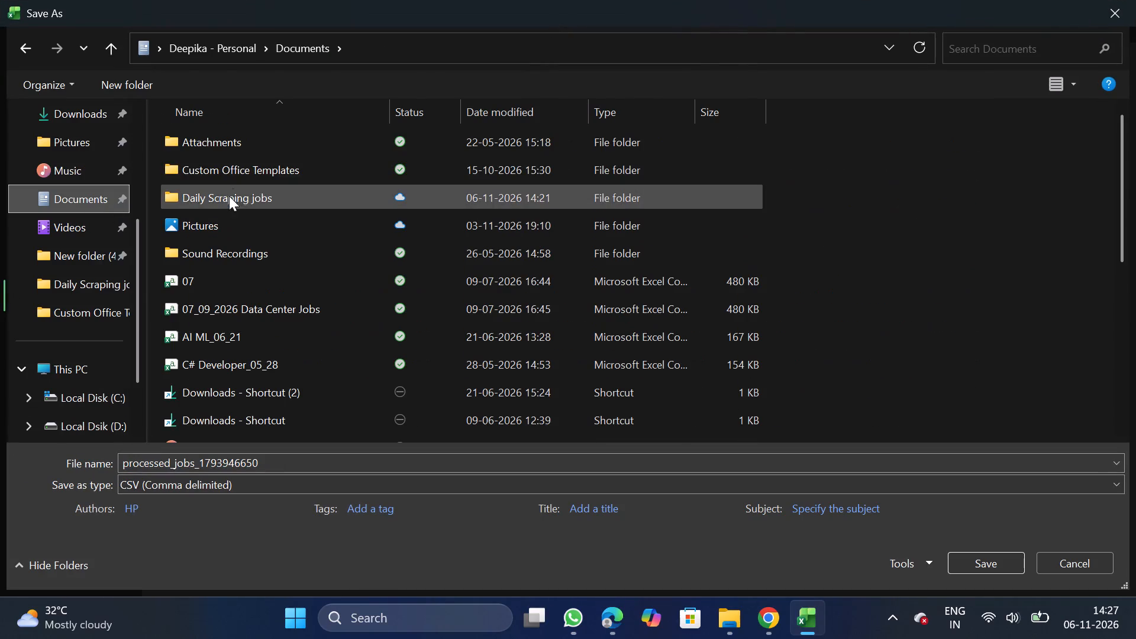
double_click(257, 204)
left_click(295, 464)
key("BackSpace")
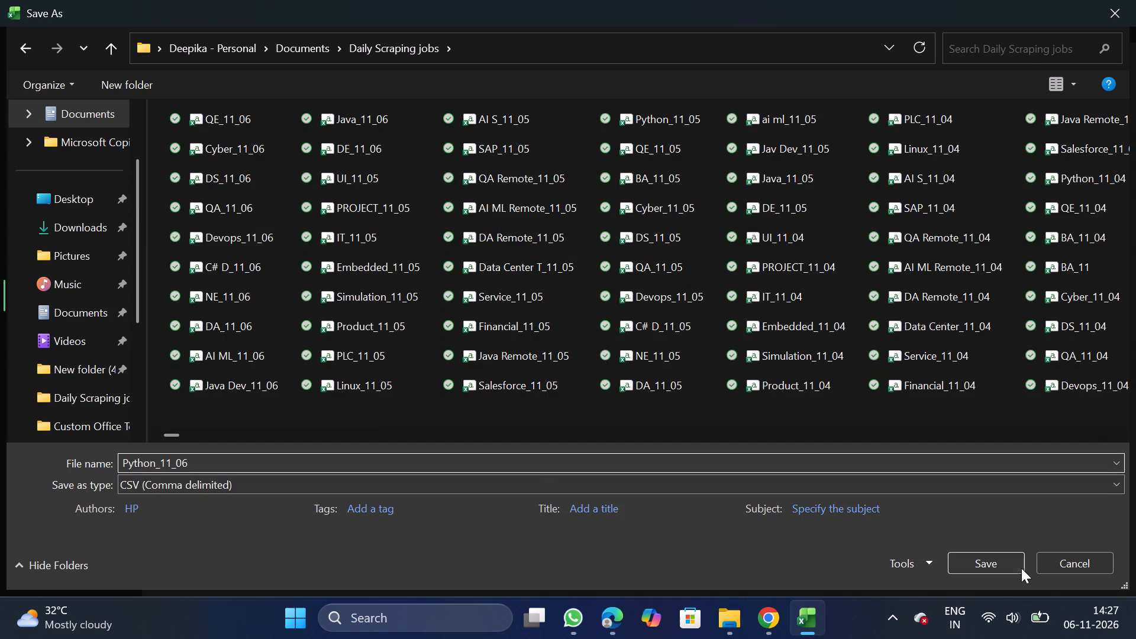
left_click(999, 561)
Switch to NextGenApply in Chrome and bulk-upload the Python_11_06 CSV file.
left_click(770, 613)
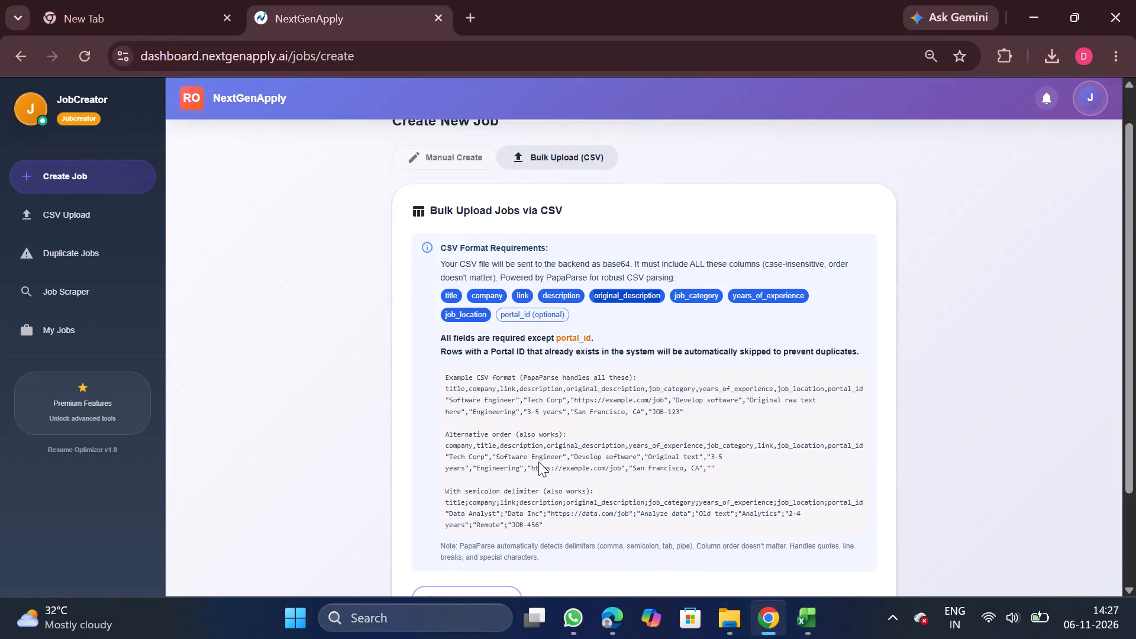
scroll(538, 461, "down", 1)
left_click(495, 473)
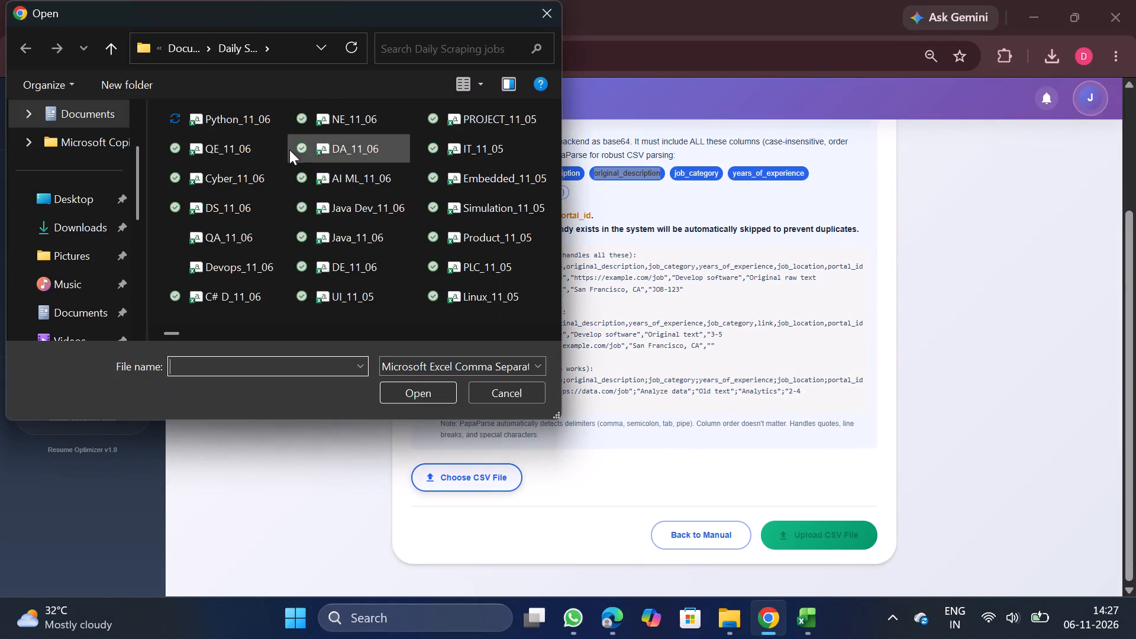
double_click(255, 128)
scroll(449, 377, "down", 2)
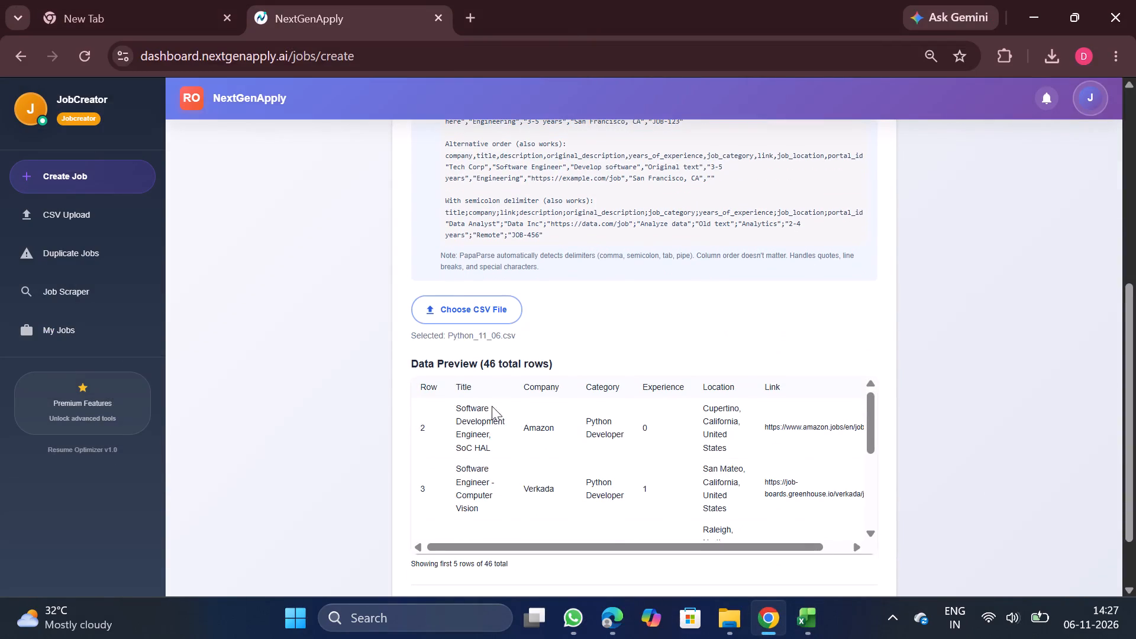
scroll(602, 521, "down", 1)
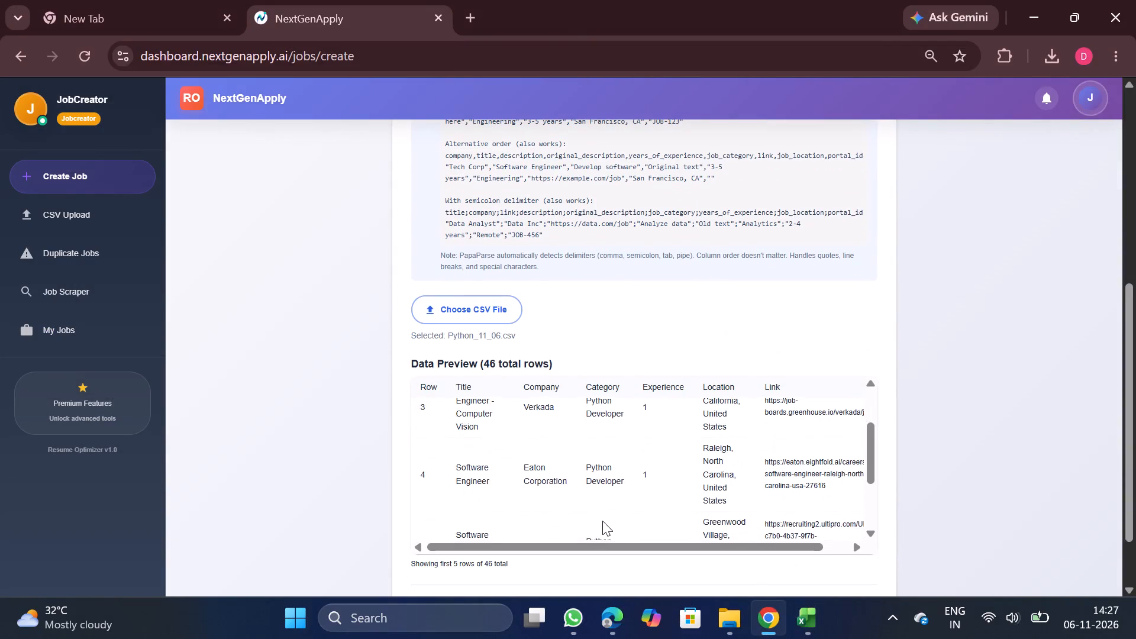
scroll(602, 521, "down", 2)
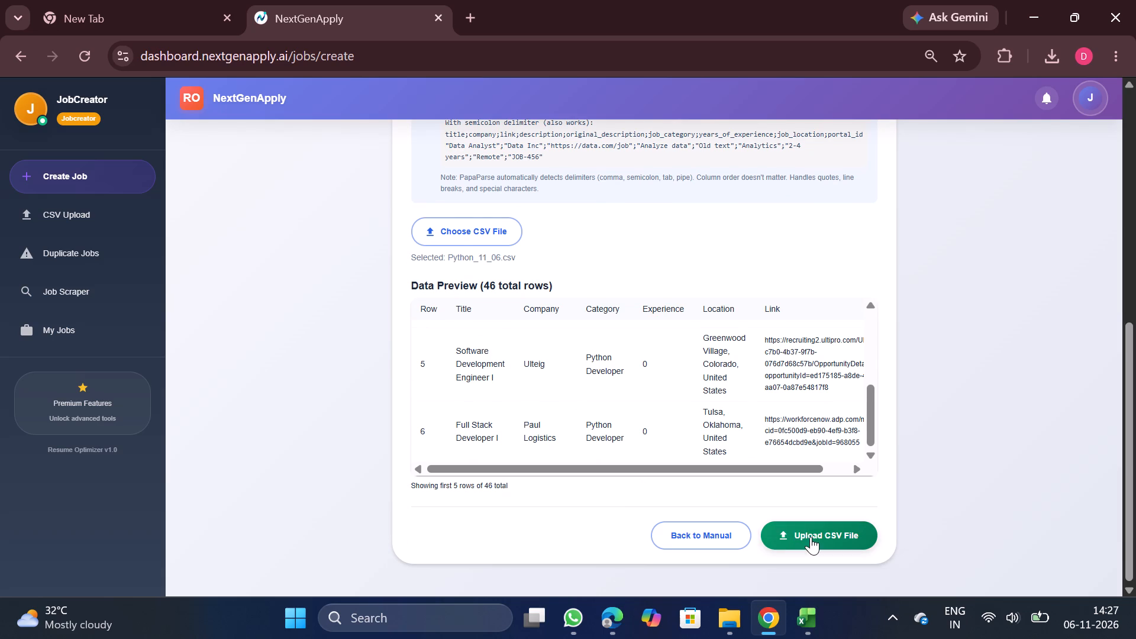
left_click(811, 537)
left_click(890, 463)
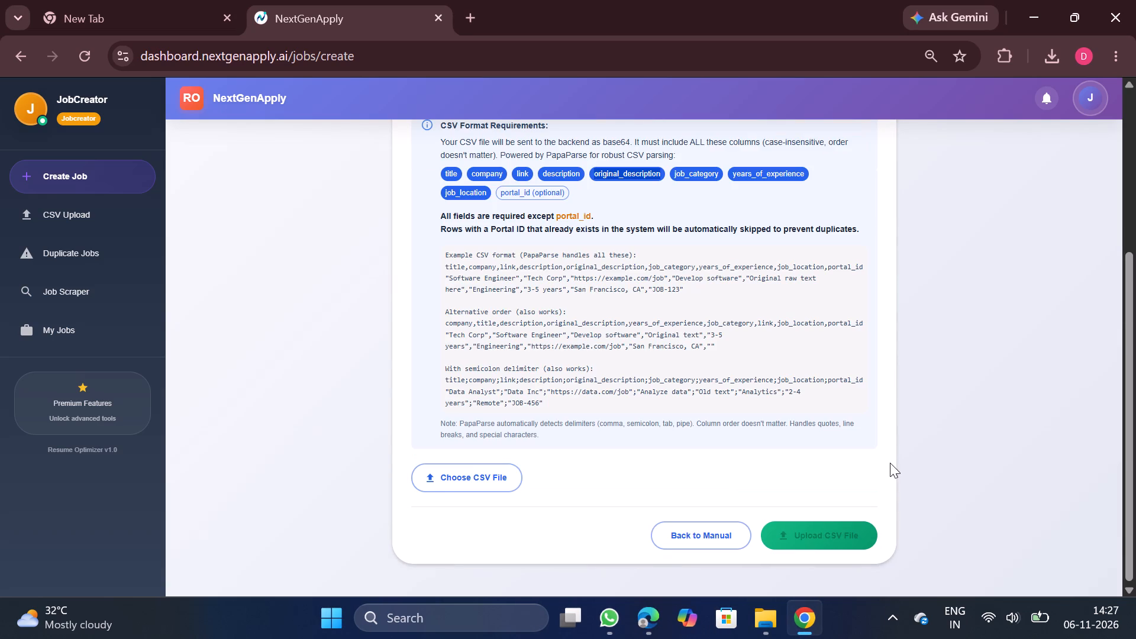
Download the processed Salesforce Developer CSV (#4894) from the CSV upload history and open it in Excel.
scroll(890, 463, "up", 3)
left_click(108, 218)
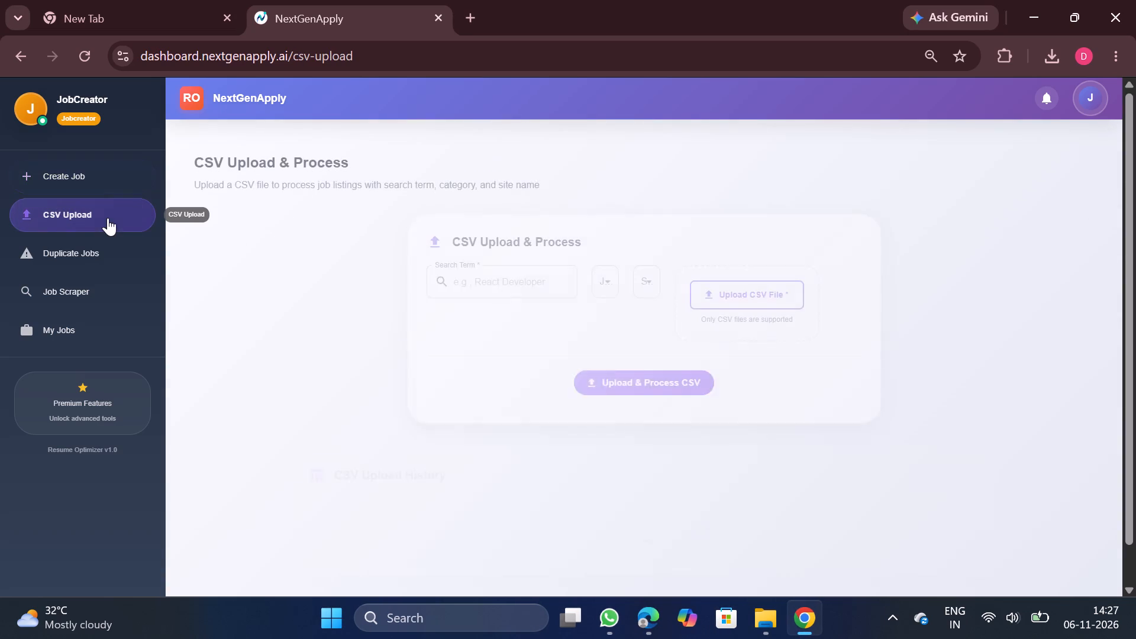
scroll(518, 306, "up", 7)
scroll(745, 479, "down", 1)
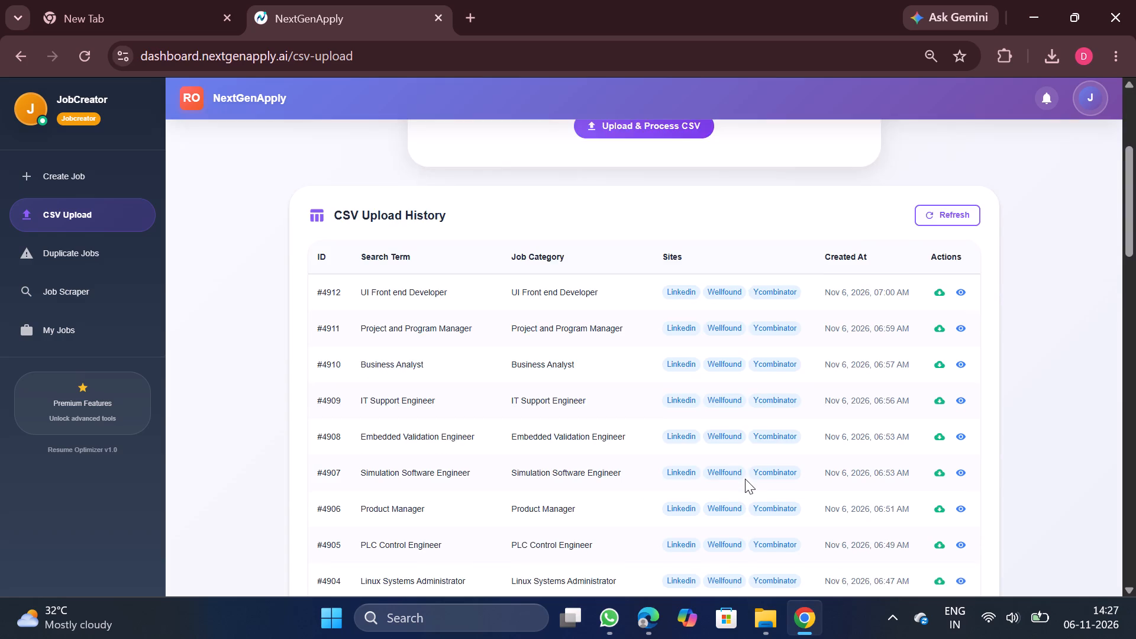
scroll(745, 479, "down", 4)
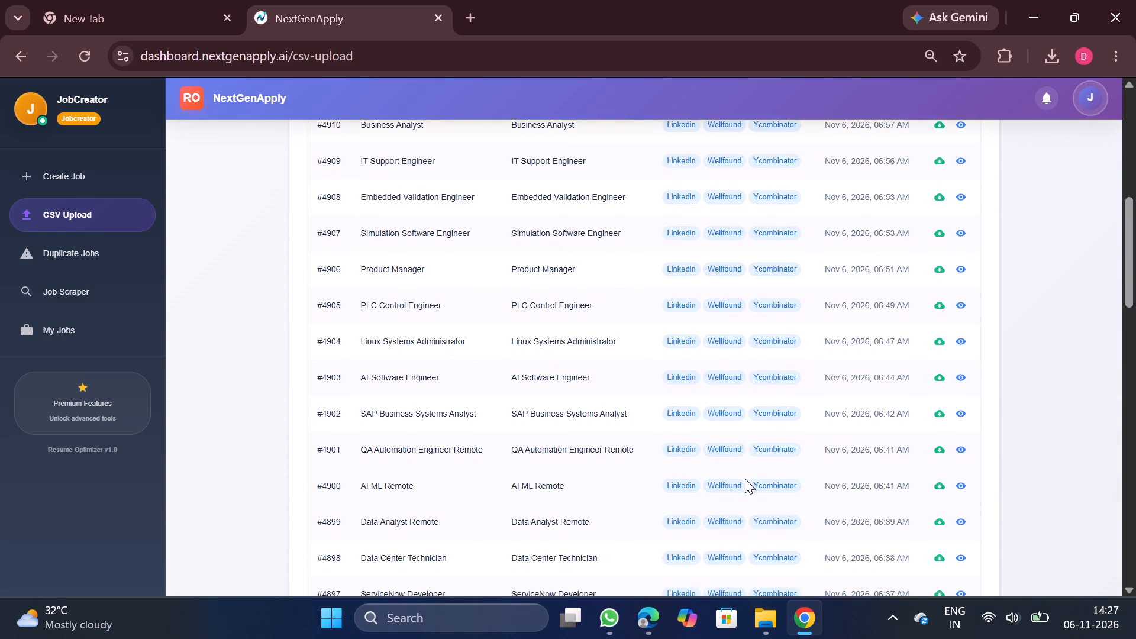
scroll(745, 479, "down", 3)
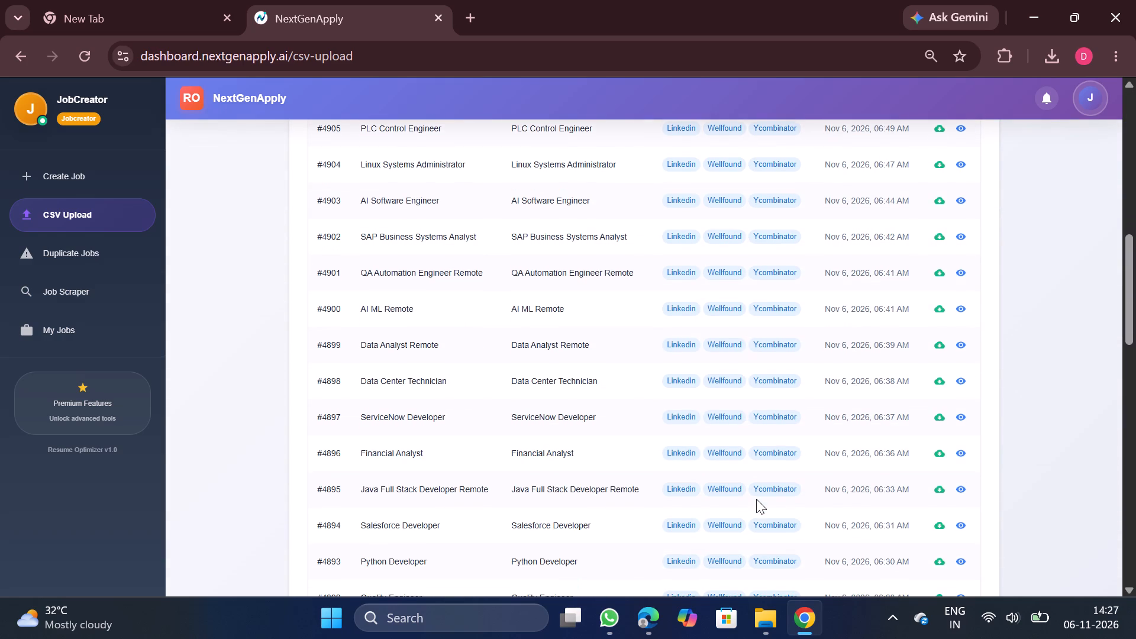
left_click(940, 524)
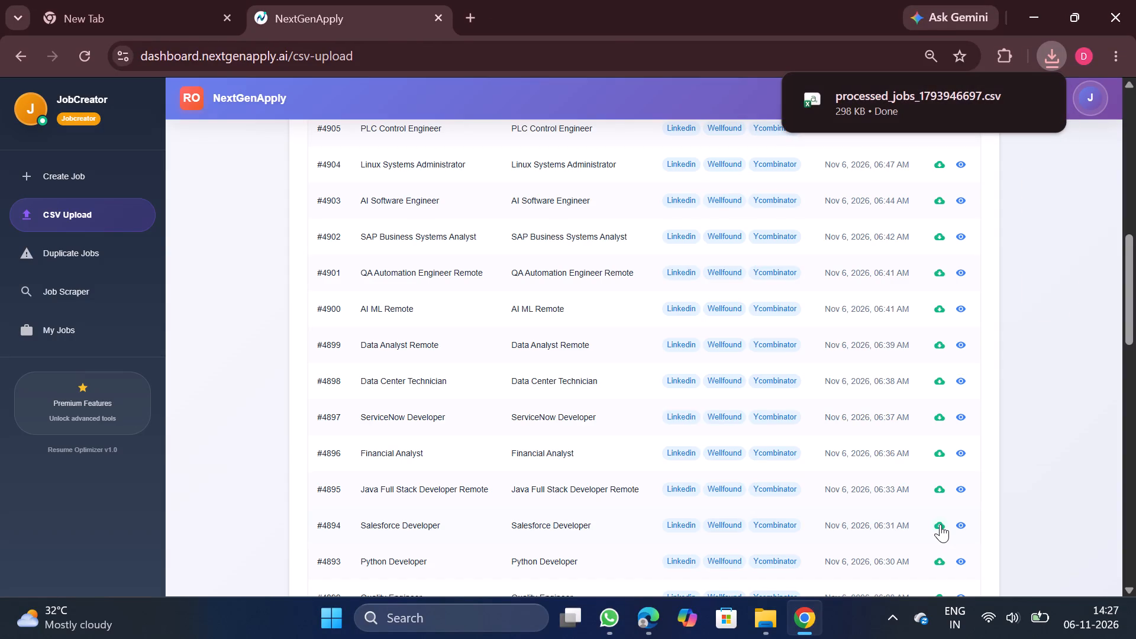
left_click(902, 97)
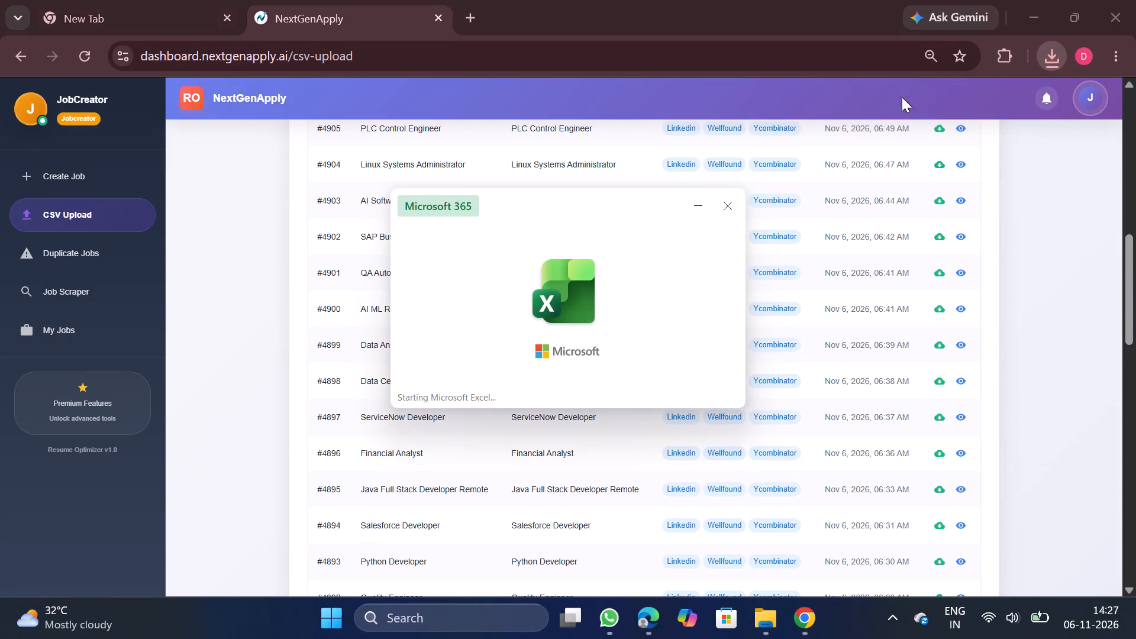
Remove duplicate rows from the Salesforce Developer data, comparing only the company column.
left_click(321, 453)
key("ctrl+a")
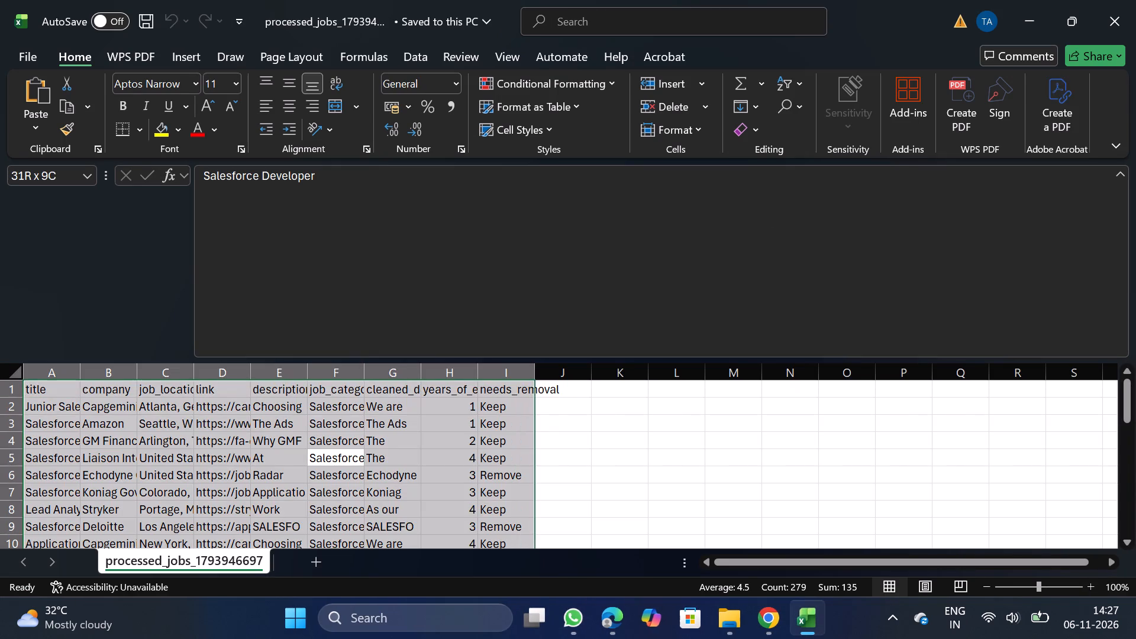
left_click(411, 59)
left_click(746, 98)
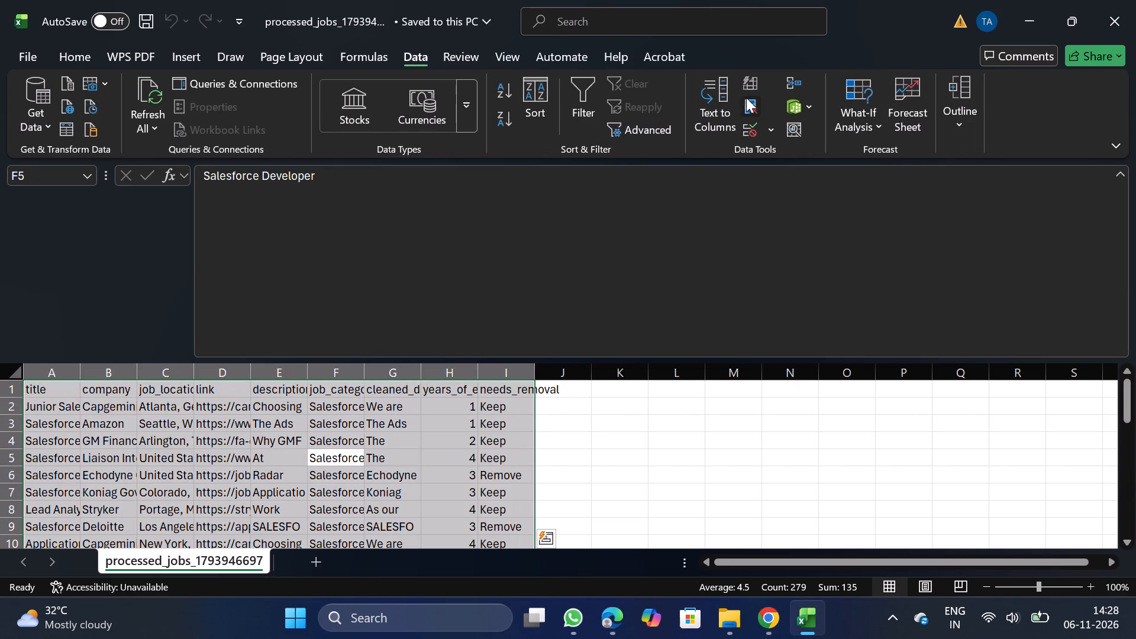
left_click(258, 263)
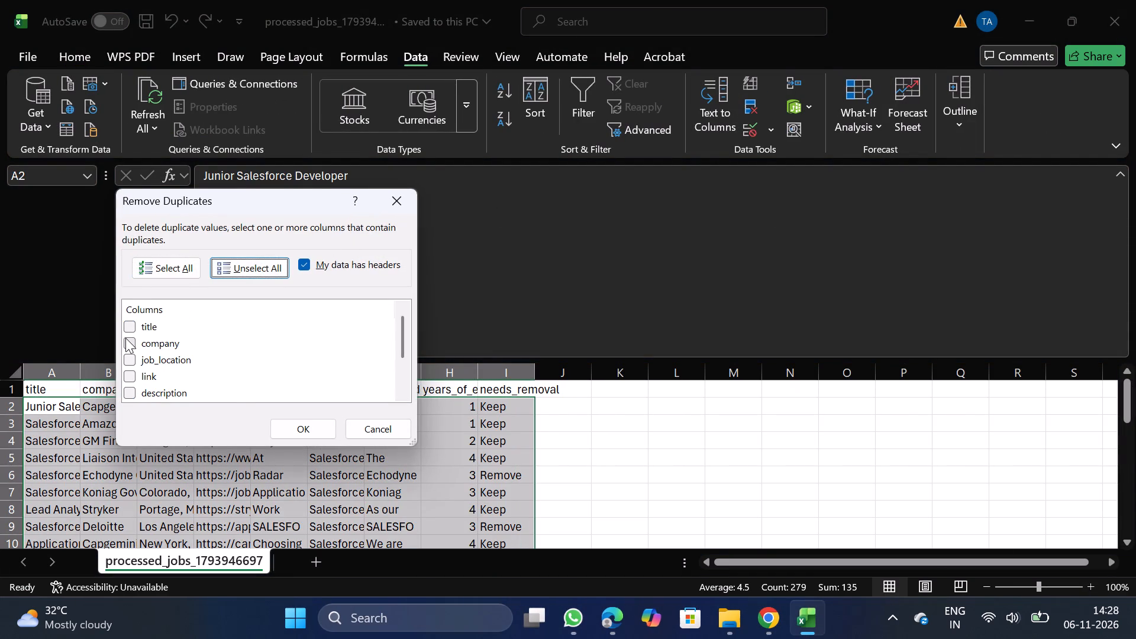
left_click(129, 339)
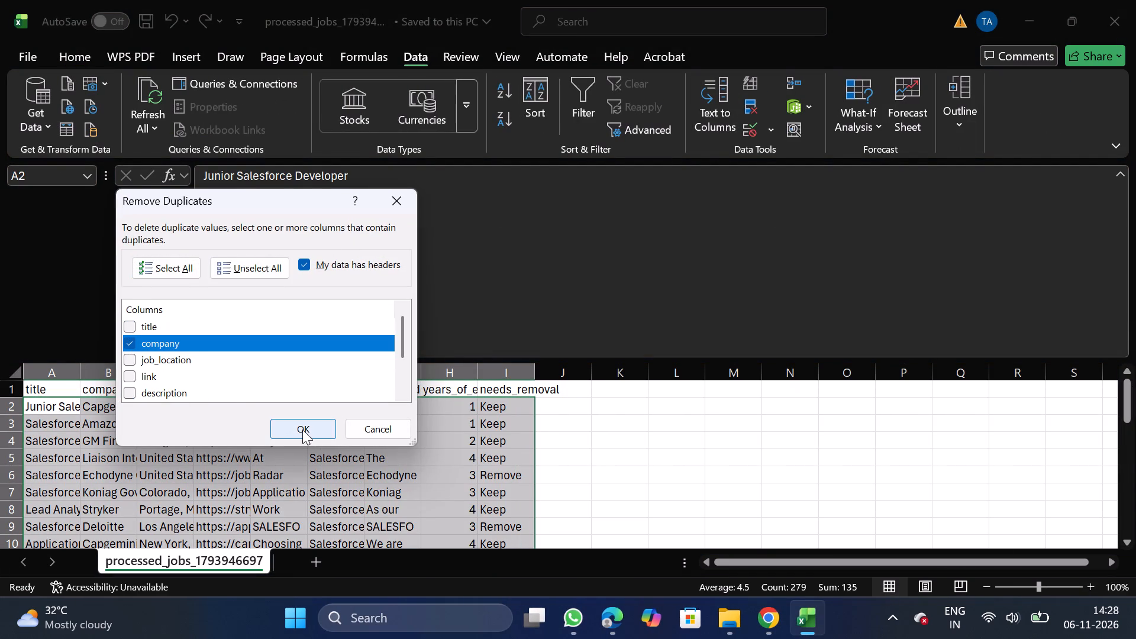
left_click(302, 430)
left_click(675, 357)
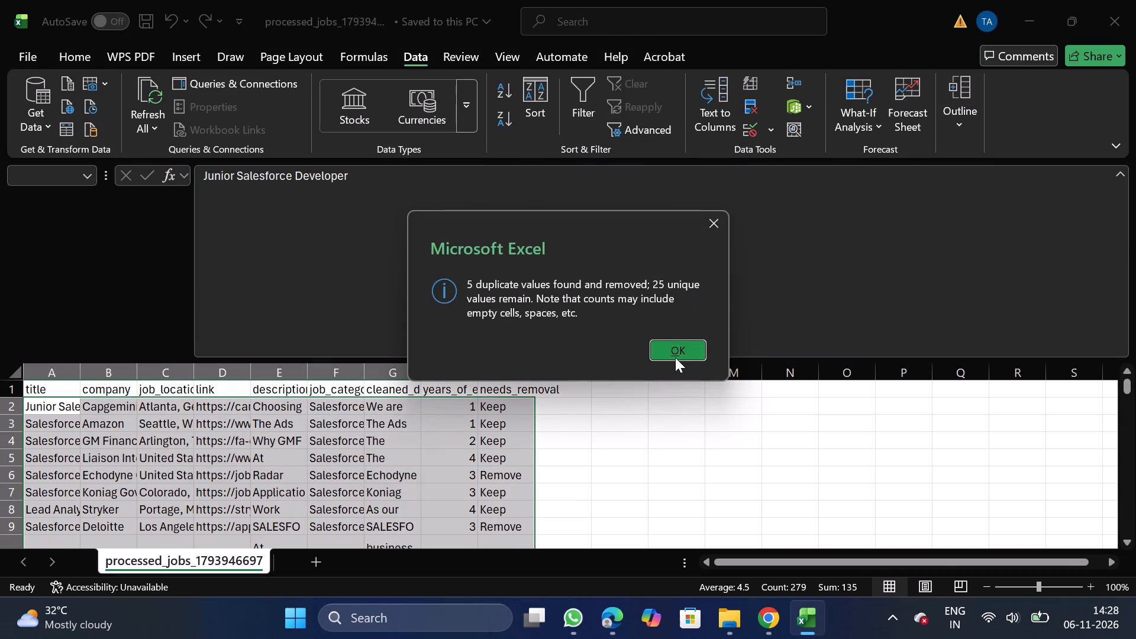
Filter needs_removal to Remove, delete all the matching rows, and turn the filter off.
left_click(504, 390)
left_click(588, 104)
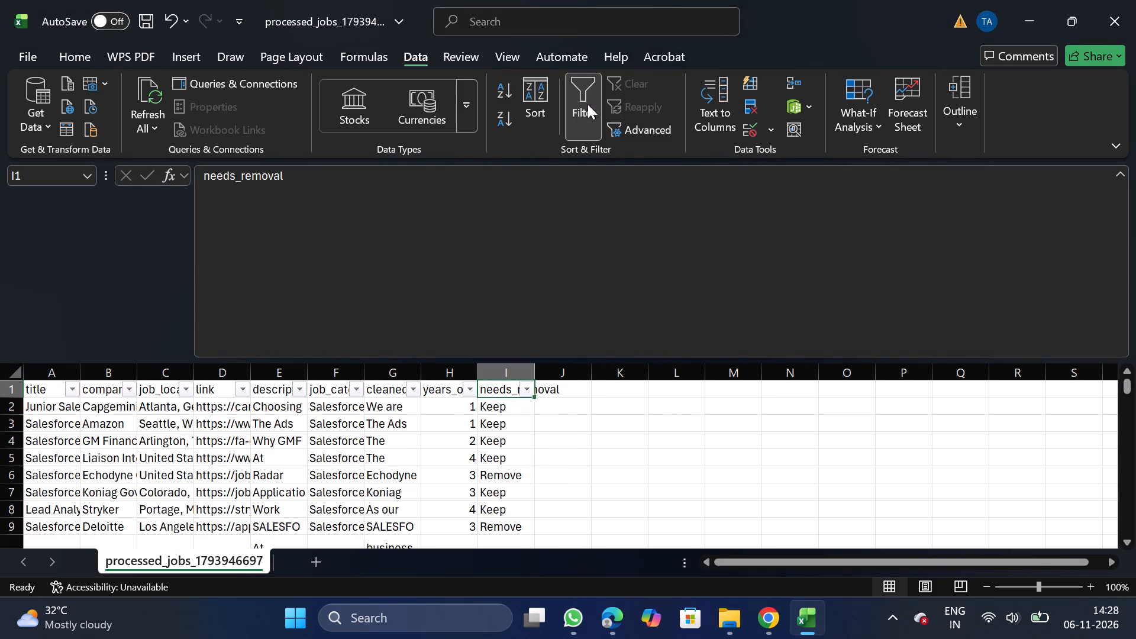
left_click(527, 399)
left_click(524, 385)
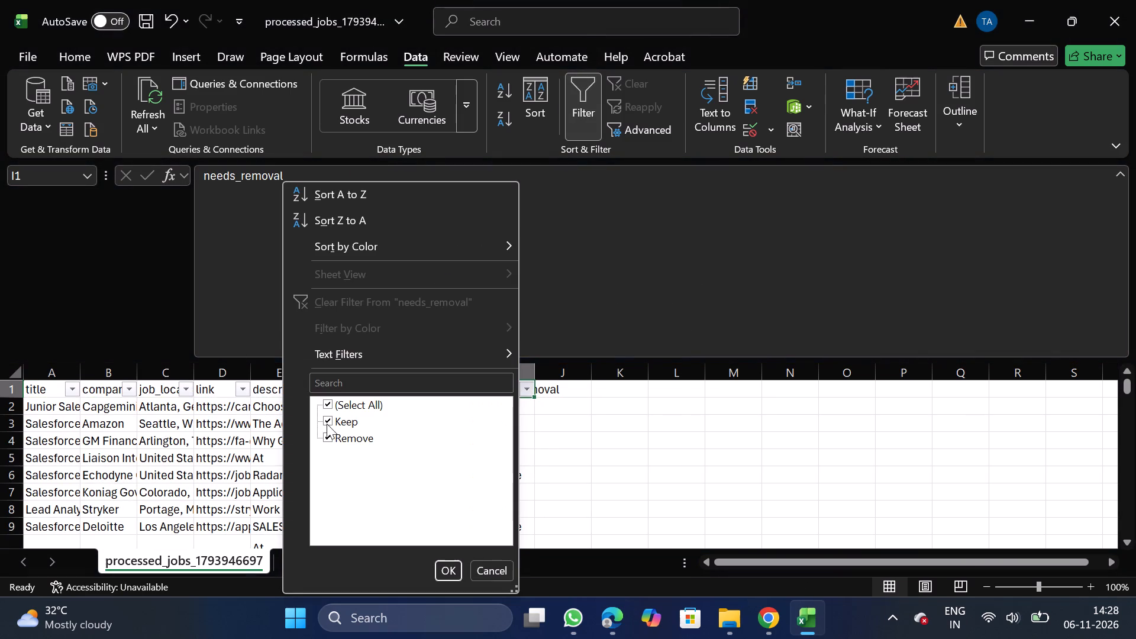
left_click(336, 422)
left_click(453, 573)
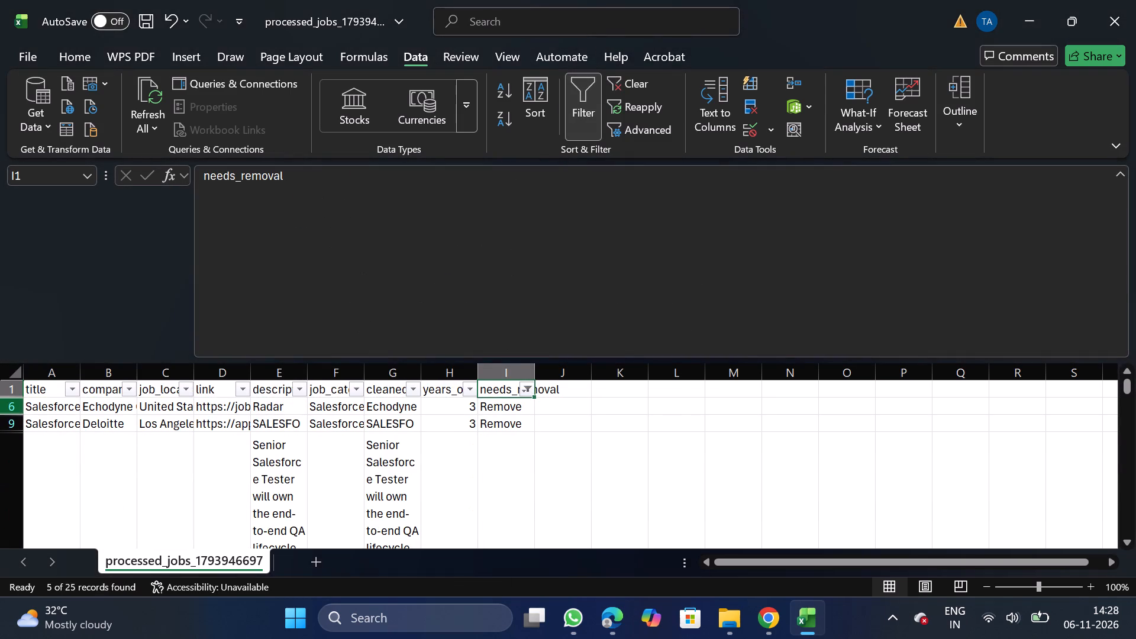
left_click(5, 408)
key("ctrl+shift+Down")
right_click(141, 440)
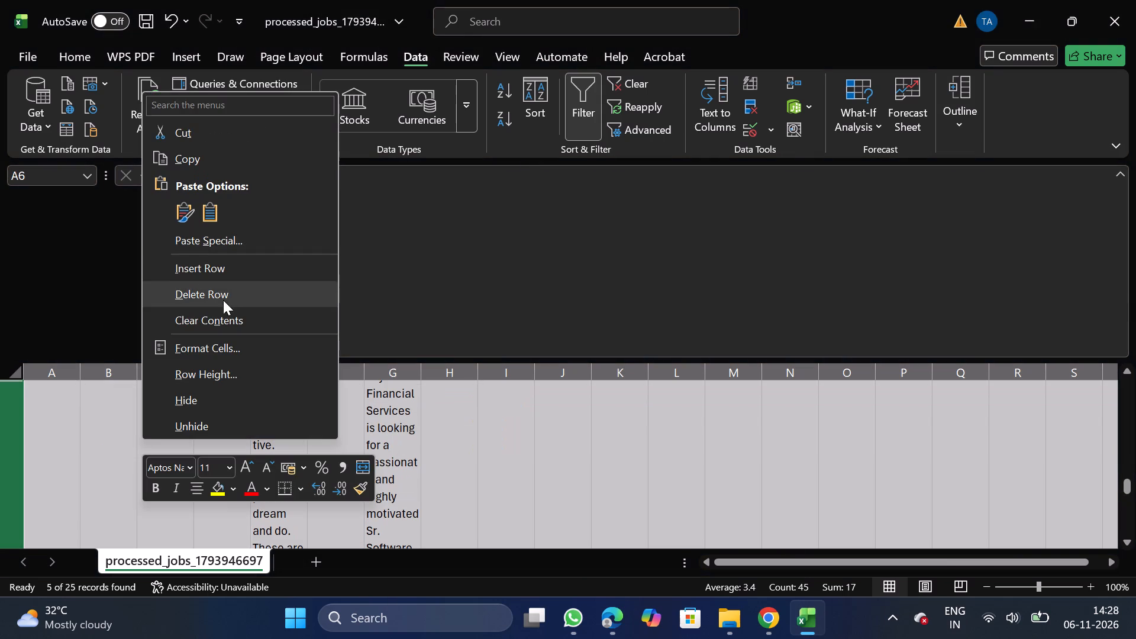
left_click(223, 300)
left_click(580, 110)
Delete the needs_removal column from the Salesforce Developer sheet.
left_click(500, 367)
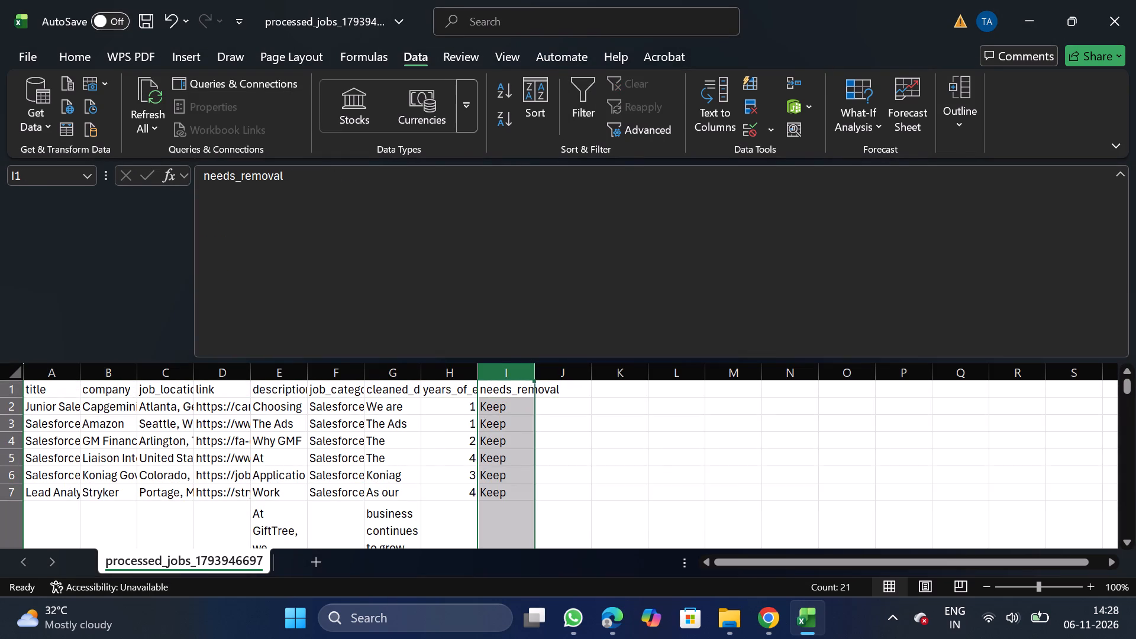
right_click(500, 459)
left_click(576, 321)
Filter years_of_experience to 7 and 8, delete all the matching rows, and turn the filter off.
left_click(444, 390)
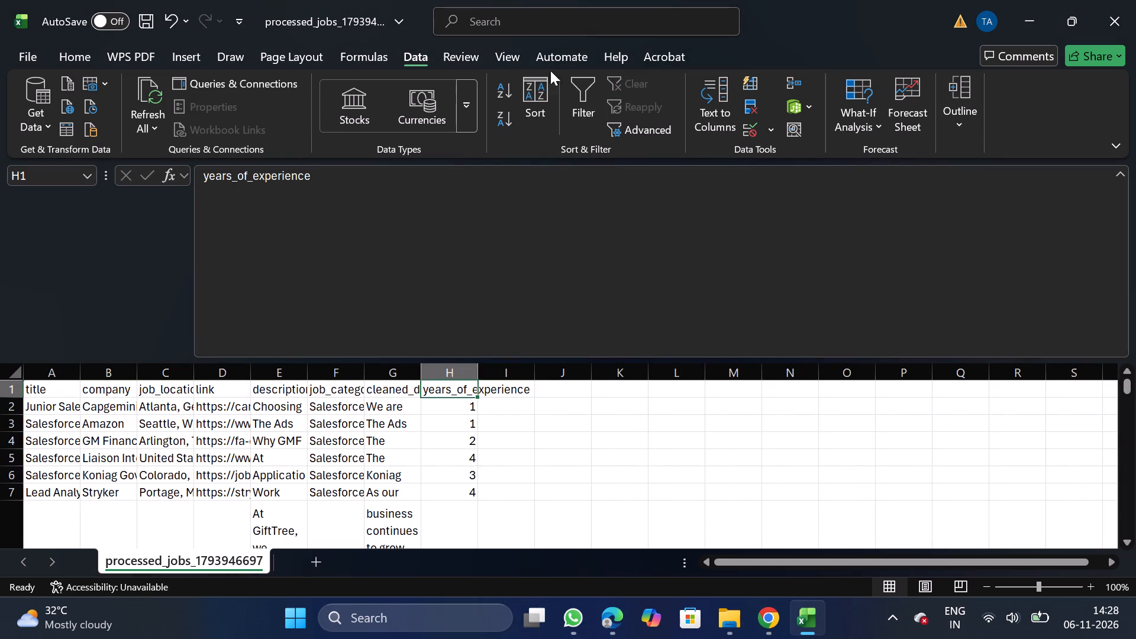
left_click(582, 102)
left_click(470, 389)
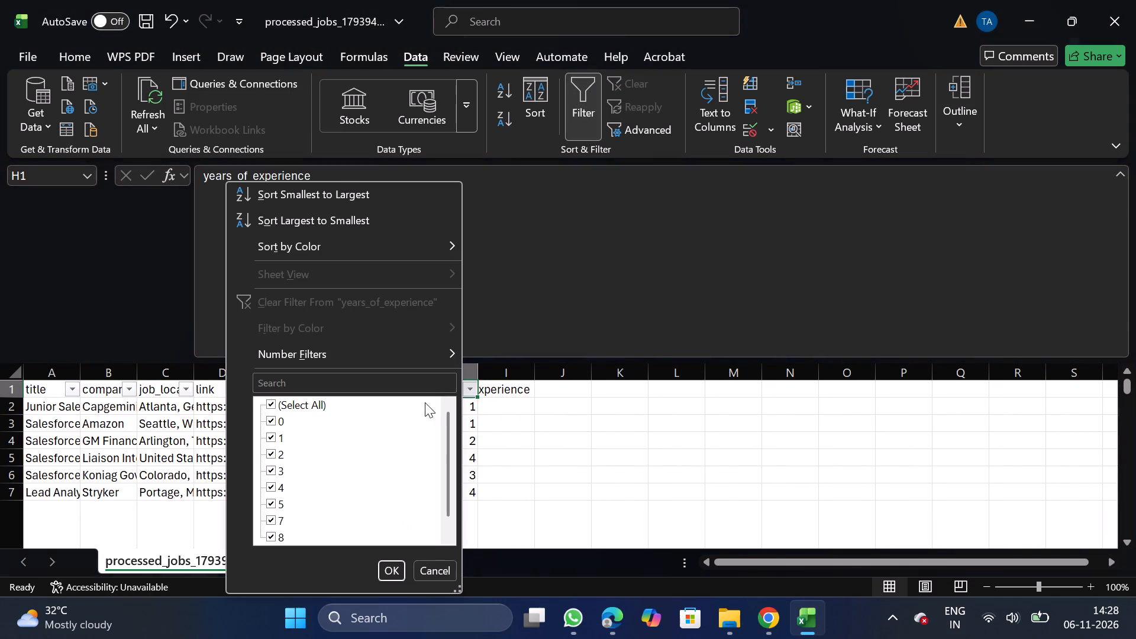
scroll(322, 466, "down", 1)
scroll(281, 425, "up", 3)
left_click(304, 413)
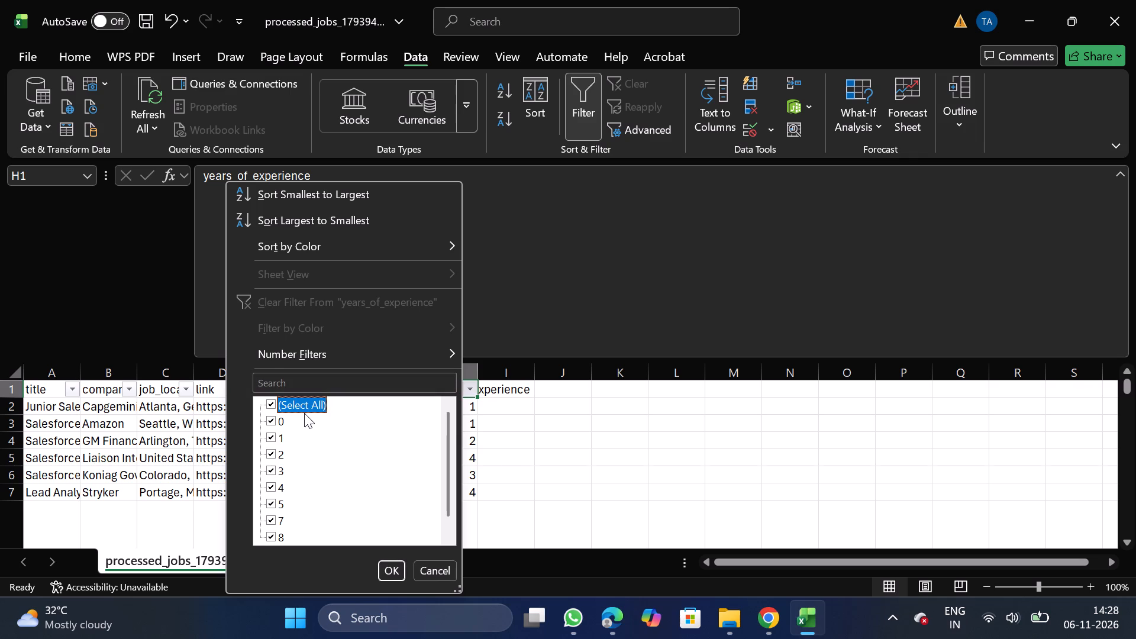
left_click(306, 407)
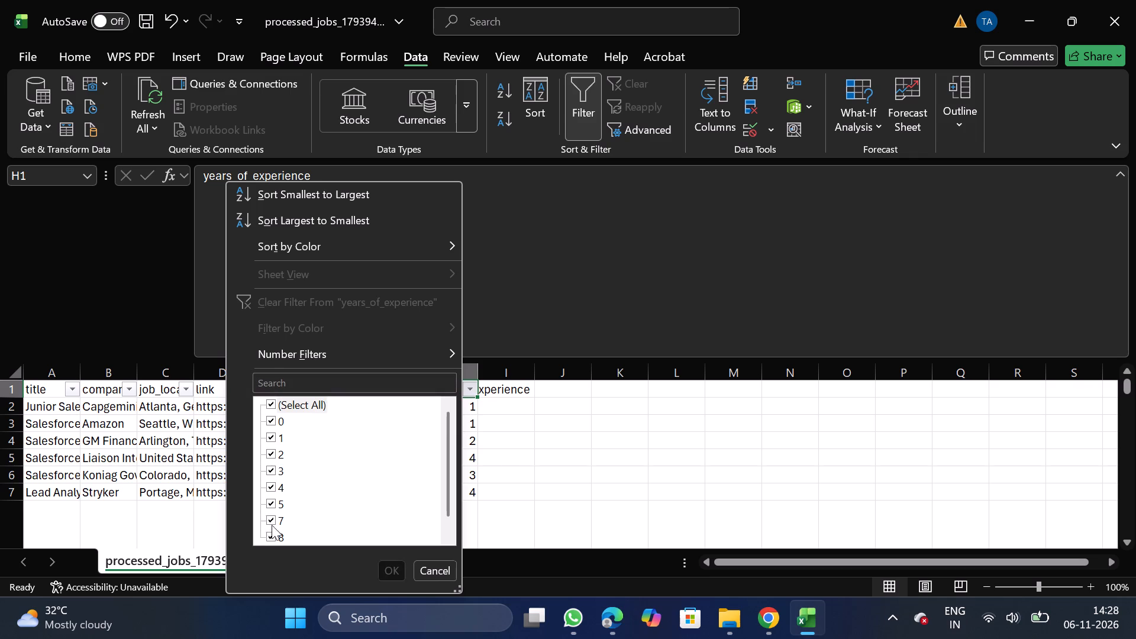
left_click(272, 525)
left_click(272, 538)
left_click(389, 568)
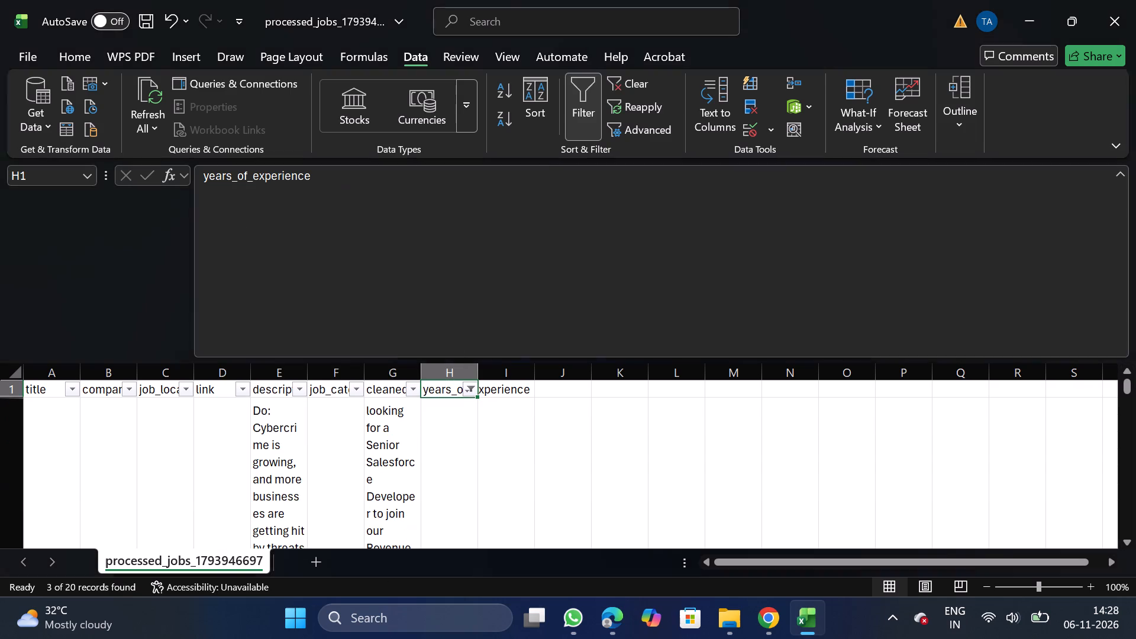
left_click(5, 418)
key("ctrl+shift+Down")
right_click(164, 467)
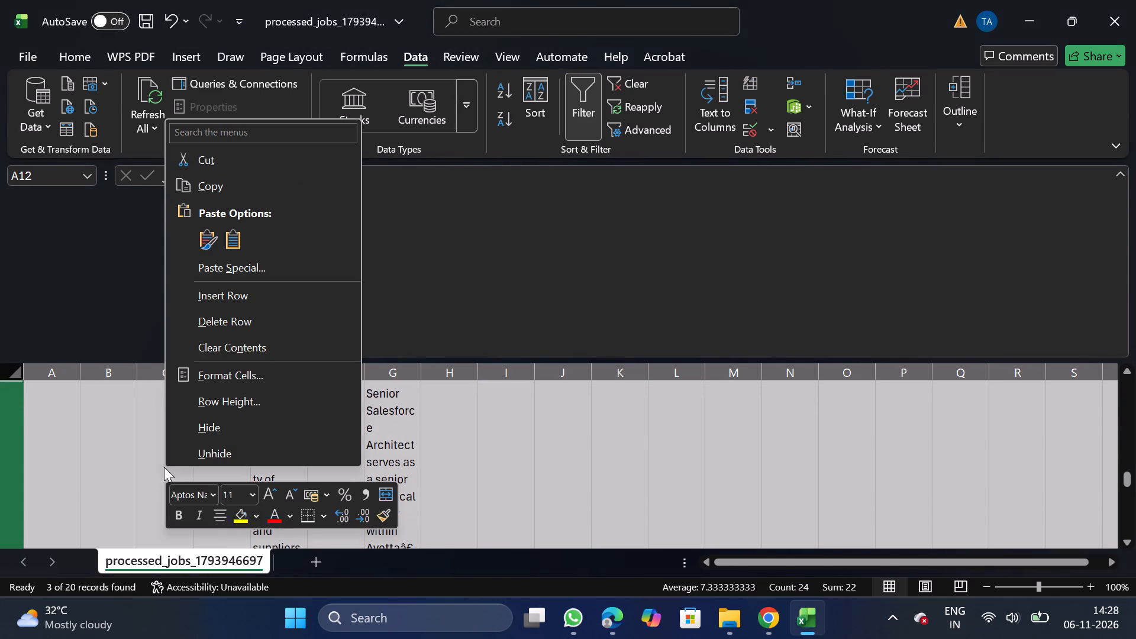
left_click(258, 315)
left_click(592, 96)
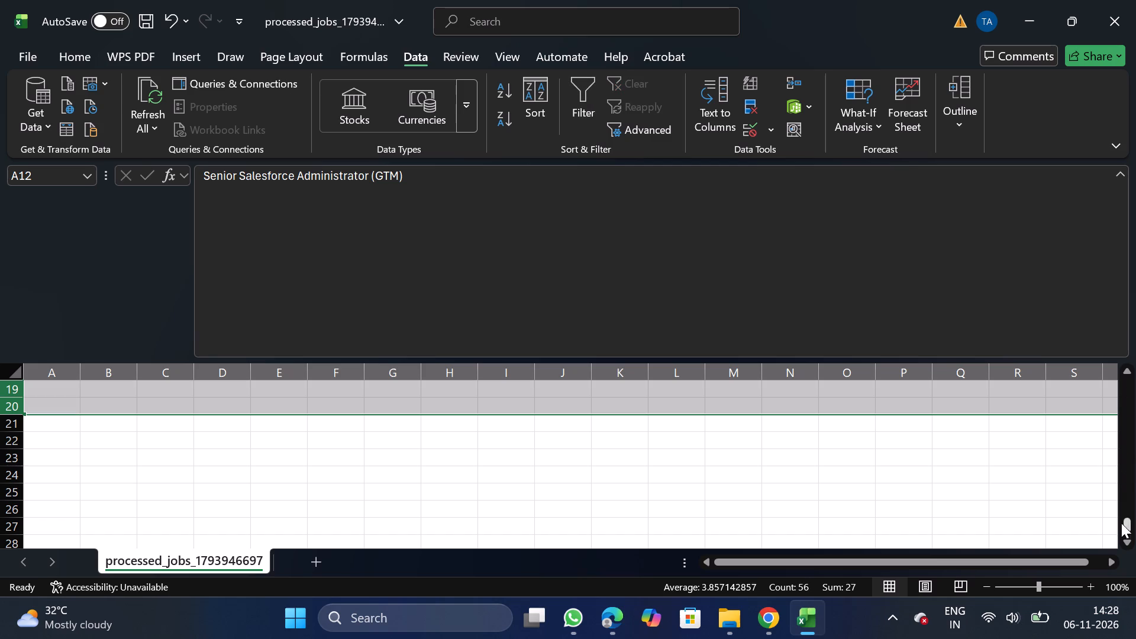
Move the job_category column to the front of the sheet, before the title column.
left_click_drag(1127, 524, 1129, 312)
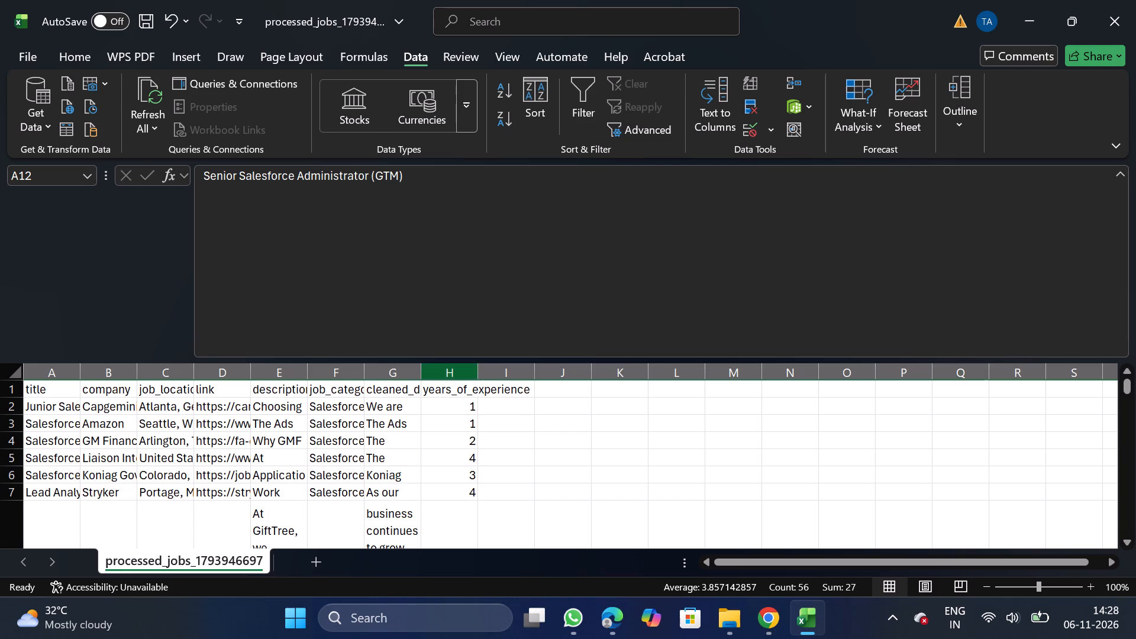
left_click(330, 374)
key("ctrl+x")
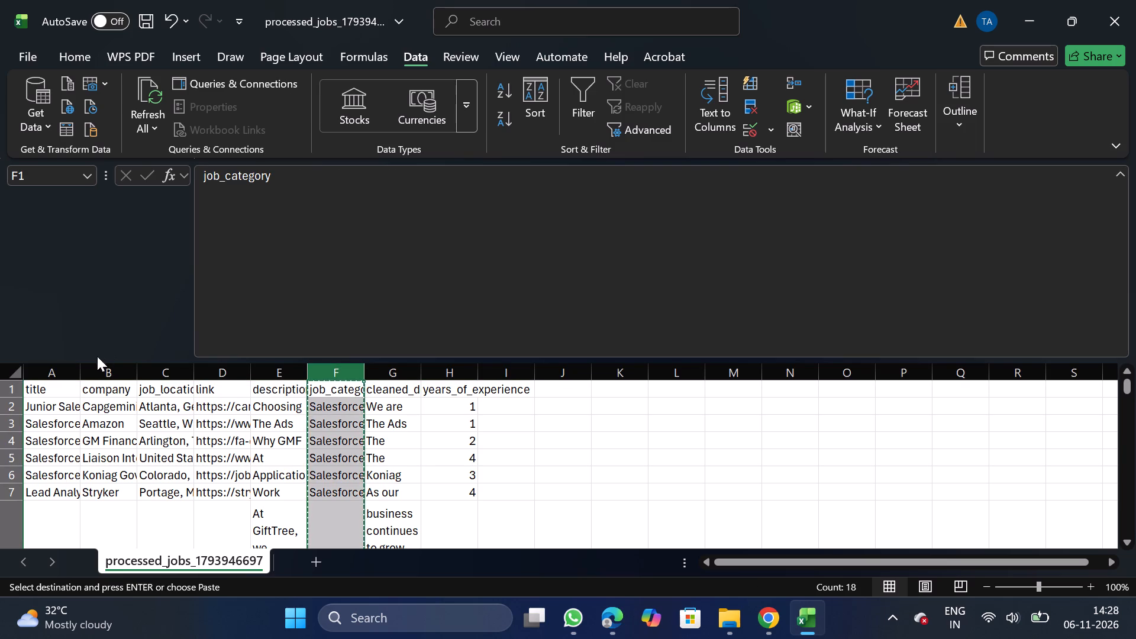
left_click(49, 369)
right_click(54, 427)
left_click(164, 243)
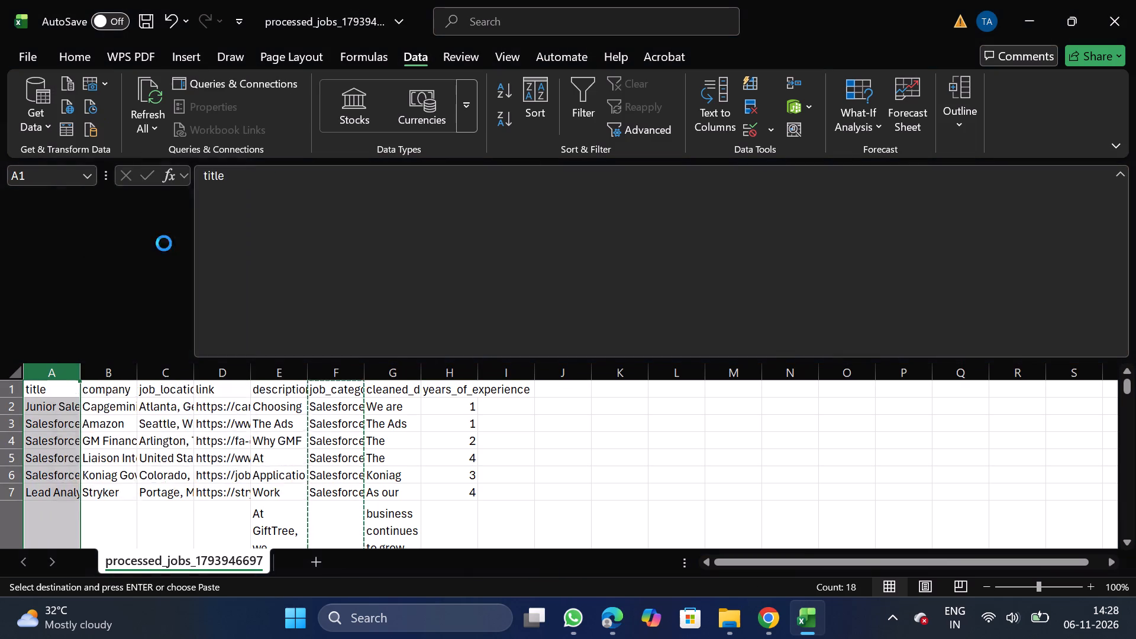
Turn off text wrapping for the description and cleaned description columns.
left_click(340, 377)
key("shift+Right")
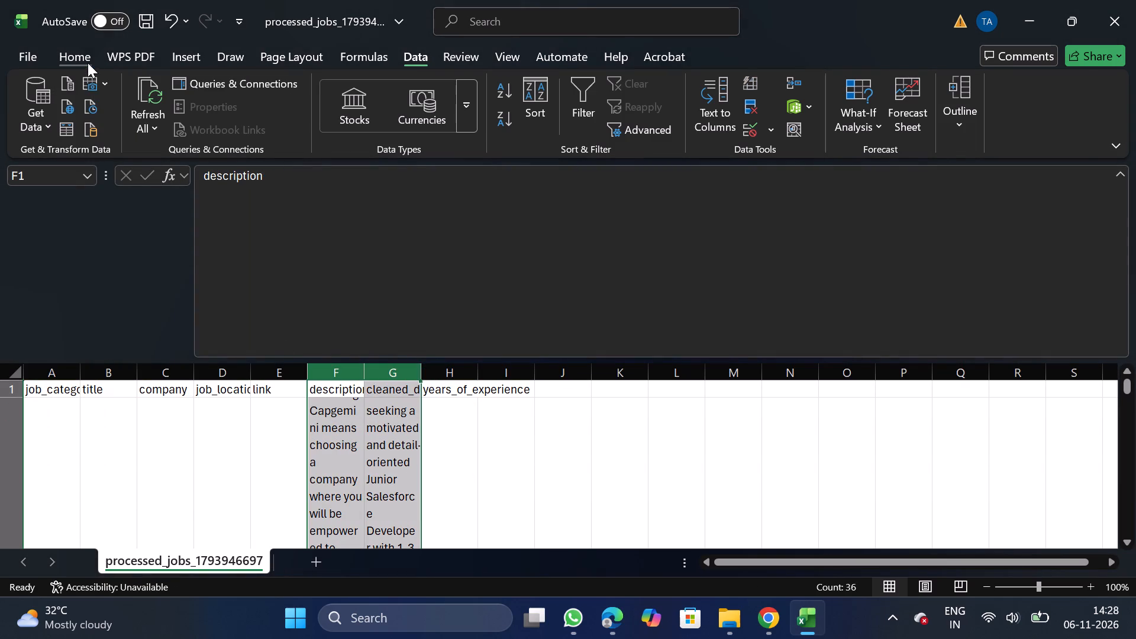
left_click(88, 63)
left_click(366, 149)
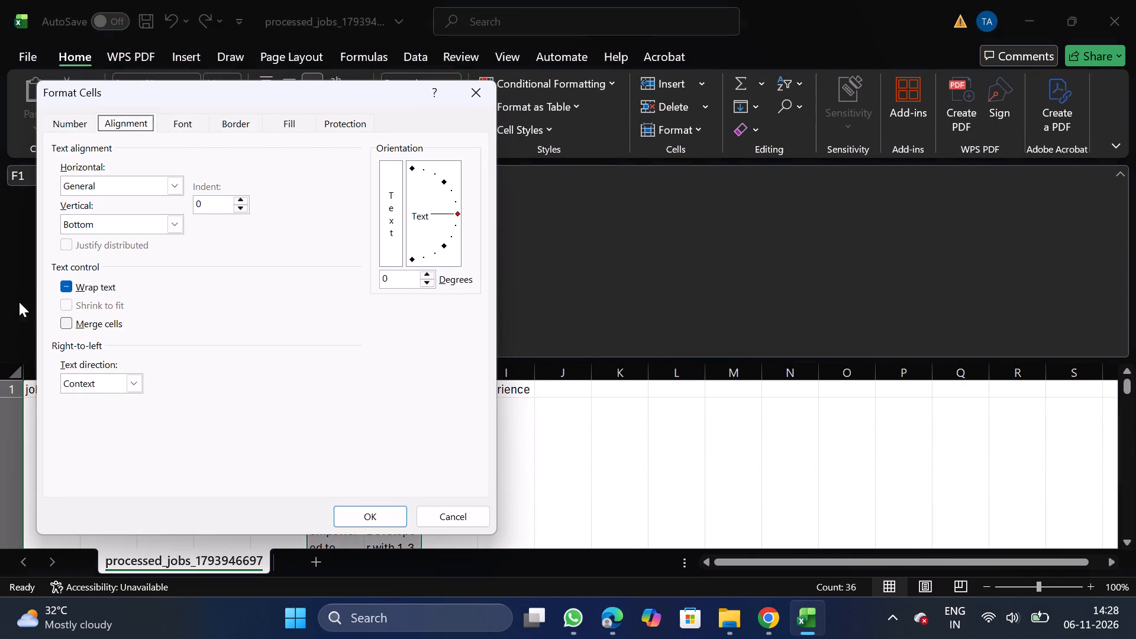
double_click(75, 286)
left_click(404, 525)
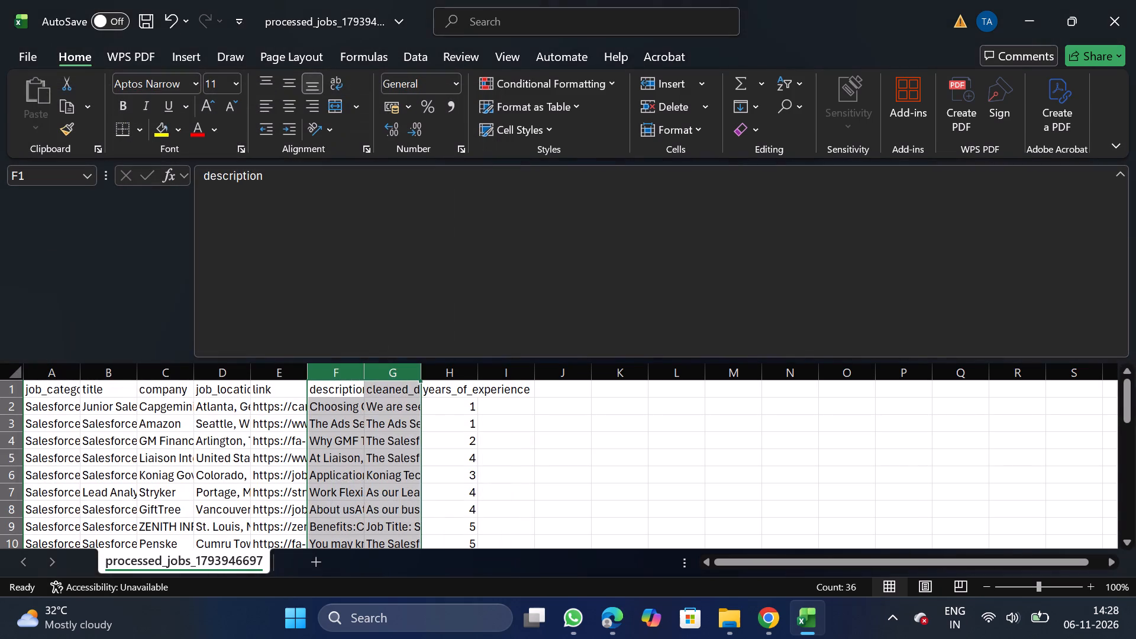
Move the link column to the end of the data, after years_of_experience.
left_click(294, 374)
key("ctrl+x")
left_click_drag(519, 380, 510, 490)
right_click(510, 490)
left_click(579, 319)
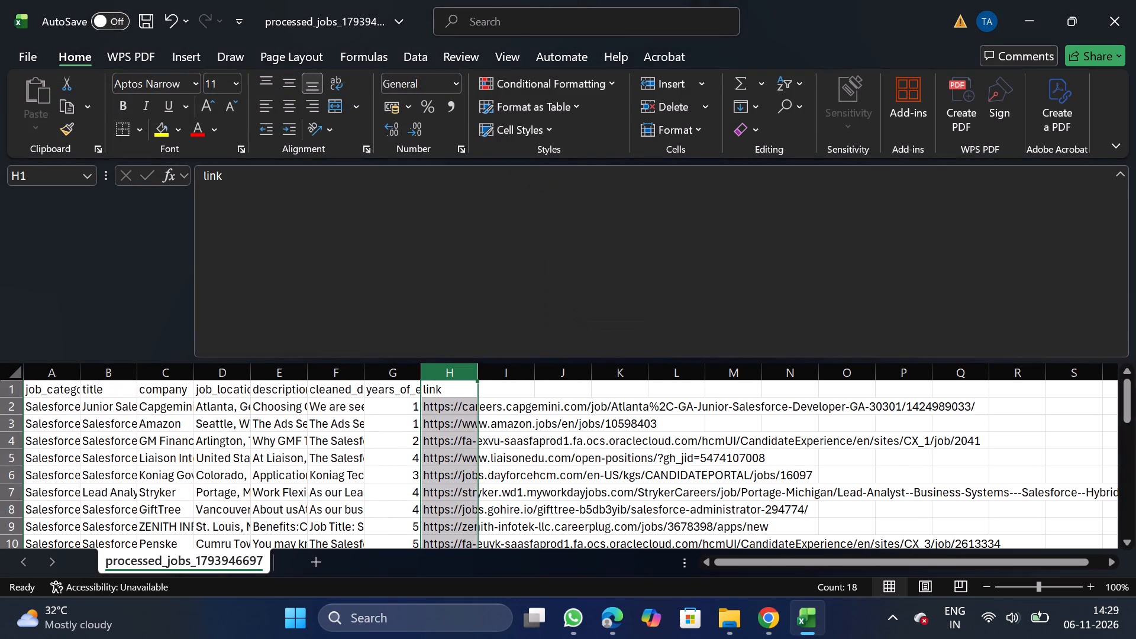
Move the years_of_experience column between job_location and description.
left_click(380, 374)
key("ctrl+x")
left_click(274, 369)
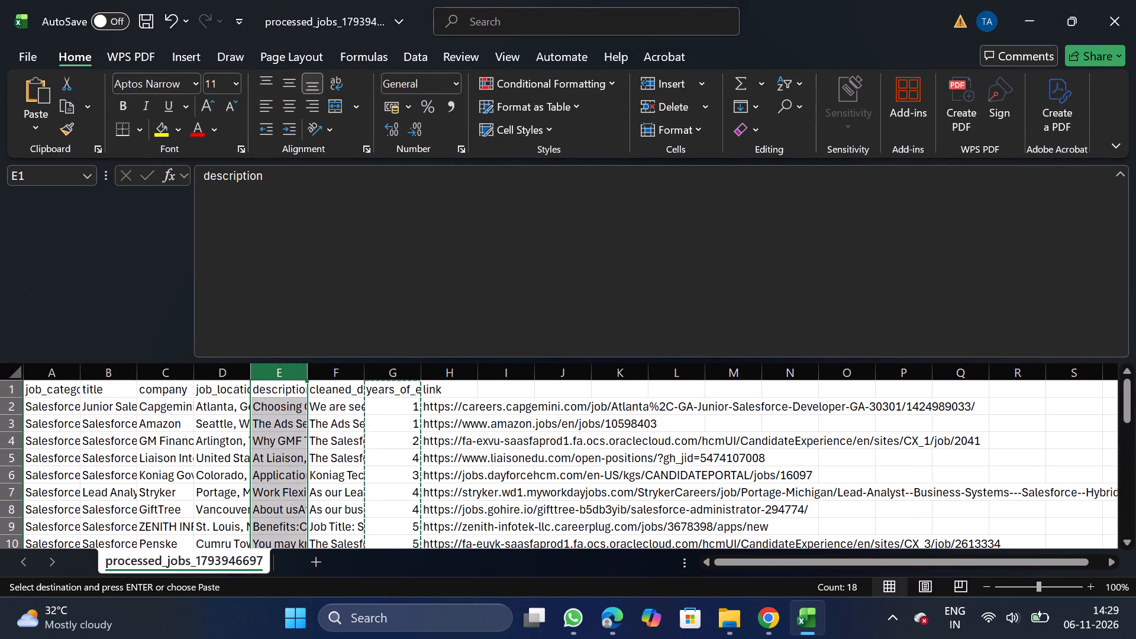
right_click(273, 455)
left_click(346, 285)
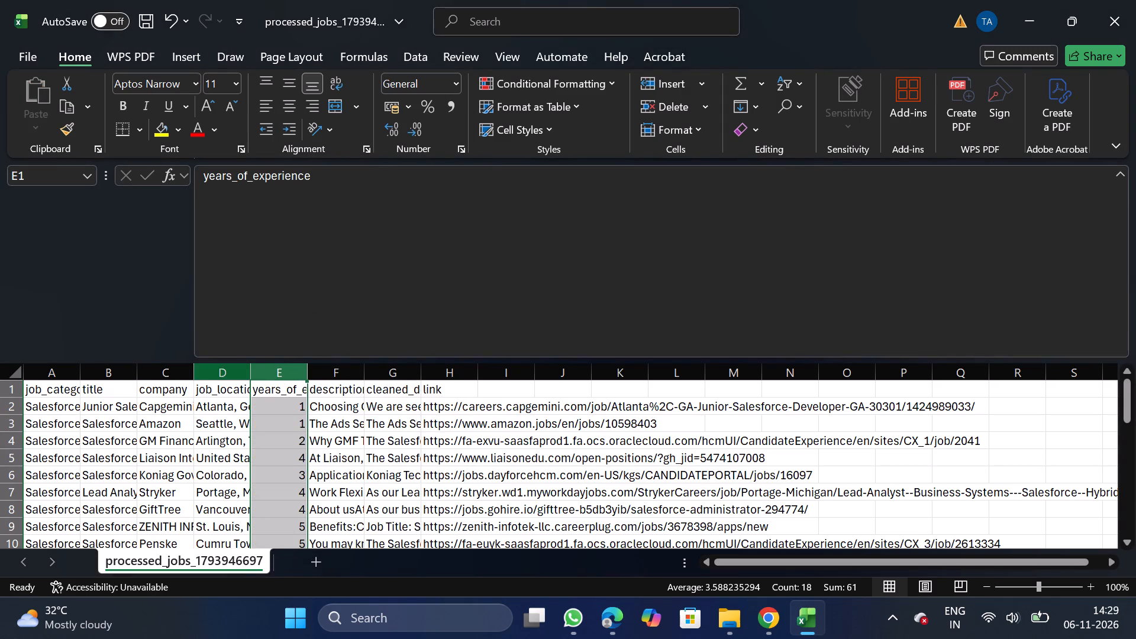
Rename the cleaned description column's header in G1 to description, copying the text from the F1 header.
left_click(334, 388)
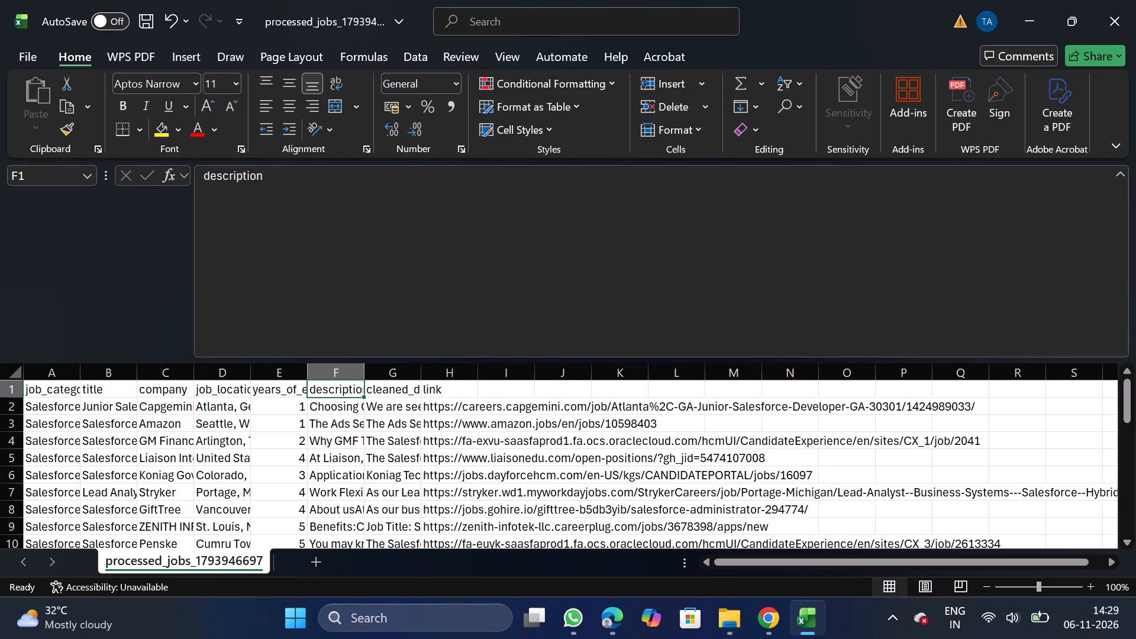
left_click_drag(201, 176, 298, 179)
key("ctrl+c")
left_click_drag(399, 393, 529, 289)
left_click(529, 289)
key("BackSpace")
key("BackSpace")
key("BackSpace")
key("BackSpace")
key("BackSpace")
key("BackSpace")
key("BackSpace")
key("BackSpace")
key("BackSpace")
key("BackSpace")
key("BackSpace")
key("BackSpace")
key("BackSpace")
key("BackSpace")
key("BackSpace")
key("BackSpace")
key("BackSpace")
key("BackSpace")
key("BackSpace")
key("BackSpace")
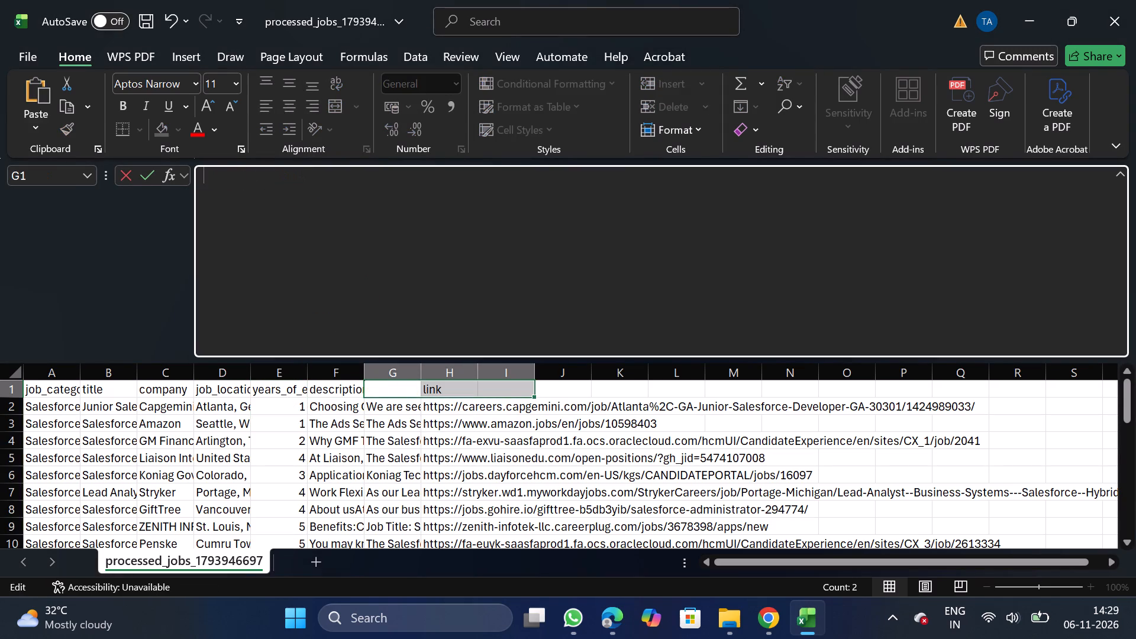
key("ctrl+v")
Rename the F1 header to original_description, copying the name from the bulk CSV upload requirements in NextGenApply in Chrome.
left_click(340, 390)
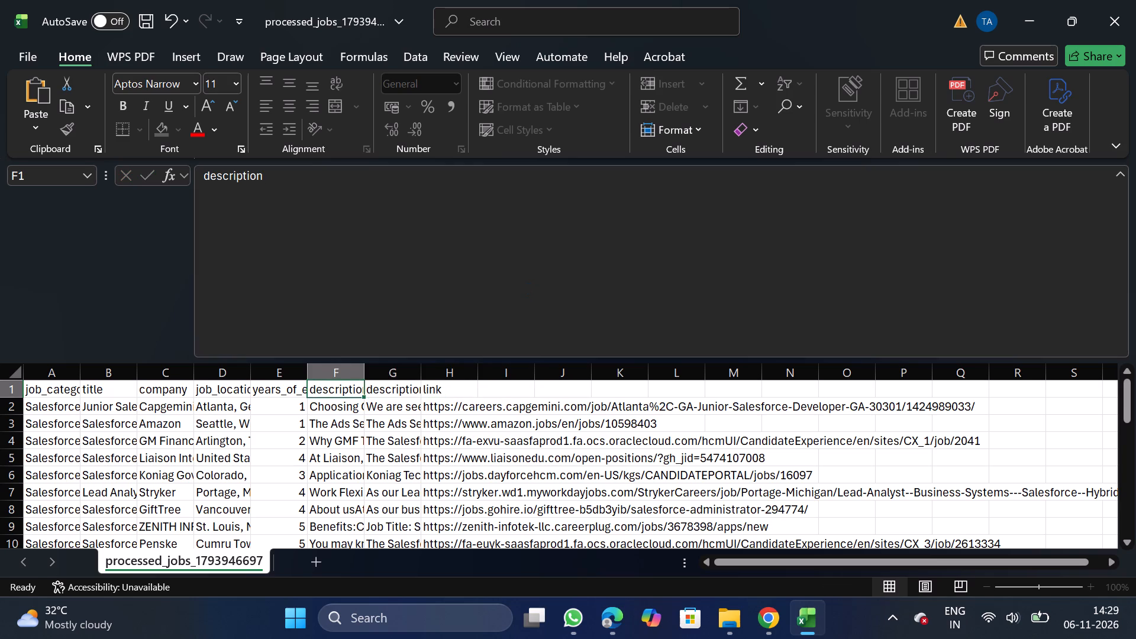
left_click(466, 297)
key("BackSpace")
key("BackSpace")
key("BackSpace")
key("BackSpace")
key("BackSpace")
key("BackSpace")
key("BackSpace")
key("BackSpace")
key("BackSpace")
key("BackSpace")
key("BackSpace")
key("BackSpace")
key("BackSpace")
key("BackSpace")
key("BackSpace")
key("BackSpace")
key("BackSpace")
key("BackSpace")
key("BackSpace")
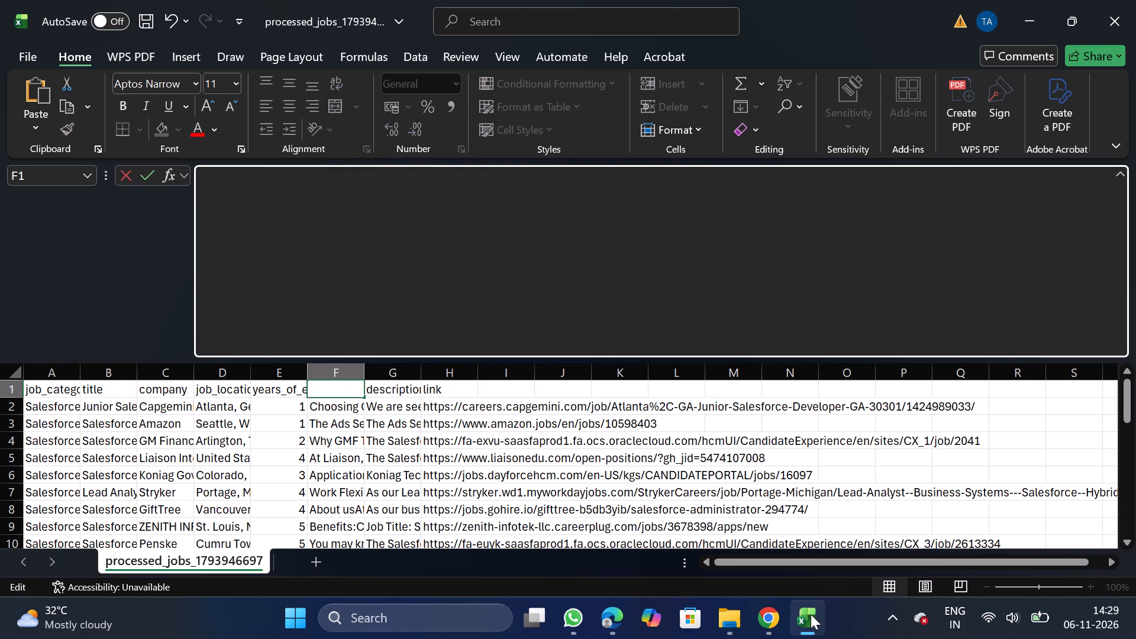
left_click(772, 614)
left_click(102, 179)
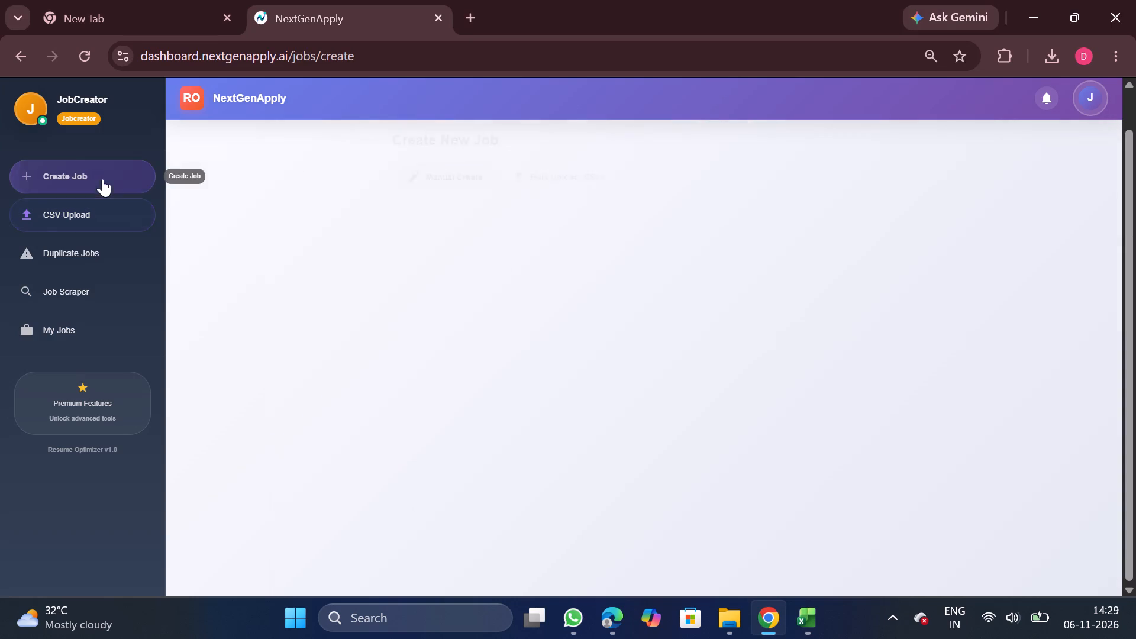
left_click(579, 158)
double_click(624, 299)
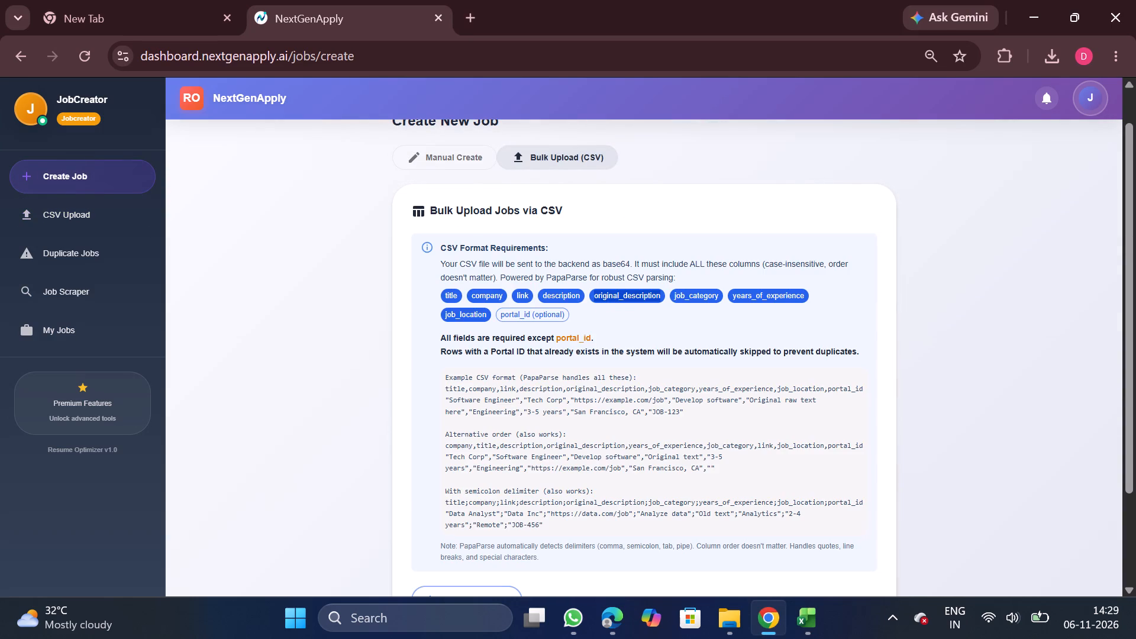
key("ctrl+c")
left_click(814, 629)
key("ctrl+v")
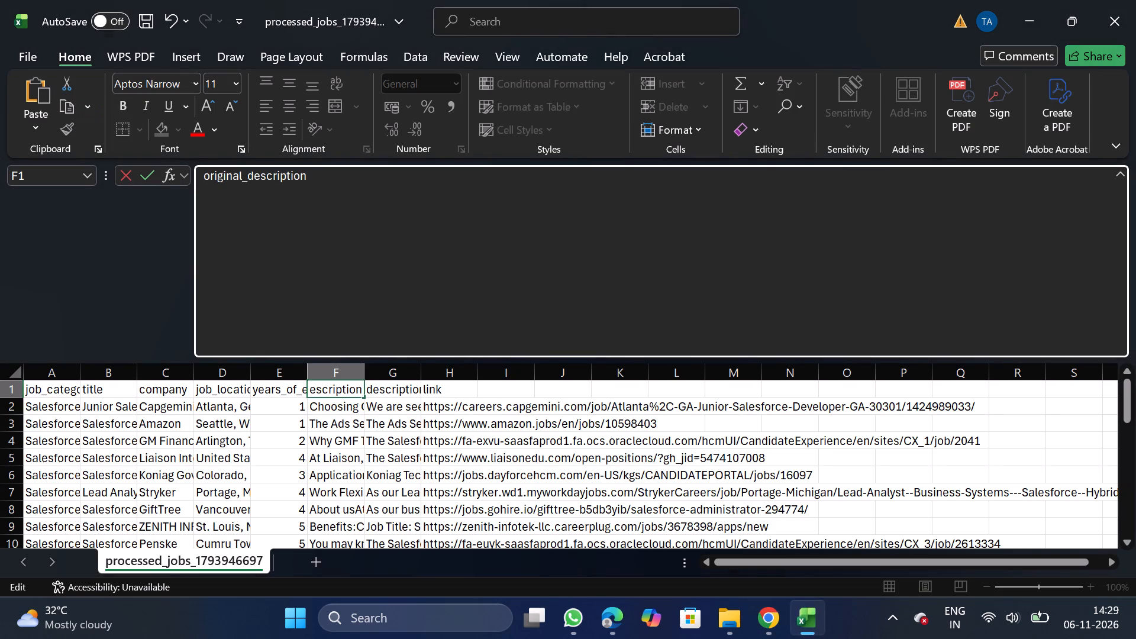
left_click(115, 376)
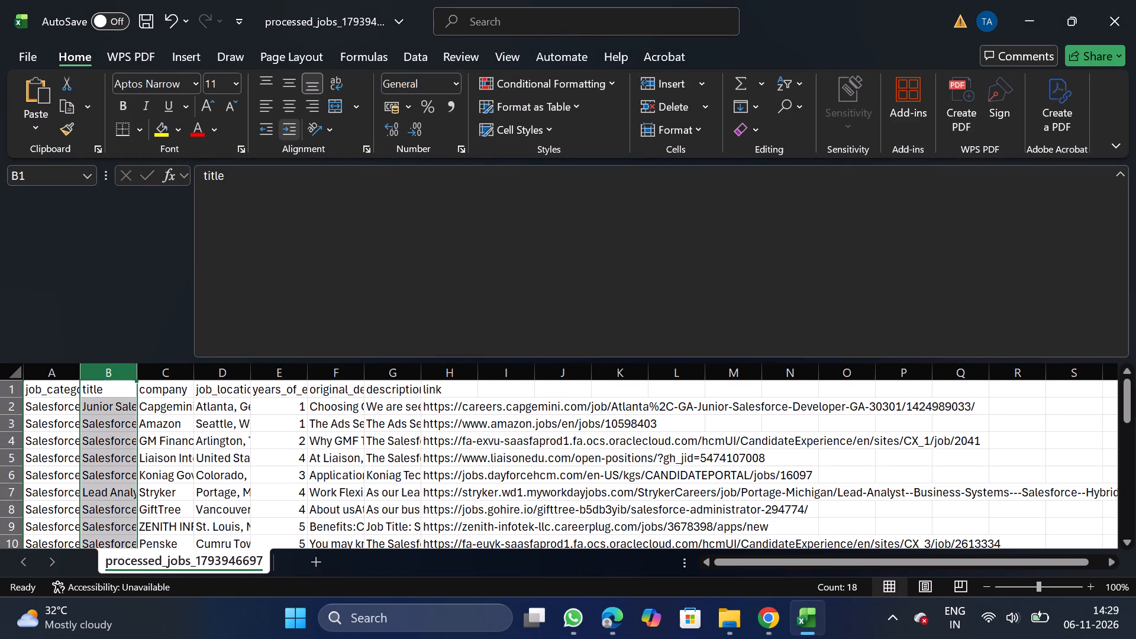
Replace every United States entry in the job_location column with Remote, matching entire cell contents.
left_click(227, 372)
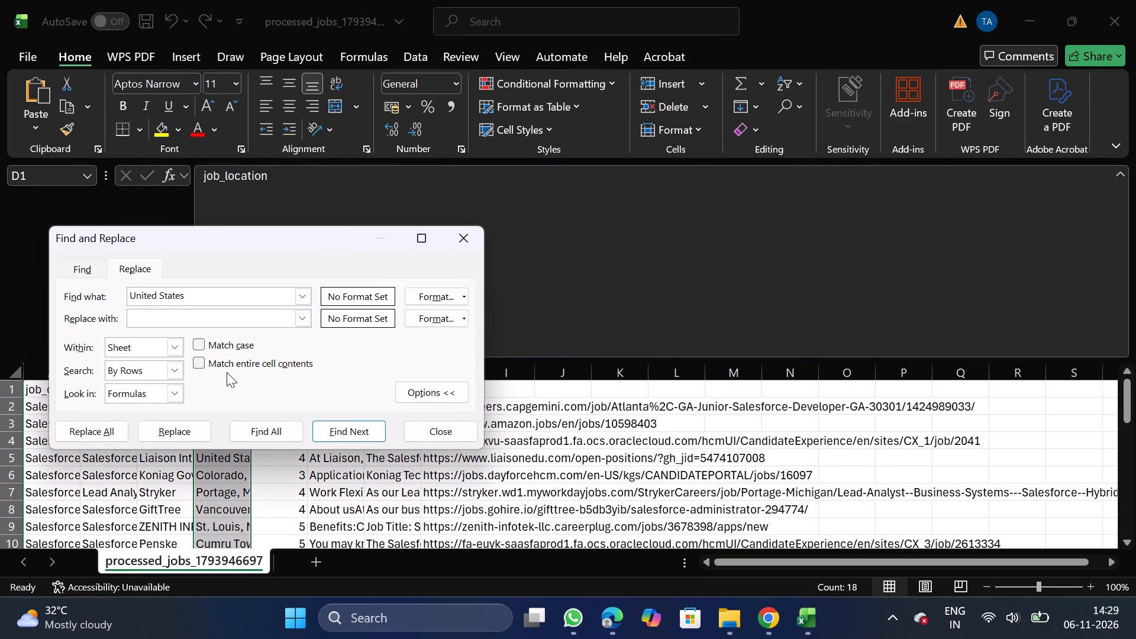
left_click(167, 309)
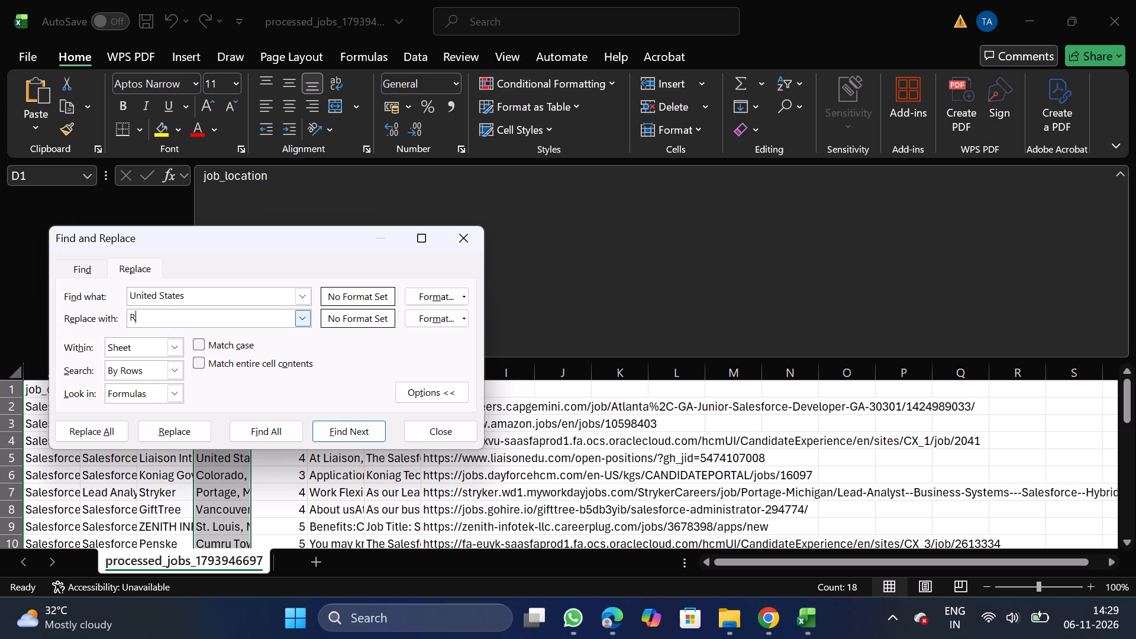
type("emote")
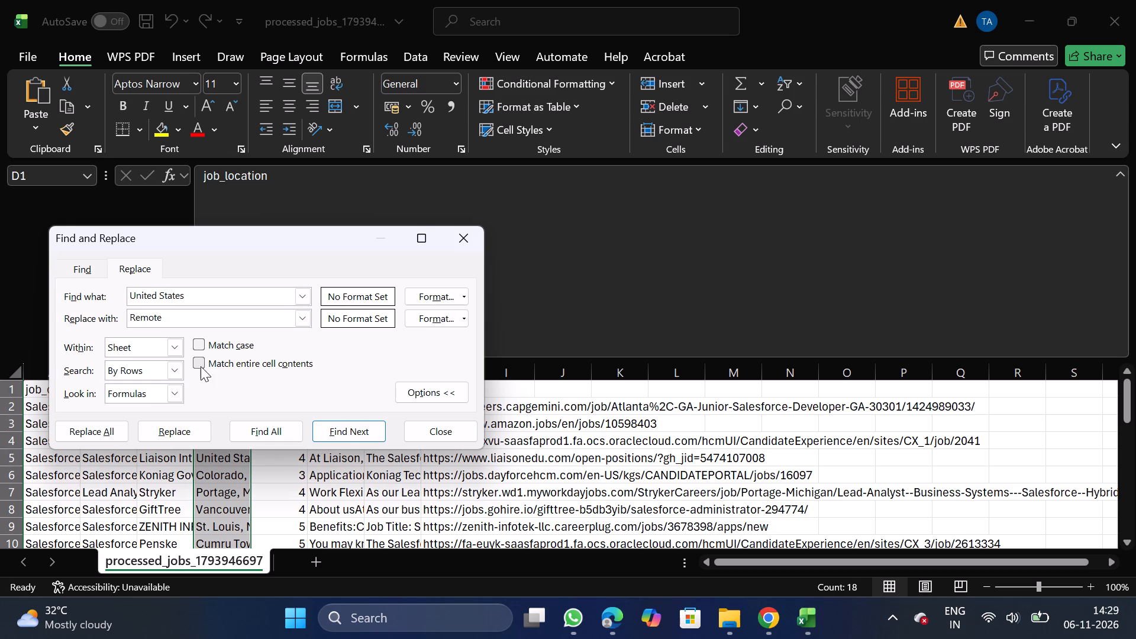
left_click(201, 366)
left_click(106, 427)
left_click(377, 390)
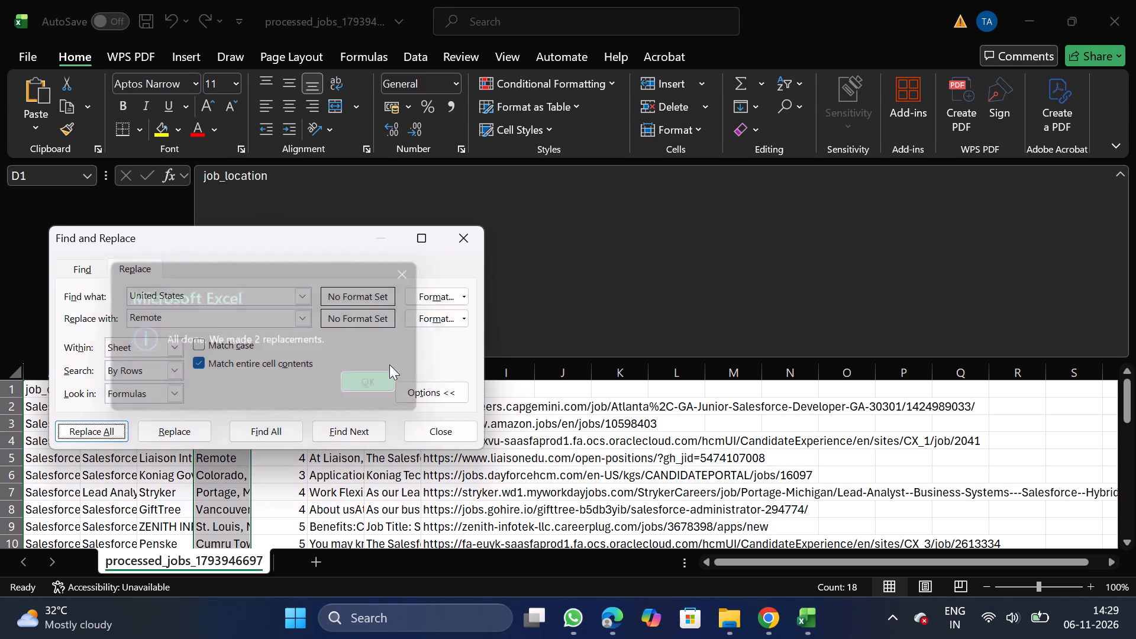
left_click(464, 243)
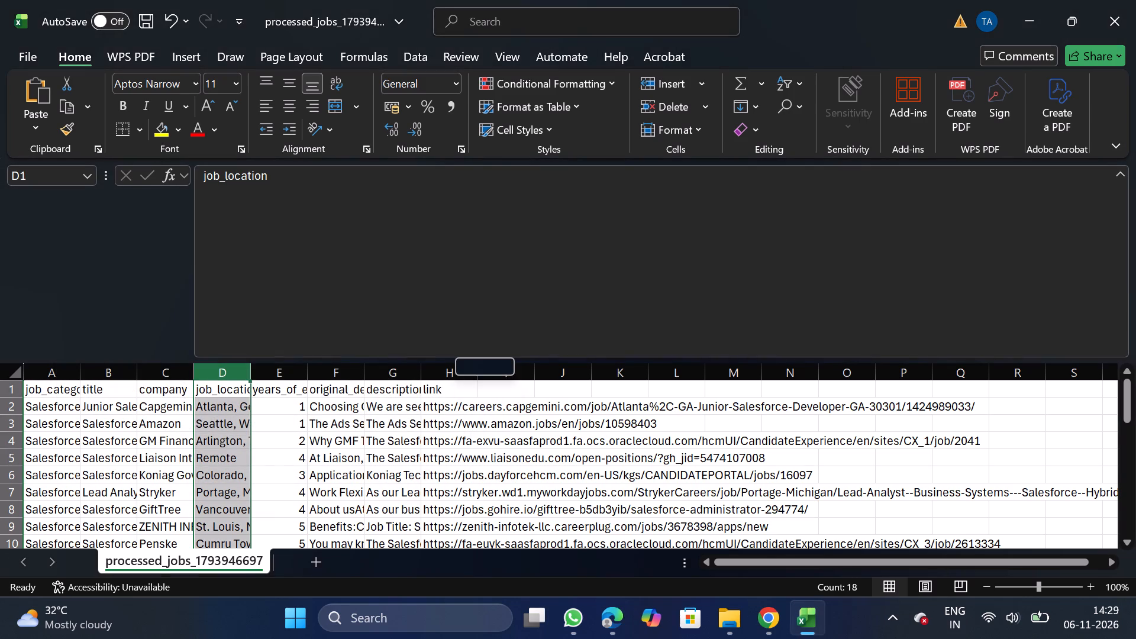
Filter the title column to Systems Engineer, Marketing Cloud Engagement and blanks, and widen the column to fit the full title.
left_click_drag(118, 382, 119, 372)
left_click(119, 372)
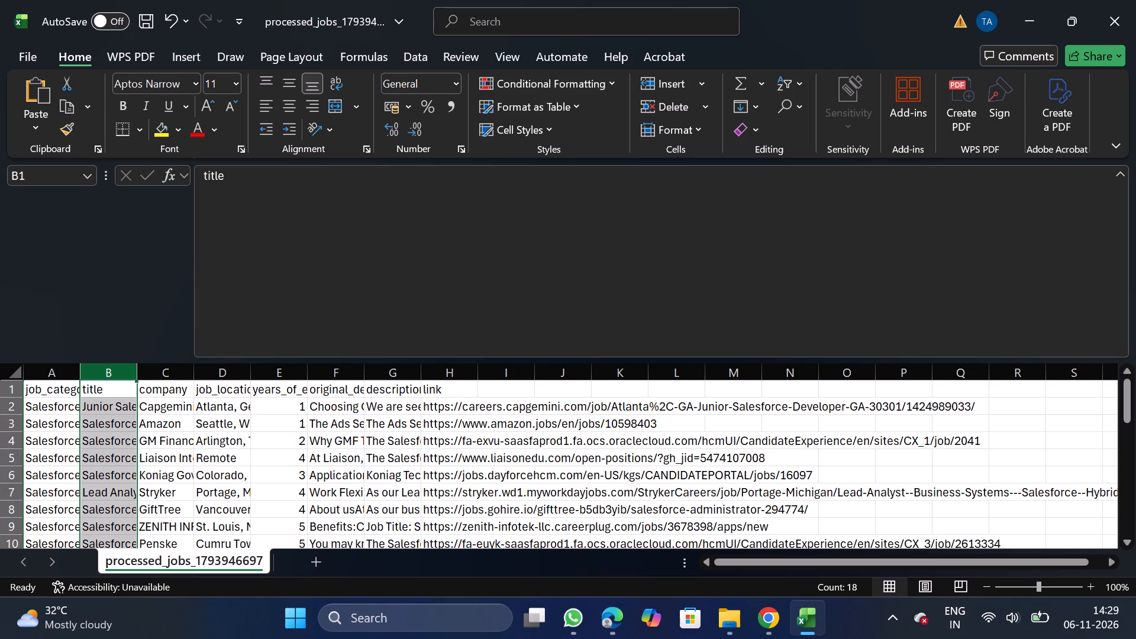
left_click(418, 57)
left_click(576, 102)
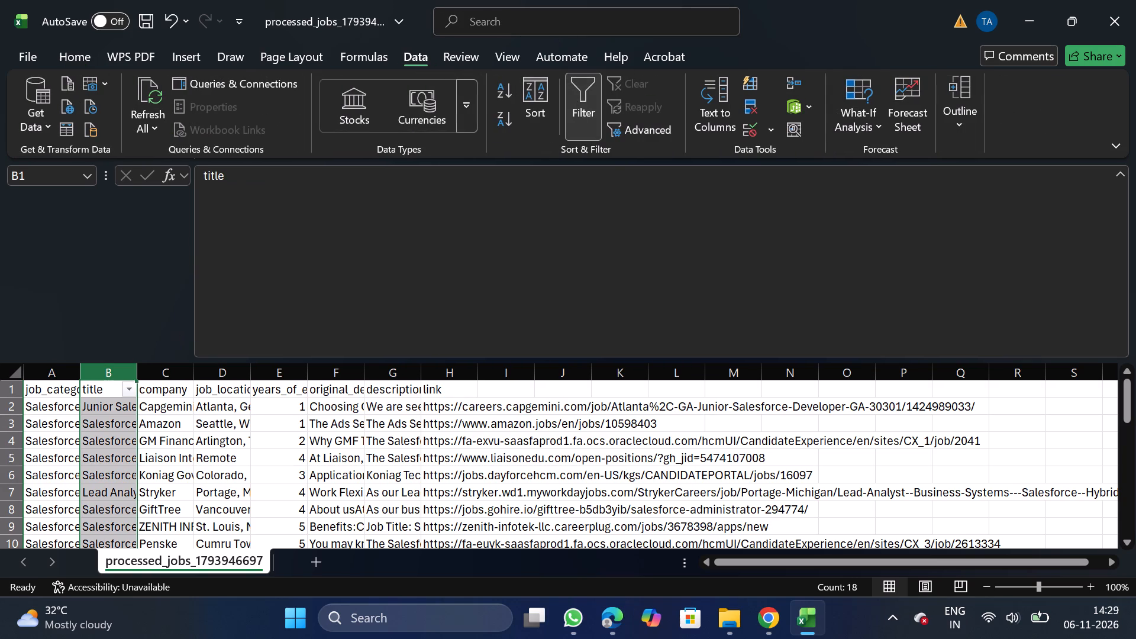
left_click(130, 385)
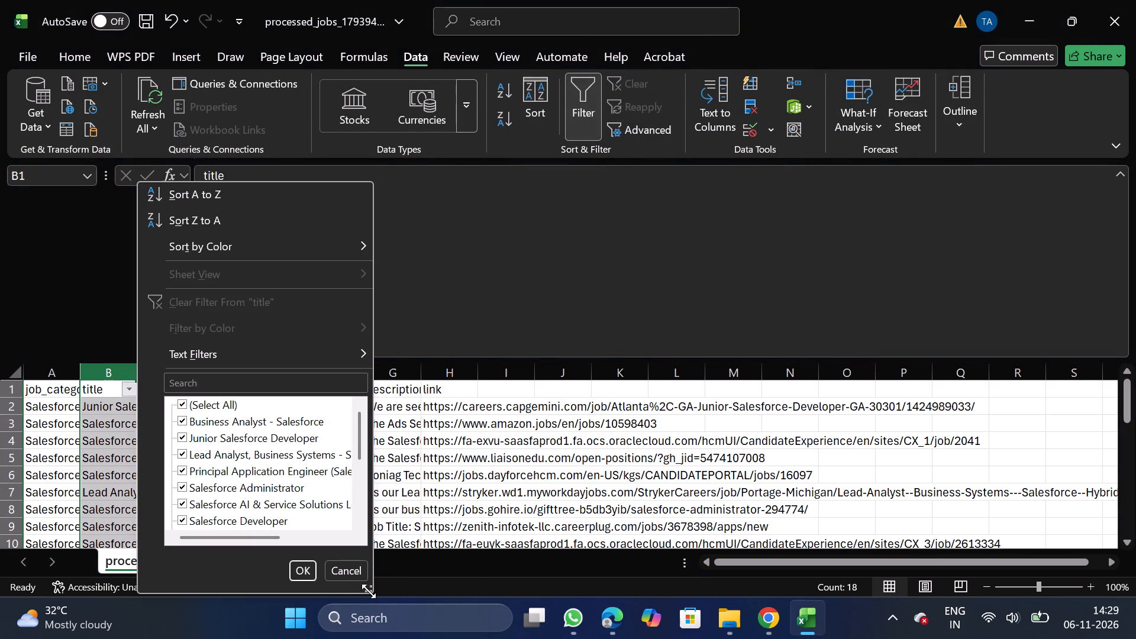
double_click(372, 591)
left_click_drag(372, 591, 999, 638)
left_click(218, 401)
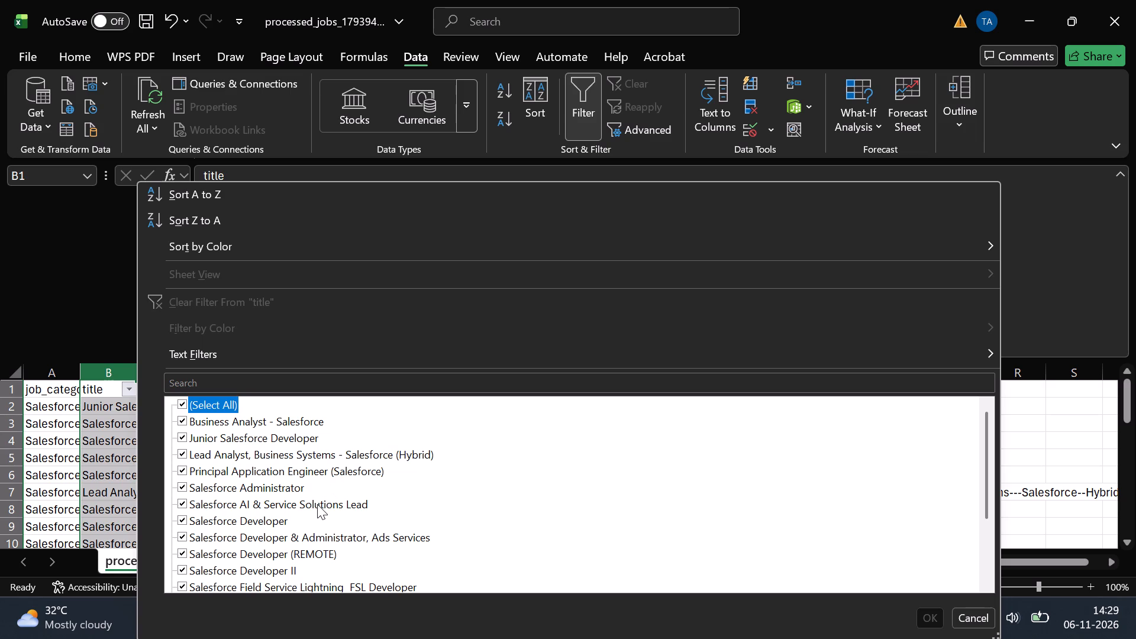
scroll(302, 570, "down", 1)
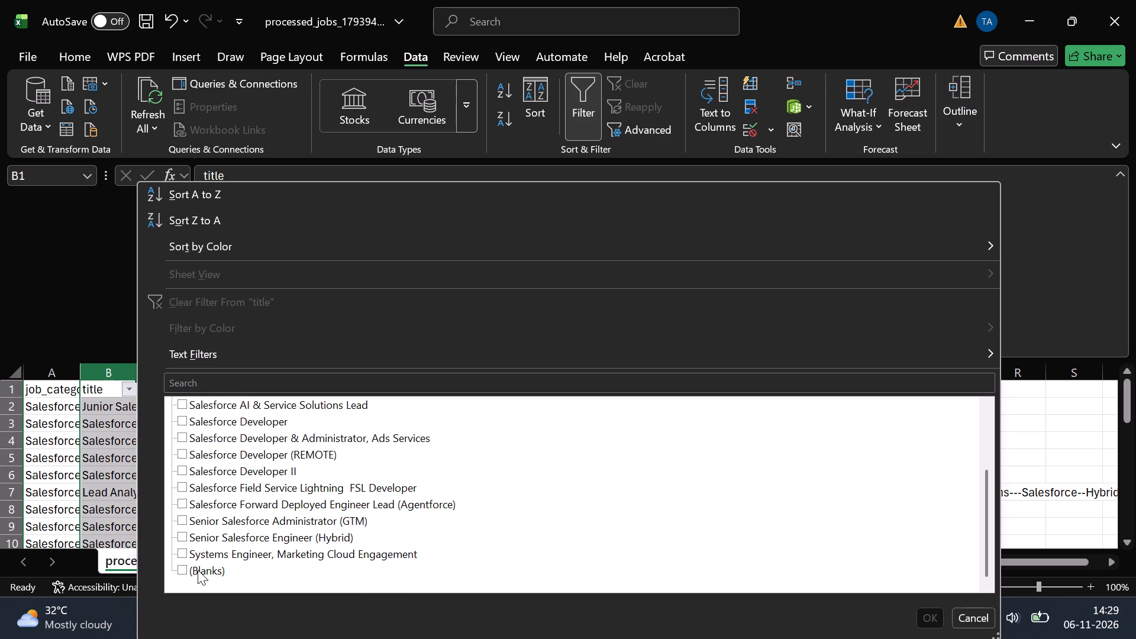
left_click(240, 554)
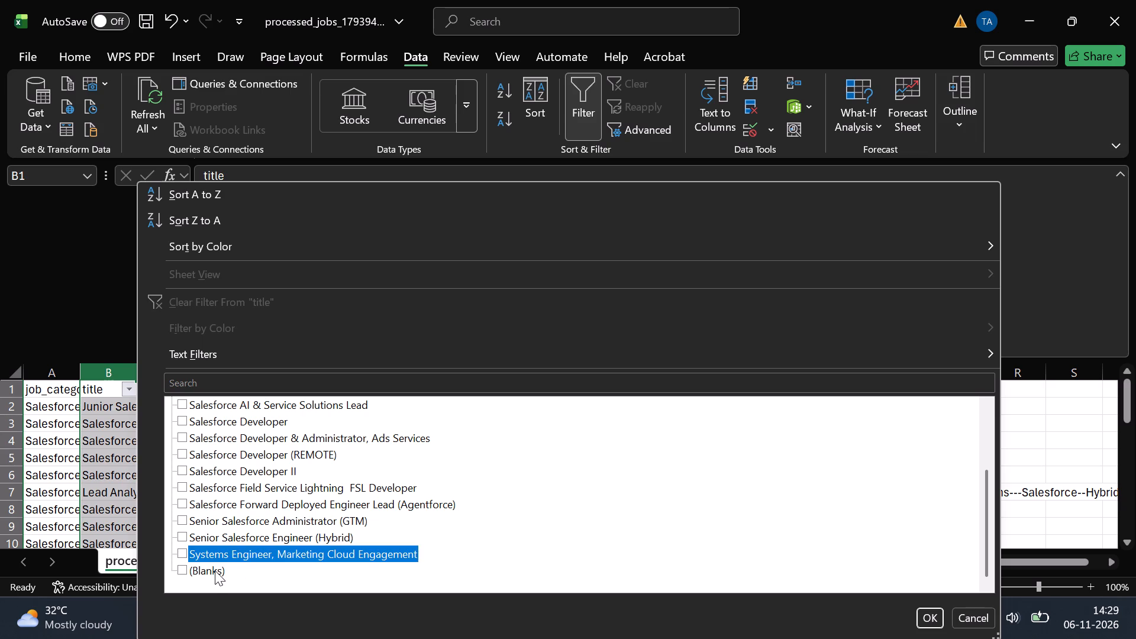
left_click(215, 570)
left_click(924, 608)
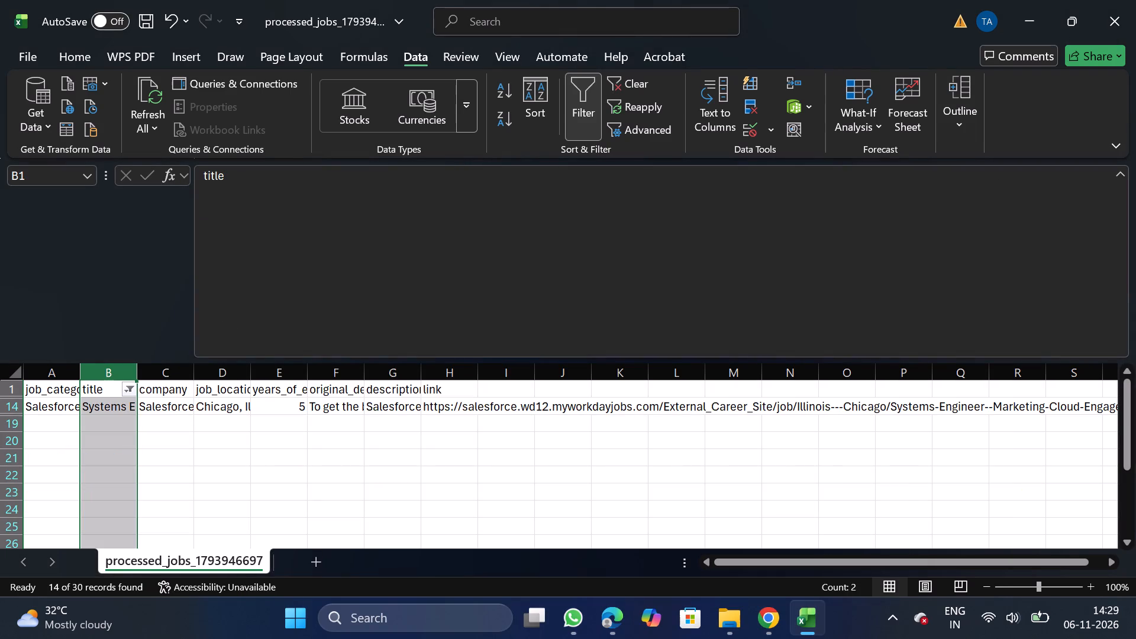
left_click_drag(139, 373, 402, 421)
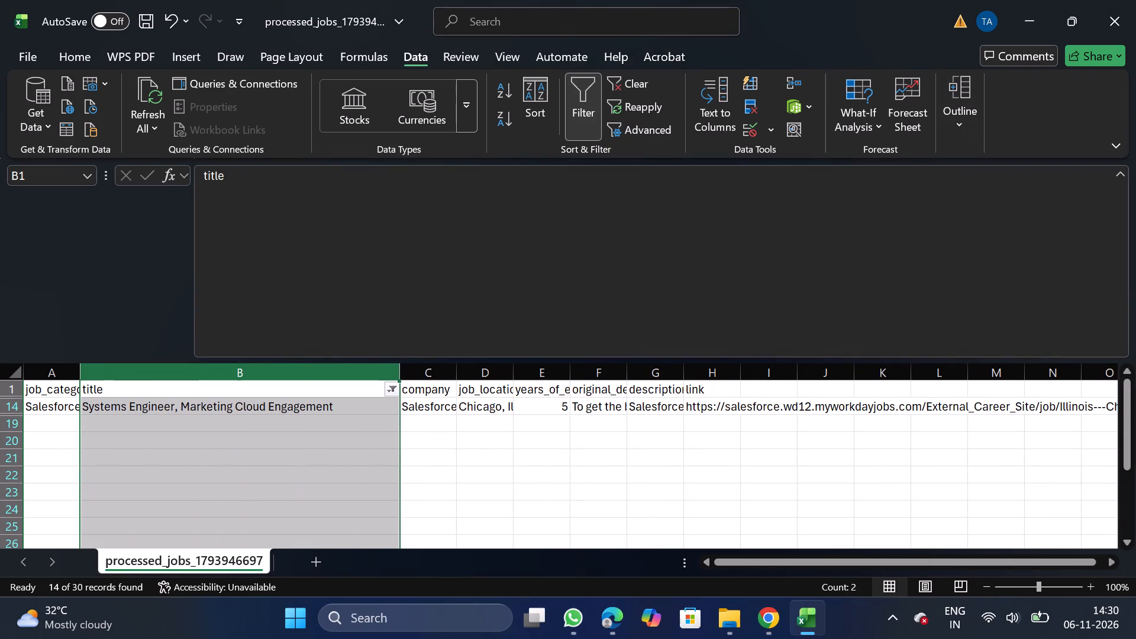
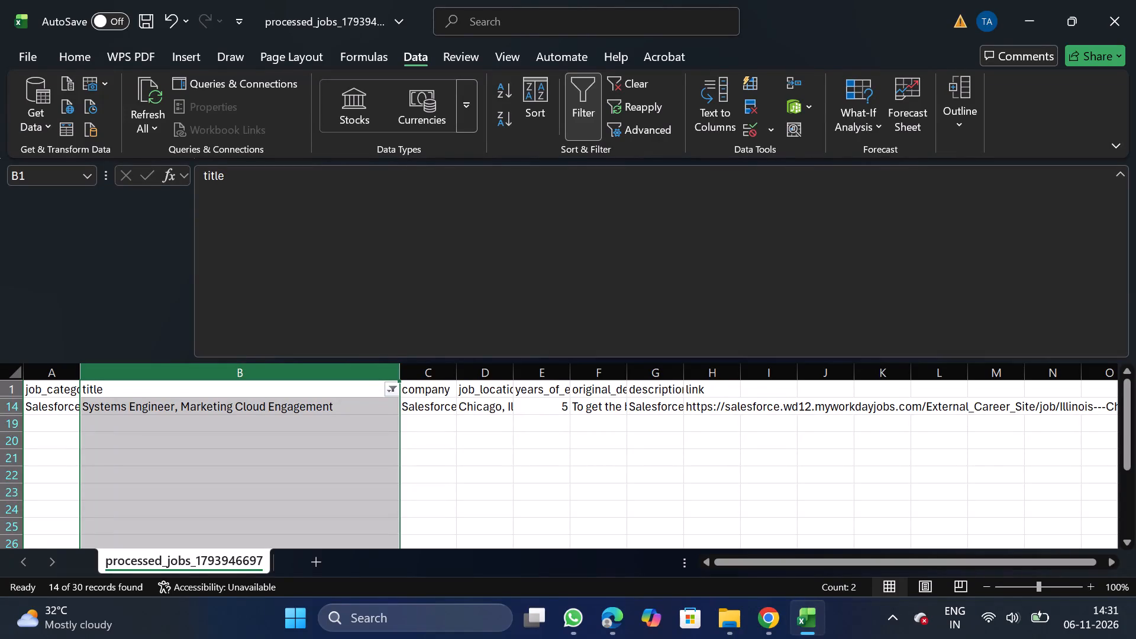
Delete the filtered row titled Systems Engineer, Marketing Cloud Engagement and remove the filter from the sheet.
left_click_drag(14, 405, 60, 403)
right_click(60, 403)
left_click(176, 256)
left_click(589, 95)
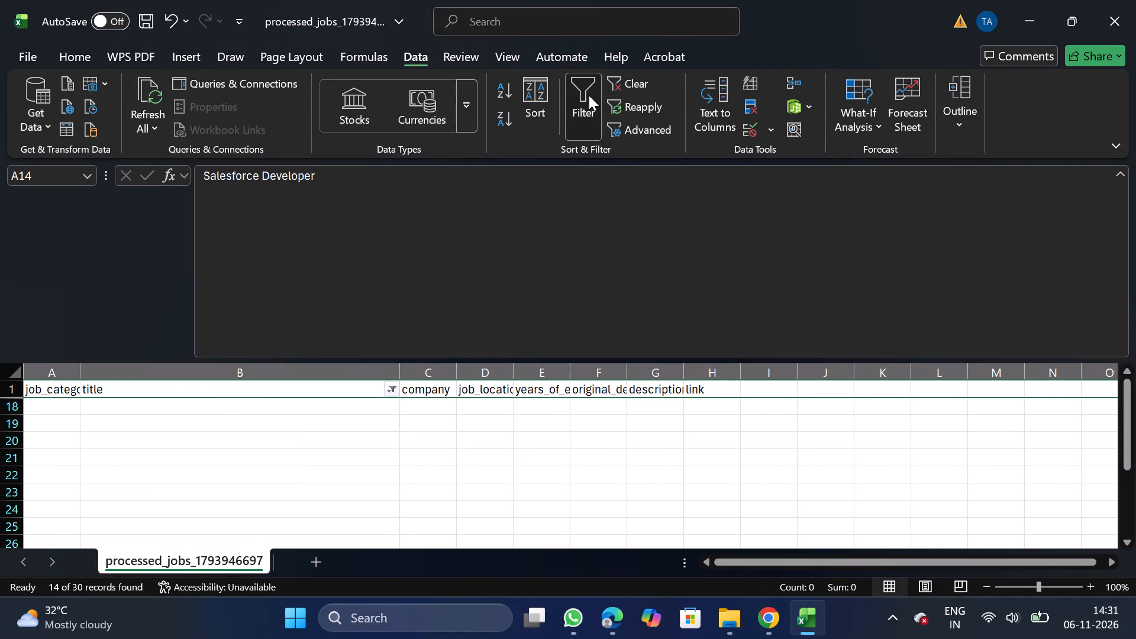
Filter the title column by lead to check the matching job titles, and remove the filter again.
left_click_drag(365, 381, 580, 64)
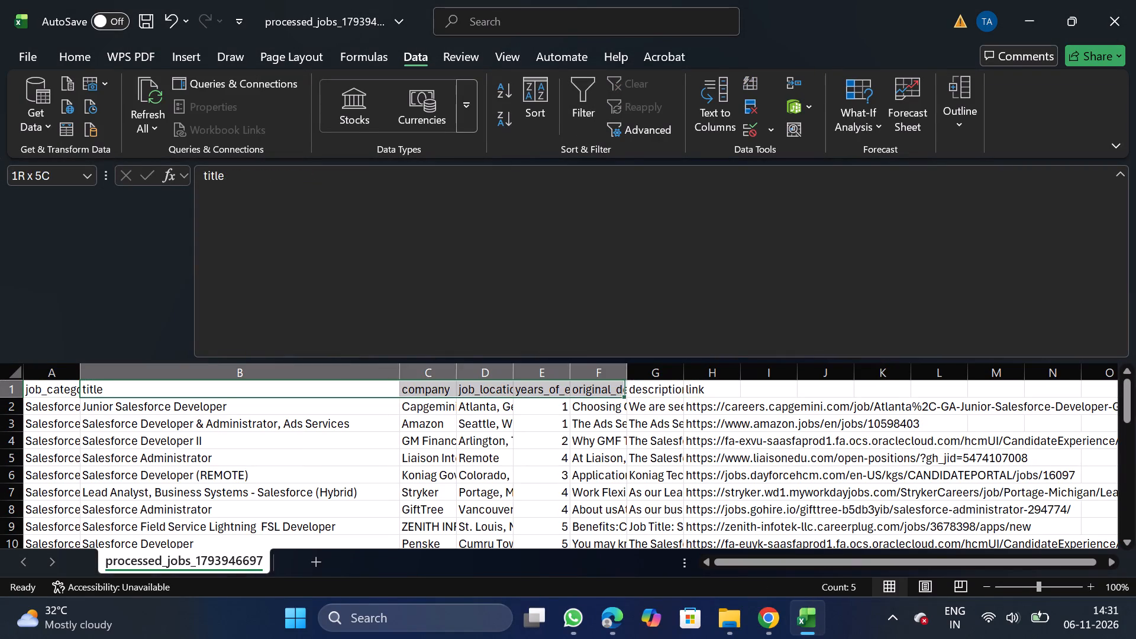
left_click_drag(580, 64, 589, 99)
left_click(589, 99)
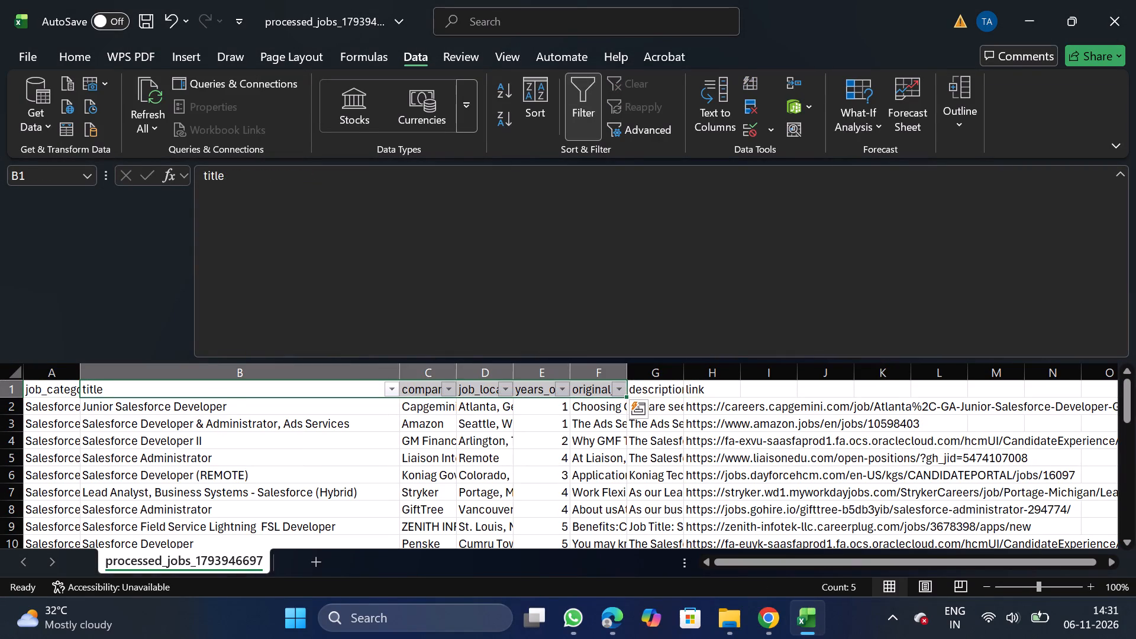
left_click(391, 392)
left_click(343, 390)
left_click(327, 384)
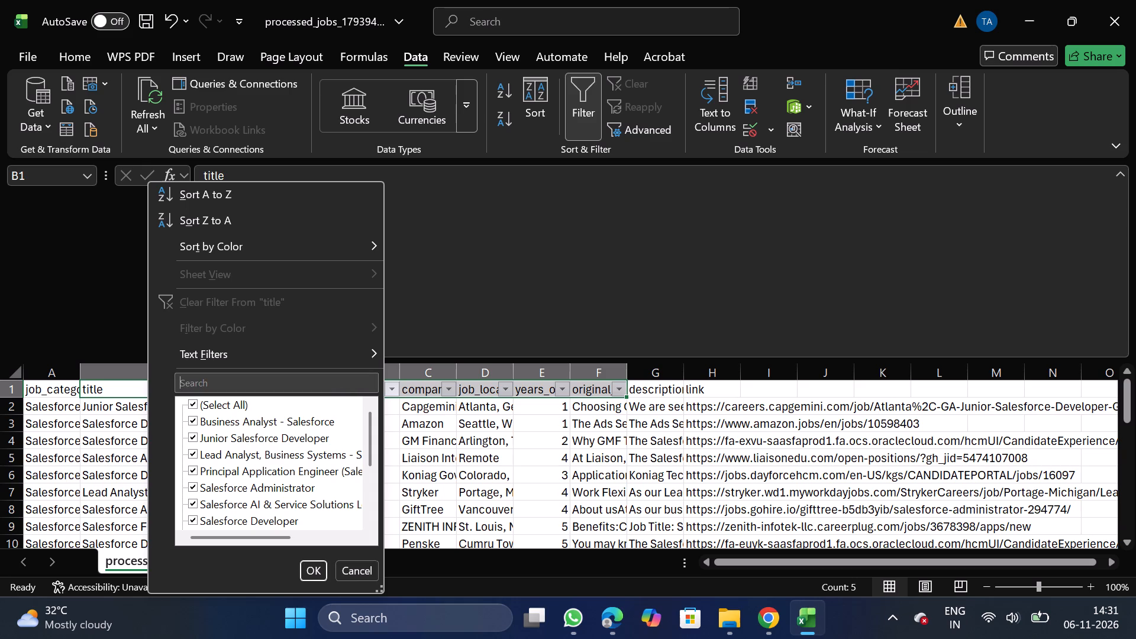
type("lead")
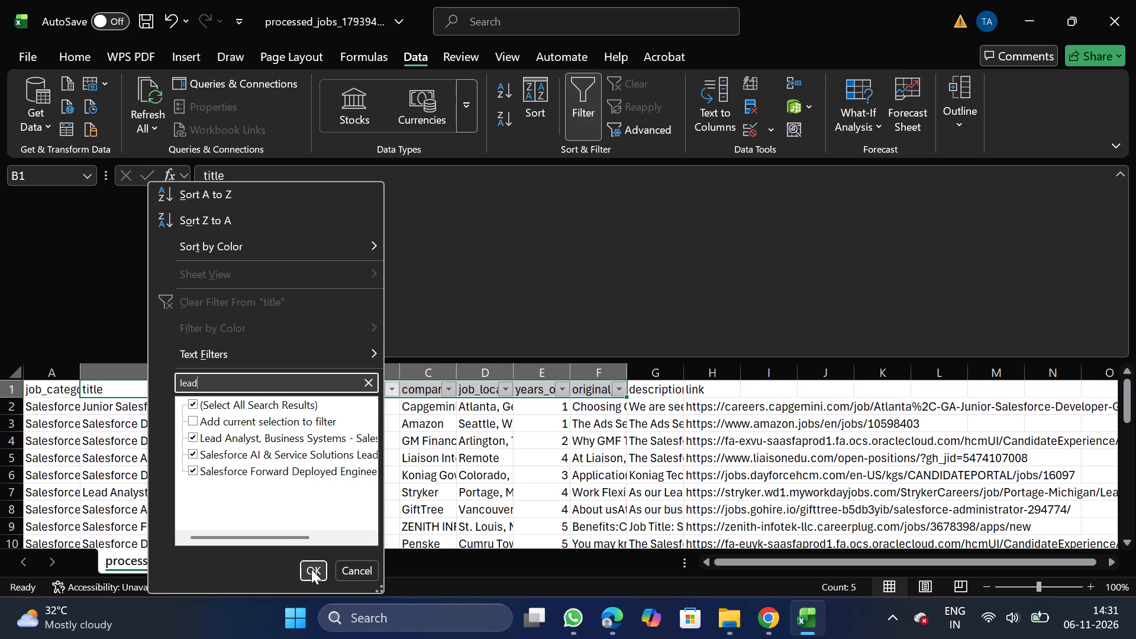
left_click(311, 569)
left_click(582, 129)
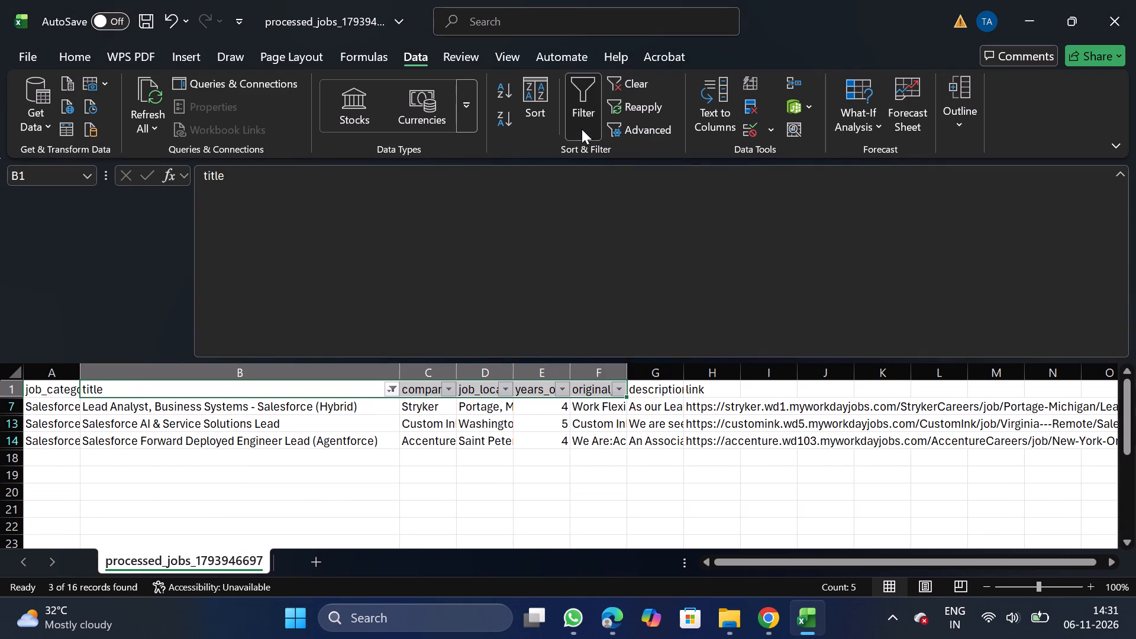
left_click_drag(592, 105, 389, 365)
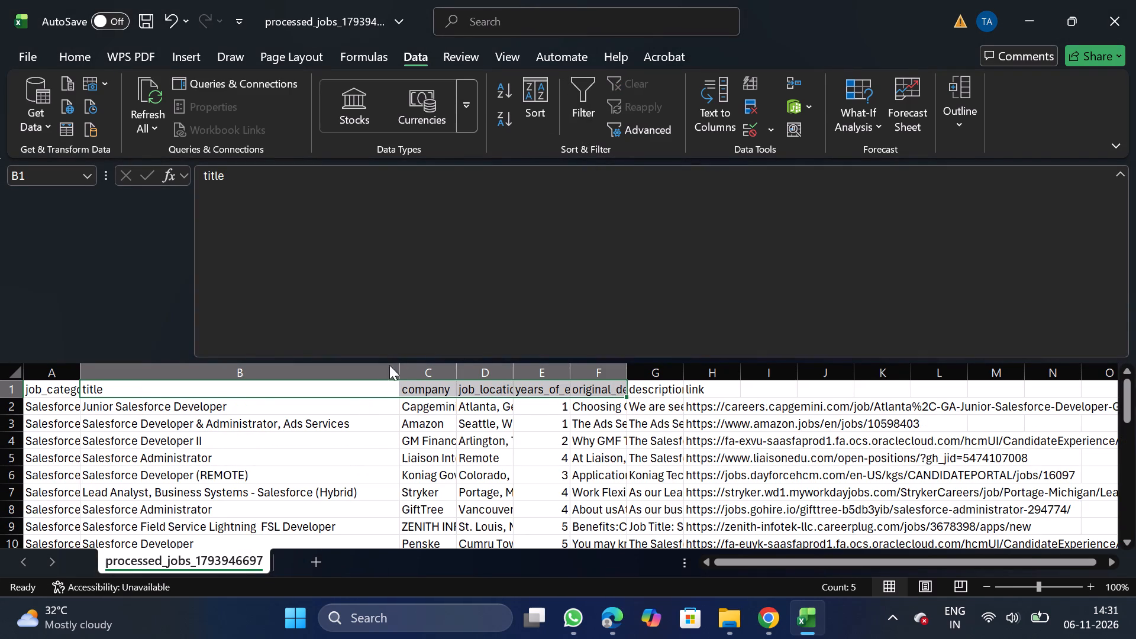
Turn header filters back on and search the title filter for staff, clearing the search term again.
left_click_drag(389, 365, 583, 89)
left_click(583, 89)
left_click(583, 89)
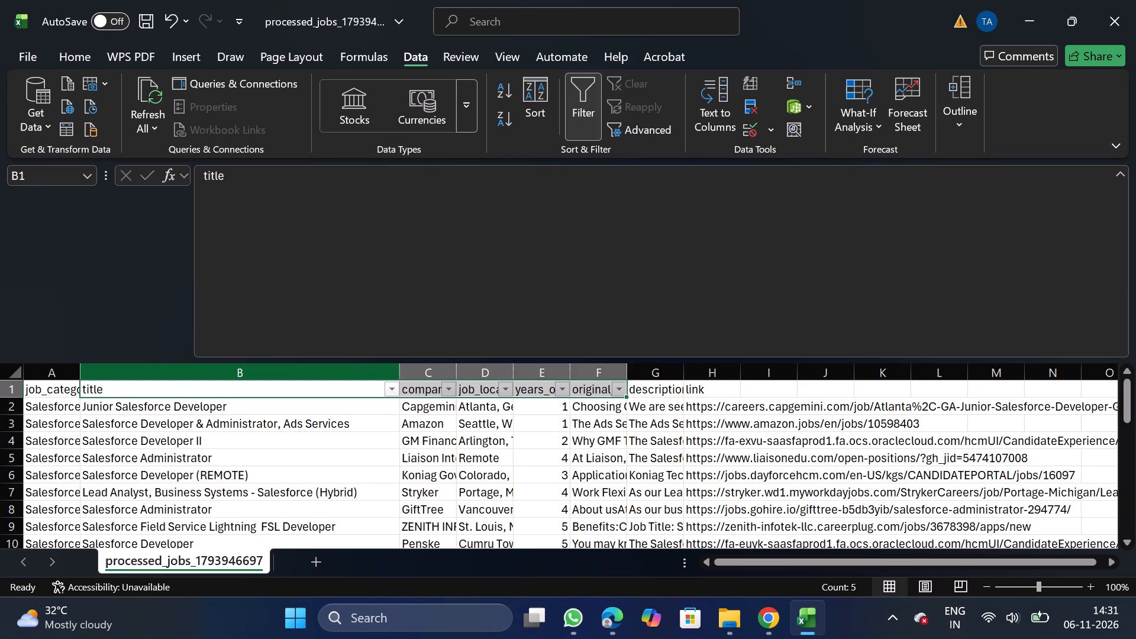
left_click(389, 392)
left_click(302, 388)
type("staff")
key("BackSpace")
key("BackSpace")
key("BackSpace")
key("BackSpace")
key("BackSpace")
key("BackSpace")
key("BackSpace")
key("BackSpace")
key("BackSpace")
key("BackSpace")
key("BackSpace")
key("BackSpace")
key("BackSpace")
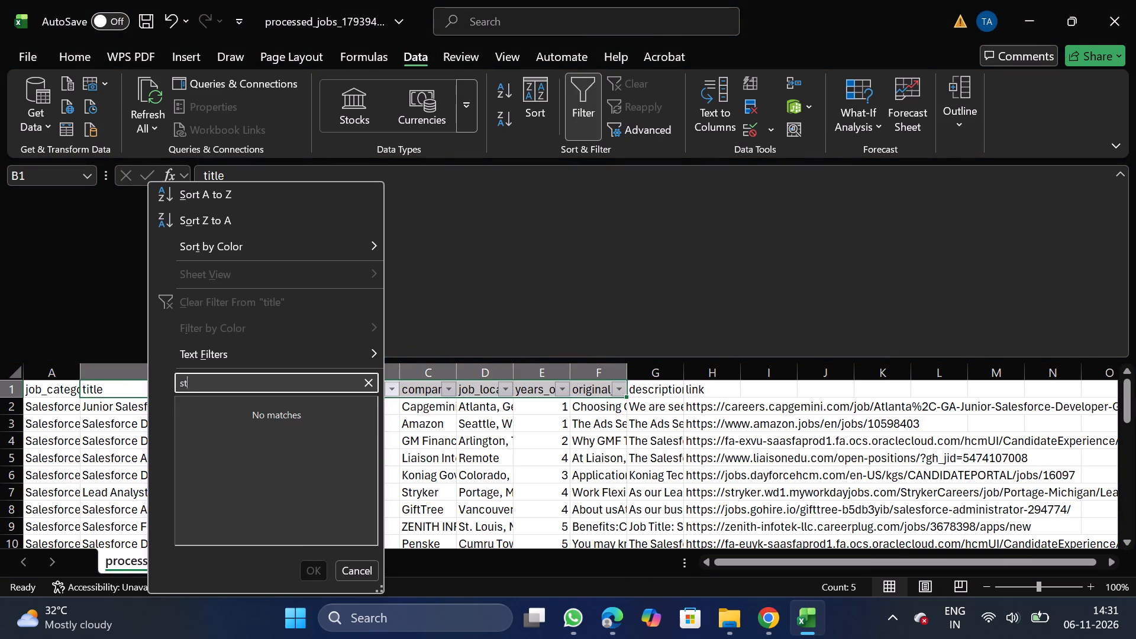
Filter the titles by principal, delete the Principal Application Engineer (Salesforce) row and remove the filter.
type("principal")
left_click(306, 570)
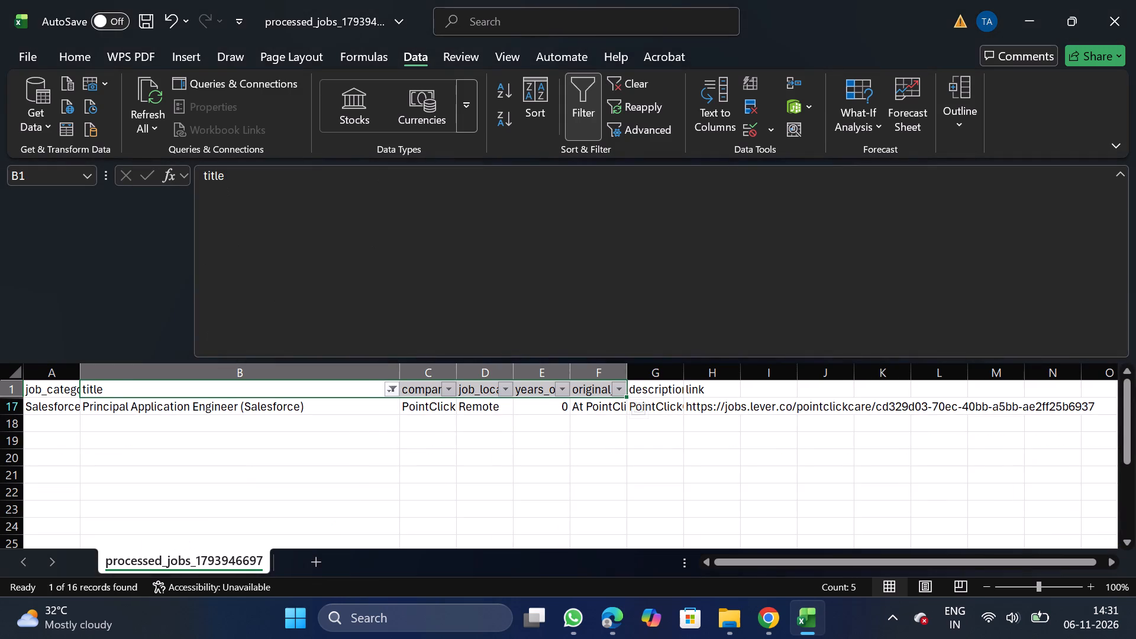
left_click_drag(7, 406, 36, 410)
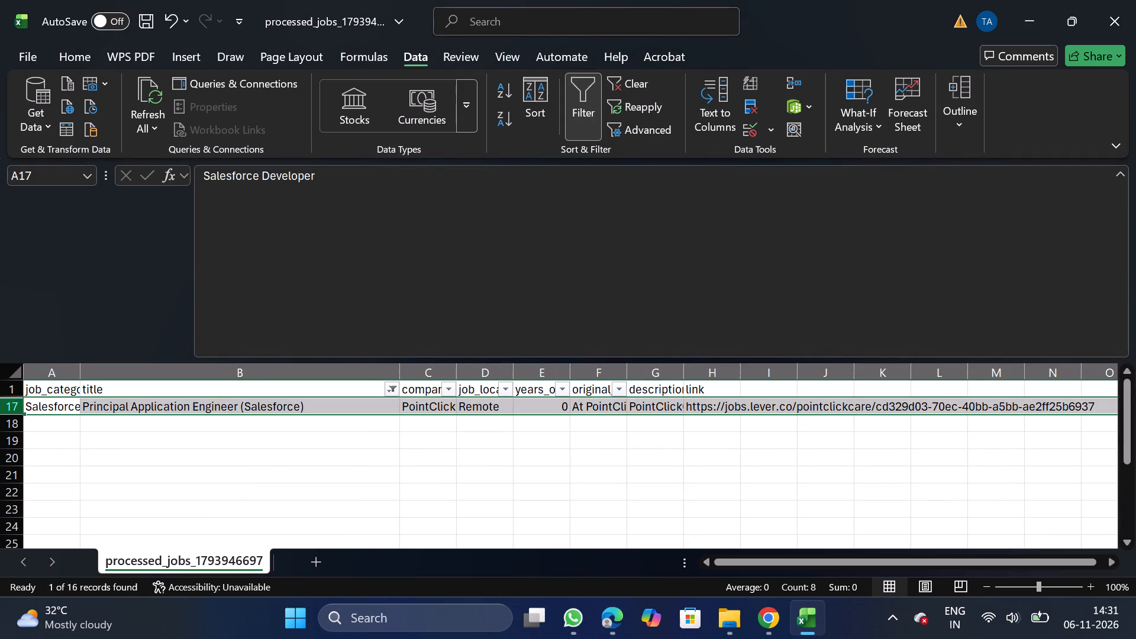
right_click(36, 410)
left_click(109, 263)
left_click(585, 98)
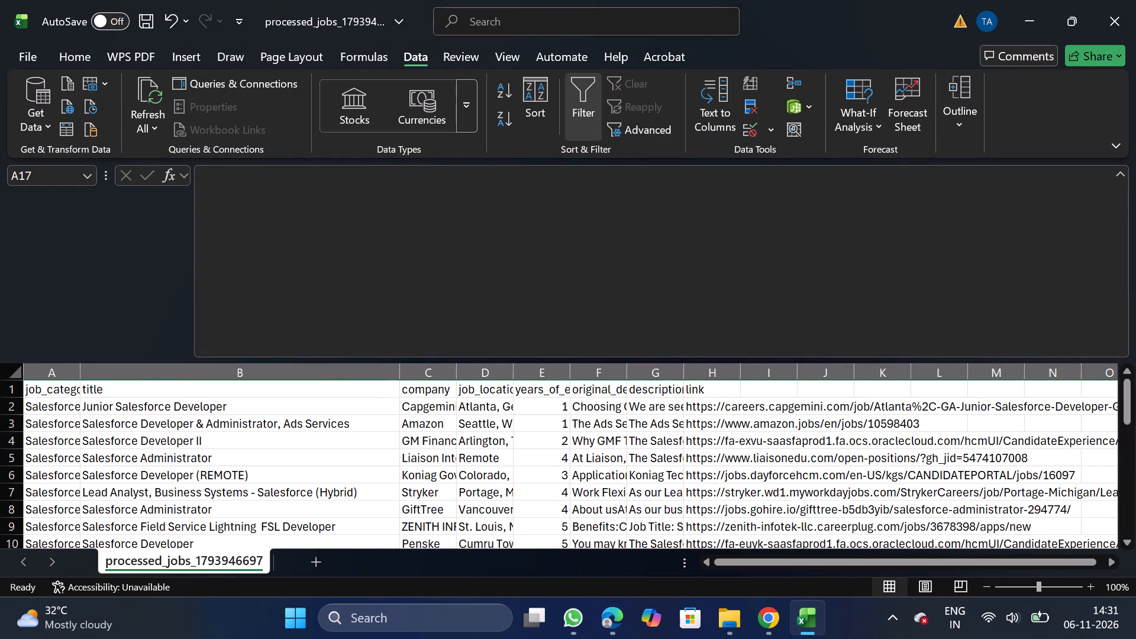
Search the title filter in turn for architect, enterprise, consul and embedded, and close it without applying a filter.
left_click(302, 395)
left_click(582, 111)
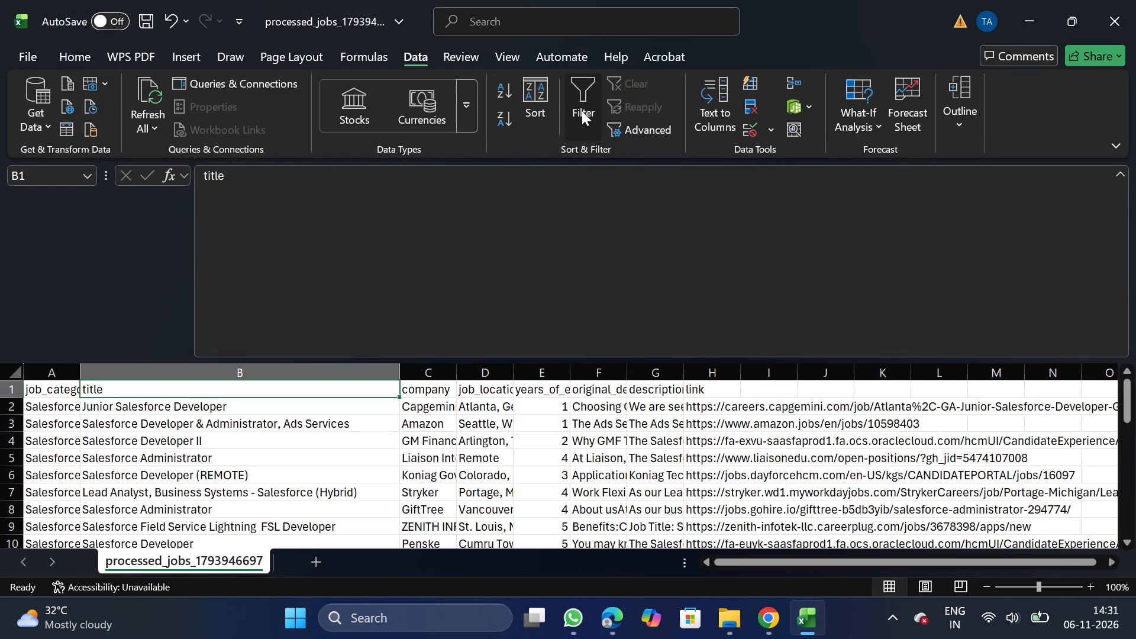
left_click(386, 388)
left_click(327, 378)
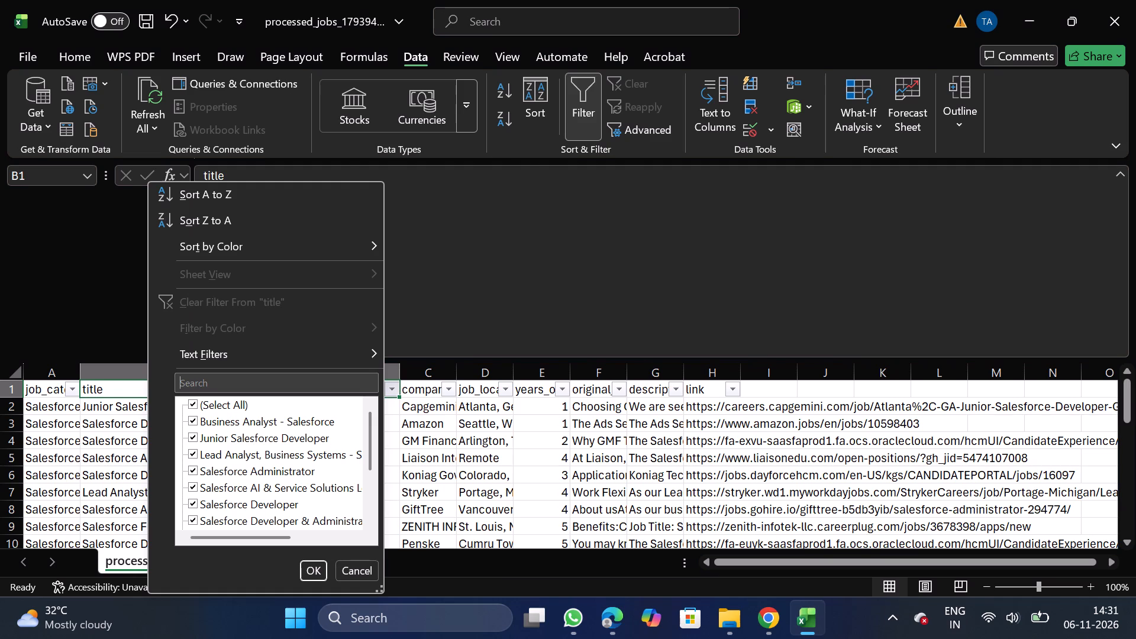
type("architect")
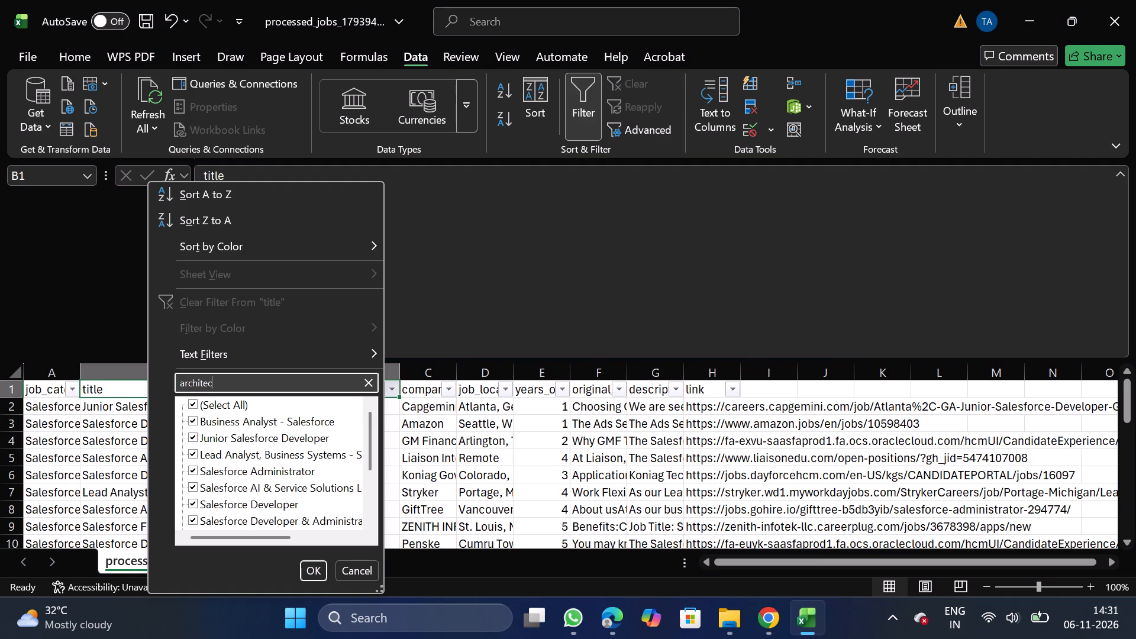
key("BackSpace")
key("BackSpace")
key("BackSpace")
key("BackSpace")
key("BackSpace")
key("BackSpace")
key("BackSpace")
key("BackSpace")
key("BackSpace")
key("BackSpace")
key("BackSpace")
key("BackSpace")
key("BackSpace")
key("BackSpace")
key("BackSpace")
key("BackSpace")
type("enterprise")
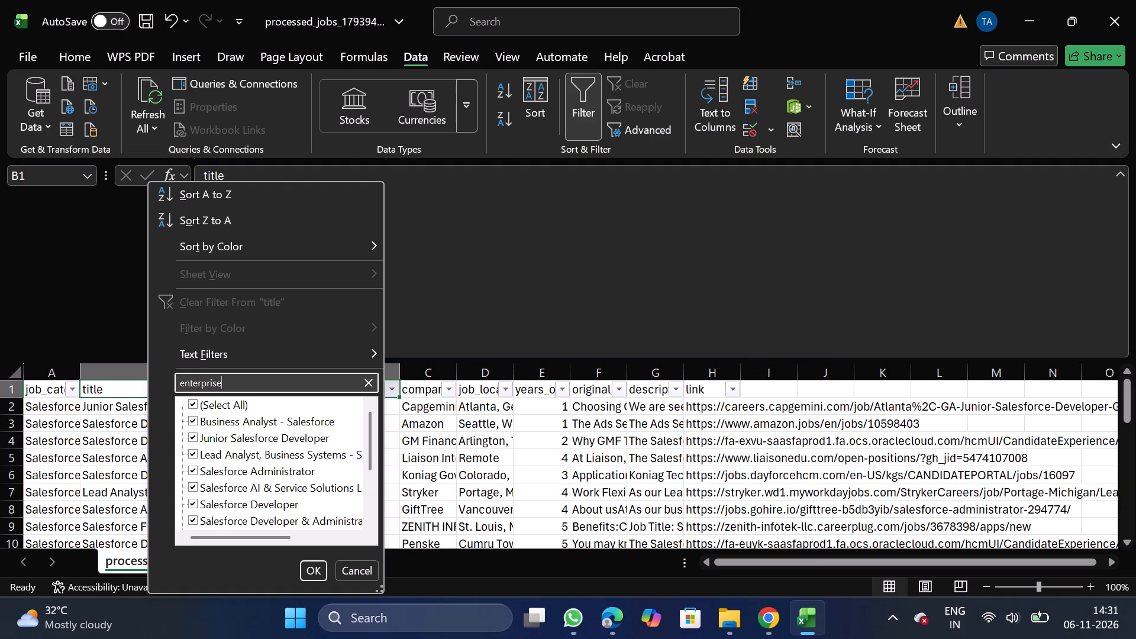
key("BackSpace")
key("BackSpace")
key("BackSpace")
key("BackSpace")
key("BackSpace")
key("BackSpace")
key("BackSpace")
key("BackSpace")
key("BackSpace")
key("BackSpace")
key("BackSpace")
key("BackSpace")
key("BackSpace")
key("BackSpace")
key("BackSpace")
key("BackSpace")
key("BackSpace")
key("BackSpace")
key("BackSpace")
key("BackSpace")
type("consul")
key("BackSpace")
key("BackSpace")
key("BackSpace")
key("BackSpace")
key("BackSpace")
key("BackSpace")
key("BackSpace")
key("BackSpace")
key("BackSpace")
key("BackSpace")
key("BackSpace")
key("BackSpace")
key("BackSpace")
key("BackSpace")
key("BackSpace")
key("BackSpace")
type("embedded")
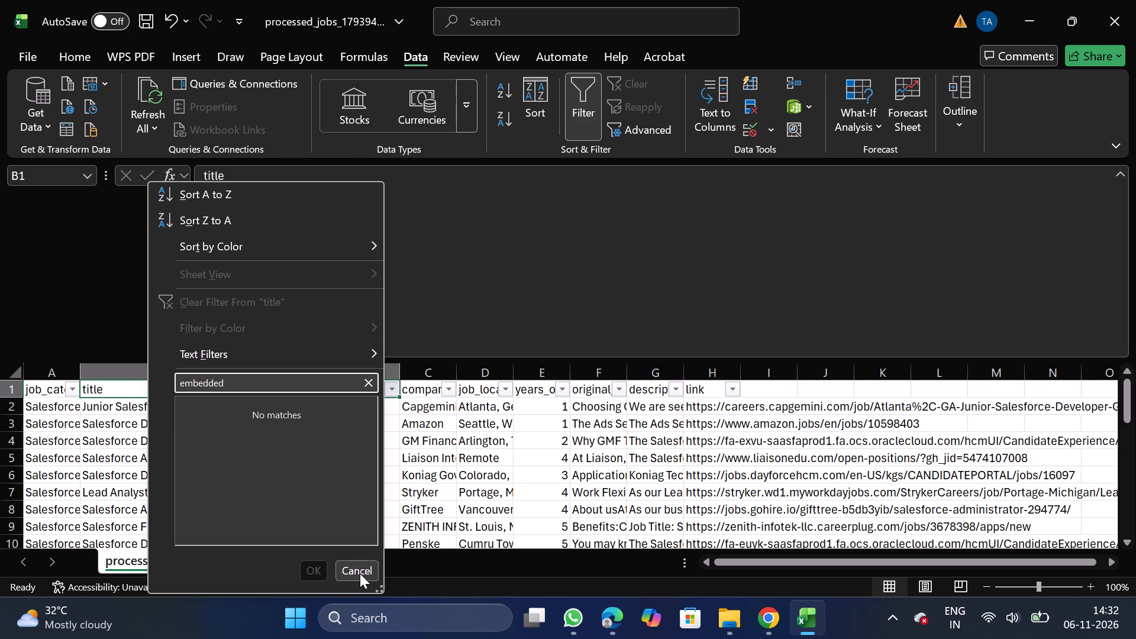
left_click(361, 572)
left_click(568, 113)
Turn header filters back on and search the company filter for walmart, clearing the search term again.
left_click(427, 389)
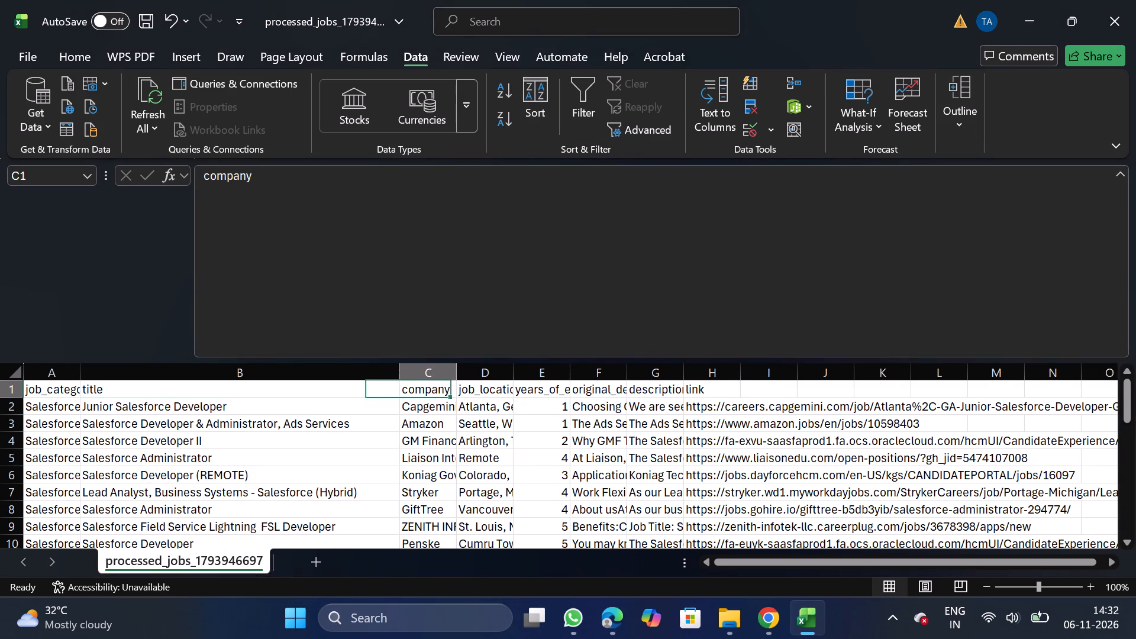
left_click(579, 101)
left_click(449, 393)
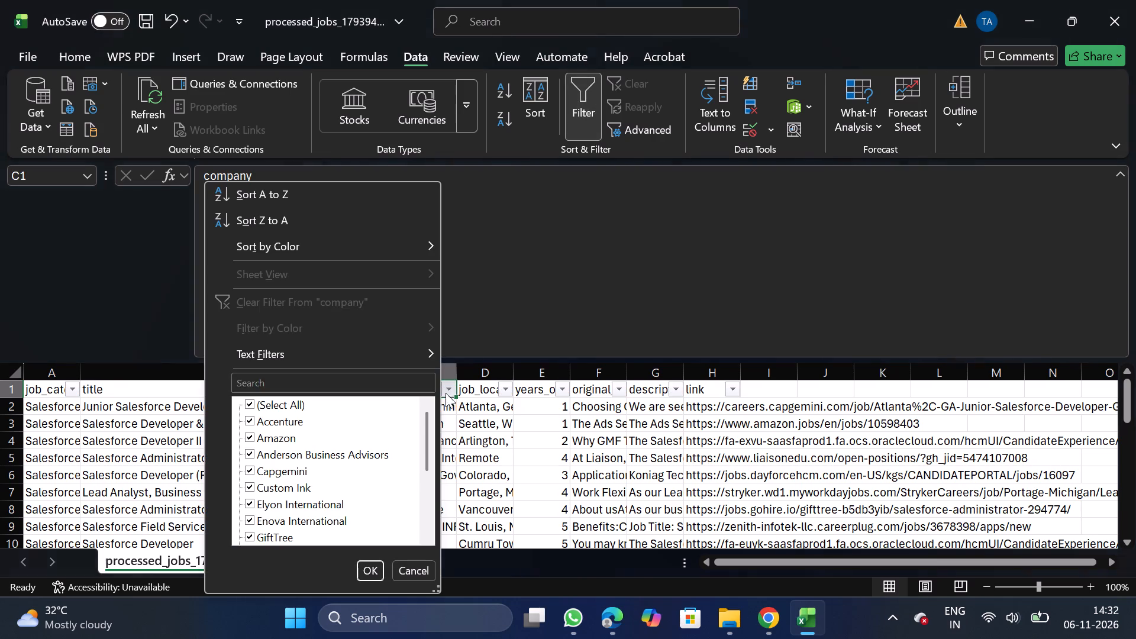
left_click(390, 385)
type("walmart")
key("BackSpace")
key("BackSpace")
key("BackSpace")
key("BackSpace")
key("BackSpace")
key("BackSpace")
key("BackSpace")
key("BackSpace")
key("BackSpace")
key("BackSpace")
key("BackSpace")
key("BackSpace")
key("BackSpace")
key("BackSpace")
key("BackSpace")
key("BackSpace")
key("BackSpace")
key("BackSpace")
Search the company filter for dried and for capital, clearing each search term again.
type("dried")
key("BackSpace")
key("BackSpace")
key("BackSpace")
key("BackSpace")
key("BackSpace")
key("BackSpace")
key("BackSpace")
key("BackSpace")
key("BackSpace")
key("BackSpace")
key("BackSpace")
type("capital")
key("BackSpace")
key("BackSpace")
key("BackSpace")
key("BackSpace")
key("BackSpace")
key("BackSpace")
key("BackSpace")
key("BackSpace")
key("BackSpace")
key("BackSpace")
key("BackSpace")
key("BackSpace")
key("BackSpace")
key("BackSpace")
key("BackSpace")
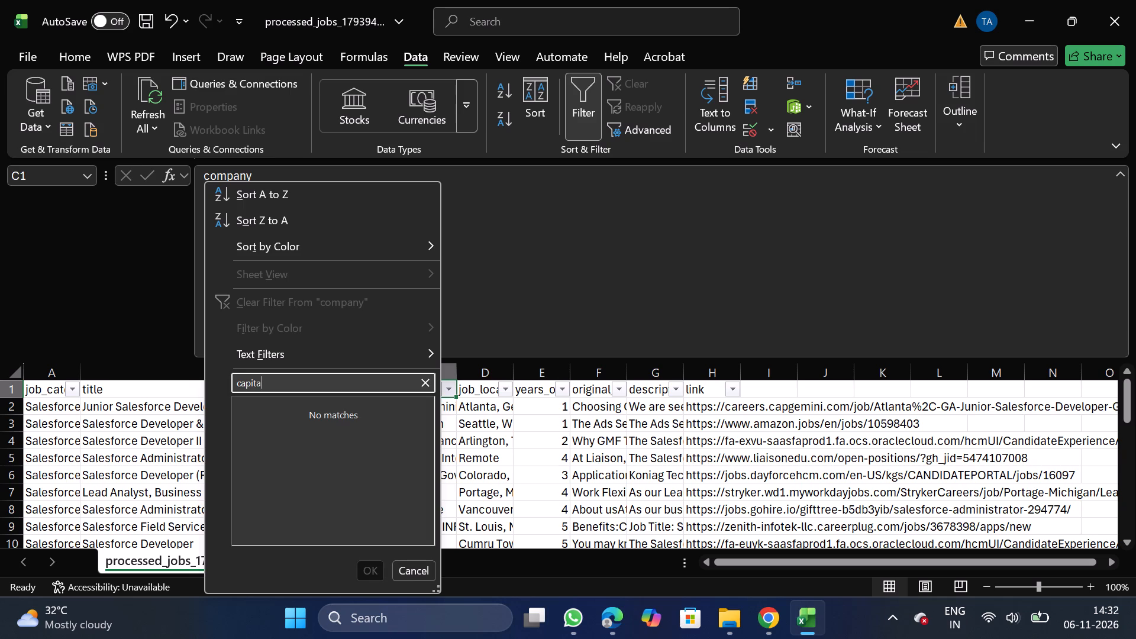
Search the company filter for under and for hunt, clearing each search term again.
type("under")
key("BackSpace")
key("BackSpace")
key("BackSpace")
key("BackSpace")
key("BackSpace")
key("BackSpace")
key("BackSpace")
key("BackSpace")
key("BackSpace")
key("BackSpace")
key("BackSpace")
key("BackSpace")
key("BackSpace")
key("BackSpace")
key("BackSpace")
type("hunt")
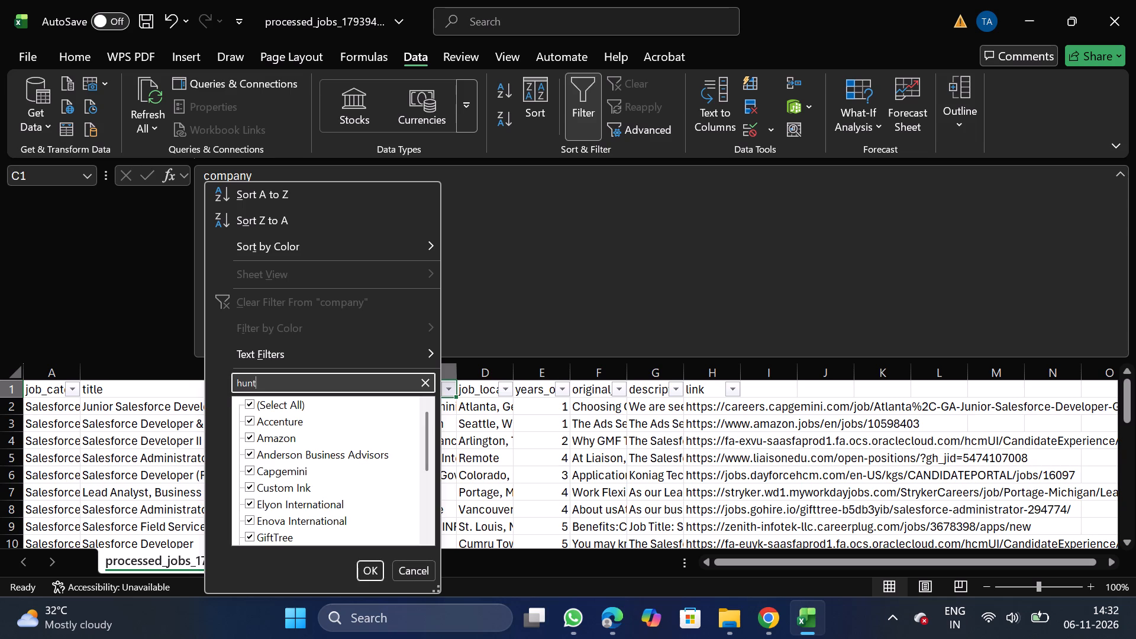
key("BackSpace")
key("BackSpace")
key("BackSpace")
key("BackSpace")
key("BackSpace")
key("BackSpace")
key("BackSpace")
key("BackSpace")
key("BackSpace")
key("BackSpace")
key("BackSpace")
key("BackSpace")
key("BackSpace")
key("BackSpace")
key("BackSpace")
key("BackSpace")
key("BackSpace")
key("BackSpace")
key("BackSpace")
key("BackSpace")
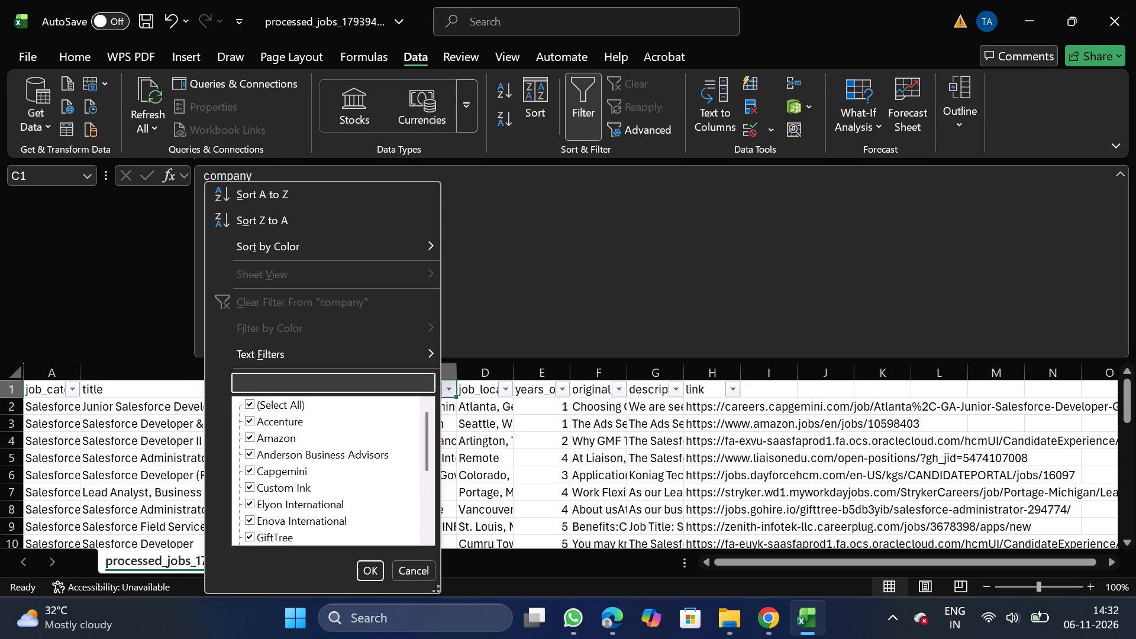
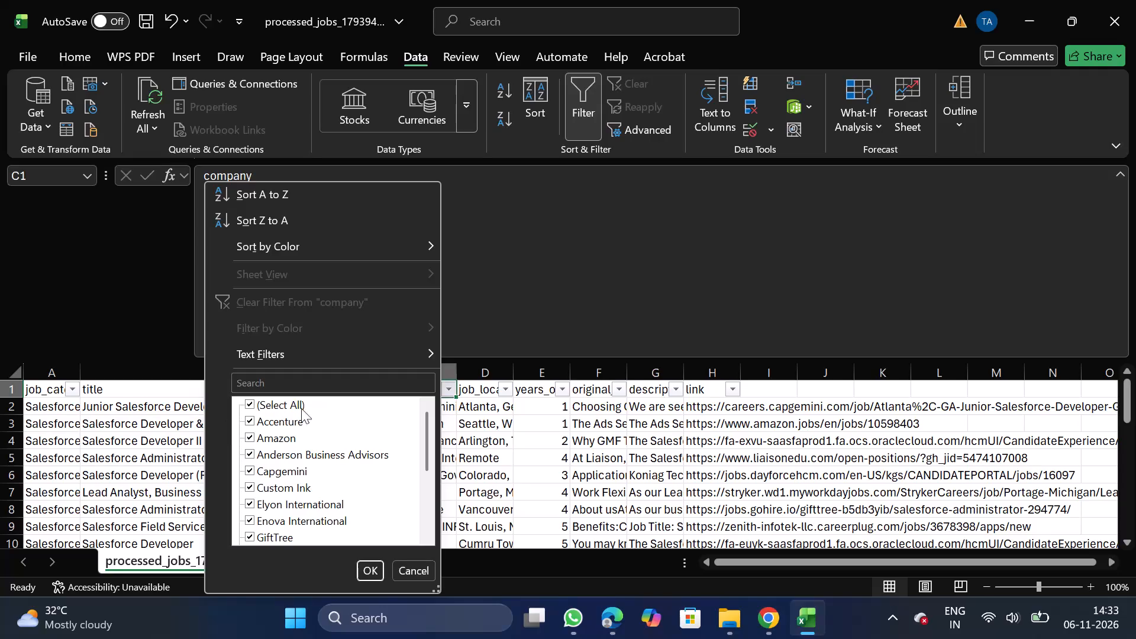
Search the company filter for walmart, clearing the search term again.
left_click(289, 386)
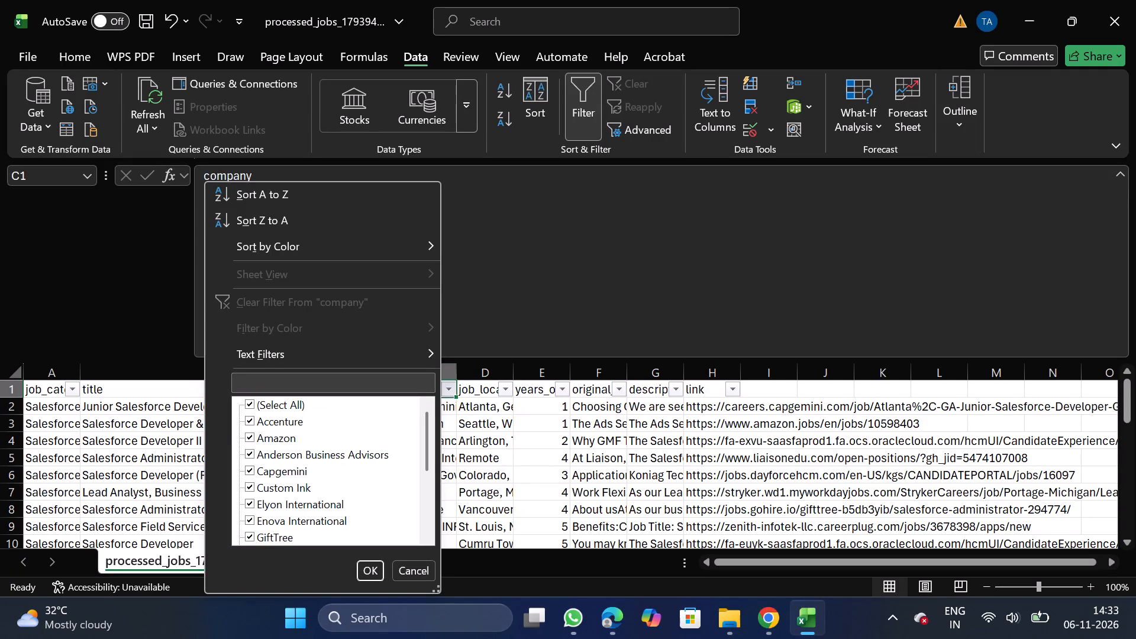
left_click(289, 386)
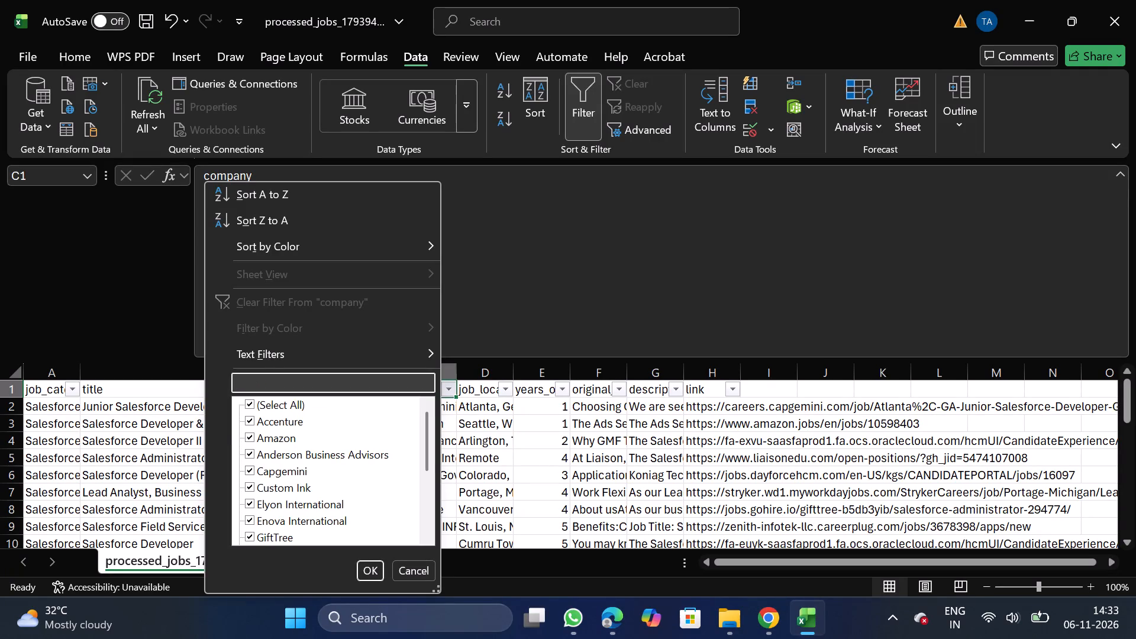
type("walmart")
key("BackSpace")
key("BackSpace")
key("BackSpace")
key("BackSpace")
key("BackSpace")
key("BackSpace")
key("BackSpace")
key("BackSpace")
key("BackSpace")
key("BackSpace")
key("BackSpace")
key("BackSpace")
key("BackSpace")
key("BackSpace")
key("BackSpace")
key("BackSpace")
key("BackSpace")
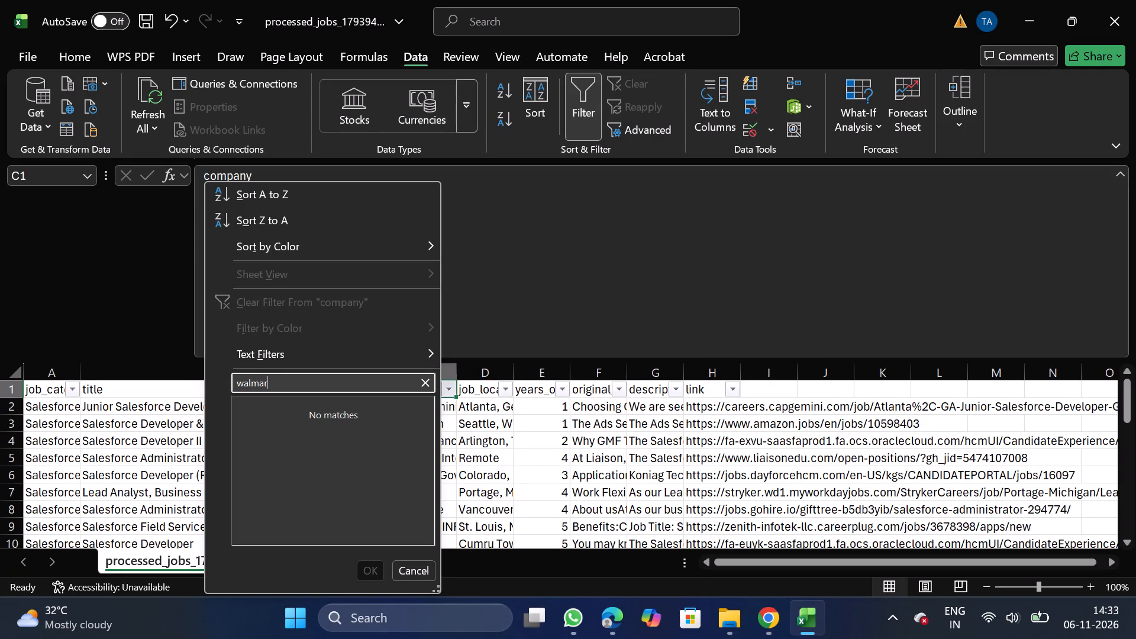
Search the company filter for dried and for capital, clearing each search term again.
type("dried")
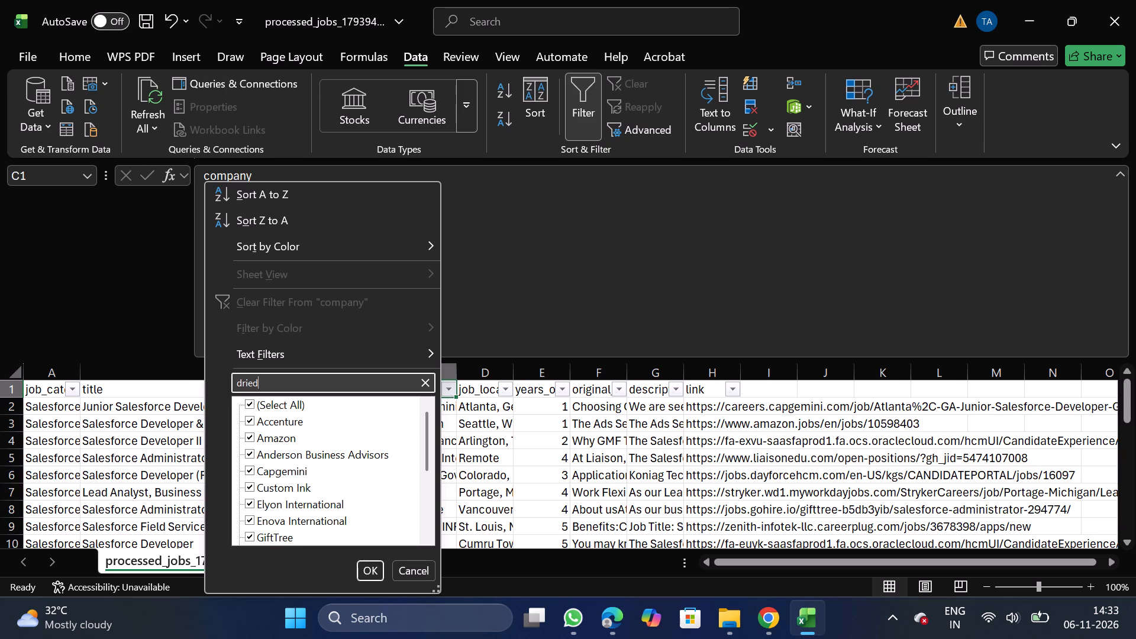
key("BackSpace")
key("BackSpace")
key("BackSpace")
key("BackSpace")
key("BackSpace")
key("BackSpace")
key("BackSpace")
key("BackSpace")
key("BackSpace")
key("BackSpace")
key("BackSpace")
key("BackSpace")
key("BackSpace")
type("capital")
key("BackSpace")
key("BackSpace")
key("BackSpace")
key("BackSpace")
key("BackSpace")
key("BackSpace")
key("BackSpace")
key("BackSpace")
key("BackSpace")
key("BackSpace")
key("BackSpace")
key("BackSpace")
key("BackSpace")
key("BackSpace")
key("BackSpace")
key("BackSpace")
key("BackSpace")
key("BackSpace")
key("BackSpace")
key("BackSpace")
Search the company filter for under and for hunt, clearing each search term again.
type("under")
key("BackSpace")
key("BackSpace")
key("BackSpace")
key("BackSpace")
key("BackSpace")
key("BackSpace")
key("BackSpace")
key("BackSpace")
key("BackSpace")
key("BackSpace")
key("BackSpace")
key("BackSpace")
key("BackSpace")
key("BackSpace")
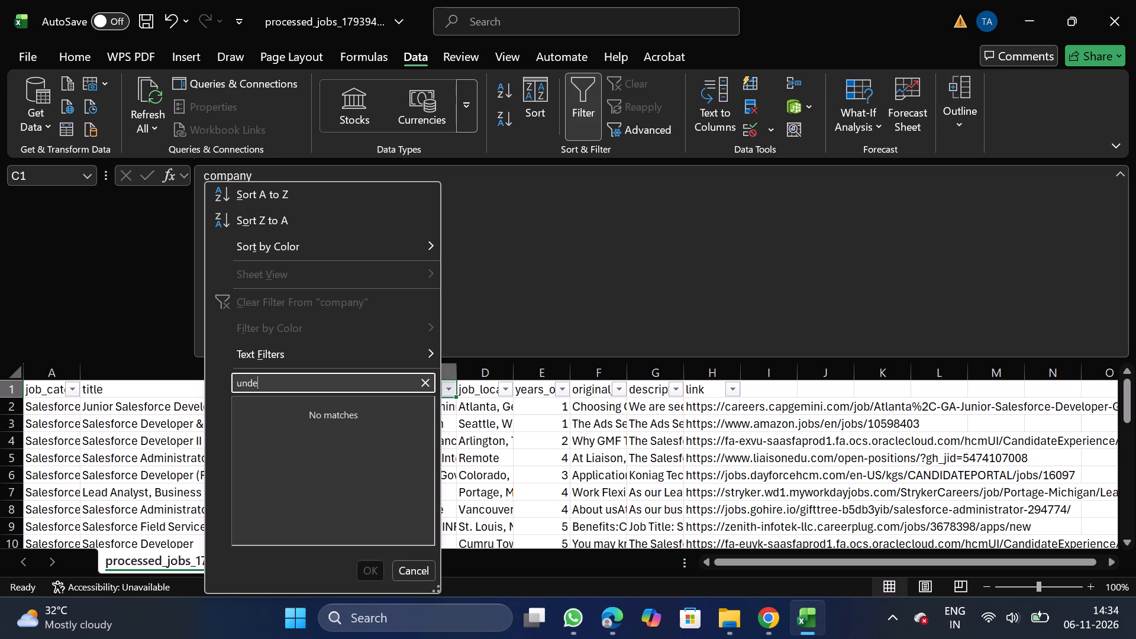
type("hunt")
key("BackSpace")
key("BackSpace")
key("BackSpace")
key("BackSpace")
key("BackSpace")
key("BackSpace")
key("BackSpace")
key("BackSpace")
key("BackSpace")
key("BackSpace")
key("BackSpace")
key("BackSpace")
key("BackSpace")
key("BackSpace")
key("BackSpace")
key("BackSpace")
key("BackSpace")
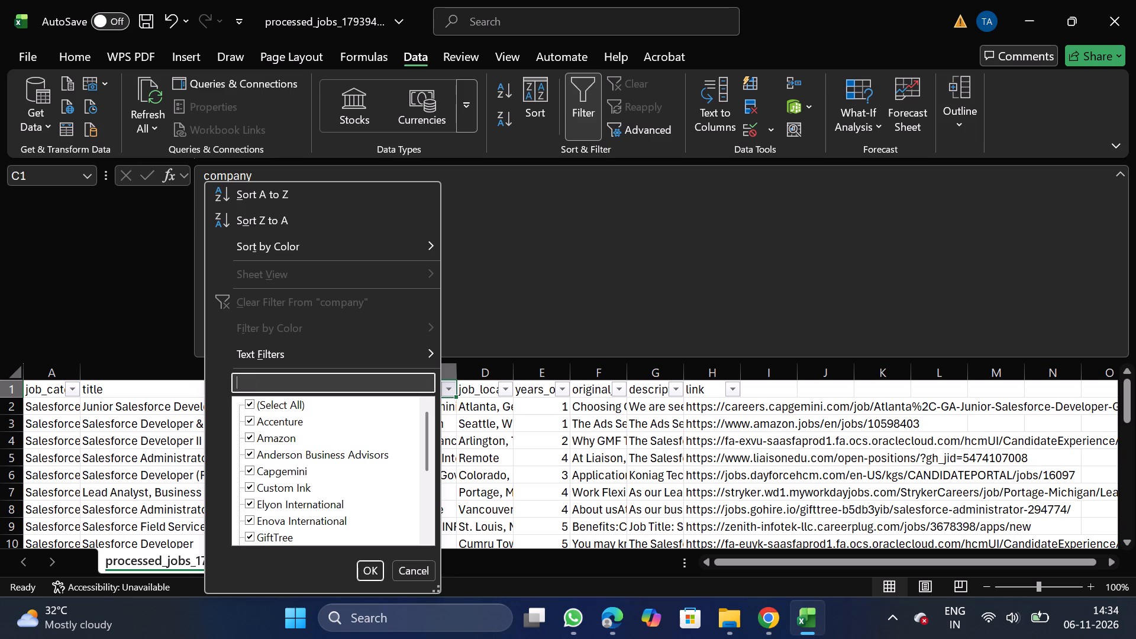
Search the company filter in turn for skim, ap and in landem, and close it without applying a filter.
type("skim")
key("BackSpace")
key("BackSpace")
key("BackSpace")
key("BackSpace")
key("BackSpace")
key("BackSpace")
key("BackSpace")
key("BackSpace")
key("BackSpace")
key("BackSpace")
key("BackSpace")
key("BackSpace")
key("BackSpace")
key("BackSpace")
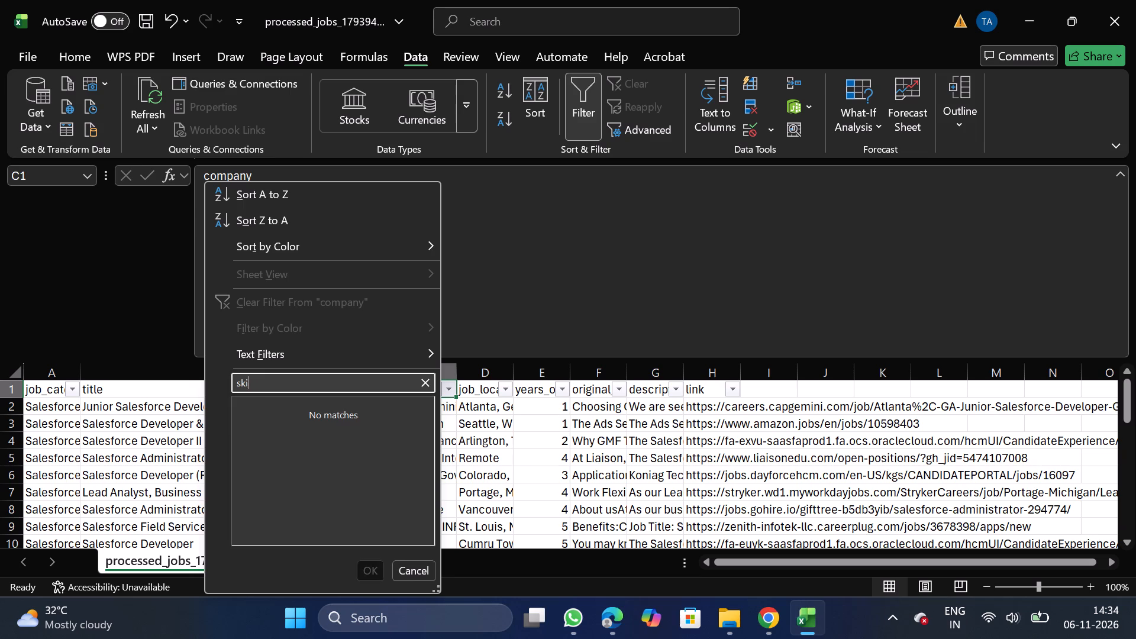
type("ap")
key("BackSpace")
key("BackSpace")
key("BackSpace")
key("BackSpace")
key("BackSpace")
key("BackSpace")
key("BackSpace")
key("BackSpace")
key("BackSpace")
key("BackSpace")
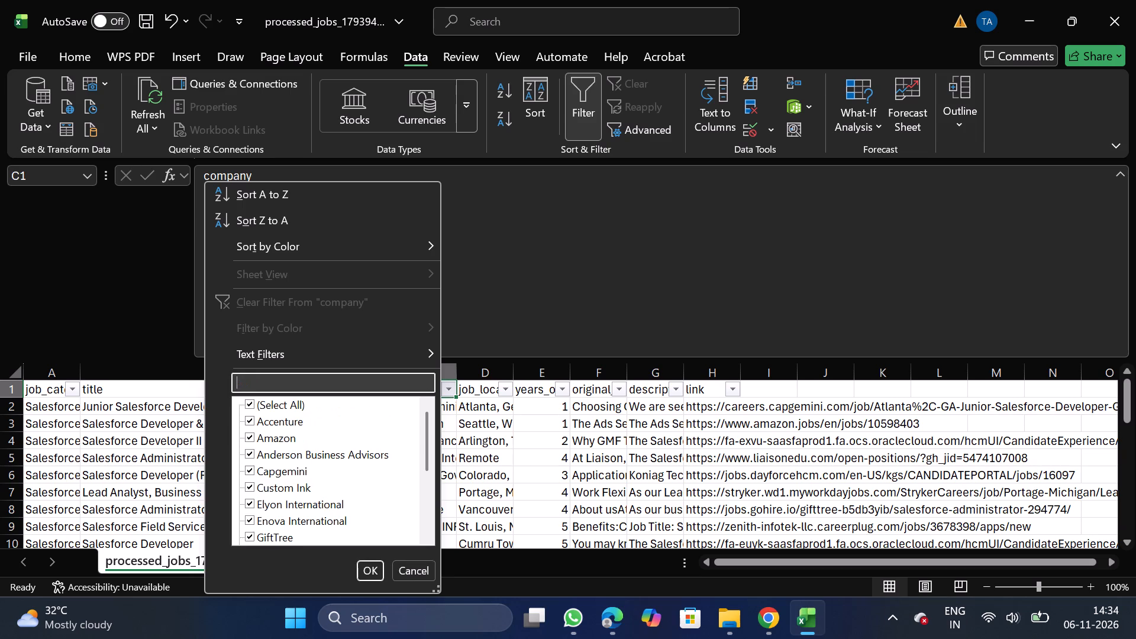
type("in landem")
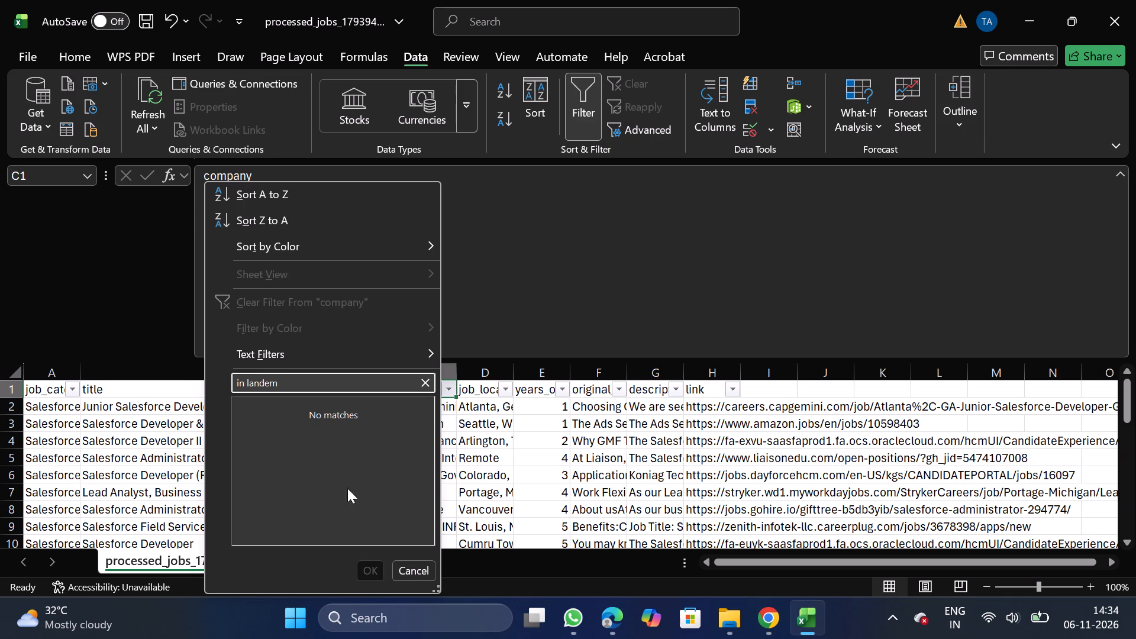
left_click(411, 568)
Turn off the header filters and select the title header cell.
left_click(585, 121)
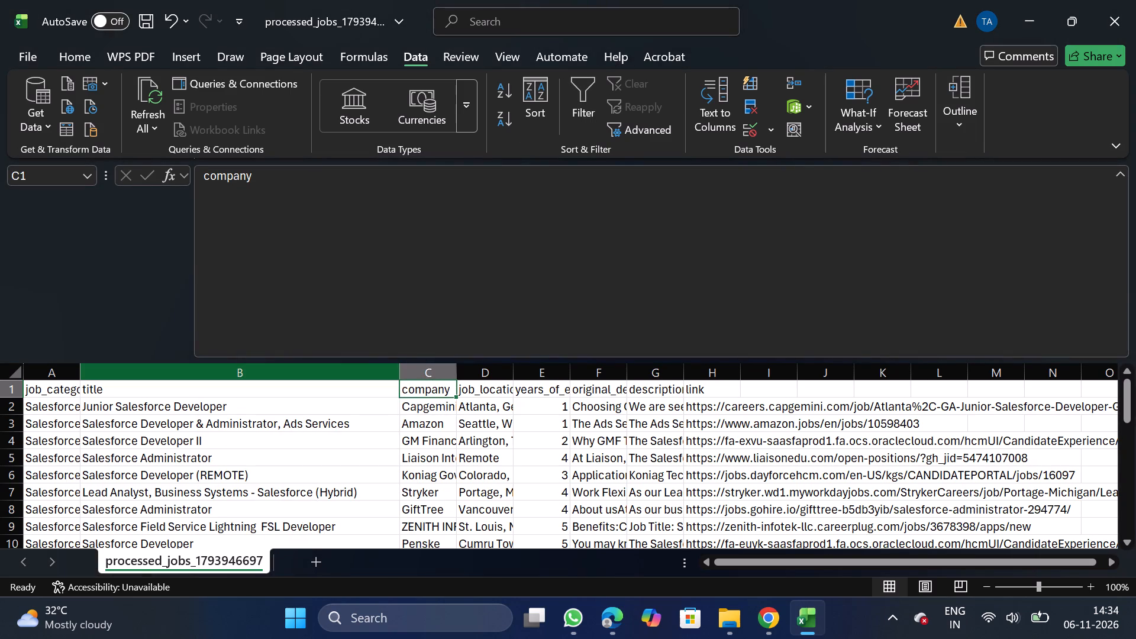
left_click(222, 395)
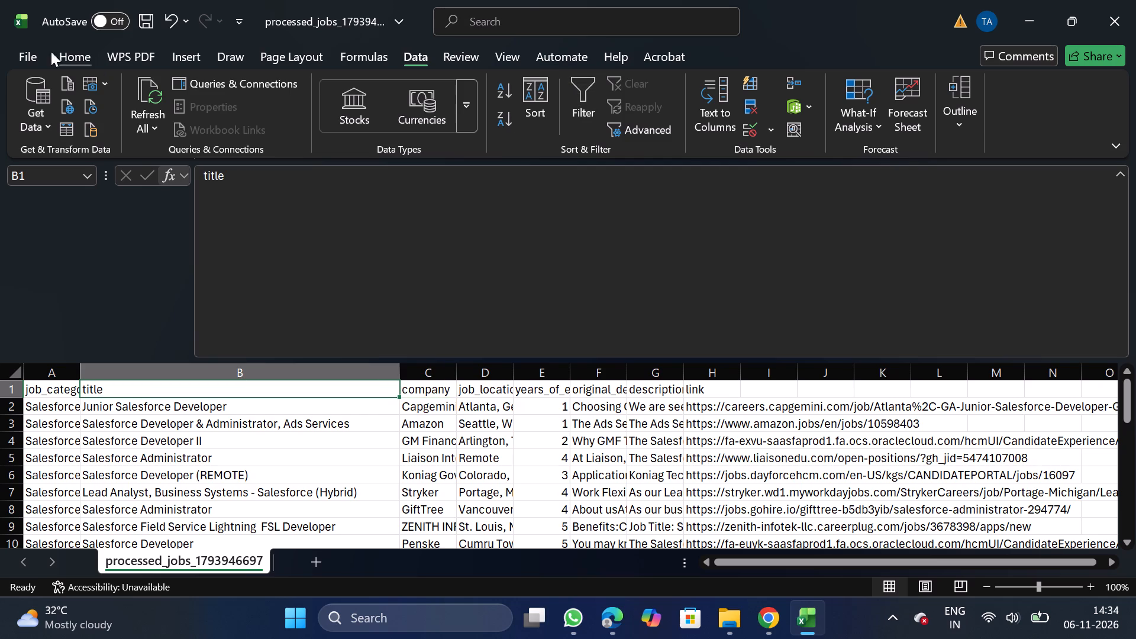
Save the file as the CSV Salesforce_11_06 in the Daily Scraping jobs folder under Documents.
left_click(24, 51)
double_click(63, 304)
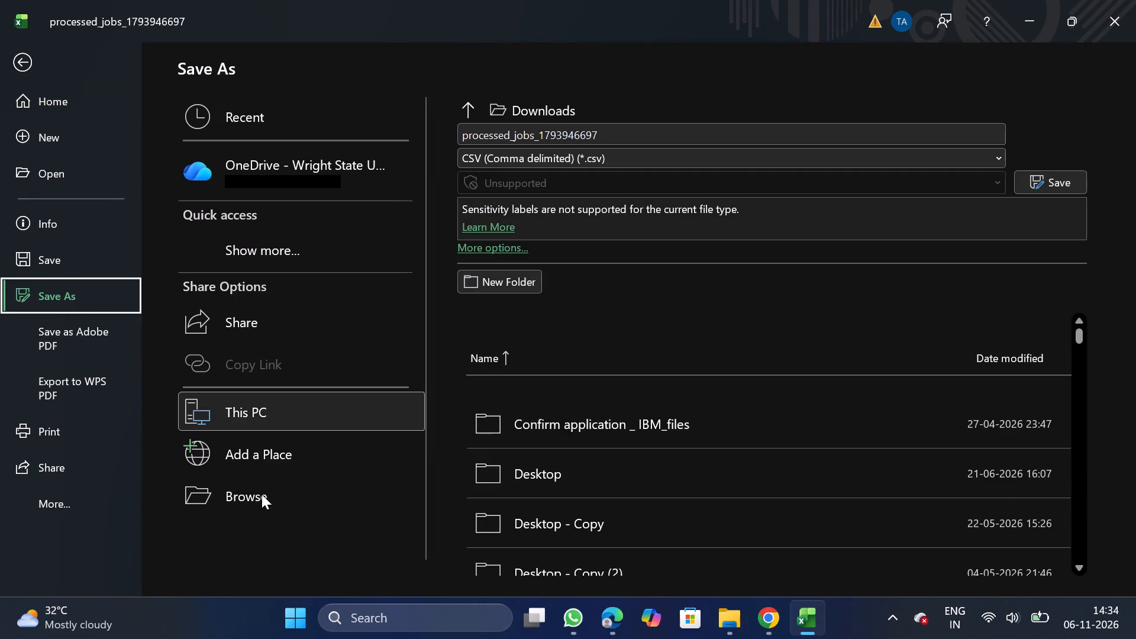
double_click(262, 496)
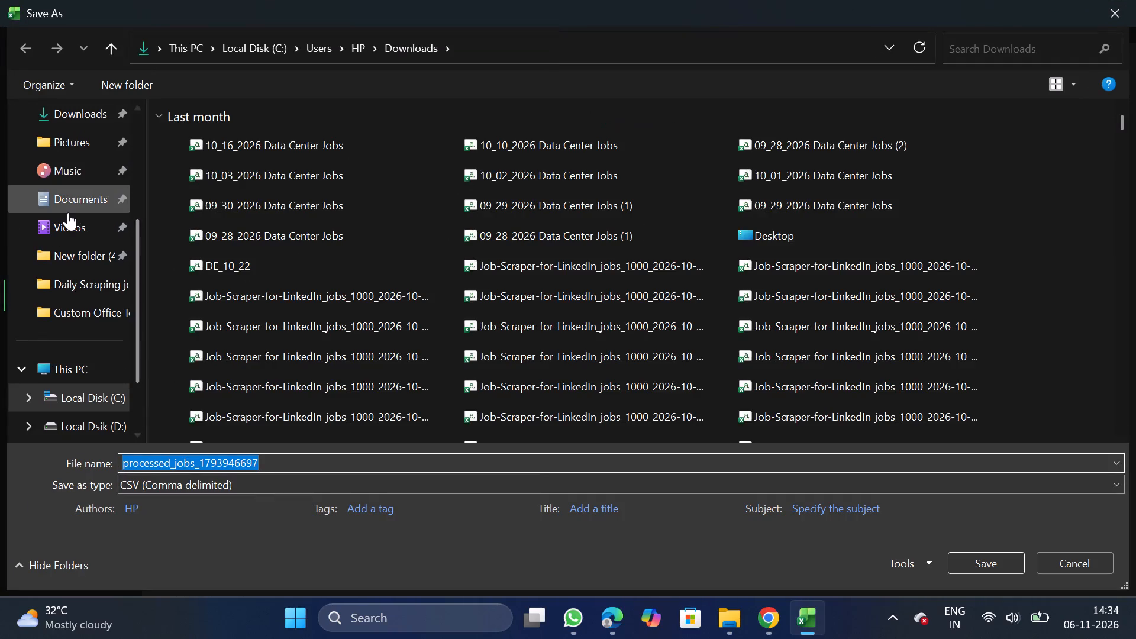
double_click(69, 212)
double_click(233, 202)
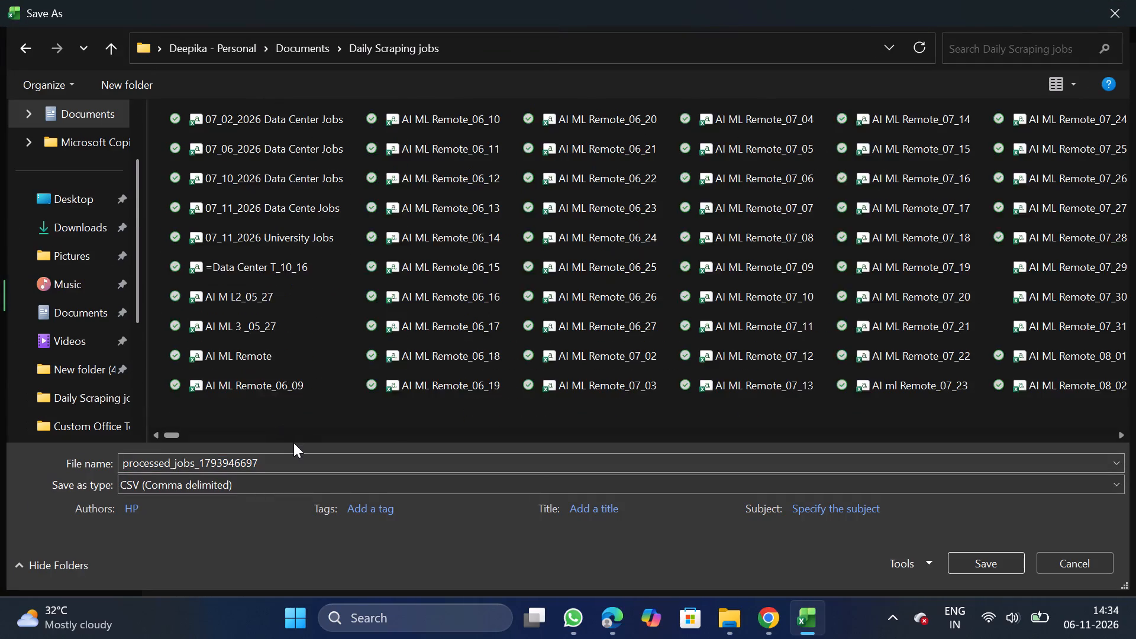
left_click(303, 464)
key("BackSpace")
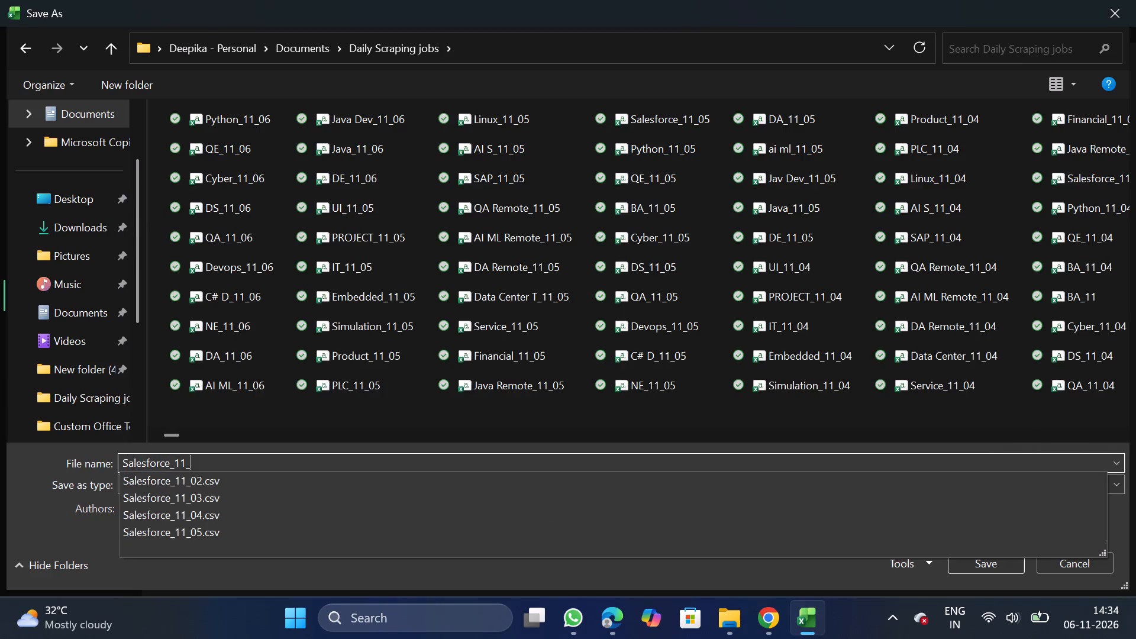
left_click(995, 572)
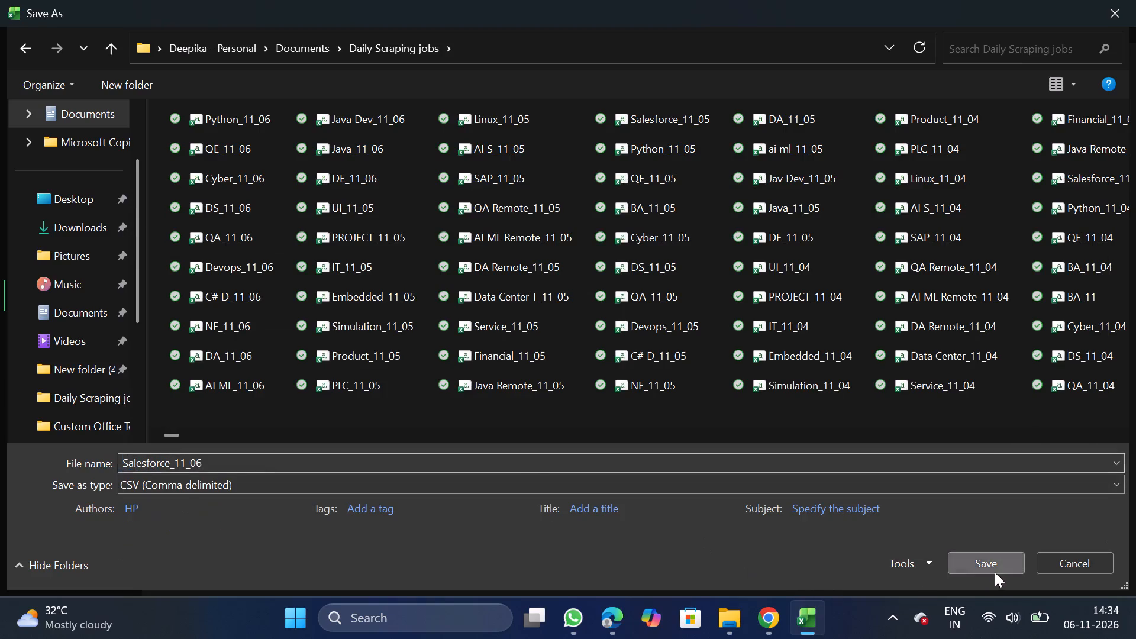
Switch to NextGenApply in Chrome and bulk-upload Salesforce_11_06.csv on the job creation page.
left_click(774, 632)
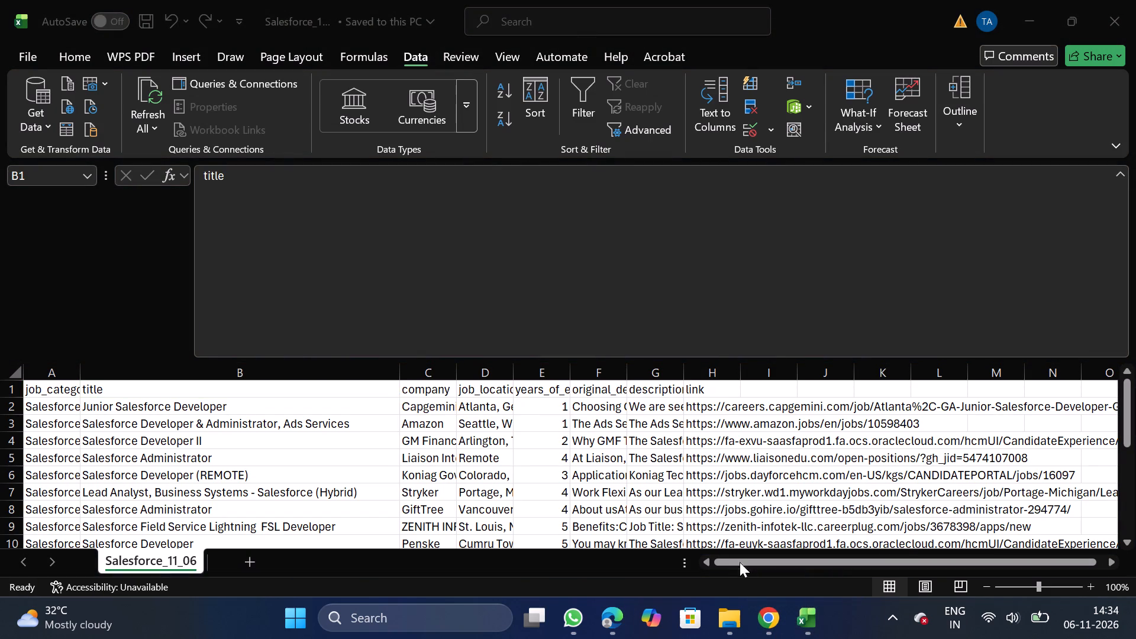
left_click(750, 612)
scroll(514, 422, "down", 2)
left_click(464, 480)
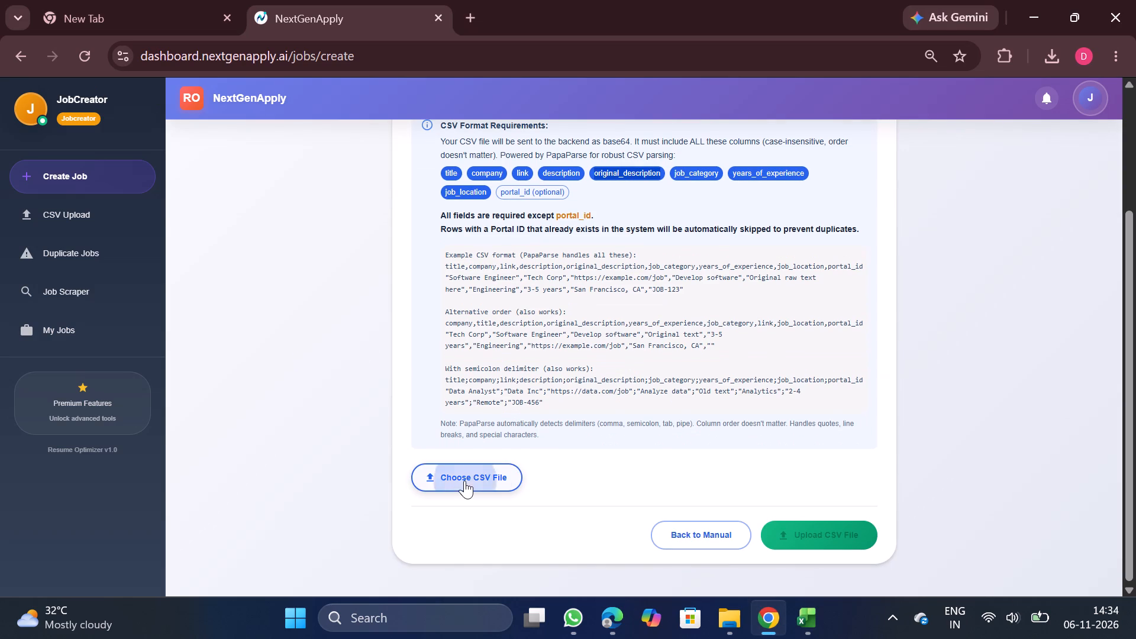
double_click(246, 121)
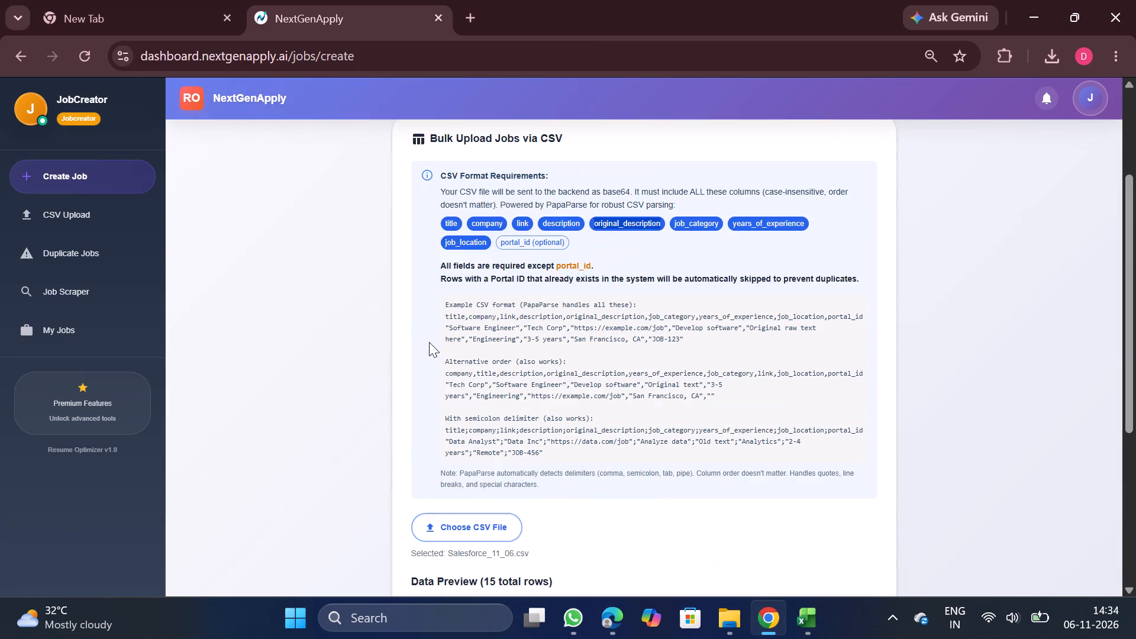
scroll(429, 342, "down", 1)
scroll(610, 485, "down", 2)
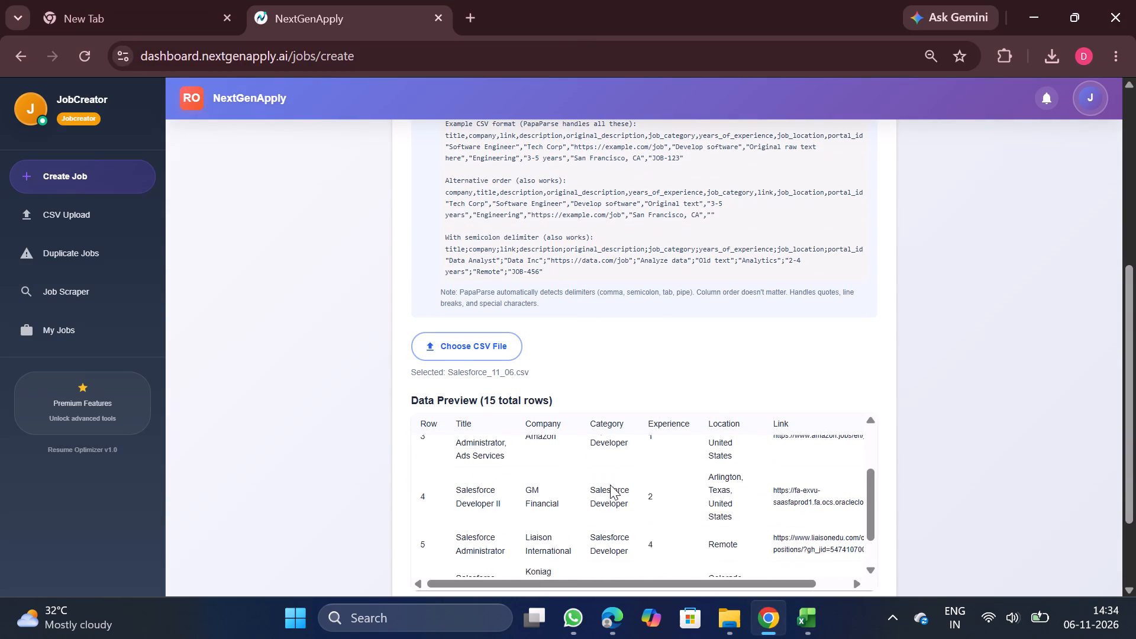
scroll(610, 485, "down", 1)
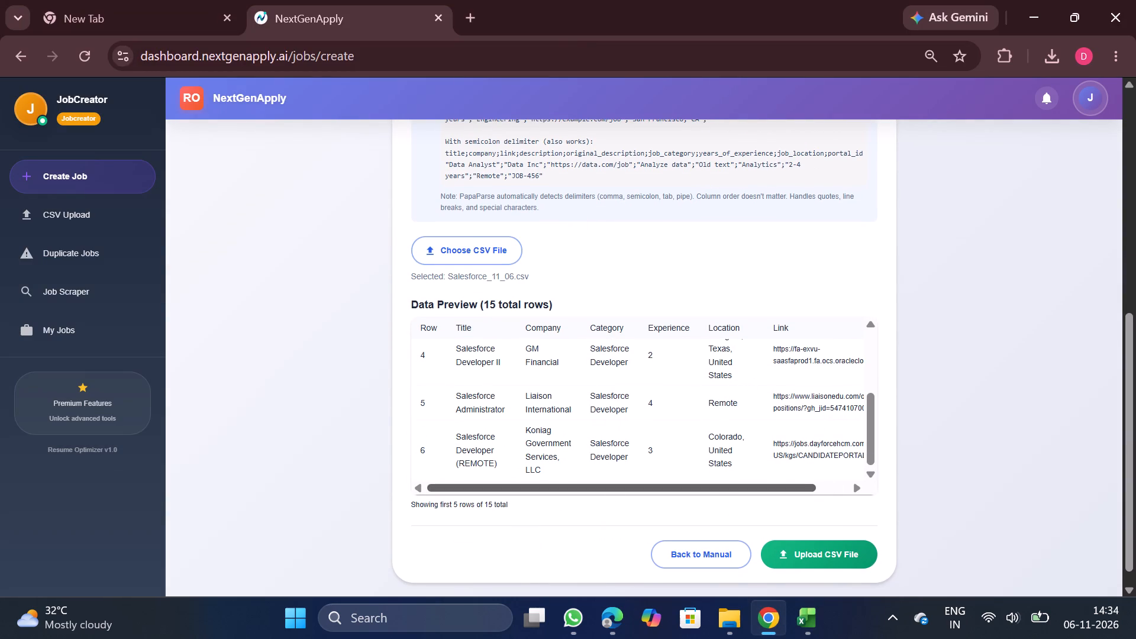
left_click(819, 561)
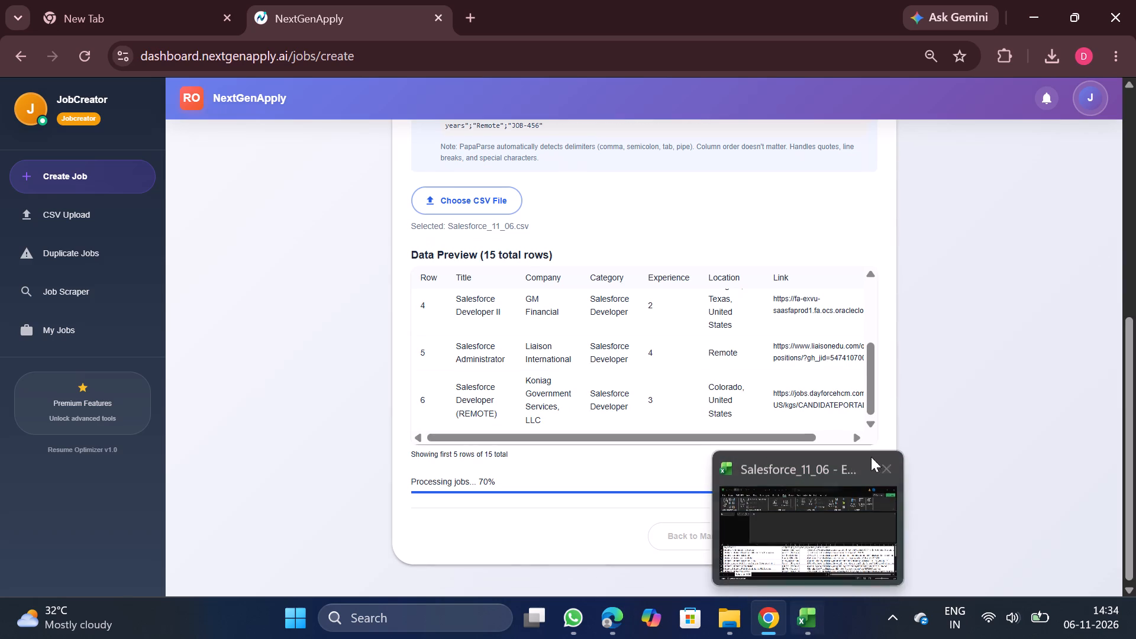
Close the Salesforce_11_06 workbook in Excel.
left_click(888, 464)
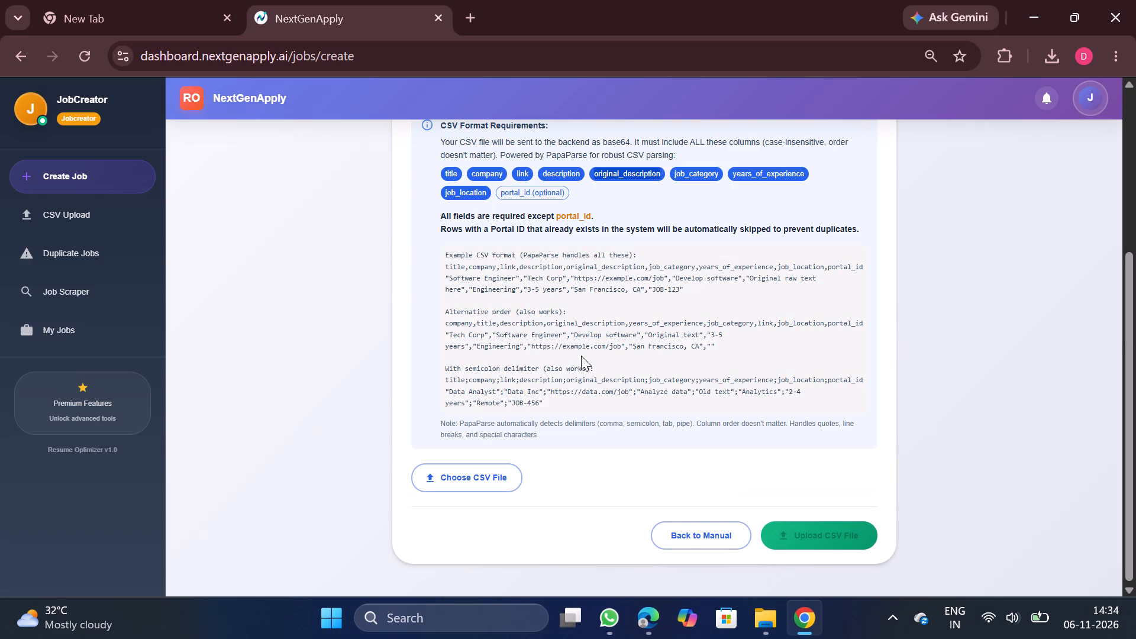
Download the Java Full Stack Developer Remote CSV, #4895, from the CSV upload history and open it in Excel.
scroll(439, 356, "up", 3)
left_click(91, 211)
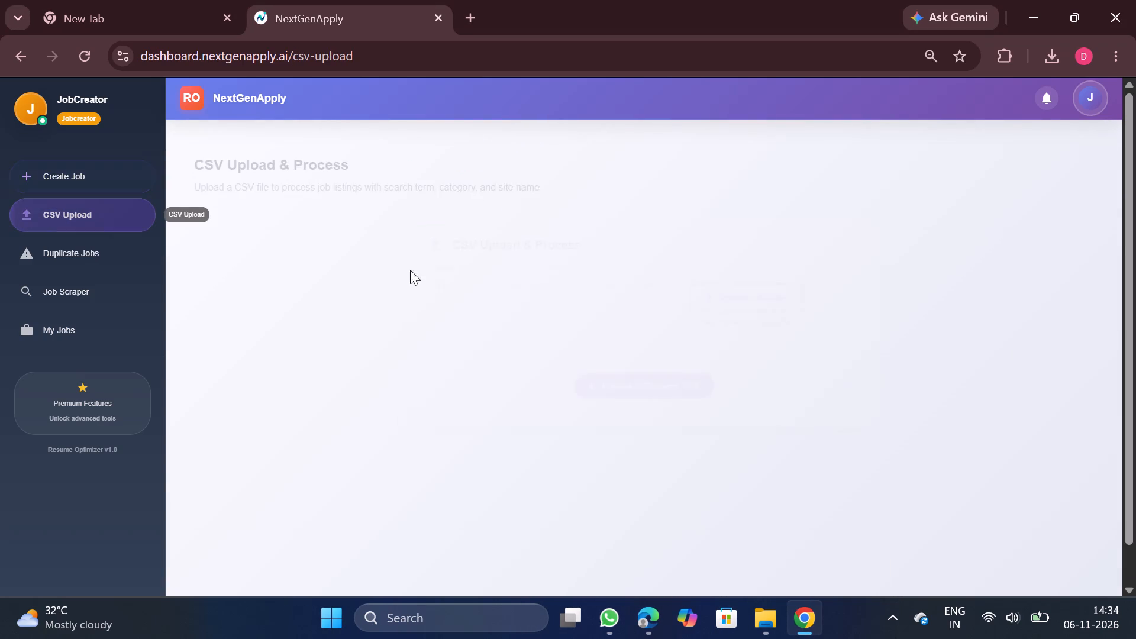
scroll(446, 276, "up", 6)
scroll(808, 504, "down", 2)
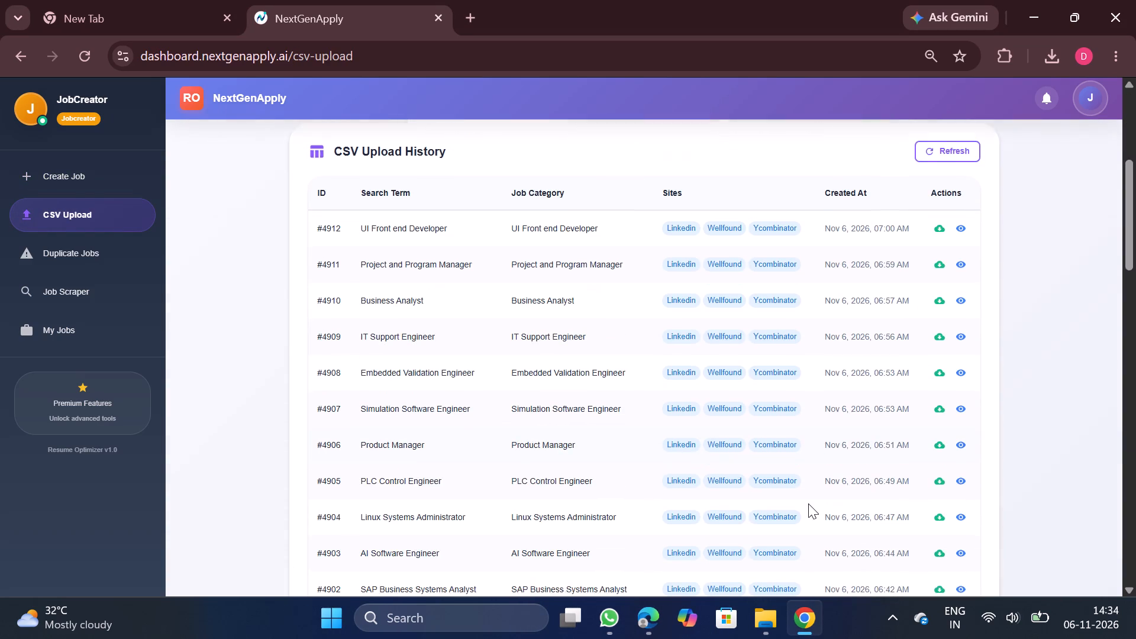
scroll(808, 504, "down", 3)
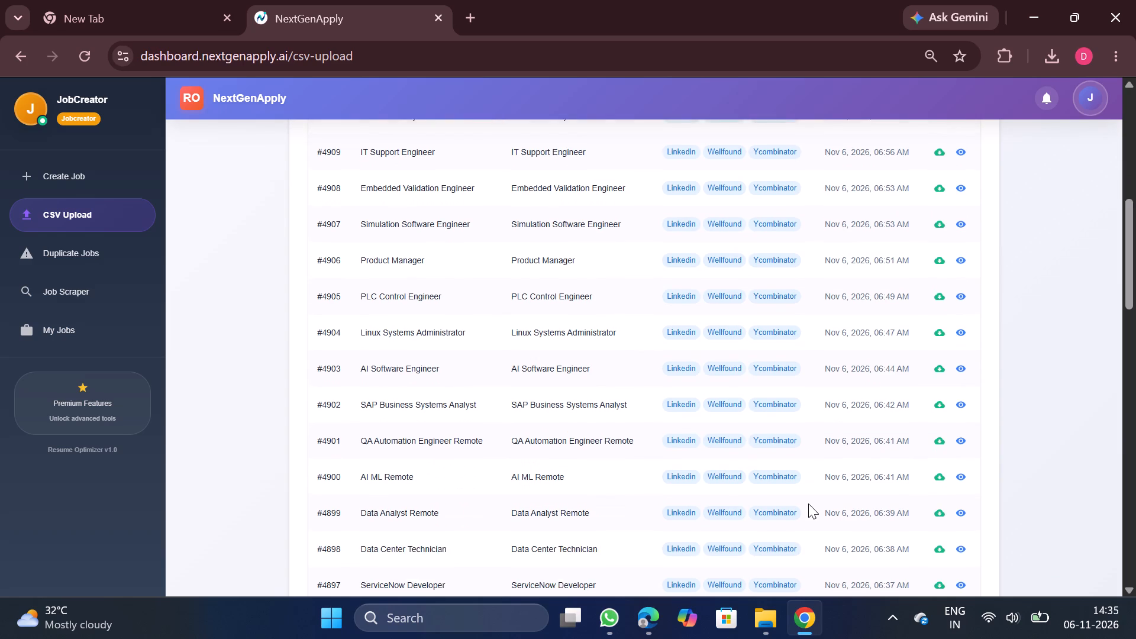
scroll(808, 504, "down", 2)
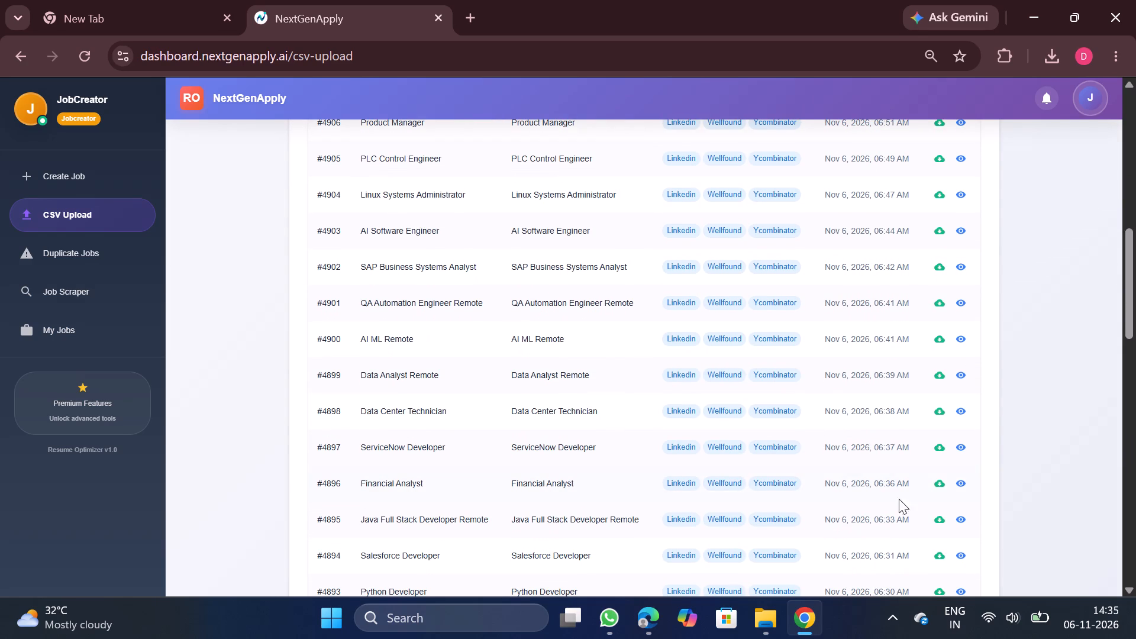
left_click(937, 517)
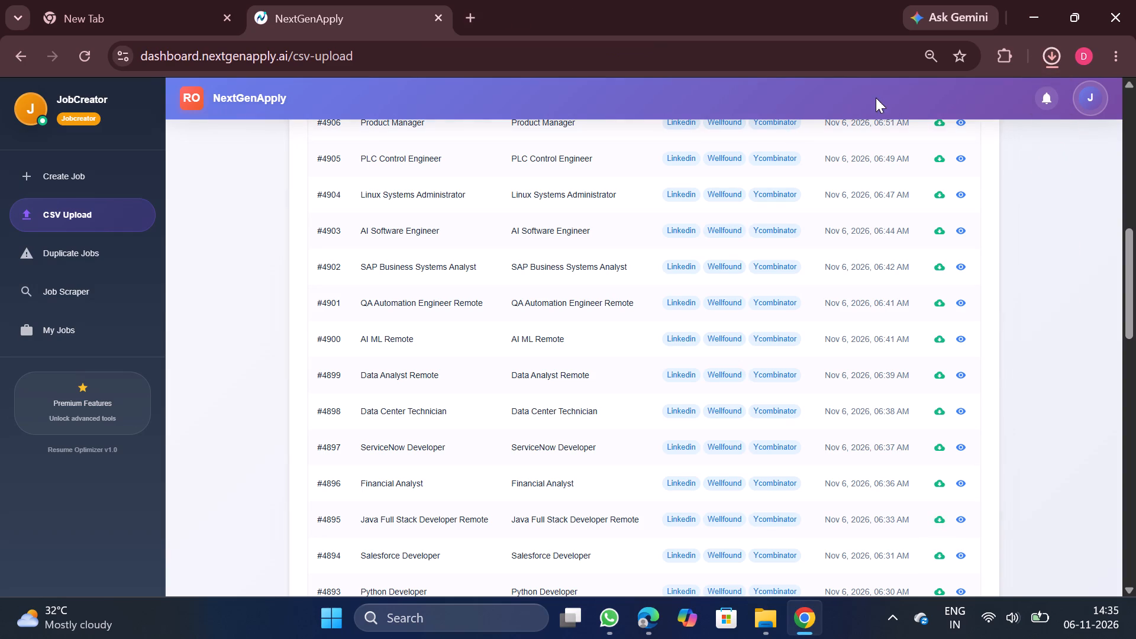
left_click(886, 95)
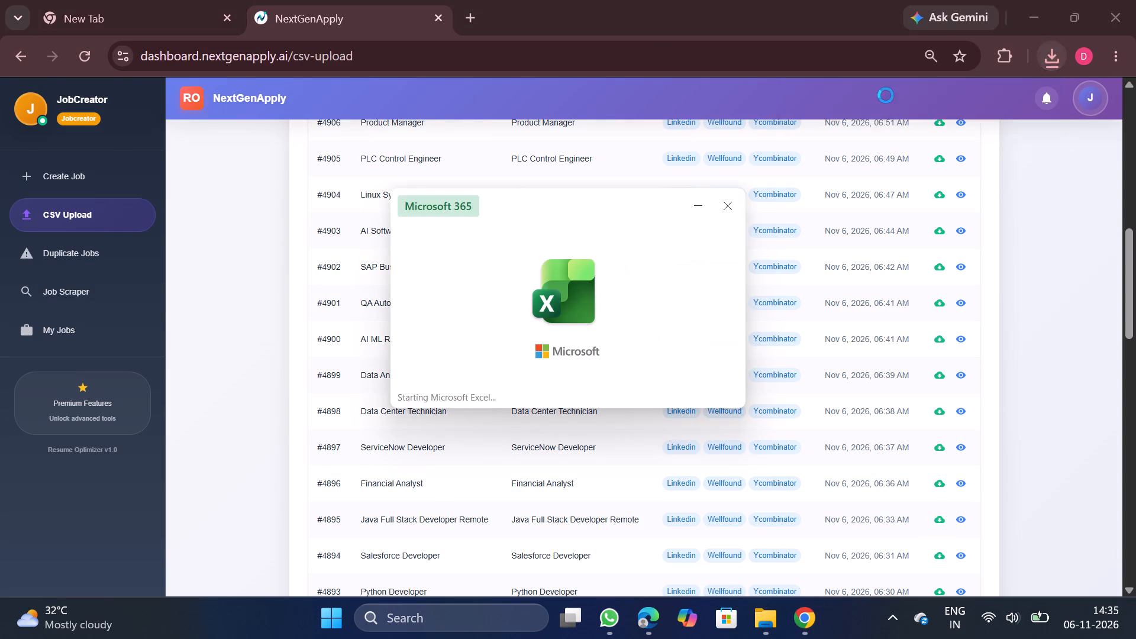
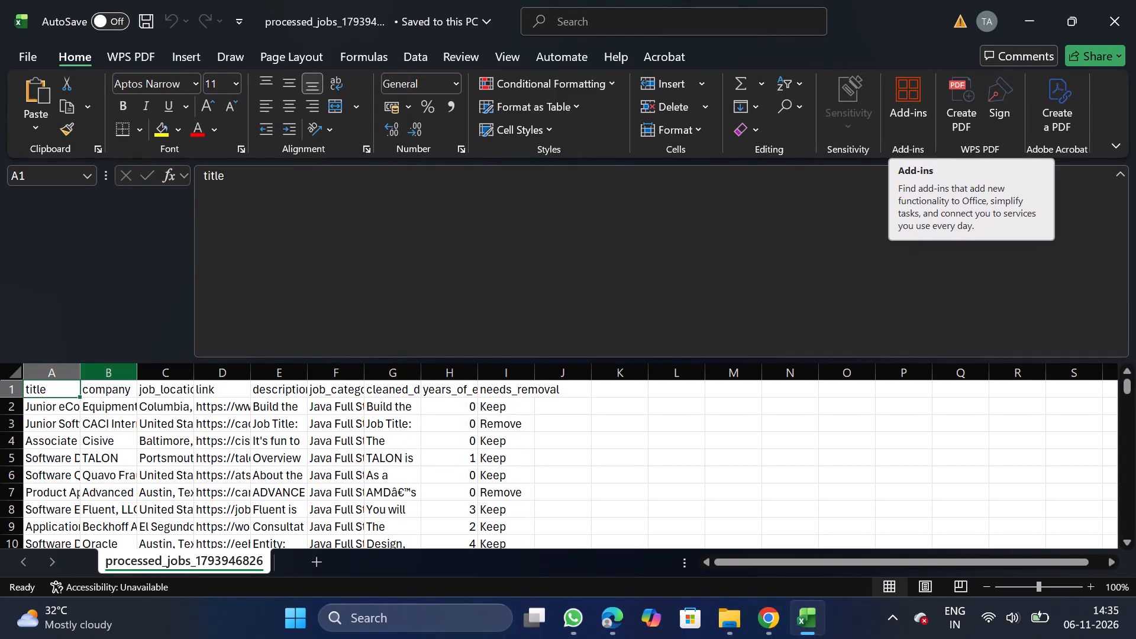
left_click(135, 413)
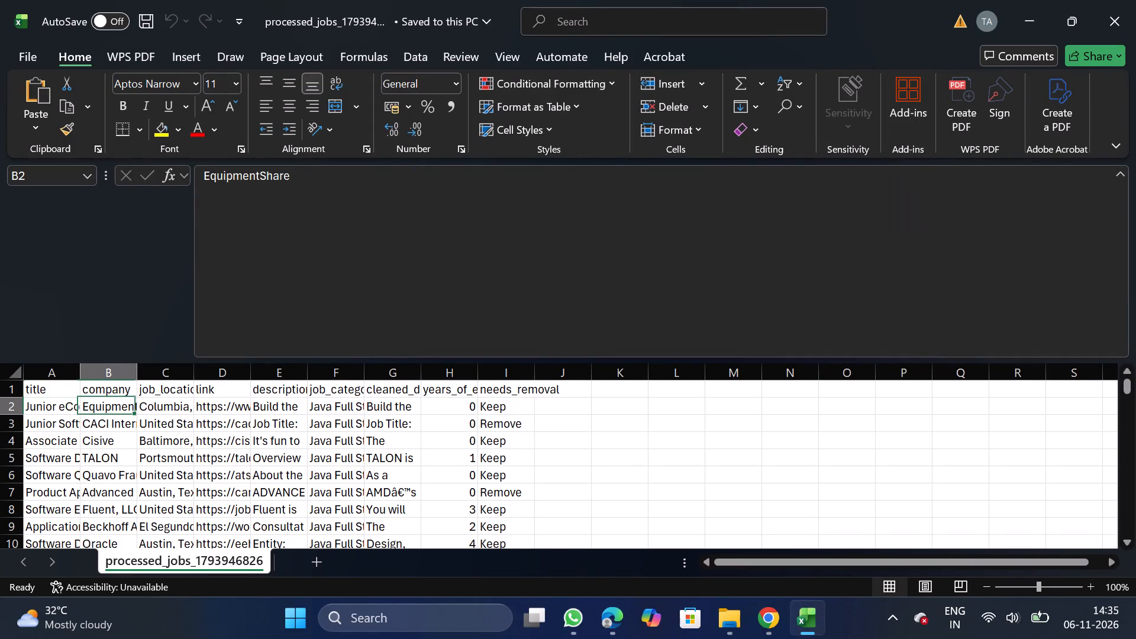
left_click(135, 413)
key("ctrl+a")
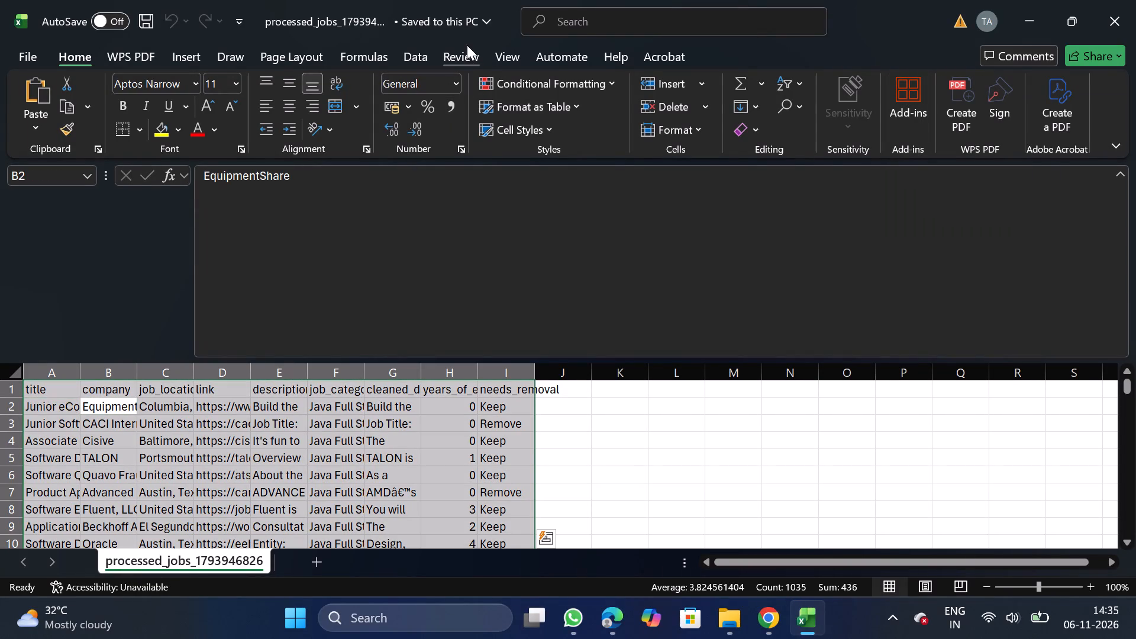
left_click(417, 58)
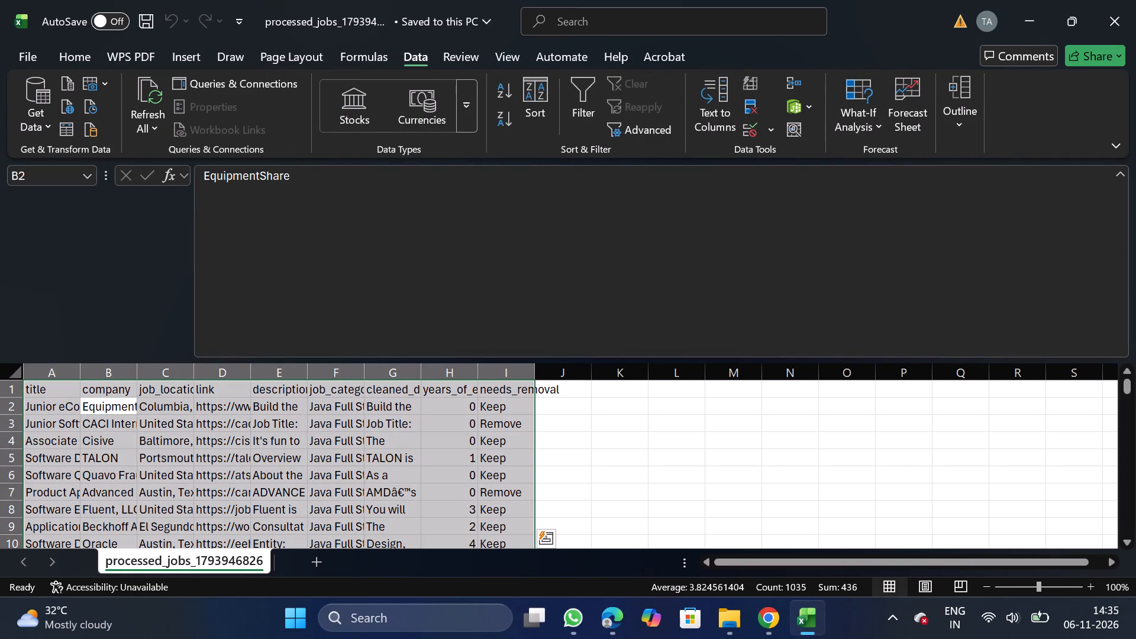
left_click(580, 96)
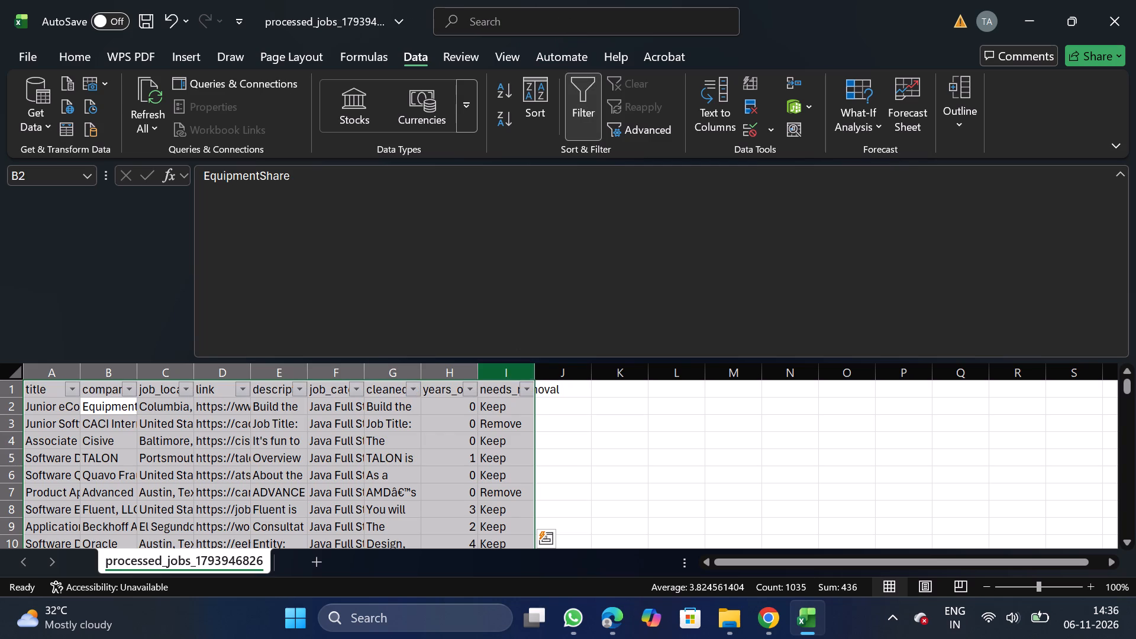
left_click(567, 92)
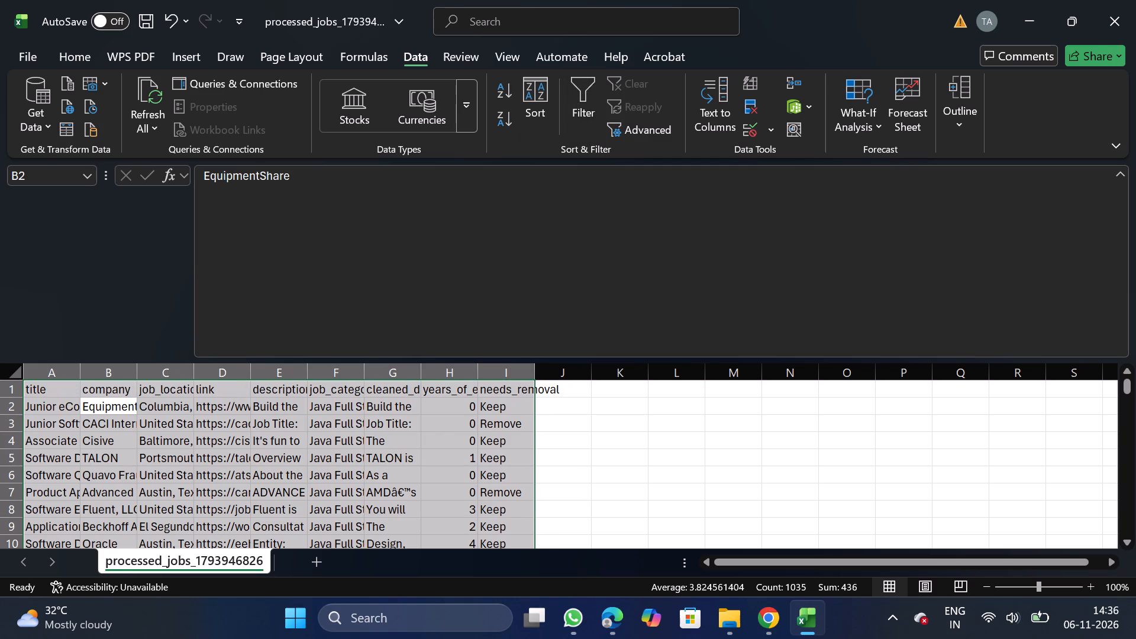
Remove duplicate rows from the whole jobs table, comparing only the company column and treating the first row as headers.
key("ctrl+a")
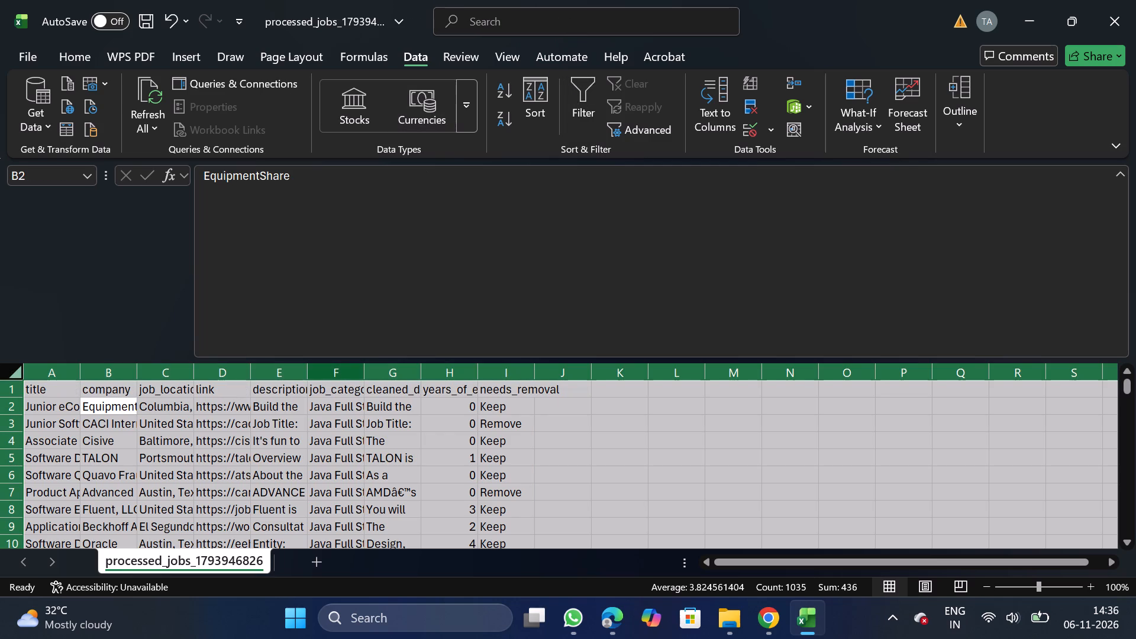
left_click(273, 548)
left_click(335, 479)
key("ctrl+a")
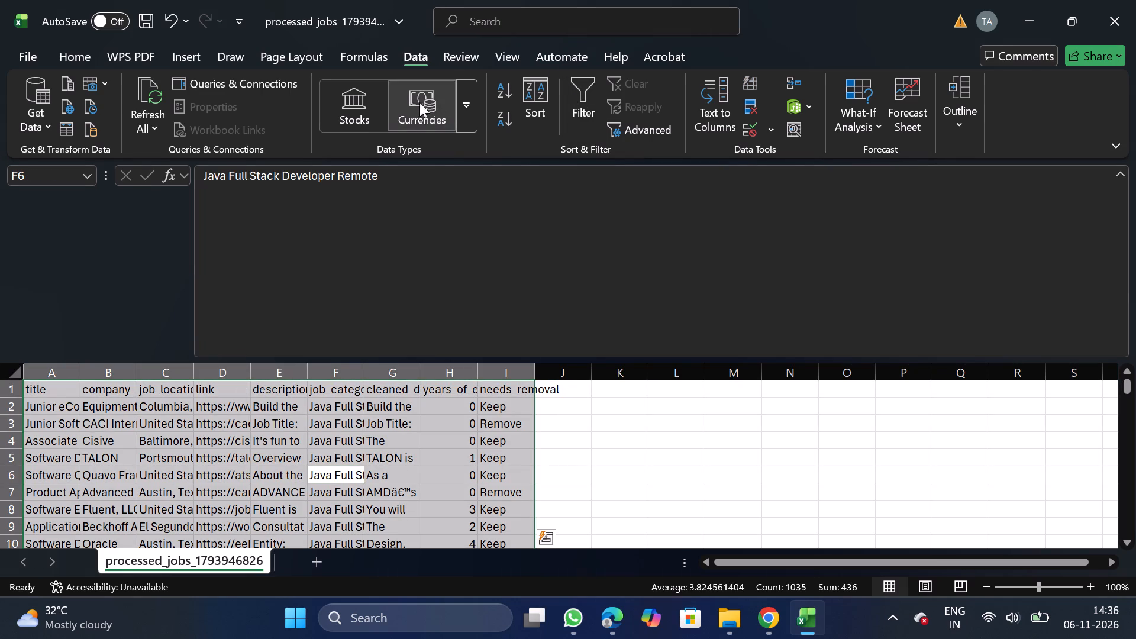
left_click(741, 101)
left_click(247, 269)
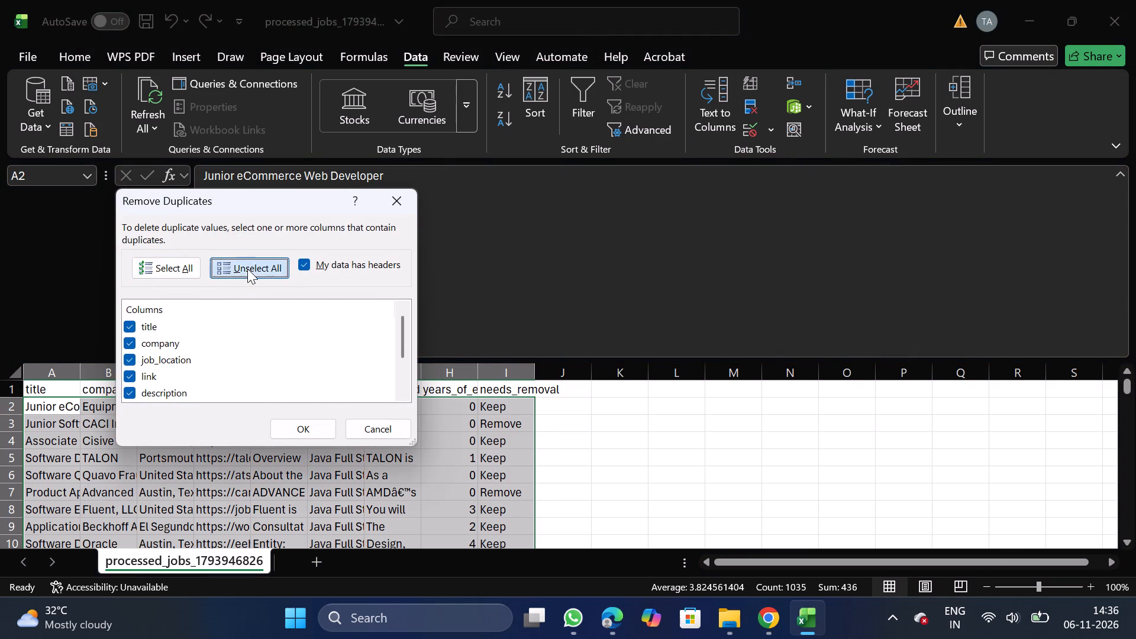
left_click(130, 339)
left_click(312, 437)
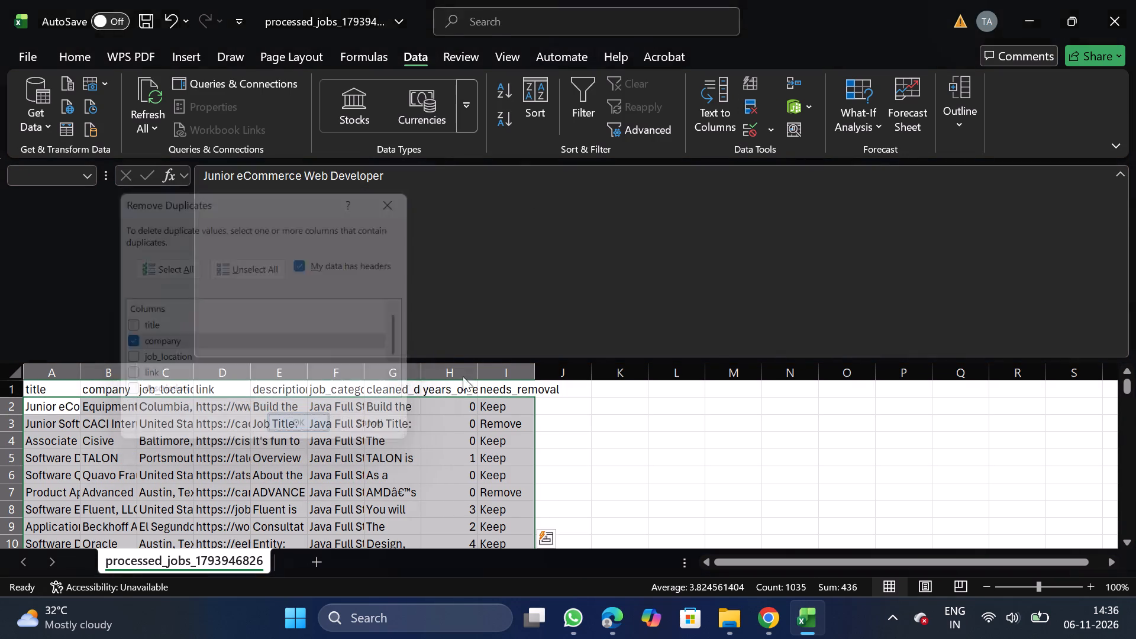
left_click(672, 350)
Filter needs_removal to Remove, delete all the matching job rows, and turn the filter off.
left_click(507, 392)
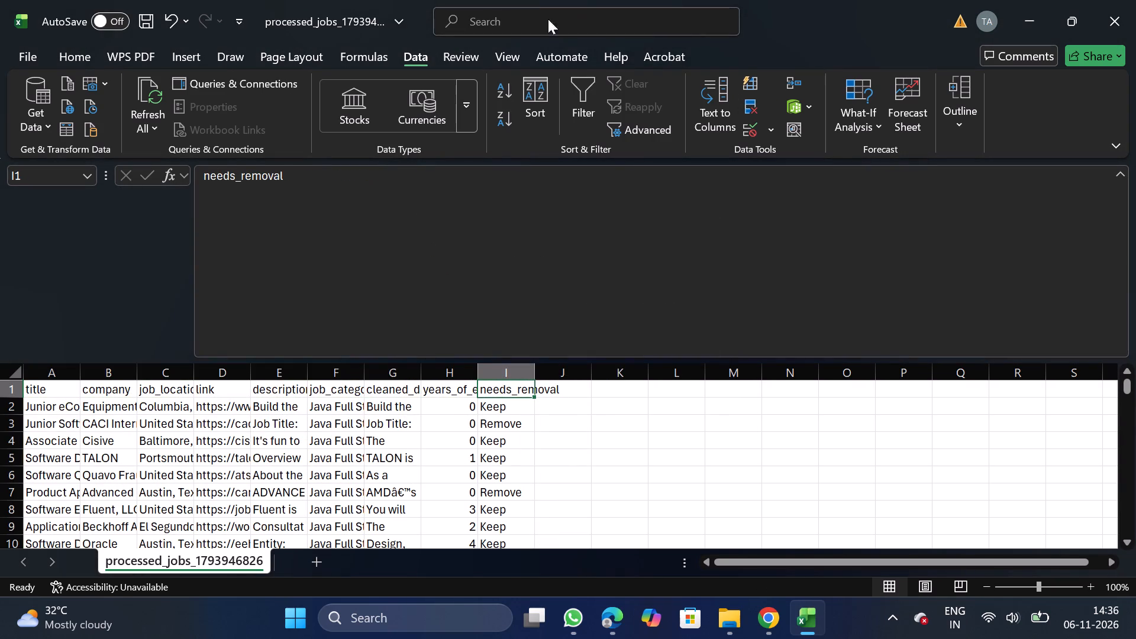
left_click(576, 86)
left_click(529, 393)
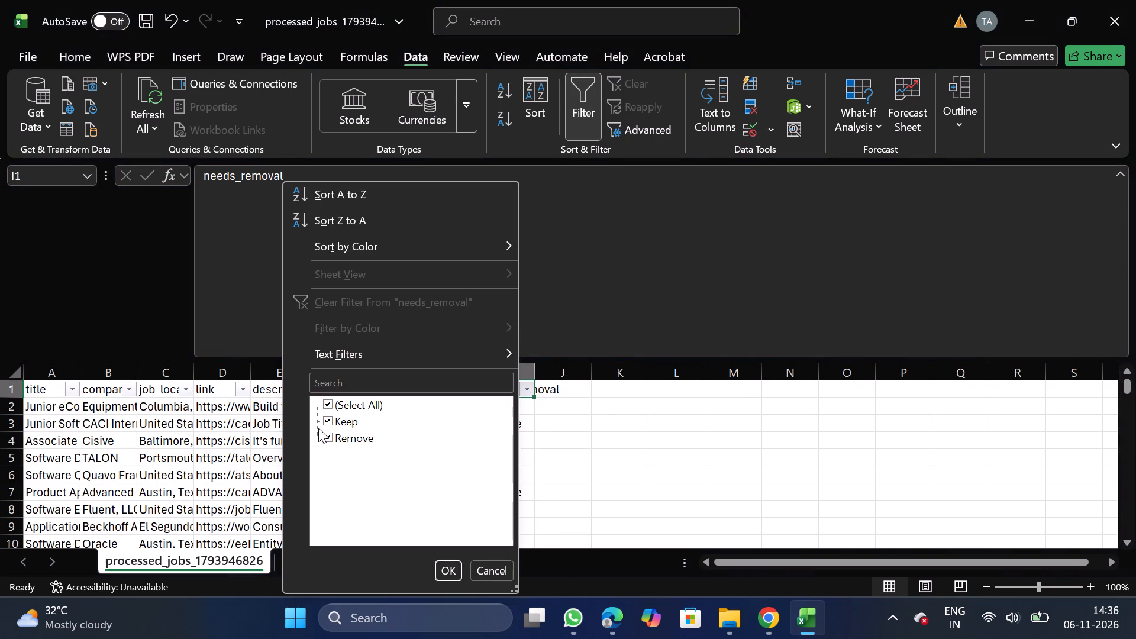
left_click(350, 422)
left_click(453, 575)
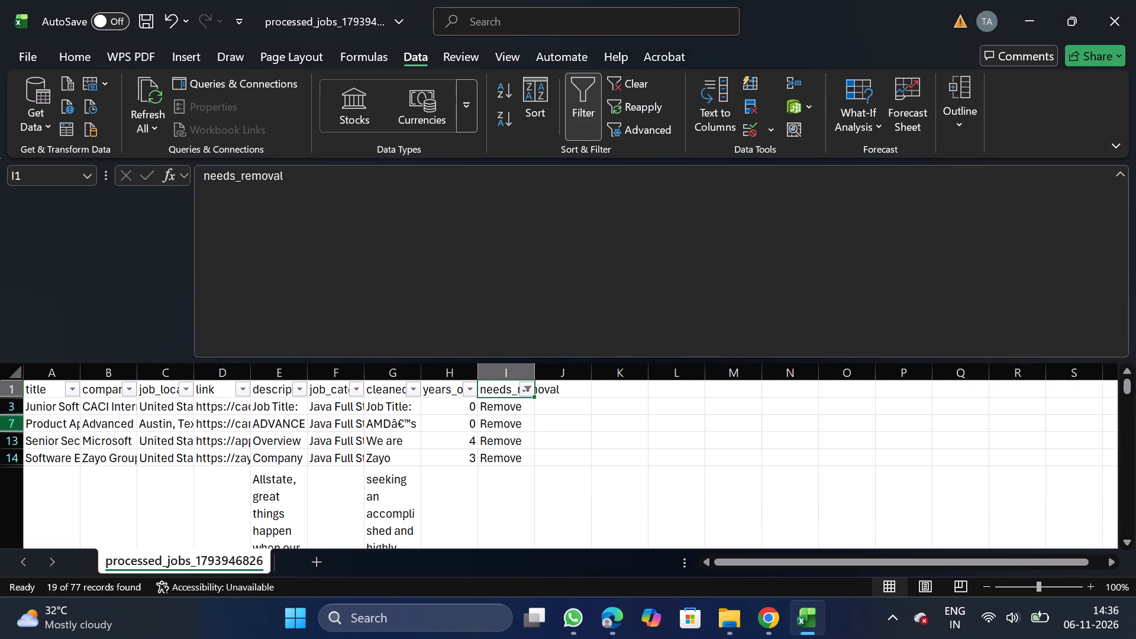
left_click(0, 408)
key("ctrl+shift+Down")
right_click(101, 456)
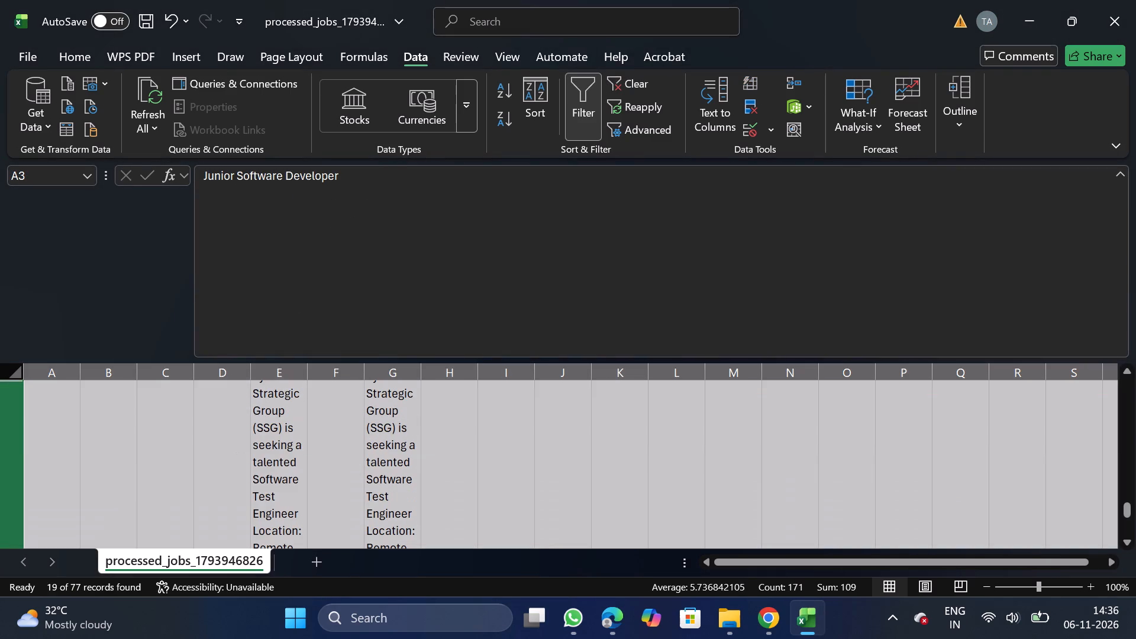
left_click(191, 312)
left_click(593, 129)
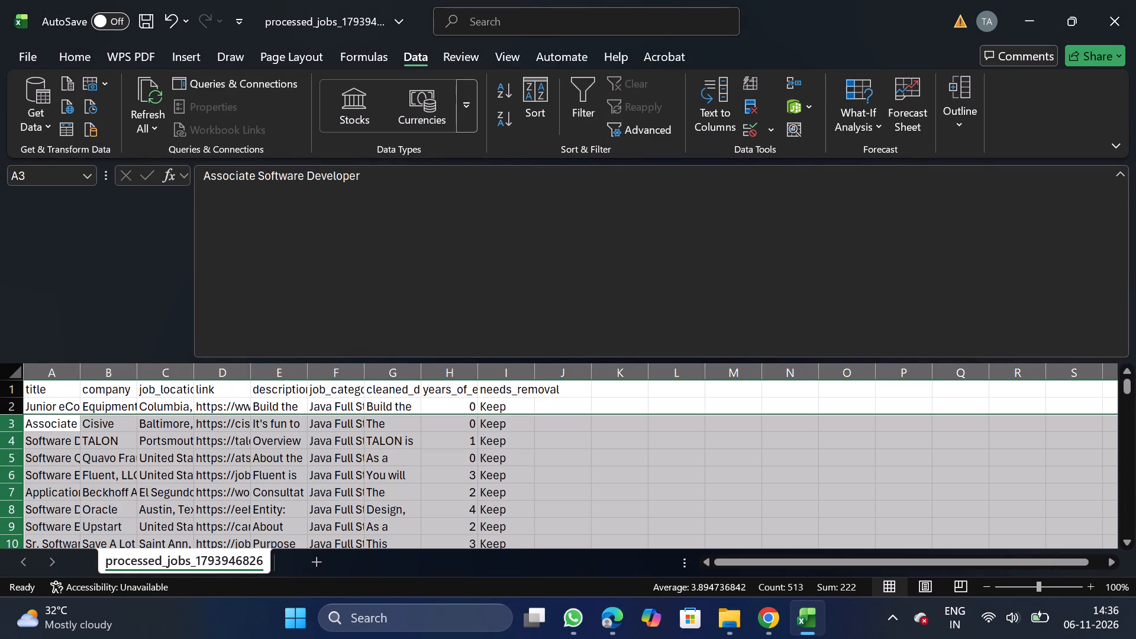
Filter the years_of_experience column to only the values 8, 10, 12 and 14.
left_click(450, 382)
left_click(583, 114)
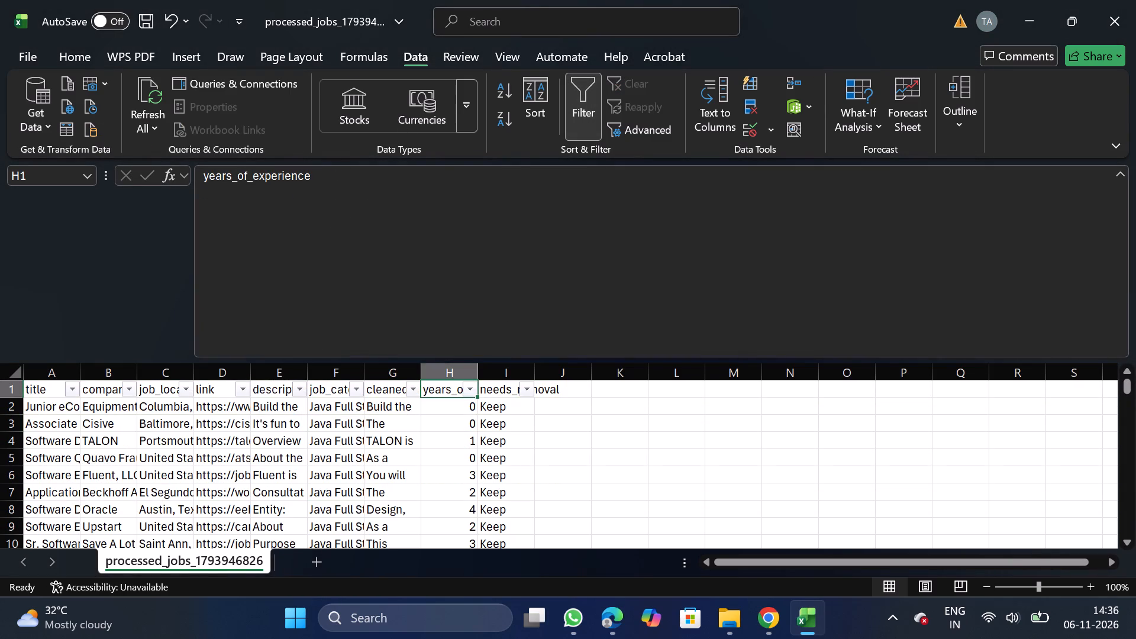
left_click(467, 393)
left_click(304, 408)
scroll(296, 498, "down", 1)
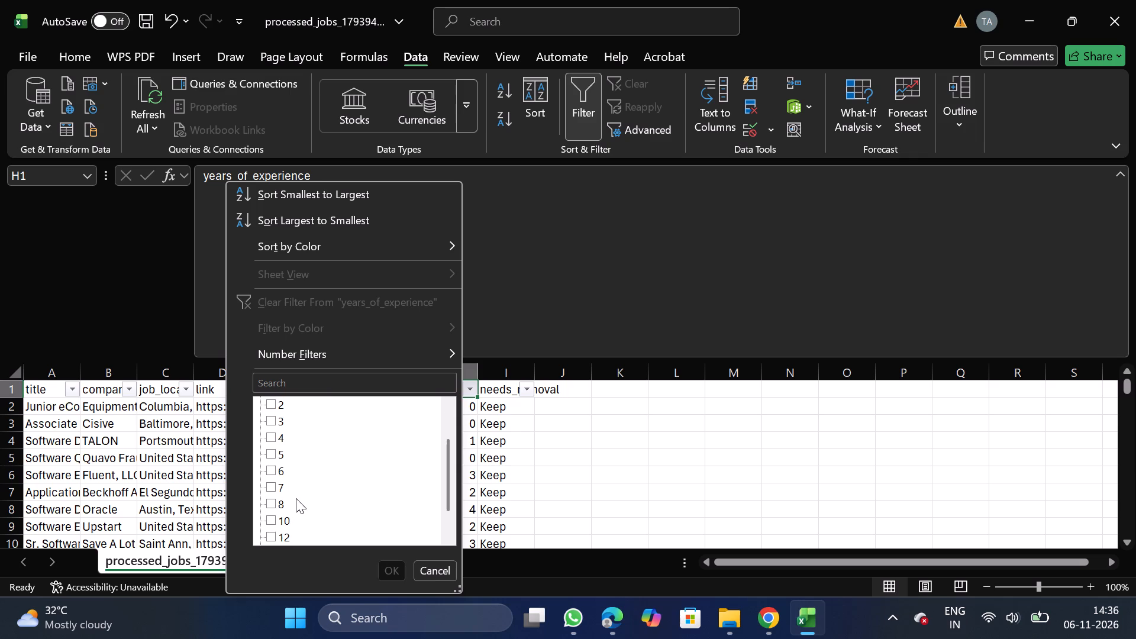
scroll(296, 498, "down", 1)
left_click(279, 476)
left_click(274, 489)
left_click(273, 502)
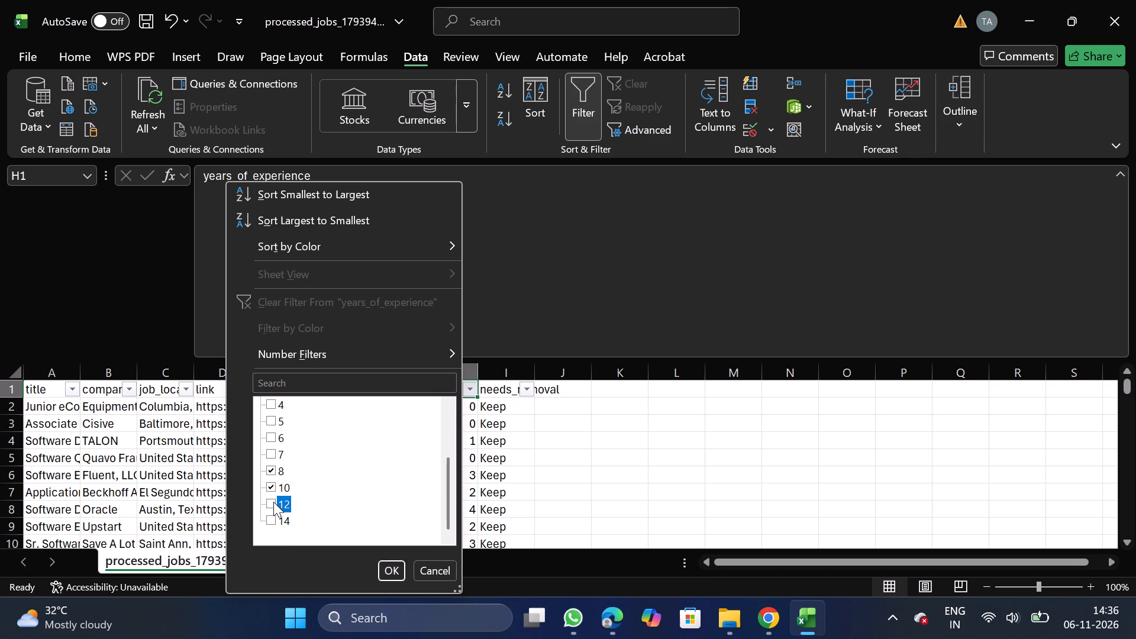
left_click(272, 522)
left_click(403, 572)
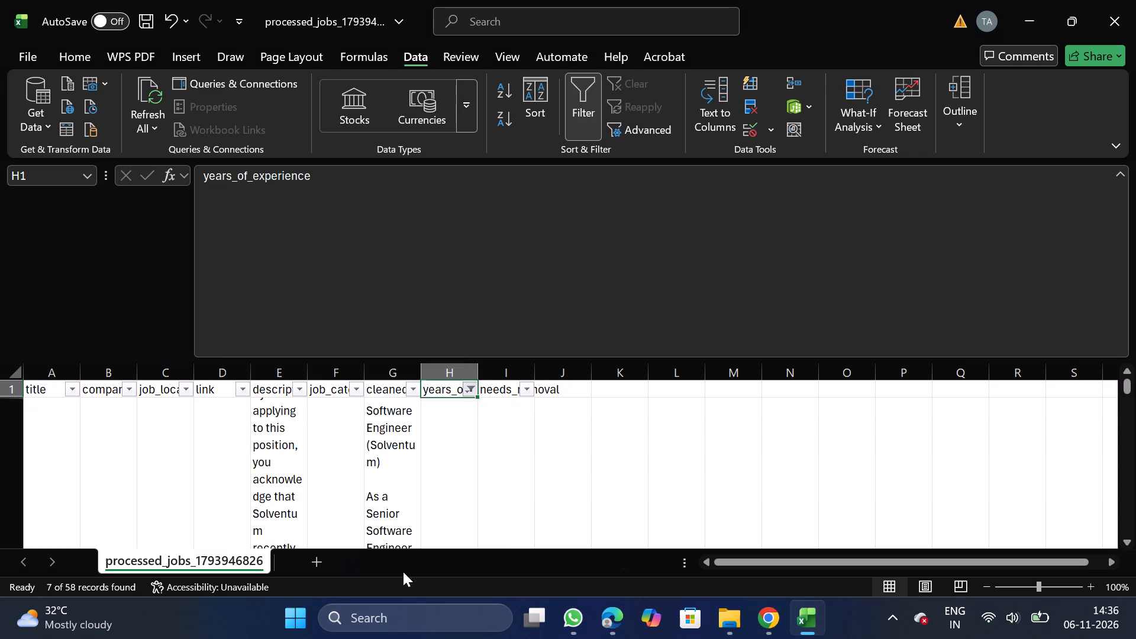
Delete all the filtered rows with 8 or more years of experience and turn the filter off.
left_click(0, 430)
key("ctrl+shift+Down")
right_click(185, 502)
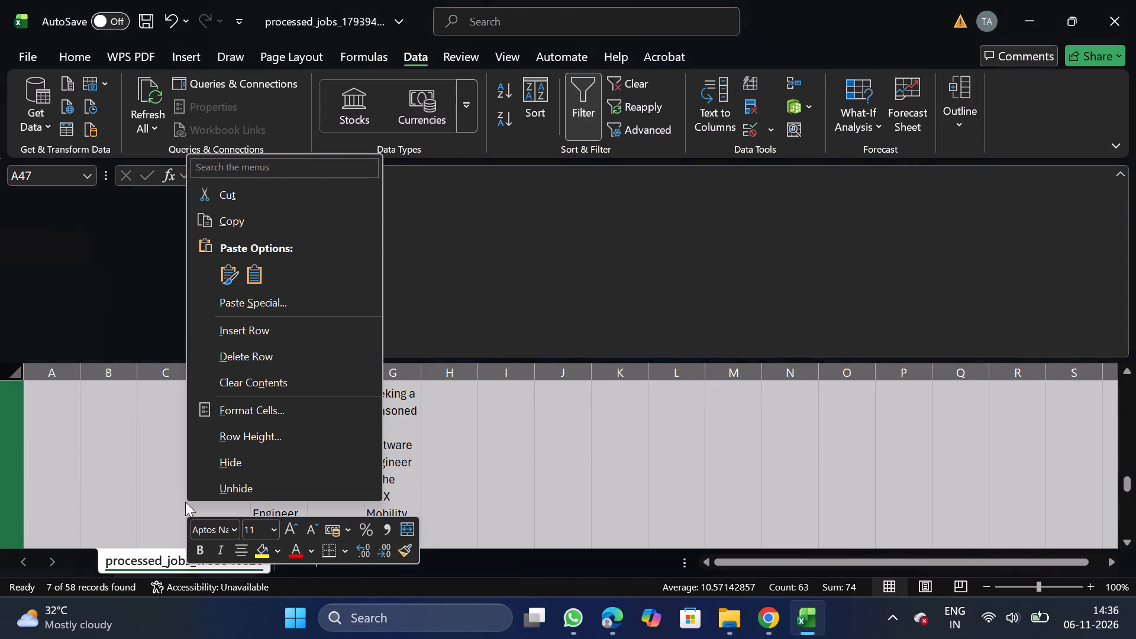
left_click(282, 341)
key("ctrl+z")
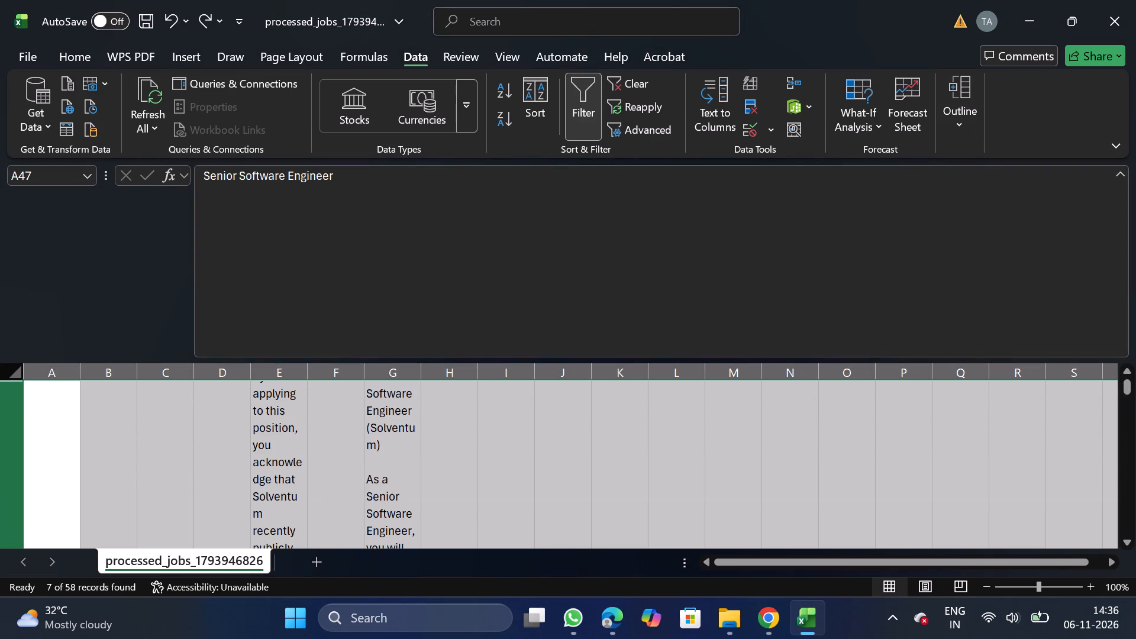
right_click(240, 449)
left_click(326, 306)
left_click(598, 100)
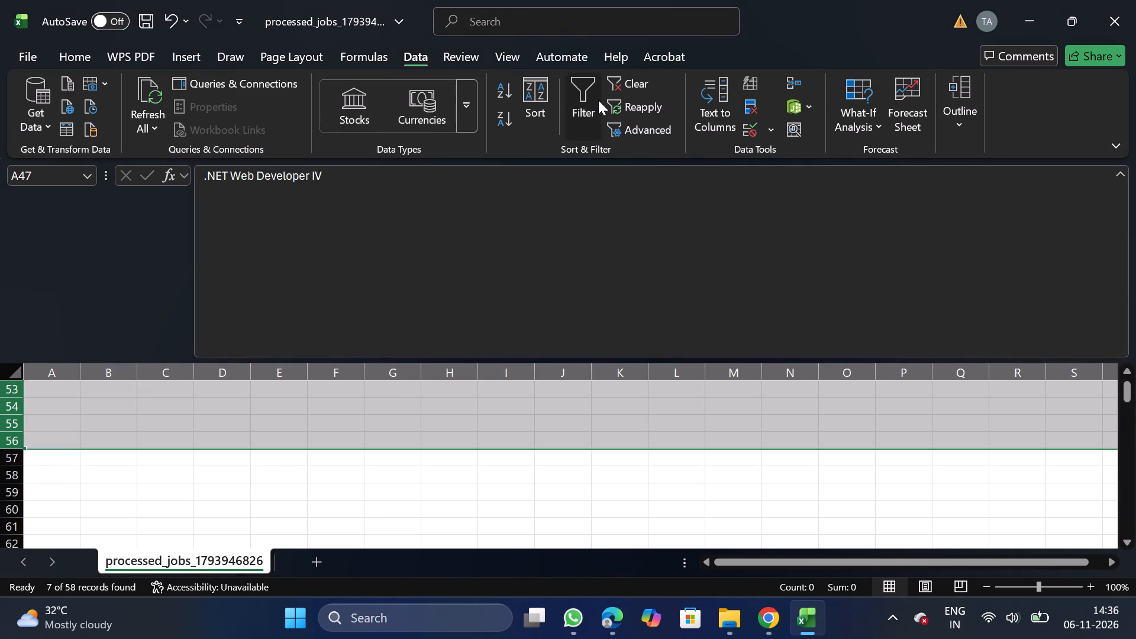
Delete the needs_removal column.
left_click_drag(1130, 521, 1133, 306)
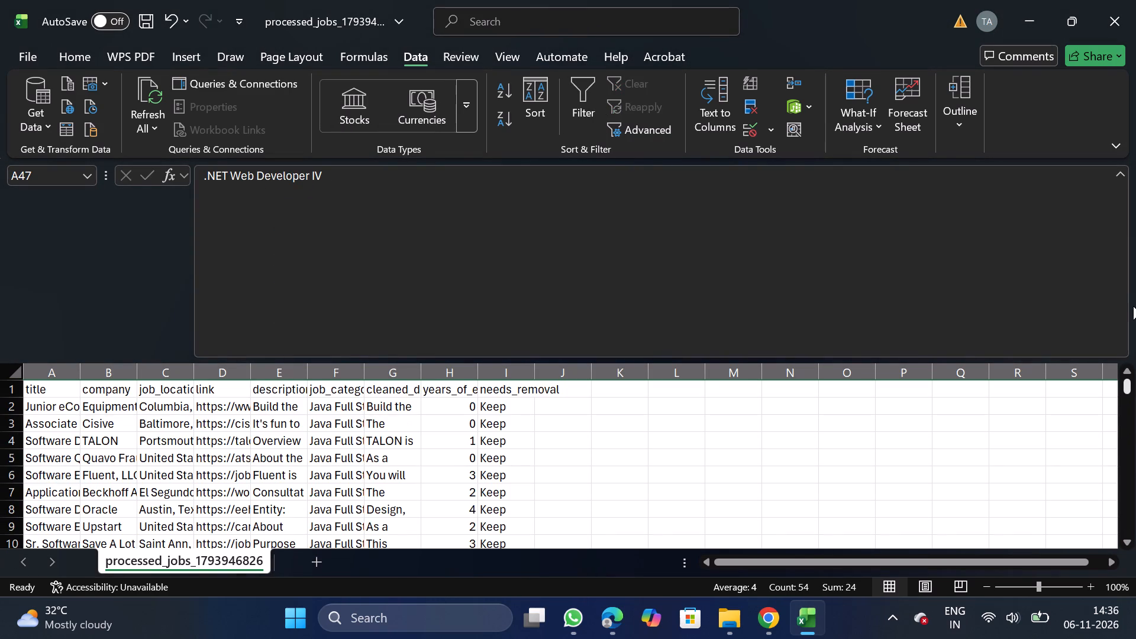
left_click_drag(502, 366, 500, 474)
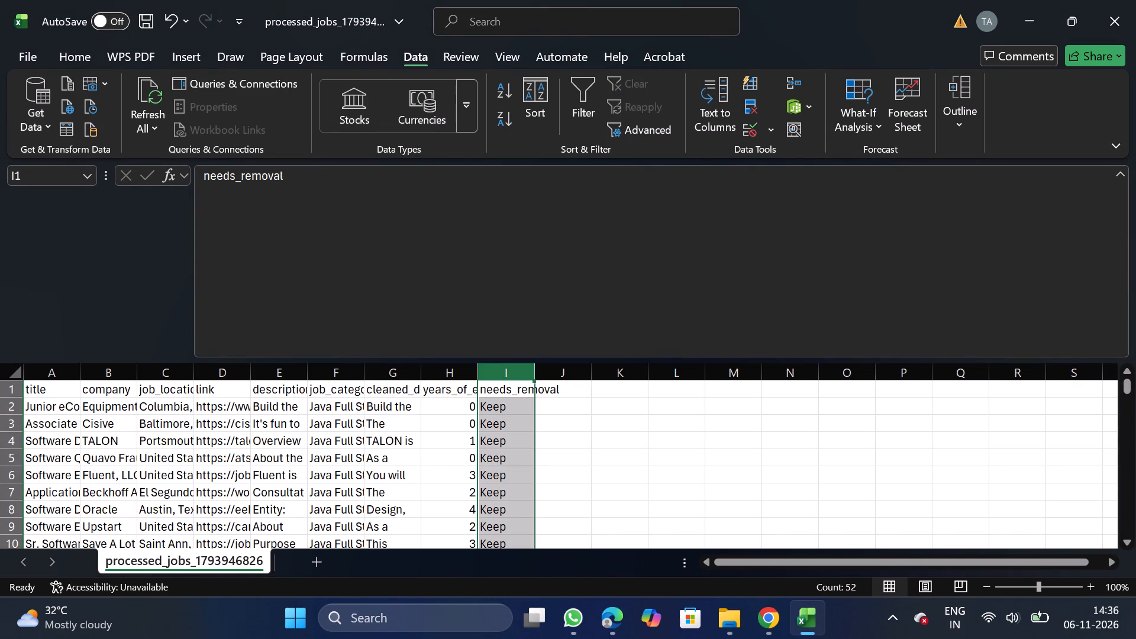
right_click(500, 474)
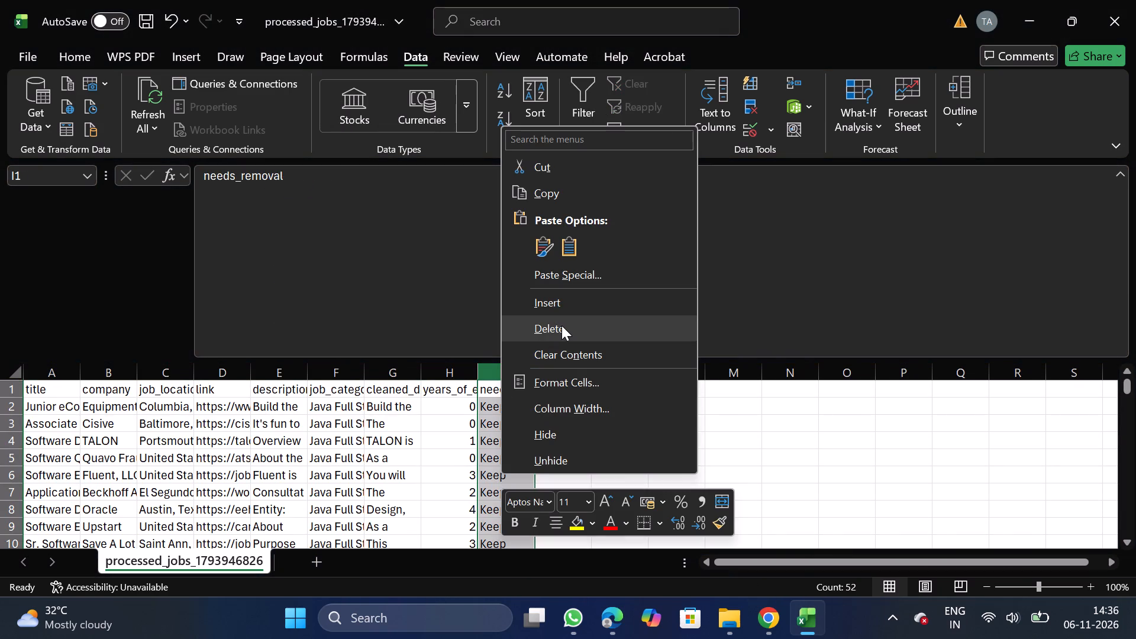
left_click(561, 325)
Check which values remain in the years_of_experience filter list, leaving the sheet unfiltered.
left_click(441, 391)
left_click(586, 85)
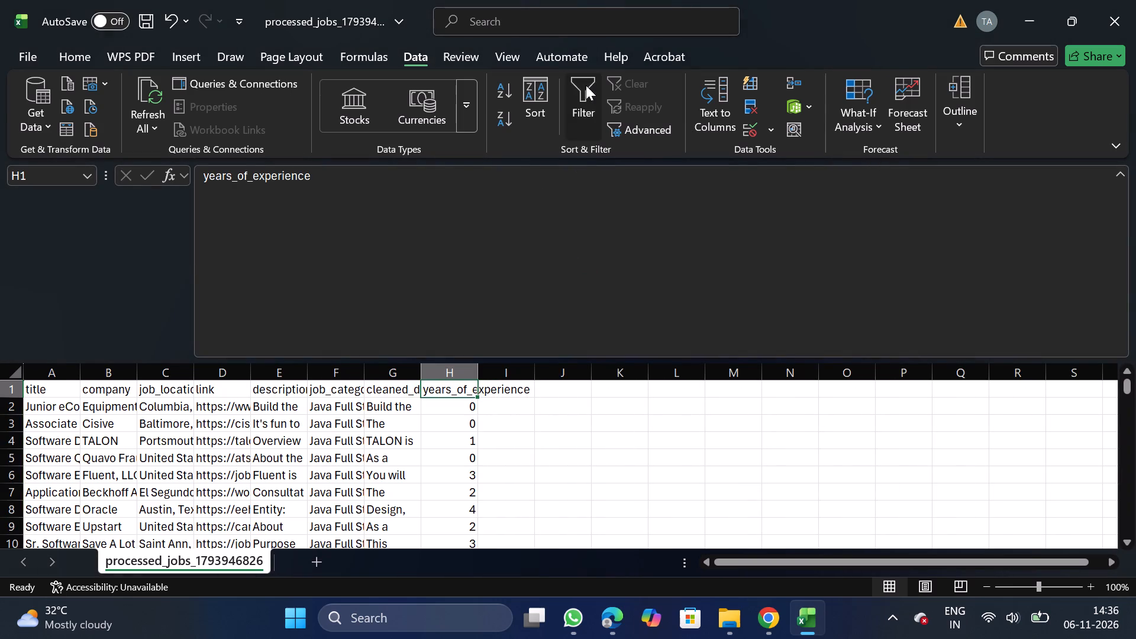
left_click(469, 385)
scroll(322, 486, "down", 1)
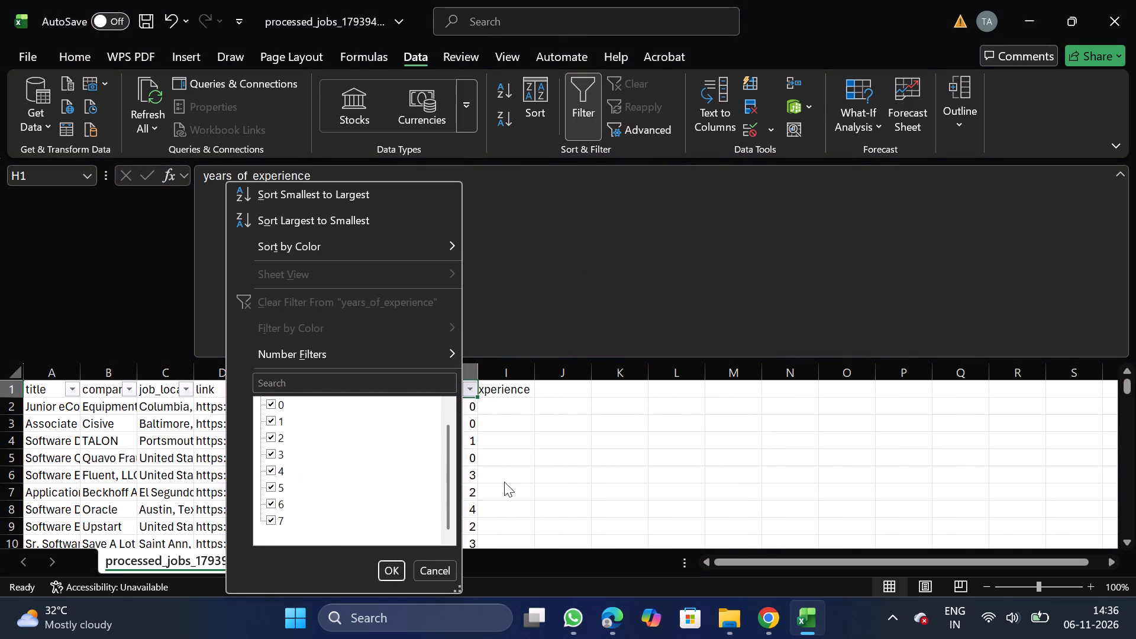
left_click(504, 482)
left_click(591, 83)
Move the job_category column to the front of the table, before title.
left_click(331, 372)
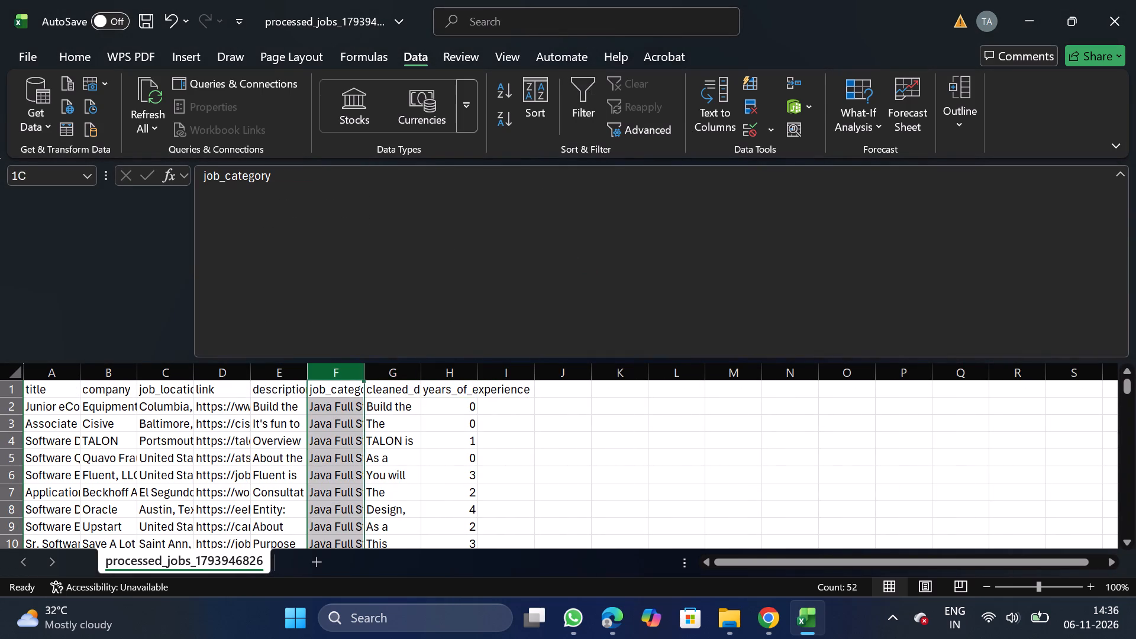
key("ctrl+x")
left_click(72, 373)
right_click(61, 433)
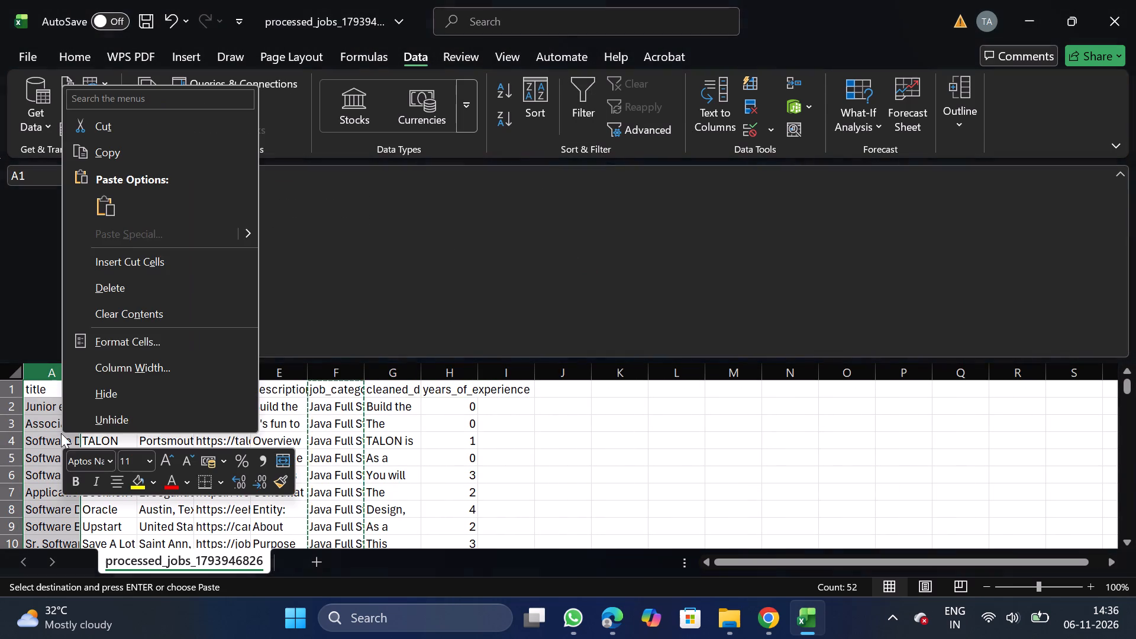
left_click(157, 261)
Turn off text wrapping for the description column and the cleaned description column beside it.
left_click(334, 374)
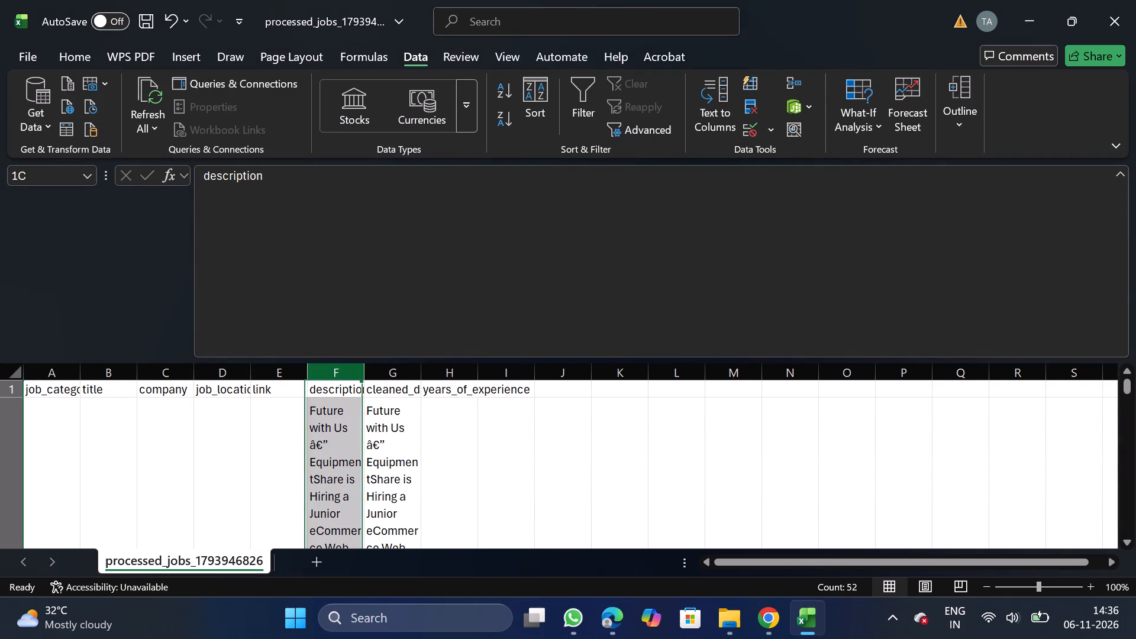
key("shift+Right")
left_click(89, 66)
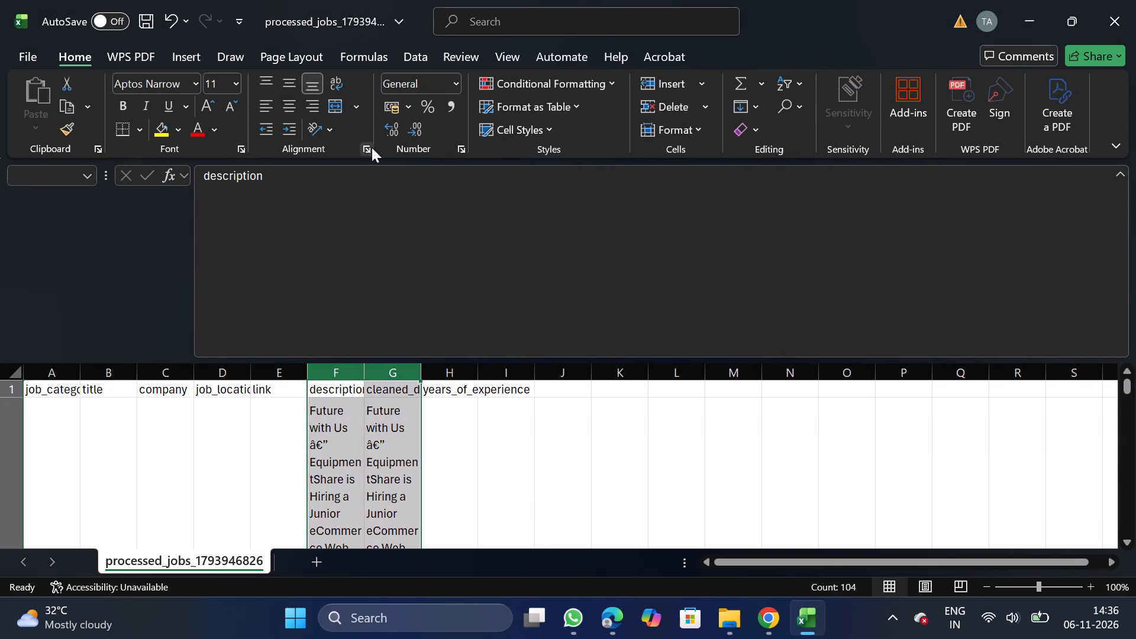
left_click(372, 147)
double_click(108, 288)
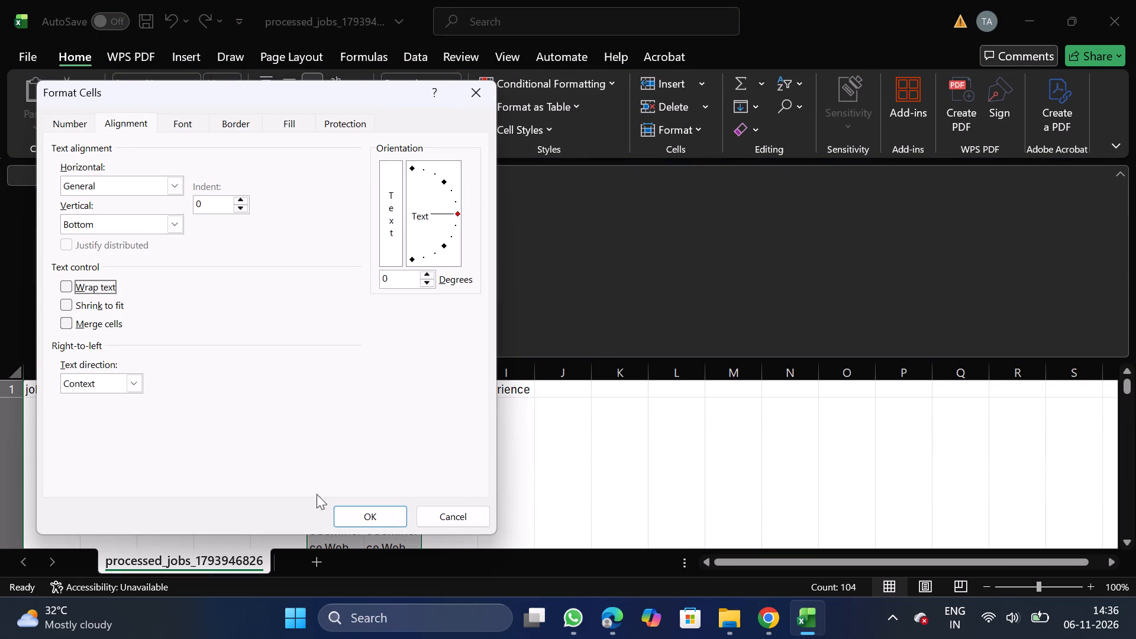
left_click(369, 525)
Move the link column to the end of the table, after years_of_experience.
left_click(267, 373)
key("ctrl+x")
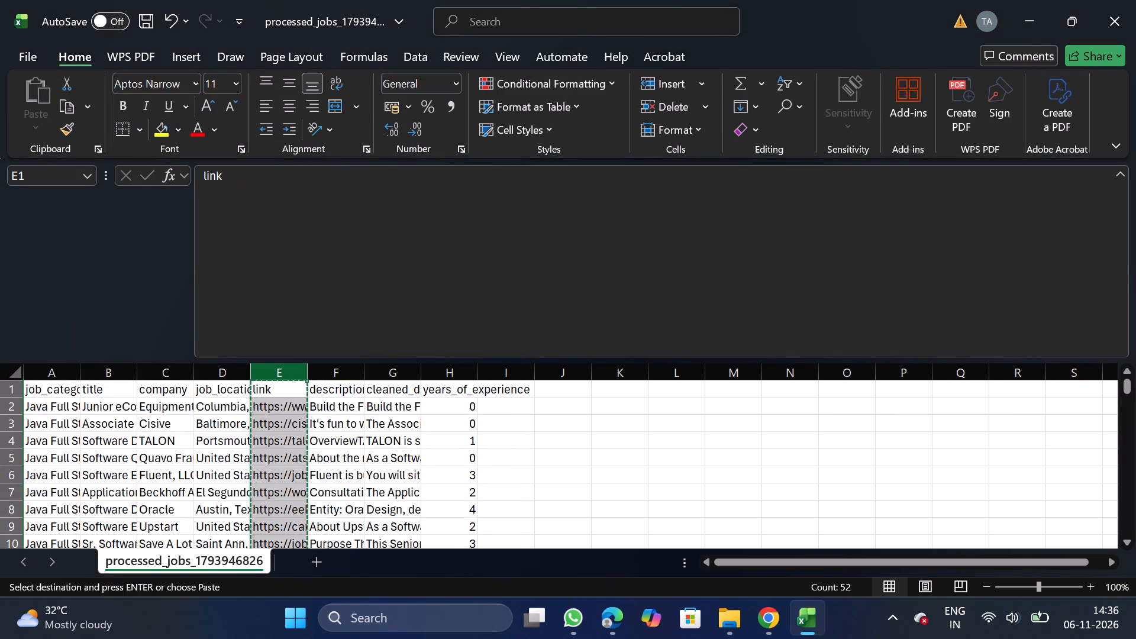
left_click_drag(508, 376, 508, 434)
right_click(508, 434)
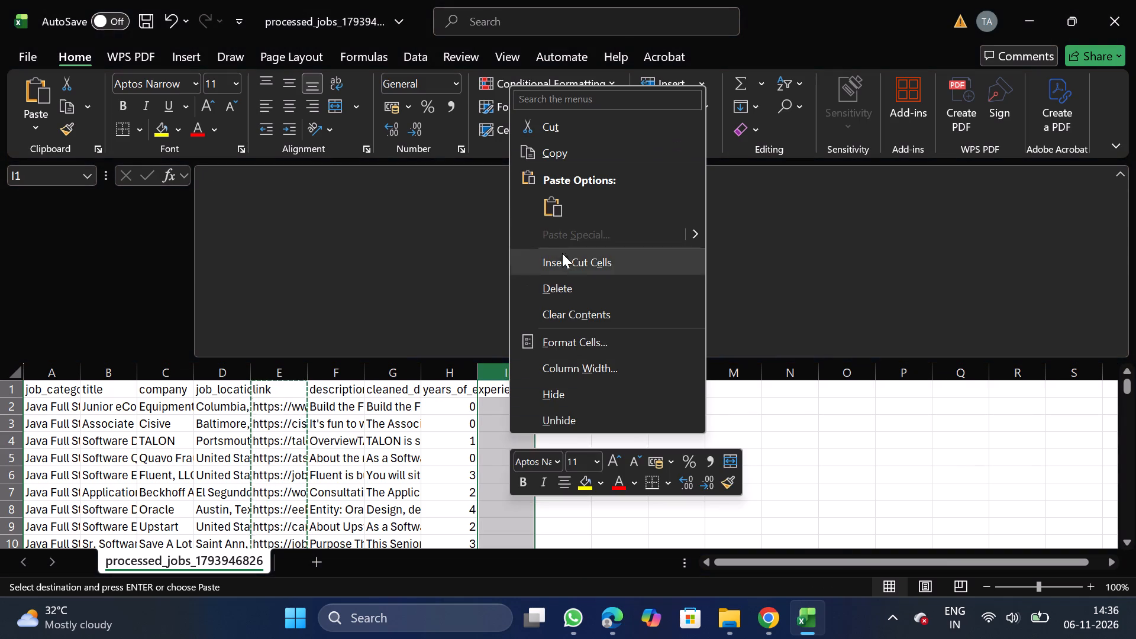
left_click(570, 263)
Move the years_of_experience column so it sits before the description column.
left_click(385, 371)
key("ctrl+x")
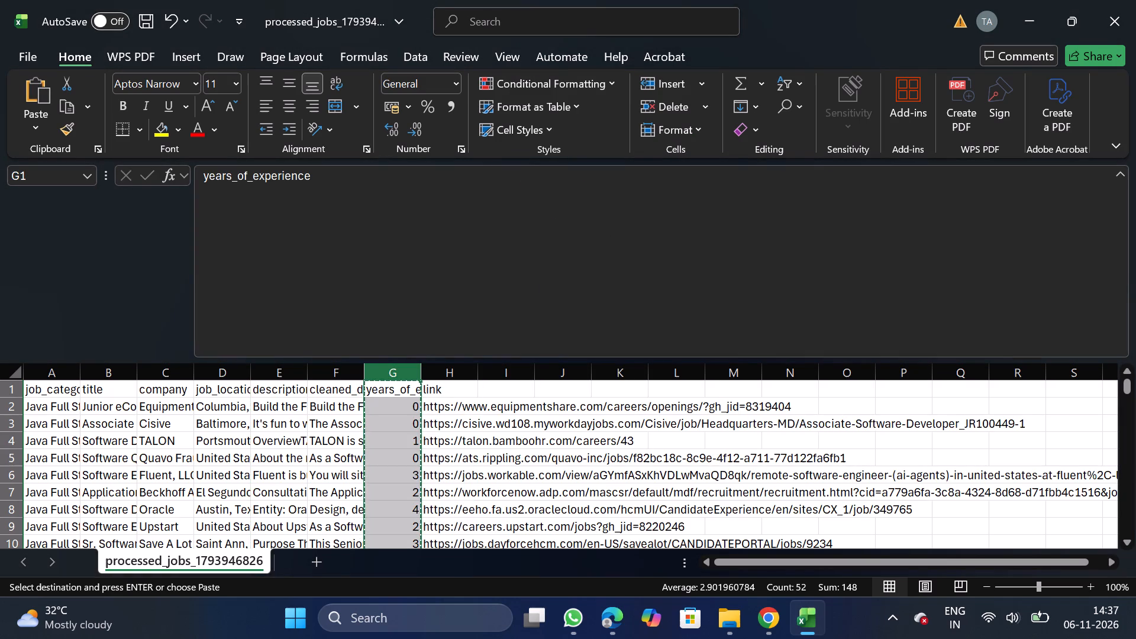
left_click_drag(267, 377, 267, 418)
right_click(267, 418)
left_click(337, 241)
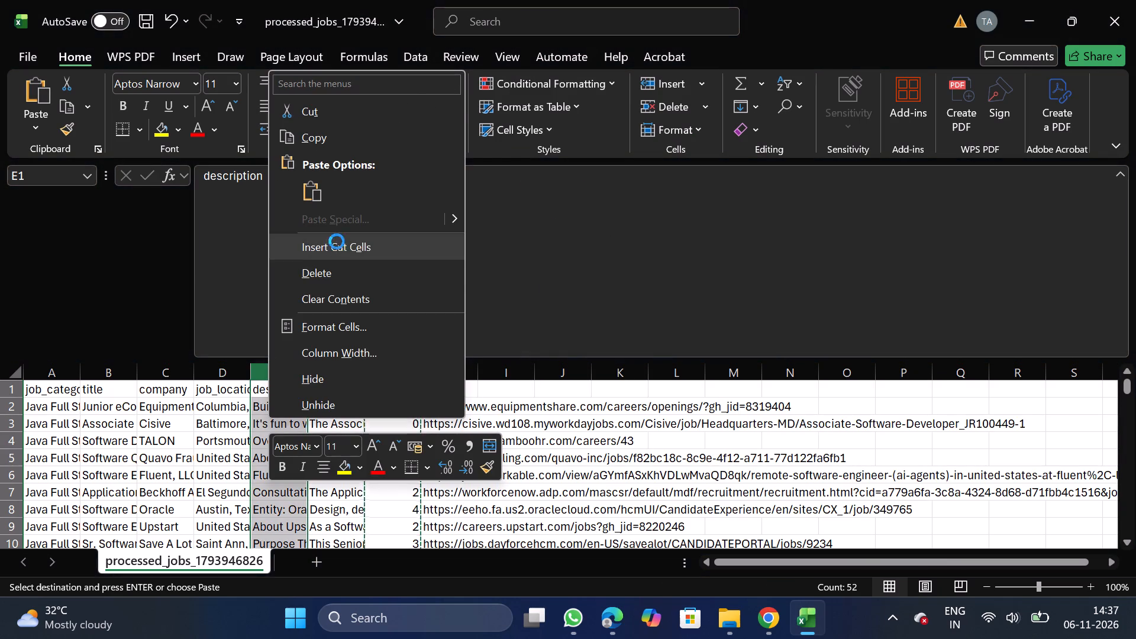
Copy the description header text and replace the header of the cleaned description column with description.
left_click(347, 390)
left_click_drag(201, 177, 307, 182)
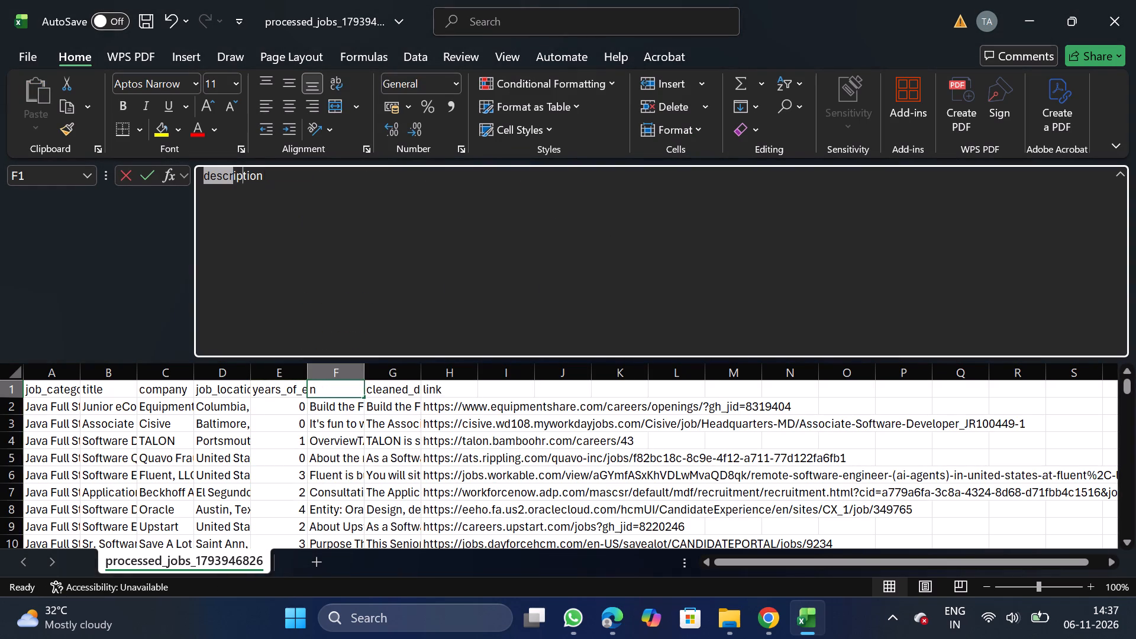
left_click_drag(307, 182, 317, 185)
key("ctrl+x")
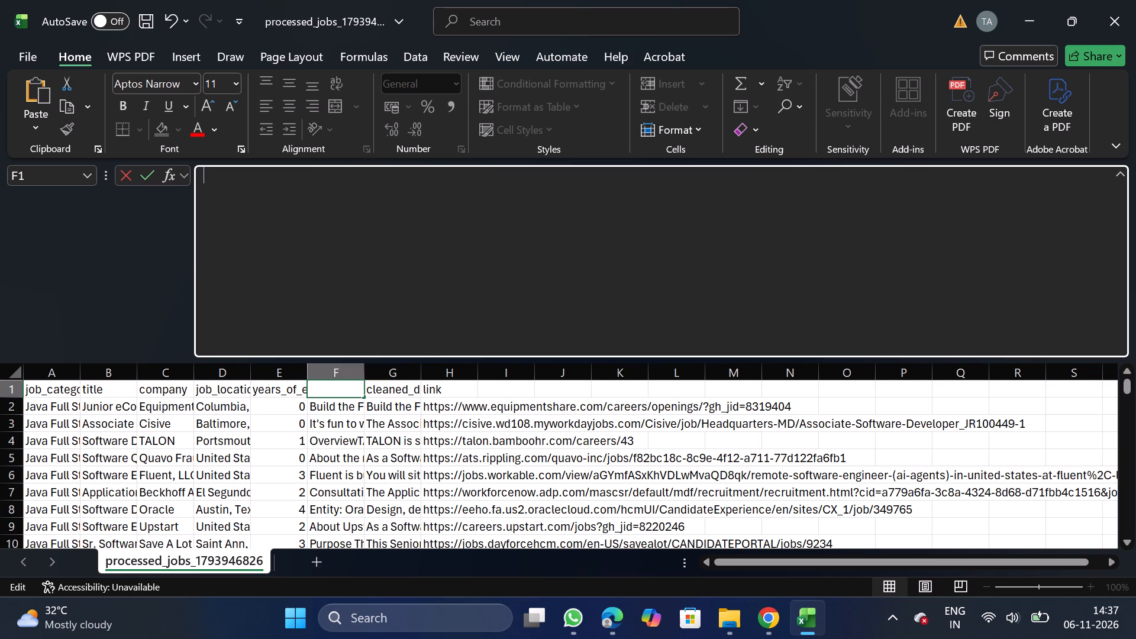
key("ctrl+z")
key("ctrl+c")
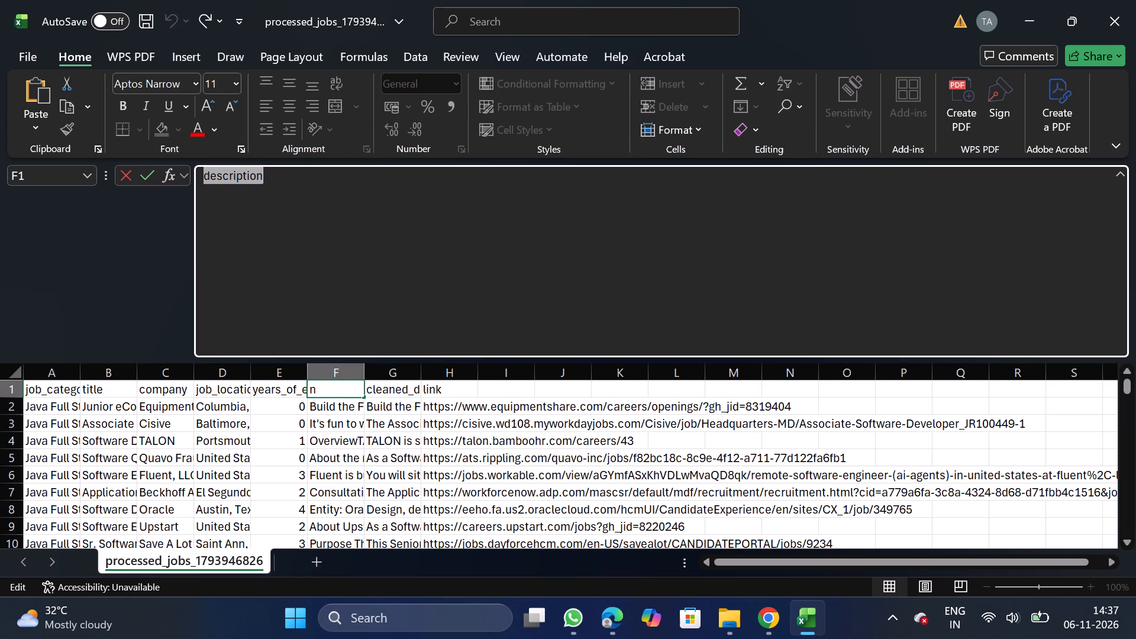
left_click(392, 396)
left_click(494, 318)
key("BackSpace")
key("BackSpace")
key("BackSpace")
key("BackSpace")
key("BackSpace")
key("BackSpace")
key("BackSpace")
key("BackSpace")
key("BackSpace")
key("BackSpace")
key("BackSpace")
key("BackSpace")
key("BackSpace")
key("BackSpace")
key("BackSpace")
key("BackSpace")
key("BackSpace")
key("BackSpace")
key("BackSpace")
key("BackSpace")
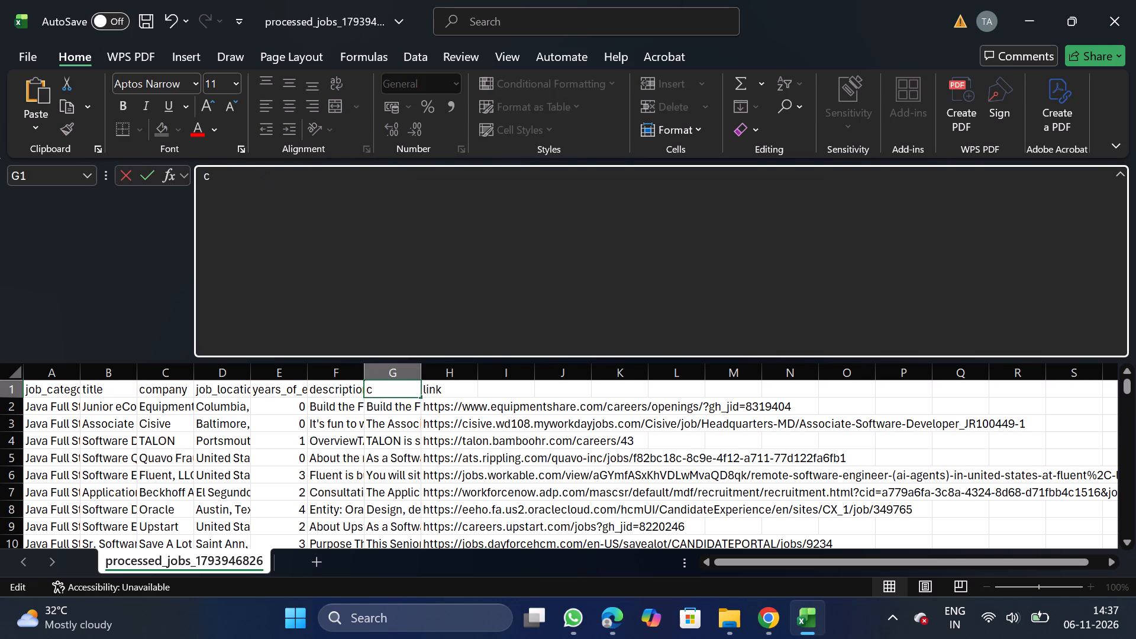
key("ctrl+v")
Rename the first description column's header to original_description, copying the name from the CSV format requirements on NextGenApply's bulk upload page in Chrome.
left_click(346, 383)
left_click(471, 288)
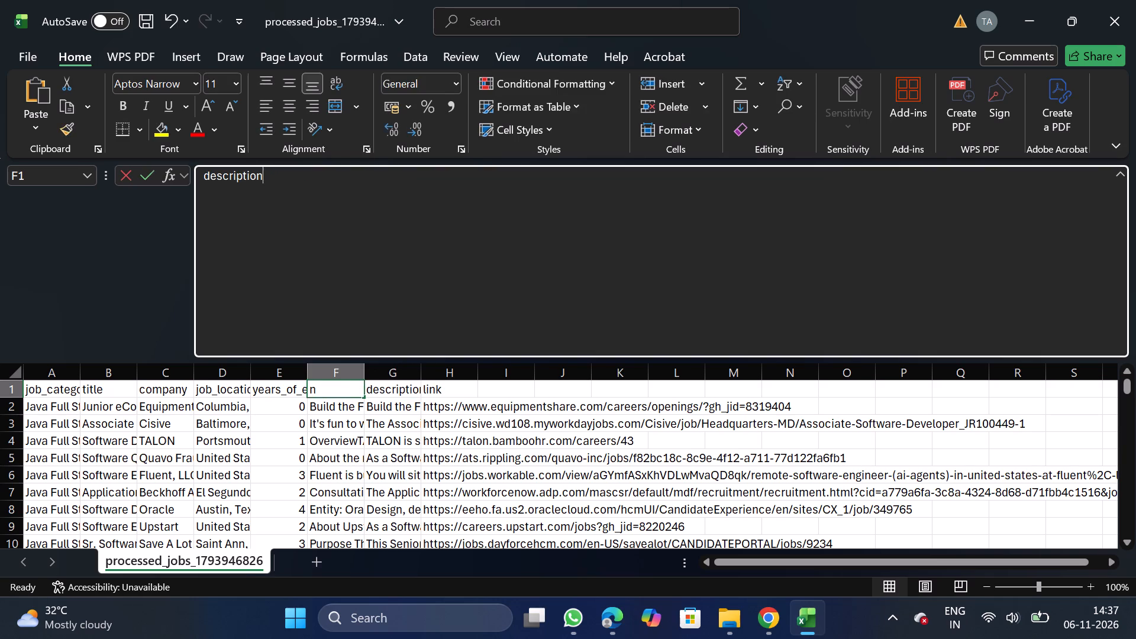
key("BackSpace")
key("BackSpace")
key("BackSpace")
key("BackSpace")
key("BackSpace")
key("BackSpace")
key("BackSpace")
key("BackSpace")
key("BackSpace")
key("BackSpace")
key("BackSpace")
key("BackSpace")
key("BackSpace")
key("BackSpace")
key("BackSpace")
left_click(774, 638)
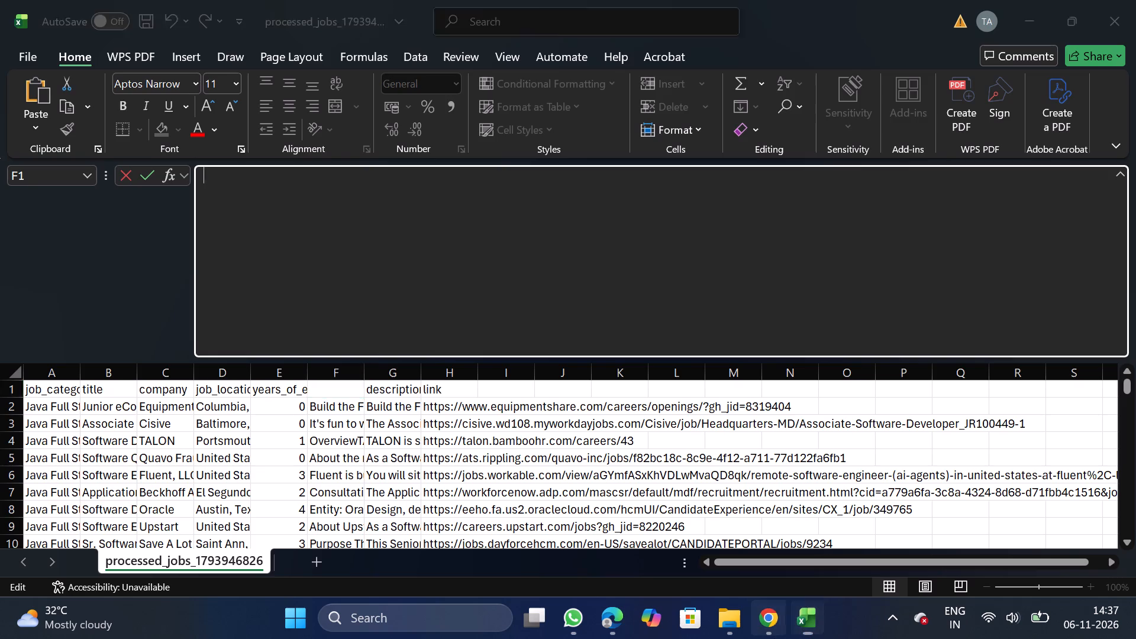
left_click(80, 164)
left_click(559, 156)
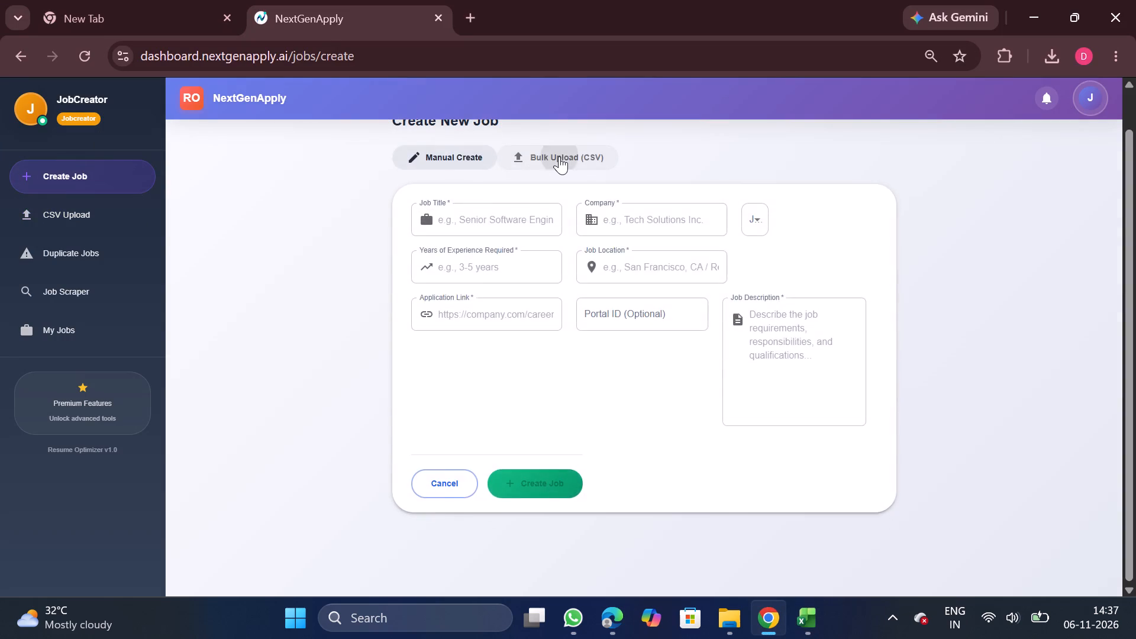
double_click(632, 295)
key("ctrl+c")
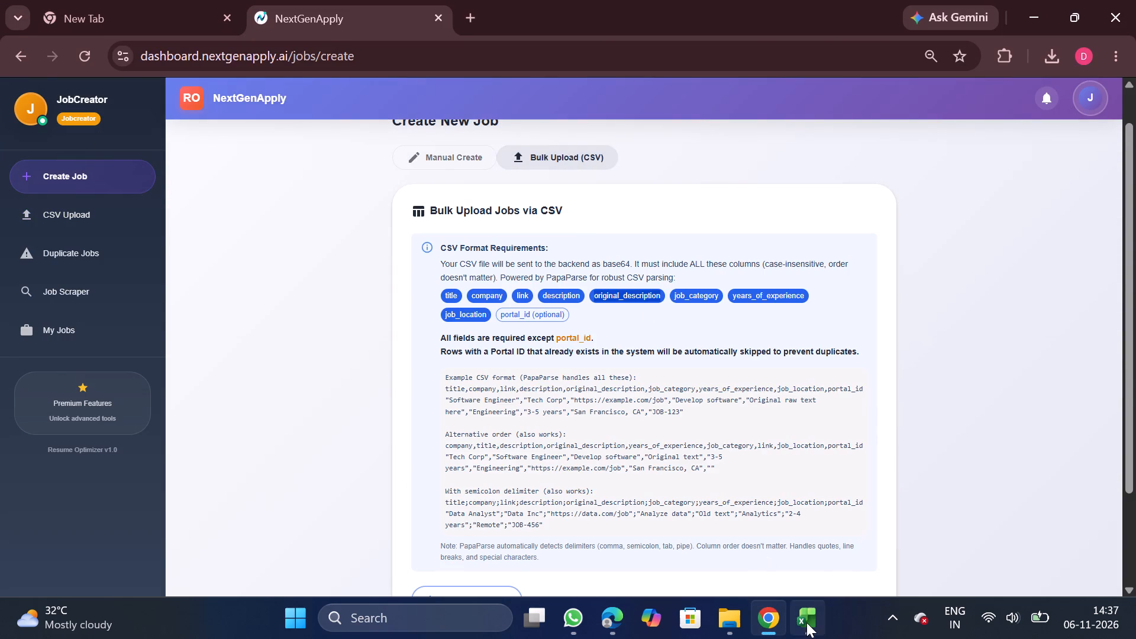
left_click(806, 622)
key("ctrl+v")
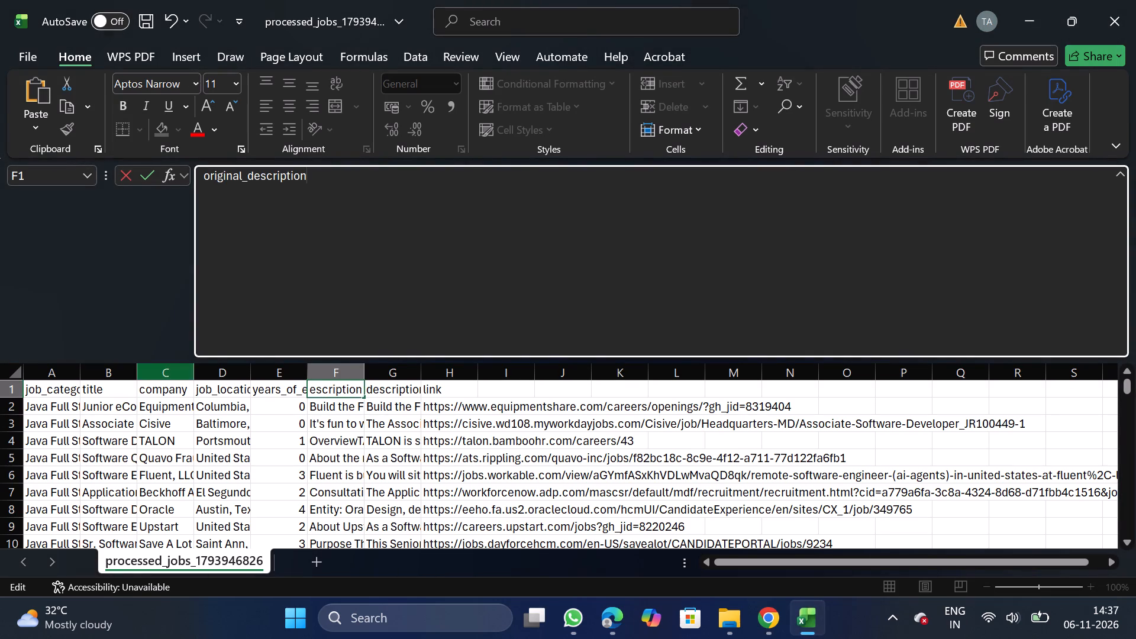
left_click(121, 372)
Replace all United States entries in the job_location column with Remote, matching entire cell contents.
left_click(226, 369)
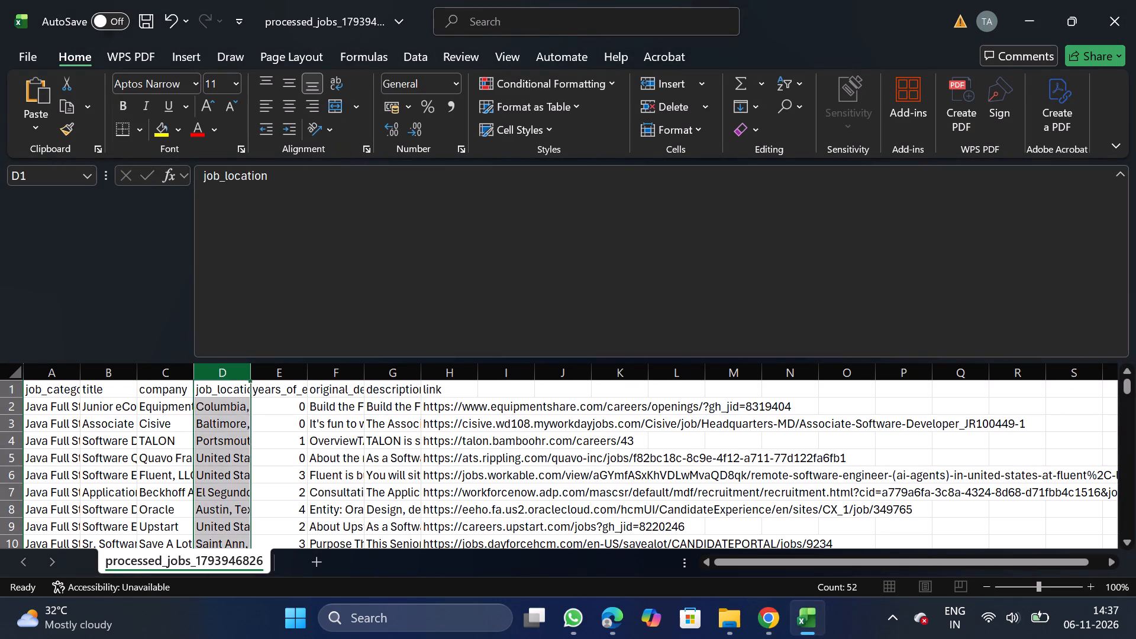
type("nire")
key("BackSpace")
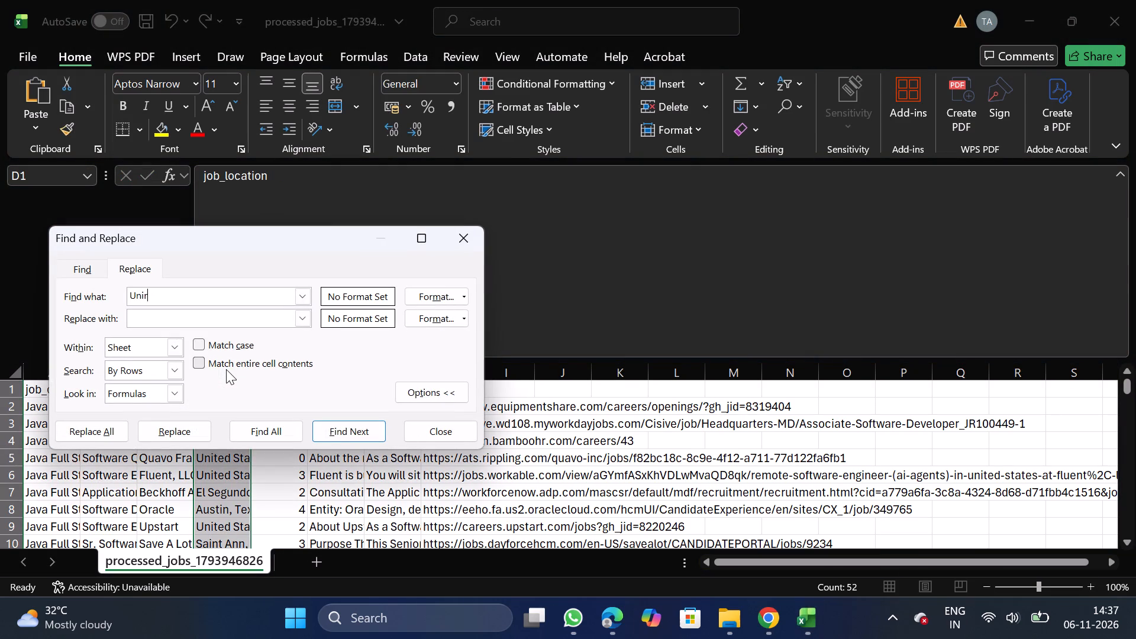
key("BackSpace")
key("y")
key("BackSpace")
key("BackSpace")
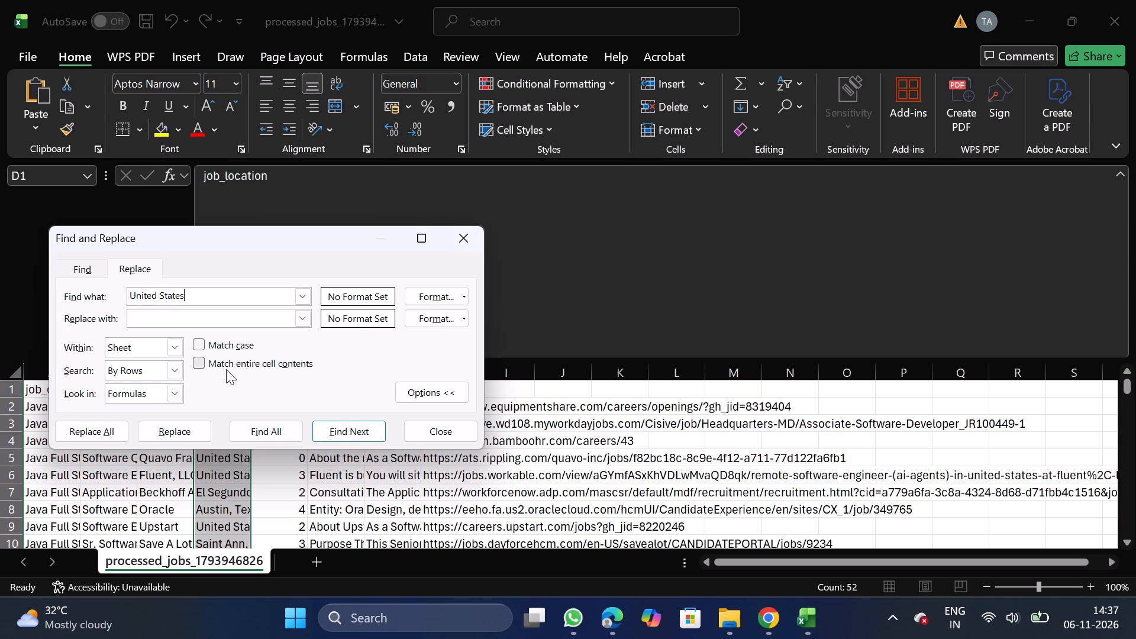
type("emote")
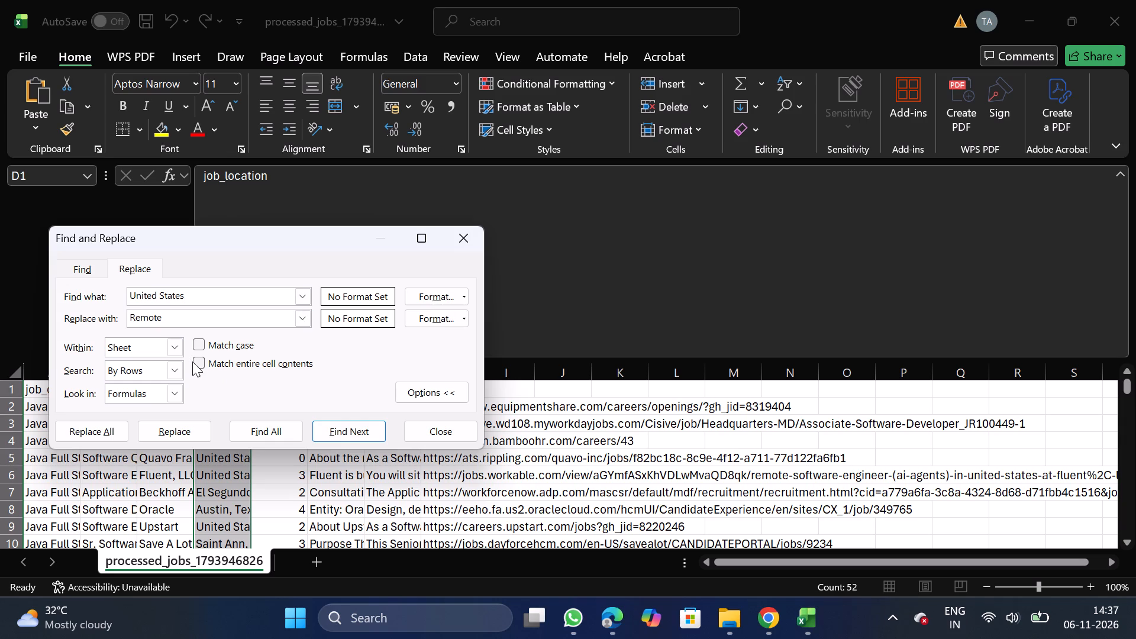
left_click(192, 362)
left_click(196, 365)
left_click(100, 434)
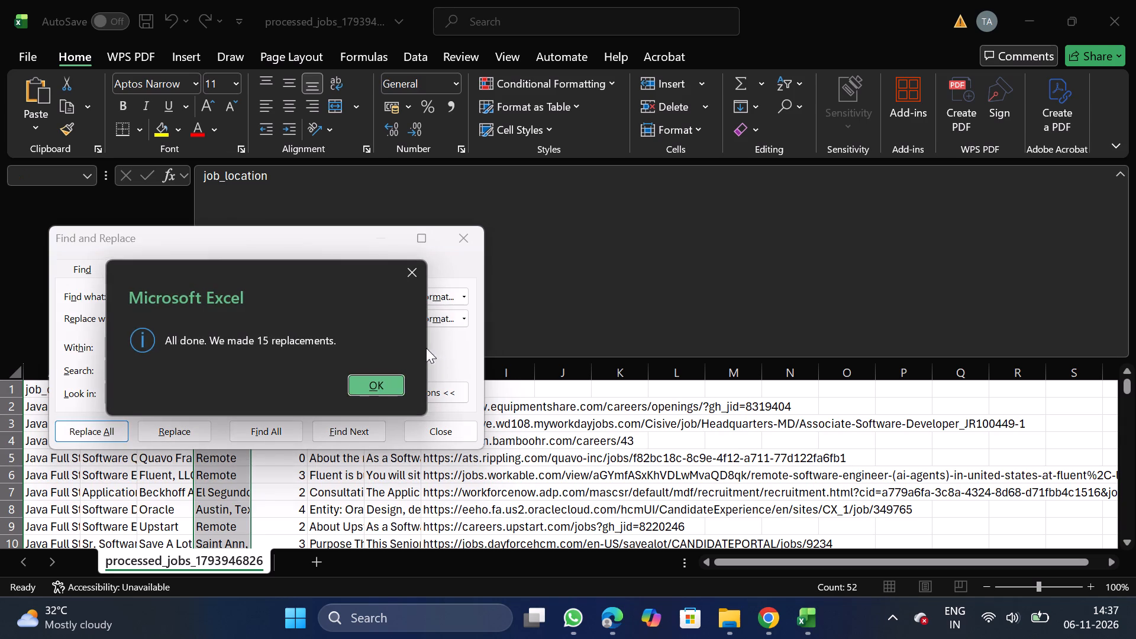
left_click(396, 390)
left_click(469, 238)
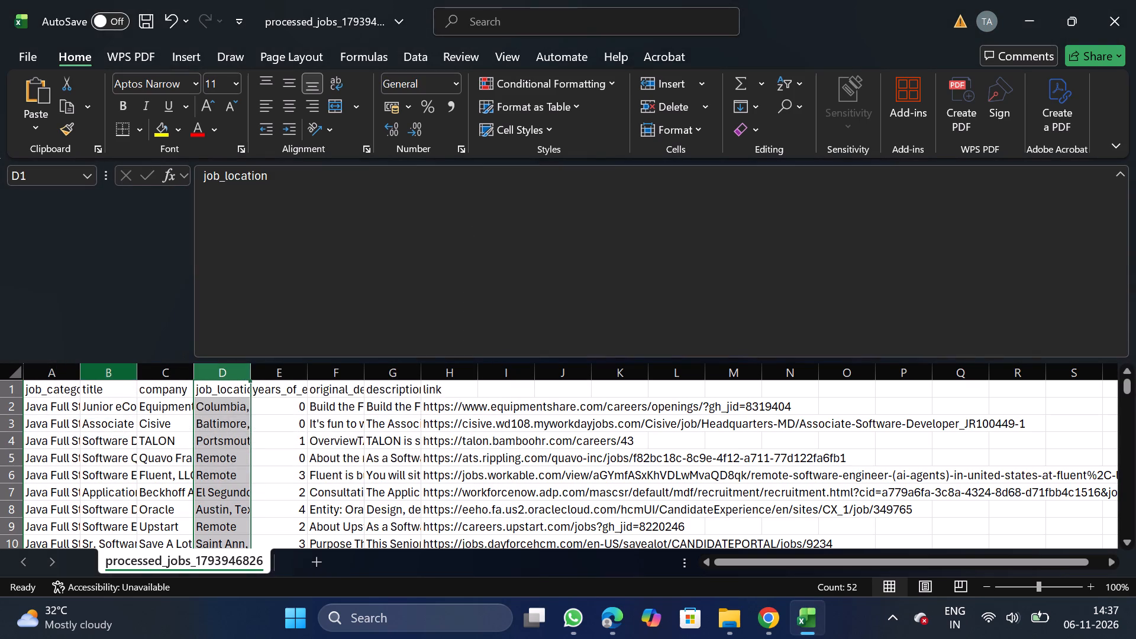
Add a filter to the title column and select only .NET Web Developer IV, AI Phone - AI Application Integration Engineer and Customer Application Engineer.
left_click(111, 374)
left_click(417, 56)
left_click(582, 102)
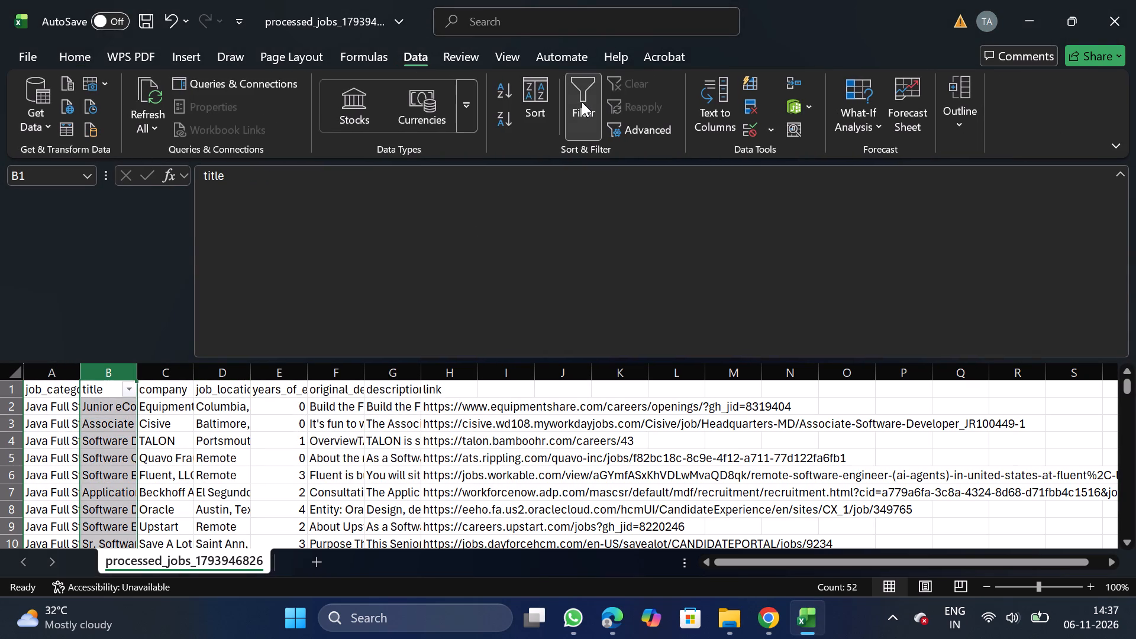
left_click(132, 387)
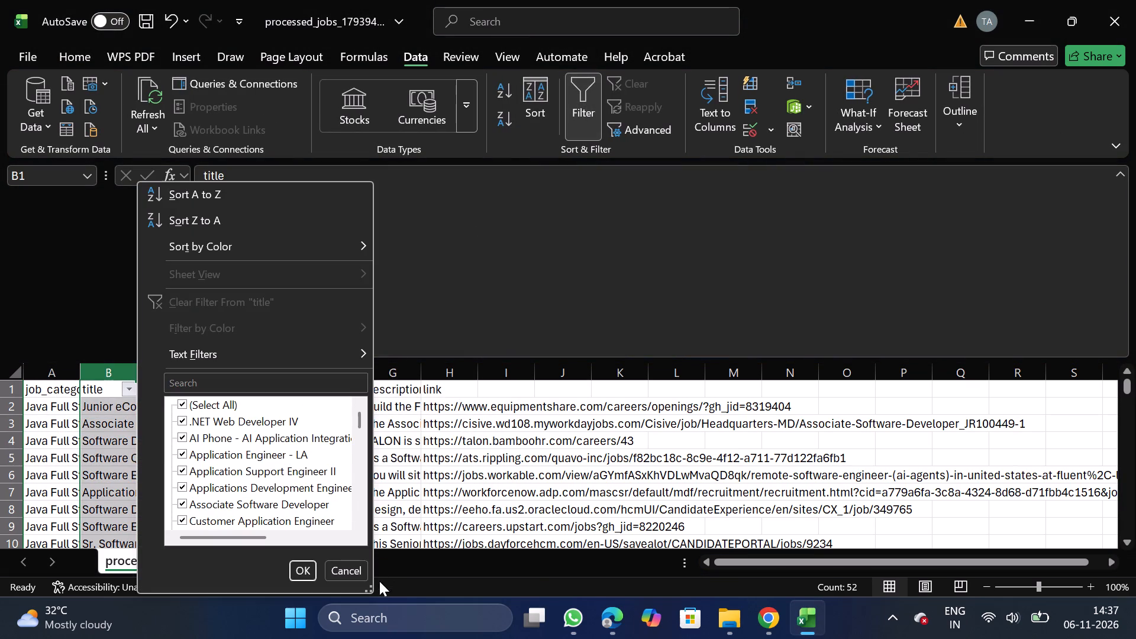
double_click(370, 592)
left_click_drag(370, 592, 1020, 638)
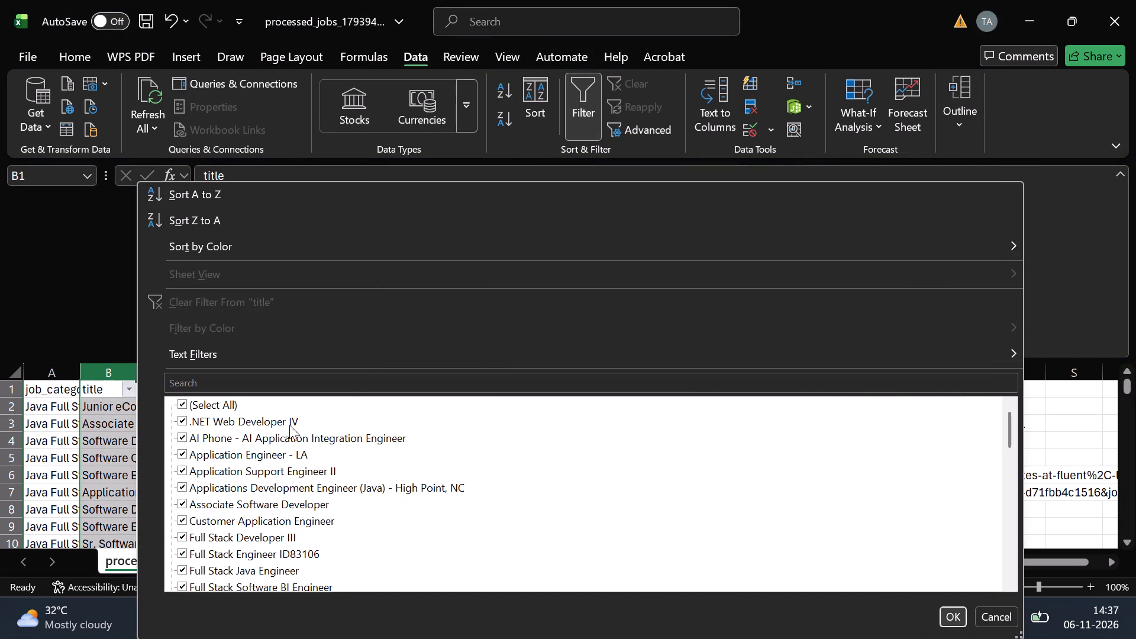
left_click(218, 402)
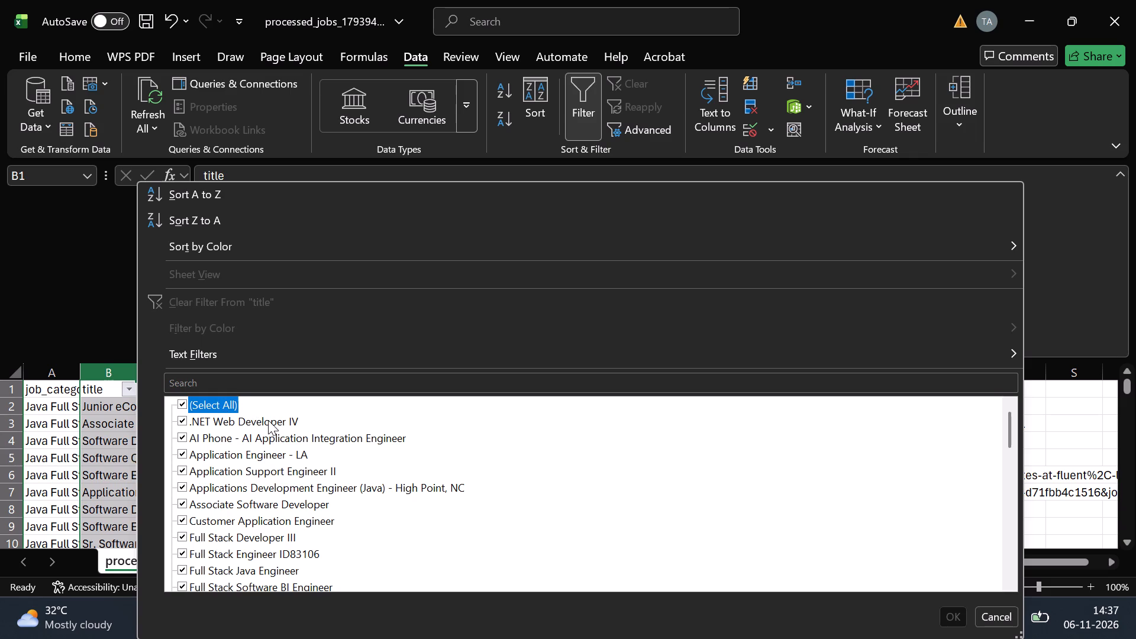
left_click(268, 420)
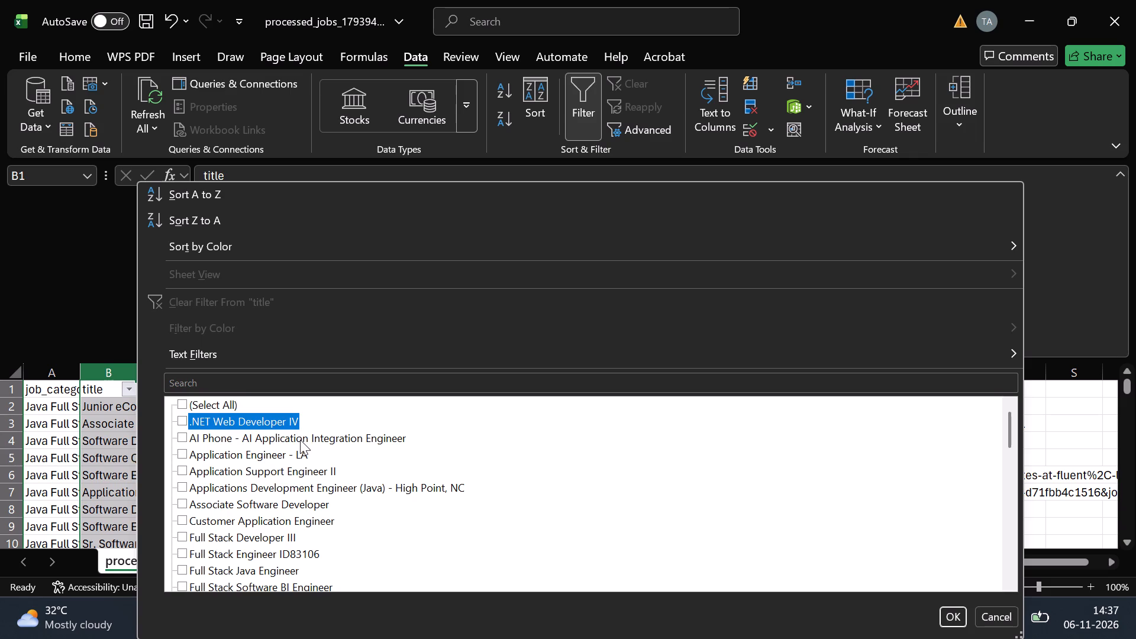
left_click(300, 440)
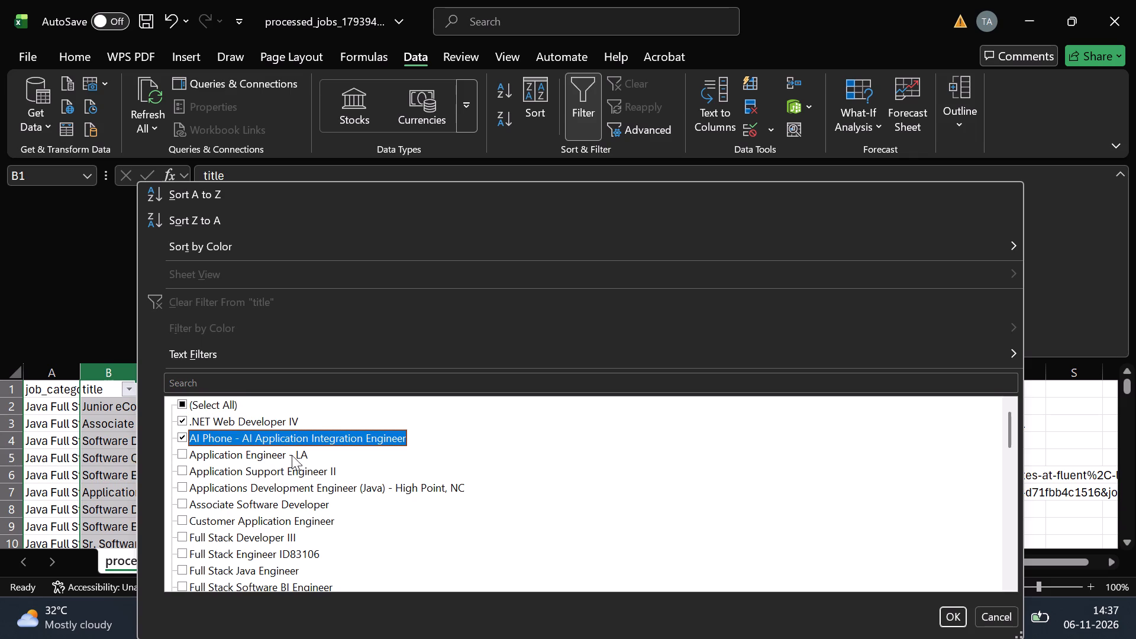
left_click(277, 519)
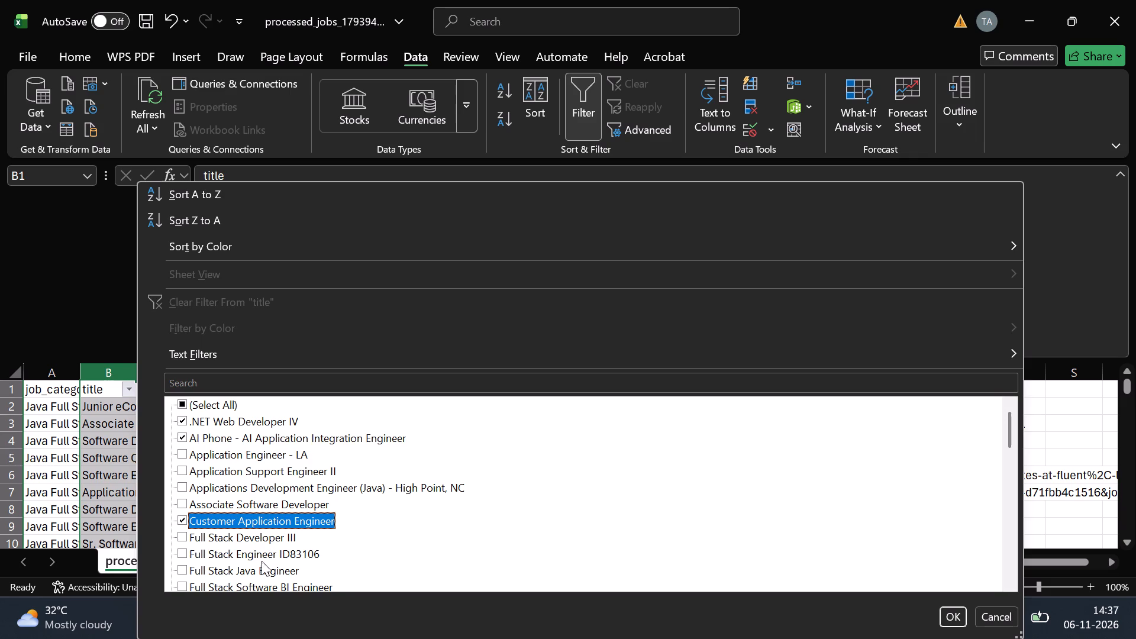
Add Principal Application Engineer (Salesforce), Staff Software Engineer, Autonomous Vehicle Performance Metrics and blanks to the title filter selection and apply it.
scroll(256, 572, "down", 1)
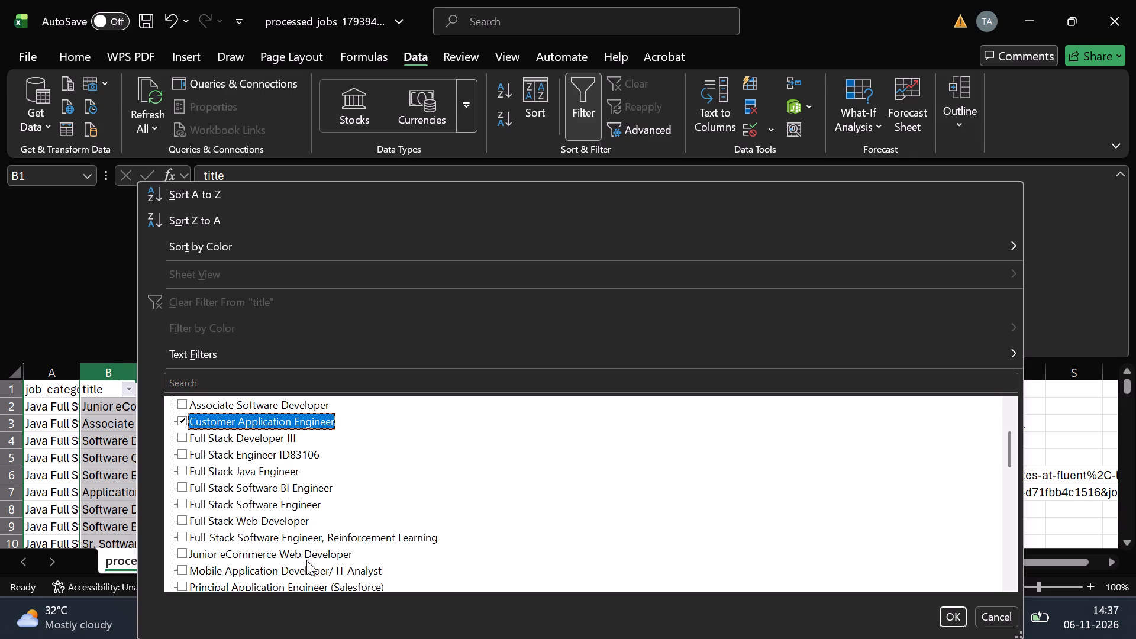
scroll(293, 573, "down", 1)
left_click(270, 587)
scroll(270, 587, "down", 1)
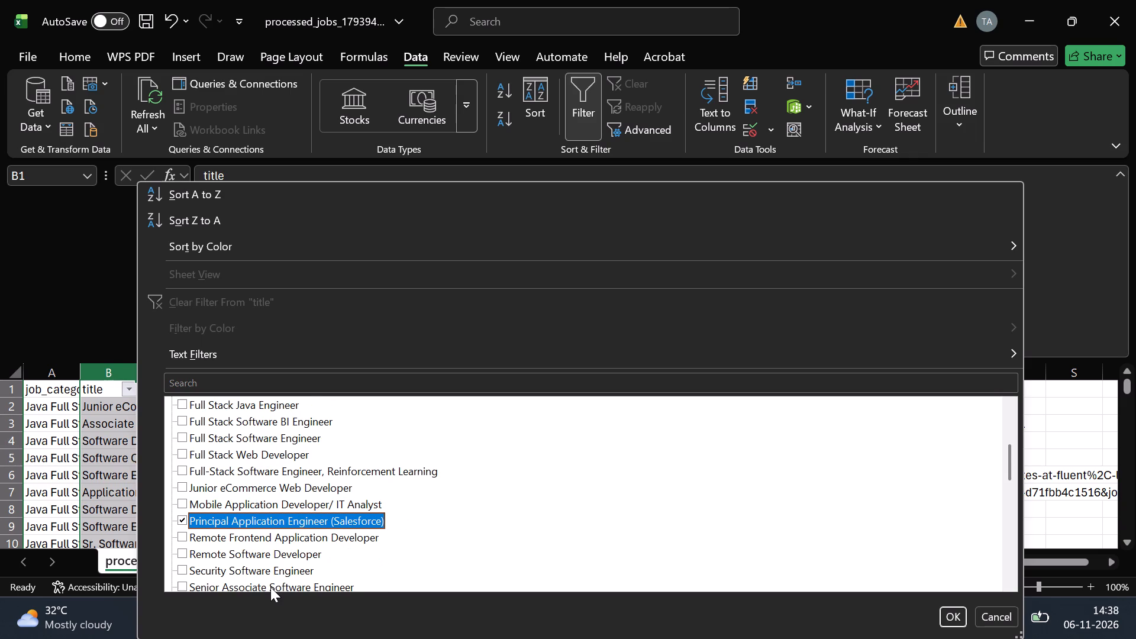
scroll(270, 587, "down", 2)
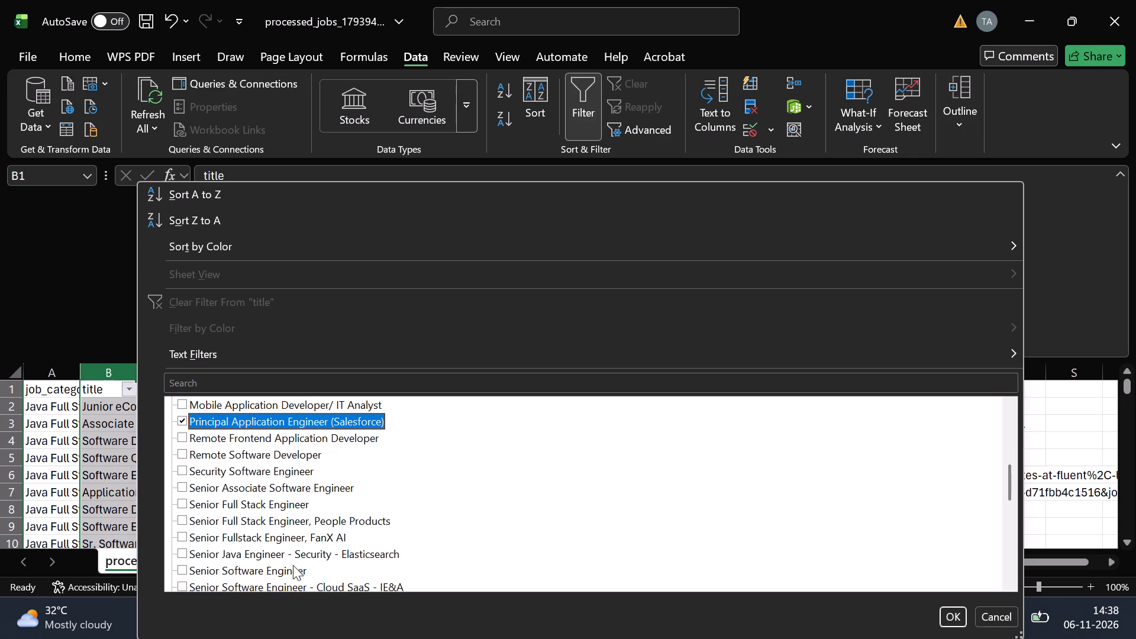
scroll(288, 568, "down", 1)
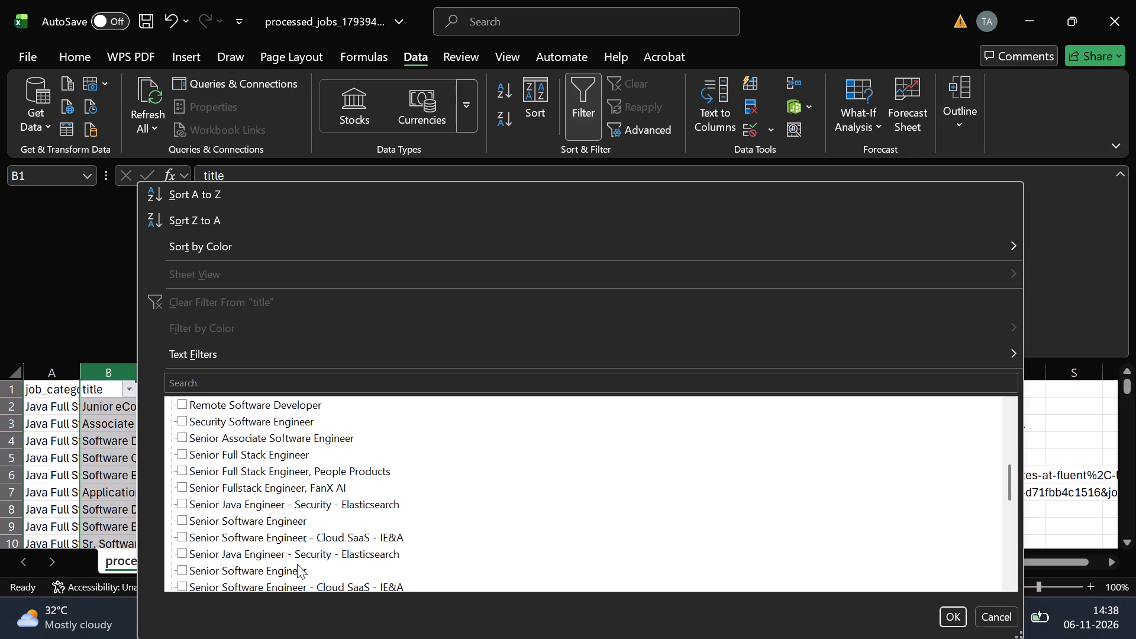
scroll(290, 569, "down", 2)
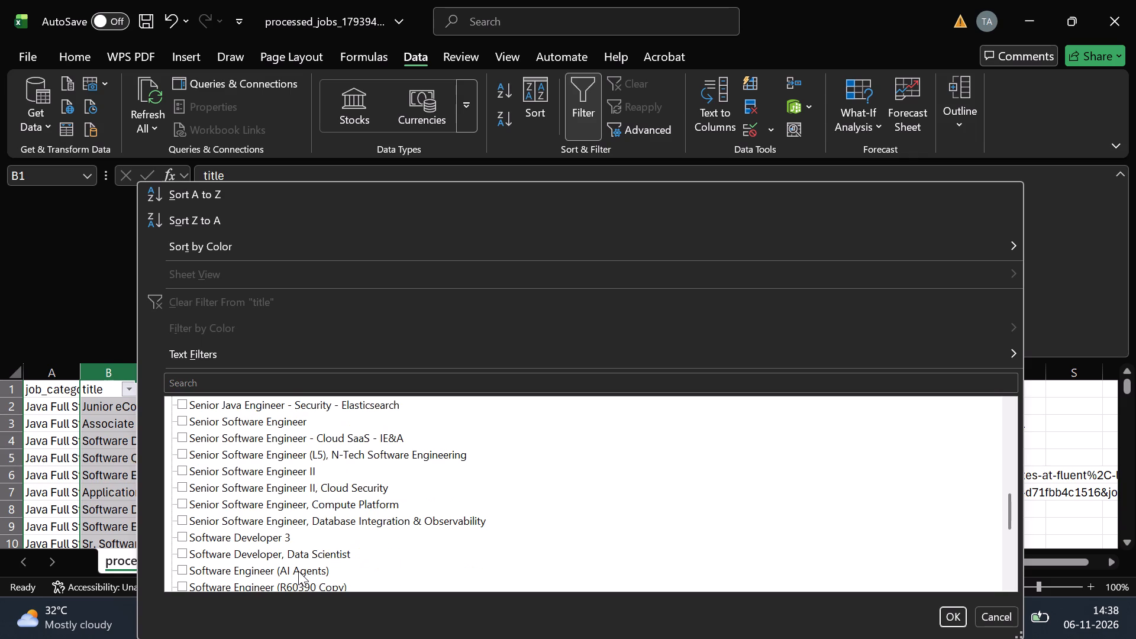
scroll(298, 571, "down", 2)
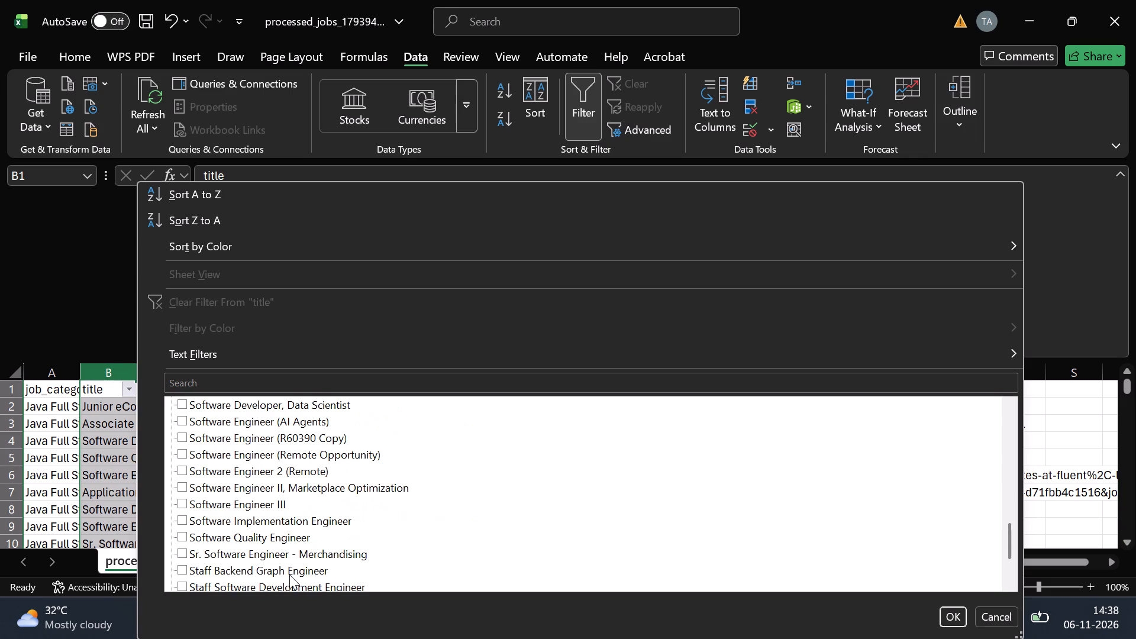
scroll(289, 575, "down", 2)
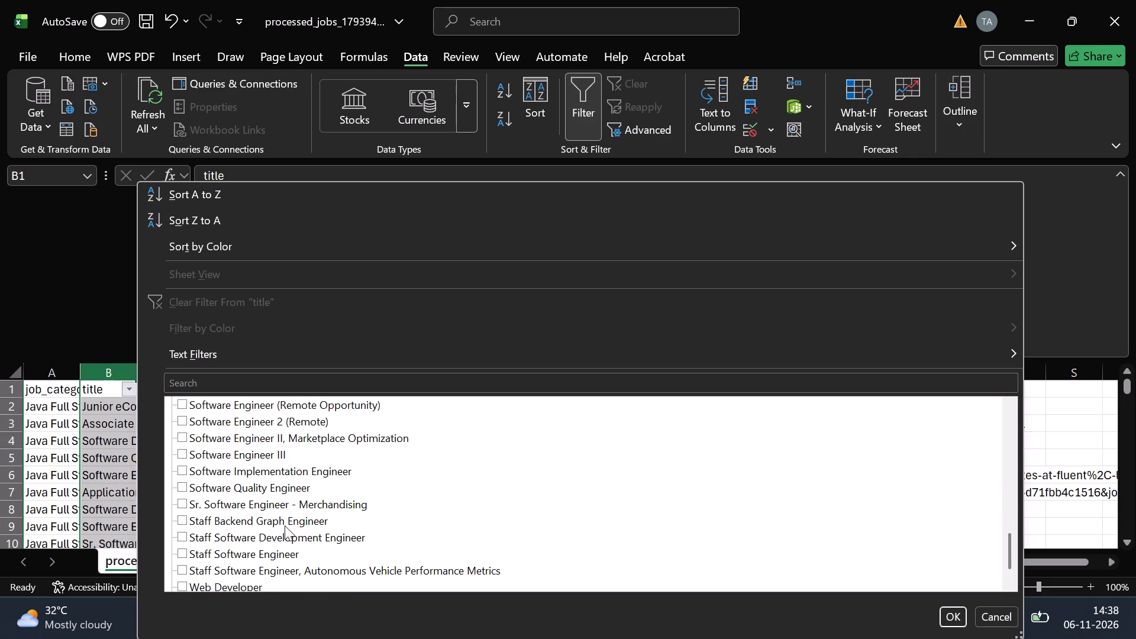
left_click(277, 570)
scroll(277, 570, "down", 1)
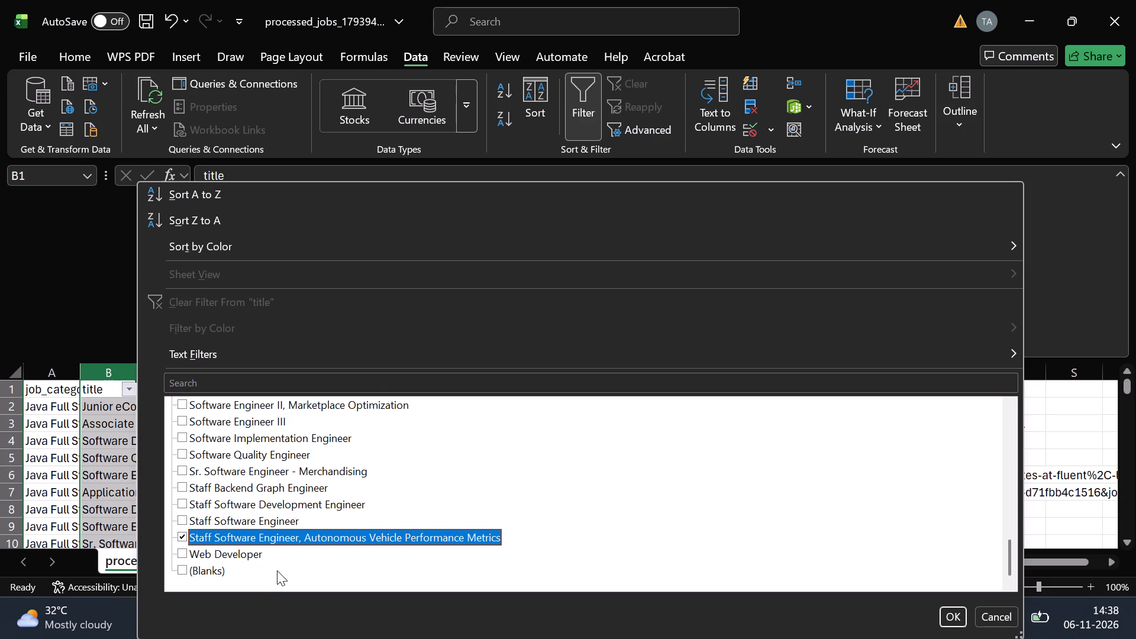
scroll(277, 570, "down", 1)
left_click(202, 573)
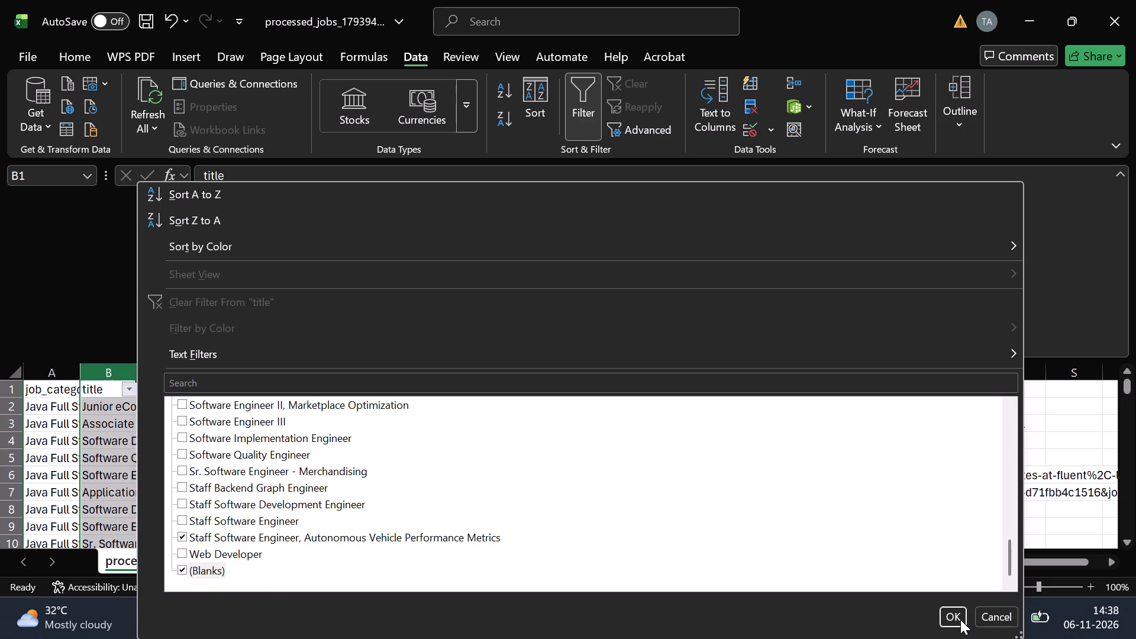
left_click(960, 619)
Delete all the rows shown by the title filter and remove the filter from the sheet.
left_click(0, 404)
key("ctrl+shift+Down")
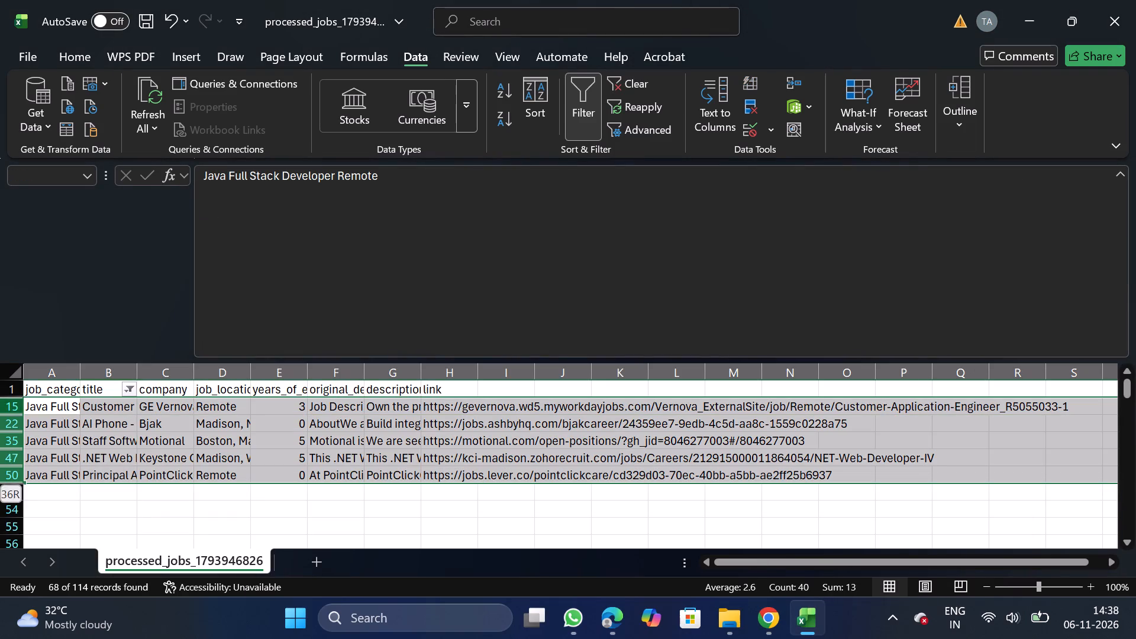
right_click(120, 440)
left_click(211, 302)
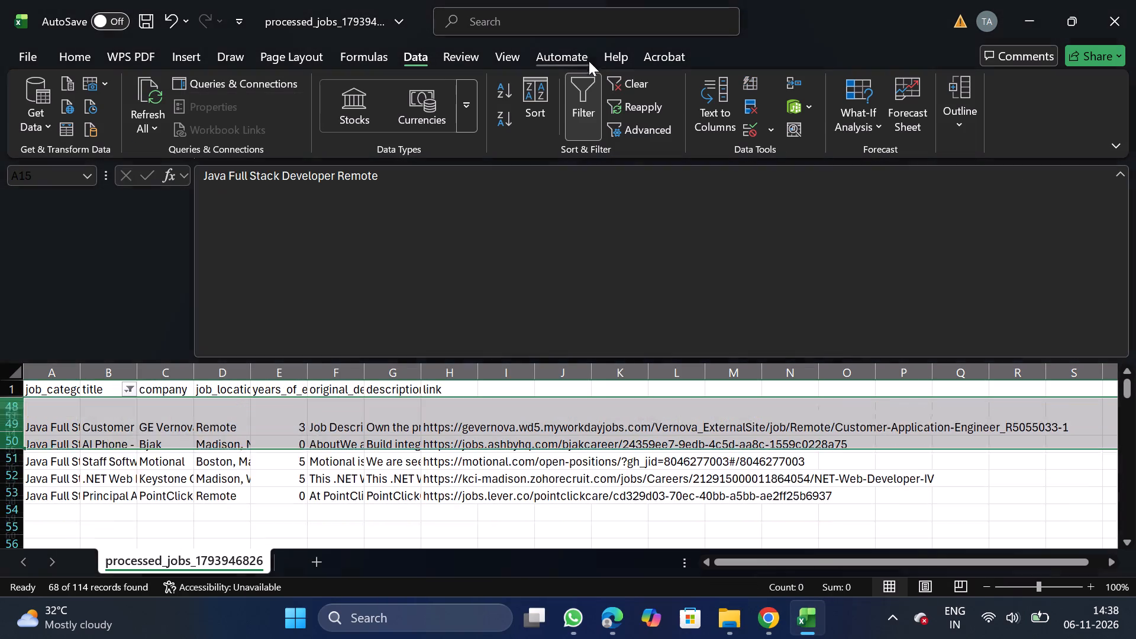
left_click(584, 116)
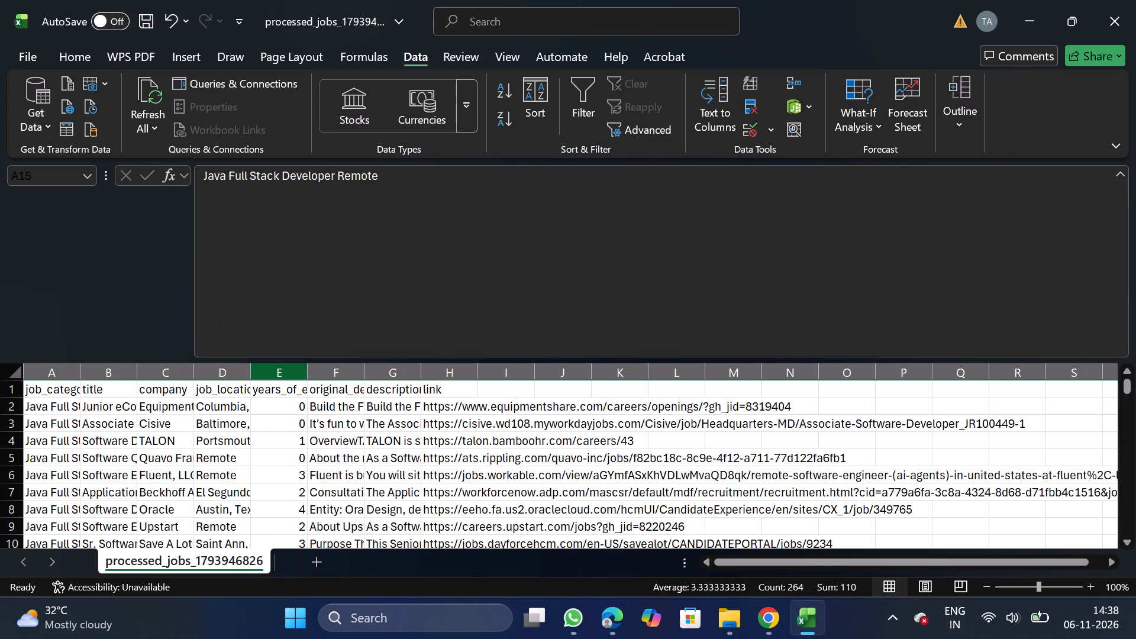
Add a filter to the header row and search the title column's filter values for lead.
left_click(121, 385)
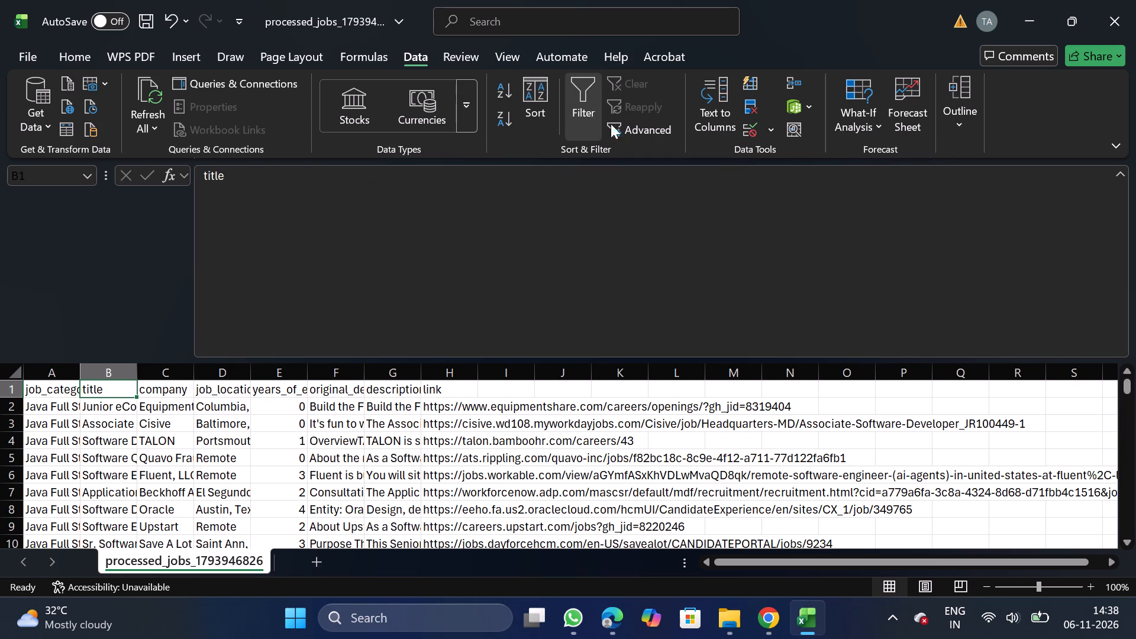
left_click(581, 107)
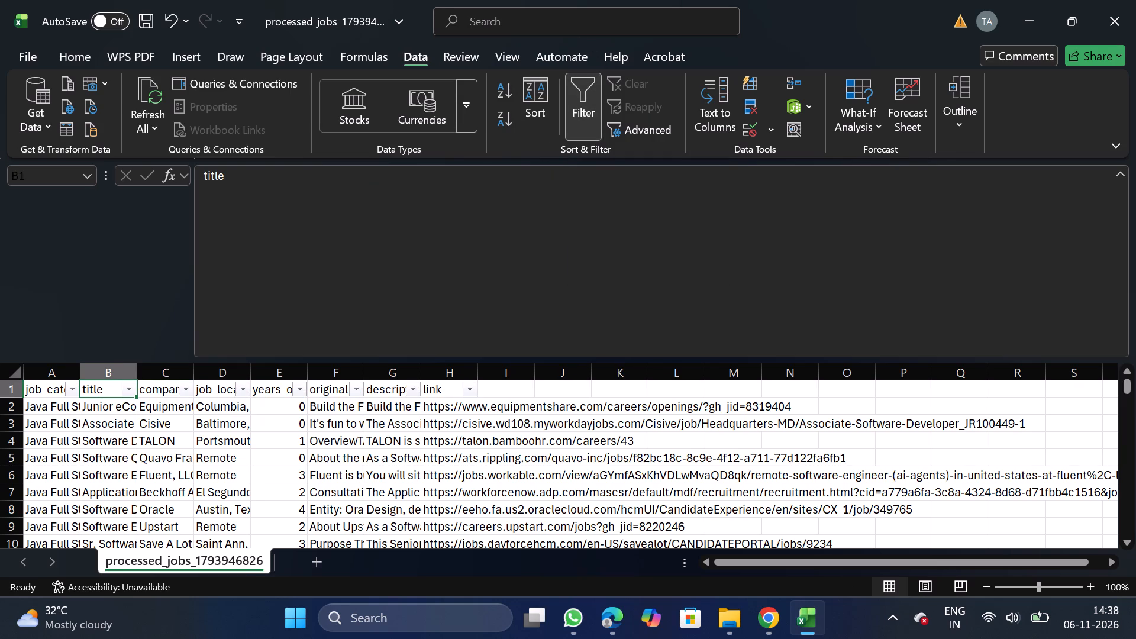
left_click(133, 392)
left_click(212, 385)
type("lead")
key("BackSpace")
key("BackSpace")
key("BackSpace")
key("BackSpace")
key("BackSpace")
key("BackSpace")
key("BackSpace")
key("BackSpace")
key("BackSpace")
key("BackSpace")
key("BackSpace")
key("BackSpace")
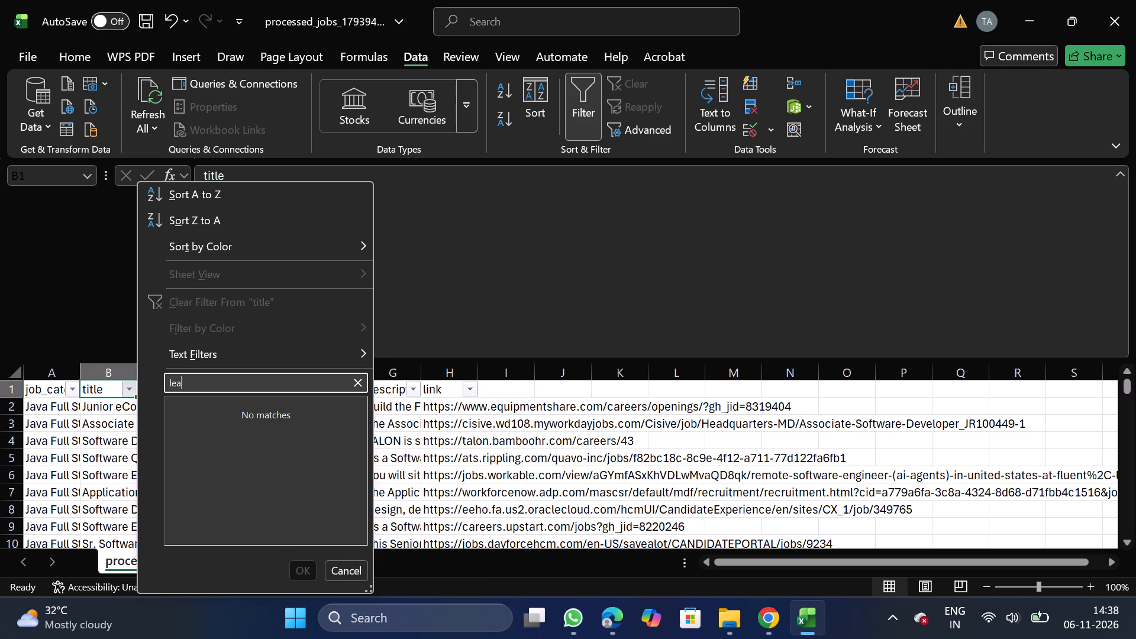
Filter the title column by staff to view the matching rows, and remove the filter.
type("staff")
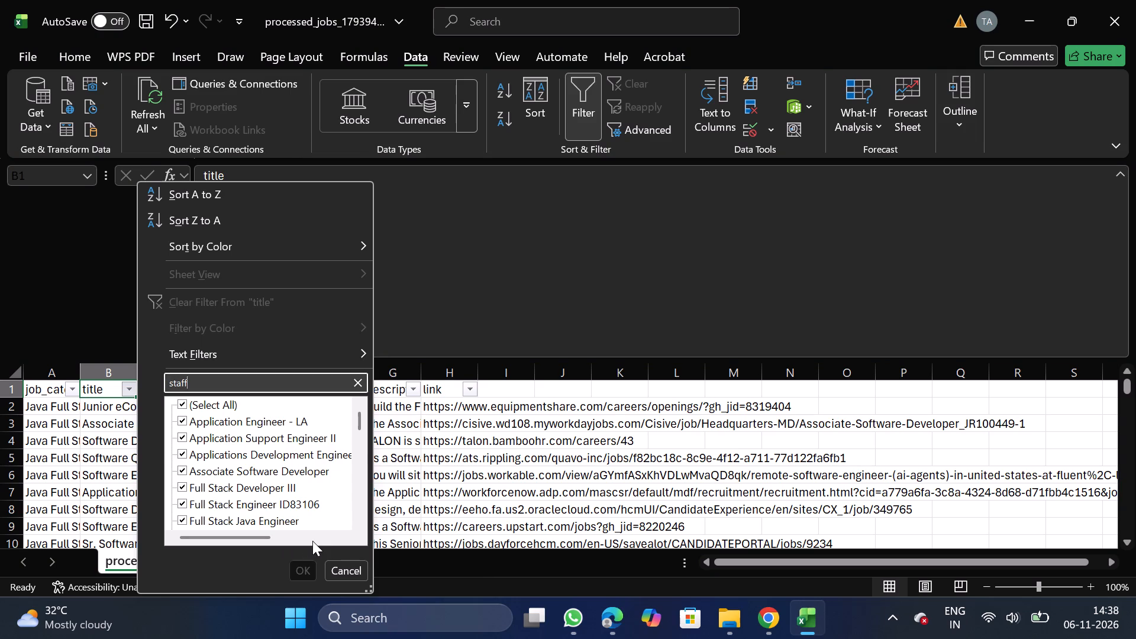
left_click(306, 566)
left_click(579, 130)
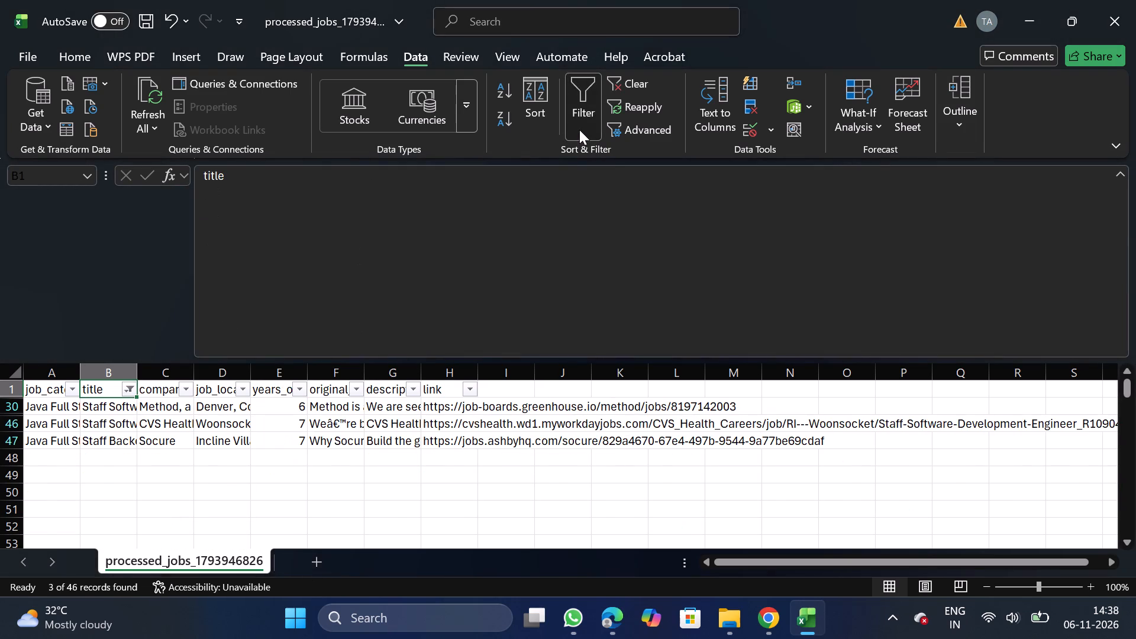
Add the filter again and search the title column's values for principal and architect.
left_click(579, 130)
left_click(128, 393)
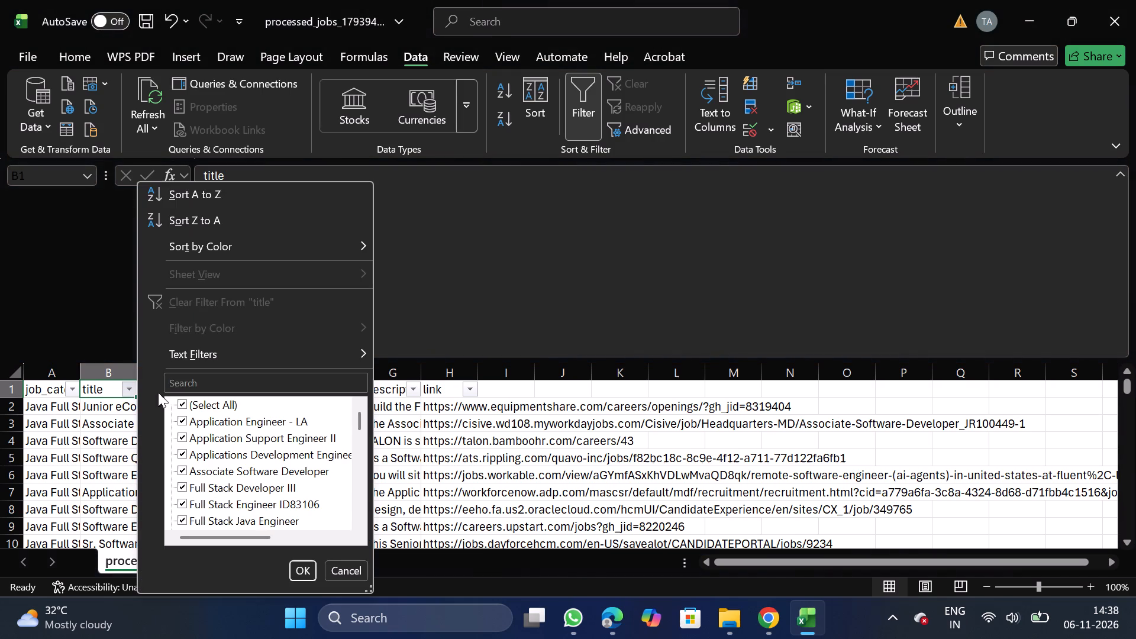
left_click(182, 389)
type("principal")
key("BackSpace")
key("BackSpace")
key("BackSpace")
key("BackSpace")
key("BackSpace")
key("BackSpace")
key("BackSpace")
key("BackSpace")
key("BackSpace")
key("BackSpace")
key("BackSpace")
key("BackSpace")
key("BackSpace")
key("BackSpace")
key("BackSpace")
key("BackSpace")
key("BackSpace")
key("BackSpace")
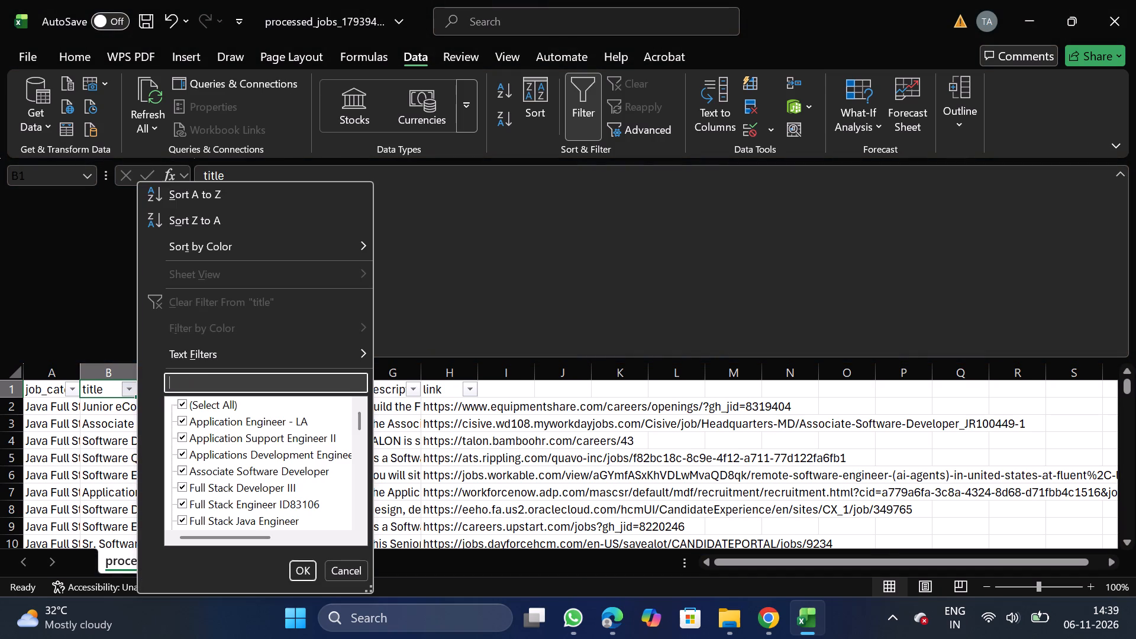
type("architect")
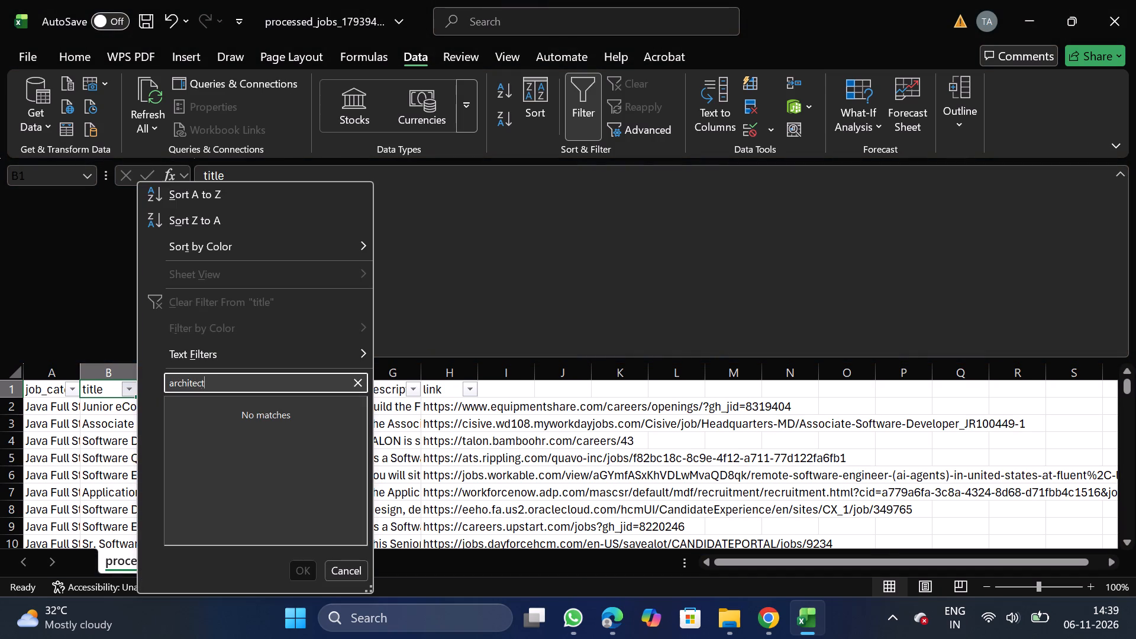
key("BackSpace")
key("BackSpace")
key("BackSpace")
key("BackSpace")
key("BackSpace")
key("BackSpace")
key("BackSpace")
key("BackSpace")
key("BackSpace")
key("BackSpace")
key("BackSpace")
key("BackSpace")
key("BackSpace")
key("BackSpace")
key("BackSpace")
Search the title column's filter values for enterprise, consult and embedded, and remove the filter without applying it.
type("enterr")
key("BackSpace")
type("prise")
key("BackSpace")
key("BackSpace")
key("BackSpace")
key("BackSpace")
key("BackSpace")
key("BackSpace")
key("BackSpace")
key("BackSpace")
key("BackSpace")
key("BackSpace")
key("BackSpace")
key("BackSpace")
key("BackSpace")
key("BackSpace")
key("BackSpace")
key("BackSpace")
key("BackSpace")
key("BackSpace")
key("BackSpace")
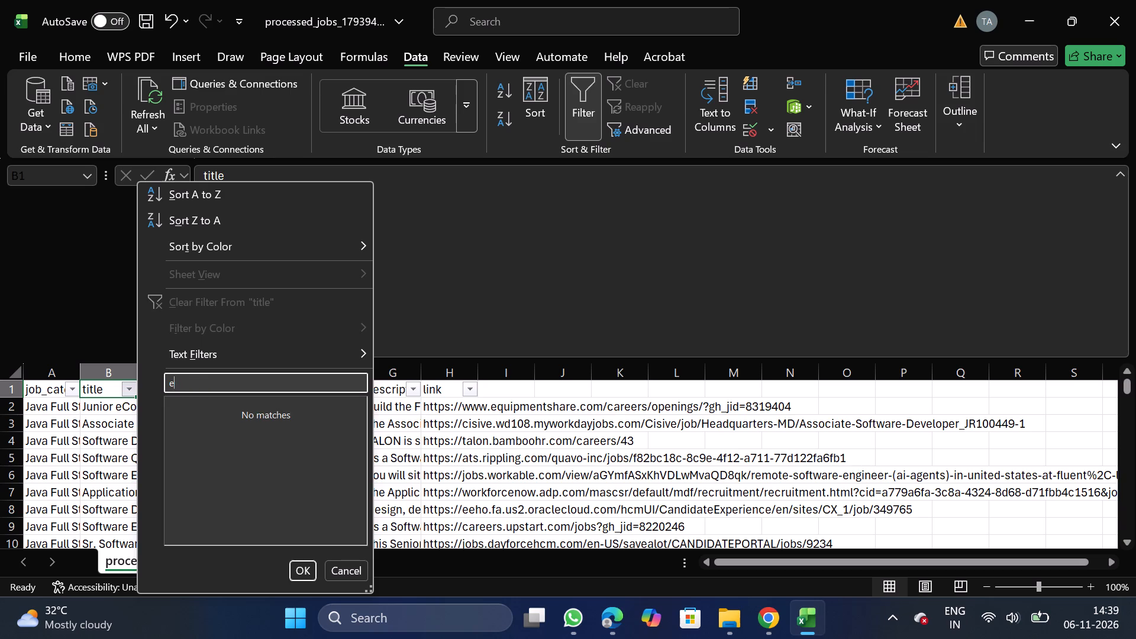
type("consult")
key("BackSpace")
key("BackSpace")
key("BackSpace")
key("BackSpace")
key("BackSpace")
key("BackSpace")
key("BackSpace")
key("BackSpace")
key("BackSpace")
key("BackSpace")
key("BackSpace")
key("BackSpace")
key("BackSpace")
key("BackSpace")
key("BackSpace")
key("BackSpace")
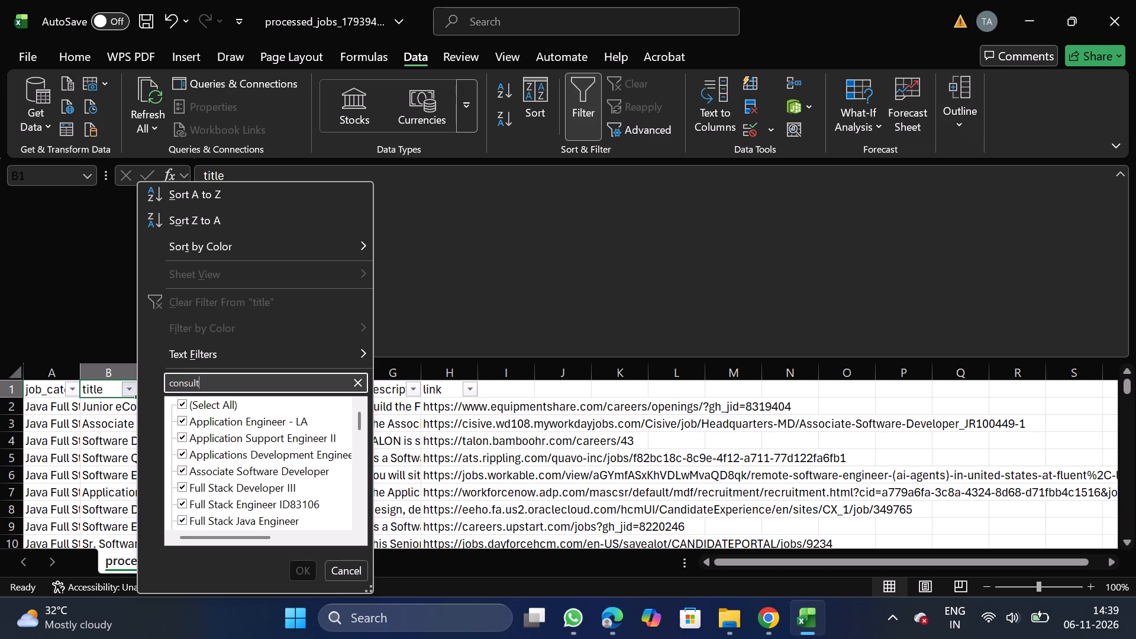
type("embedded")
left_click(355, 568)
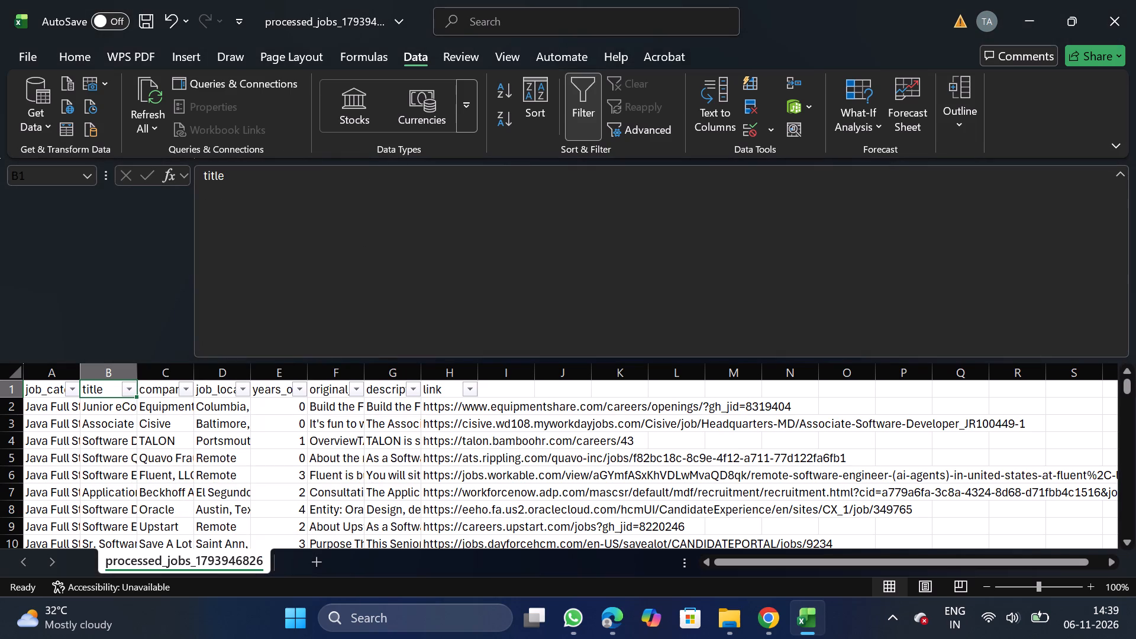
left_click(588, 136)
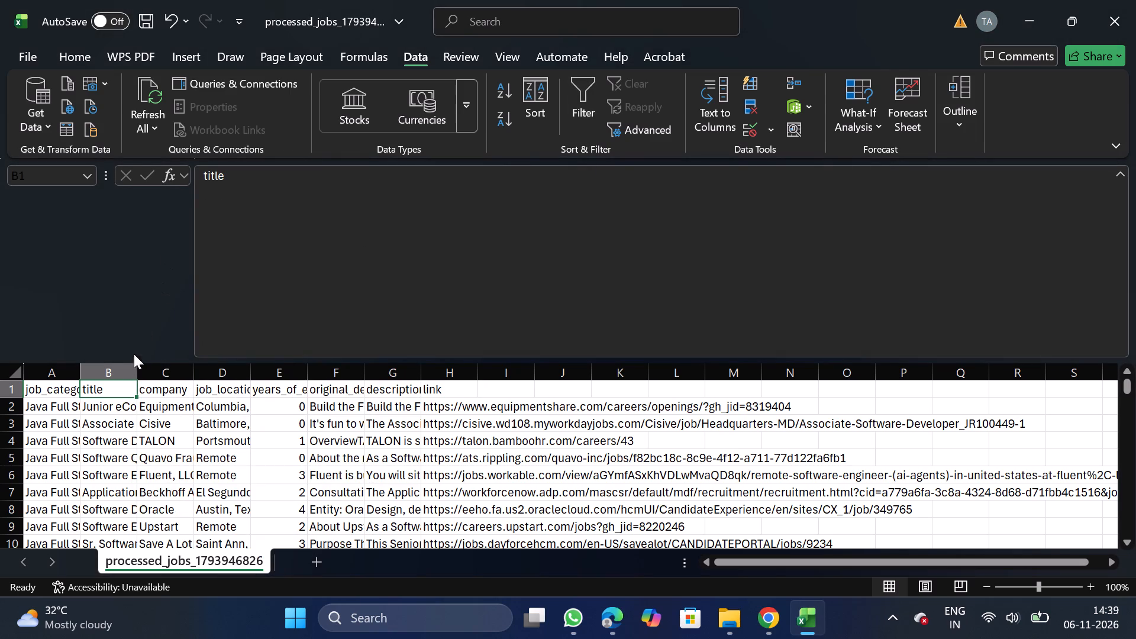
Add a filter starting at the company column and search the company values for walmart.
left_click(175, 358)
left_click_drag(175, 358, 169, 370)
left_click_drag(169, 370, 597, 113)
left_click(597, 113)
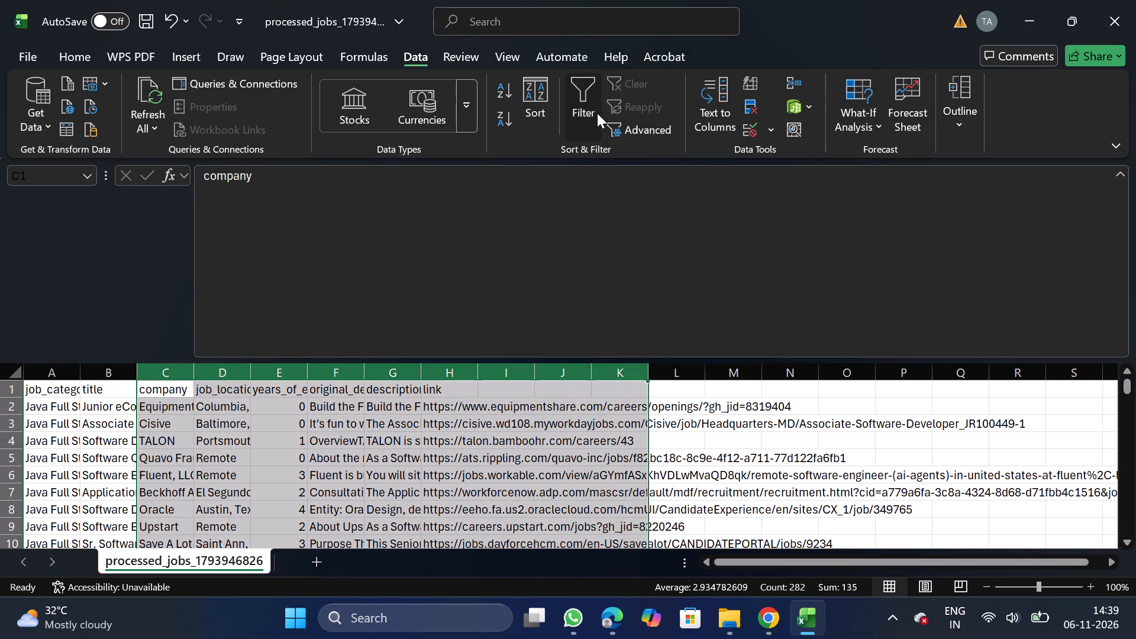
left_click(183, 386)
left_click(244, 379)
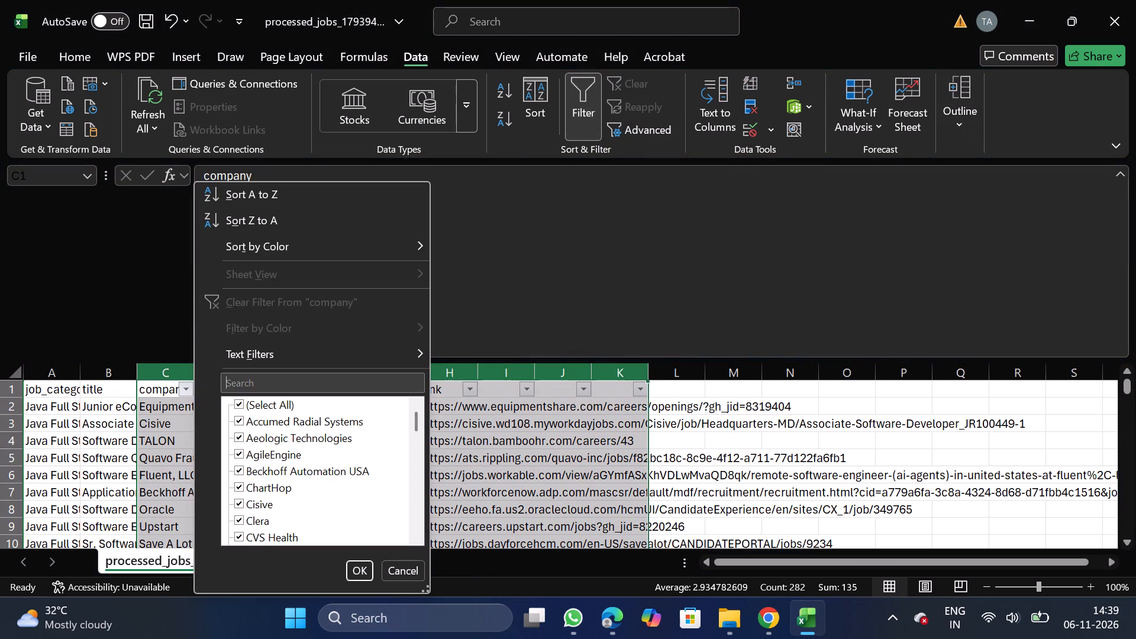
type("walmart")
key("BackSpace")
key("BackSpace")
key("BackSpace")
key("BackSpace")
key("BackSpace")
key("BackSpace")
key("BackSpace")
key("BackSpace")
key("BackSpace")
key("BackSpace")
key("BackSpace")
key("BackSpace")
key("BackSpace")
key("BackSpace")
key("BackSpace")
key("BackSpace")
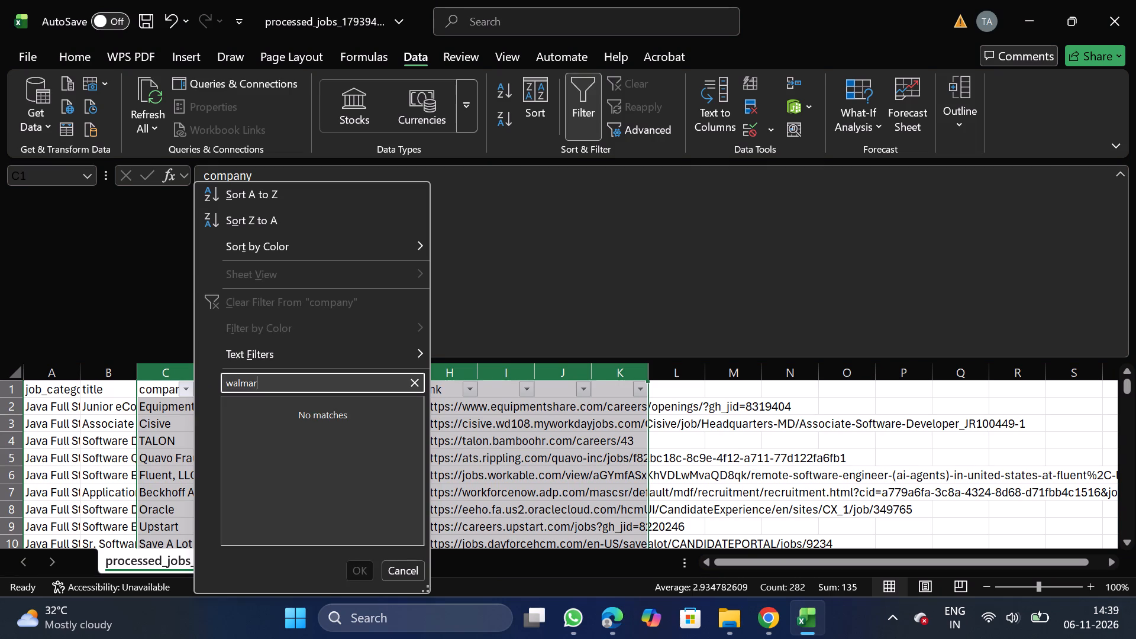
Search the company column's filter values for dried and clear the search text.
type("dried")
key("BackSpace")
key("BackSpace")
key("BackSpace")
key("BackSpace")
key("BackSpace")
key("BackSpace")
key("BackSpace")
key("BackSpace")
key("BackSpace")
key("BackSpace")
key("BackSpace")
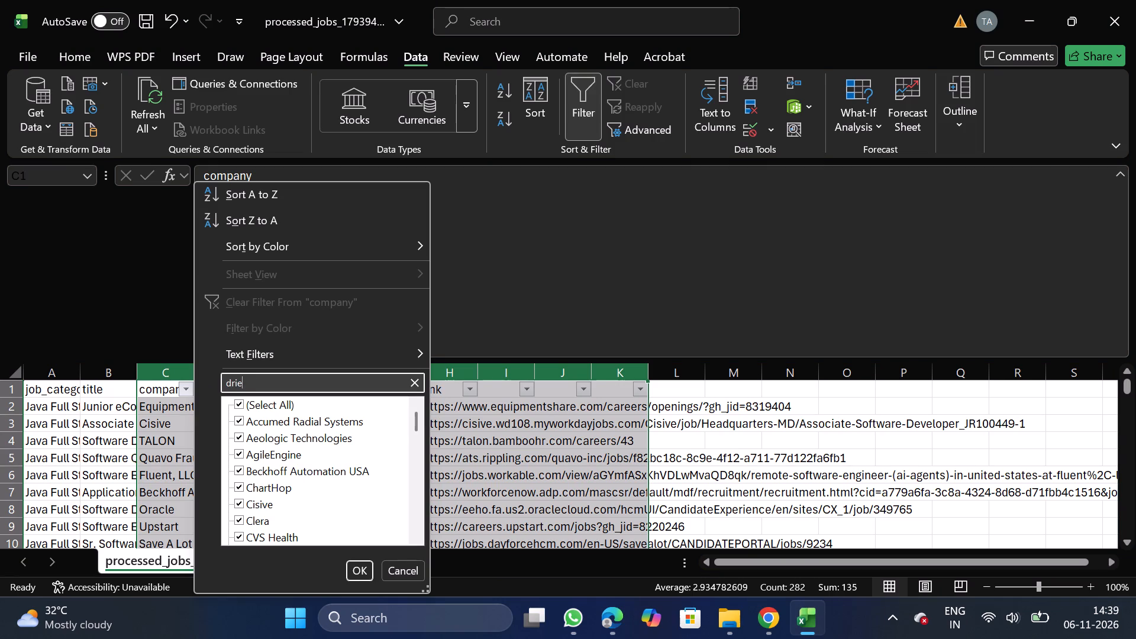
Search the company column's filter values for capital, under and hunt, clearing the search text each time.
type("capital")
key("BackSpace")
key("BackSpace")
key("BackSpace")
key("BackSpace")
key("BackSpace")
key("BackSpace")
key("BackSpace")
key("BackSpace")
key("BackSpace")
key("BackSpace")
key("BackSpace")
key("BackSpace")
key("BackSpace")
key("BackSpace")
key("BackSpace")
type("under")
key("BackSpace")
key("BackSpace")
key("BackSpace")
key("BackSpace")
key("BackSpace")
key("BackSpace")
key("BackSpace")
key("BackSpace")
key("BackSpace")
key("BackSpace")
key("BackSpace")
key("BackSpace")
key("BackSpace")
key("BackSpace")
type("hunt")
key("BackSpace")
key("BackSpace")
key("BackSpace")
key("BackSpace")
key("BackSpace")
key("BackSpace")
key("BackSpace")
key("BackSpace")
key("BackSpace")
key("BackSpace")
key("BackSpace")
key("BackSpace")
key("BackSpace")
key("BackSpace")
key("BackSpace")
Search the company column's filter values for skim, ap and in landem, and remove the filter without applying it.
type("skim")
key("BackSpace")
key("BackSpace")
key("BackSpace")
key("BackSpace")
key("BackSpace")
key("BackSpace")
key("BackSpace")
key("BackSpace")
key("BackSpace")
key("BackSpace")
key("BackSpace")
key("BackSpace")
key("BackSpace")
key("BackSpace")
key("BackSpace")
key("BackSpace")
type("ap")
key("BackSpace")
key("BackSpace")
key("BackSpace")
key("BackSpace")
key("BackSpace")
key("BackSpace")
key("BackSpace")
key("BackSpace")
key("BackSpace")
key("BackSpace")
key("BackSpace")
type("in landem")
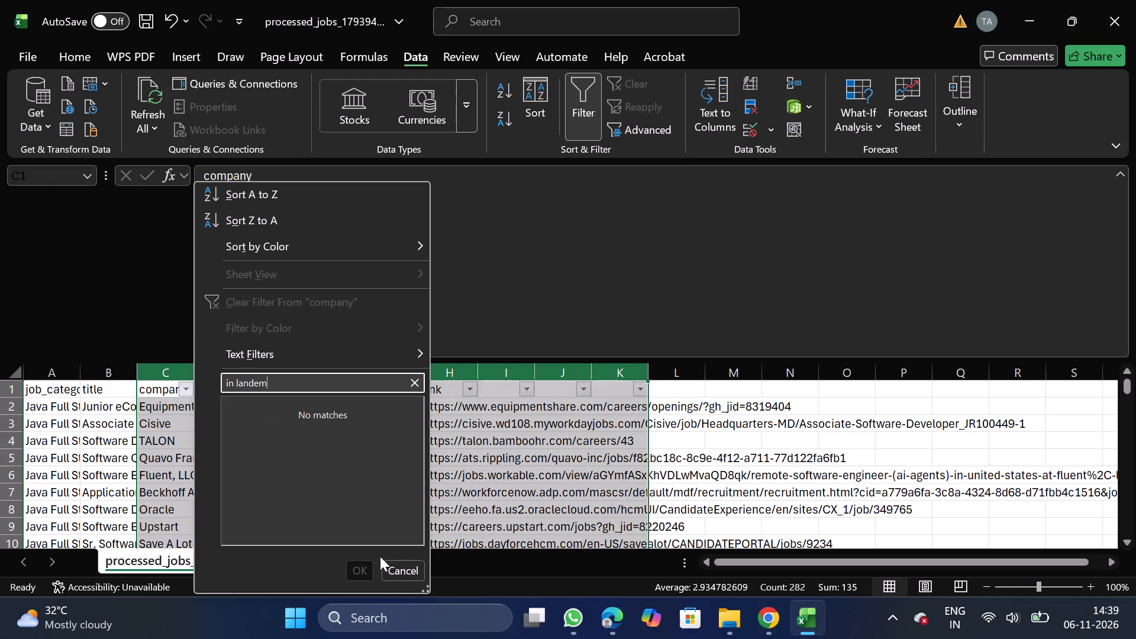
left_click(401, 568)
left_click(588, 104)
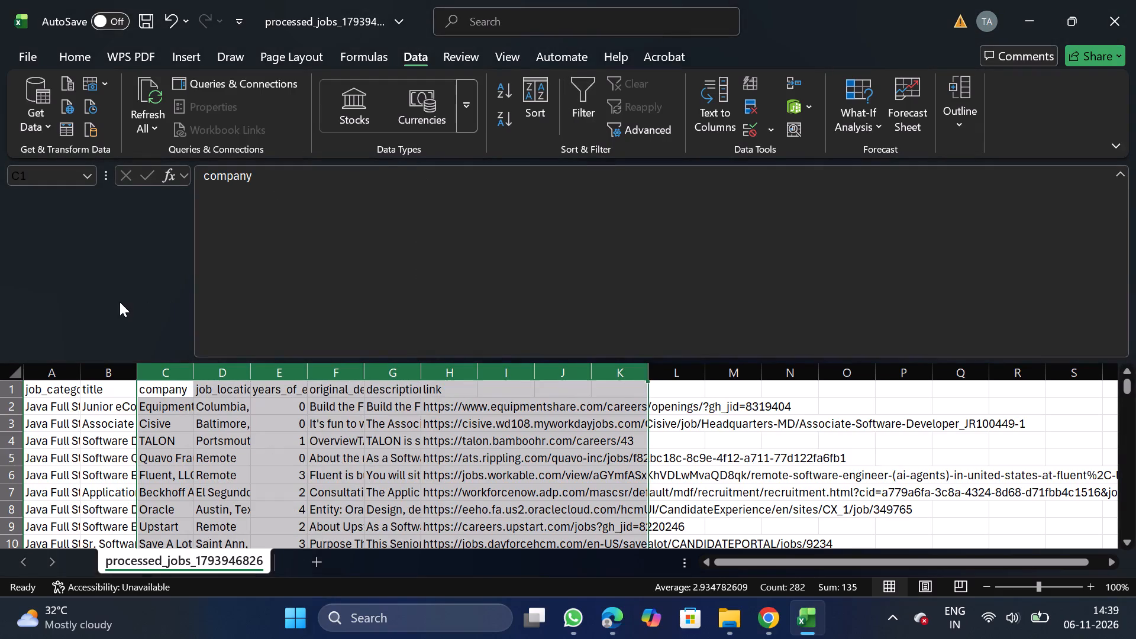
Save the cleaned Java Full Stack sheet as the CSV file Java Remote_11_06 in the Daily Scraping jobs folder.
left_click(31, 56)
double_click(61, 306)
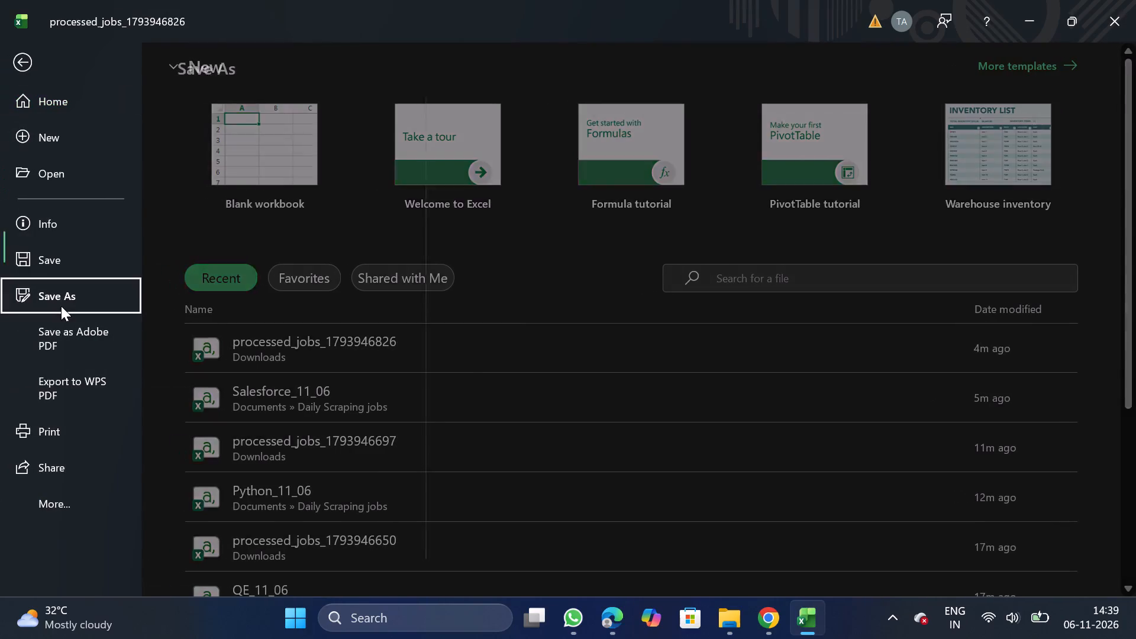
triple_click(271, 487)
left_click(271, 487)
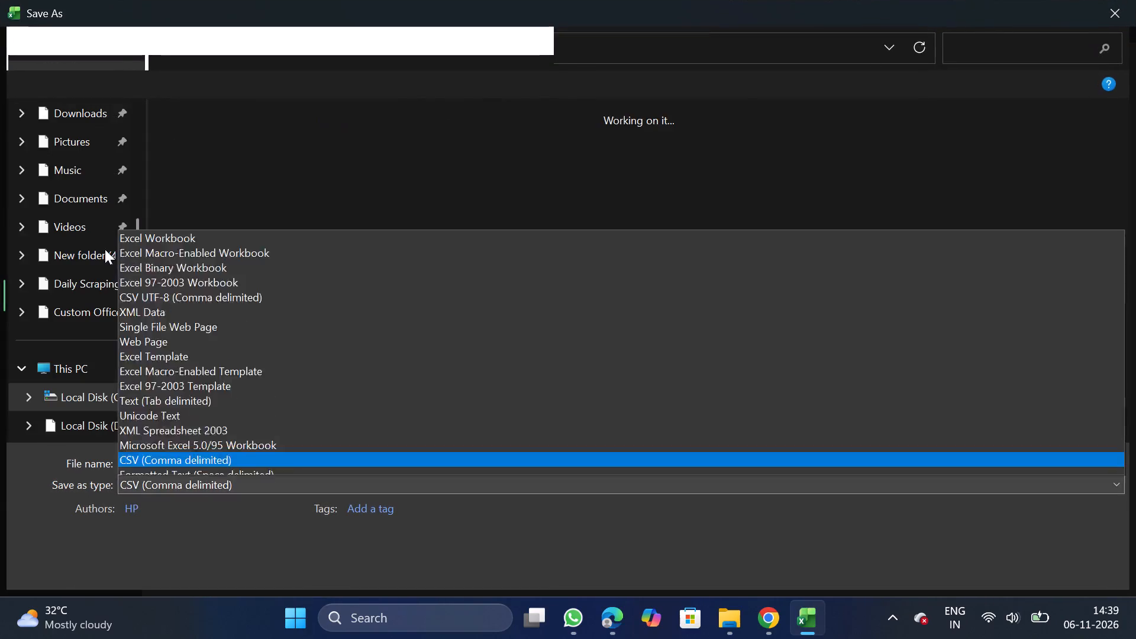
double_click(98, 205)
double_click(279, 196)
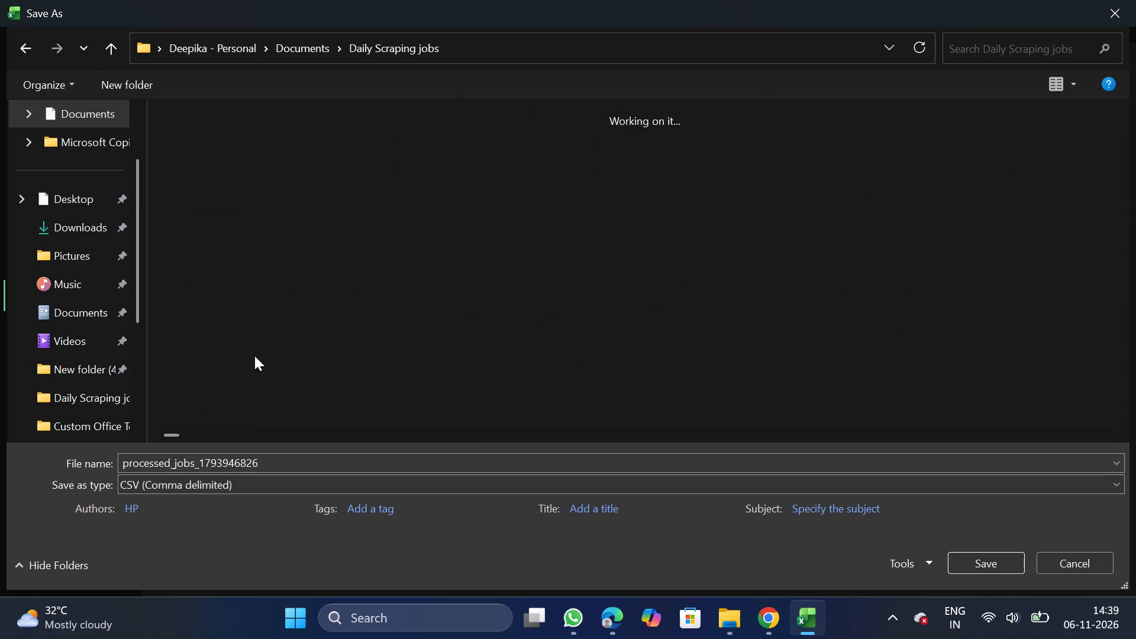
left_click(310, 463)
key("BackSpace")
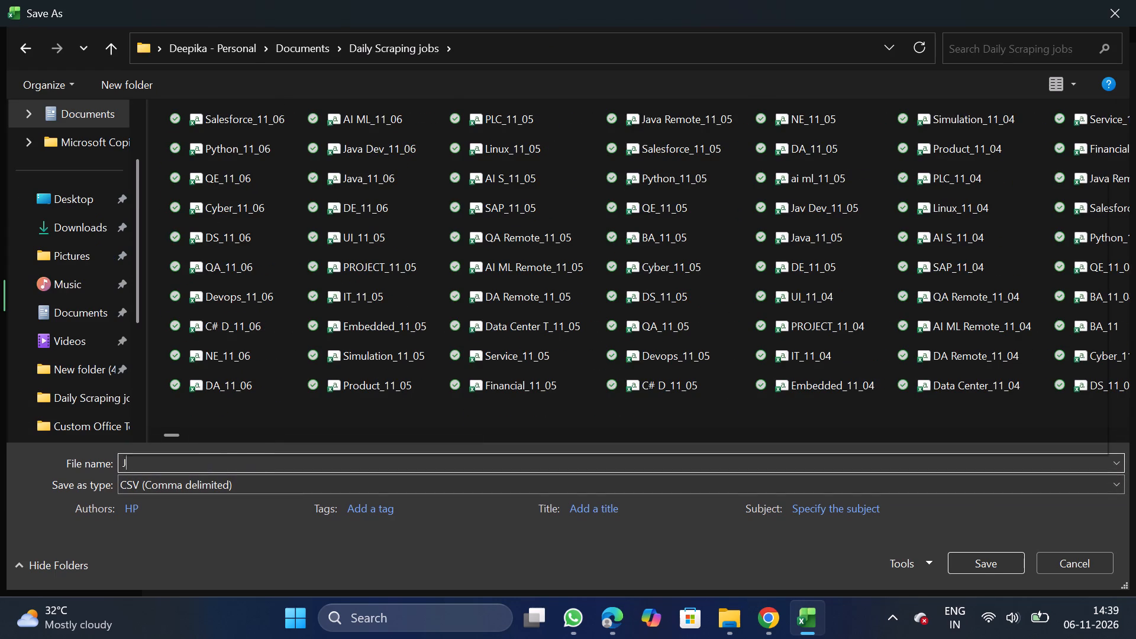
type("va ar")
key("Home")
key("BackSpace")
key("BackSpace")
key("BackSpace")
key("BackSpace")
left_click(209, 464)
key("BackSpace")
key("BackSpace")
key("BackSpace")
key("BackSpace")
key("BackSpace")
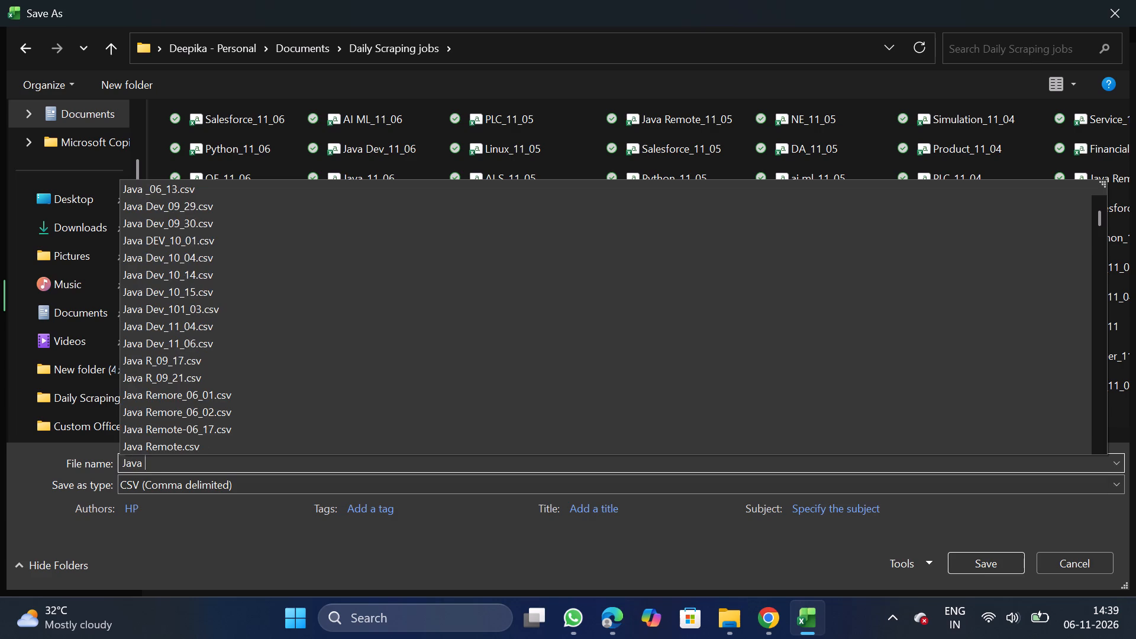
type("emote_11_)6")
key("BackSpace")
key("BackSpace")
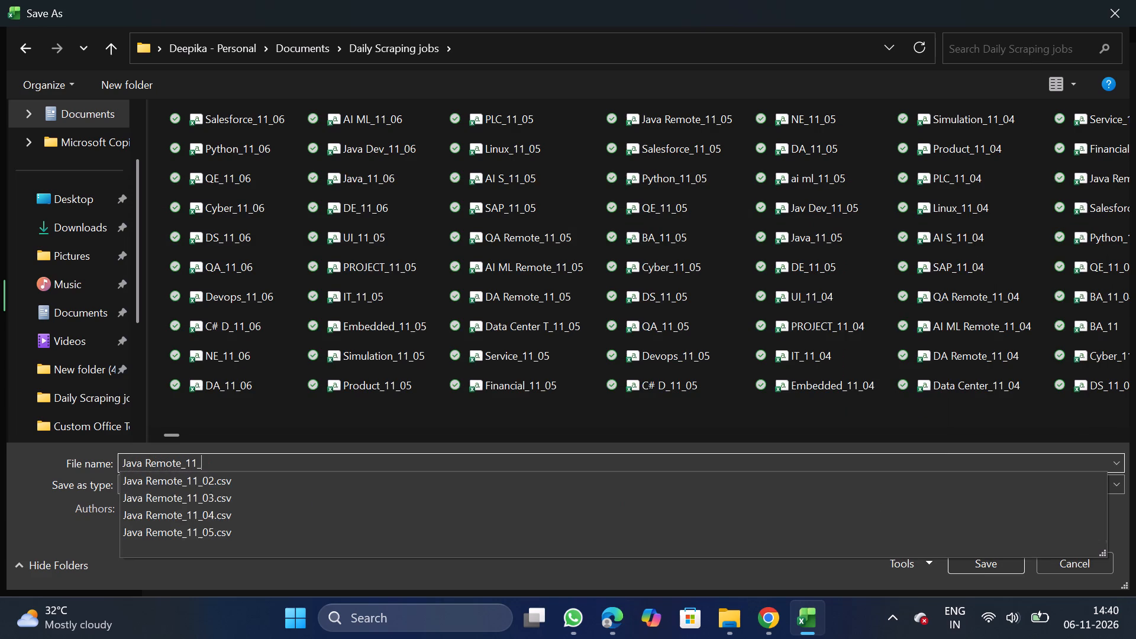
type("06")
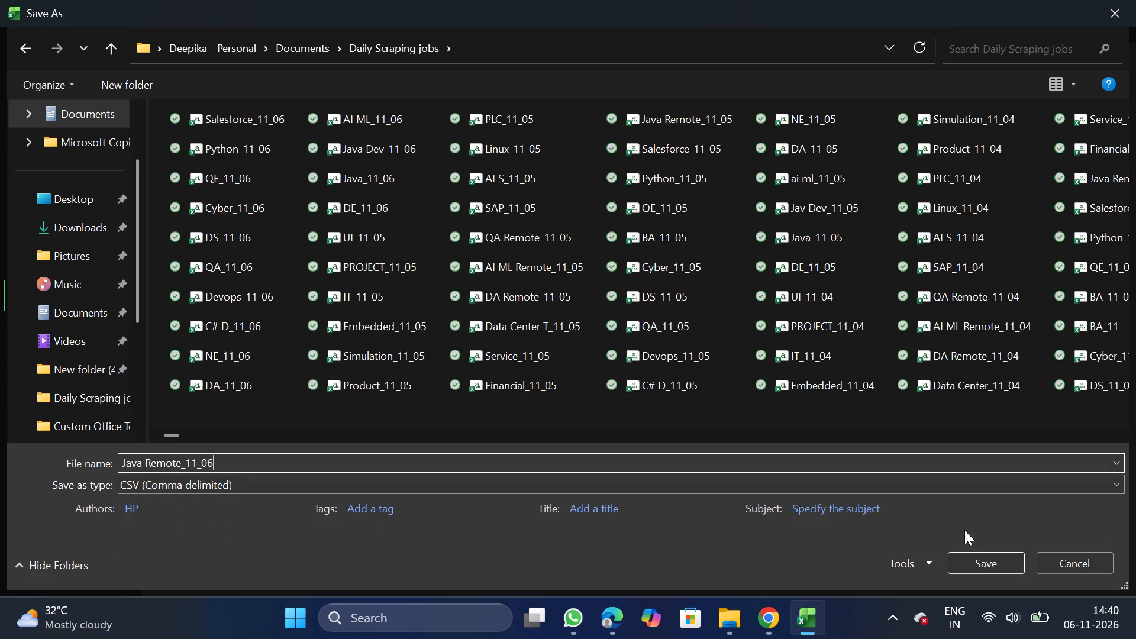
left_click(977, 565)
Switch to NextGenApply in Chrome, choose Java Remote_11_06 for the bulk upload, look through its data preview and upload it.
left_click(776, 627)
scroll(560, 495, "down", 1)
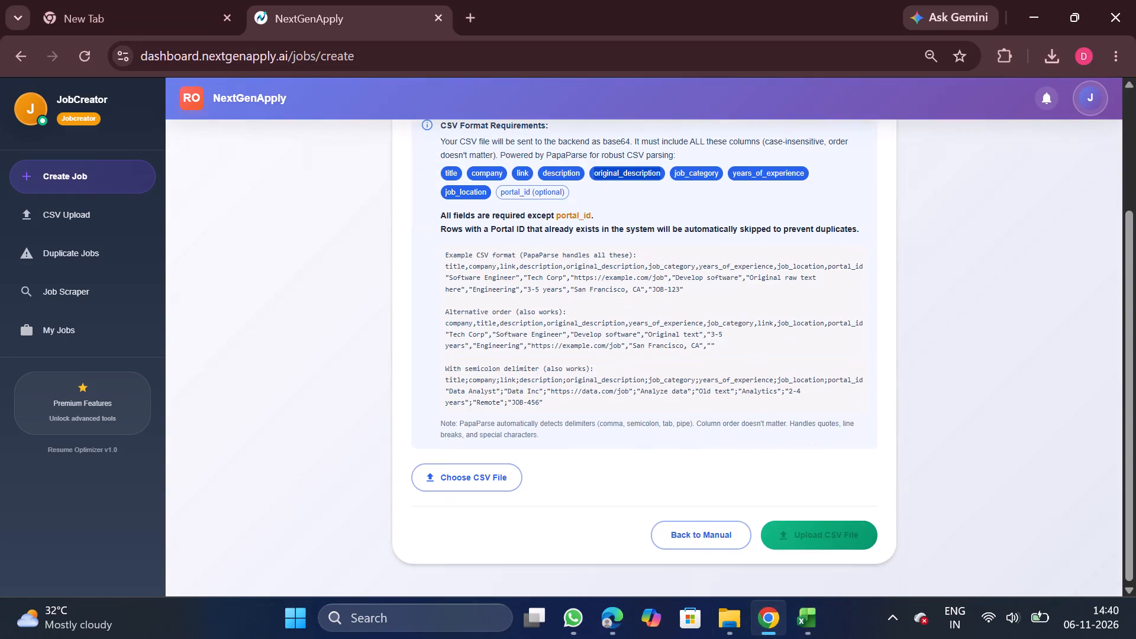
left_click(482, 469)
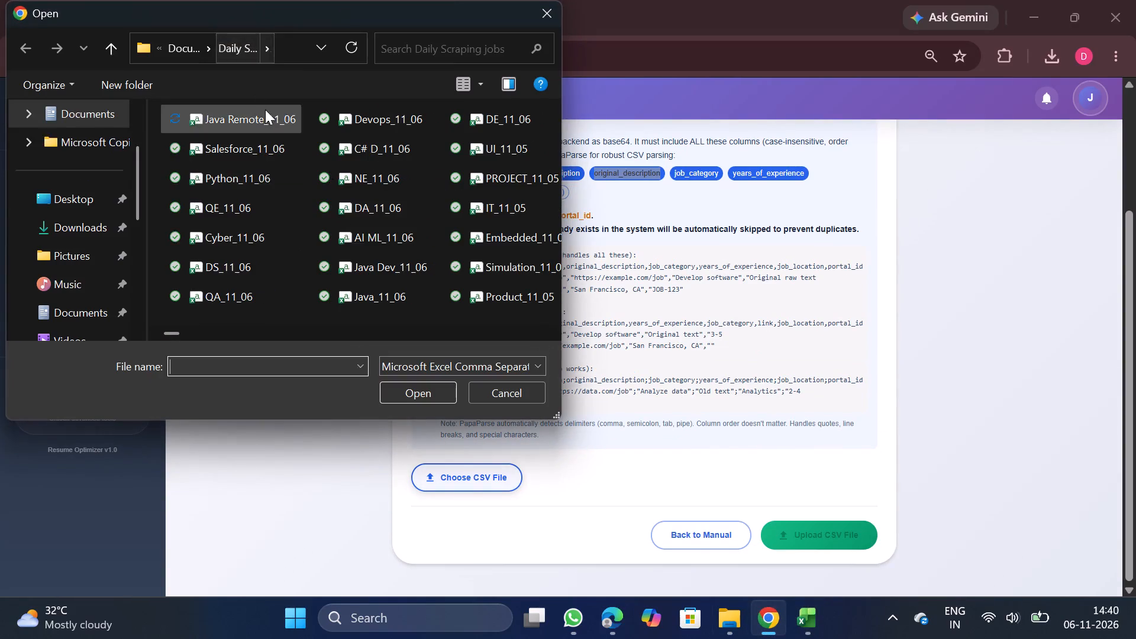
double_click(268, 113)
scroll(557, 388, "down", 2)
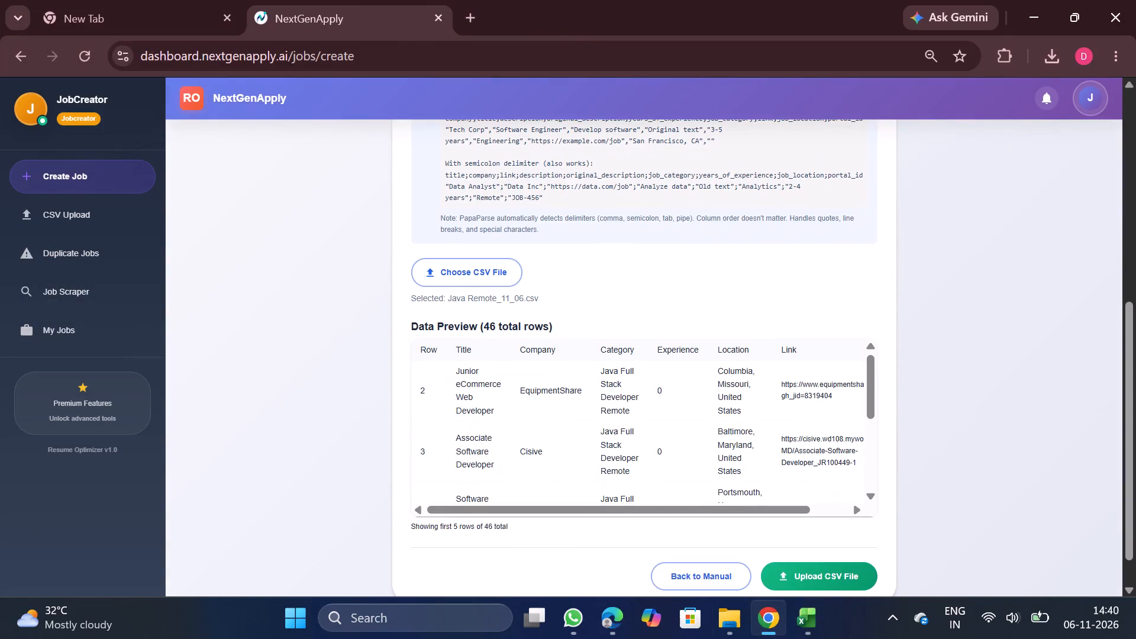
scroll(619, 427, "down", 2)
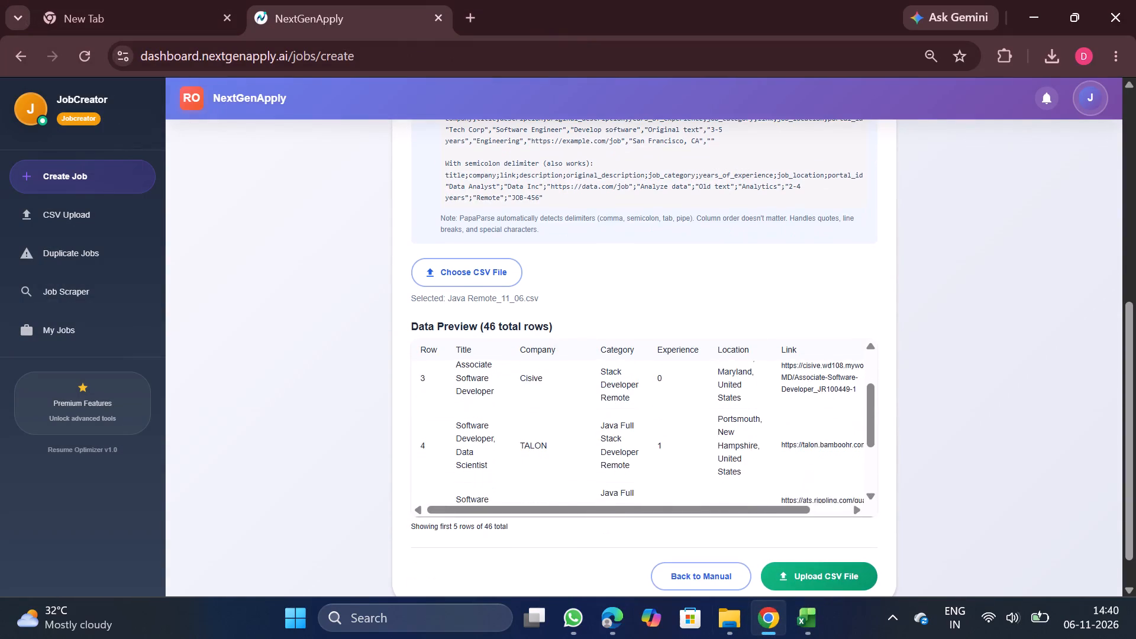
scroll(619, 427, "down", 2)
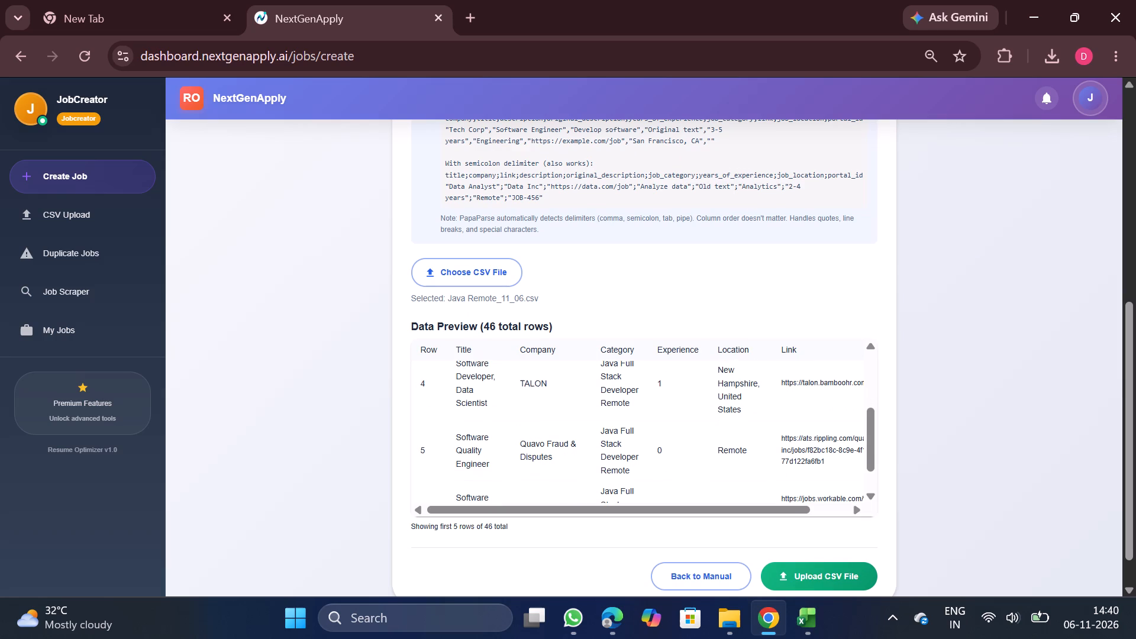
scroll(619, 427, "down", 1)
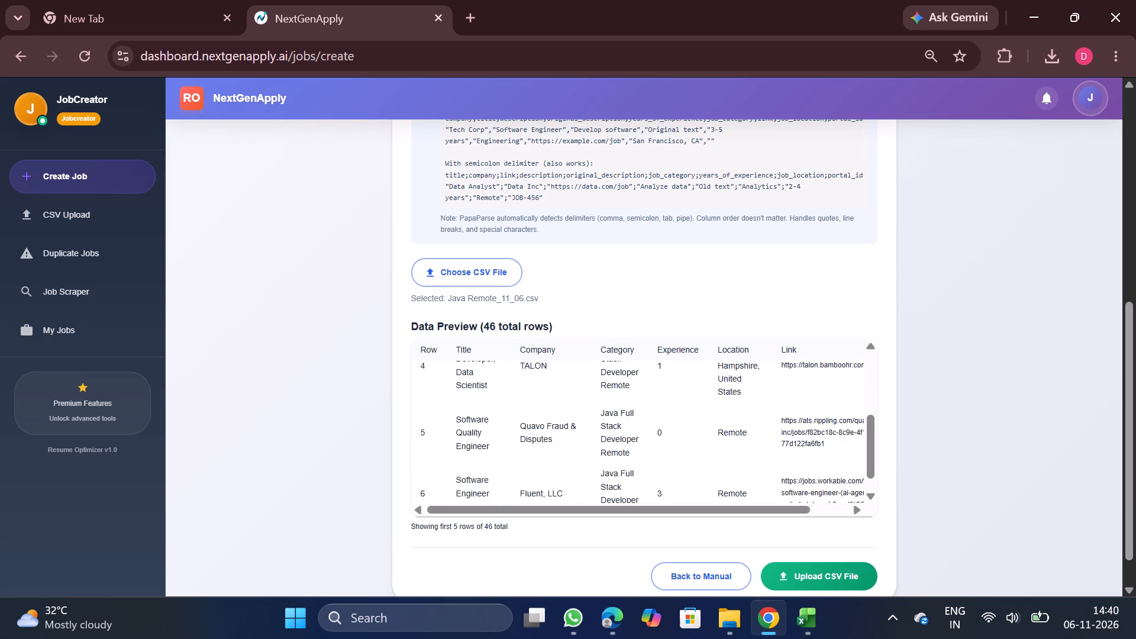
scroll(619, 427, "down", 1)
left_click(805, 530)
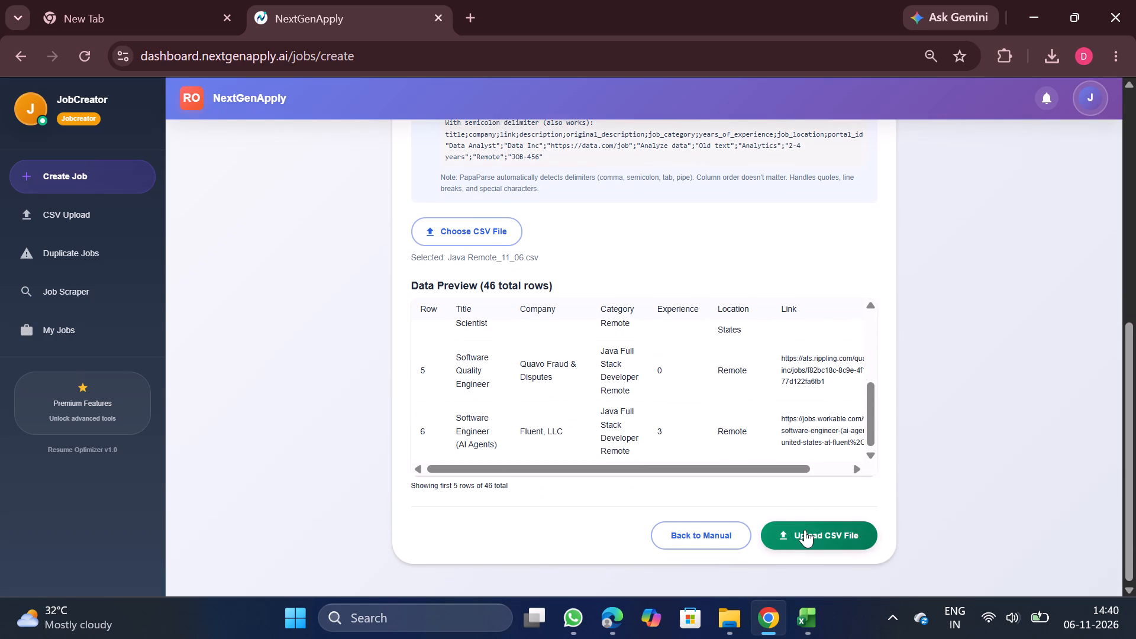
Close the Java Remote_11_06 workbook.
left_click(891, 471)
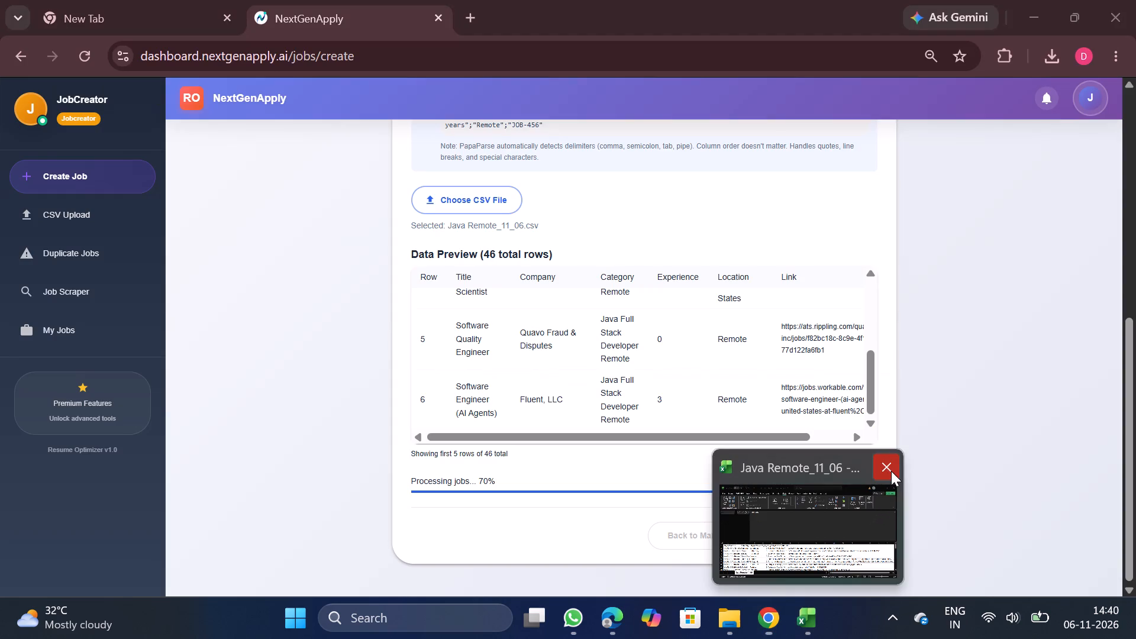
Download the processed CSV of the Financial Analyst entry #4896 from the CSV upload history and open it in Excel.
scroll(670, 386, "up", 4)
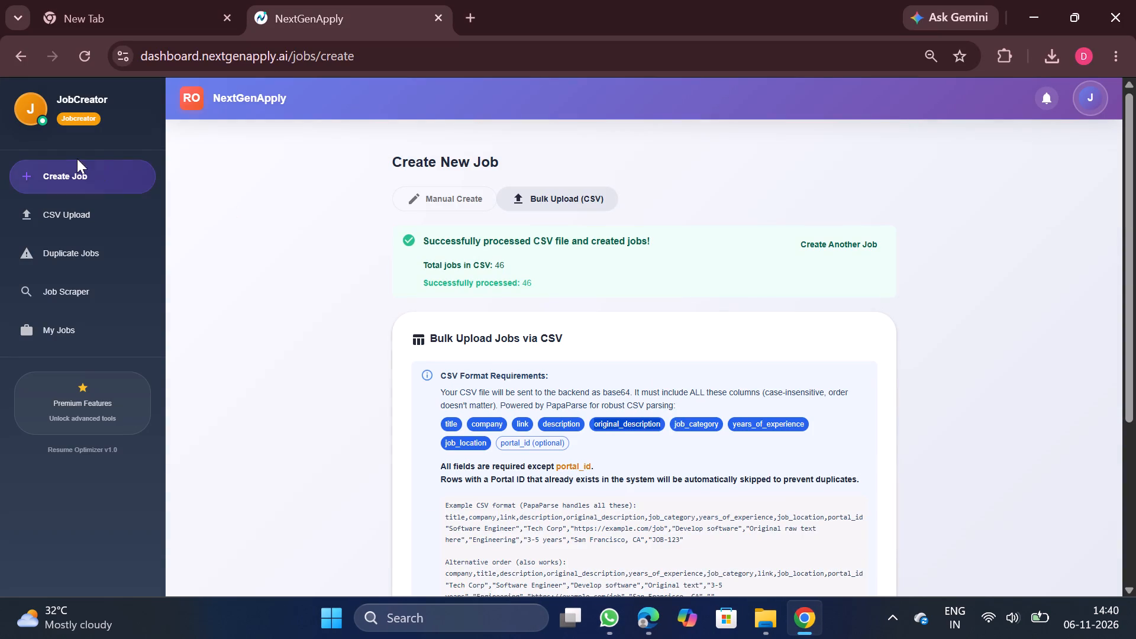
left_click(83, 214)
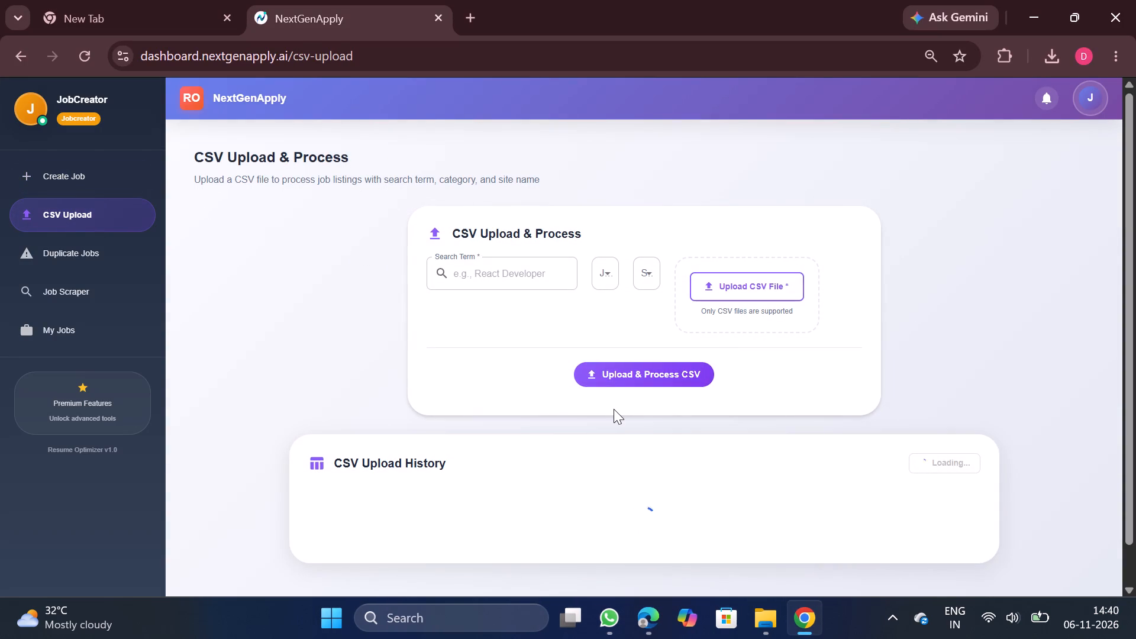
scroll(614, 409, "down", 2)
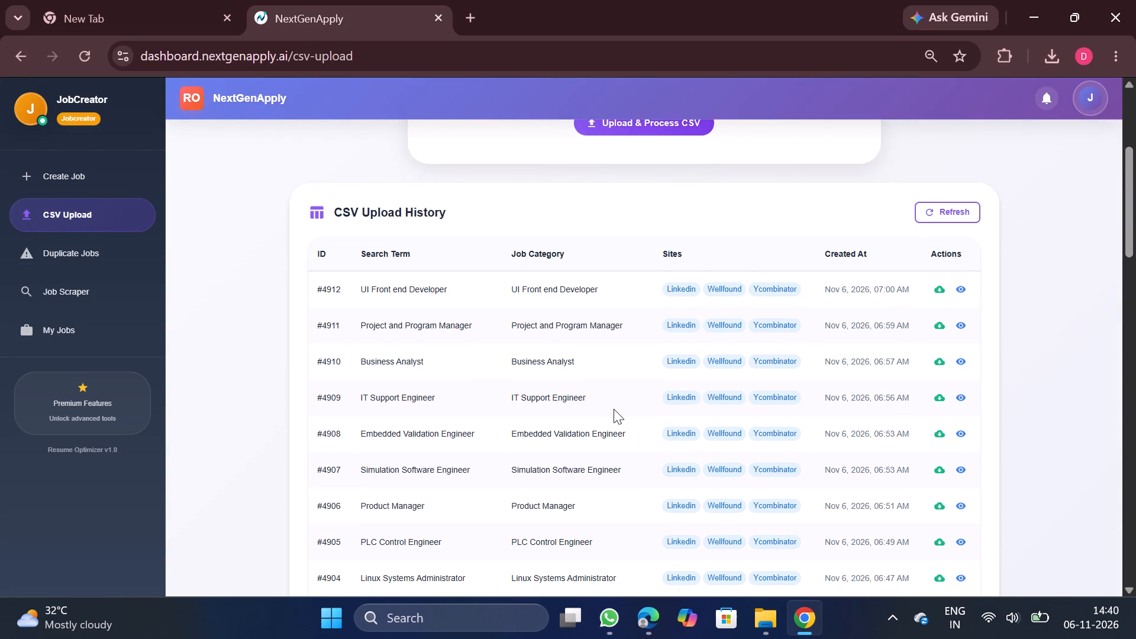
scroll(614, 409, "down", 2)
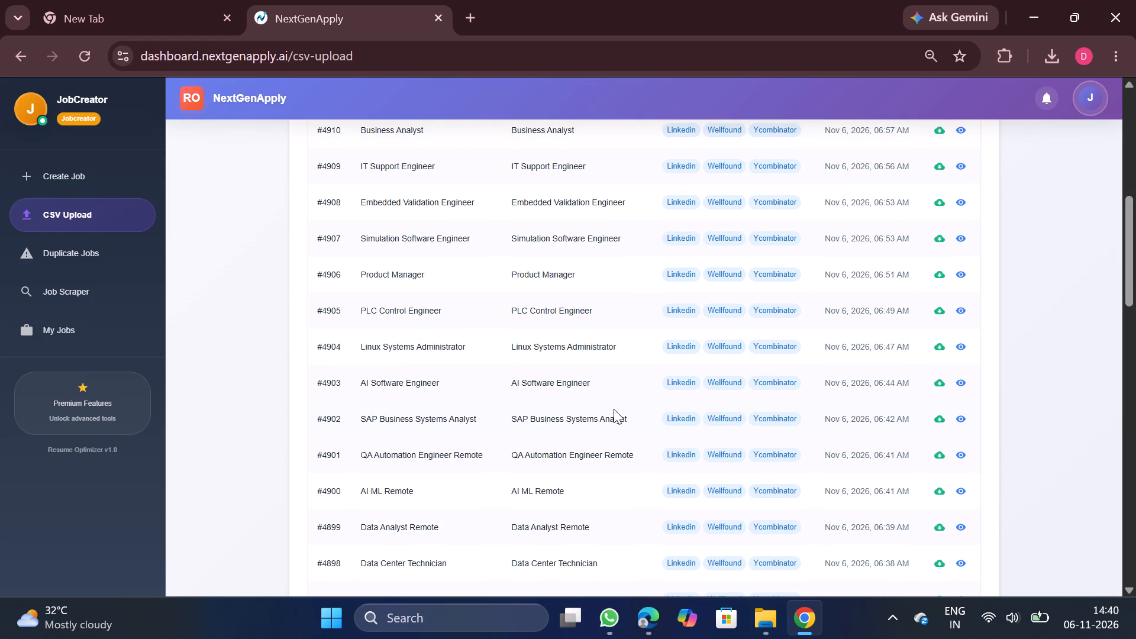
scroll(614, 409, "down", 2)
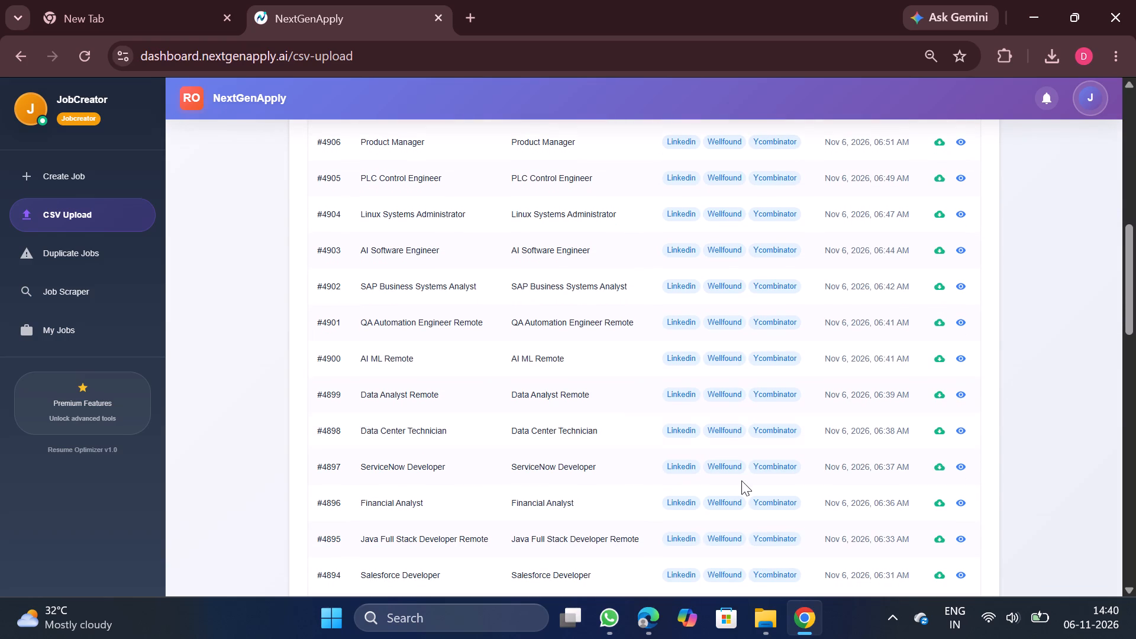
scroll(792, 496, "up", 1)
scroll(792, 496, "down", 1)
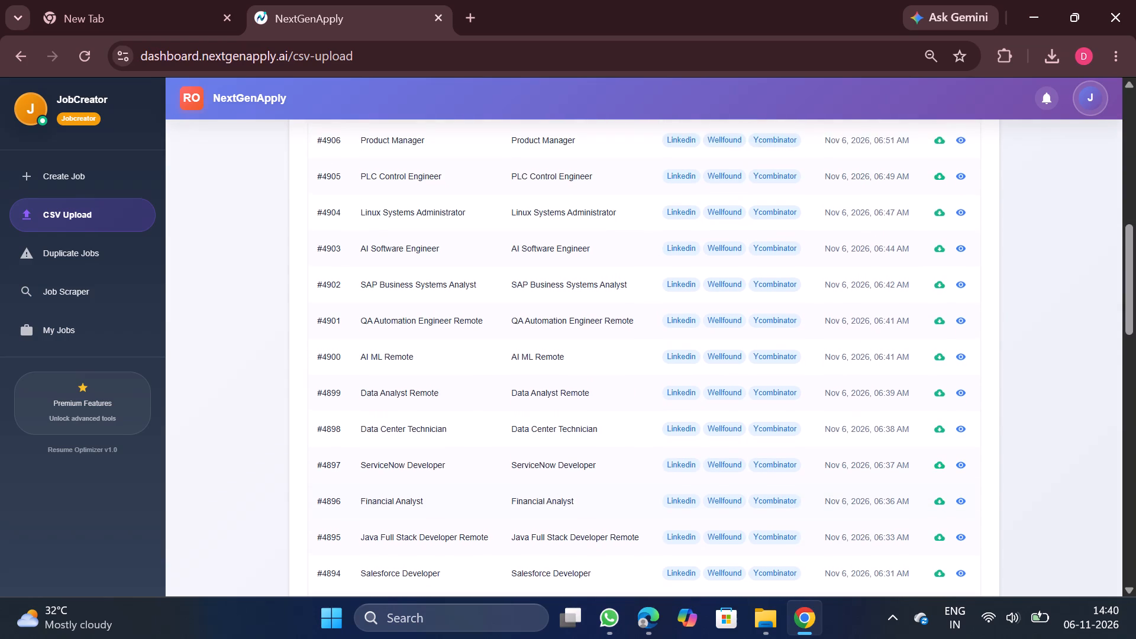
scroll(792, 496, "down", 3)
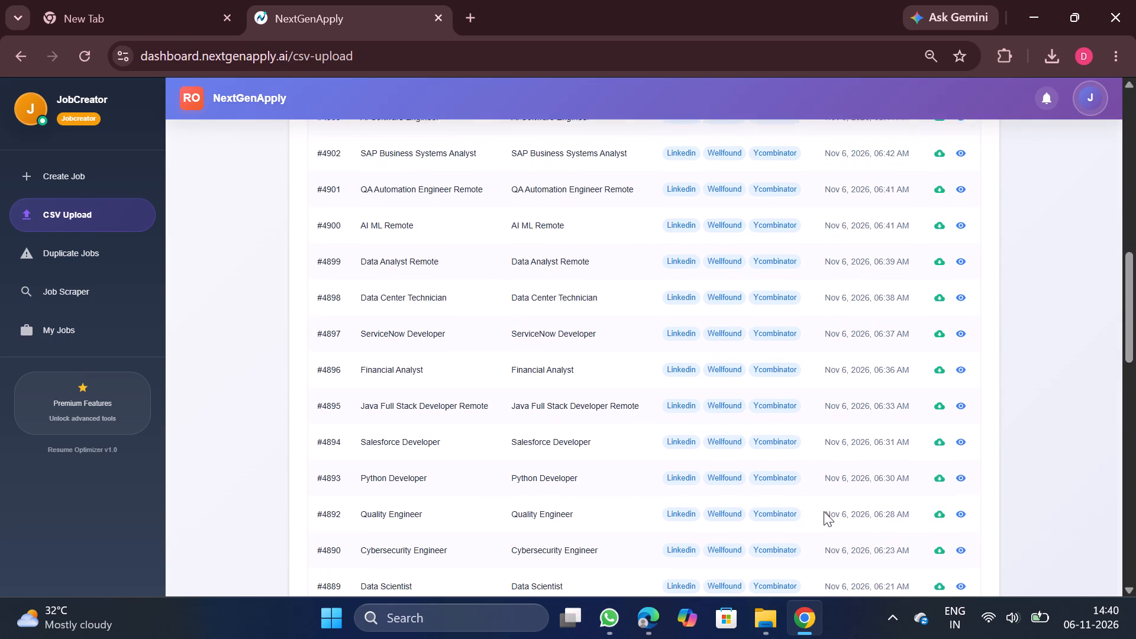
scroll(824, 511, "down", 2)
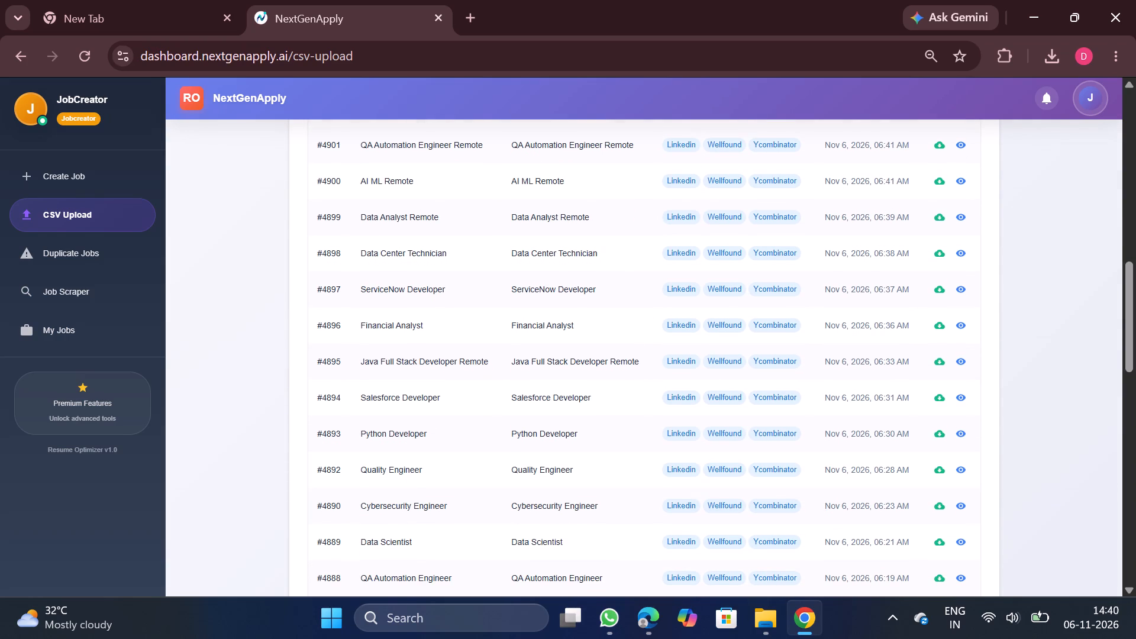
scroll(827, 501, "up", 3)
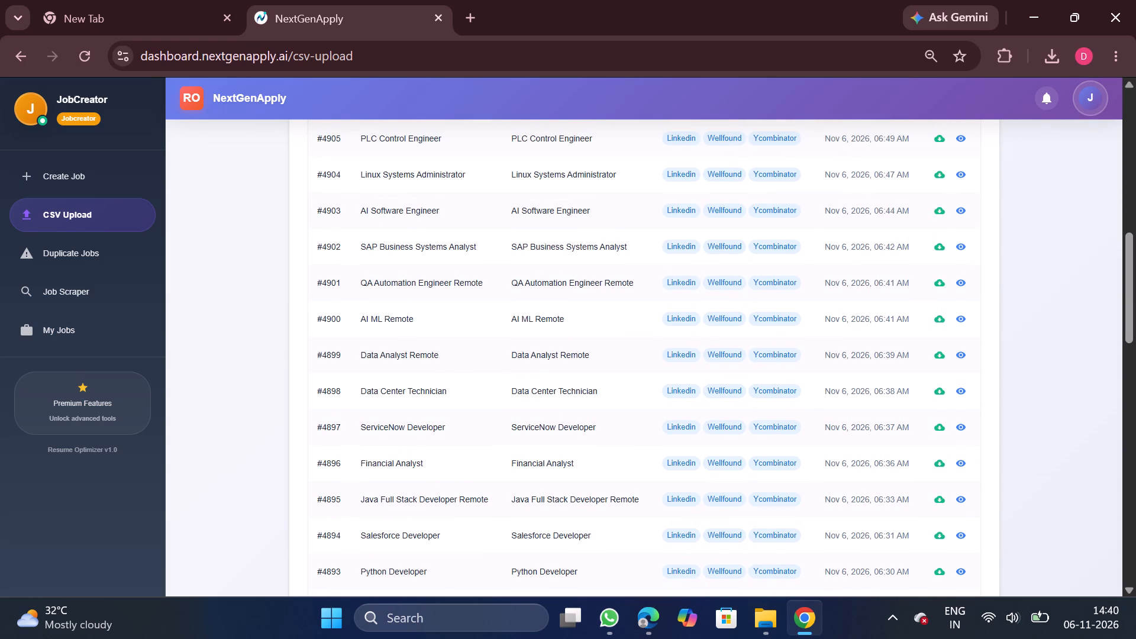
left_click(939, 459)
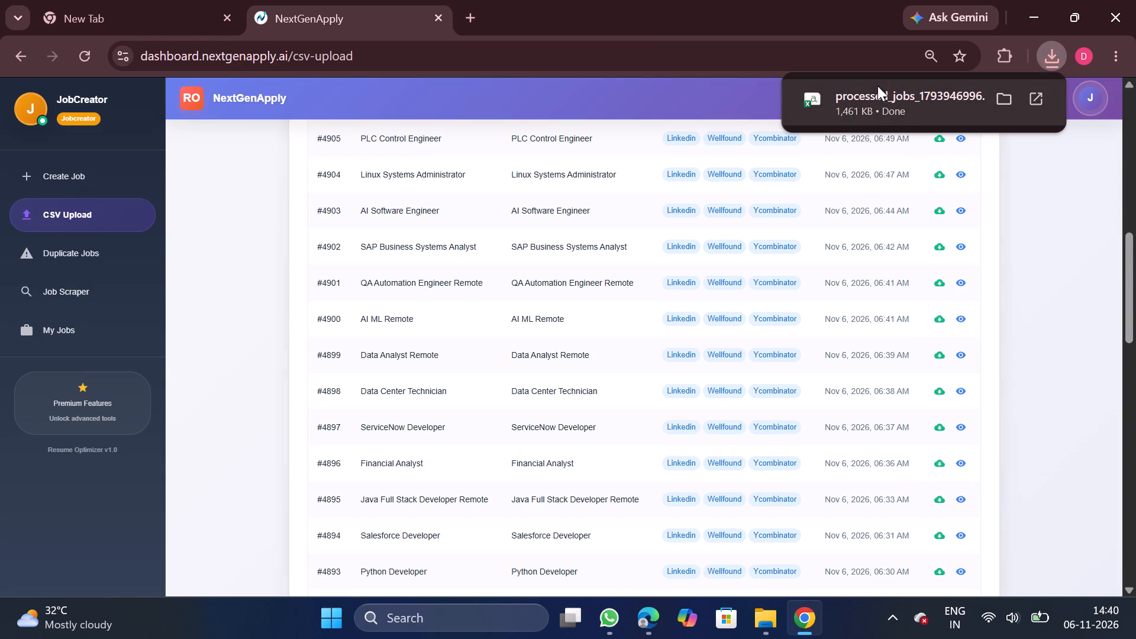
left_click(901, 105)
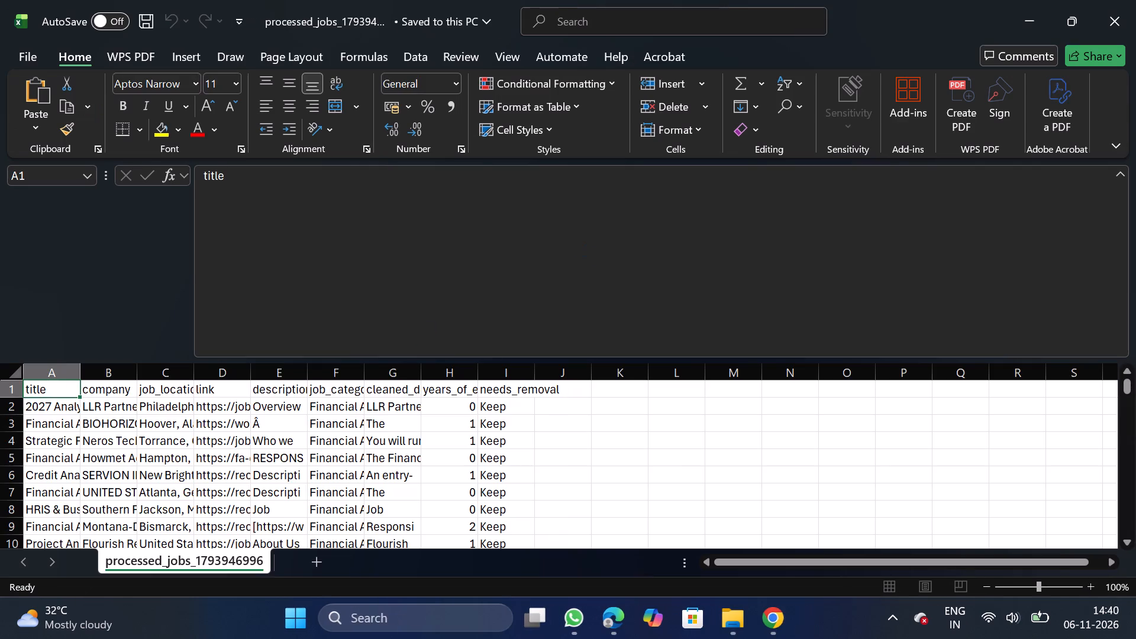
Remove duplicate rows from the whole Financial Analyst data range, comparing only the company column.
left_click(293, 427)
key("ctrl+a")
left_click(419, 53)
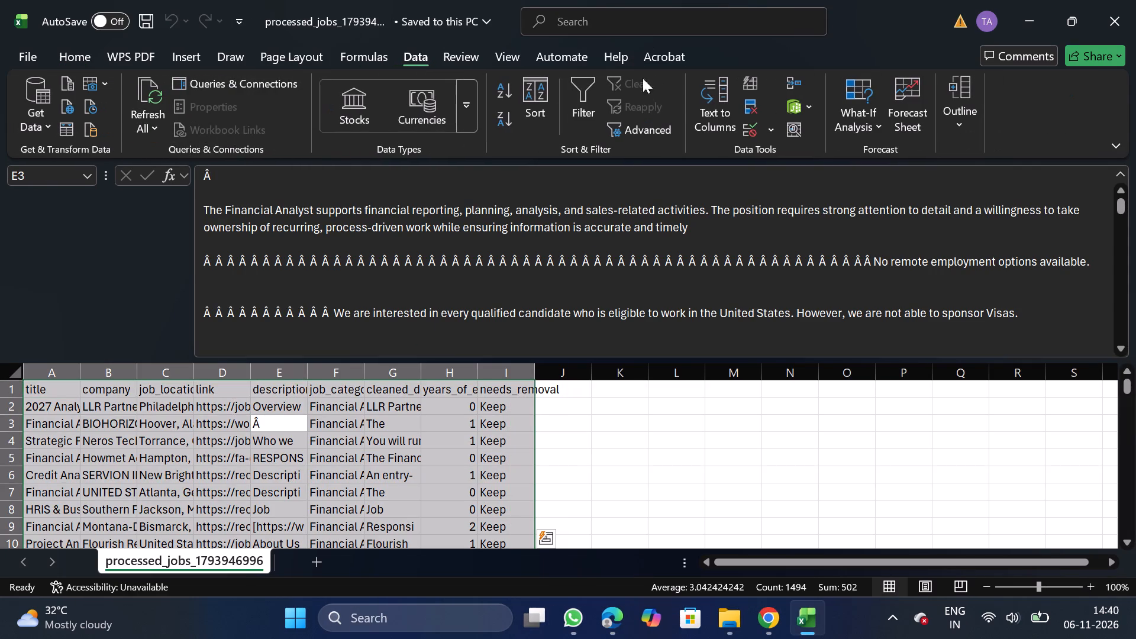
left_click(749, 109)
left_click(263, 266)
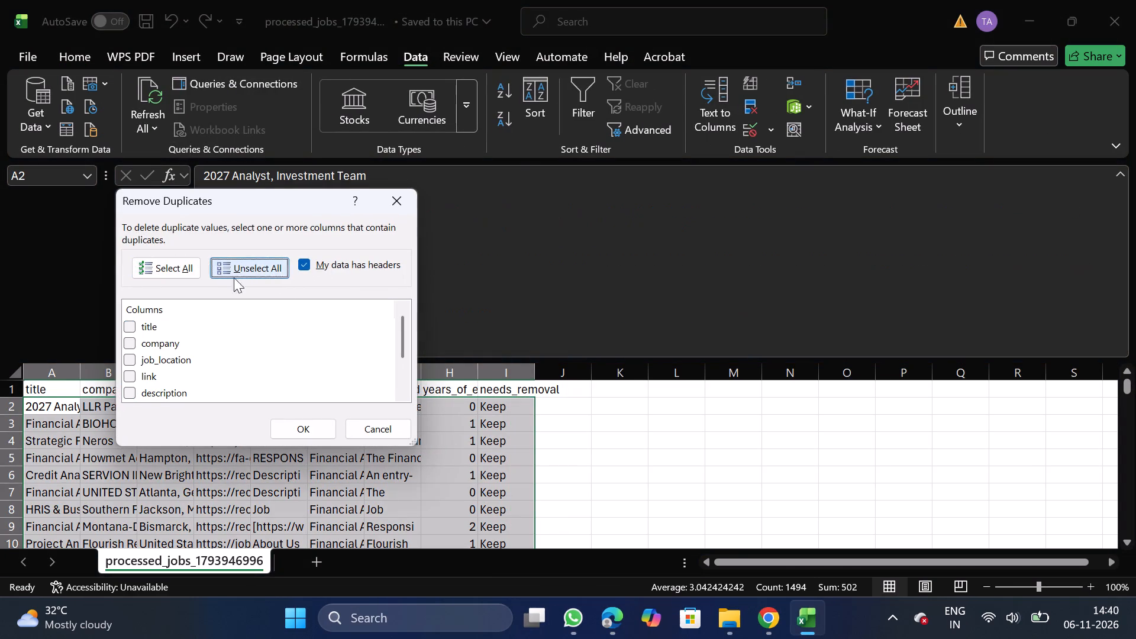
left_click(130, 350)
left_click(294, 435)
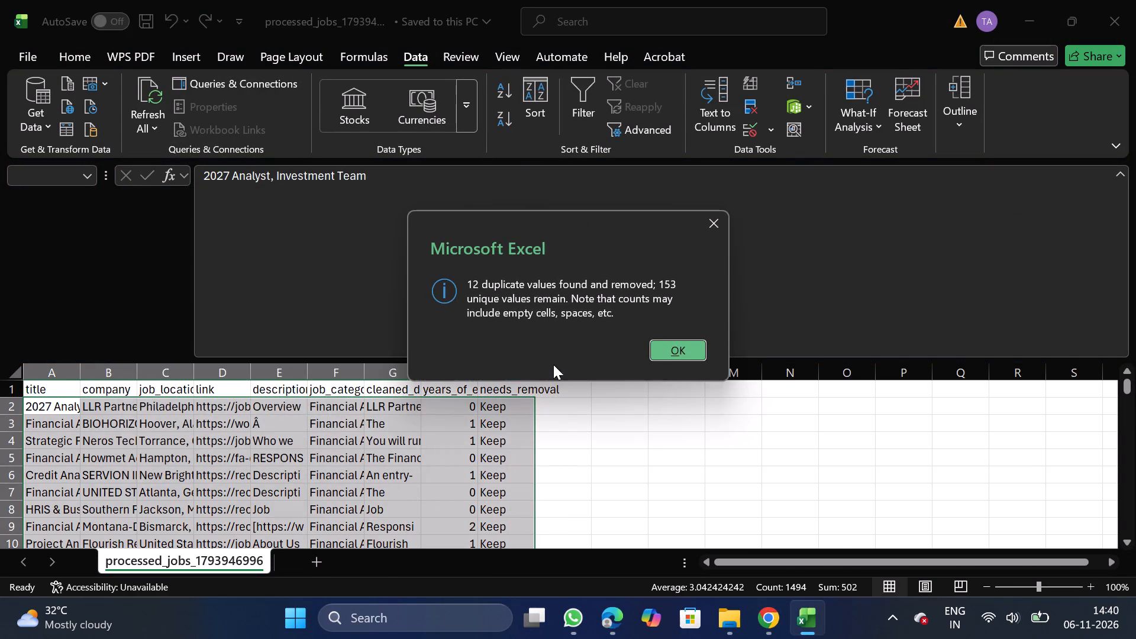
left_click(669, 357)
Filter needs_removal to exclude Keep, delete all the remaining Remove and blank rows, and take the filter off.
left_click(497, 380)
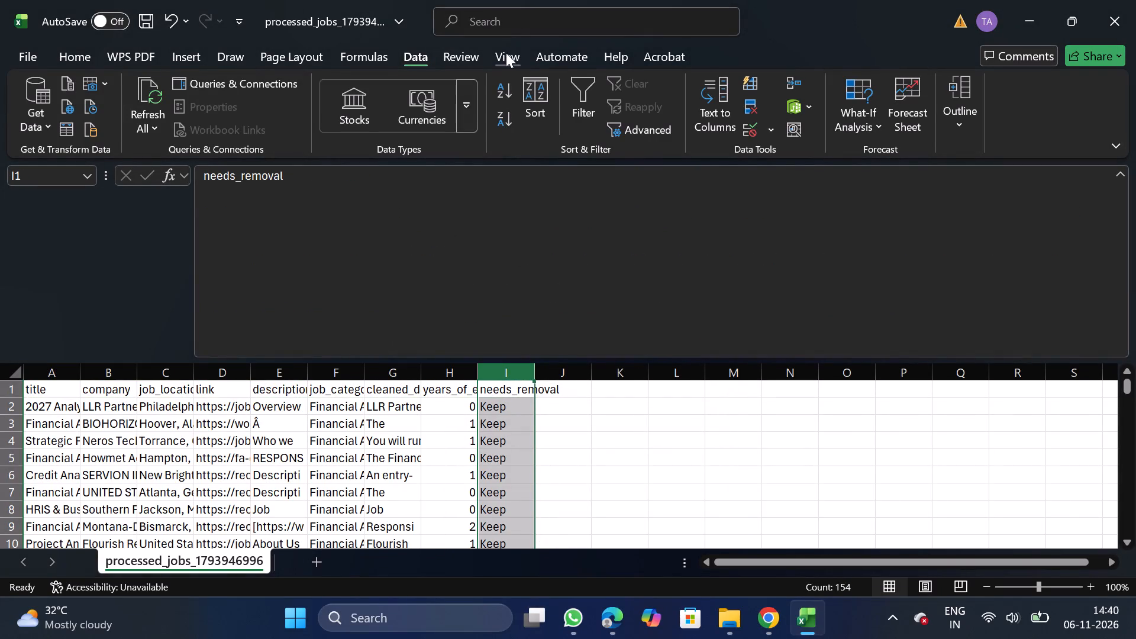
left_click(561, 96)
left_click(573, 101)
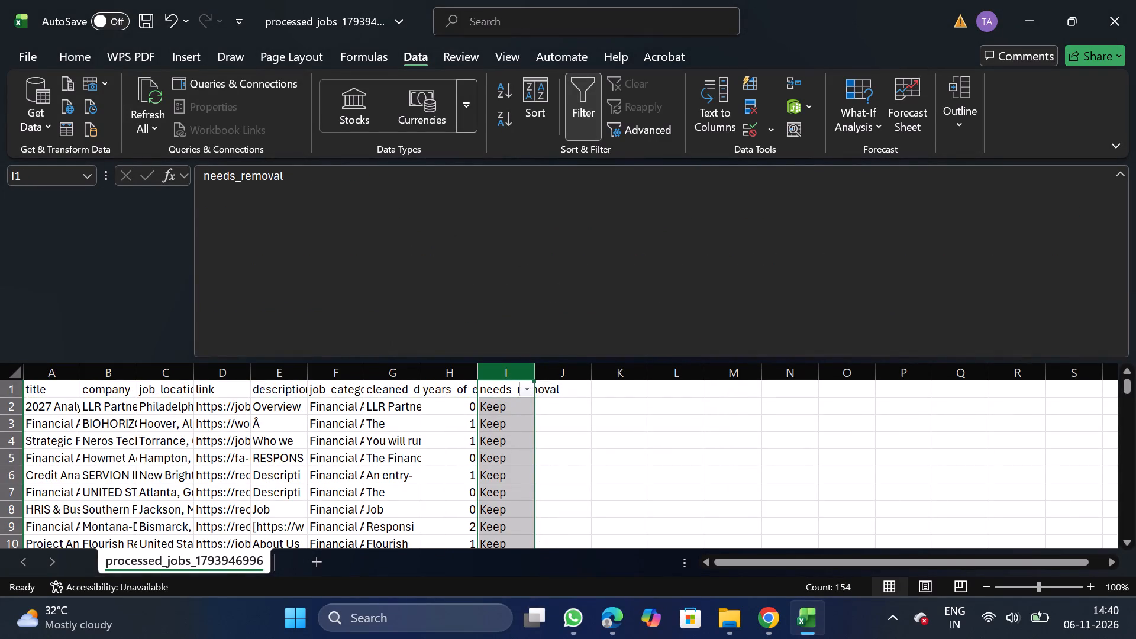
left_click(520, 394)
left_click(340, 424)
left_click(443, 579)
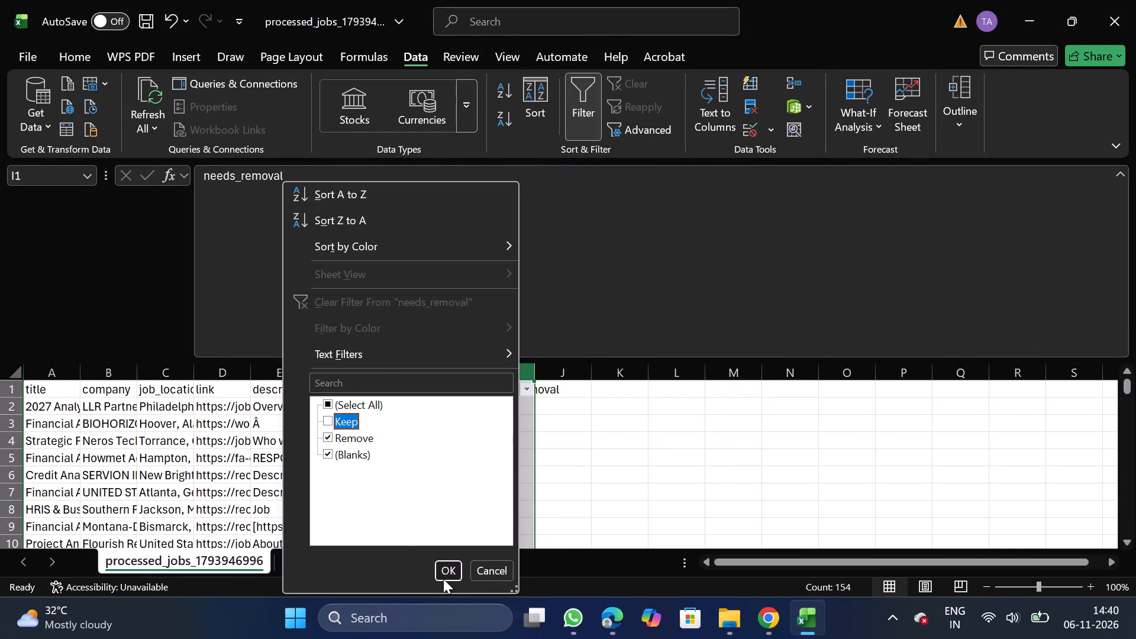
left_click(4, 406)
key("ctrl+shift+Down")
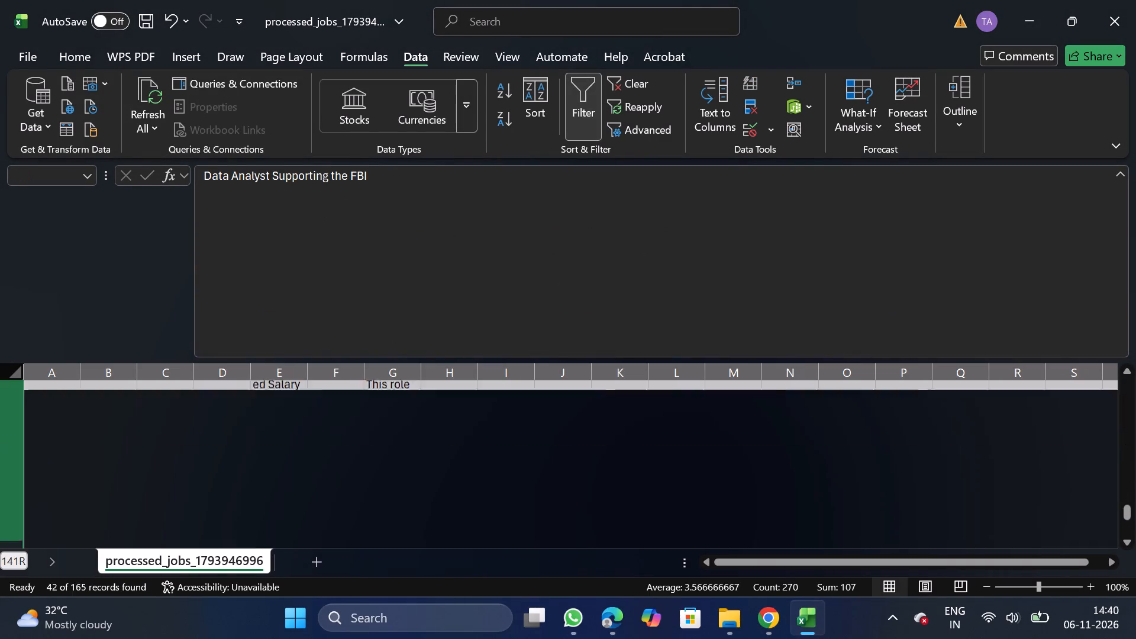
right_click(117, 446)
left_click(202, 292)
left_click(573, 106)
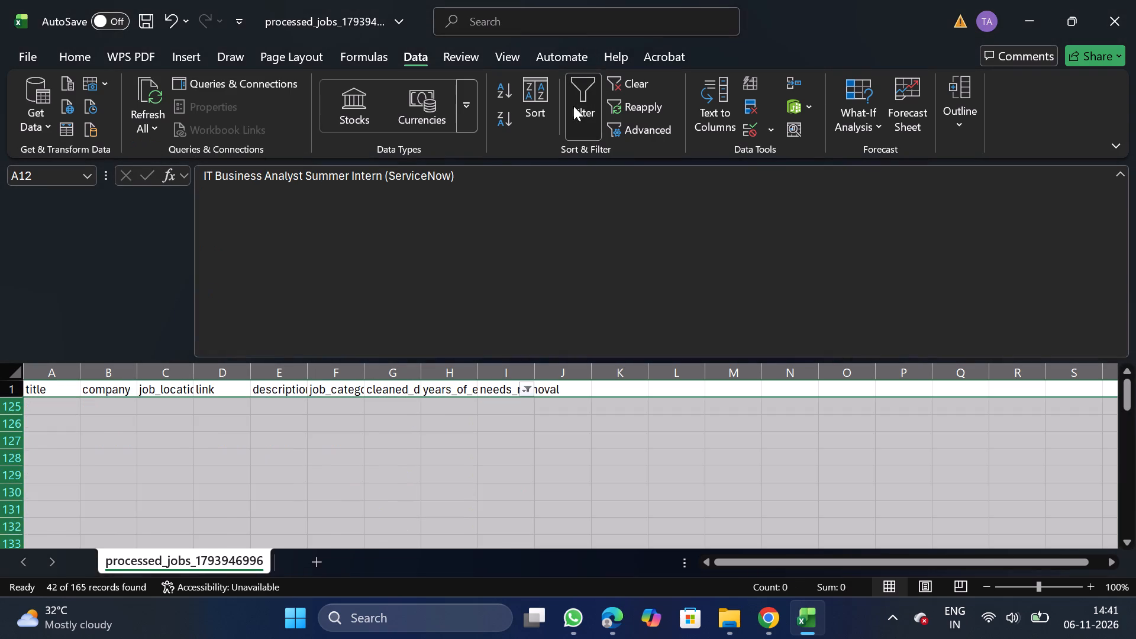
Filter years_of_experience to 8, 9, 10, 14 and 16, delete those rows, and take the filter off.
left_click_drag(444, 383, 592, 99)
left_click(592, 99)
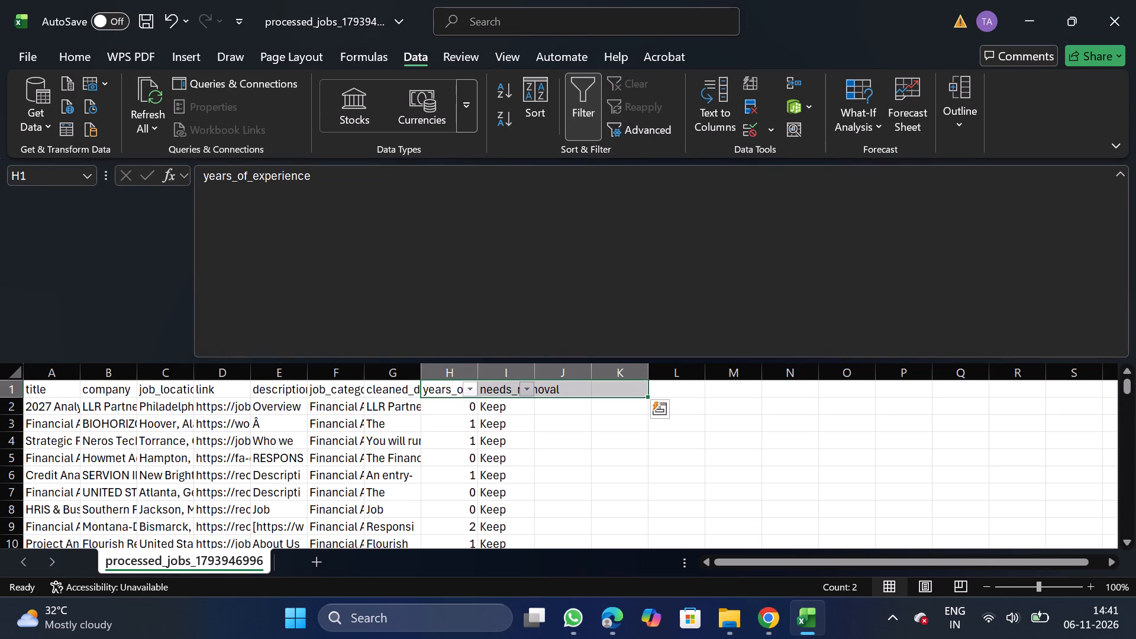
left_click(462, 395)
left_click(468, 392)
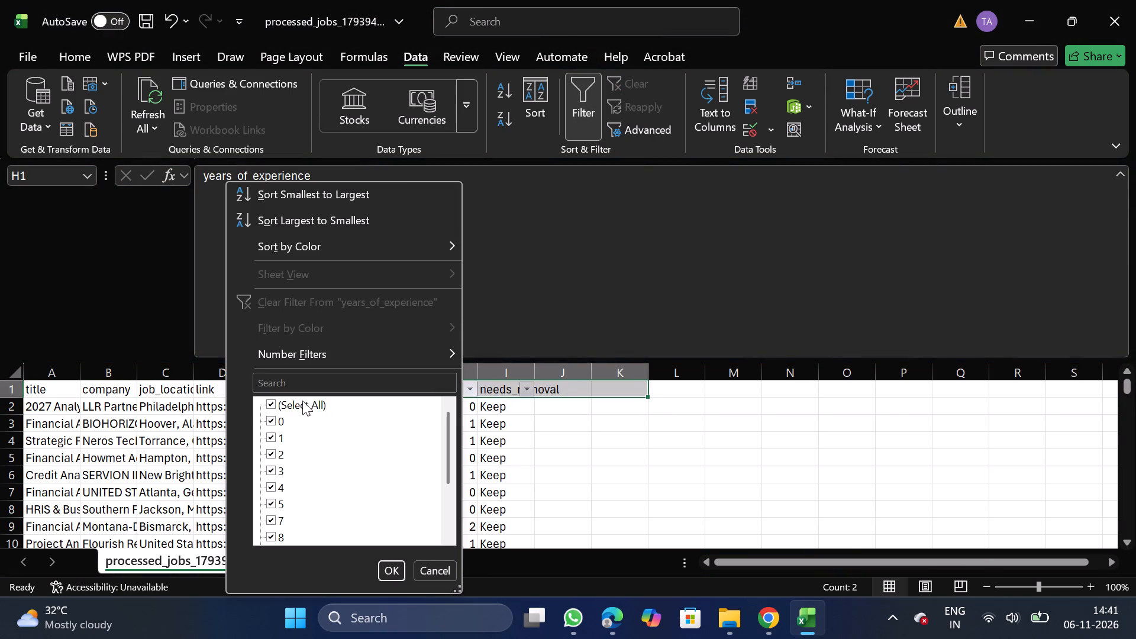
left_click(302, 401)
scroll(296, 527, "down", 1)
left_click(276, 452)
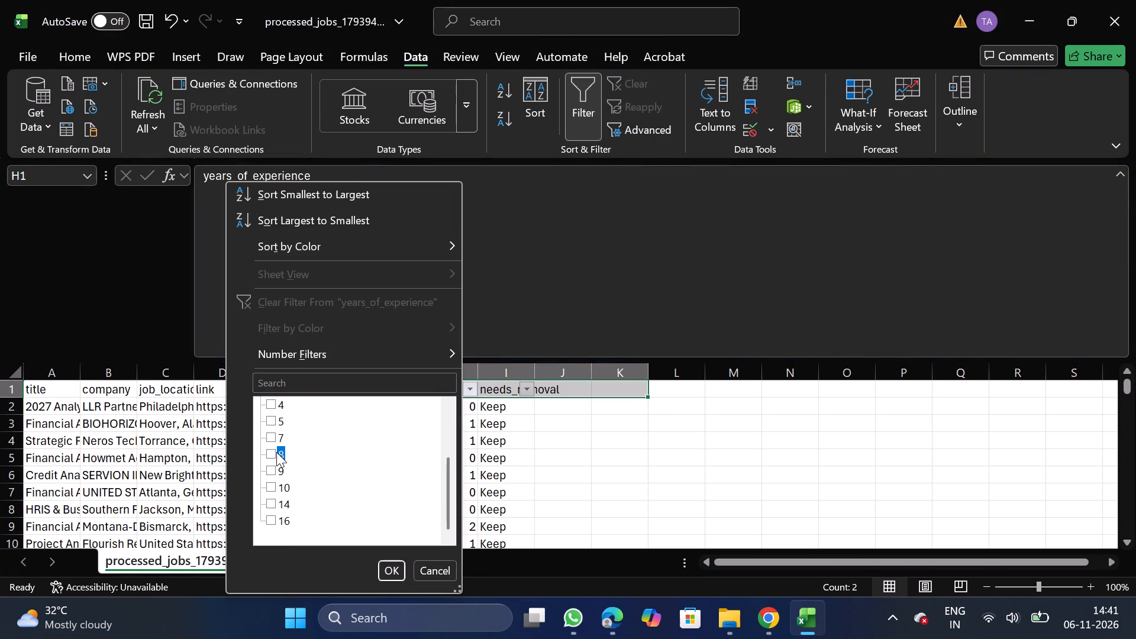
left_click(273, 464)
left_click(272, 486)
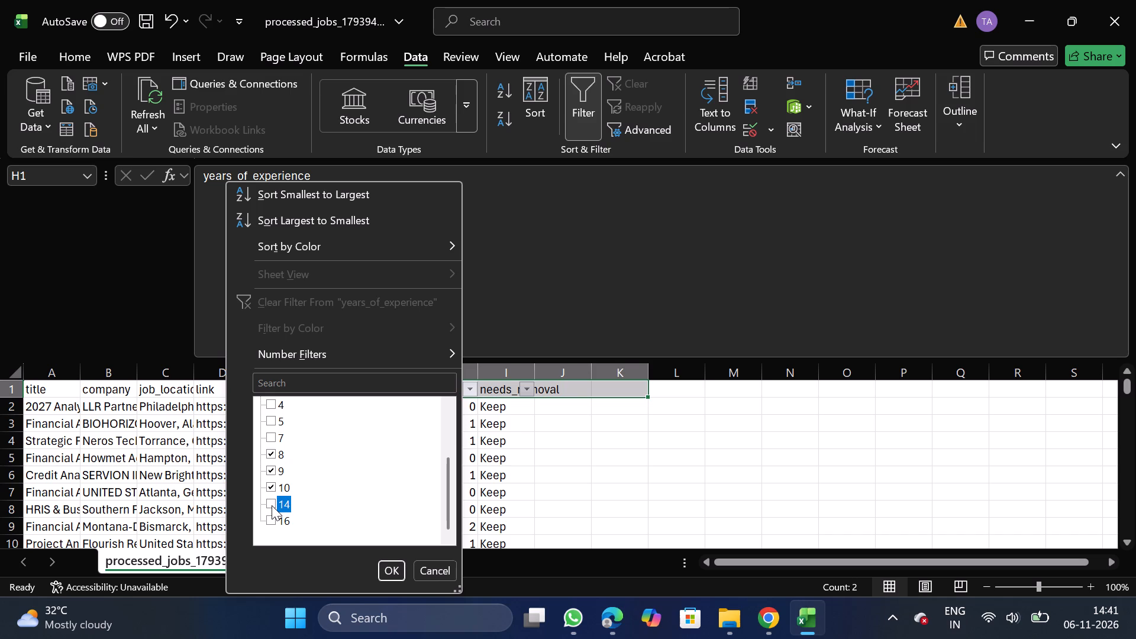
left_click(272, 505)
left_click(272, 523)
left_click(398, 577)
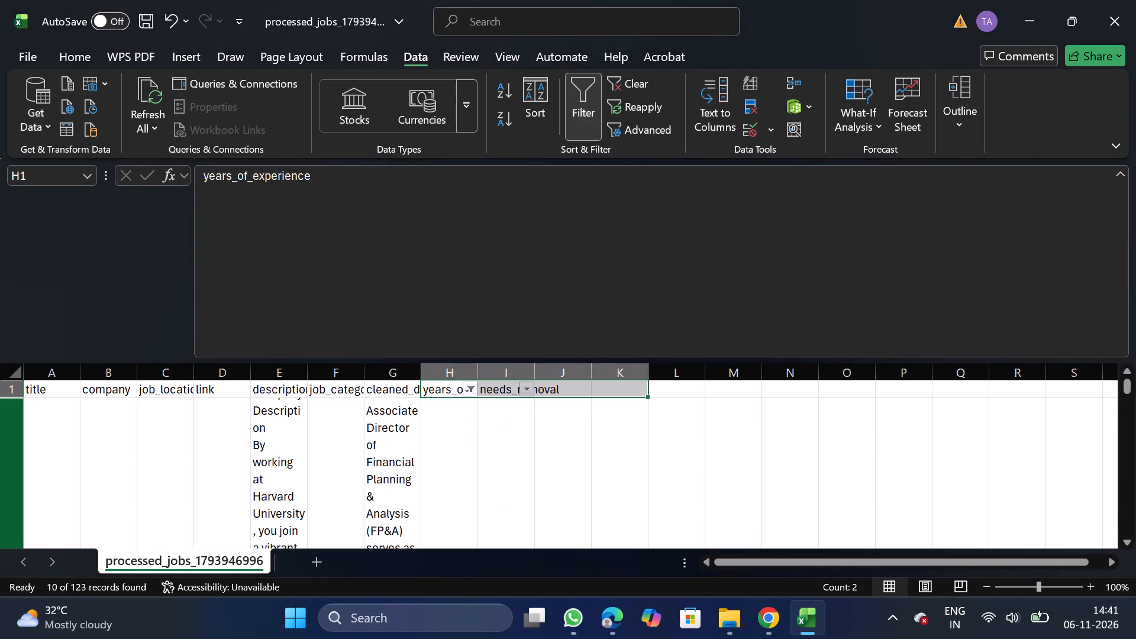
left_click(0, 427)
key("ctrl+shift+Down")
right_click(186, 488)
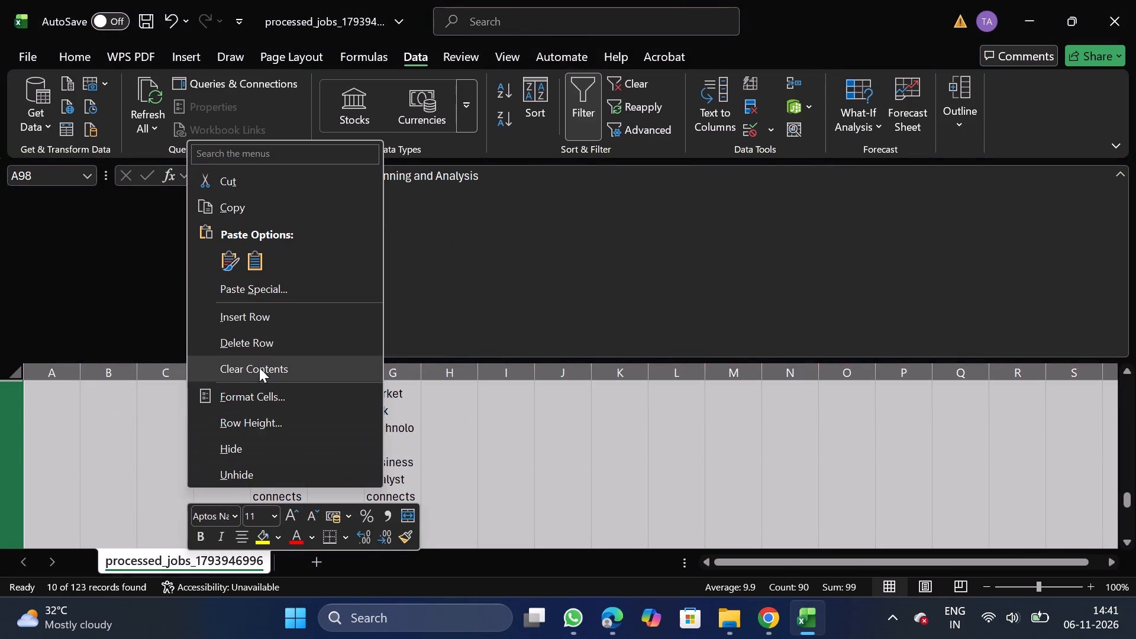
left_click(280, 347)
left_click(581, 117)
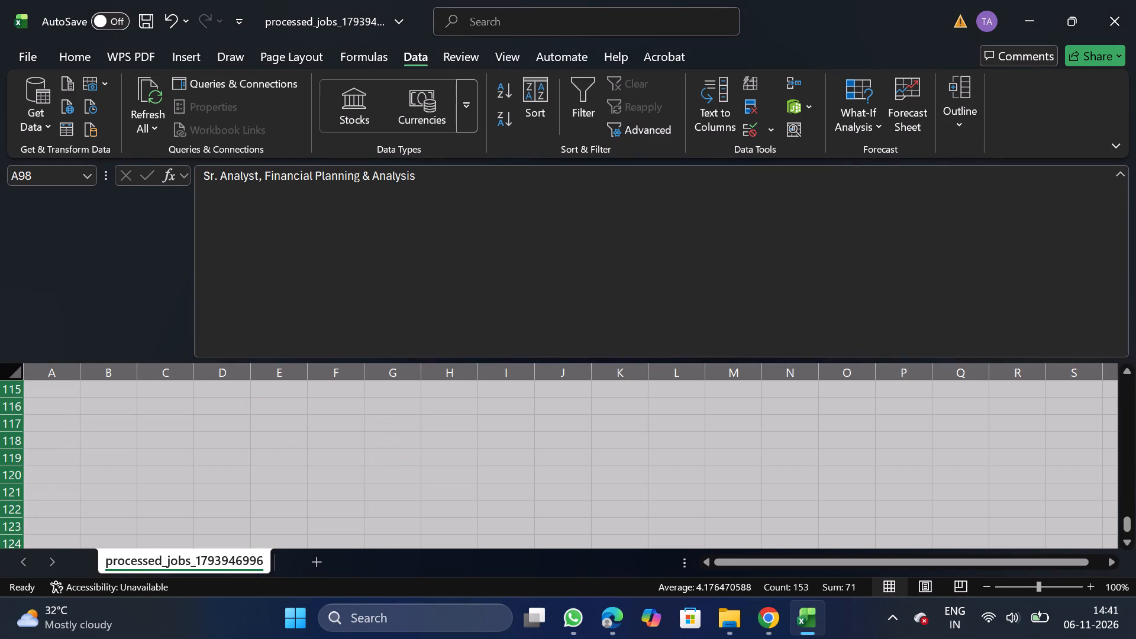
Delete the needs_removal column.
left_click_drag(1123, 523, 1115, 266)
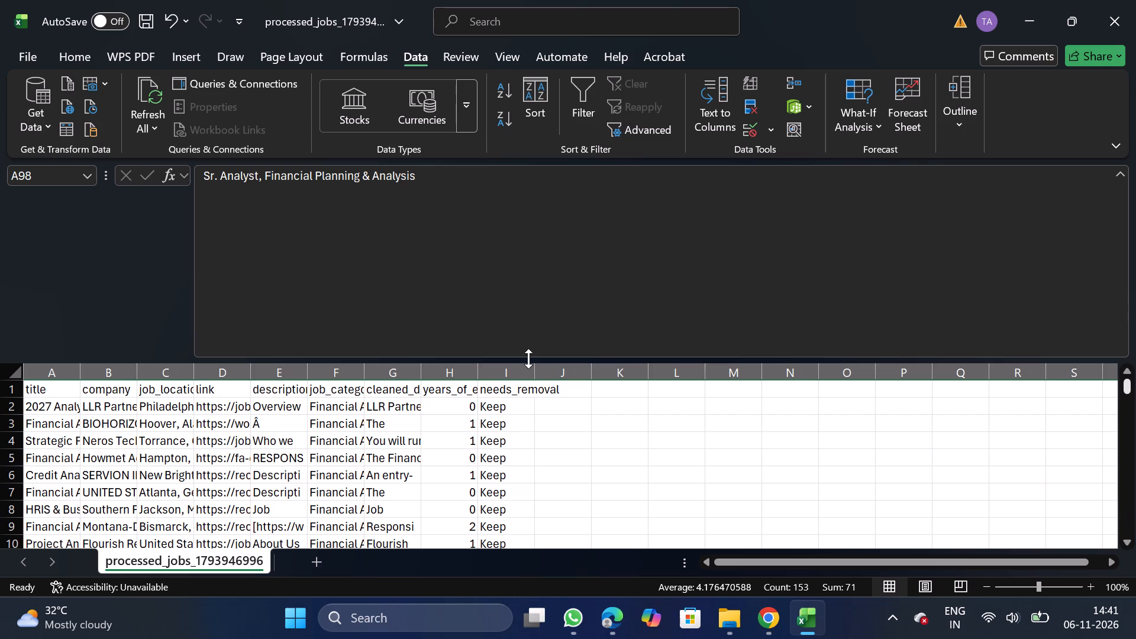
left_click(510, 371)
right_click(508, 435)
left_click(586, 292)
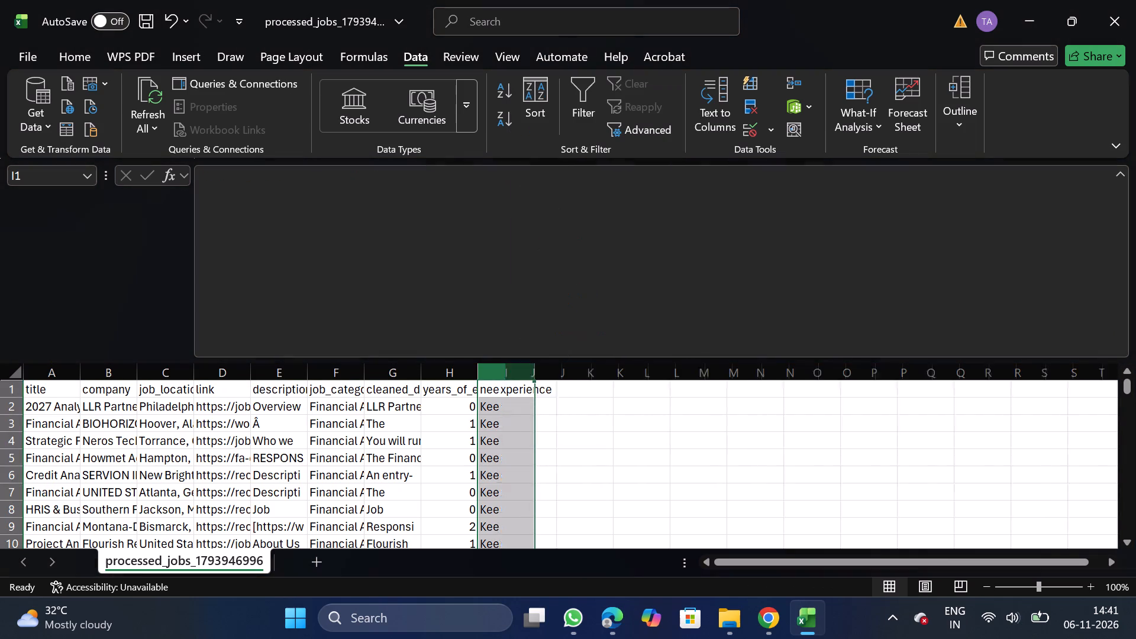
Check the years_of_experience filter list for the remaining values, leaving the data unfiltered.
left_click(450, 383)
left_click(576, 100)
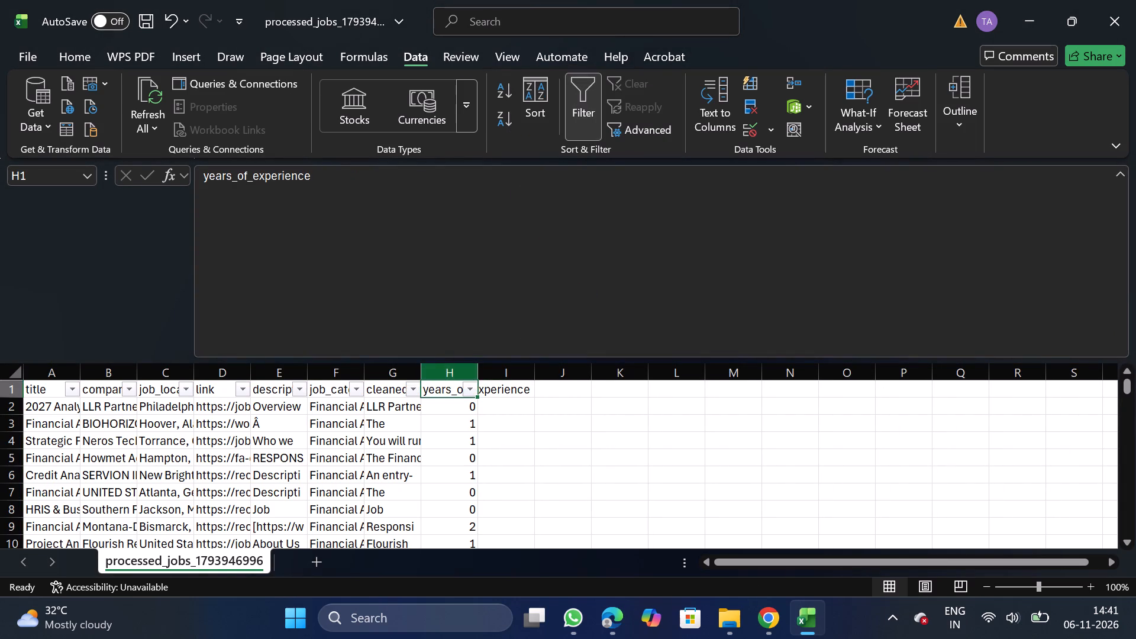
left_click(467, 389)
scroll(336, 449, "down", 1)
left_click(500, 459)
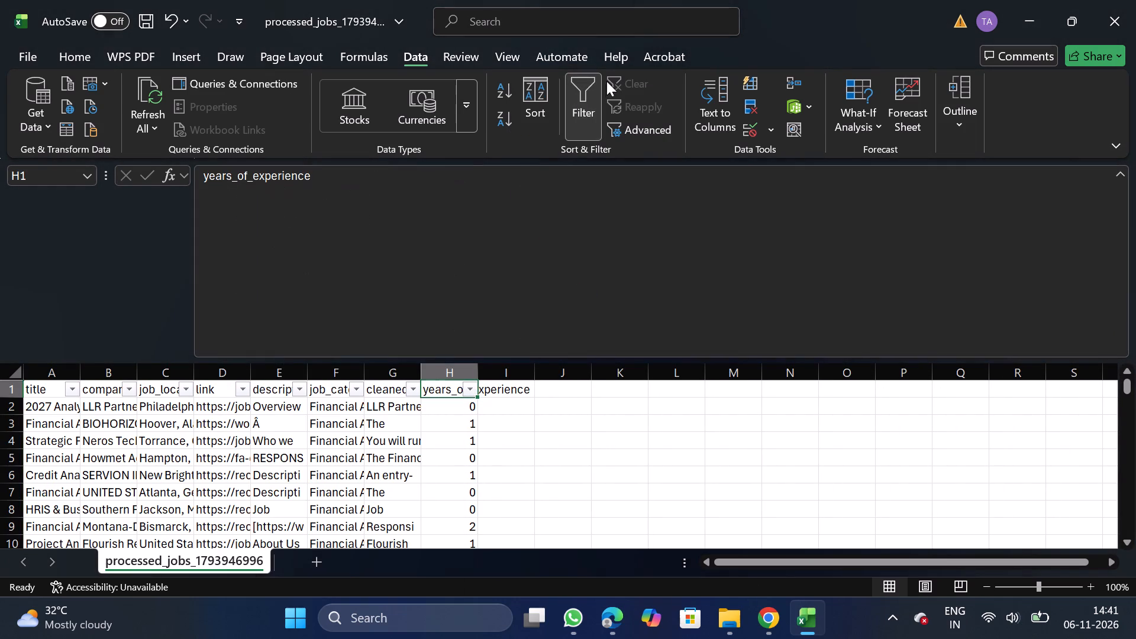
left_click(589, 112)
Move the job_category column in front of the title column so it comes first.
left_click(337, 379)
key("ctrl+x")
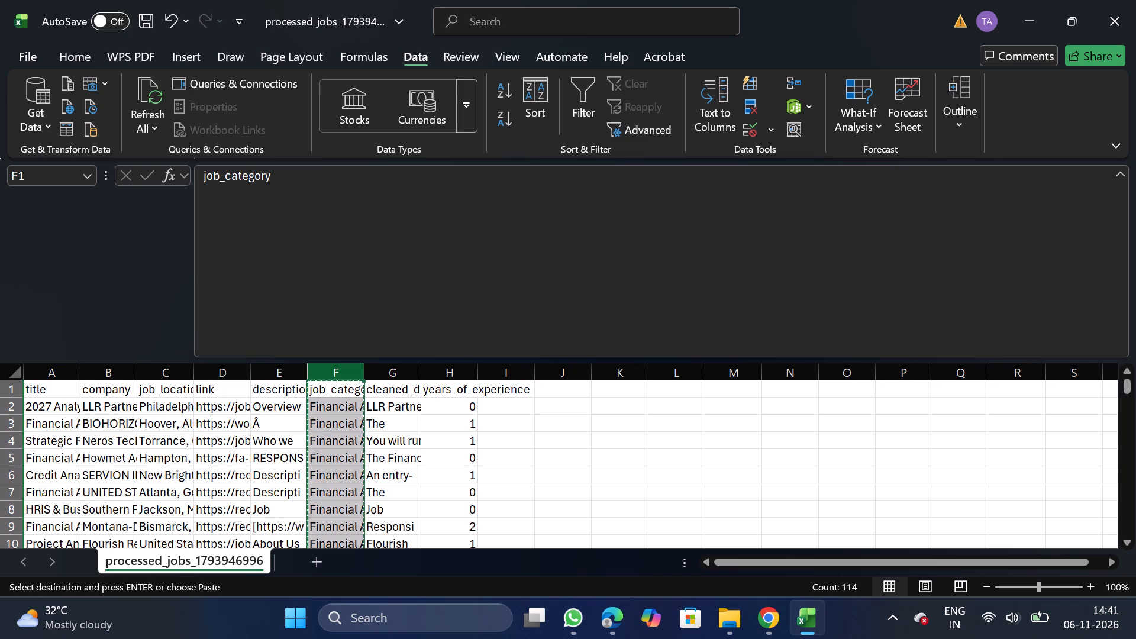
left_click(52, 380)
left_click_drag(66, 372, 40, 488)
right_click(40, 488)
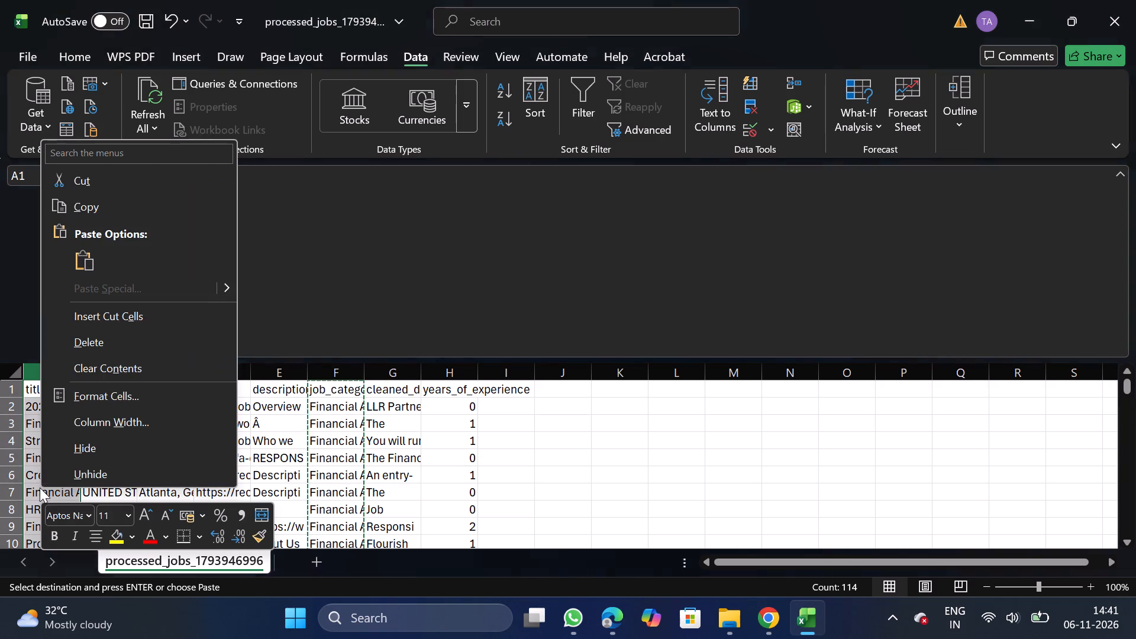
left_click(149, 317)
Turn off text wrapping for the description and cleaned_description columns.
left_click(343, 380)
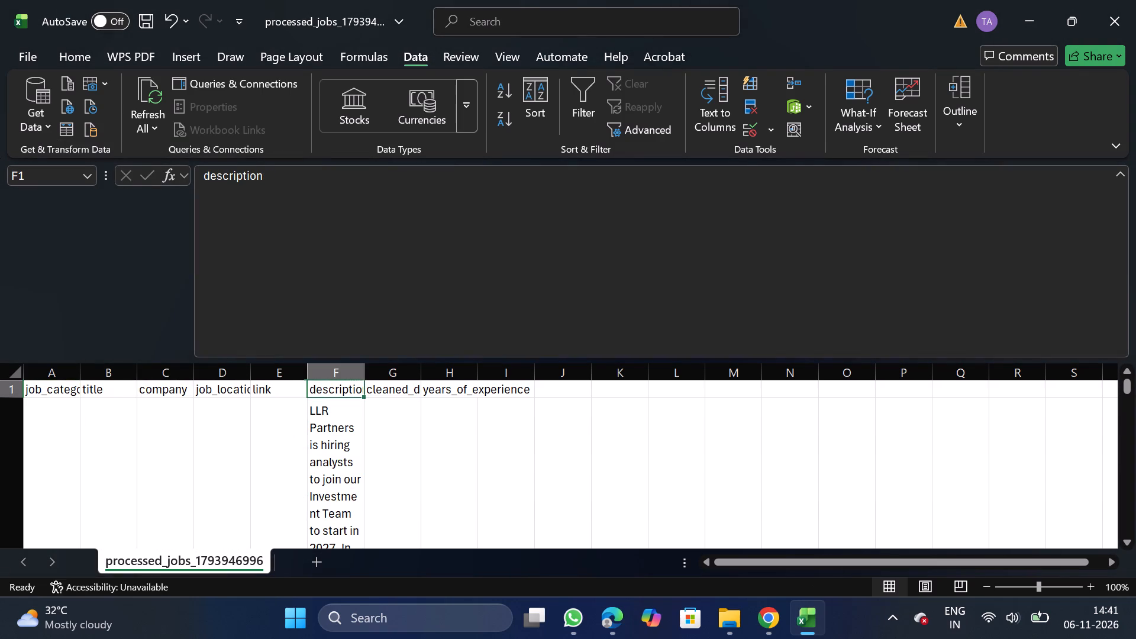
left_click(343, 374)
key("shift+Right")
left_click(89, 57)
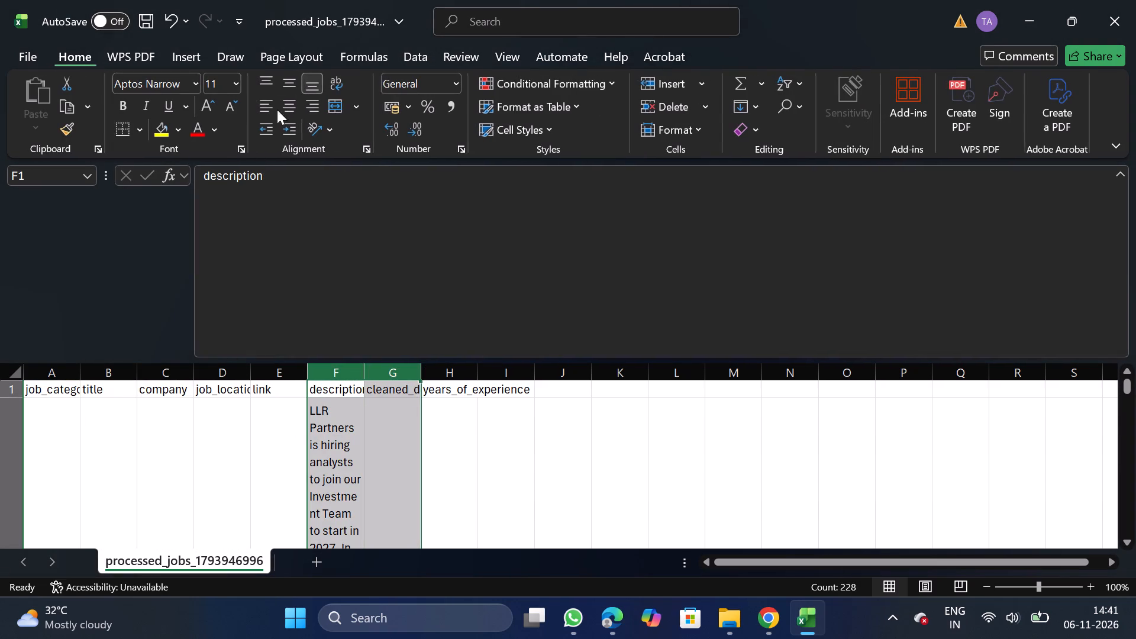
left_click(367, 147)
double_click(87, 286)
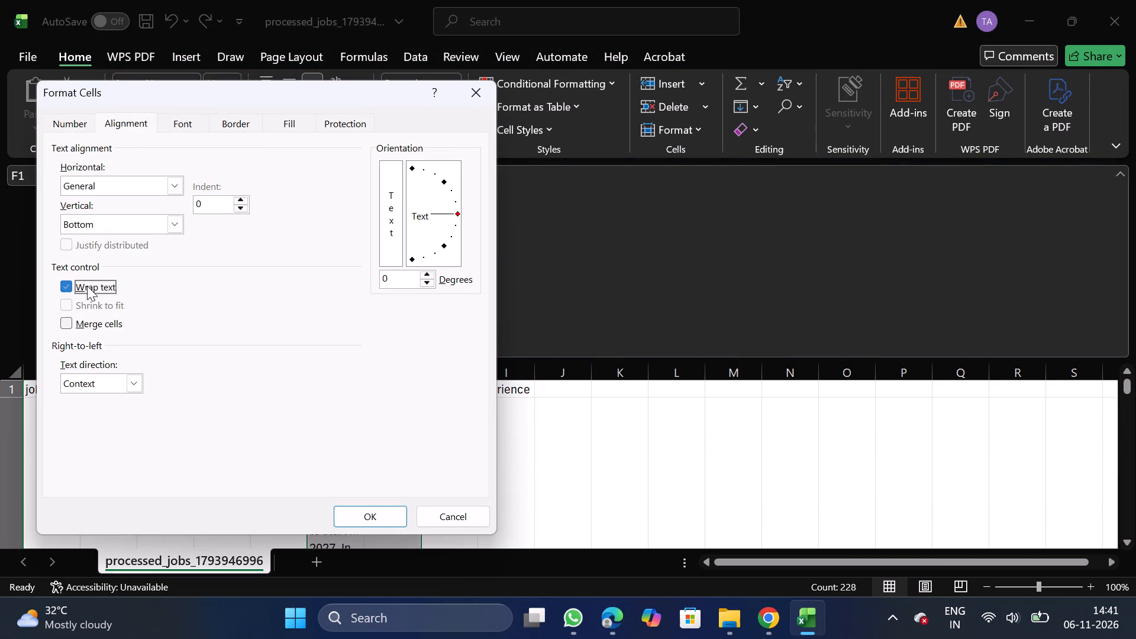
left_click(392, 514)
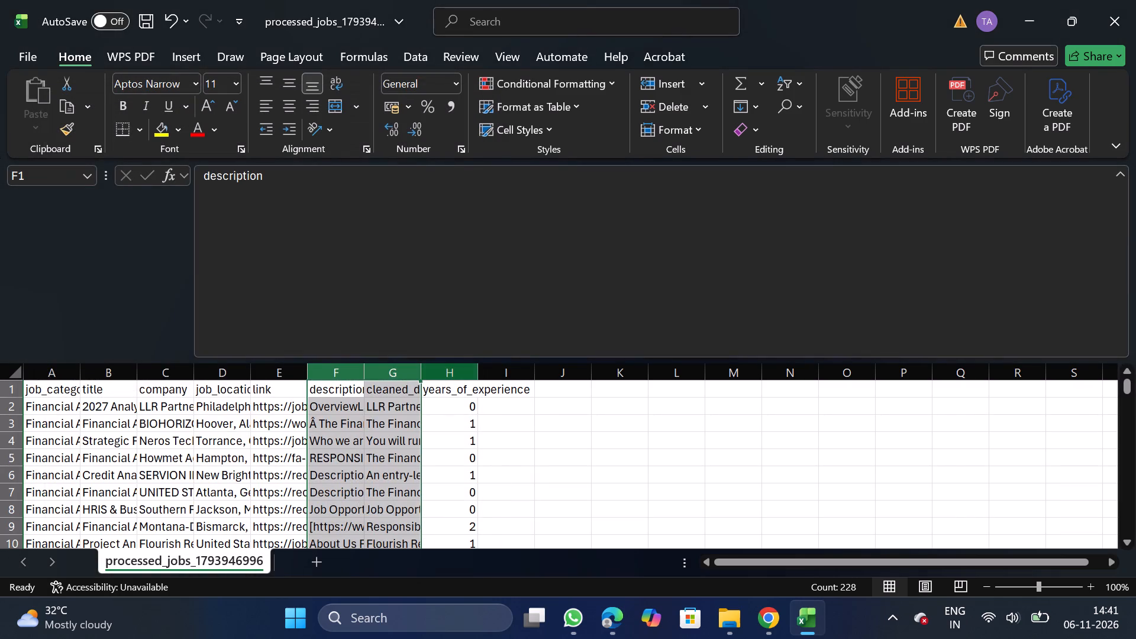
Move the link column to the end, after years_of_experience.
left_click(295, 375)
key("ctrl+x")
left_click_drag(511, 373, 511, 428)
right_click(511, 428)
left_click(586, 254)
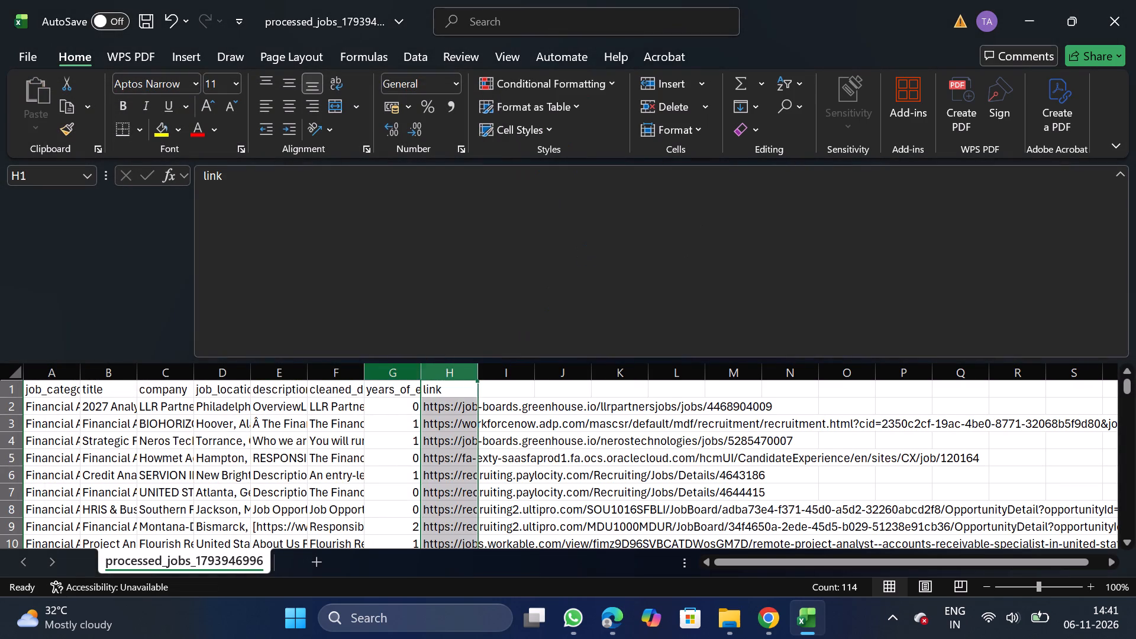
Move the years_of_experience column between job_location and description.
left_click(394, 368)
key("ctrl+x")
left_click_drag(272, 377, 272, 418)
right_click(272, 418)
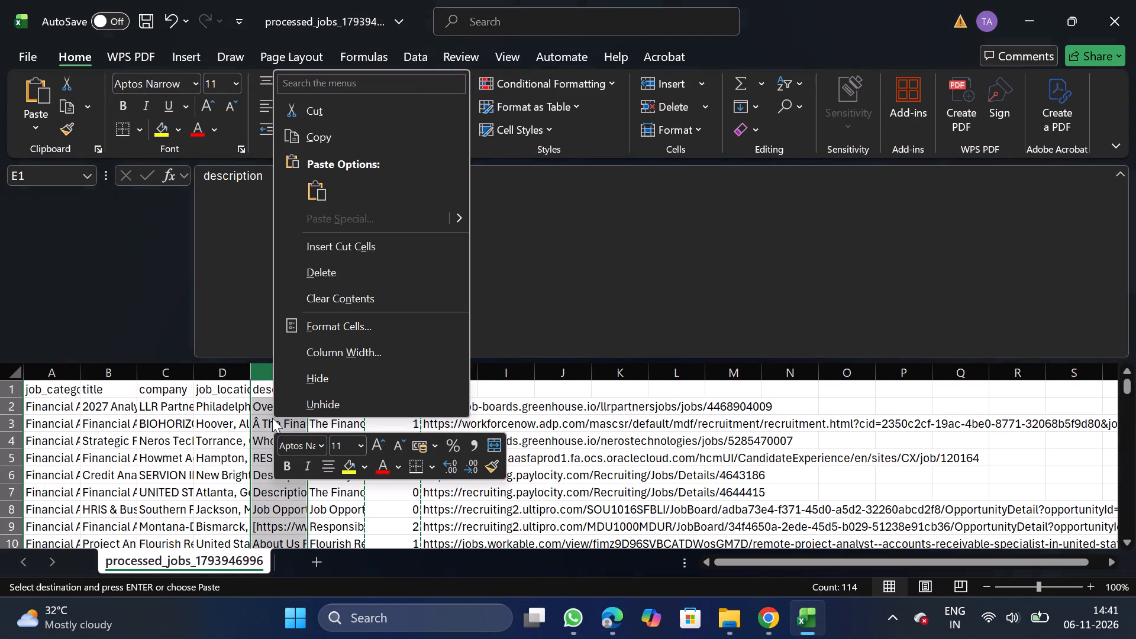
left_click(376, 244)
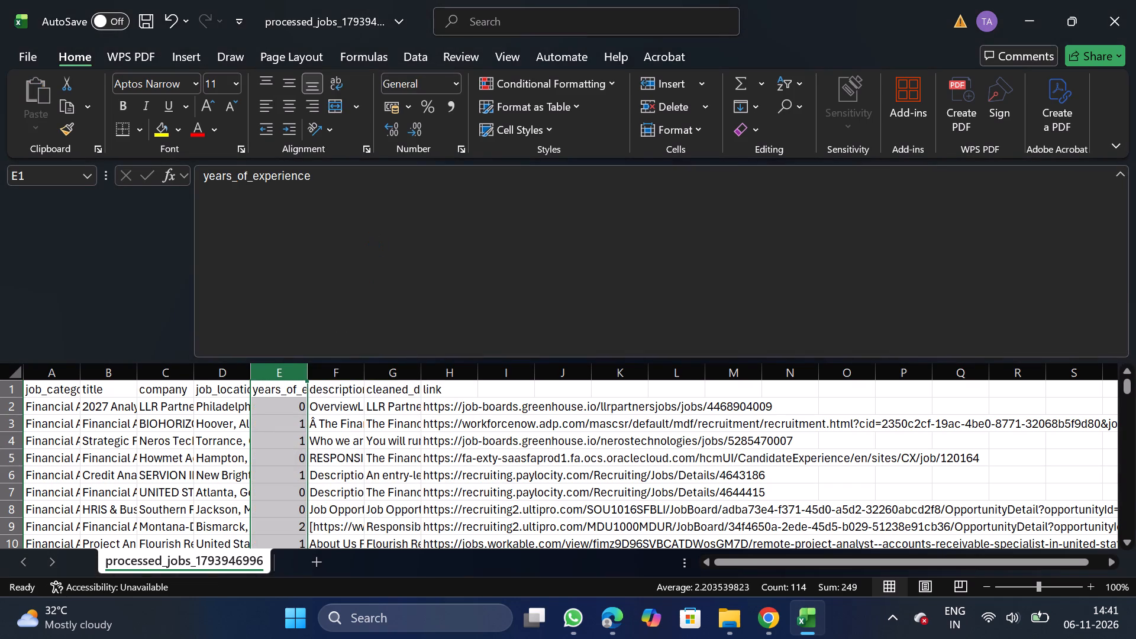
Rename the cleaned_description header in G1 as description, copying the text from the header in F1.
left_click(347, 383)
left_click_drag(202, 170, 272, 185)
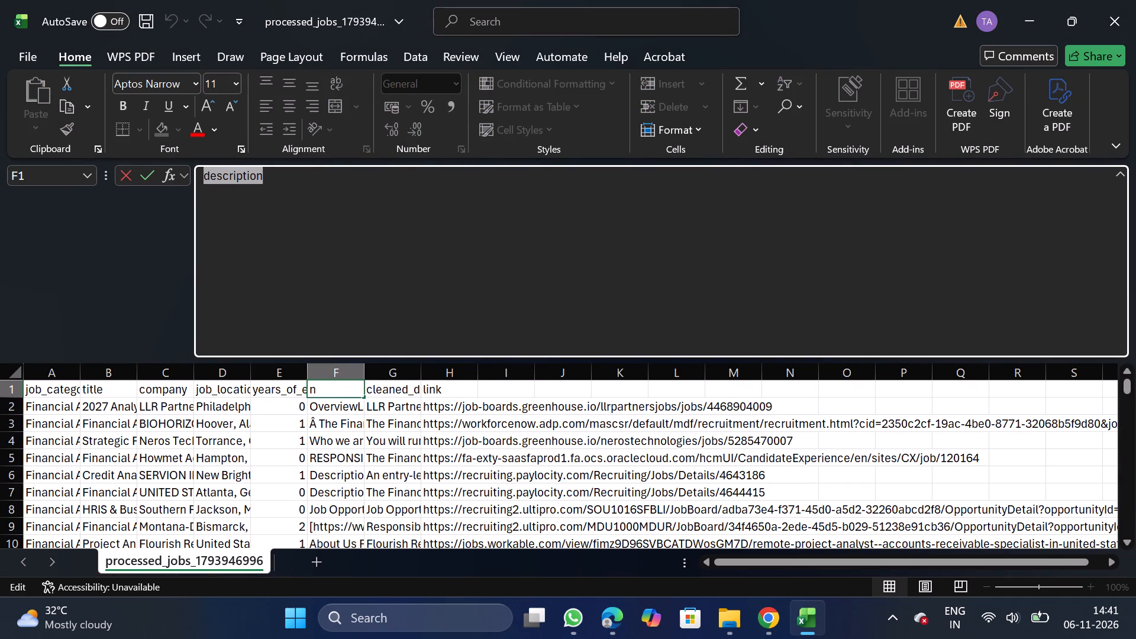
key("ctrl+c")
left_click(395, 390)
left_click(505, 324)
key("BackSpace")
key("BackSpace")
key("BackSpace")
key("BackSpace")
key("BackSpace")
key("BackSpace")
key("BackSpace")
key("BackSpace")
key("BackSpace")
key("BackSpace")
key("BackSpace")
key("BackSpace")
key("BackSpace")
key("BackSpace")
key("BackSpace")
key("BackSpace")
key("BackSpace")
key("BackSpace")
key("BackSpace")
key("BackSpace")
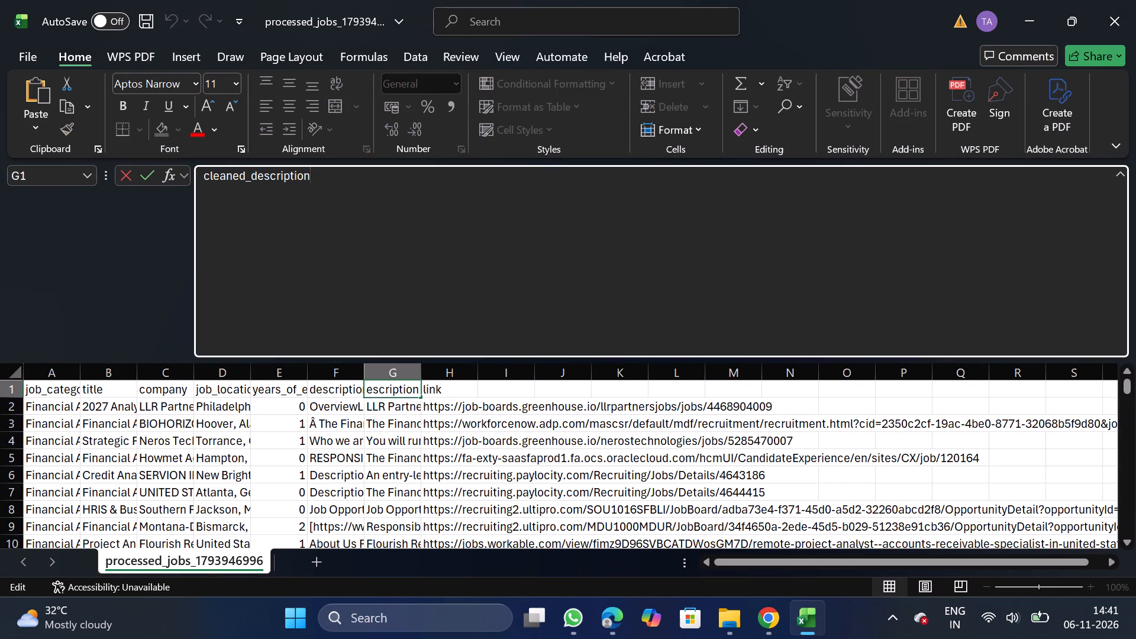
key("ctrl+v")
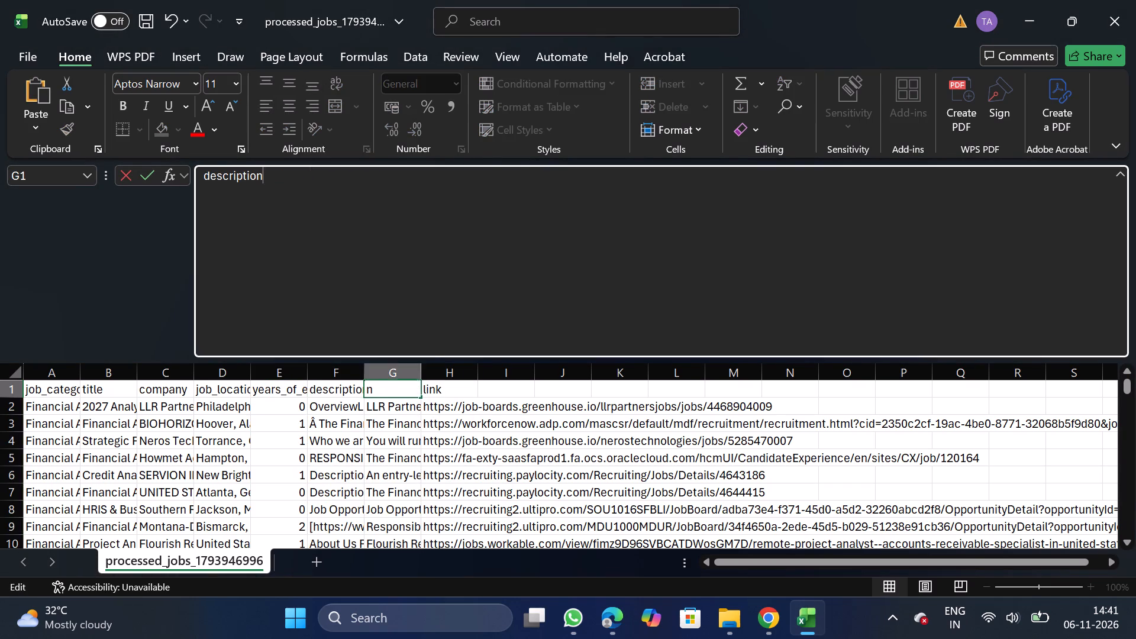
Rename the header in F1 as original_description, copying the name from the bulk-upload column requirements on NextGenApply in Chrome.
left_click(330, 389)
left_click(452, 306)
key("BackSpace")
key("BackSpace")
key("BackSpace")
key("BackSpace")
key("BackSpace")
key("BackSpace")
key("BackSpace")
key("BackSpace")
key("BackSpace")
key("BackSpace")
key("BackSpace")
key("BackSpace")
key("BackSpace")
key("BackSpace")
key("BackSpace")
key("BackSpace")
key("BackSpace")
key("BackSpace")
key("BackSpace")
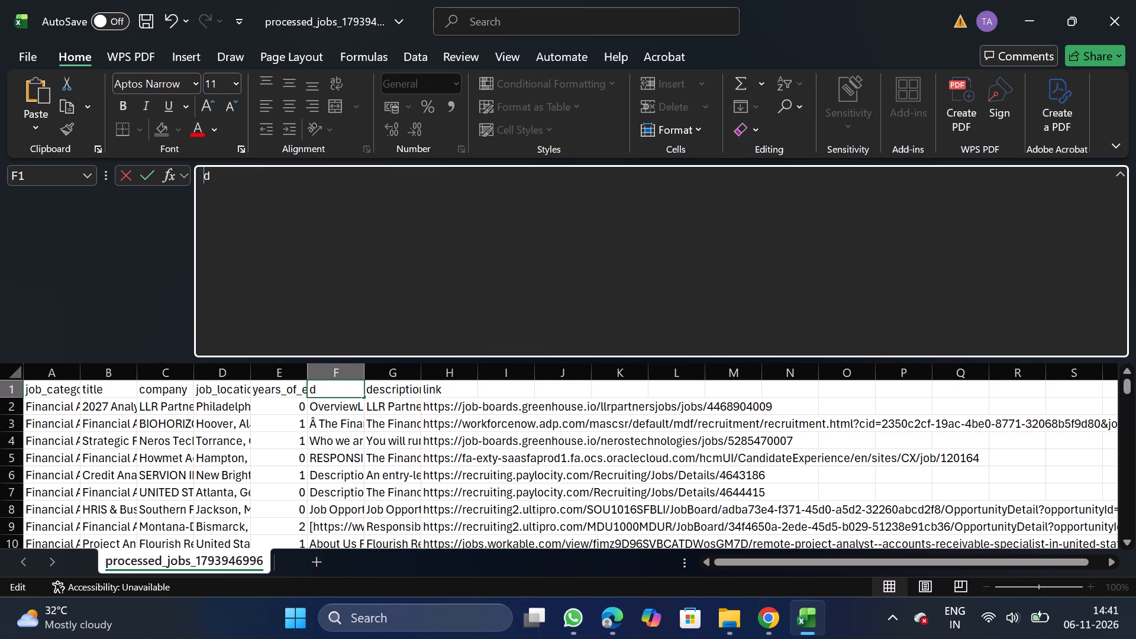
left_click(769, 619)
left_click(75, 170)
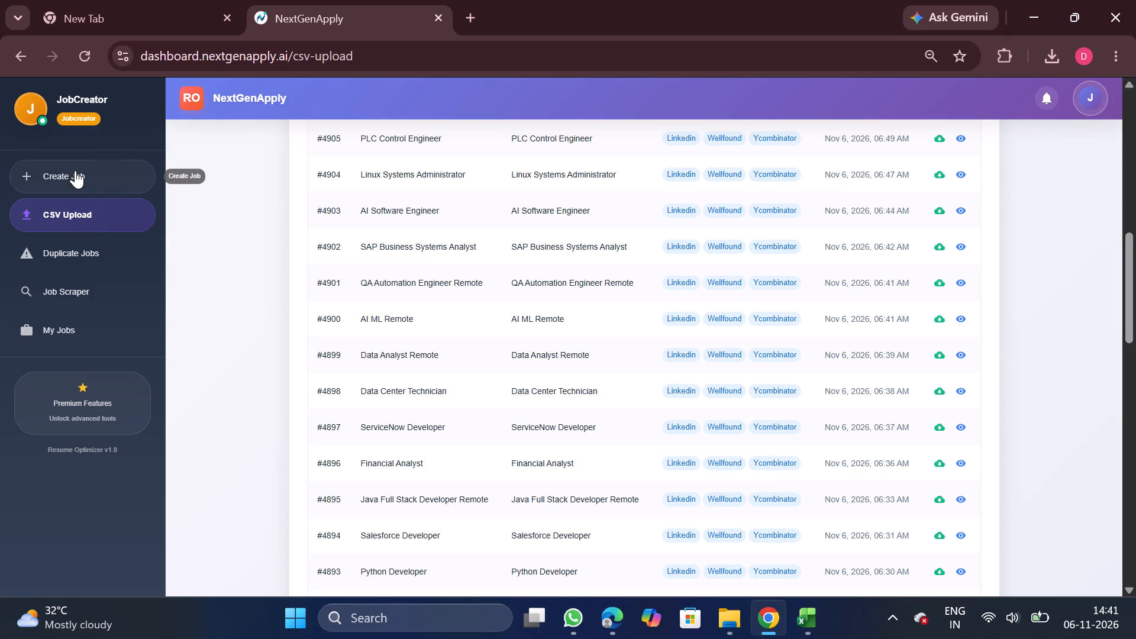
left_click(534, 165)
double_click(617, 295)
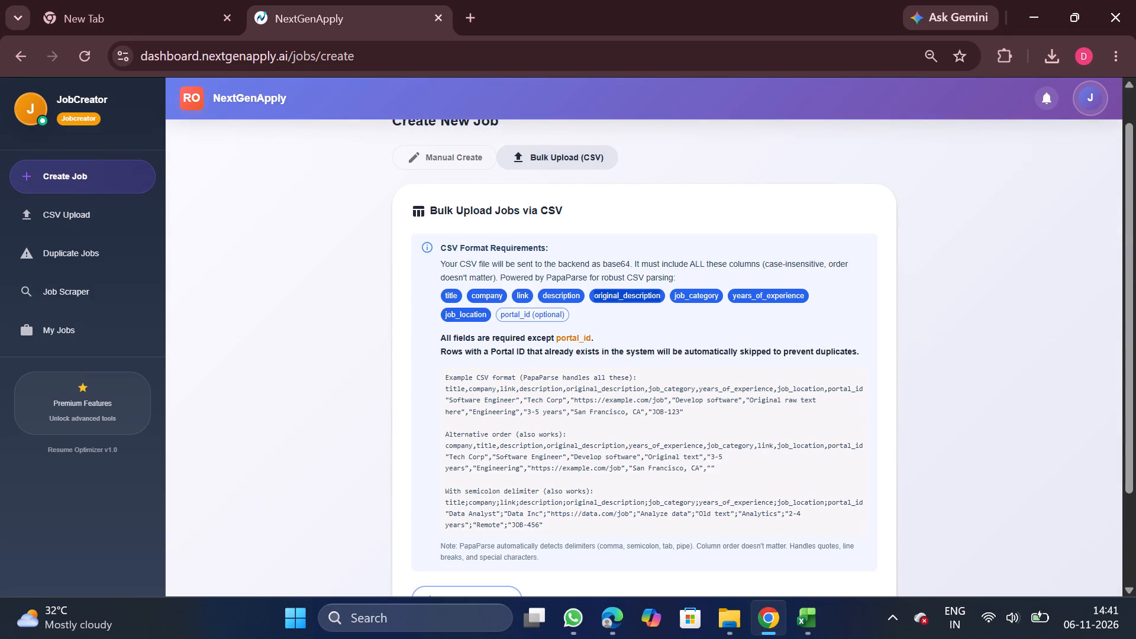
key("ctrl+c")
left_click(802, 615)
key("ctrl+v")
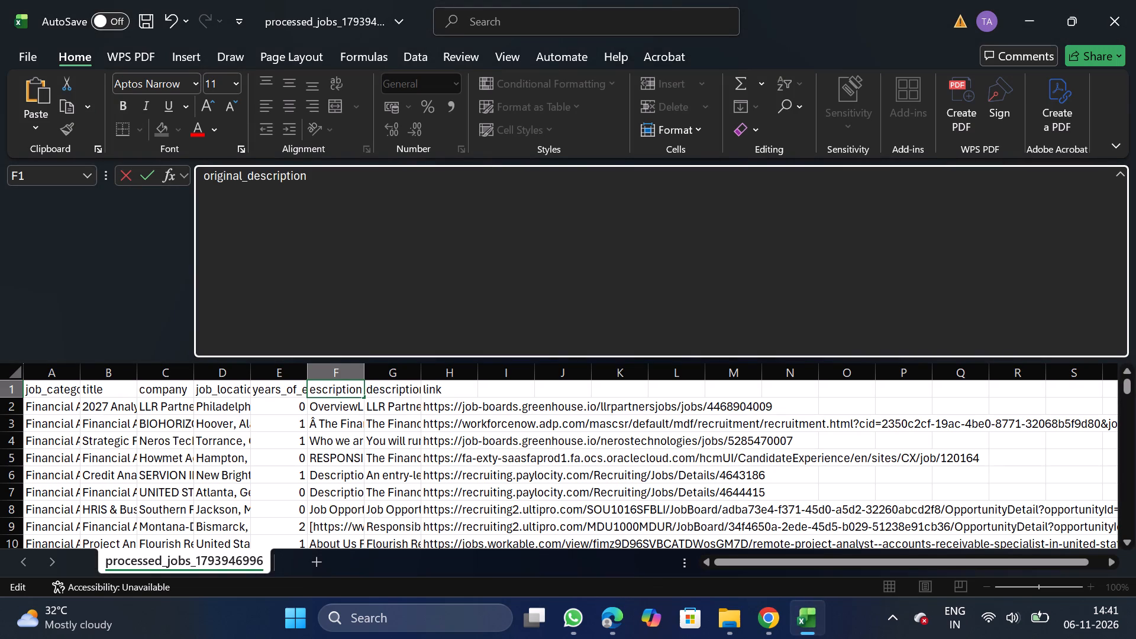
Replace United States with Remote throughout the job_location column, matching entire cell contents only.
left_click(213, 378)
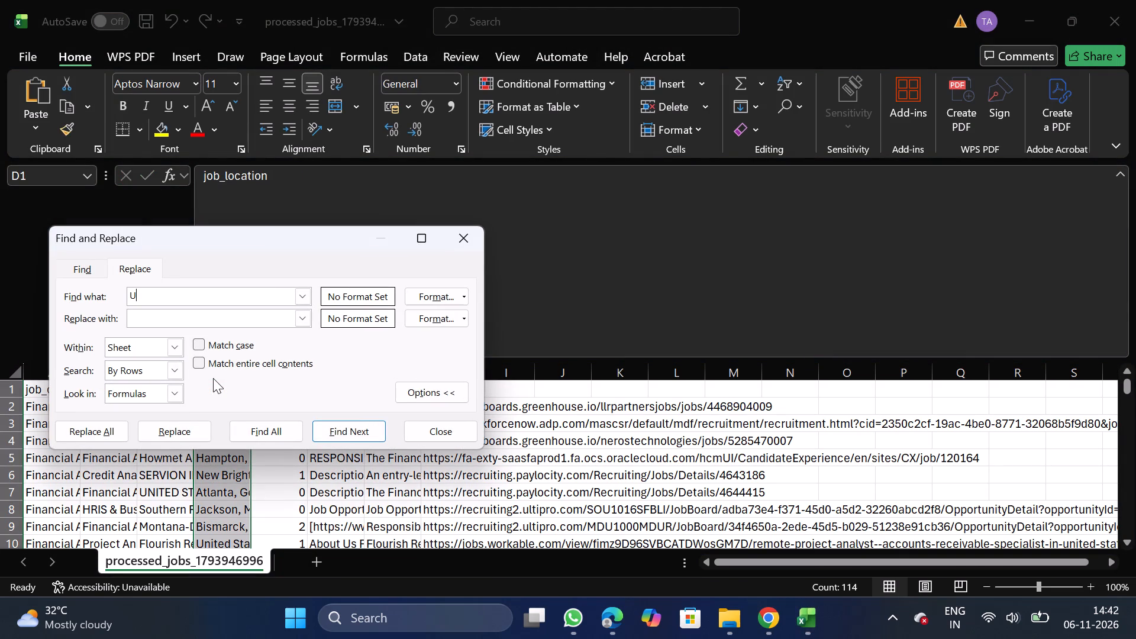
key("t")
key("BackSpace")
key("BackSpace")
key("s")
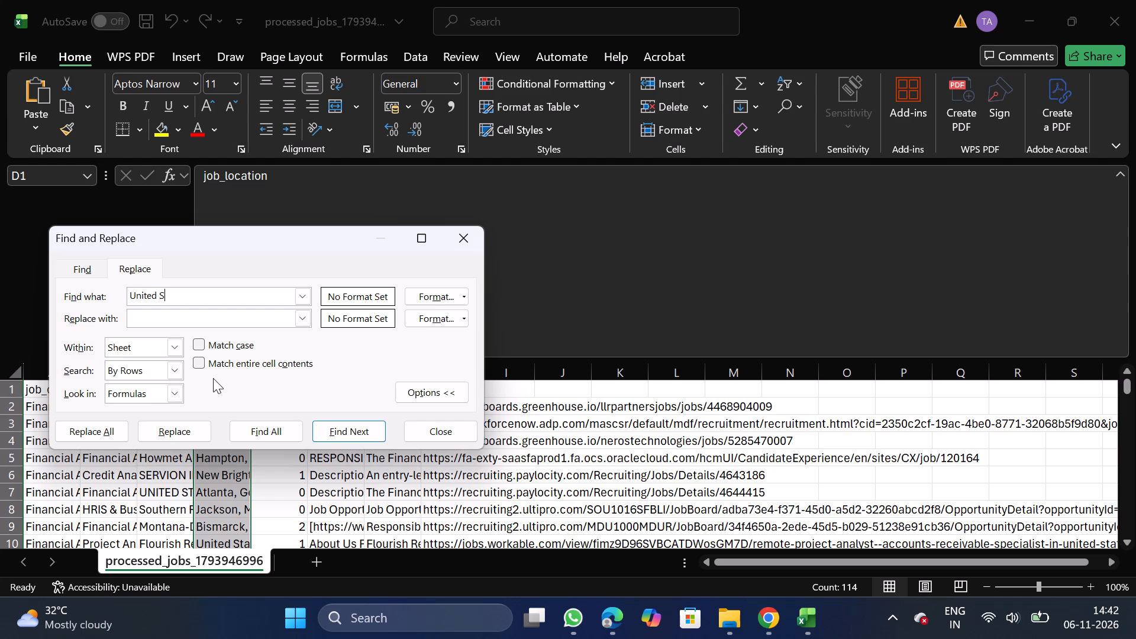
type("tates")
left_click_drag(186, 307, 176, 321)
left_click(198, 359)
left_click(93, 427)
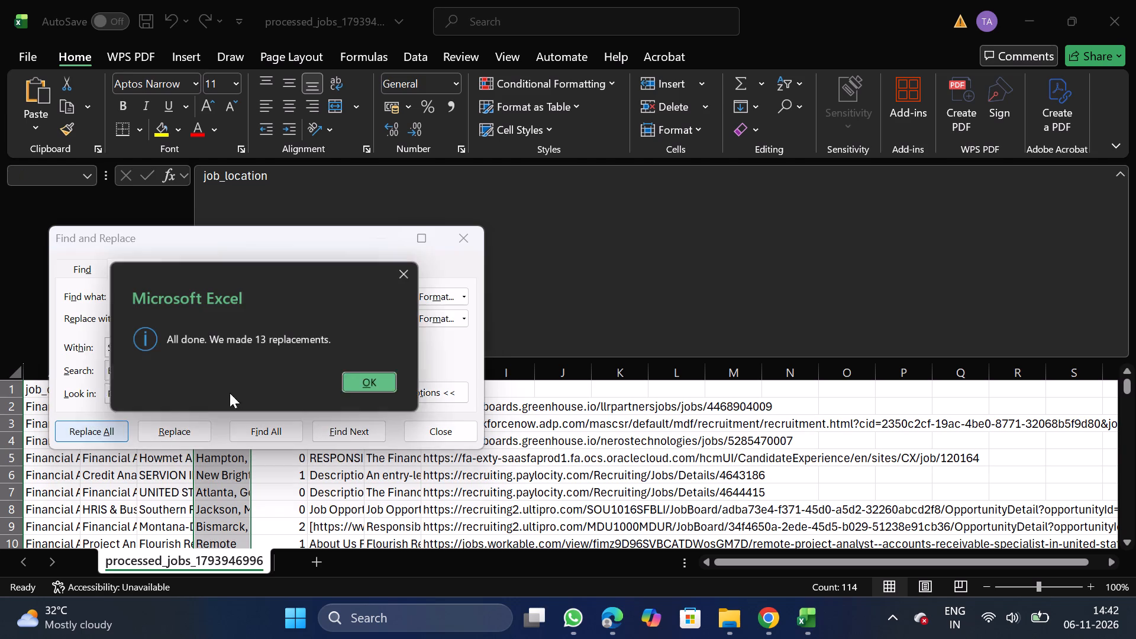
left_click(366, 386)
left_click(481, 235)
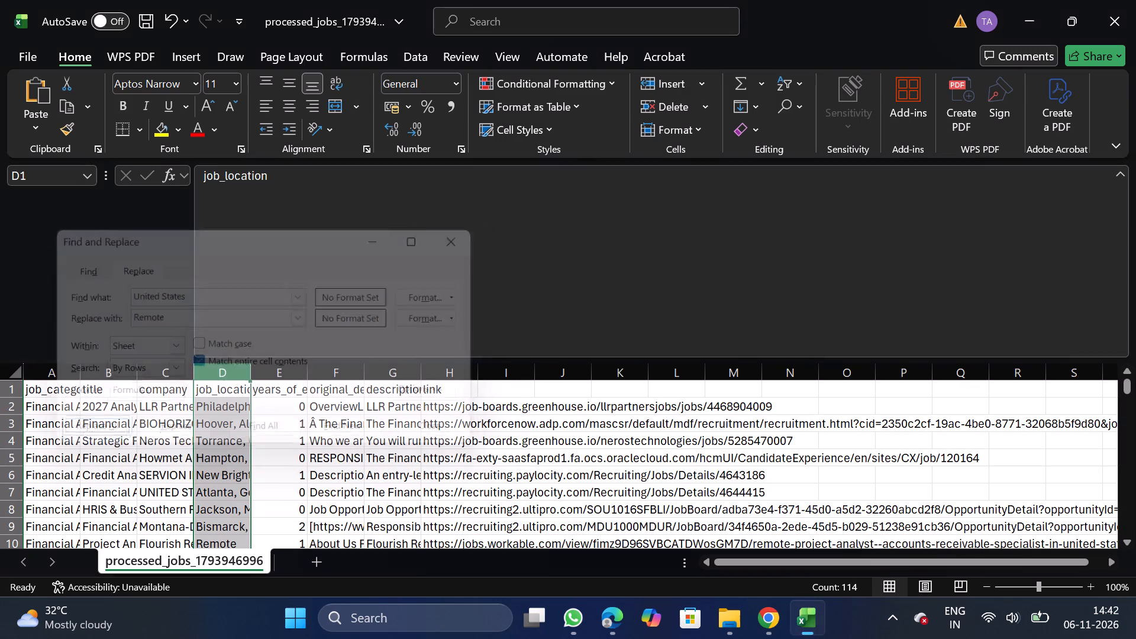
Add a filter to the title column.
left_click(106, 372)
left_click_drag(409, 58, 560, 1)
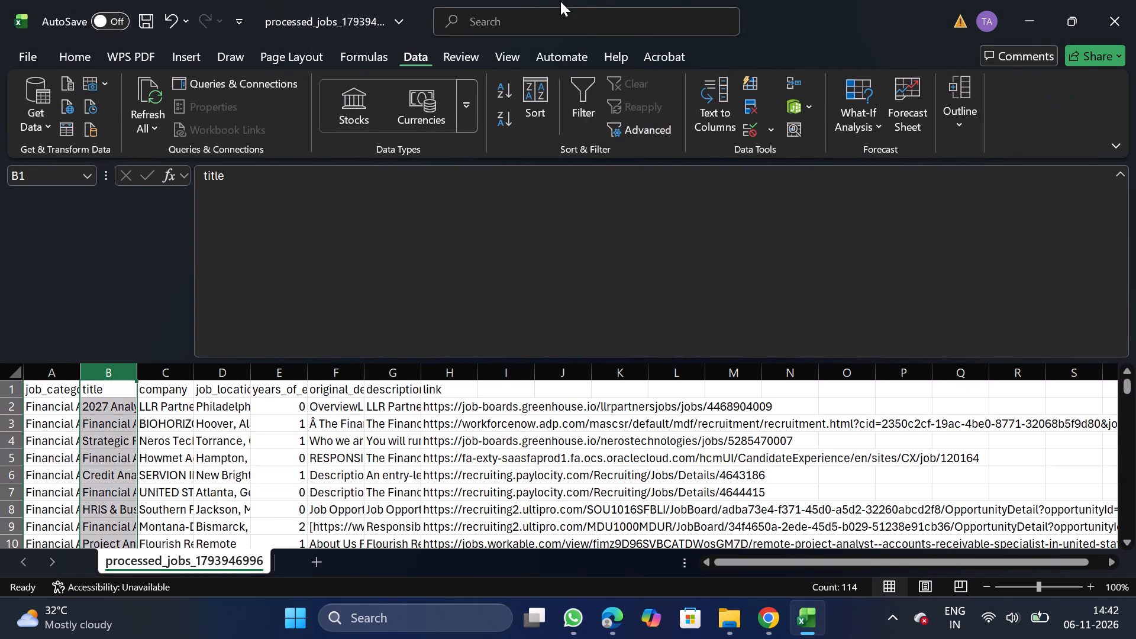
left_click_drag(560, 1, 581, 109)
left_click(581, 109)
Deselect all titles in the title filter, then include the three 2027 titles and AMER Data Analyst - Sales Strategy and Operations.
left_click(126, 390)
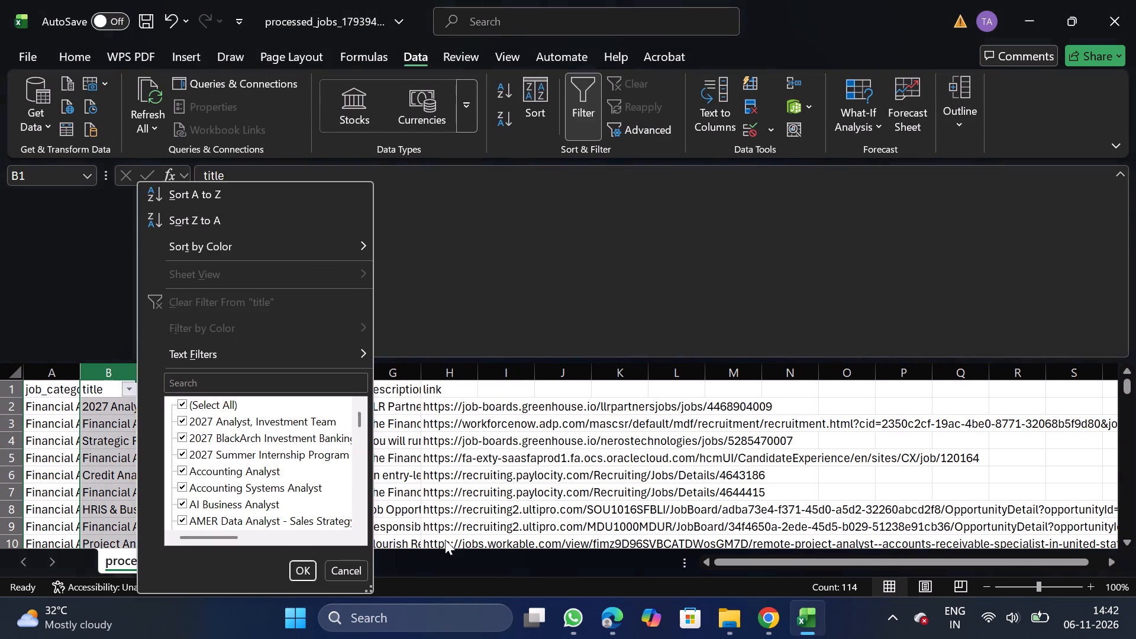
left_click(369, 592)
left_click_drag(369, 592, 840, 638)
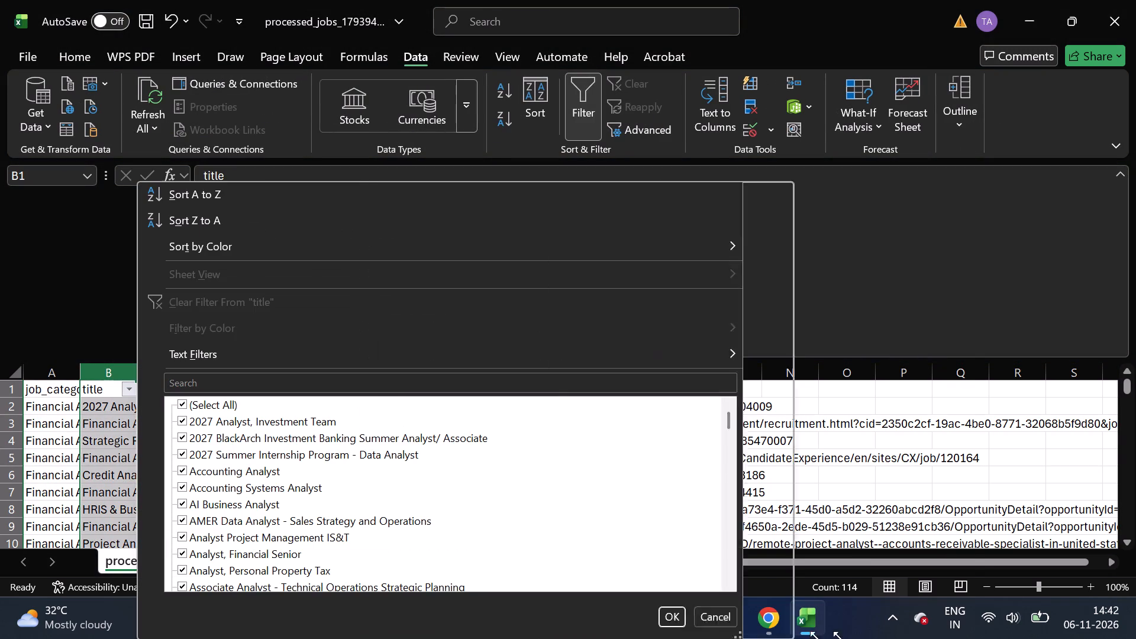
left_click_drag(840, 638, 970, 638)
left_click(214, 399)
left_click(247, 418)
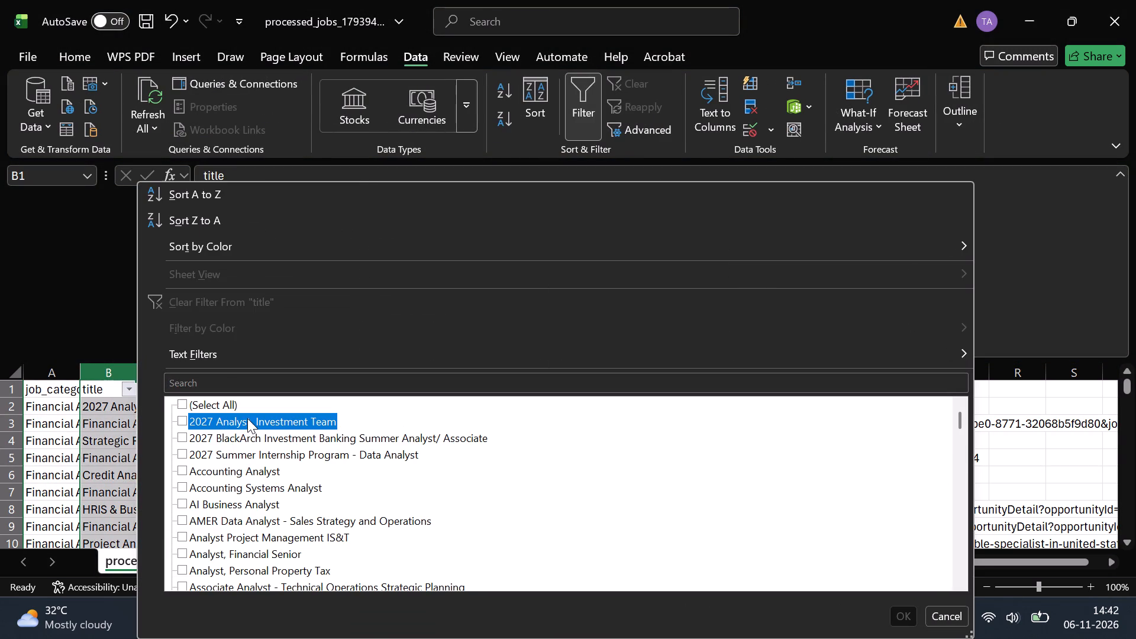
left_click(255, 430)
left_click(255, 454)
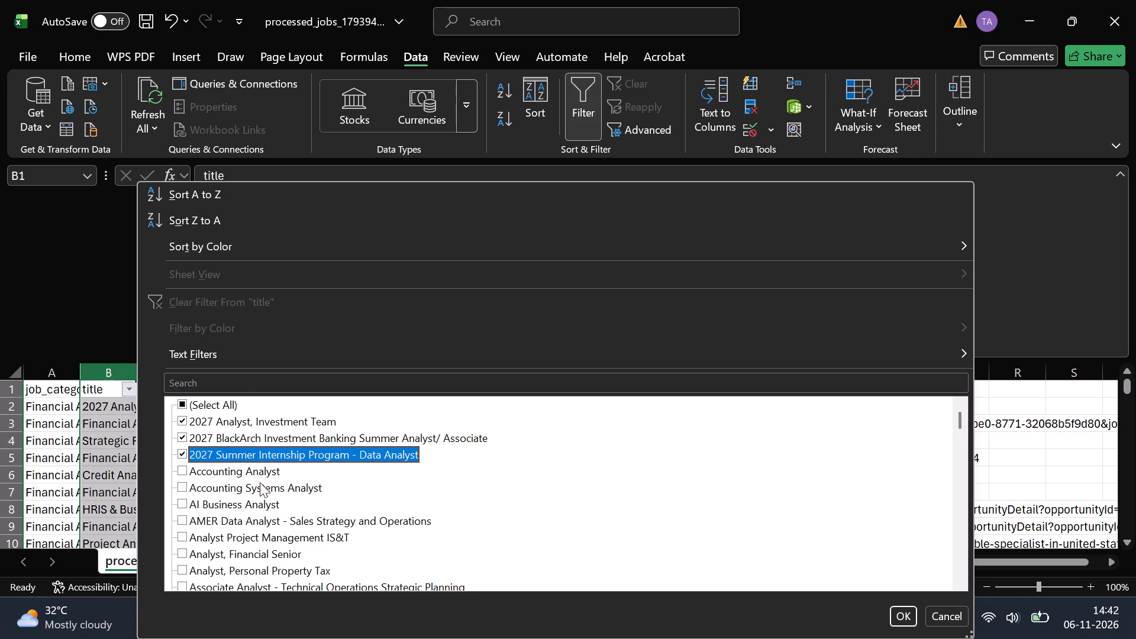
left_click(276, 521)
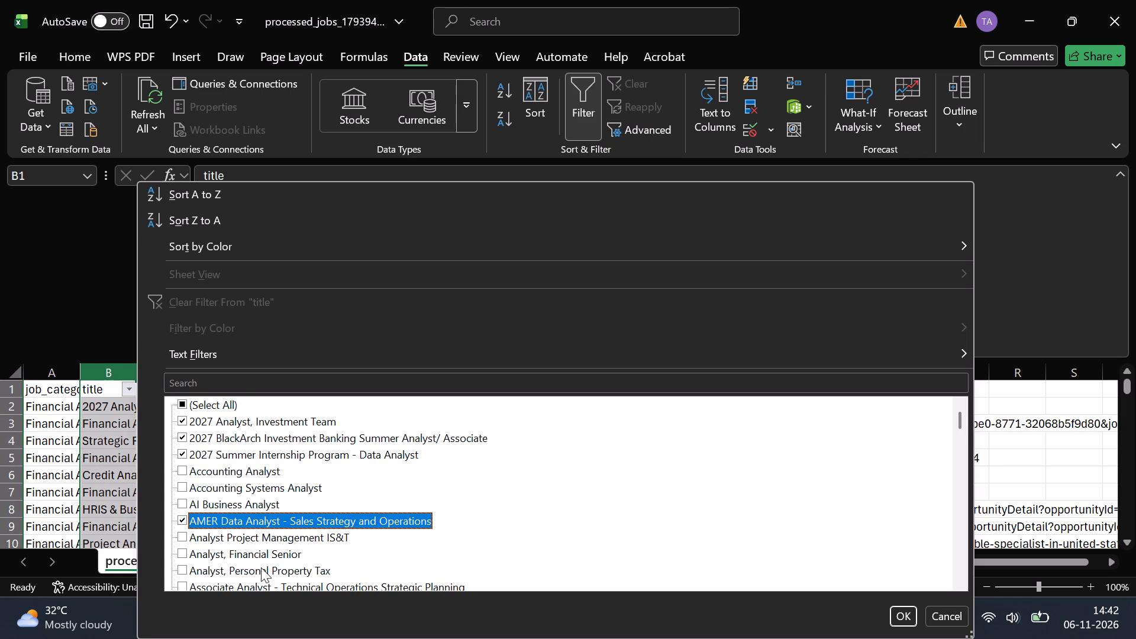
Include Bilingual Credit Analyst - Nevada and the Business Analyst Data Lakehouse entry in the title filter.
scroll(255, 582, "down", 1)
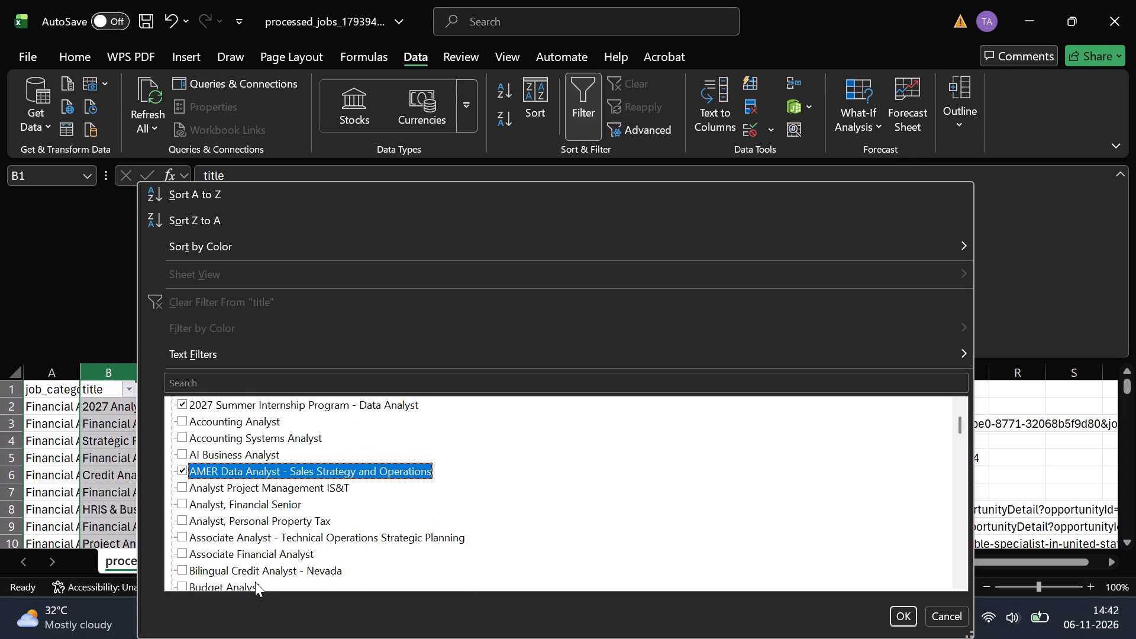
left_click(246, 573)
scroll(246, 573, "down", 1)
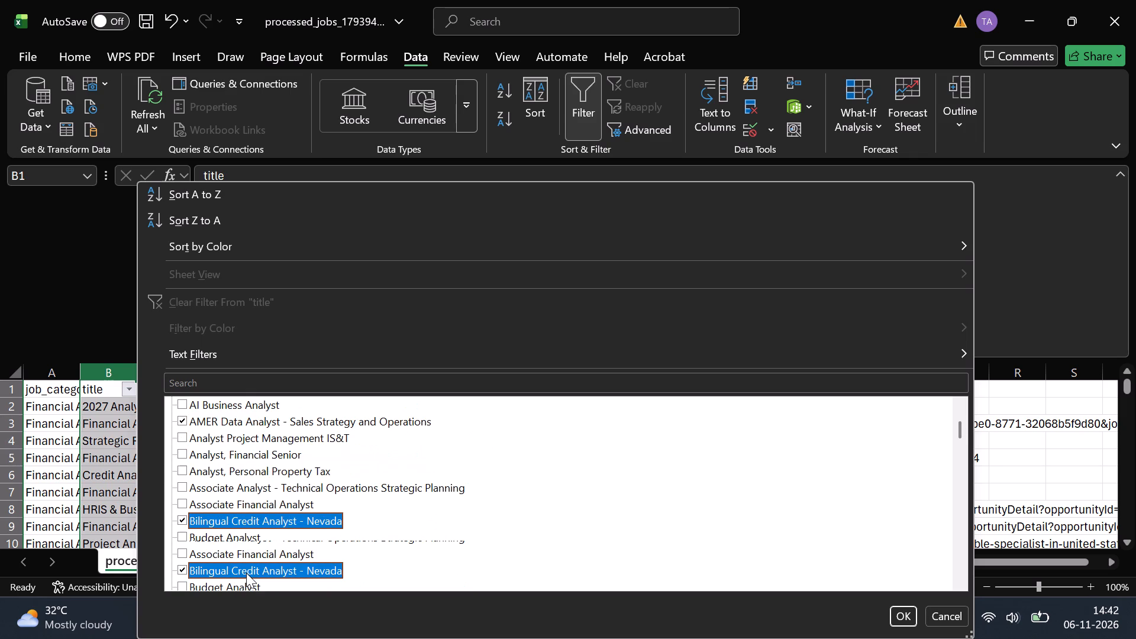
scroll(246, 573, "down", 2)
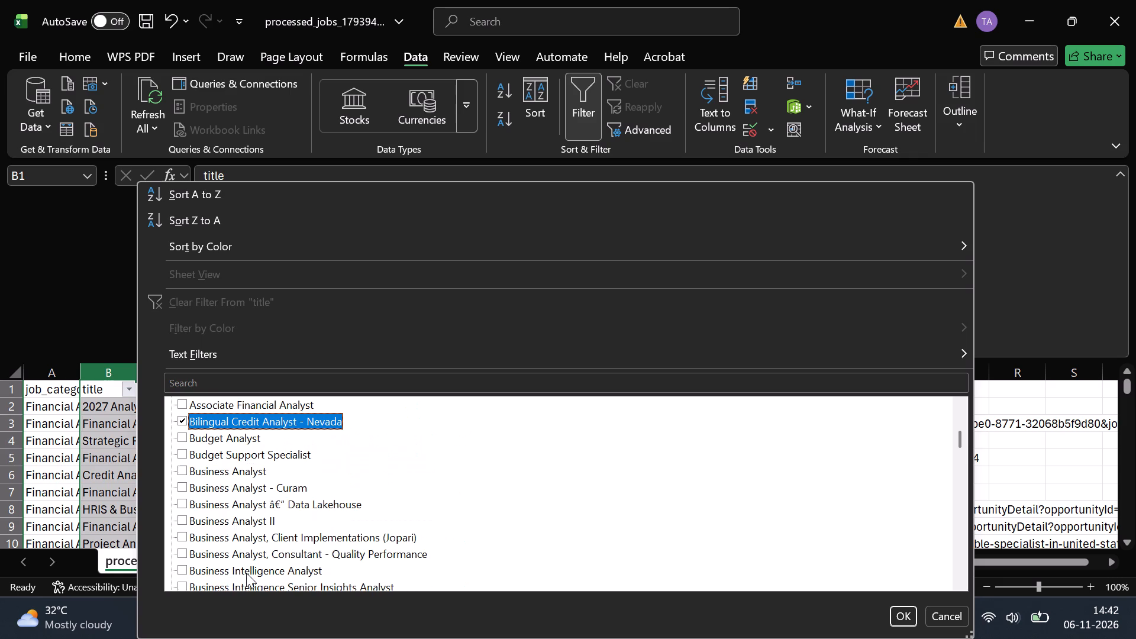
left_click(313, 507)
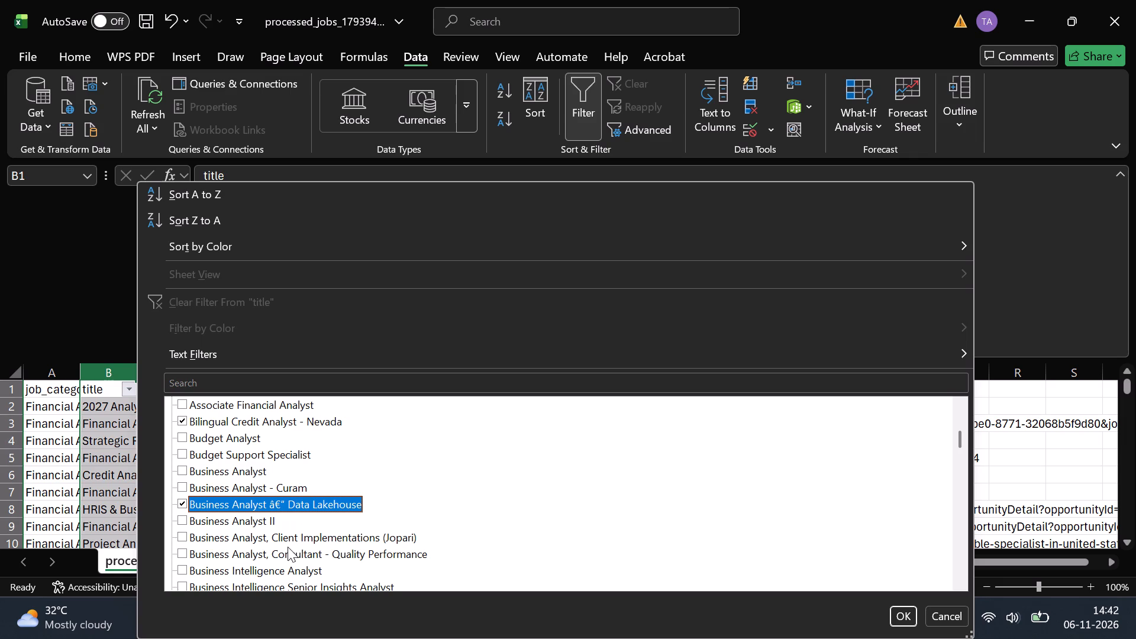
left_click(323, 553)
left_click(323, 553)
Include the EY-Parthenon Corporate Finance Associate and the Finance Analyst / Senior Finance Analyst (Pharmaceutical) titles in the title filter.
scroll(323, 553, "down", 1)
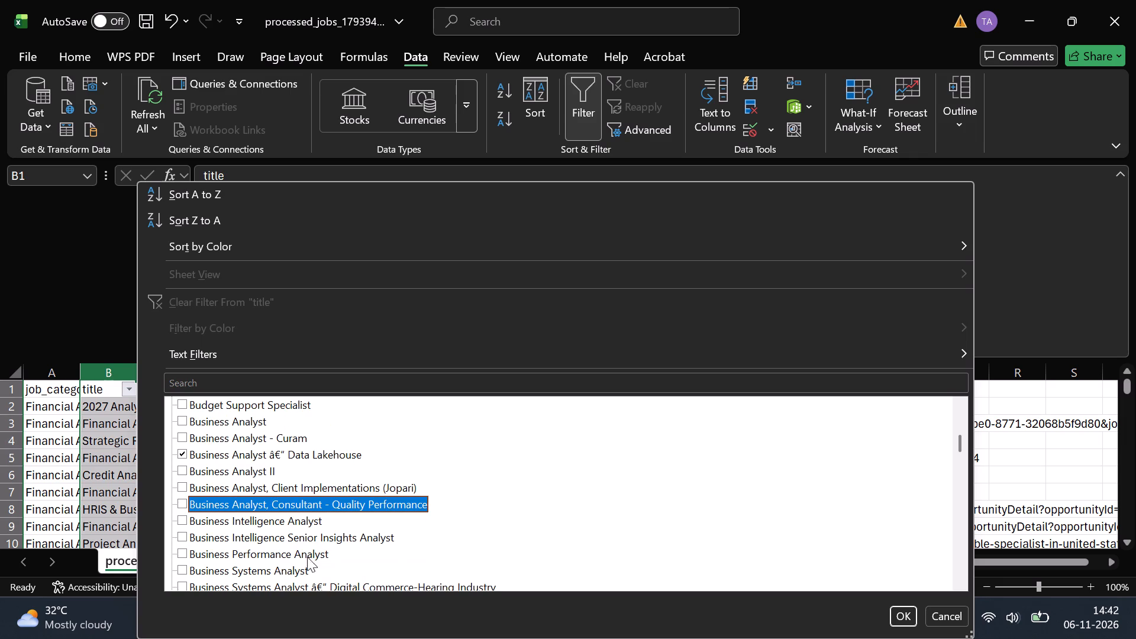
scroll(283, 581, "down", 1)
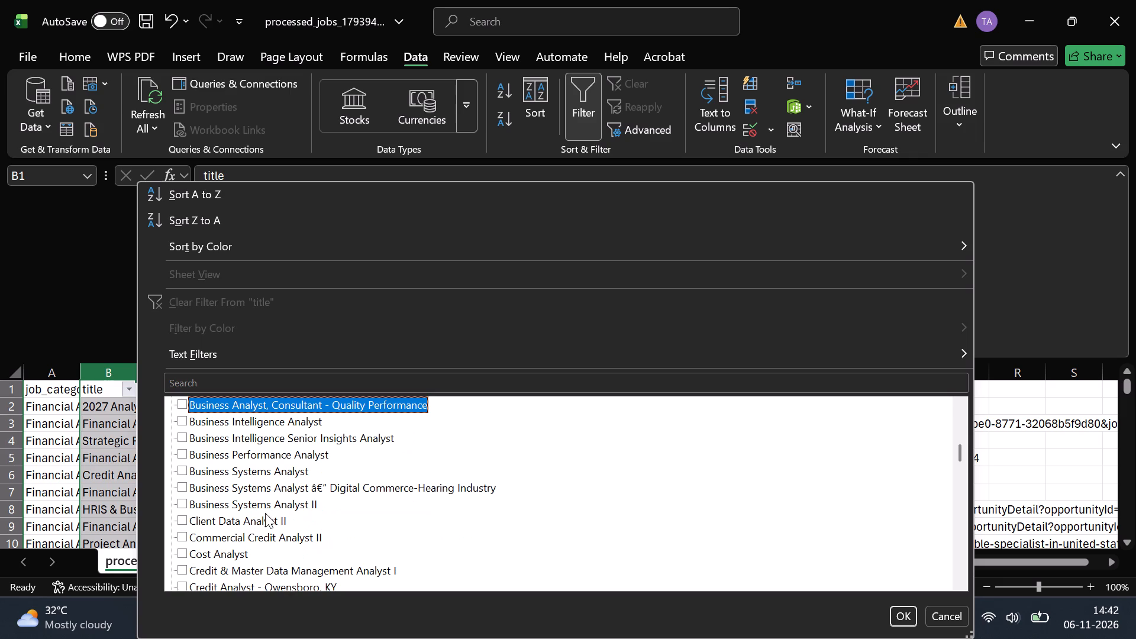
scroll(264, 568, "down", 1)
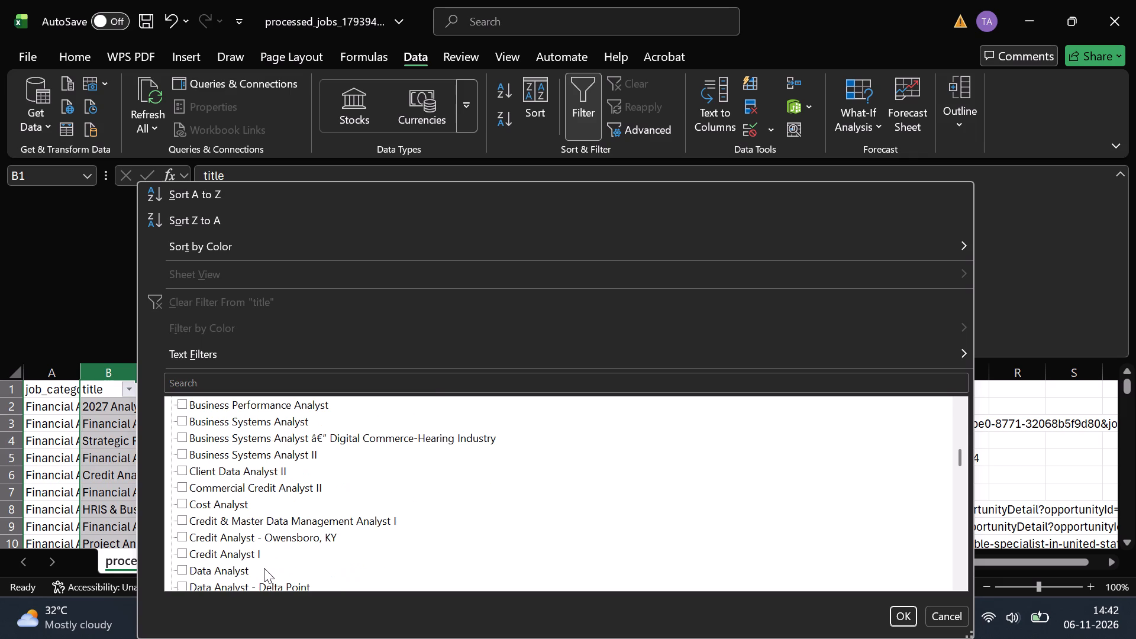
scroll(256, 573, "down", 1)
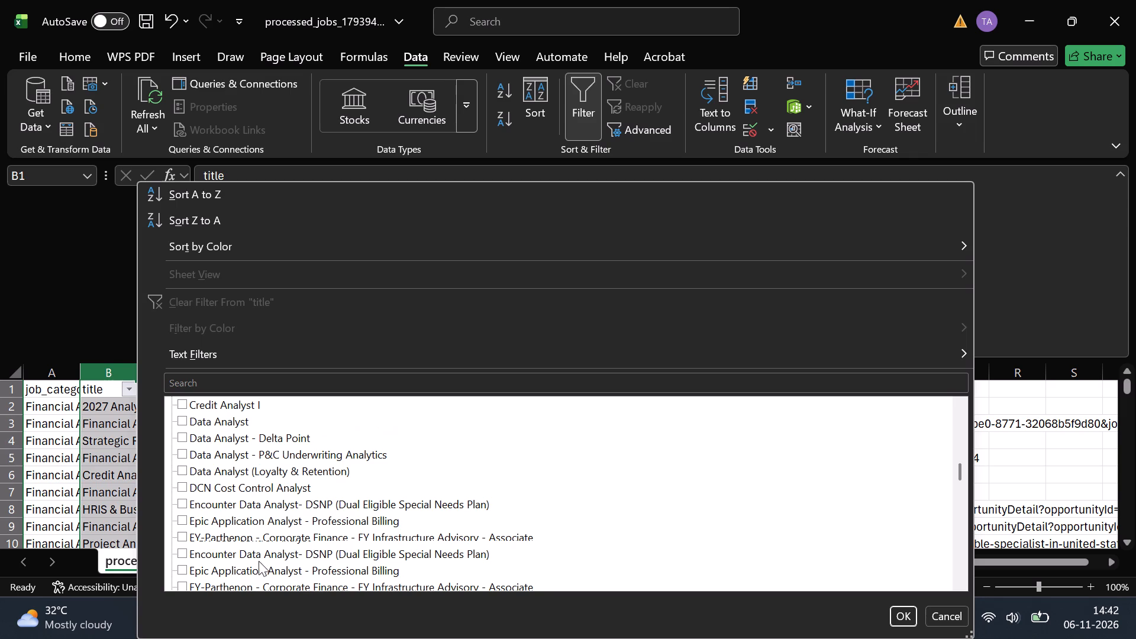
left_click(300, 539)
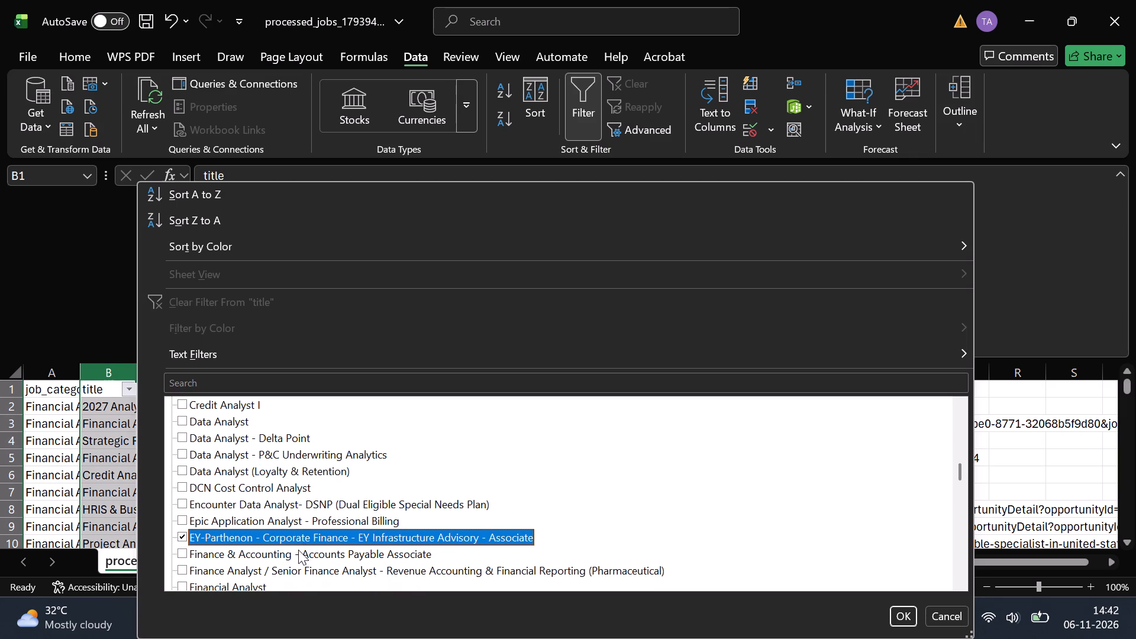
scroll(293, 574, "down", 1)
left_click(314, 522)
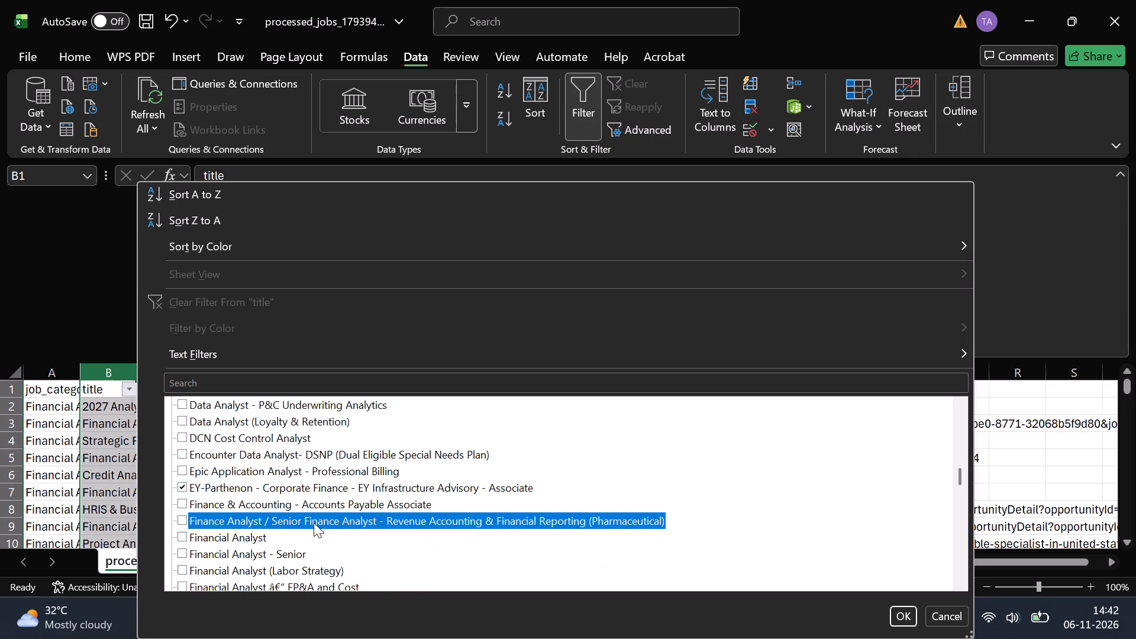
Include IT Business Analyst Summer Intern (ServiceNow) in the title filter.
scroll(292, 573, "down", 1)
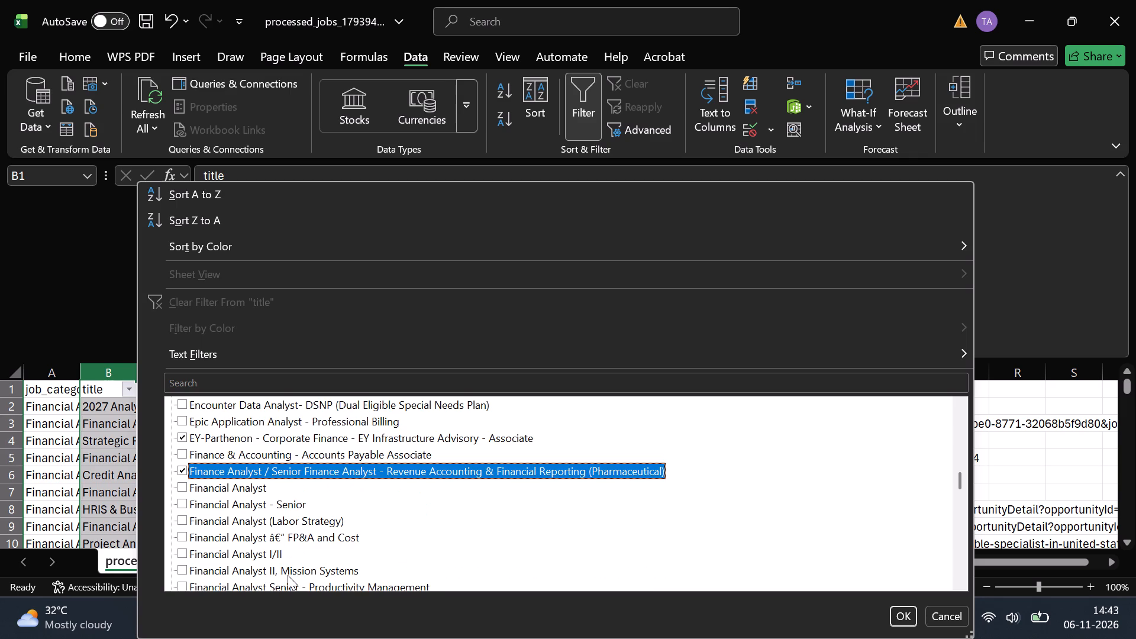
scroll(288, 575, "down", 1)
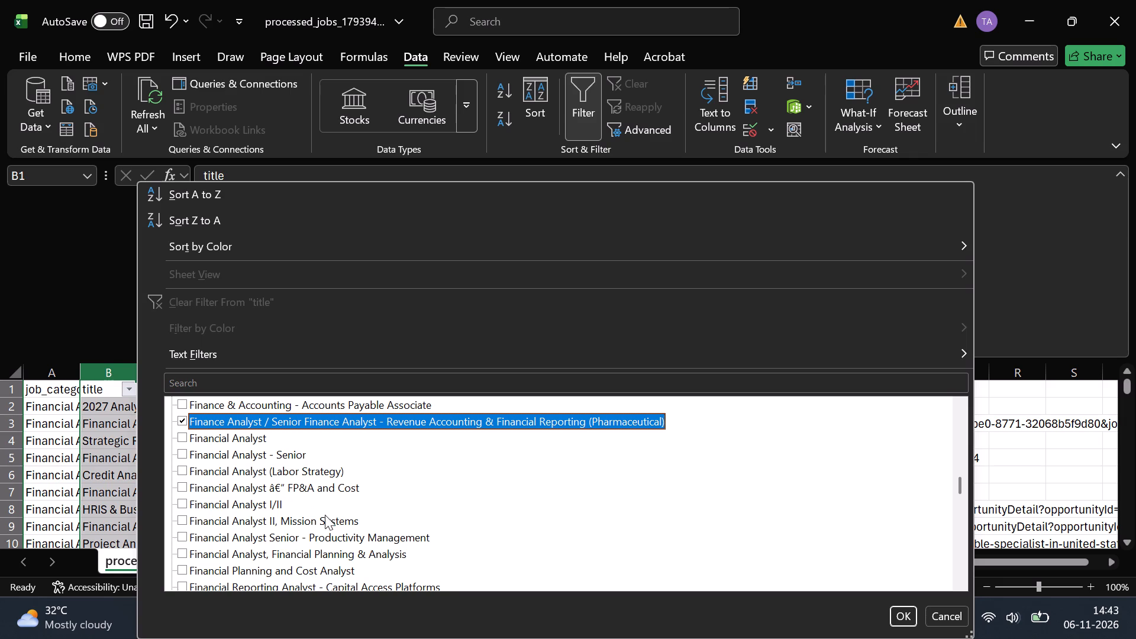
scroll(280, 585, "down", 1)
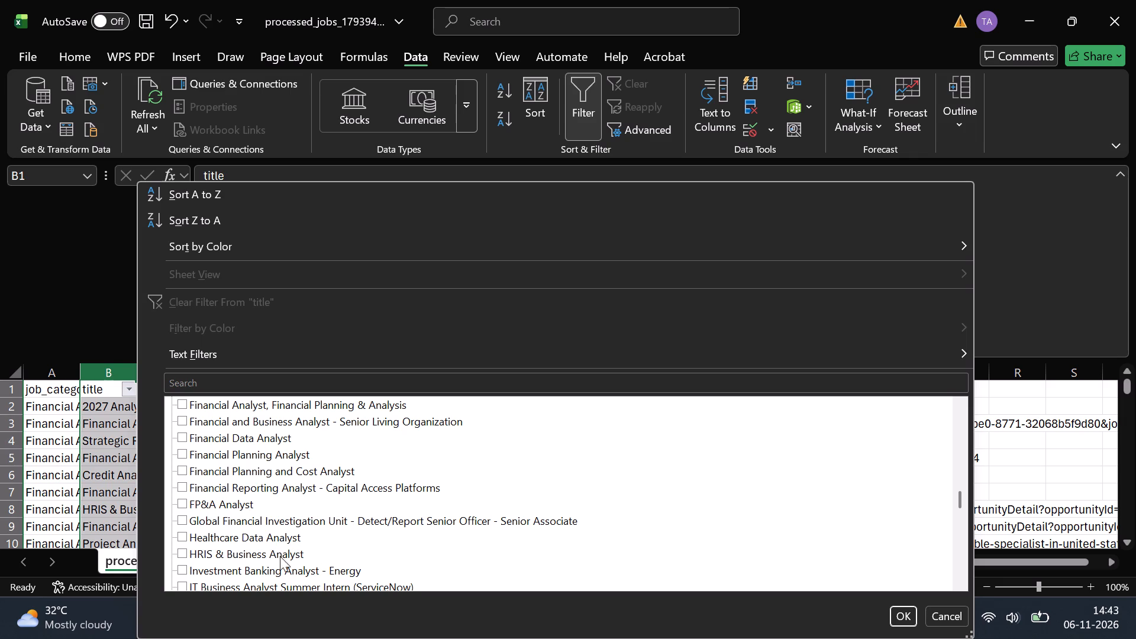
scroll(253, 572, "down", 1)
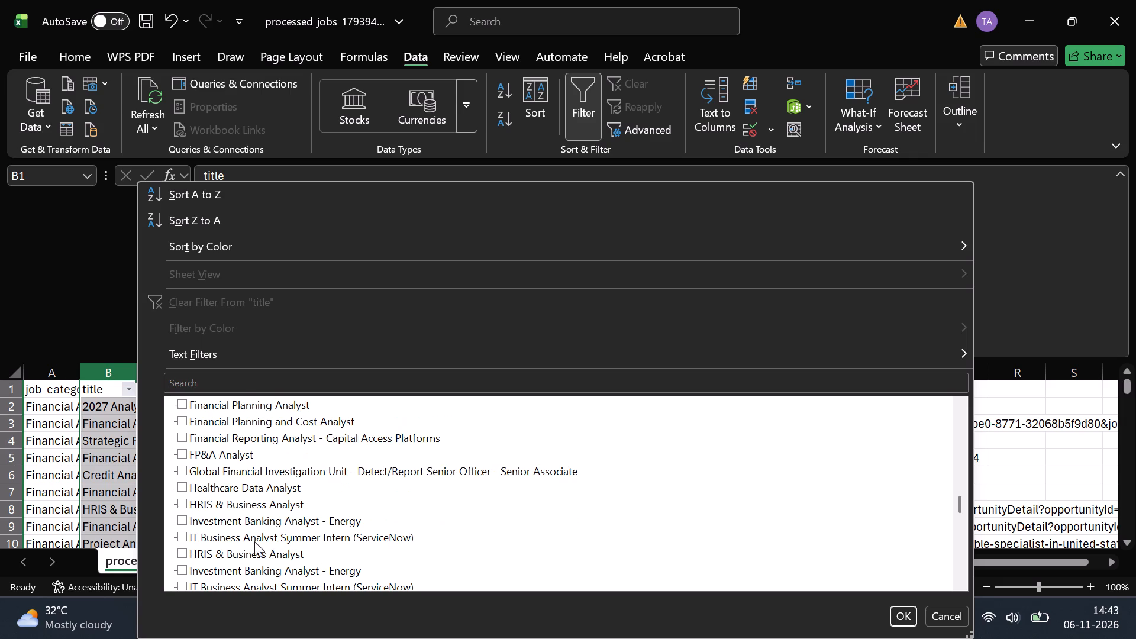
left_click(266, 544)
scroll(252, 577, "down", 1)
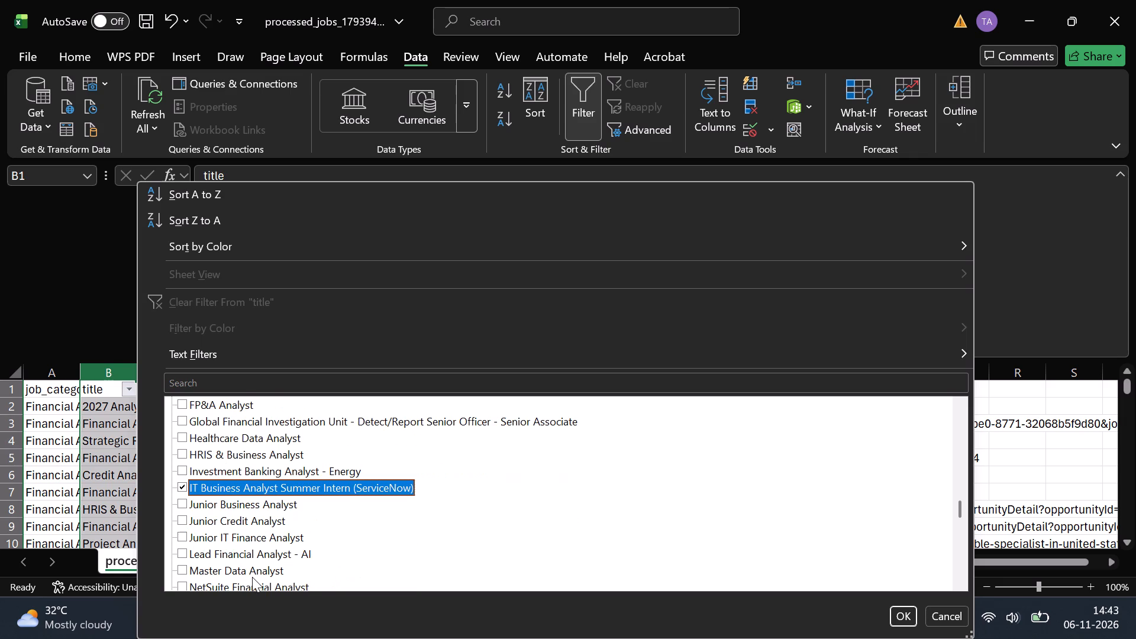
Include Senior Analyst - Treasury and ServiceNow Business Systems Analyst Intern (Undergraduate Summer 2027) in the title filter.
scroll(248, 582, "down", 1)
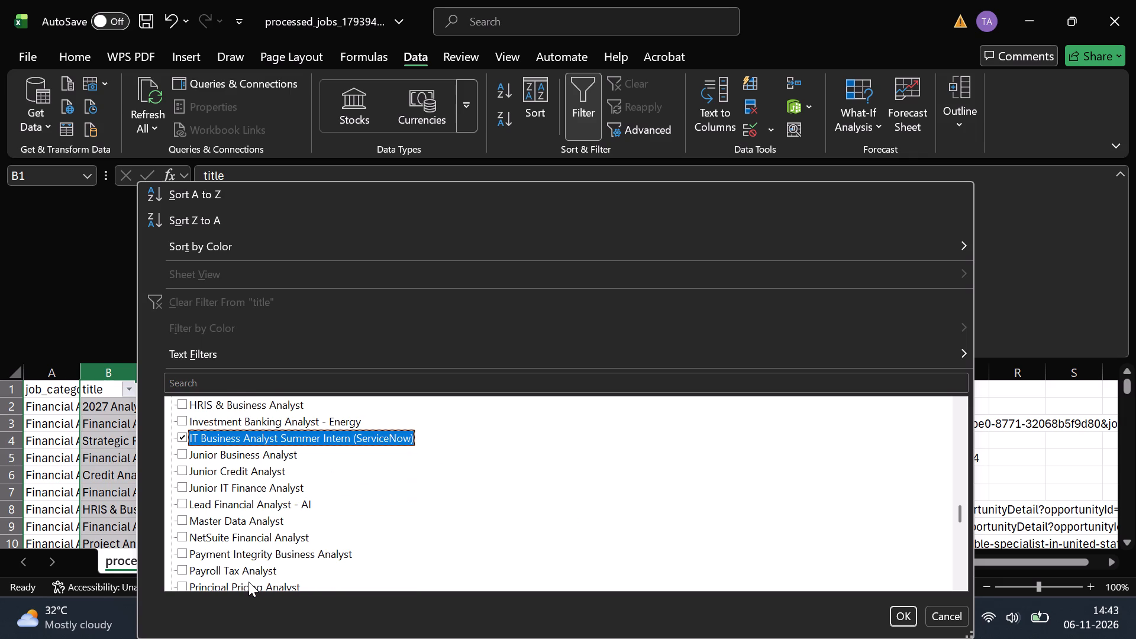
scroll(278, 569, "down", 1)
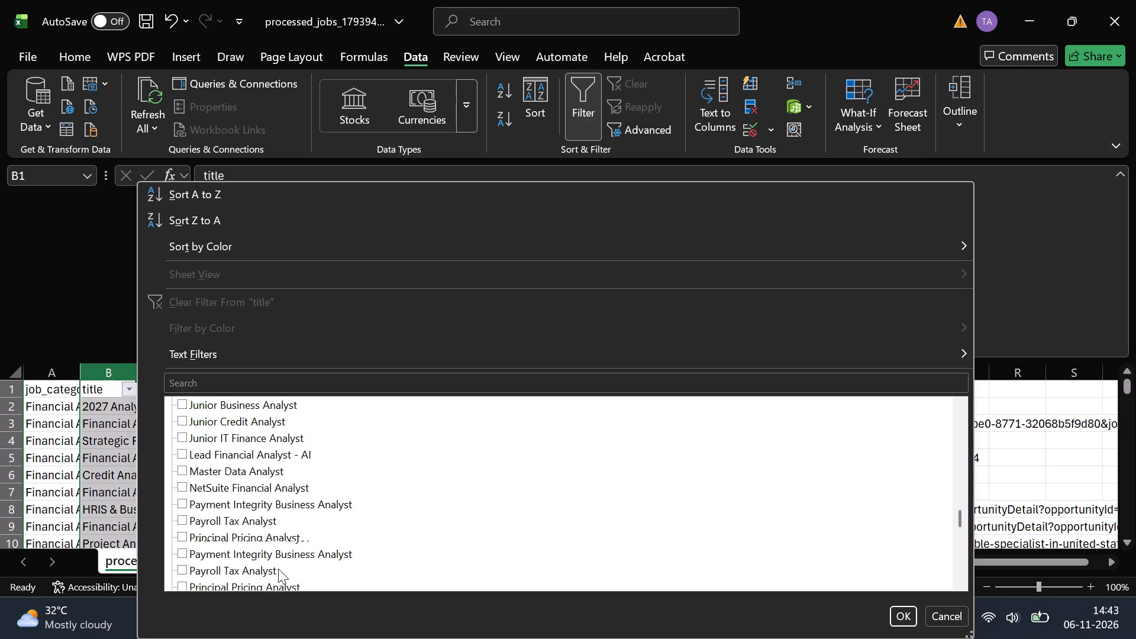
scroll(278, 569, "down", 2)
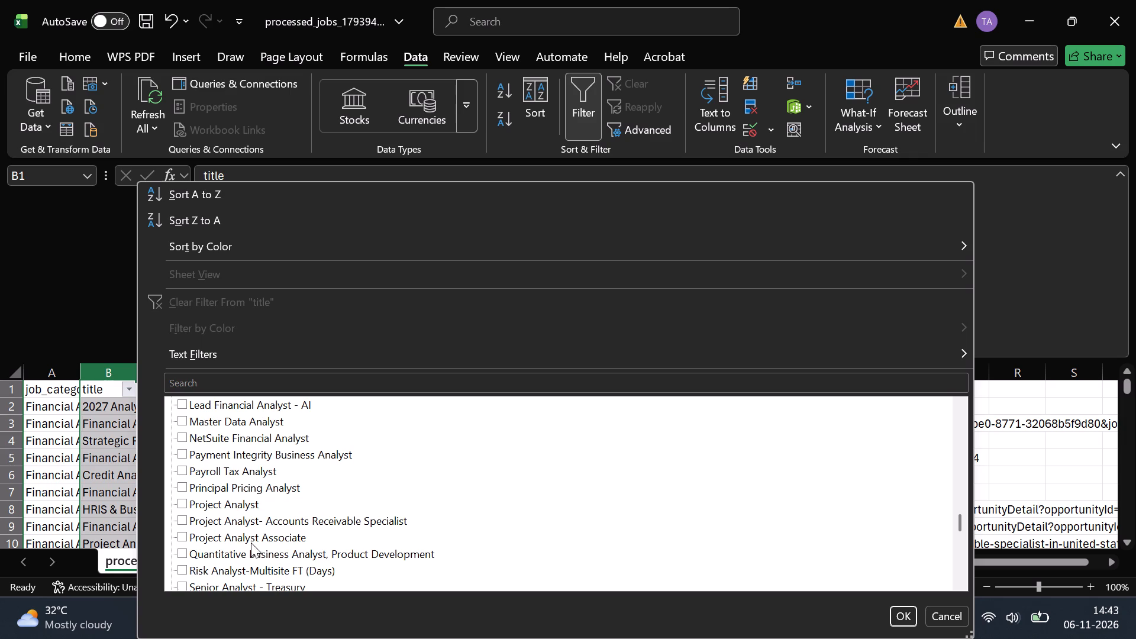
scroll(269, 571, "down", 1)
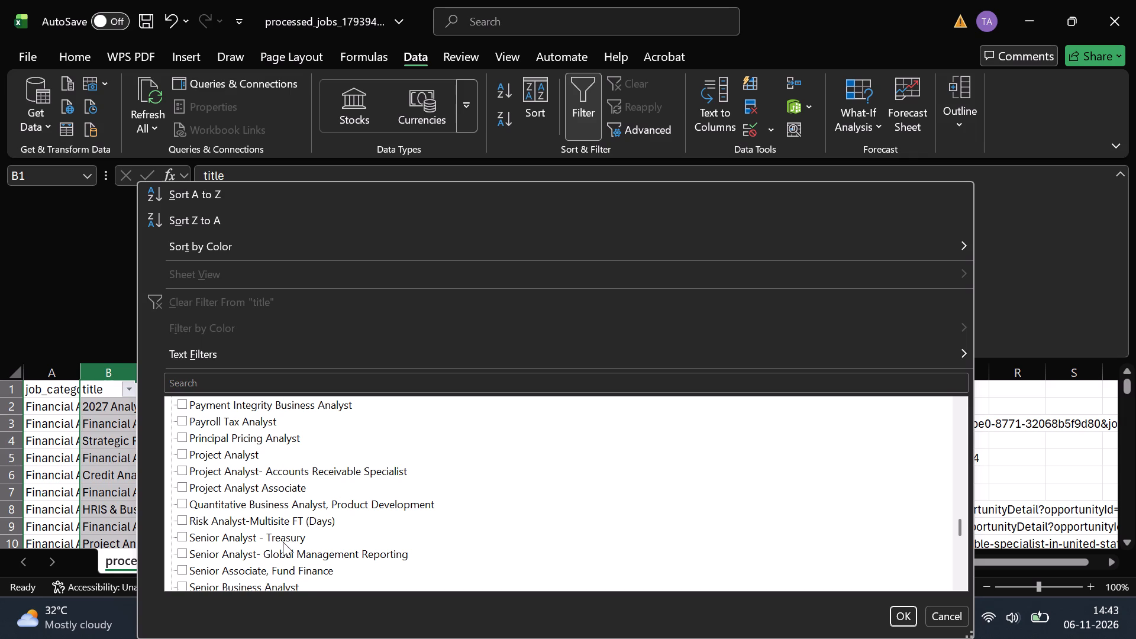
left_click(283, 542)
scroll(279, 569, "down", 1)
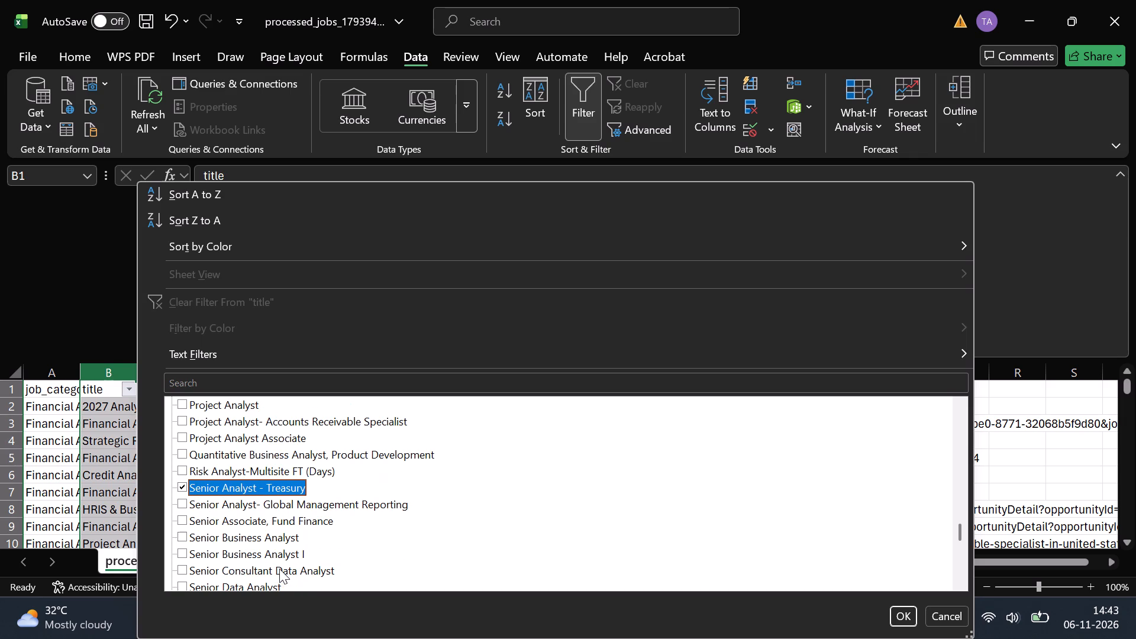
scroll(263, 573, "down", 1)
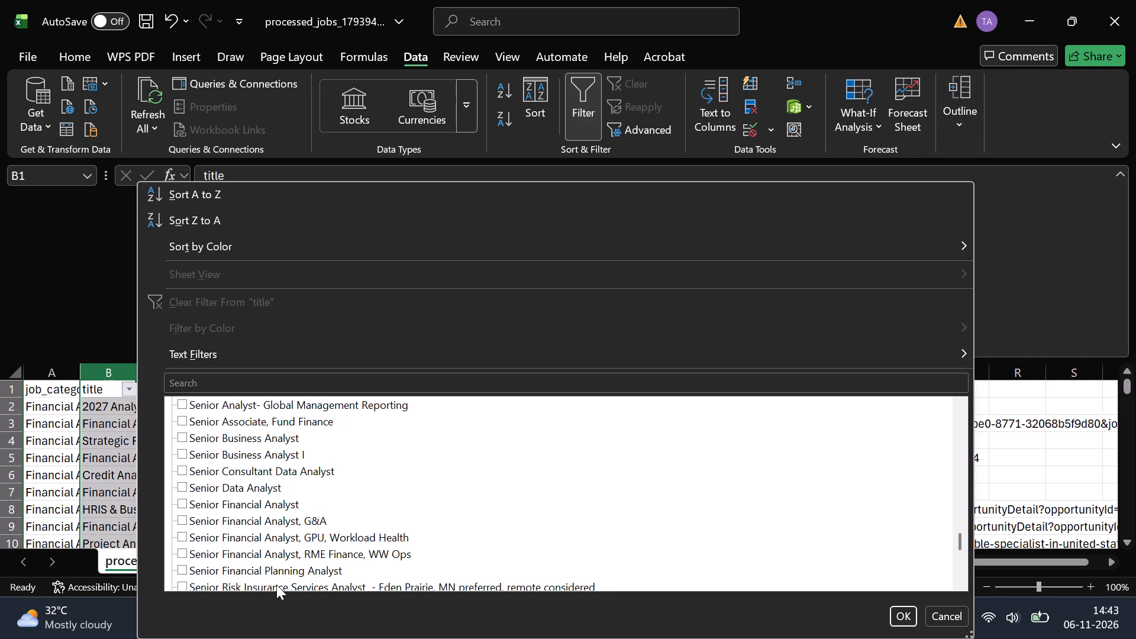
scroll(276, 585, "down", 1)
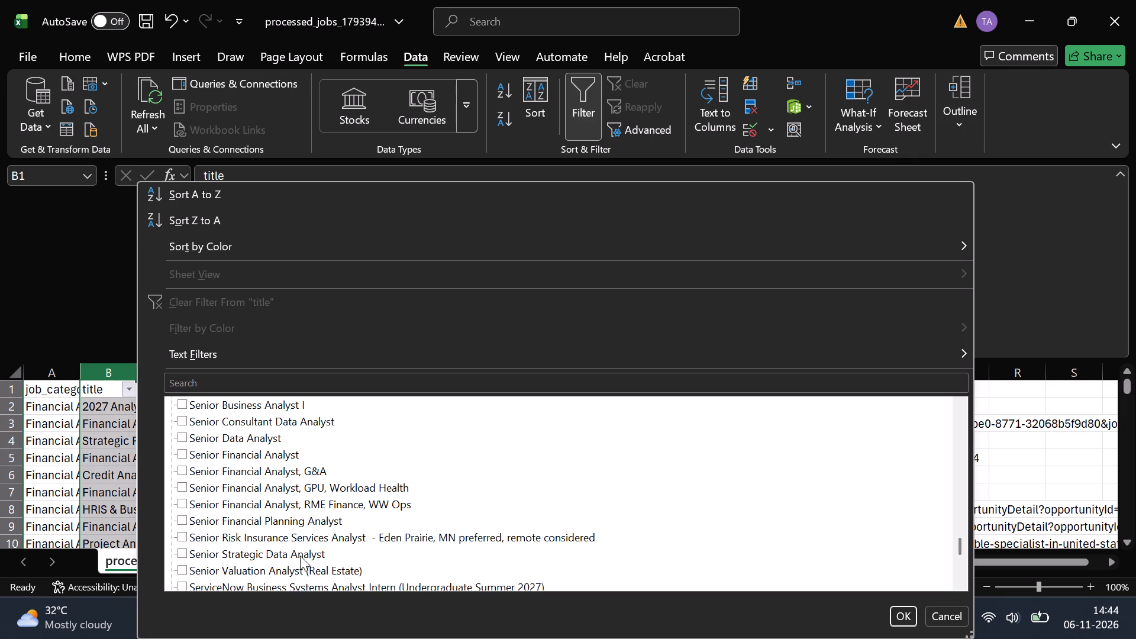
scroll(301, 569, "down", 1)
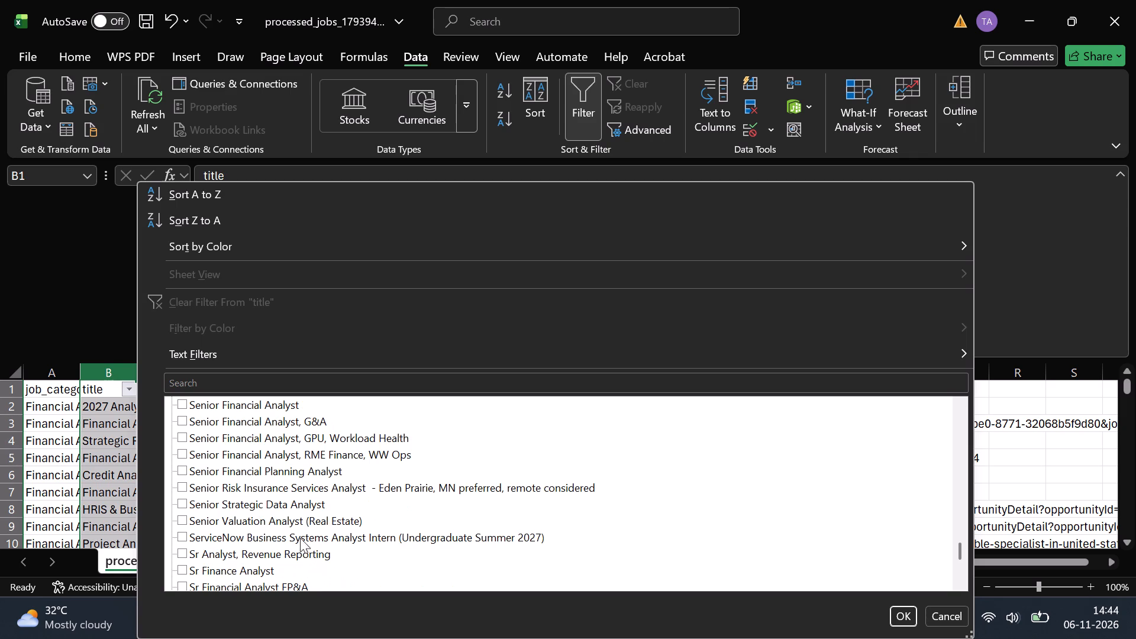
left_click(314, 540)
Include Treasury Analyst (100% Remote), Treasury Management Services Supt. Analyst I and blanks, then apply the title filter.
scroll(266, 575, "down", 1)
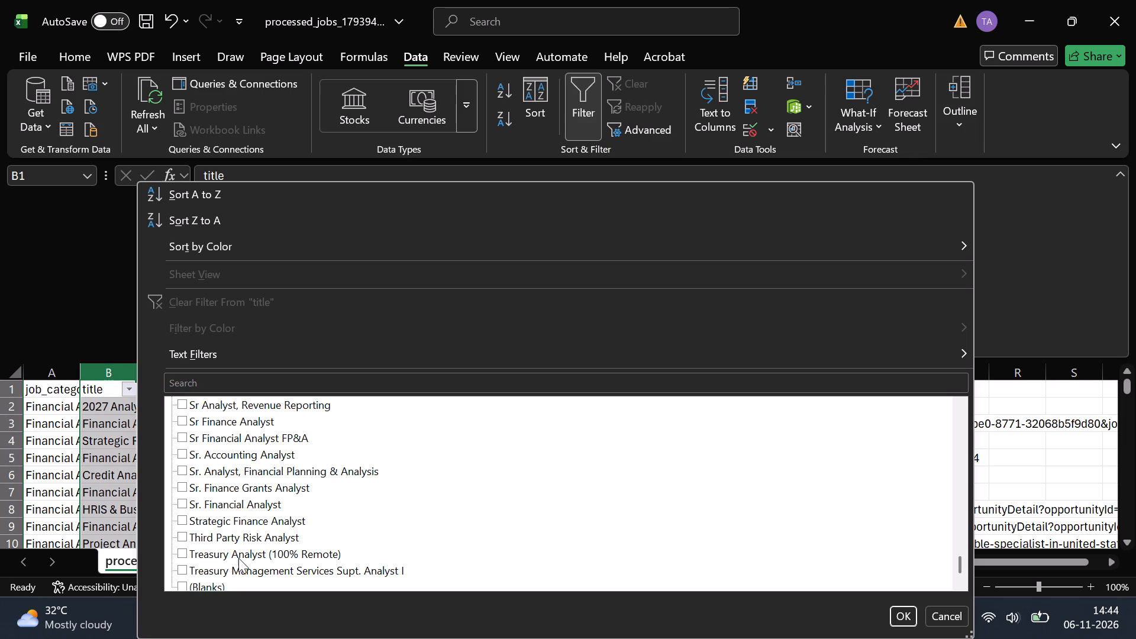
left_click(246, 558)
left_click(243, 571)
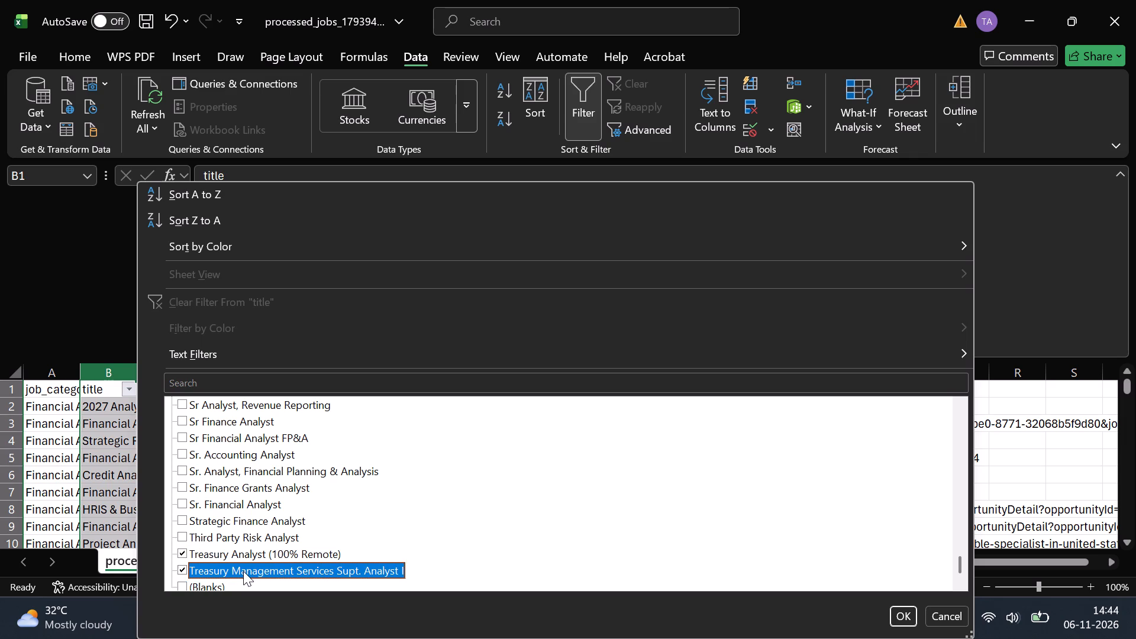
scroll(243, 571, "down", 1)
left_click(211, 570)
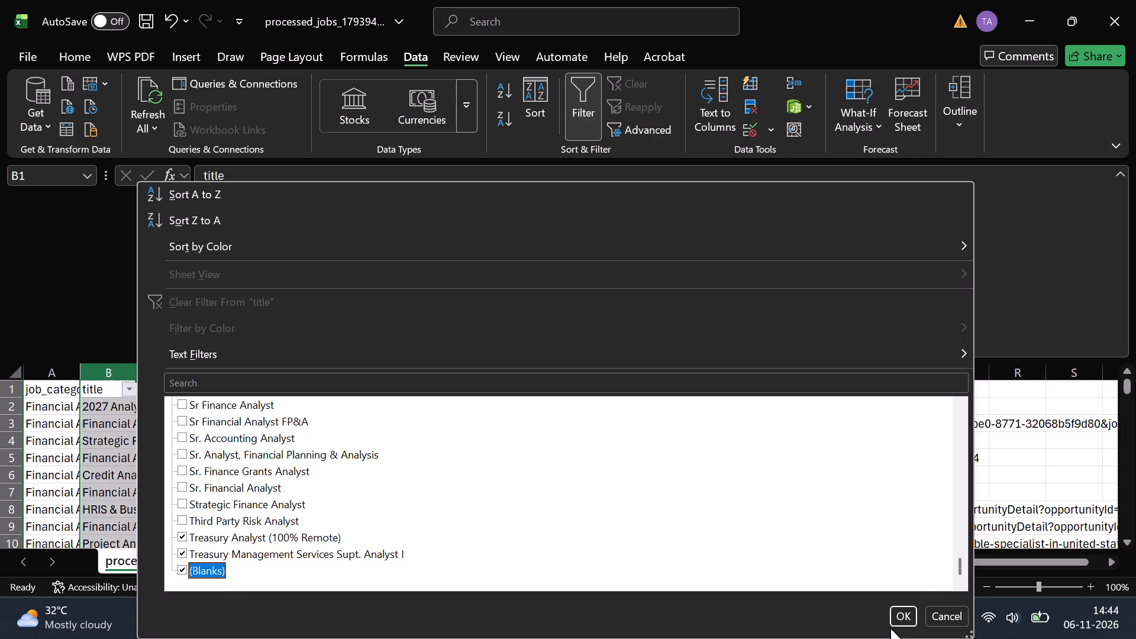
left_click(901, 618)
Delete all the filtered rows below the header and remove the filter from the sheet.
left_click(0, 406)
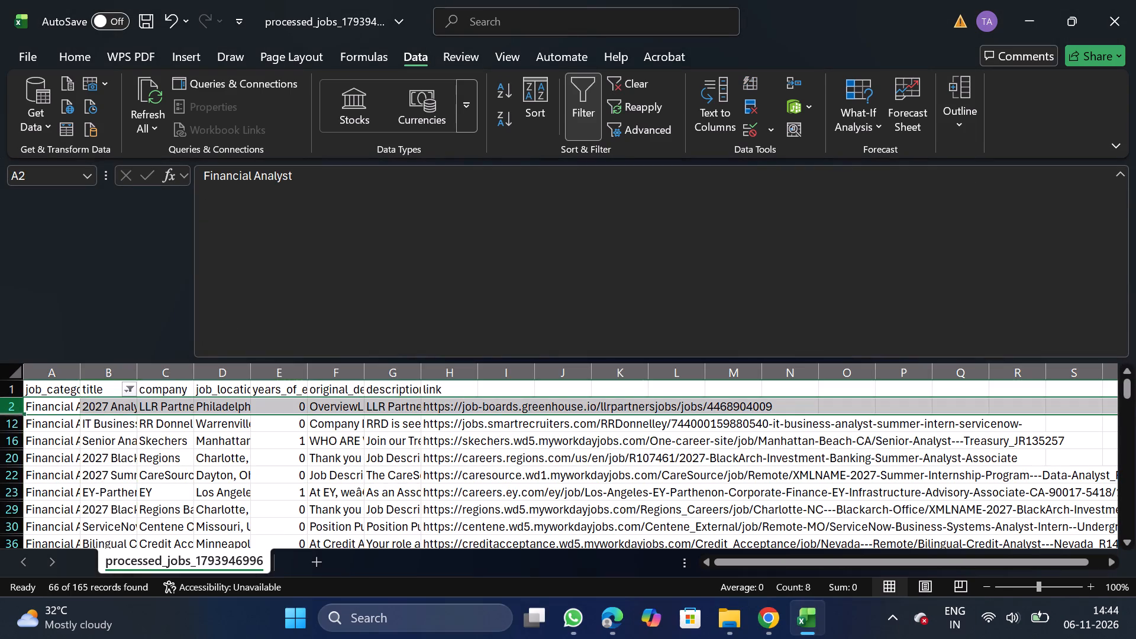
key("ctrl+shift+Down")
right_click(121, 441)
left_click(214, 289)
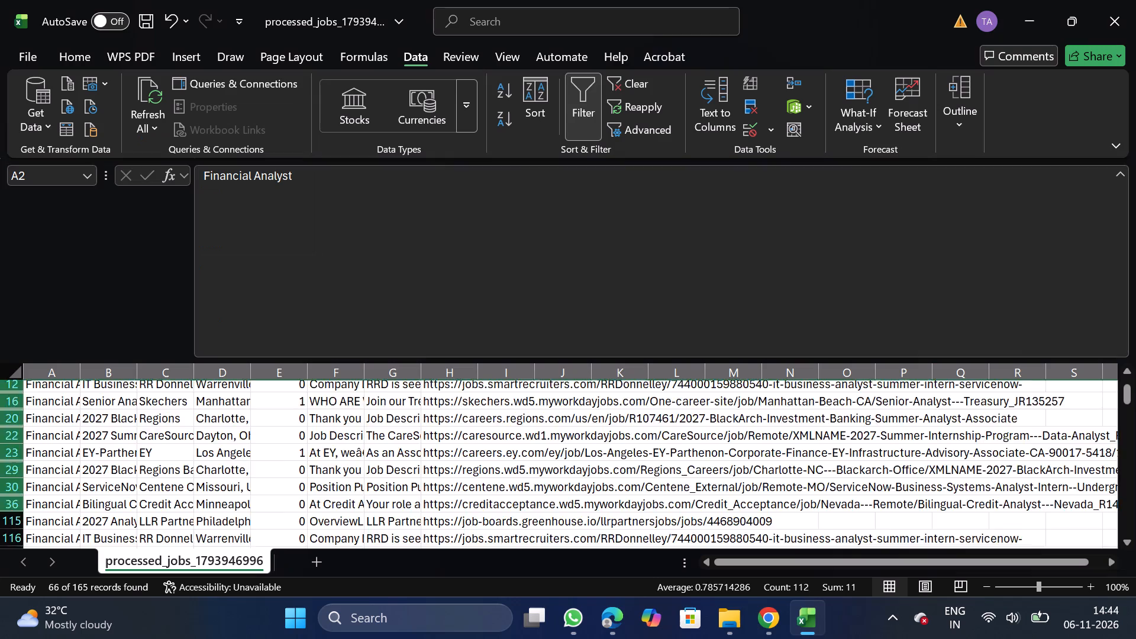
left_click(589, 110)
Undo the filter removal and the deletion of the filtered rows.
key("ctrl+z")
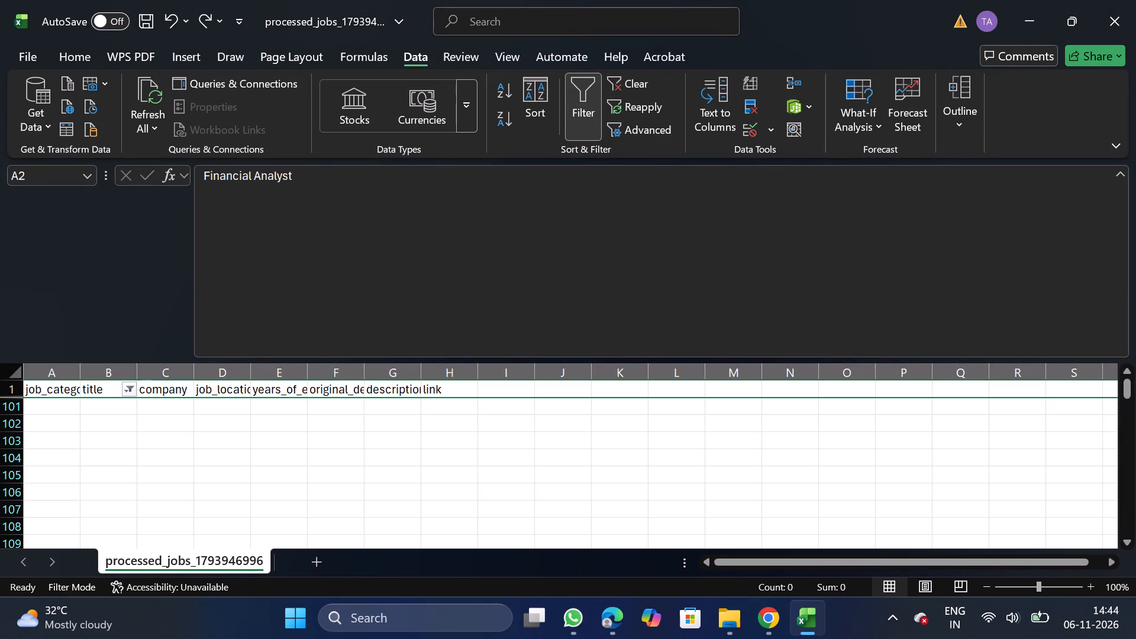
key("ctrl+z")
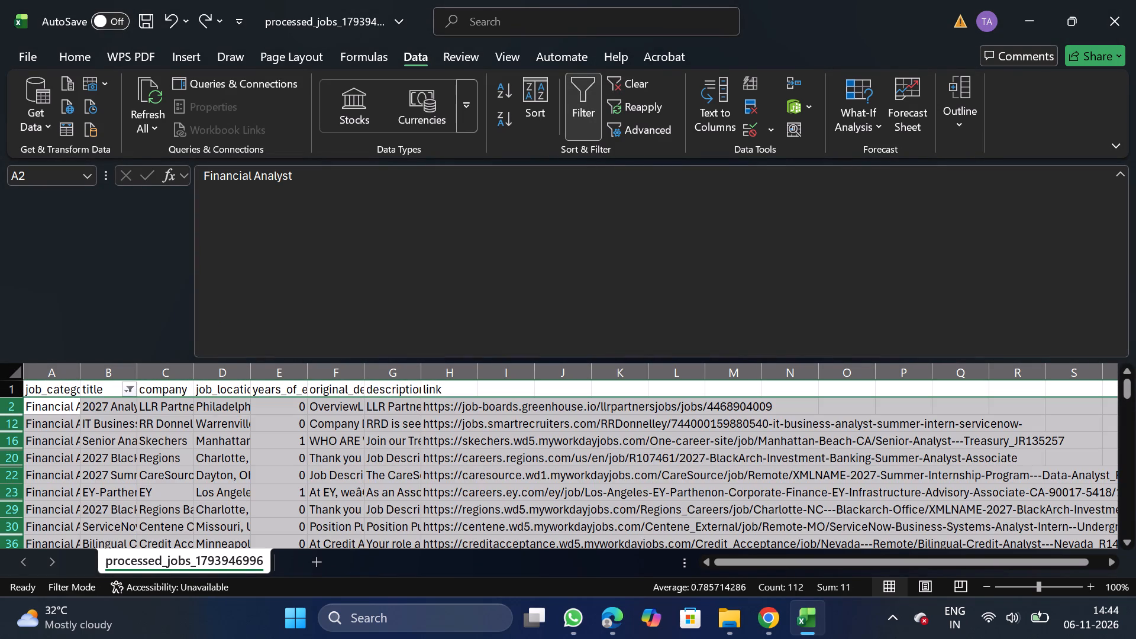
Widen the title column so the full job titles can be read.
left_click_drag(137, 376, 618, 421)
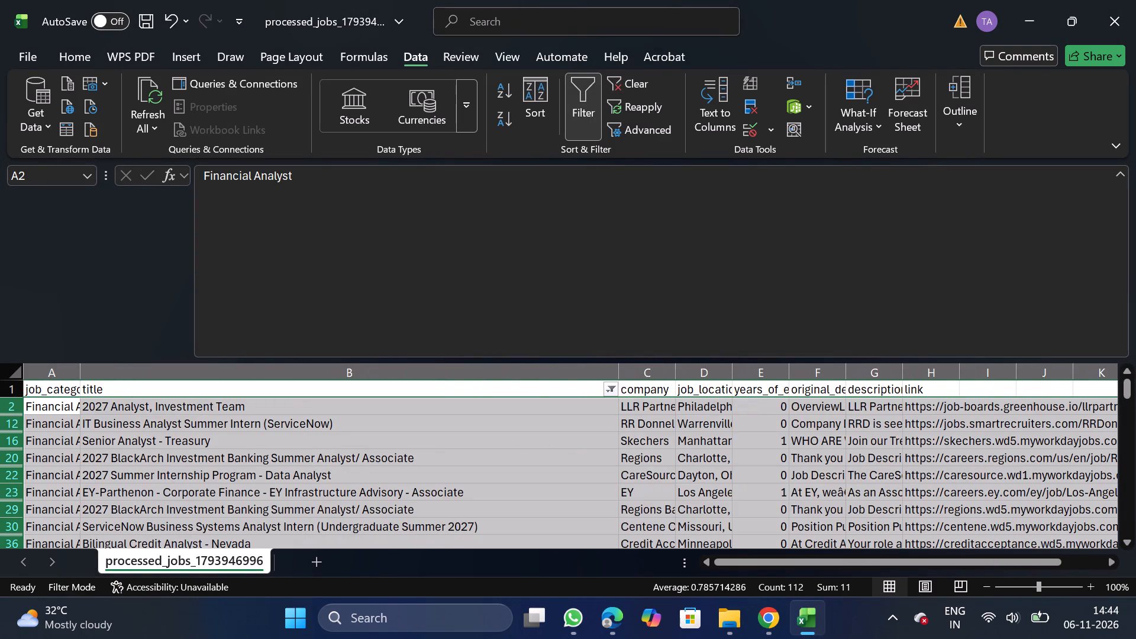
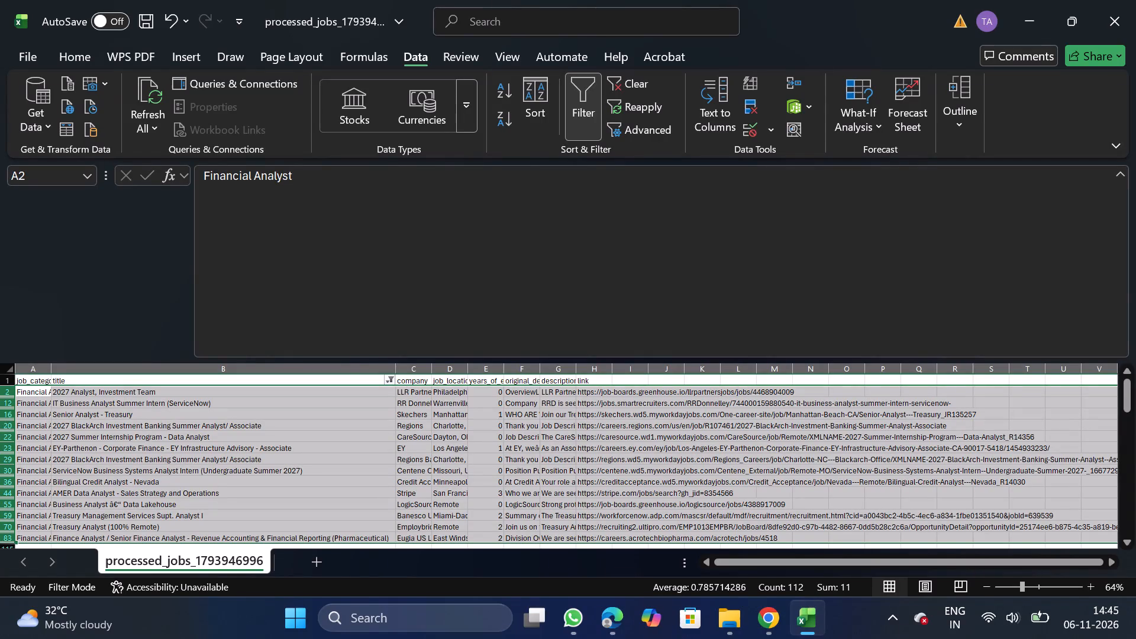
Delete the selected filtered job rows and remove the filter from the sheet.
right_click(153, 444)
left_click(224, 302)
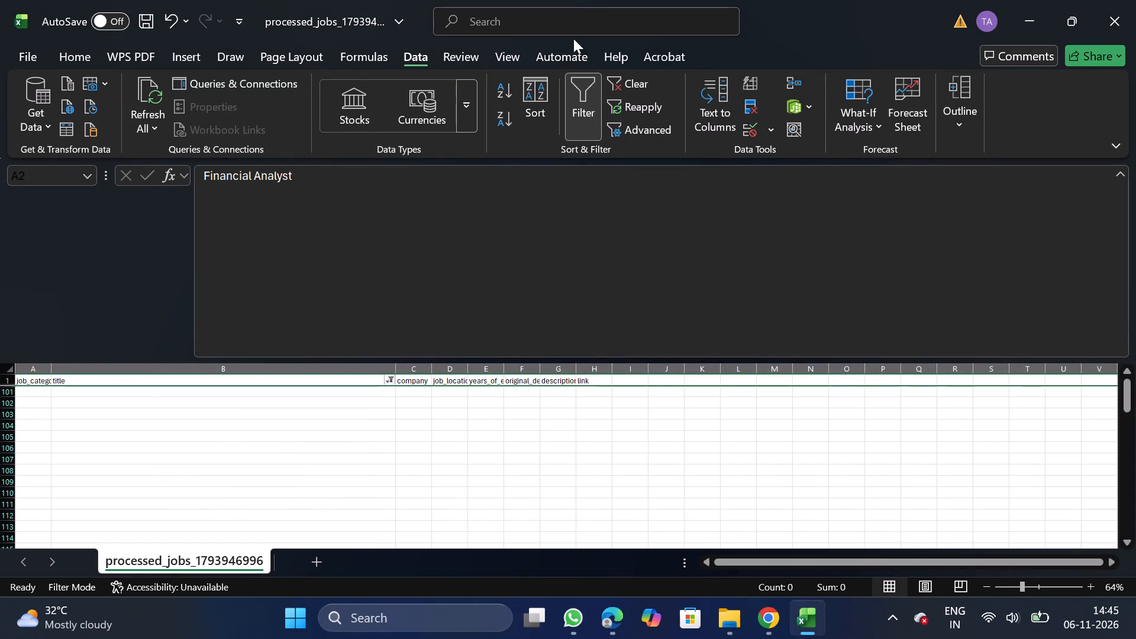
left_click(572, 96)
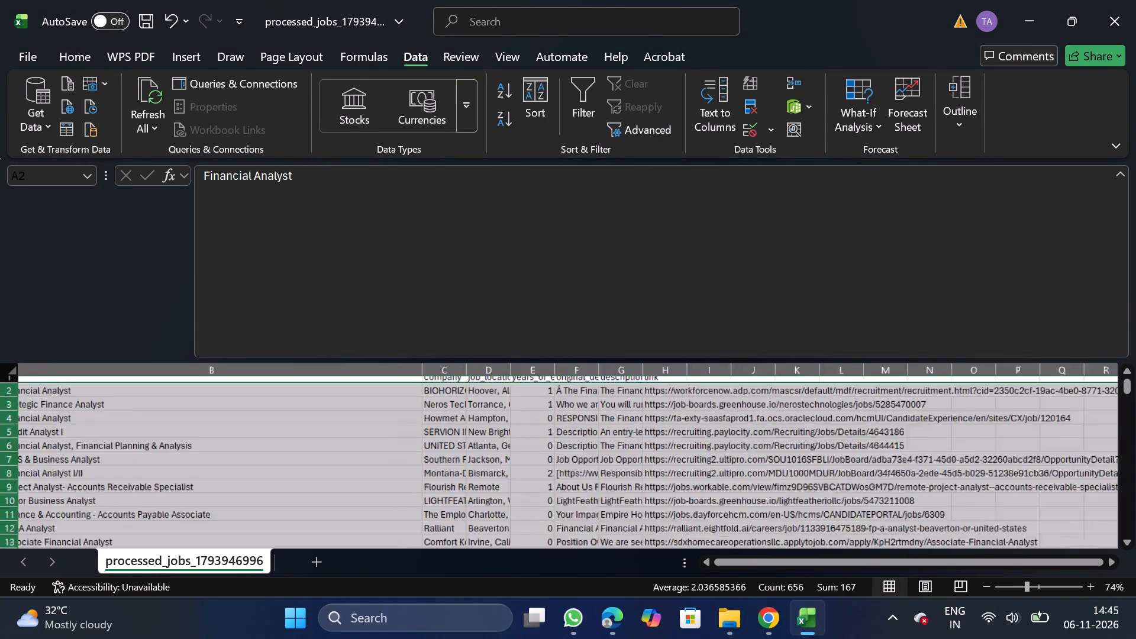
scroll(289, 405, "right", 1)
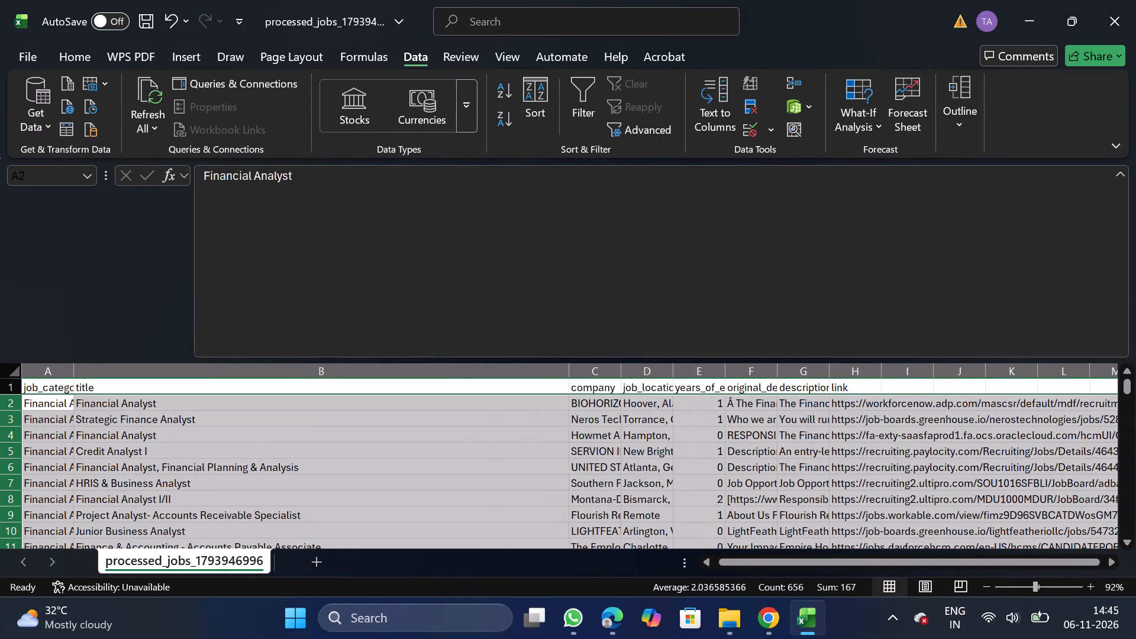
Filter the title column by "lead" to review the matching job, and clear the filter.
left_click(499, 388)
left_click(579, 104)
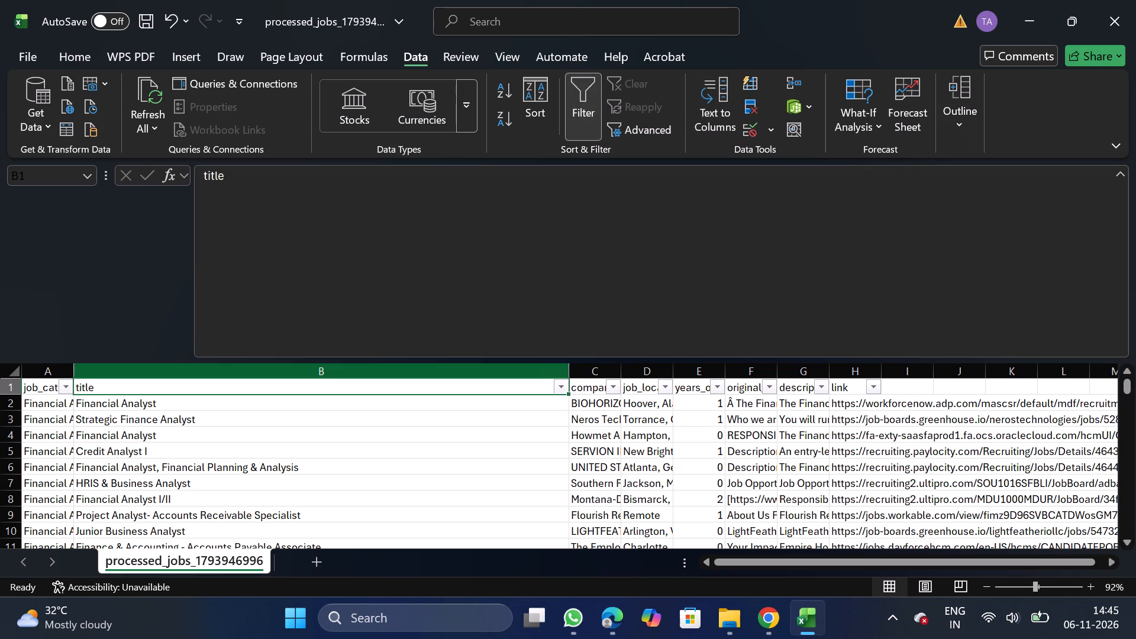
left_click(559, 390)
left_click(470, 389)
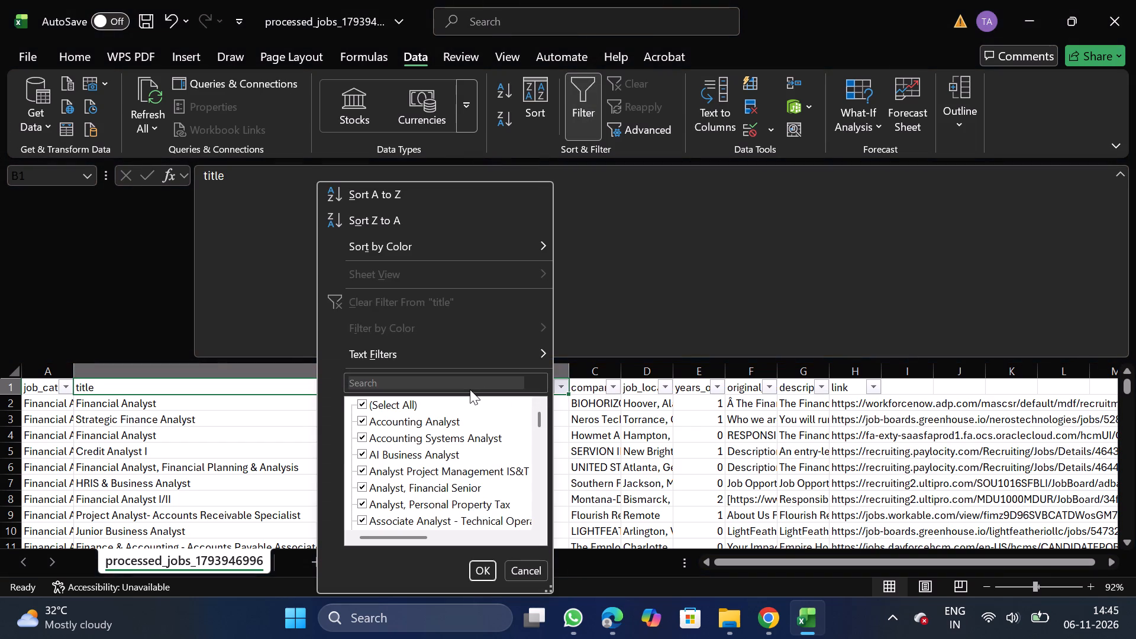
left_click(464, 388)
type("lead")
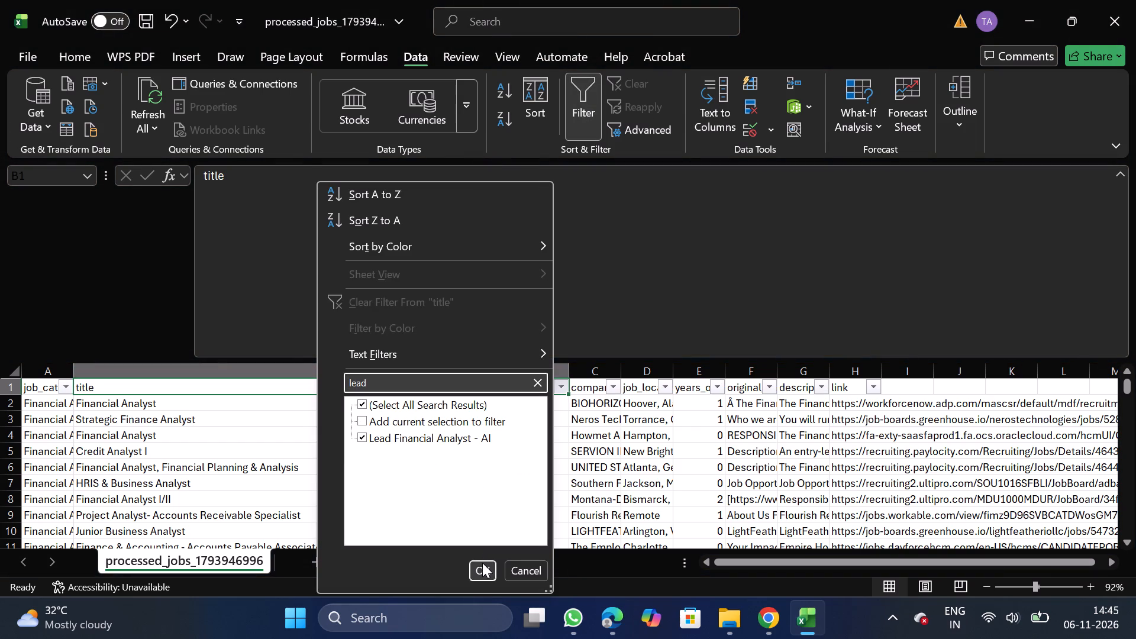
left_click(482, 563)
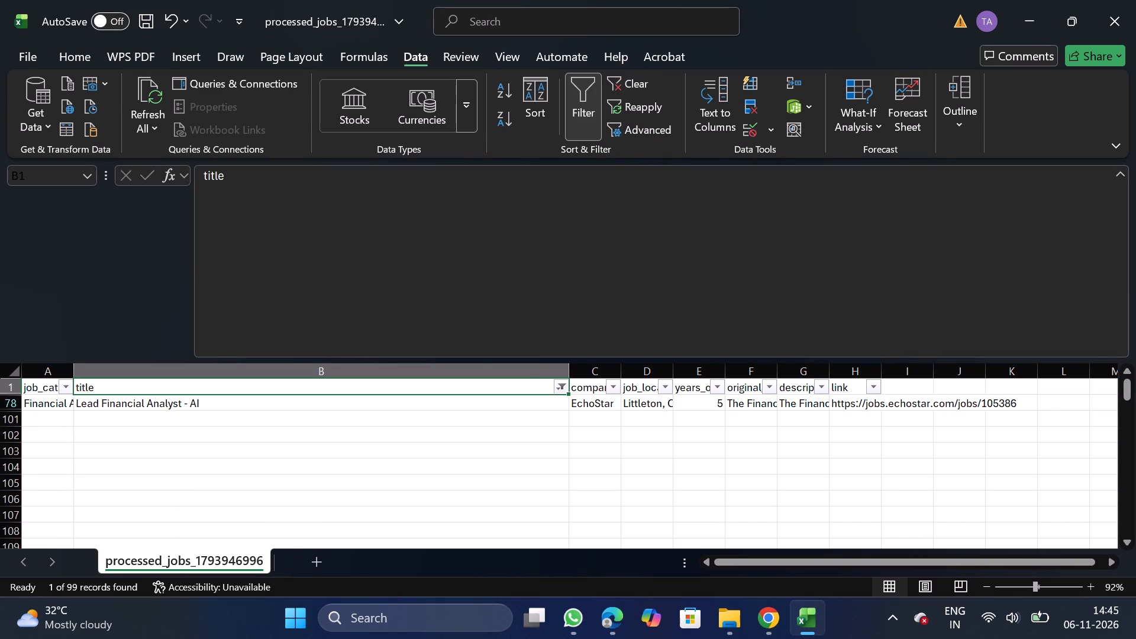
left_click(578, 108)
left_click(586, 79)
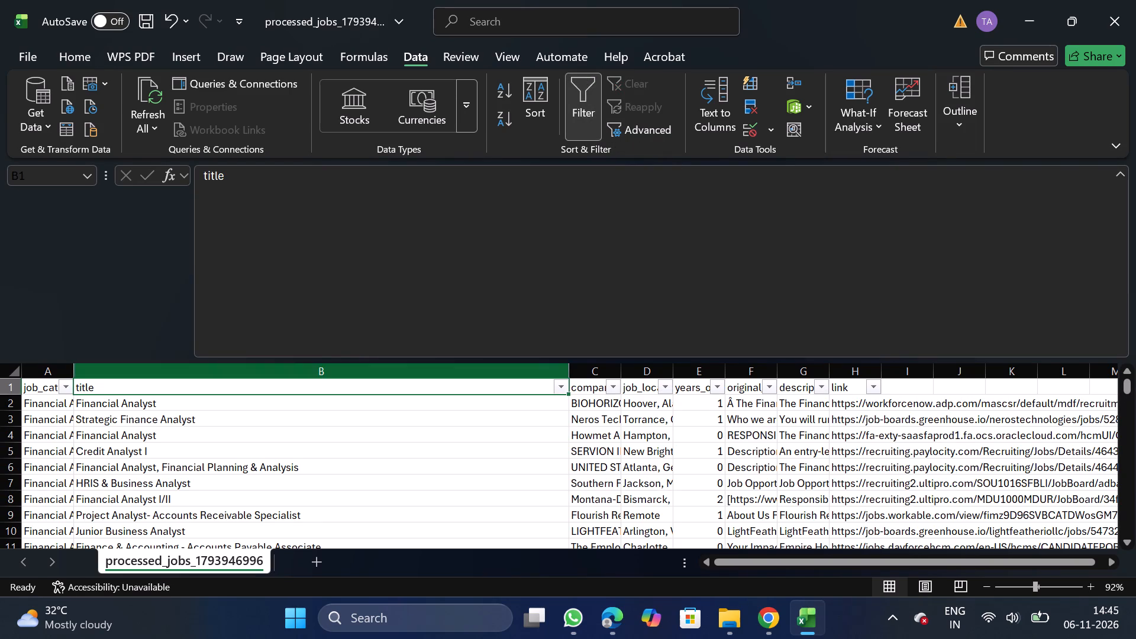
Filter the title column by "principal" and delete the Principal Pricing Analyst row.
left_click(559, 393)
left_click(464, 388)
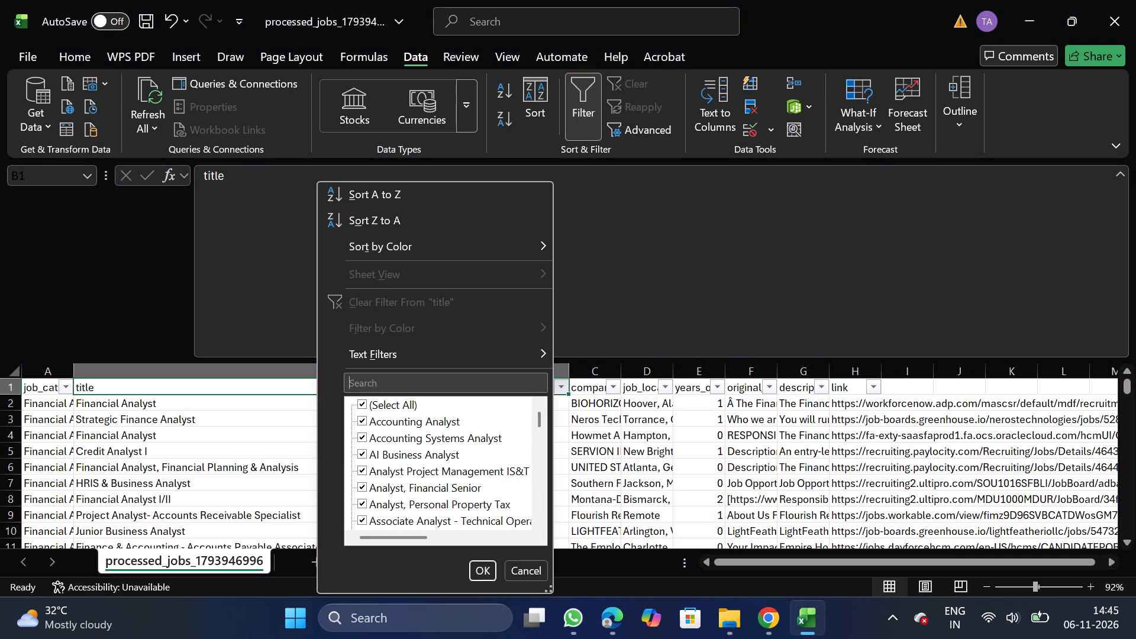
type("principal")
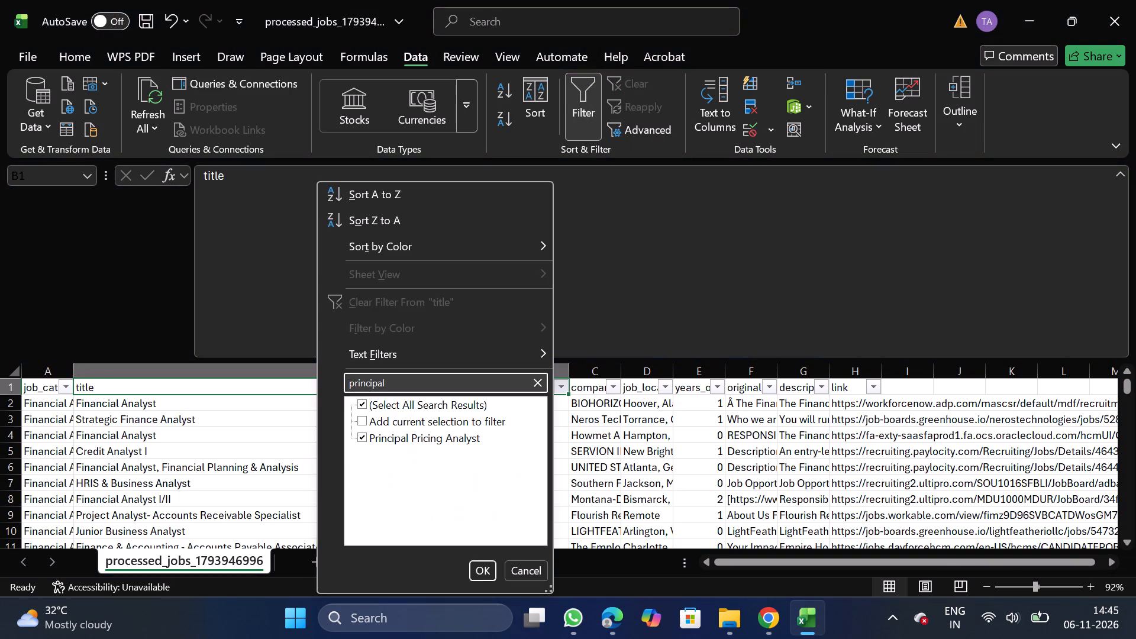
left_click(485, 578)
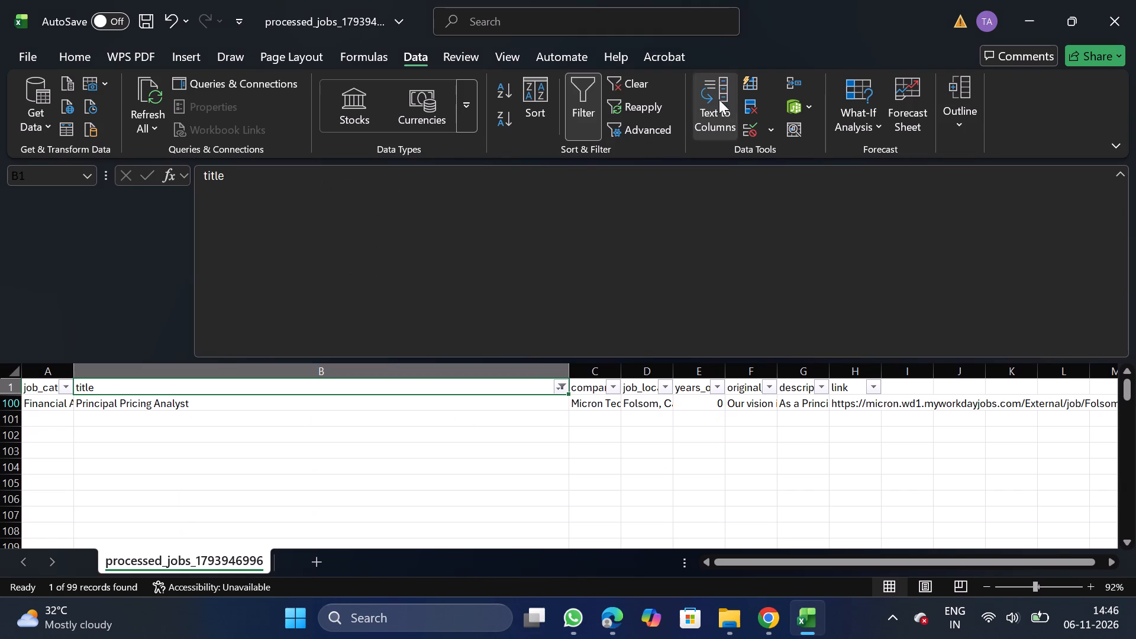
left_click(6, 404)
right_click(35, 405)
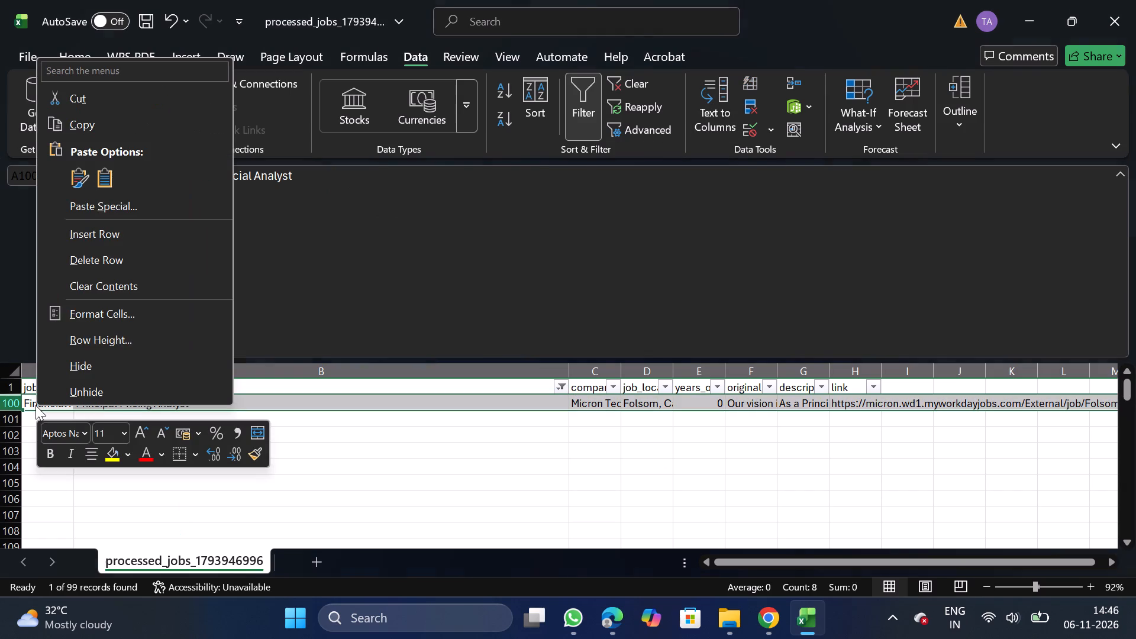
left_click(148, 264)
Remove the title filter and turn filtering back on for the header row.
left_click(588, 124)
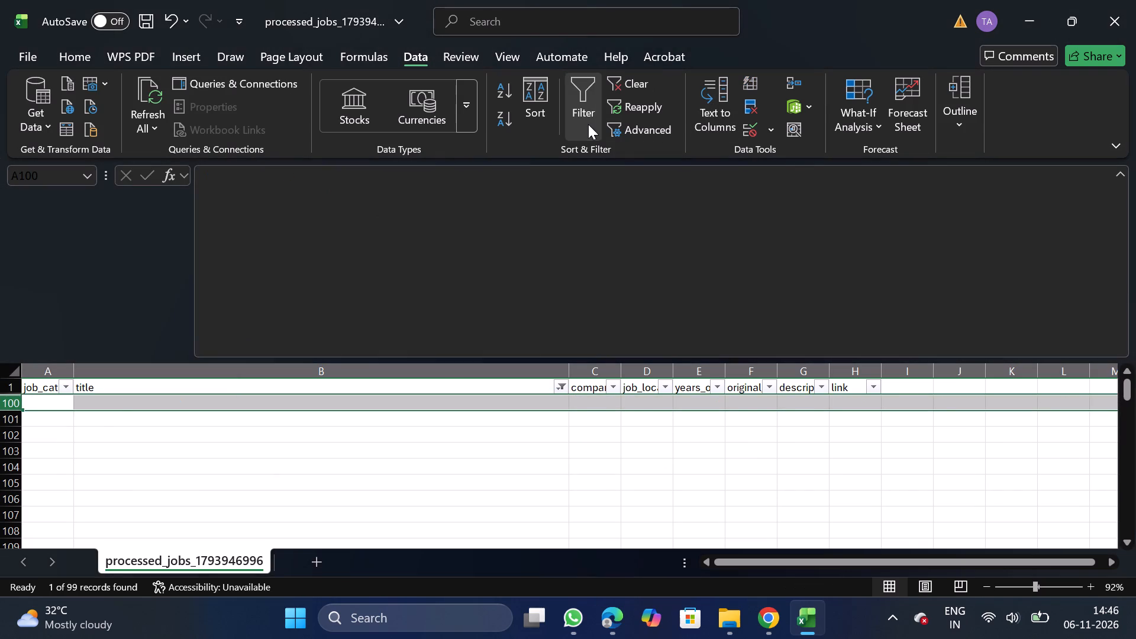
left_click(588, 124)
scroll(431, 405, "up", 1)
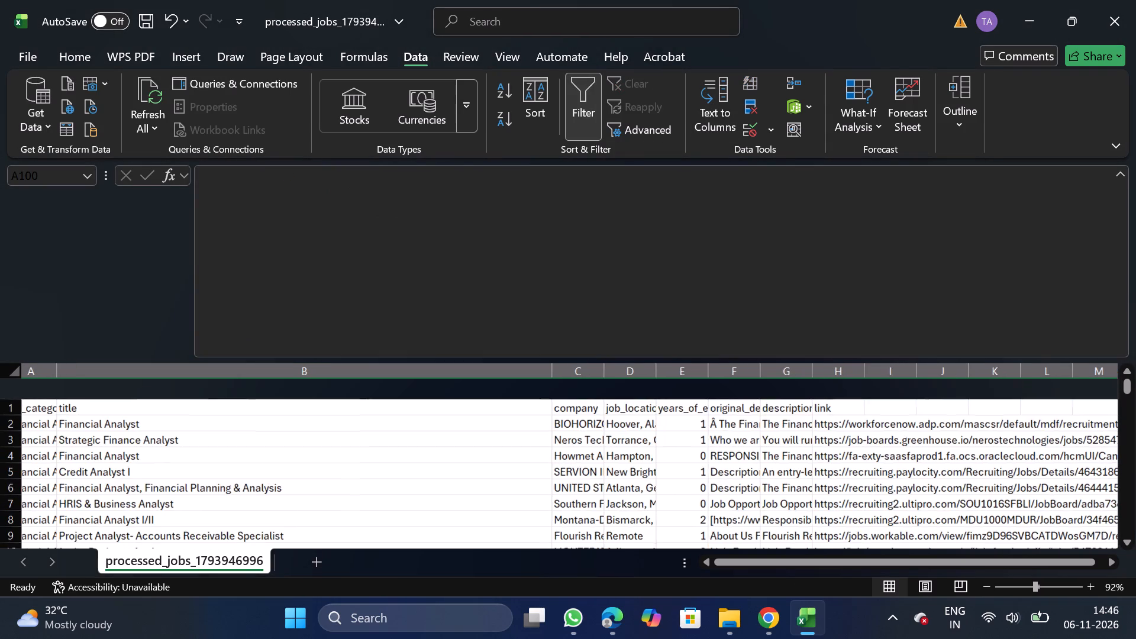
left_click(470, 393)
left_click(561, 106)
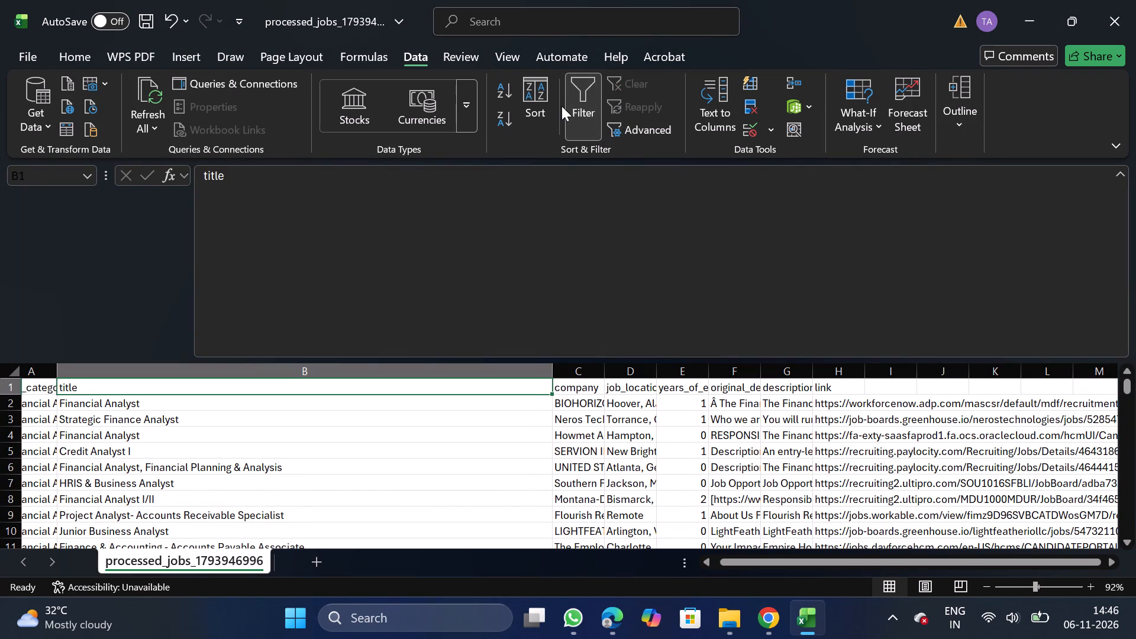
left_click(579, 107)
left_click(579, 107)
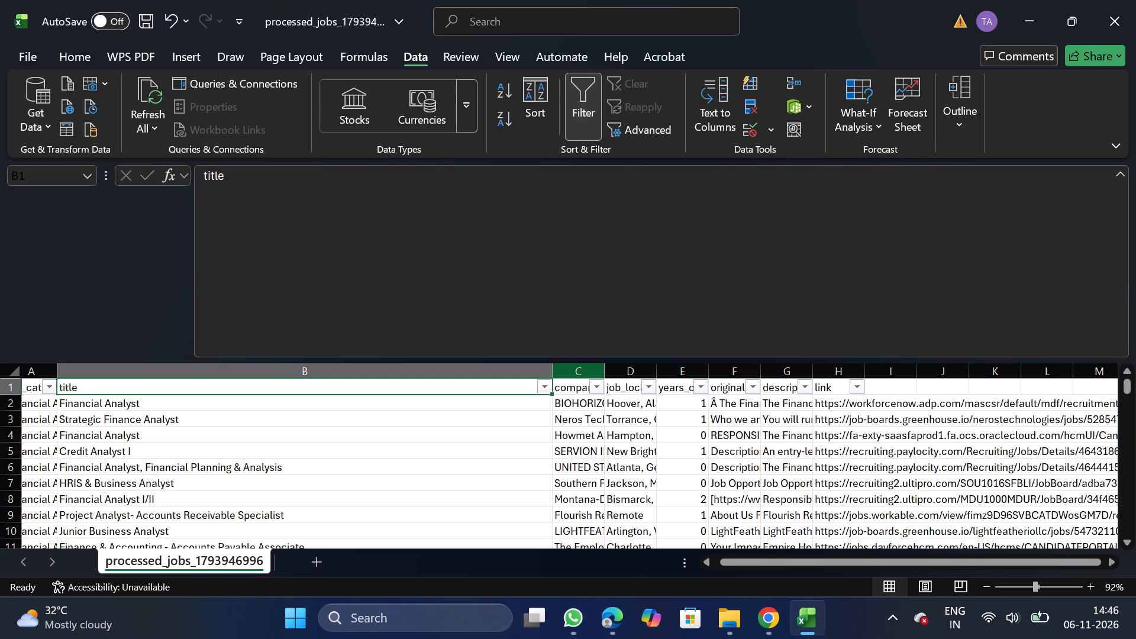
Search the title column's filter values for "staff".
left_click(544, 389)
left_click(454, 390)
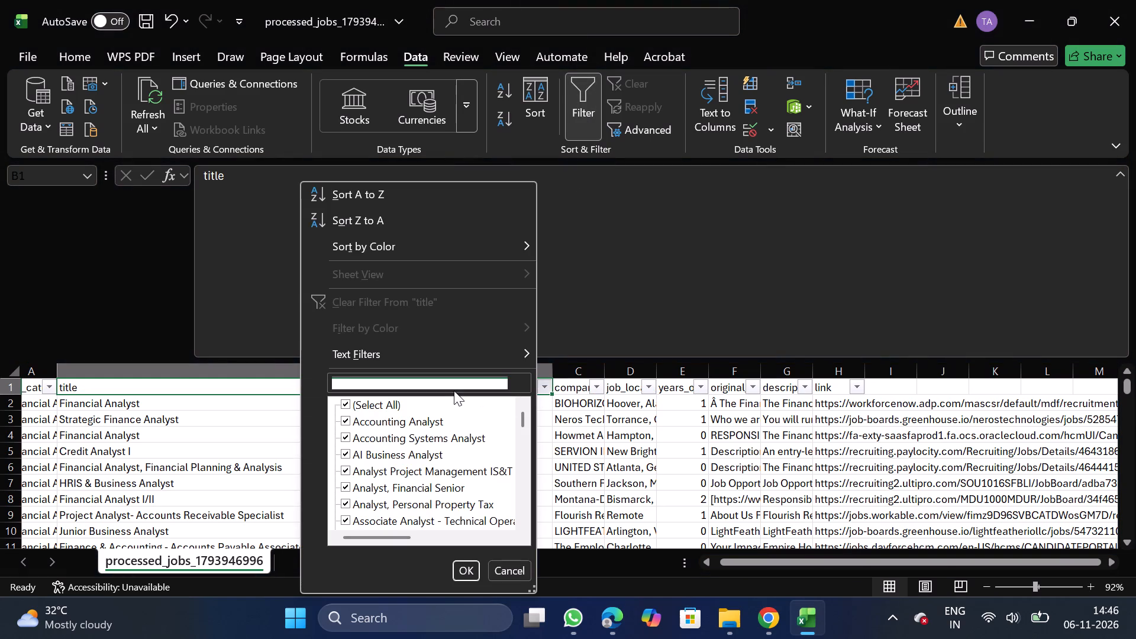
left_click(436, 383)
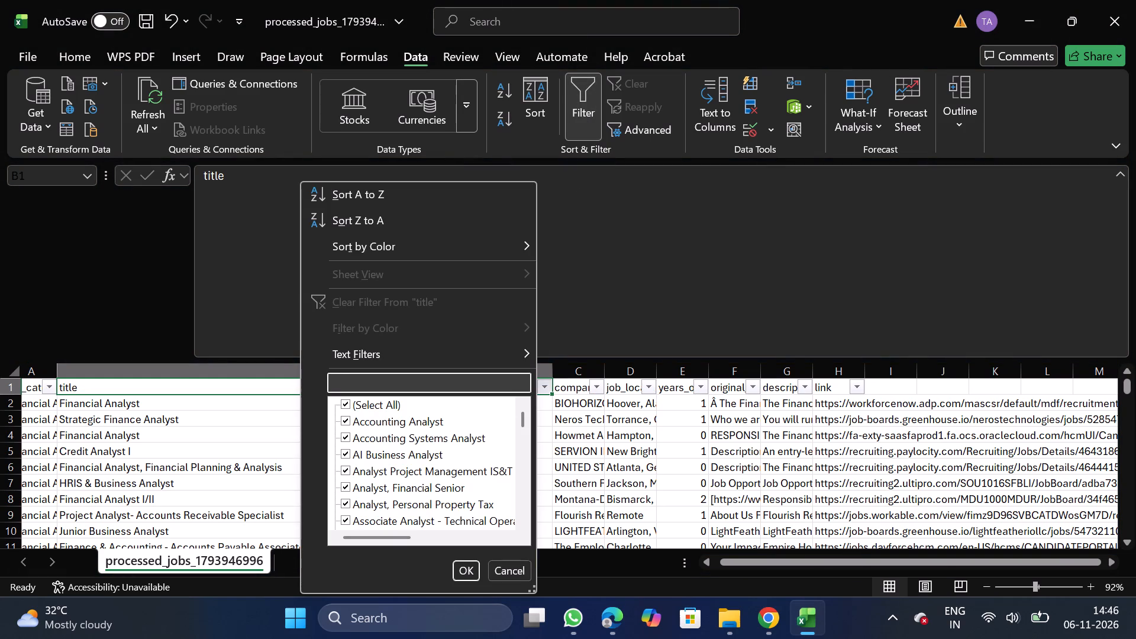
type("staff")
Search the title column's filter values for "architect" instead.
key("BackSpace")
key("BackSpace")
key("BackSpace")
key("BackSpace")
key("BackSpace")
key("BackSpace")
key("BackSpace")
key("BackSpace")
key("BackSpace")
key("BackSpace")
key("BackSpace")
key("BackSpace")
key("BackSpace")
key("BackSpace")
key("BackSpace")
type("architect")
Search the title column's filter values for "enterprise" instead.
key("BackSpace")
key("BackSpace")
key("BackSpace")
key("BackSpace")
key("BackSpace")
key("BackSpace")
key("BackSpace")
key("BackSpace")
key("BackSpace")
key("BackSpace")
key("BackSpace")
key("BackSpace")
key("BackSpace")
key("BackSpace")
key("BackSpace")
key("BackSpace")
key("BackSpace")
key("BackSpace")
key("BackSpace")
key("BackSpace")
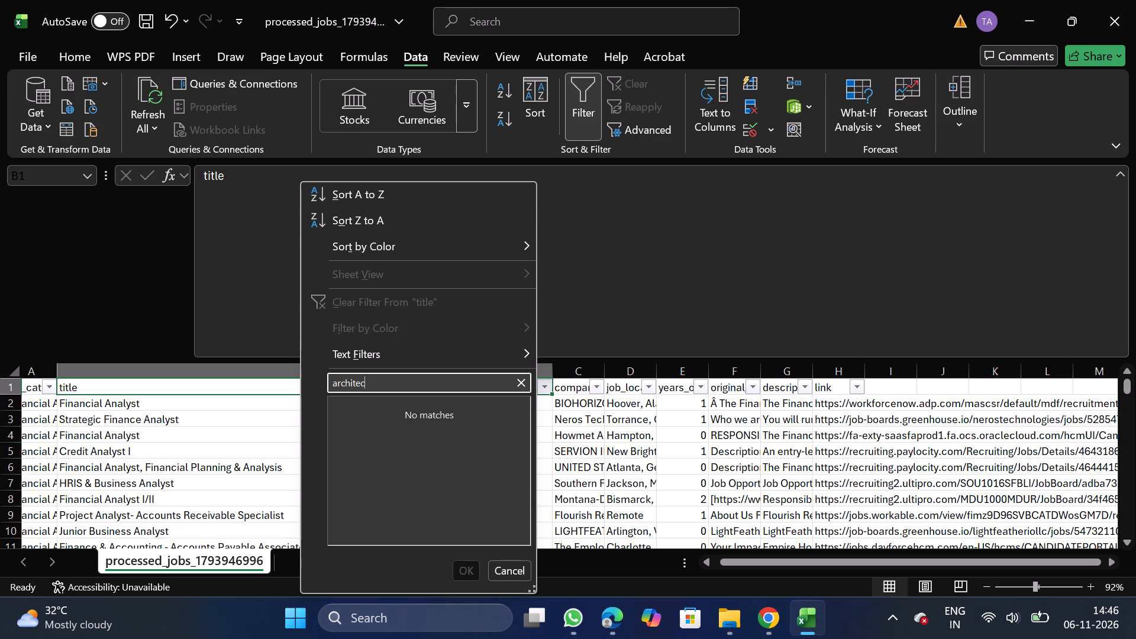
type("enterprise")
Filter the title column by "consultant" to review the matching jobs, and clear the filter.
key("BackSpace")
key("BackSpace")
key("BackSpace")
key("BackSpace")
key("BackSpace")
key("BackSpace")
key("BackSpace")
key("BackSpace")
key("BackSpace")
key("BackSpace")
key("BackSpace")
key("BackSpace")
key("BackSpace")
key("BackSpace")
key("BackSpace")
key("BackSpace")
key("BackSpace")
key("BackSpace")
key("BackSpace")
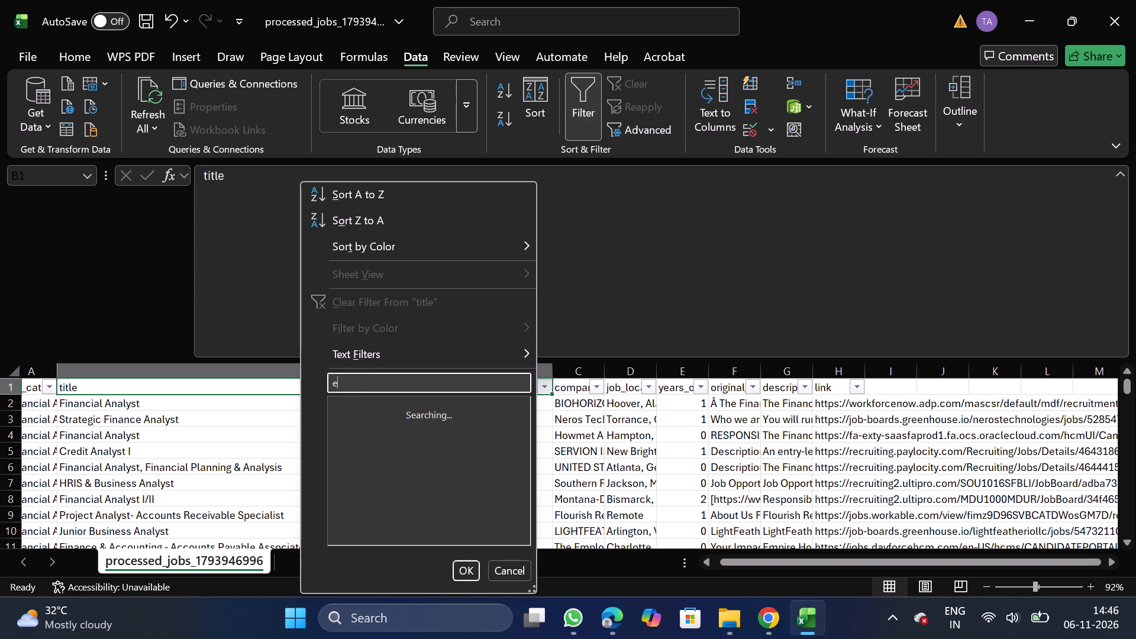
type("consultant")
key("BackSpace")
left_click(455, 568)
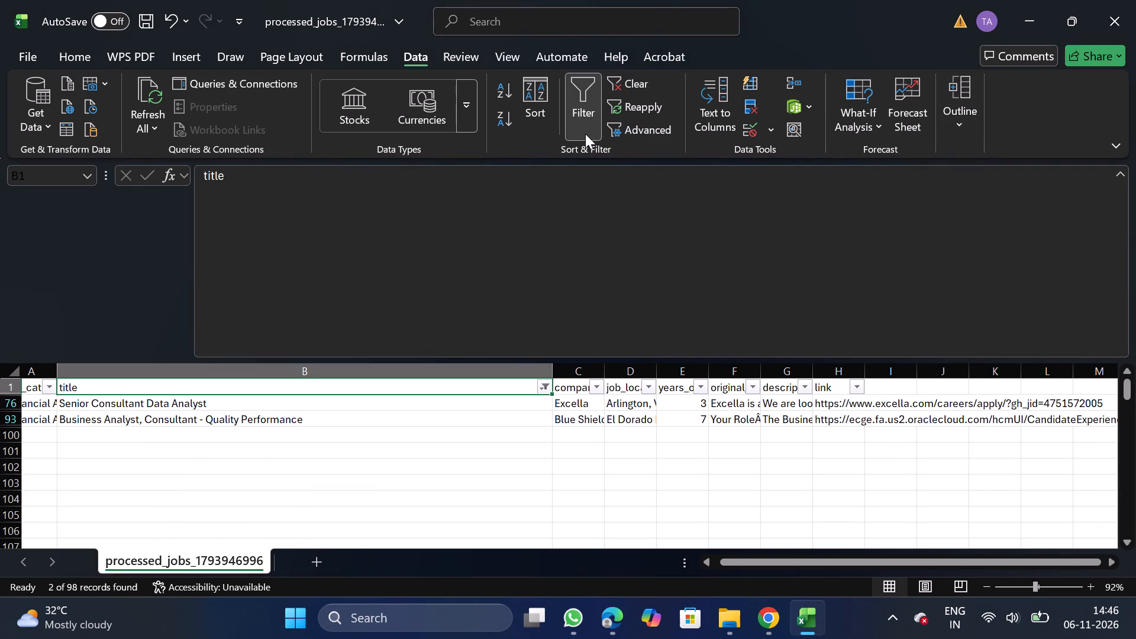
left_click(585, 134)
left_click(585, 134)
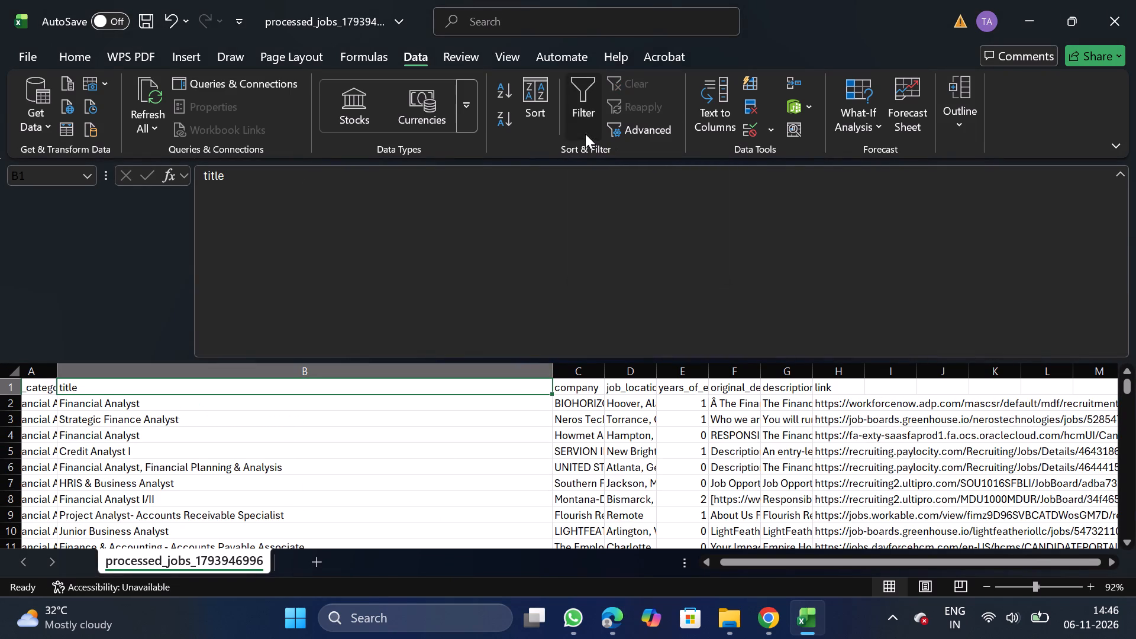
Search the title column's filter values for "embedded", and close the filter without applying it.
left_click(545, 388)
left_click(438, 388)
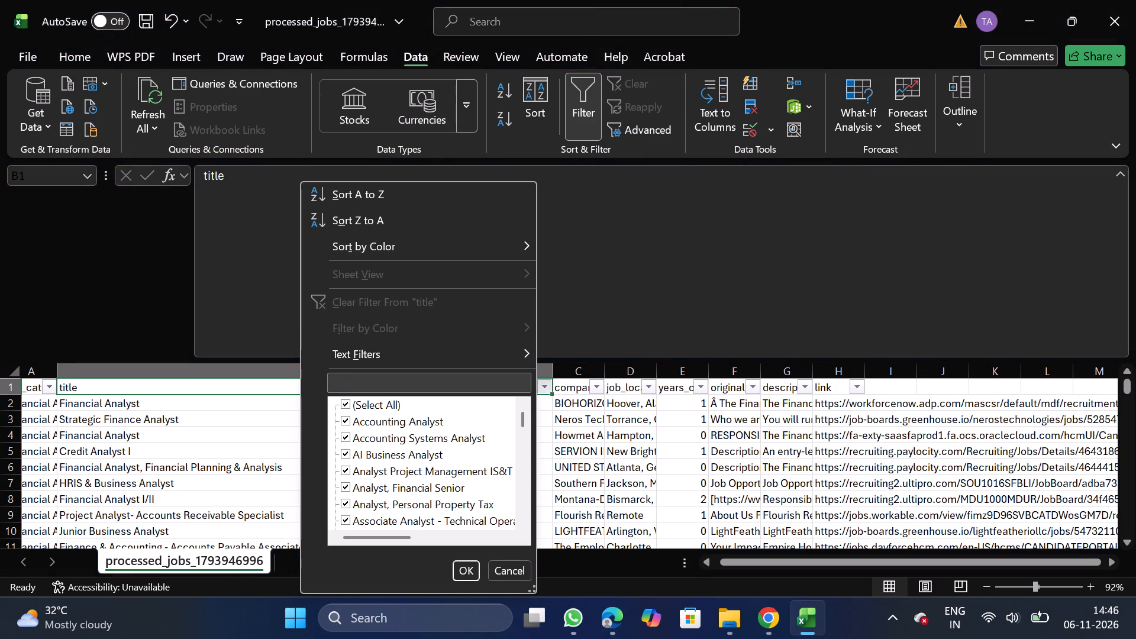
key("e")
key("BackSpace")
key("BackSpace")
type("embedded")
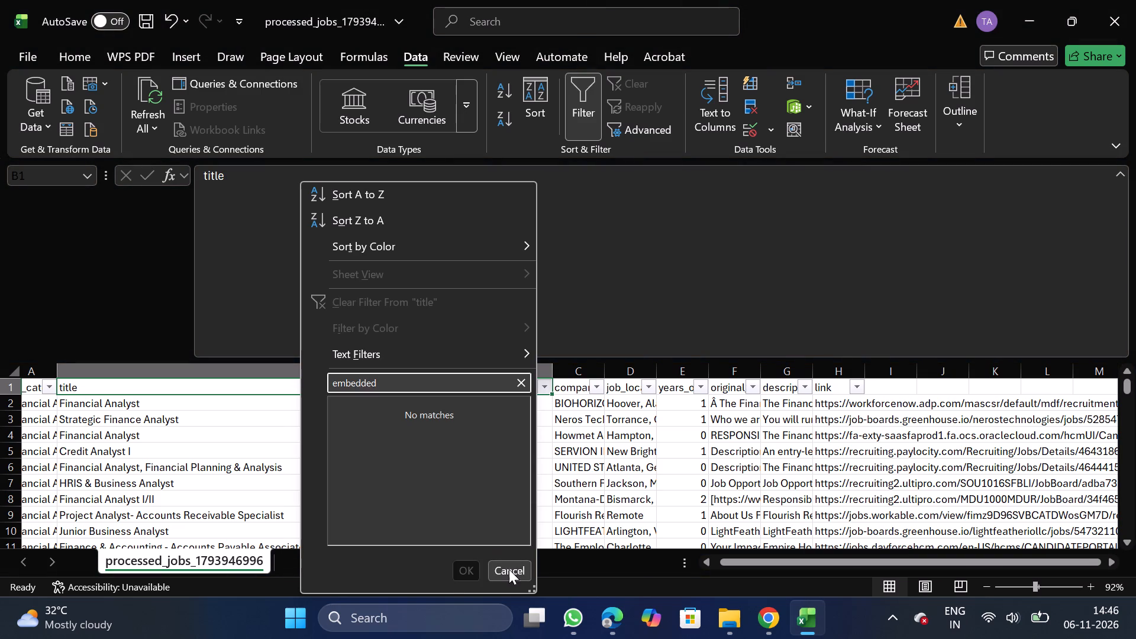
left_click(522, 577)
left_click(583, 128)
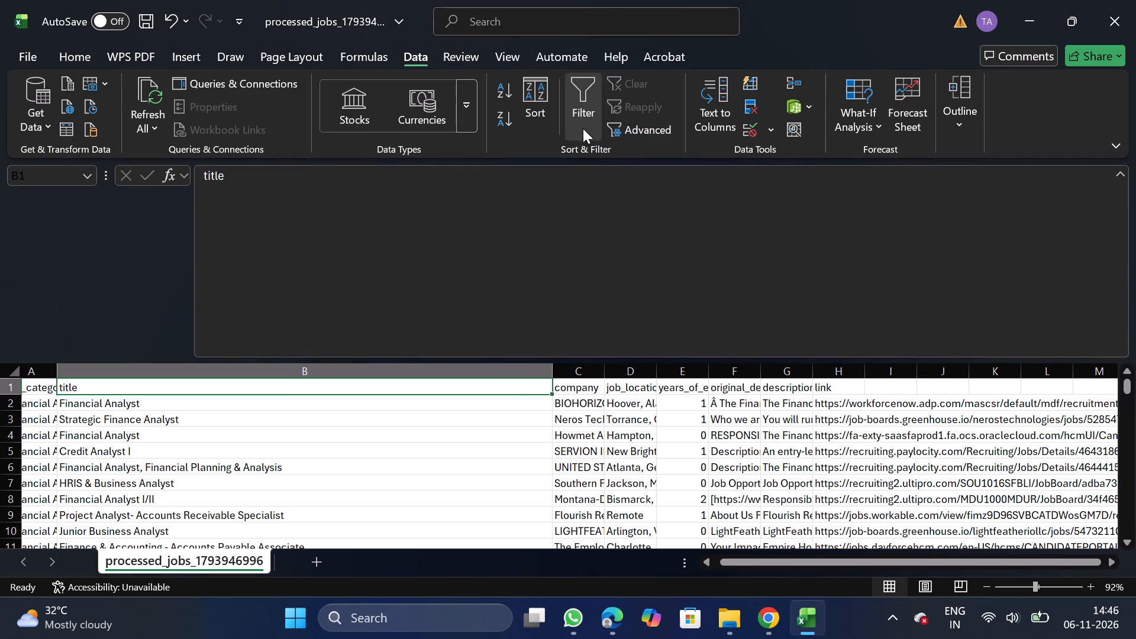
Apply a filter to the company column only and search its values for "walmart".
left_click(580, 370)
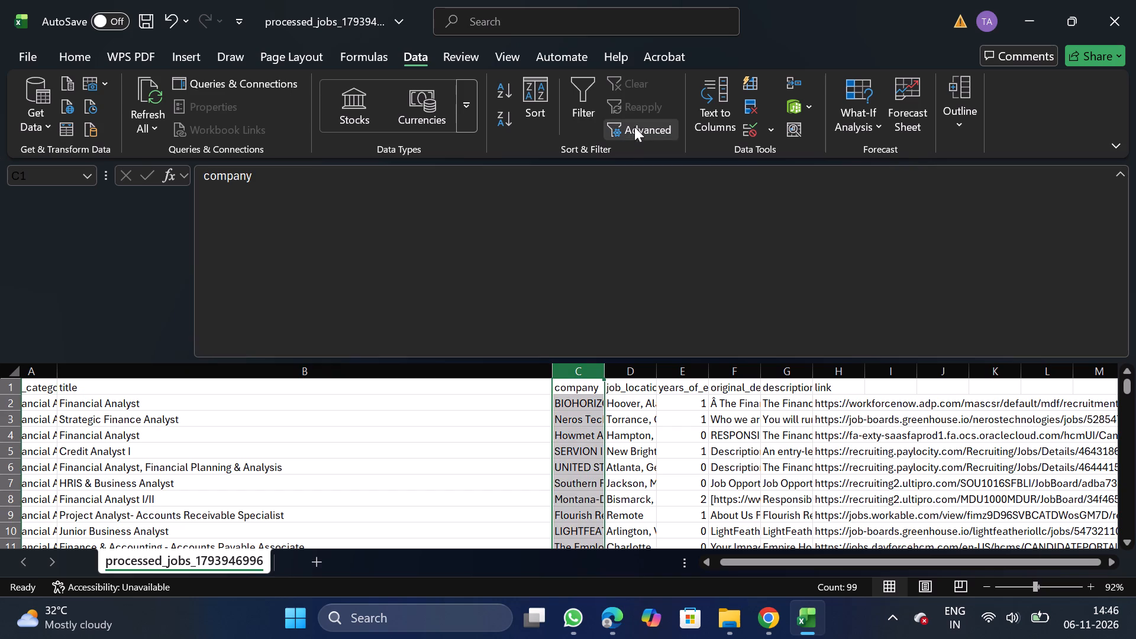
left_click(598, 108)
left_click(592, 378)
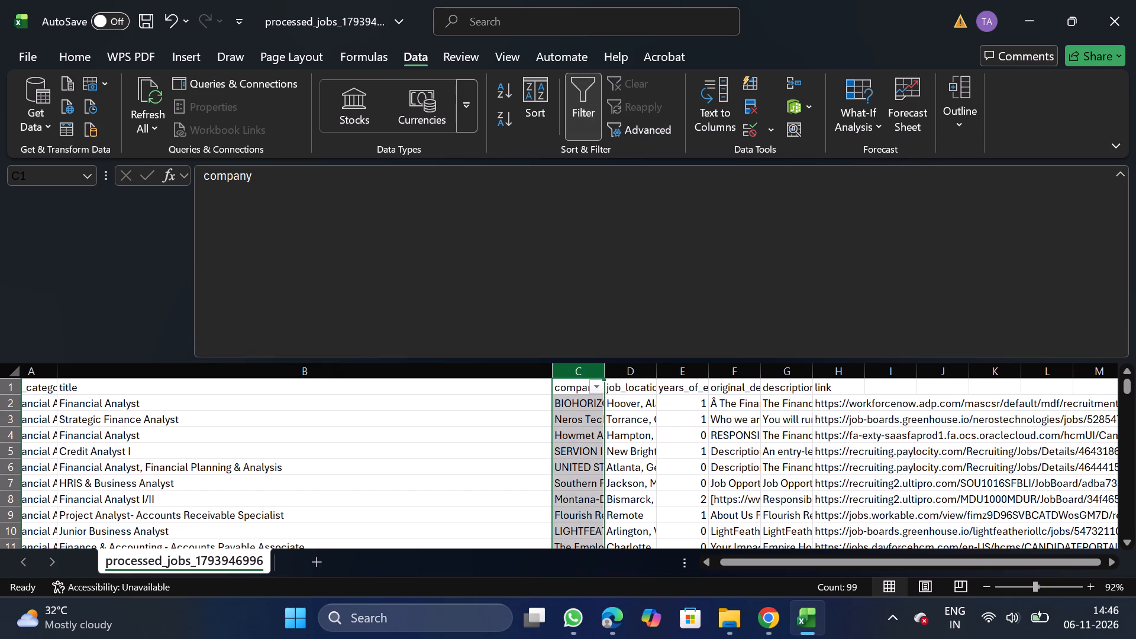
left_click(595, 381)
left_click(506, 386)
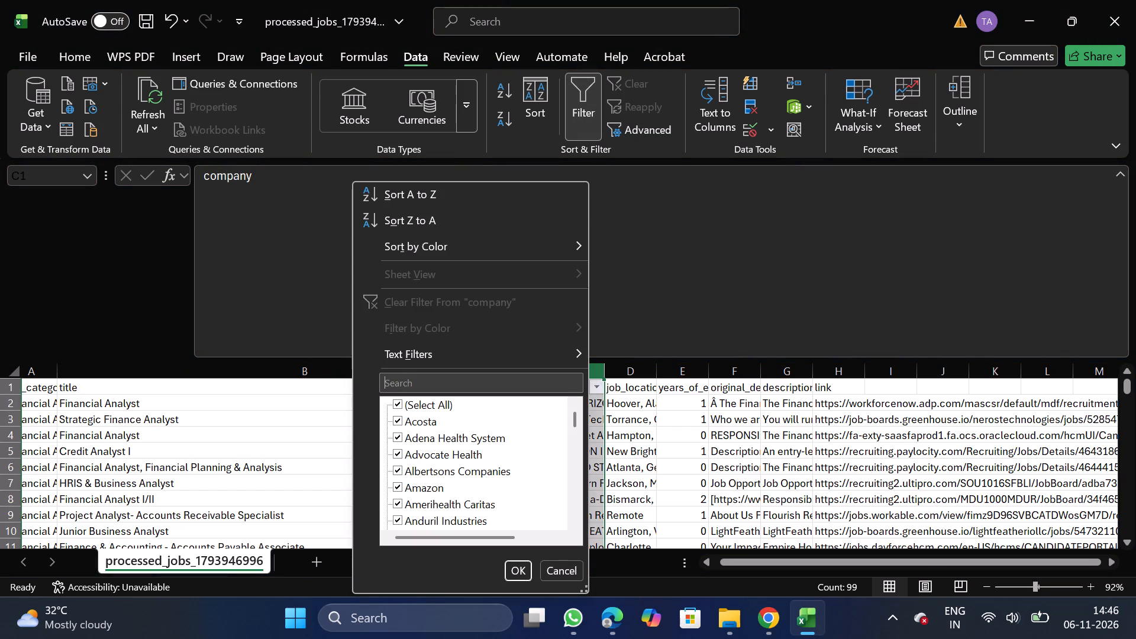
type("walmart")
Search the company column's filter values for "dried" instead.
key("BackSpace")
key("BackSpace")
key("BackSpace")
key("BackSpace")
key("BackSpace")
key("BackSpace")
key("BackSpace")
key("BackSpace")
key("BackSpace")
key("BackSpace")
key("BackSpace")
key("BackSpace")
key("BackSpace")
key("BackSpace")
key("BackSpace")
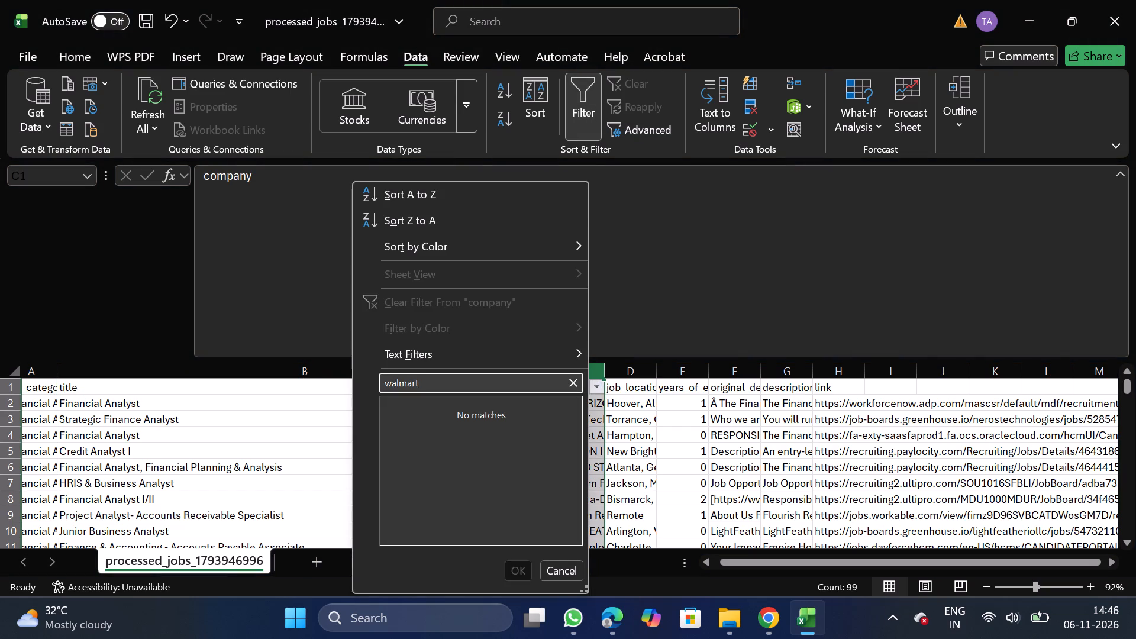
type("dried")
Search the company column's filter values for "capital" instead.
key("BackSpace")
key("BackSpace")
key("BackSpace")
key("BackSpace")
key("BackSpace")
key("BackSpace")
key("BackSpace")
key("BackSpace")
key("BackSpace")
key("BackSpace")
key("BackSpace")
key("BackSpace")
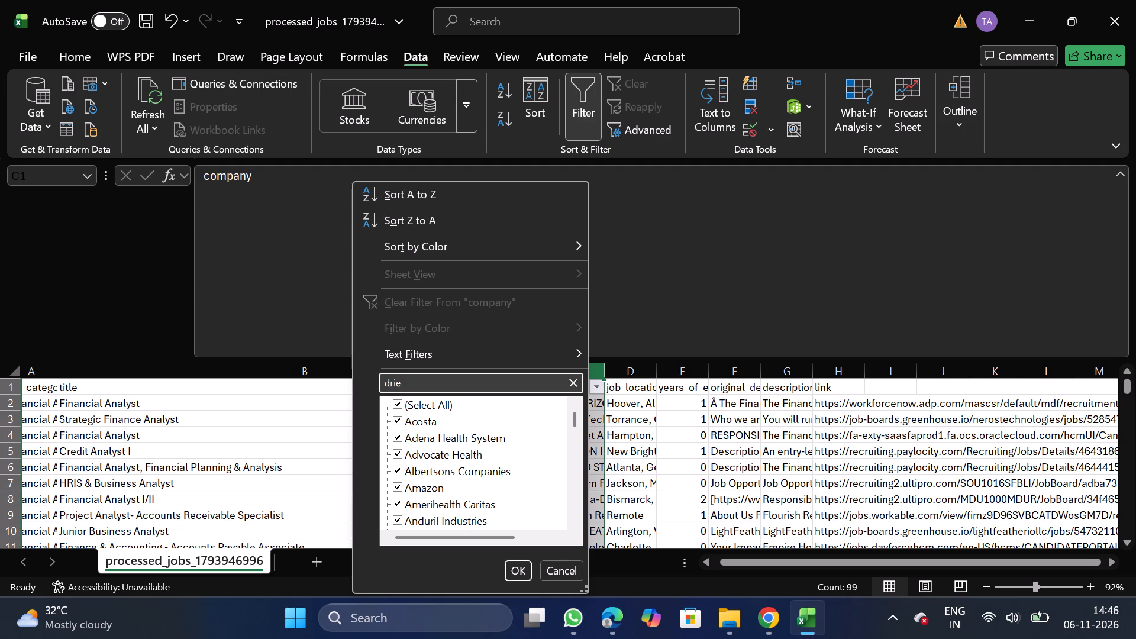
type("capital")
Replace the company filter search term with "under".
key("BackSpace")
key("BackSpace")
key("BackSpace")
key("BackSpace")
key("BackSpace")
key("BackSpace")
key("BackSpace")
key("BackSpace")
key("BackSpace")
key("BackSpace")
key("BackSpace")
key("BackSpace")
key("BackSpace")
key("BackSpace")
key("BackSpace")
type("under")
Search the company column's filter values for "hunt" instead.
key("BackSpace")
key("BackSpace")
key("BackSpace")
key("BackSpace")
key("BackSpace")
key("BackSpace")
key("BackSpace")
key("BackSpace")
key("BackSpace")
key("BackSpace")
key("BackSpace")
key("BackSpace")
key("BackSpace")
type("hunt")
Replace the company filter search term with "skim".
key("BackSpace")
key("BackSpace")
key("BackSpace")
key("BackSpace")
key("BackSpace")
key("BackSpace")
key("BackSpace")
key("BackSpace")
key("BackSpace")
key("BackSpace")
key("BackSpace")
key("BackSpace")
key("BackSpace")
key("BackSpace")
key("BackSpace")
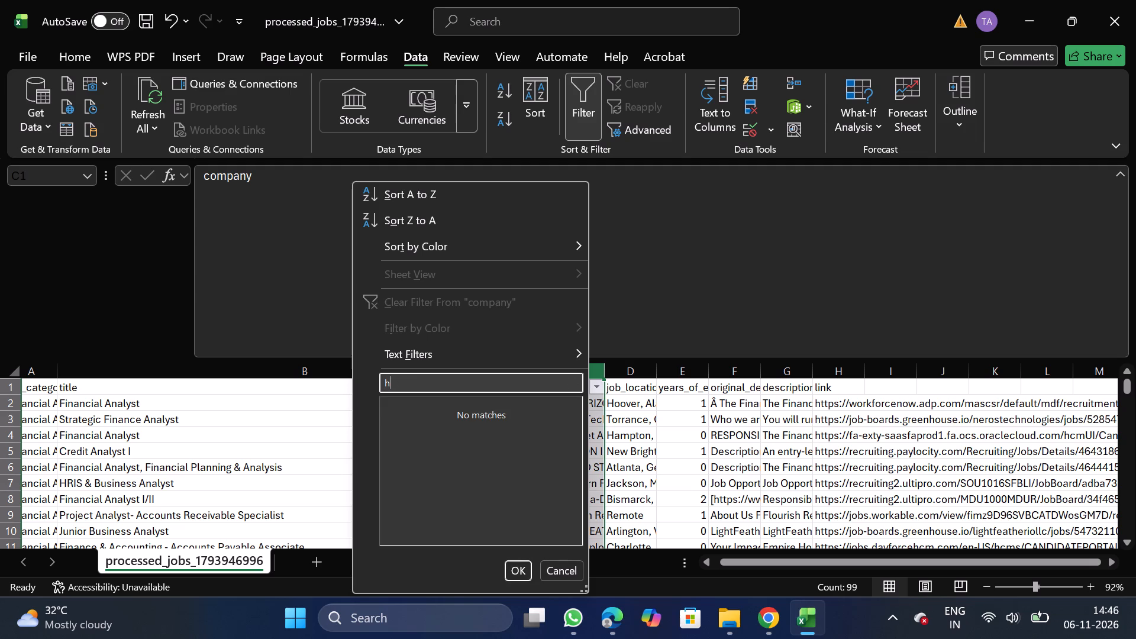
type("skim")
Search the company column's filter values for "ape" instead.
key("BackSpace")
key("BackSpace")
key("BackSpace")
key("BackSpace")
key("BackSpace")
key("BackSpace")
key("BackSpace")
key("BackSpace")
key("BackSpace")
key("BackSpace")
key("BackSpace")
key("BackSpace")
key("BackSpace")
key("BackSpace")
key("BackSpace")
key("BackSpace")
key("BackSpace")
key("BackSpace")
key("BackSpace")
key("BackSpace")
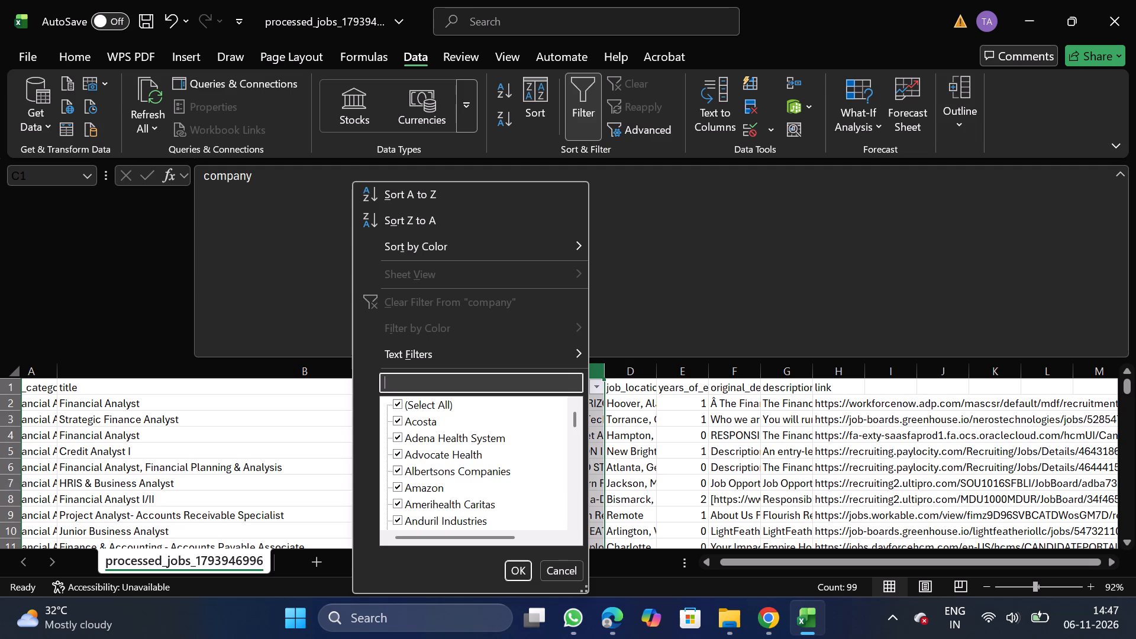
type("ape")
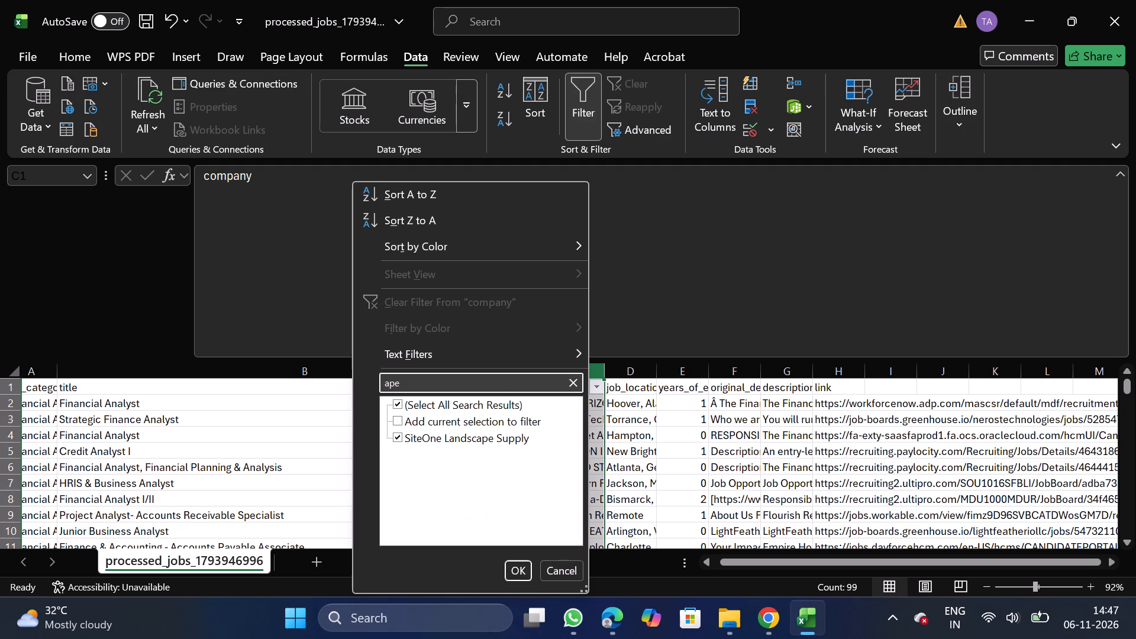
Search the company column's filter values for "in landem", and turn off the company filter without applying it.
key("BackSpace")
key("BackSpace")
key("BackSpace")
key("BackSpace")
key("BackSpace")
key("BackSpace")
key("BackSpace")
key("BackSpace")
key("BackSpace")
key("BackSpace")
key("BackSpace")
key("BackSpace")
key("BackSpace")
type("in landem")
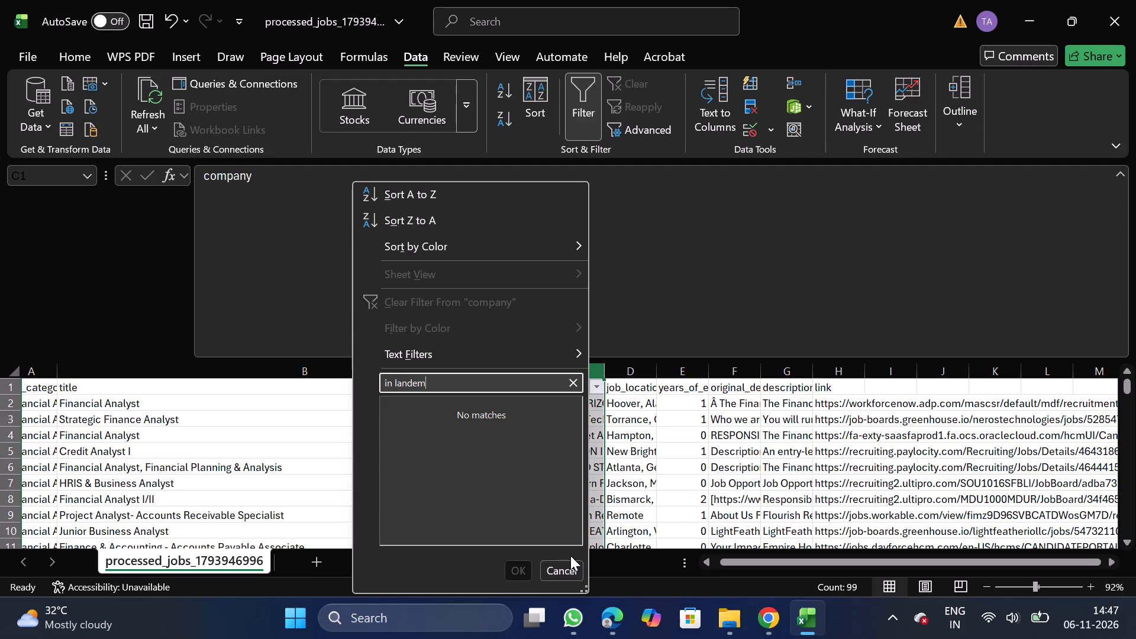
left_click(659, 495)
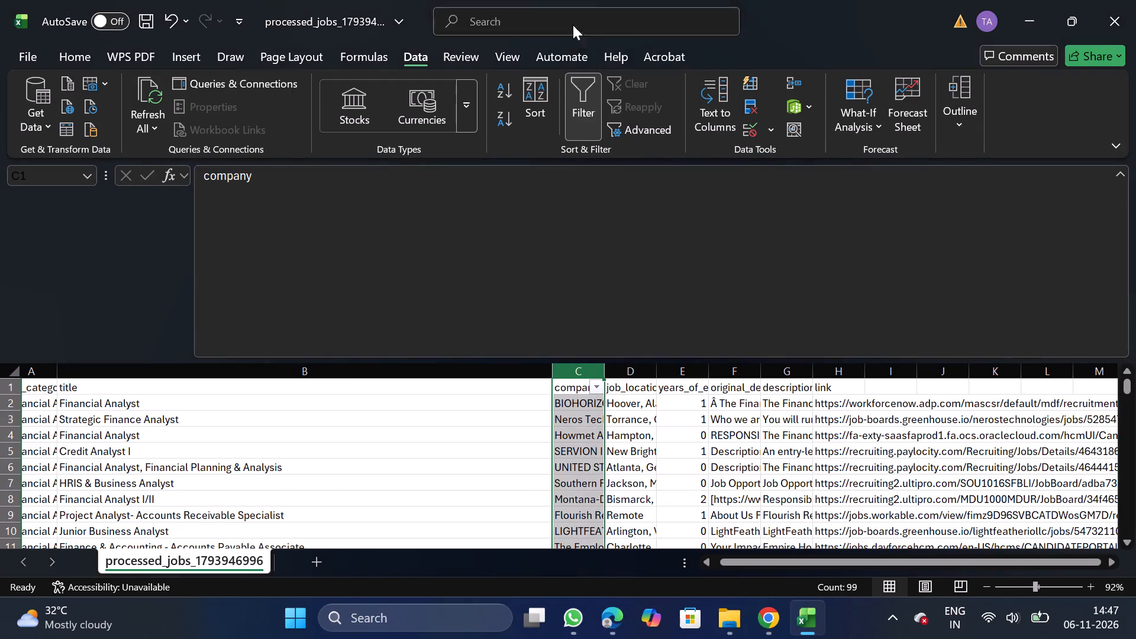
left_click(583, 93)
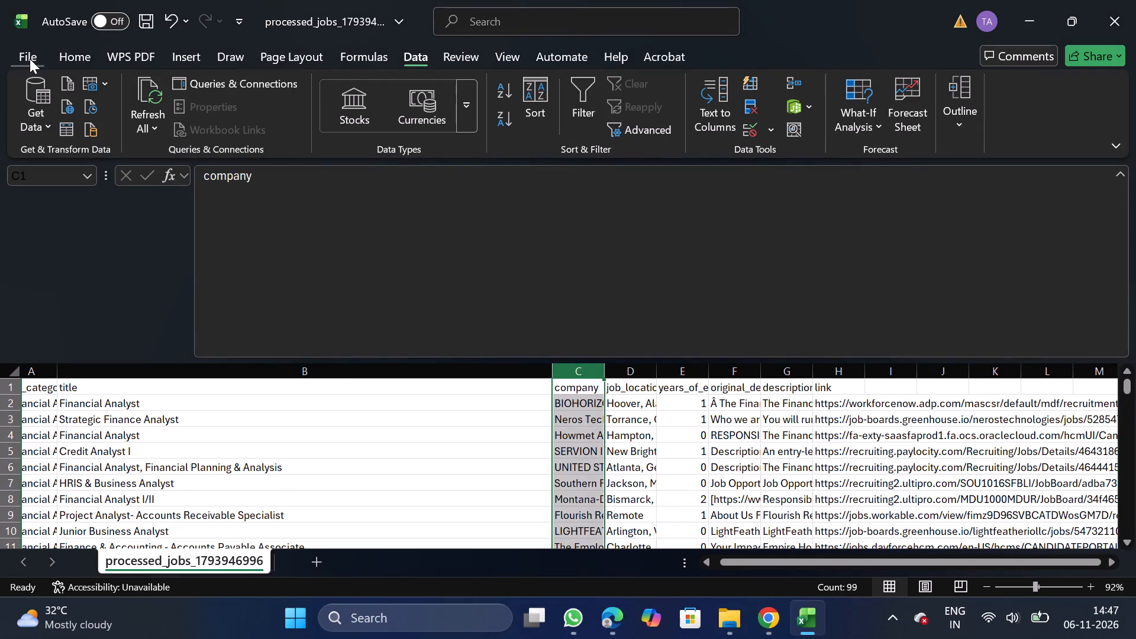
Save the cleaned sheet as the CSV file Financial_11_06 in the Daily Scraping jobs folder under Documents.
left_click(30, 59)
double_click(52, 293)
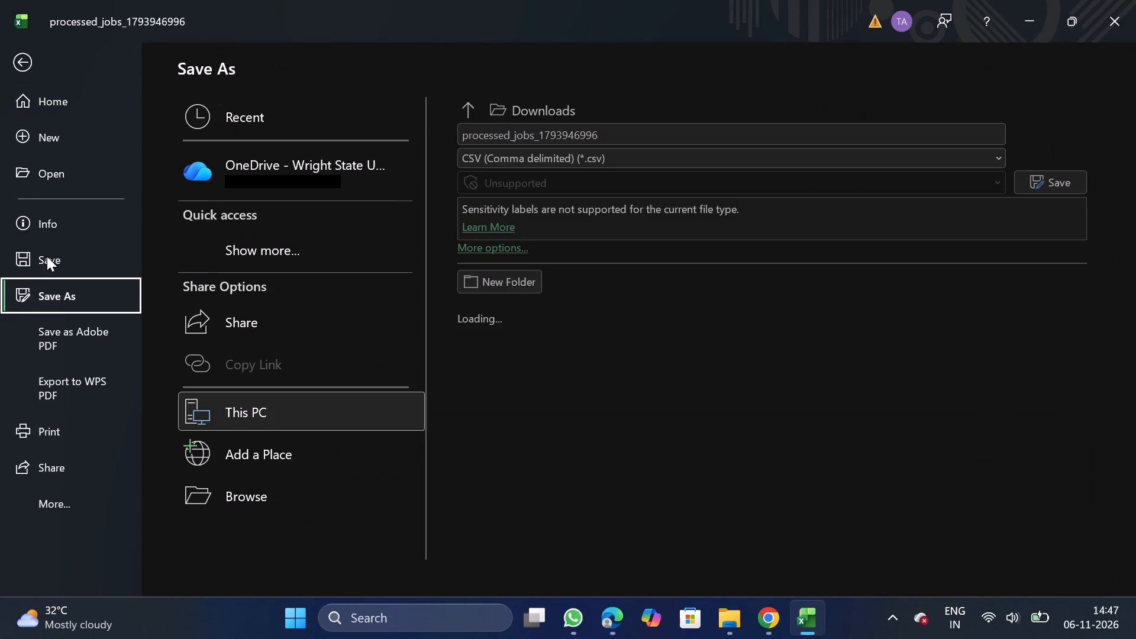
triple_click(261, 507)
double_click(103, 201)
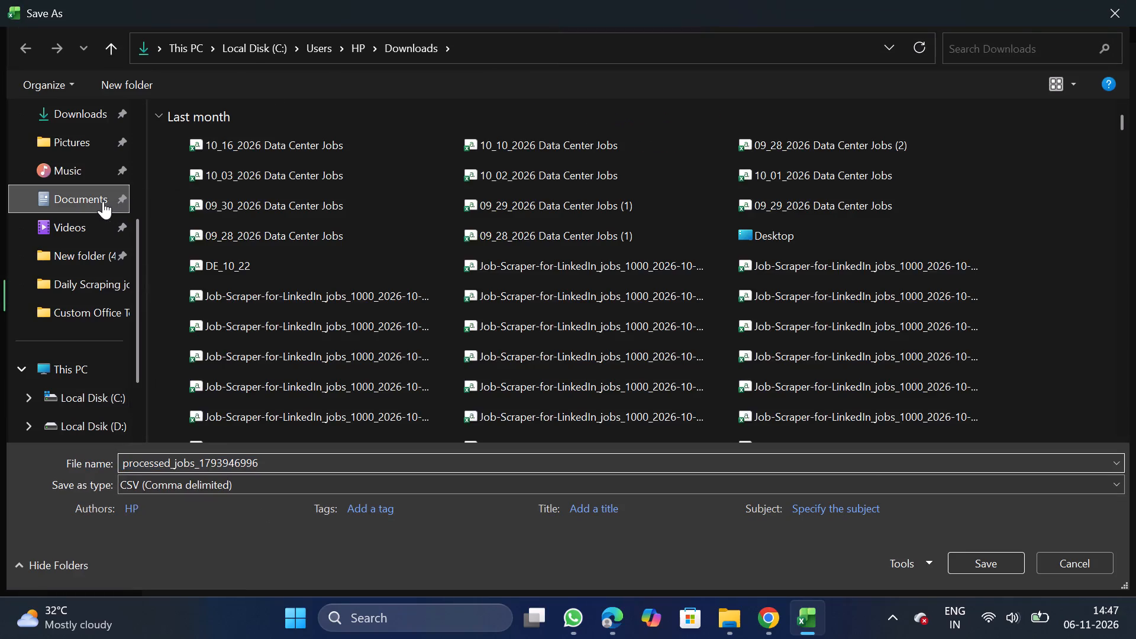
double_click(244, 192)
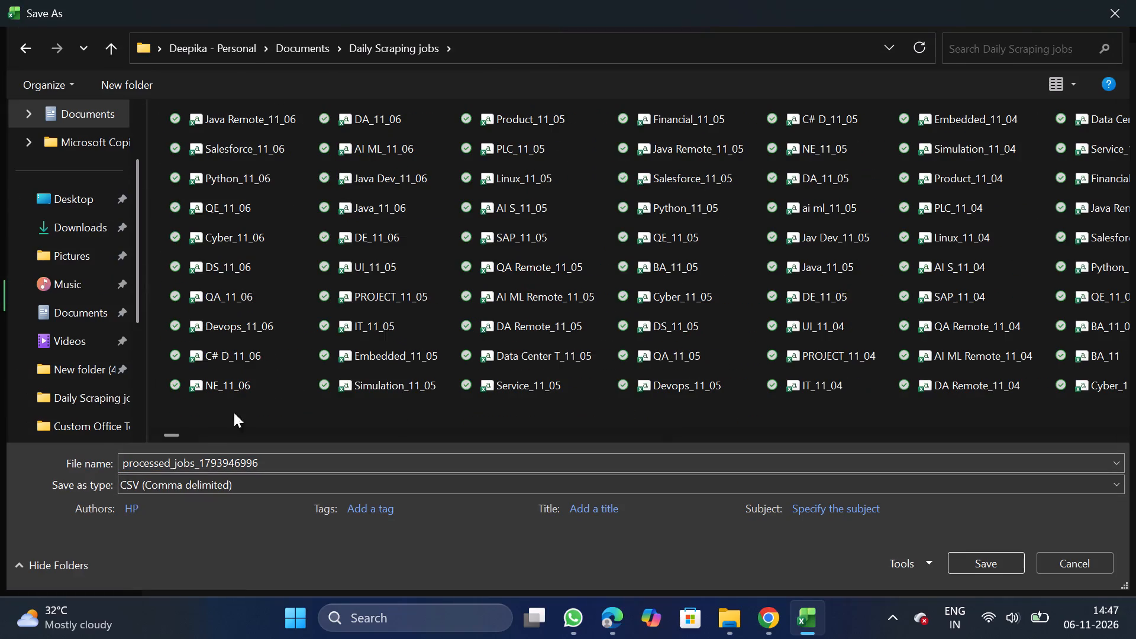
left_click(284, 455)
key("BackSpace")
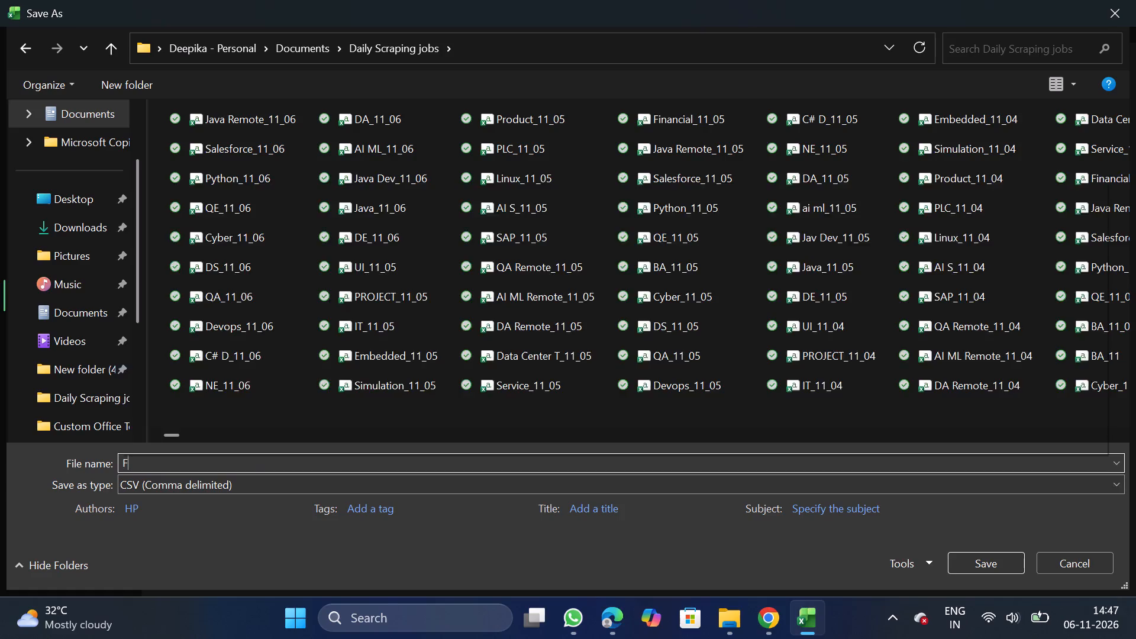
type("inancial_11_0")
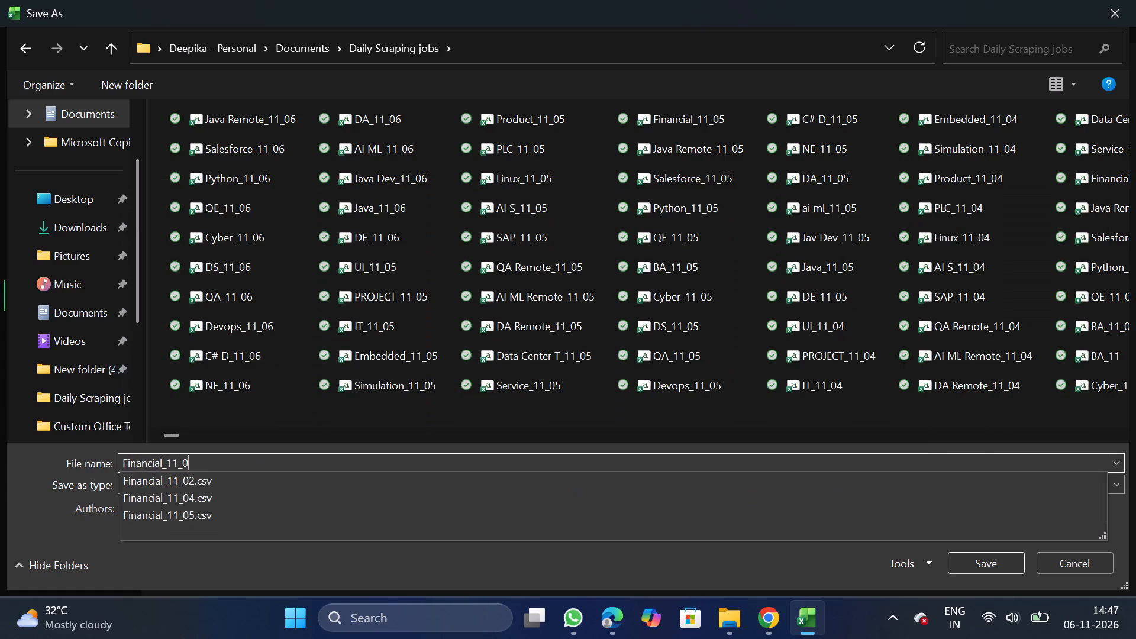
key("6")
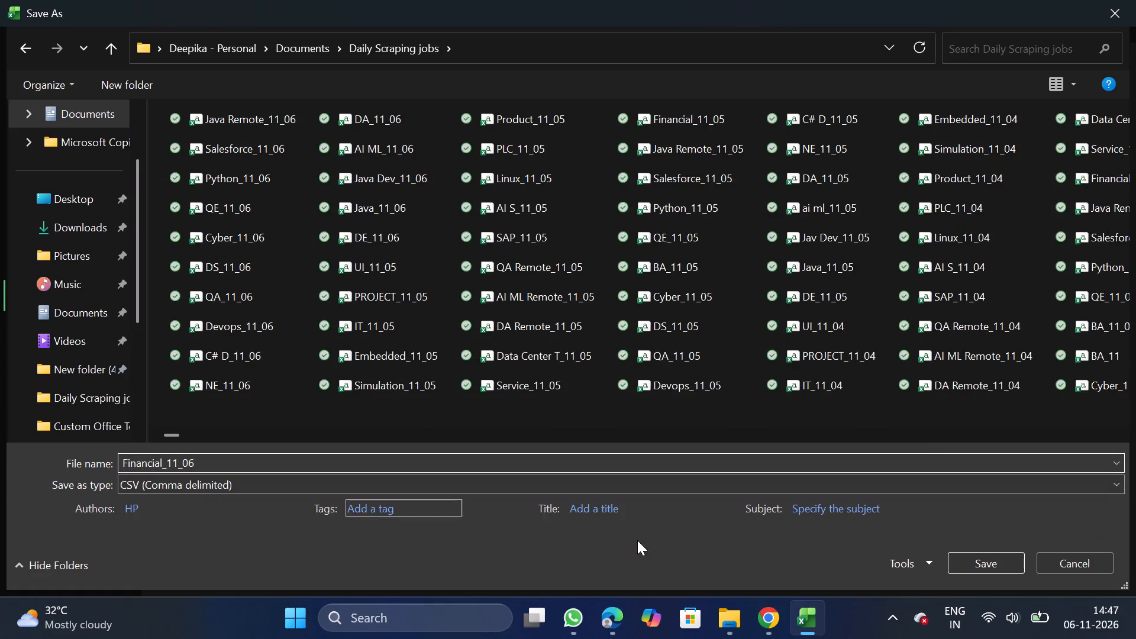
left_click(972, 563)
Switch to Chrome and upload Financial_11_06.csv through the bulk job upload on NextGenApply.
left_click(778, 621)
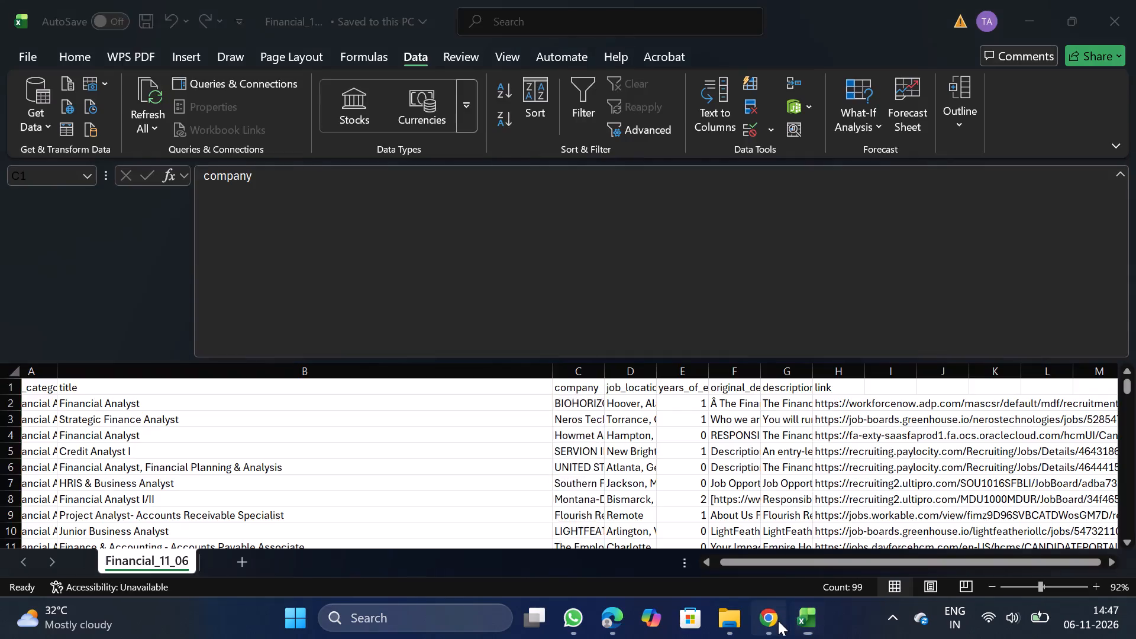
scroll(629, 515, "down", 2)
left_click(493, 483)
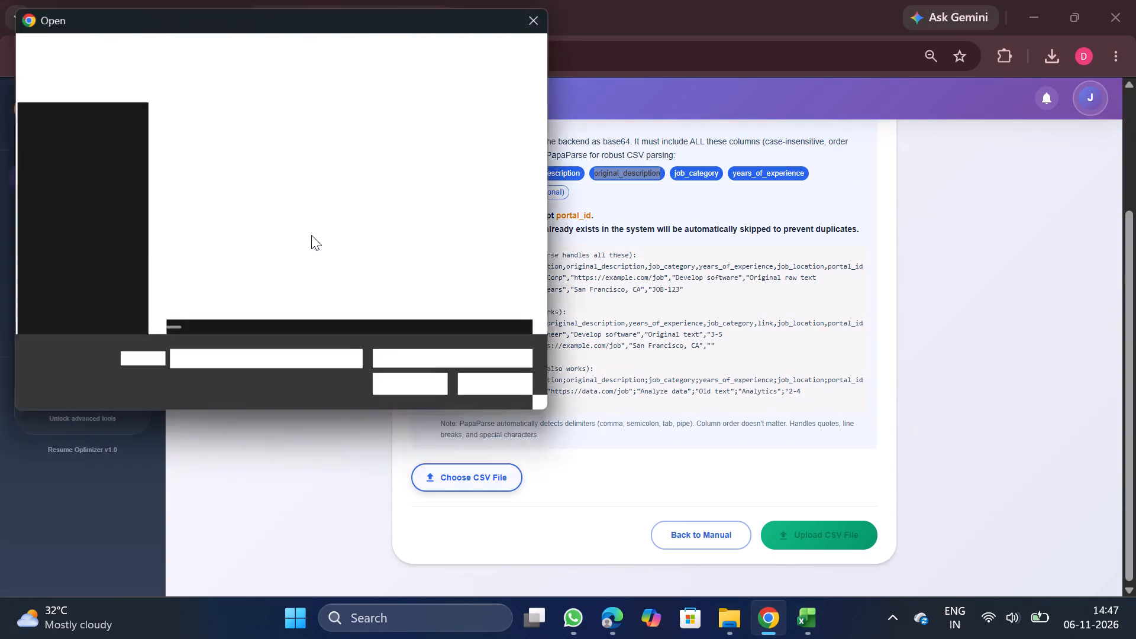
left_click_drag(209, 100, 233, 121)
double_click(233, 121)
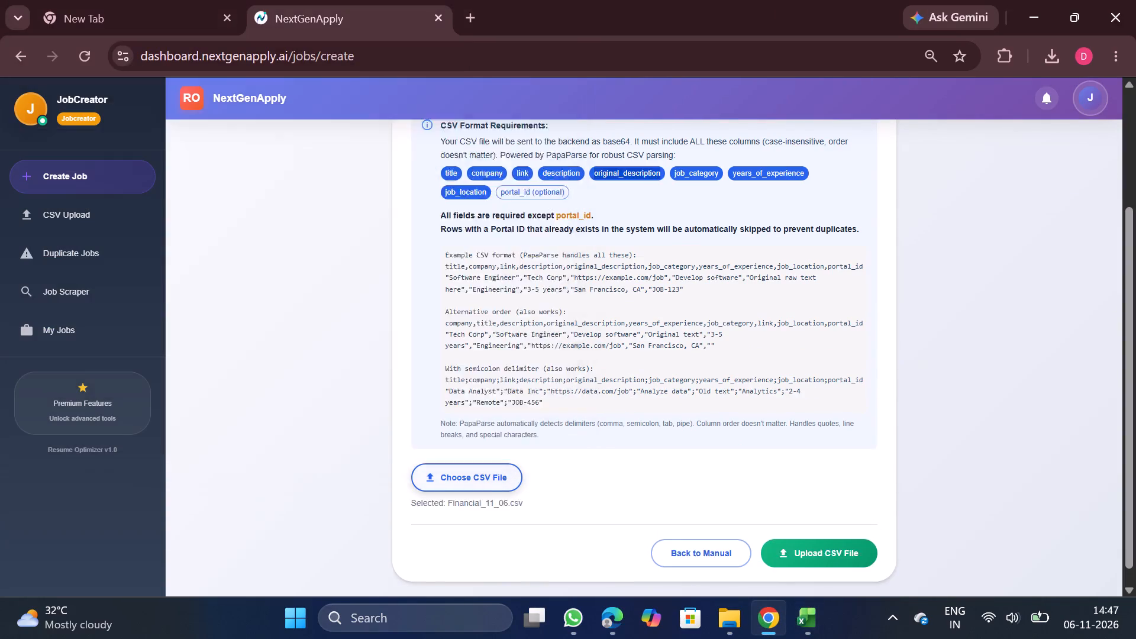
scroll(647, 425, "down", 7)
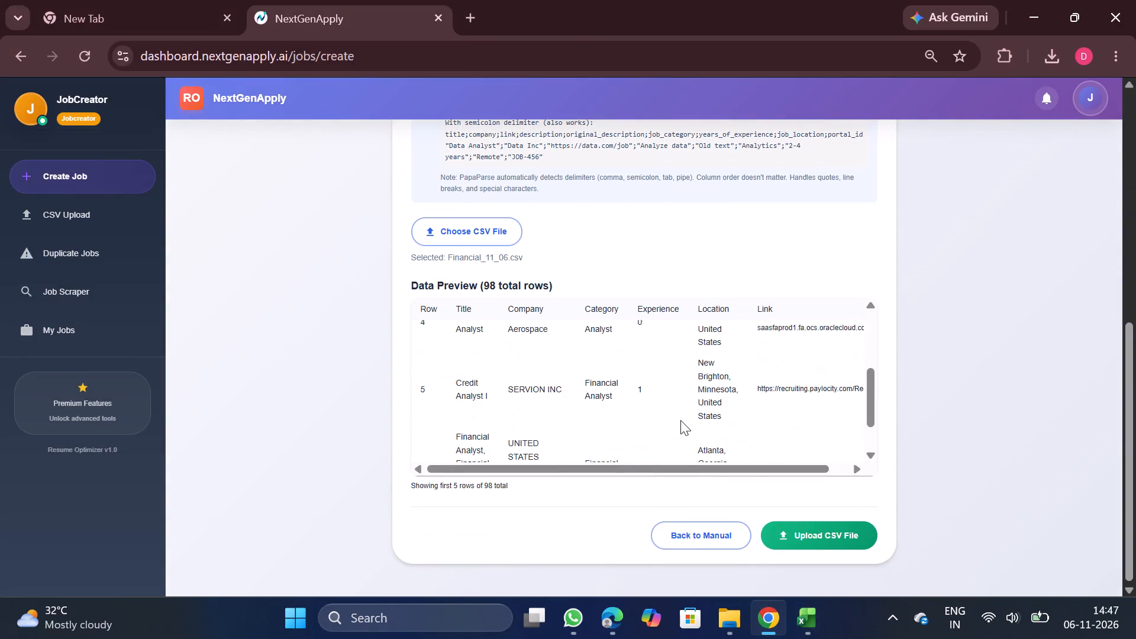
left_click(808, 540)
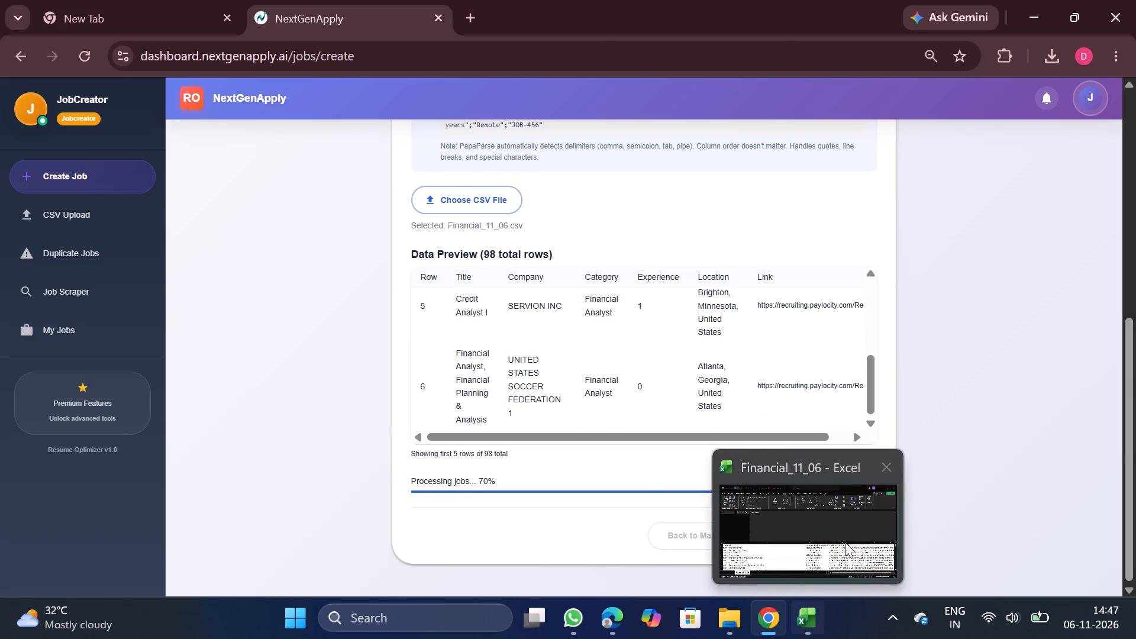
Close the Financial_11_06 workbook window.
left_click(893, 472)
Download the ServiceNow Developer CSV, entry #4897, from the CSV upload history and open it in Excel.
scroll(636, 374, "up", 4)
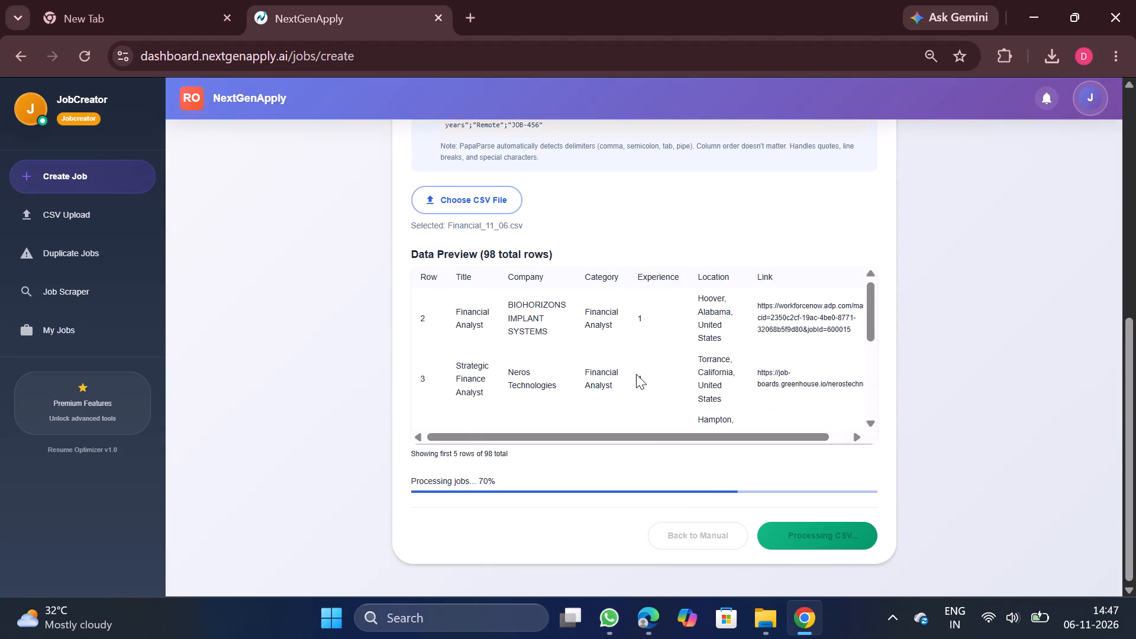
scroll(636, 374, "up", 4)
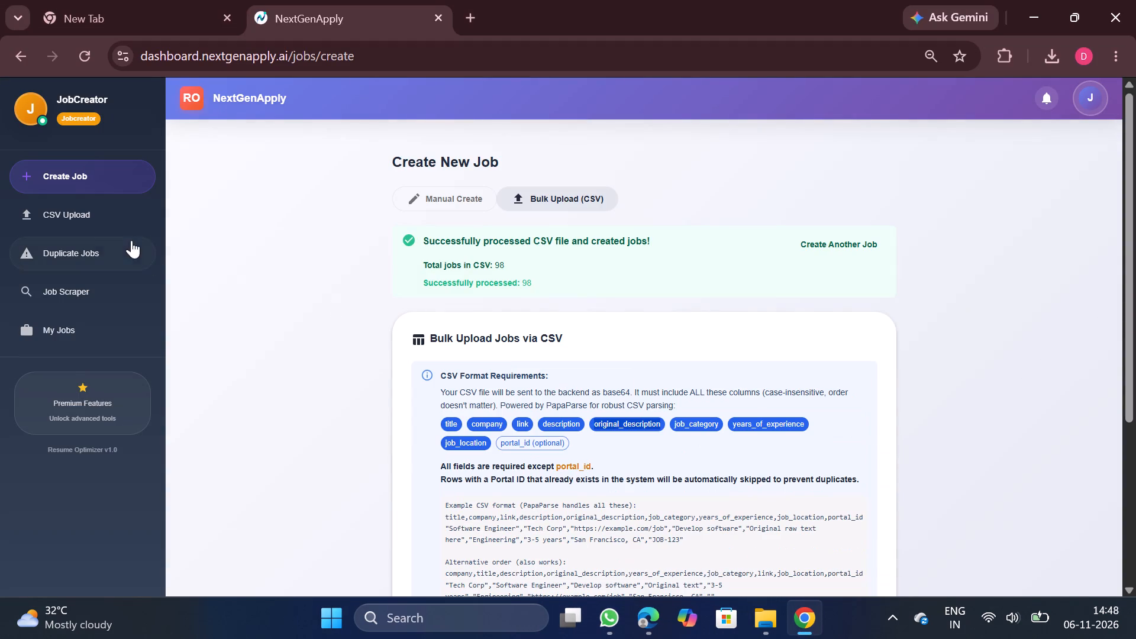
left_click(83, 222)
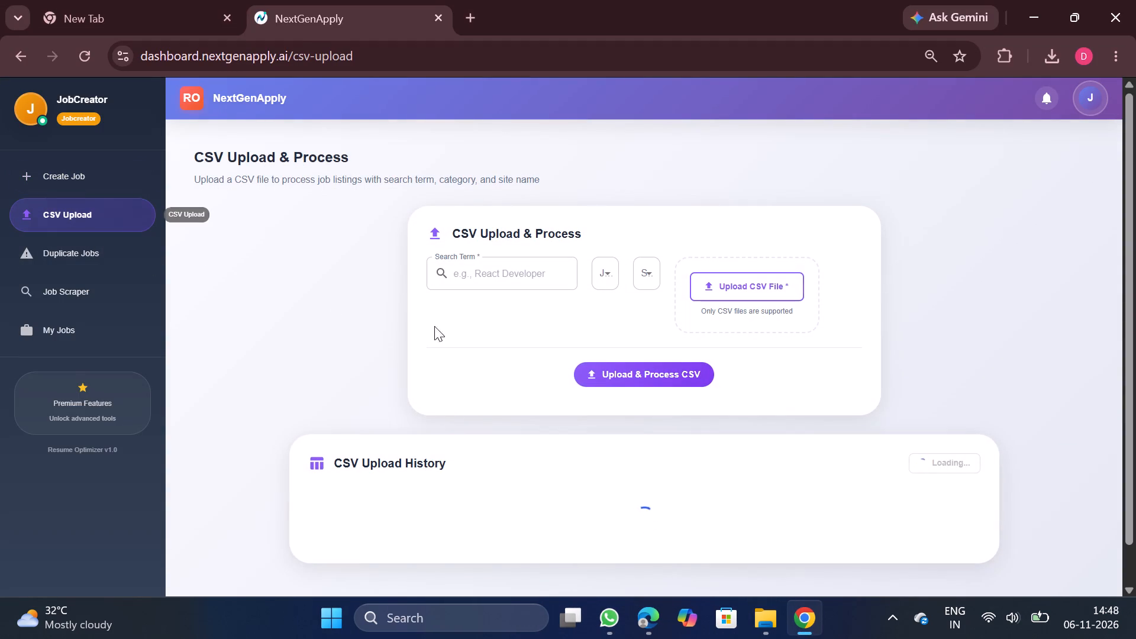
scroll(501, 389, "down", 1)
scroll(632, 471, "down", 1)
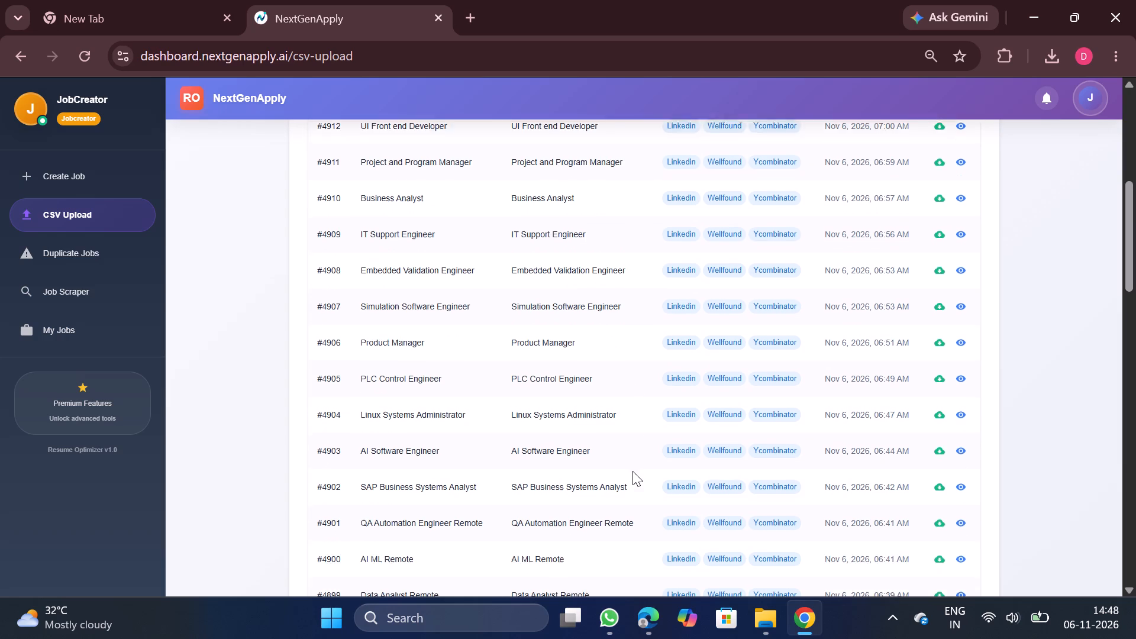
scroll(632, 471, "down", 2)
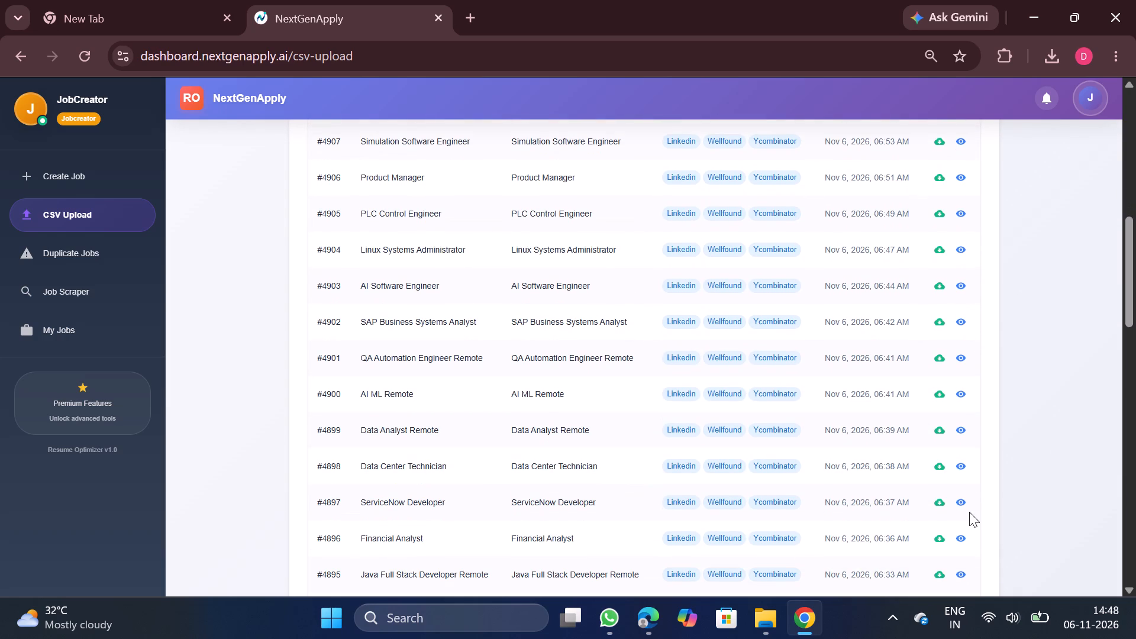
left_click(940, 502)
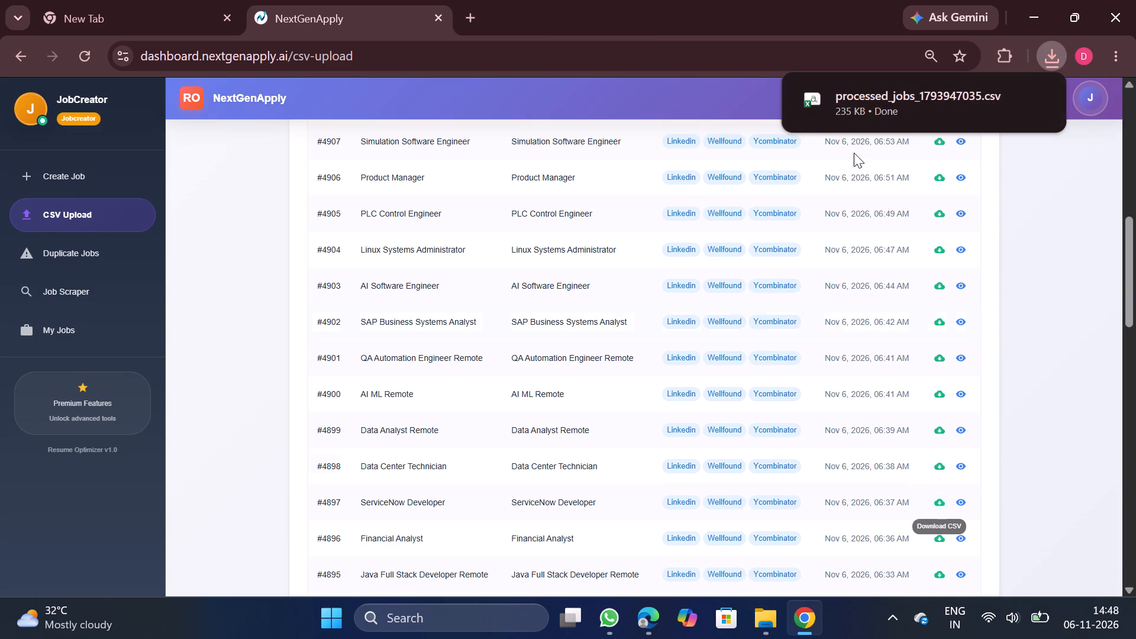
left_click(887, 98)
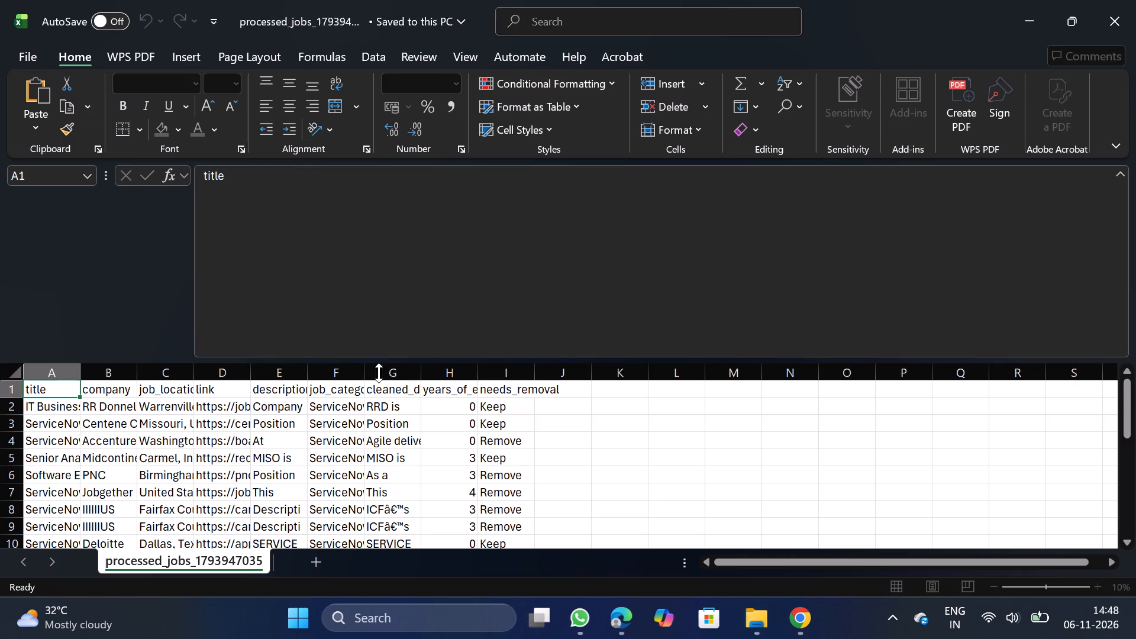
Remove duplicate rows from the whole data range based on the company column only.
left_click(284, 411)
key("ctrl+a")
left_click(424, 61)
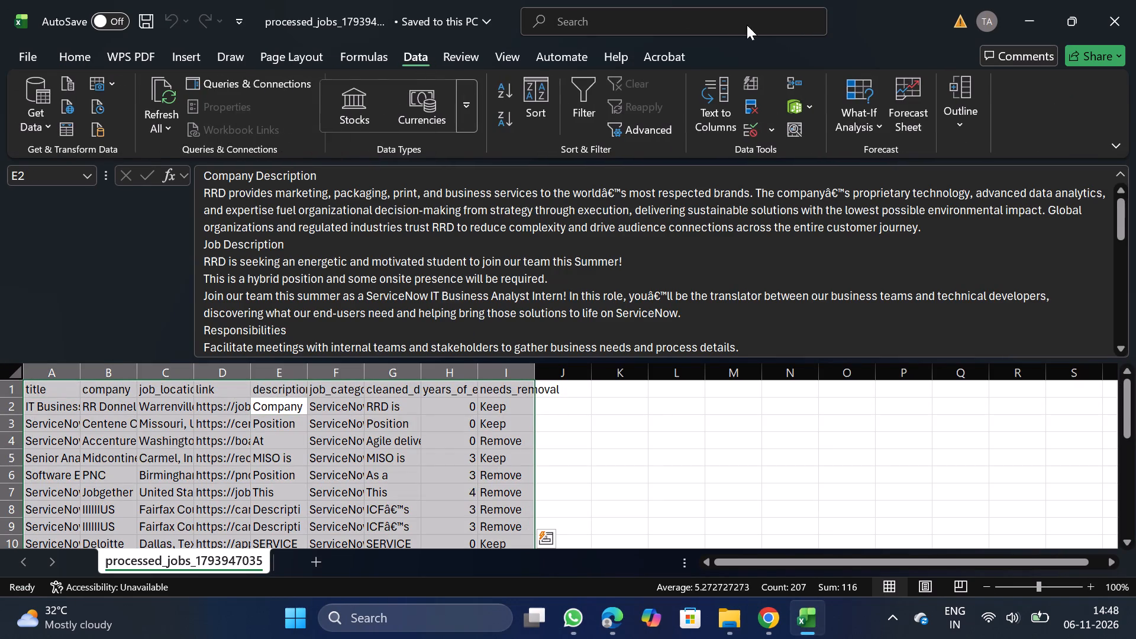
left_click(754, 105)
left_click(258, 254)
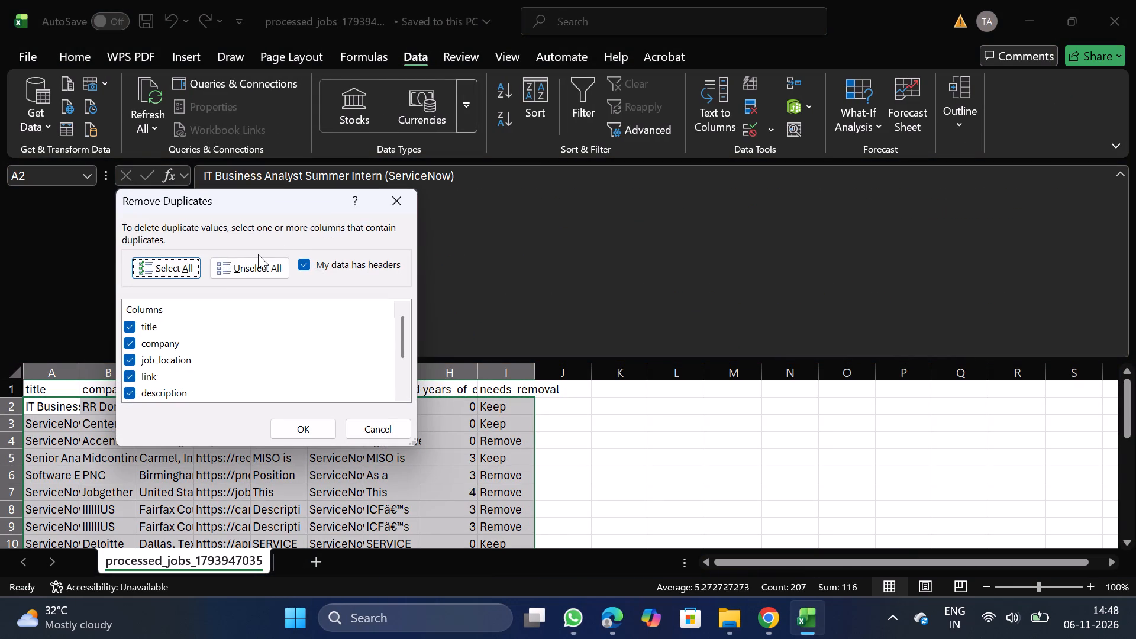
left_click(243, 275)
left_click(130, 346)
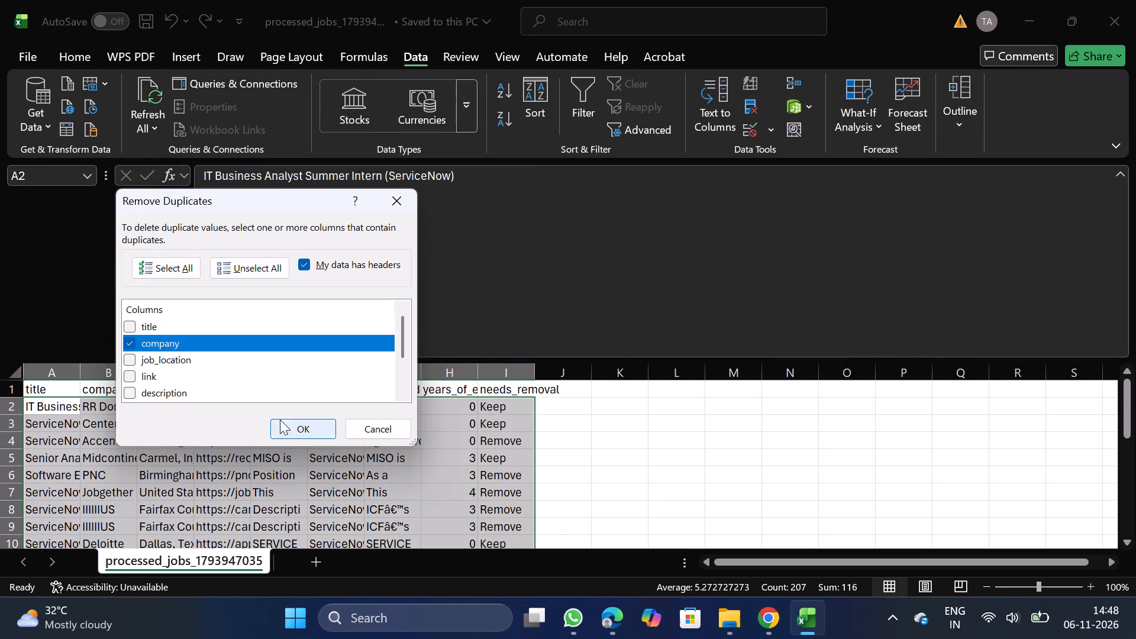
left_click(296, 427)
left_click(675, 339)
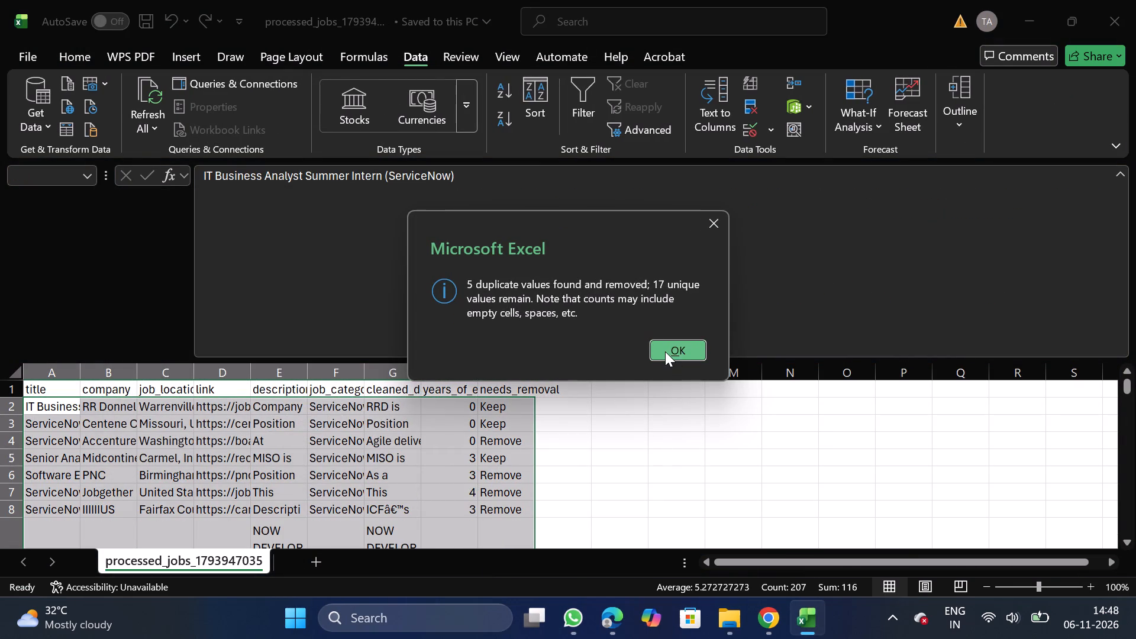
left_click(665, 351)
Filter the needs_removal column to show only Remove, delete all those rows, and turn off the filter.
left_click(498, 393)
left_click(584, 105)
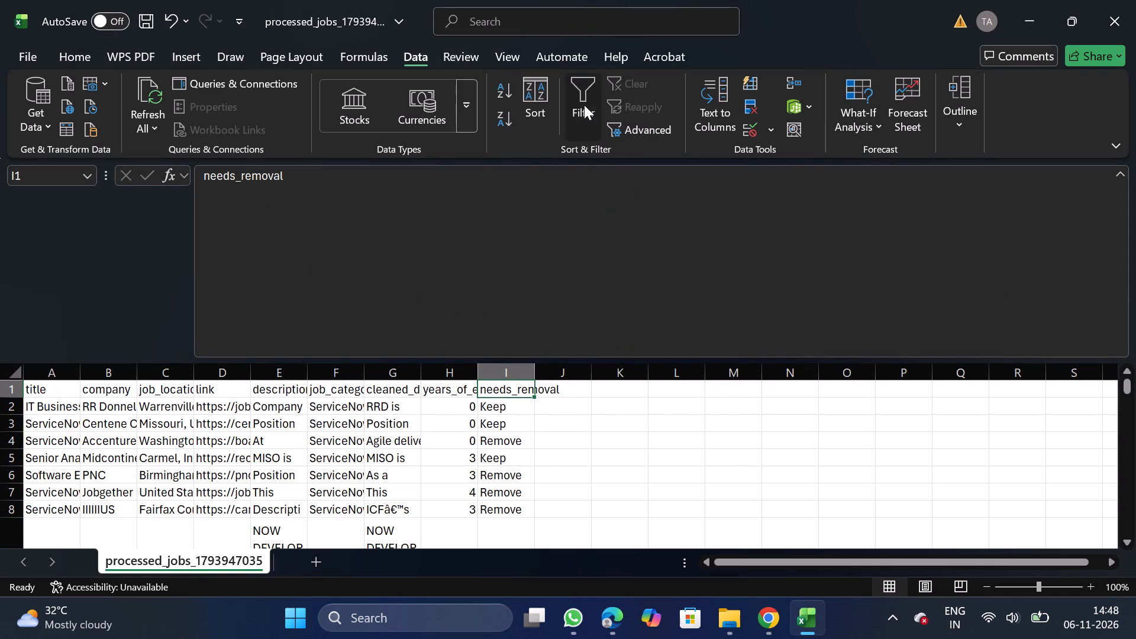
left_click(527, 393)
left_click(334, 421)
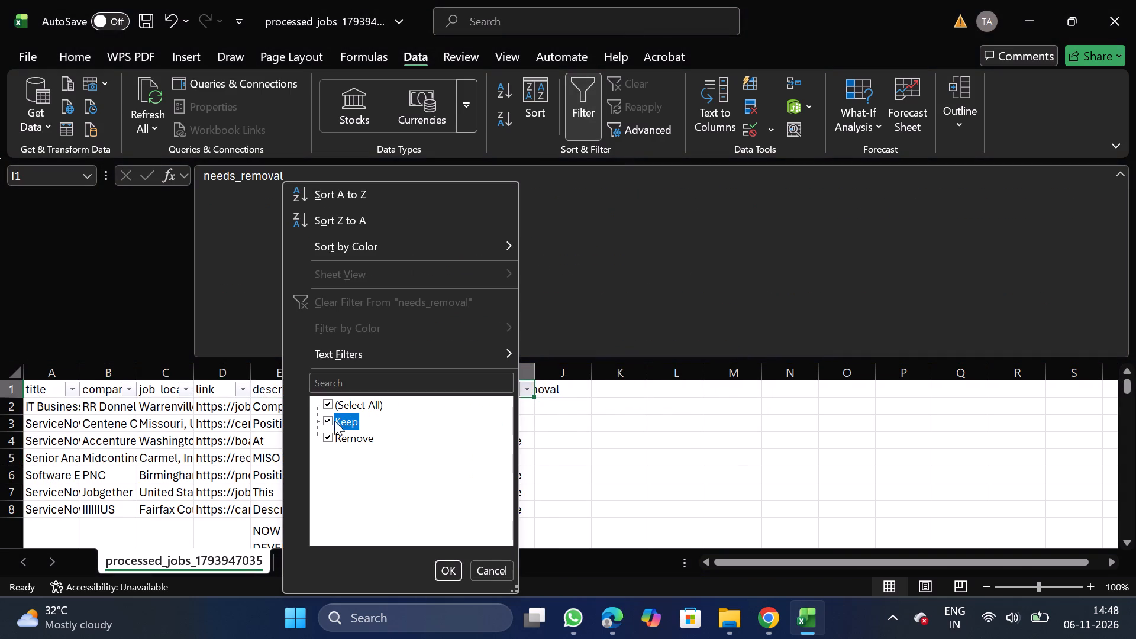
left_click(447, 571)
left_click(5, 409)
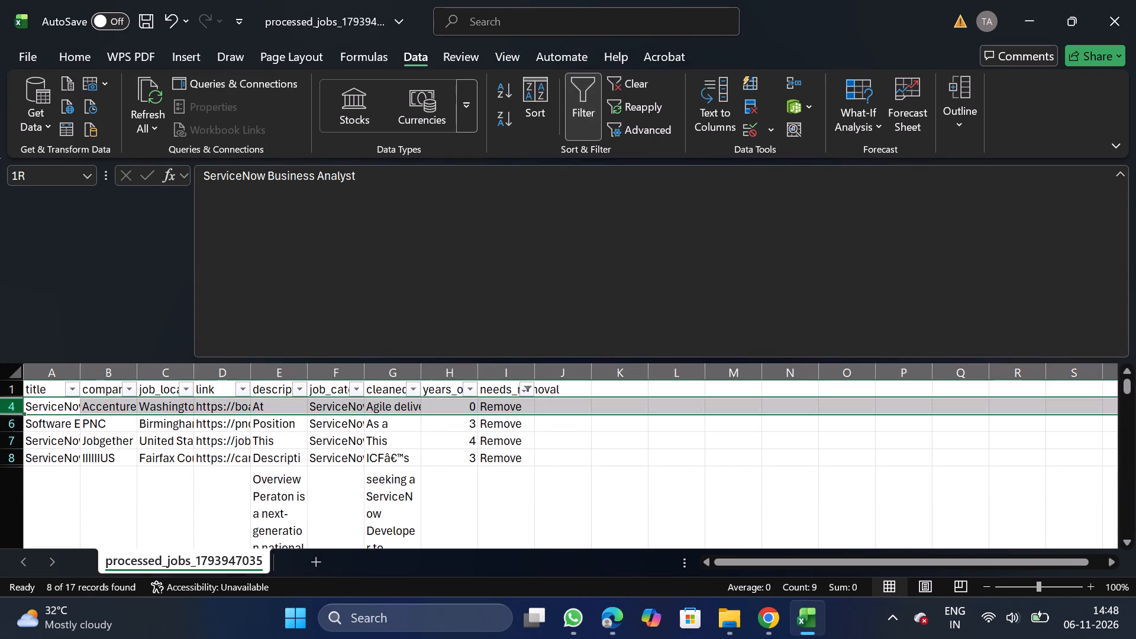
key("ctrl+shift+Down")
right_click(147, 459)
left_click(228, 318)
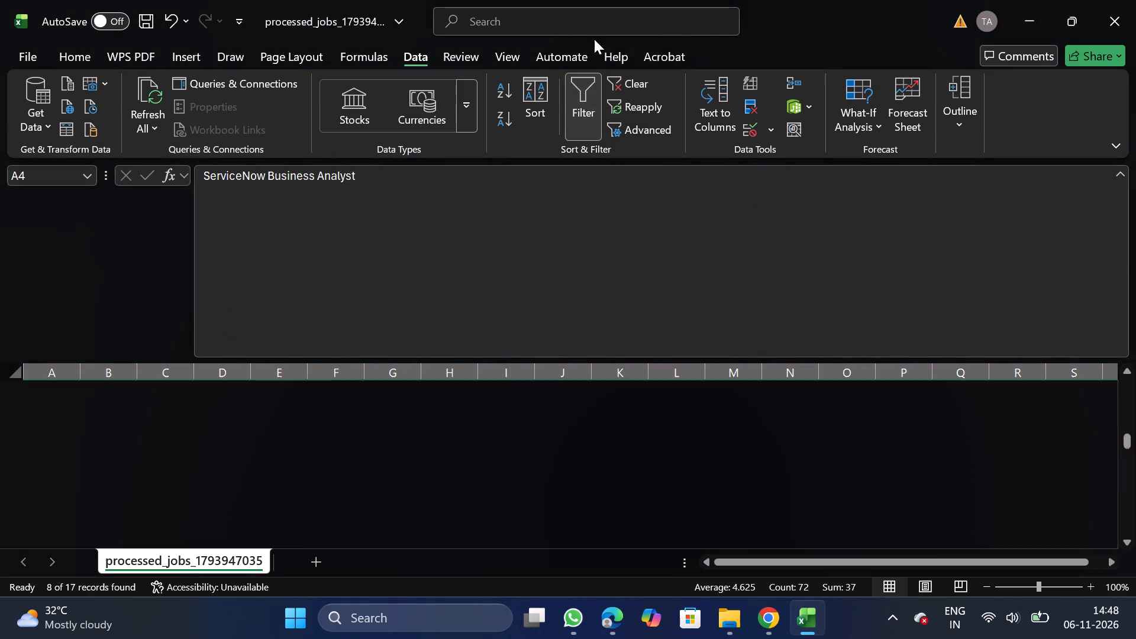
left_click(580, 108)
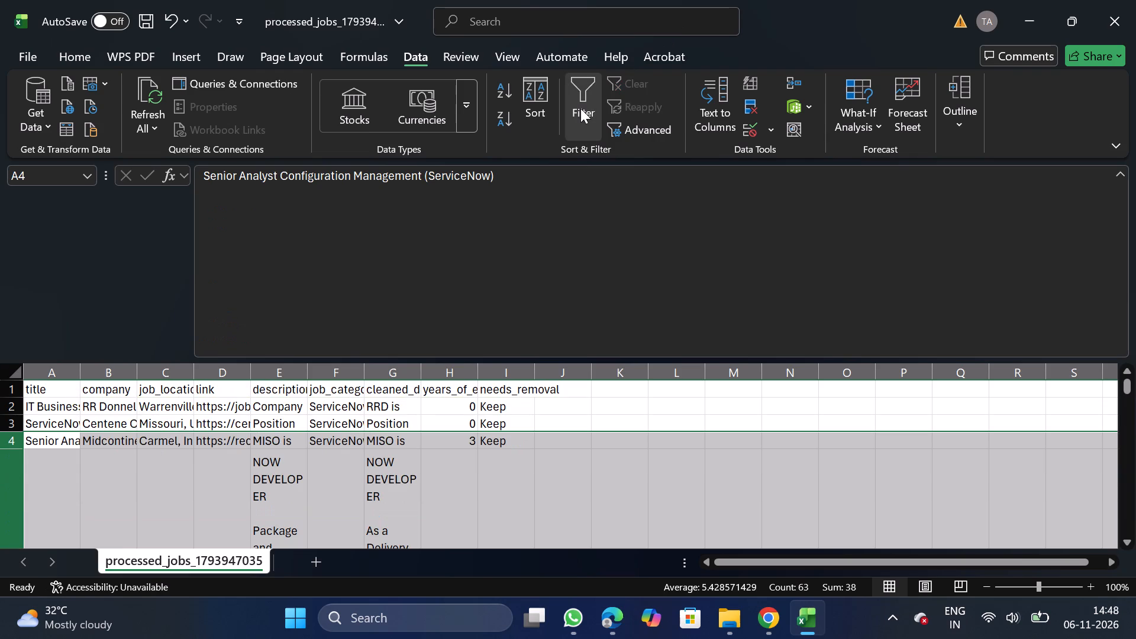
Filter the years_of_experience column to show only 8, 10 and 12, delete those rows, and turn off the filter.
left_click(443, 387)
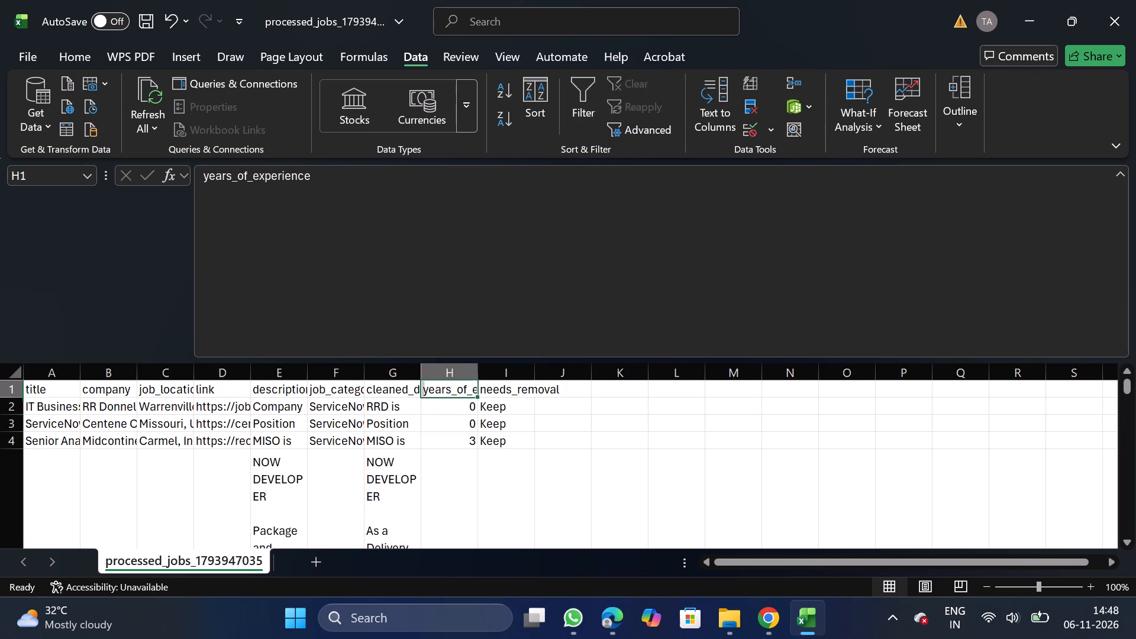
left_click(579, 114)
left_click(473, 386)
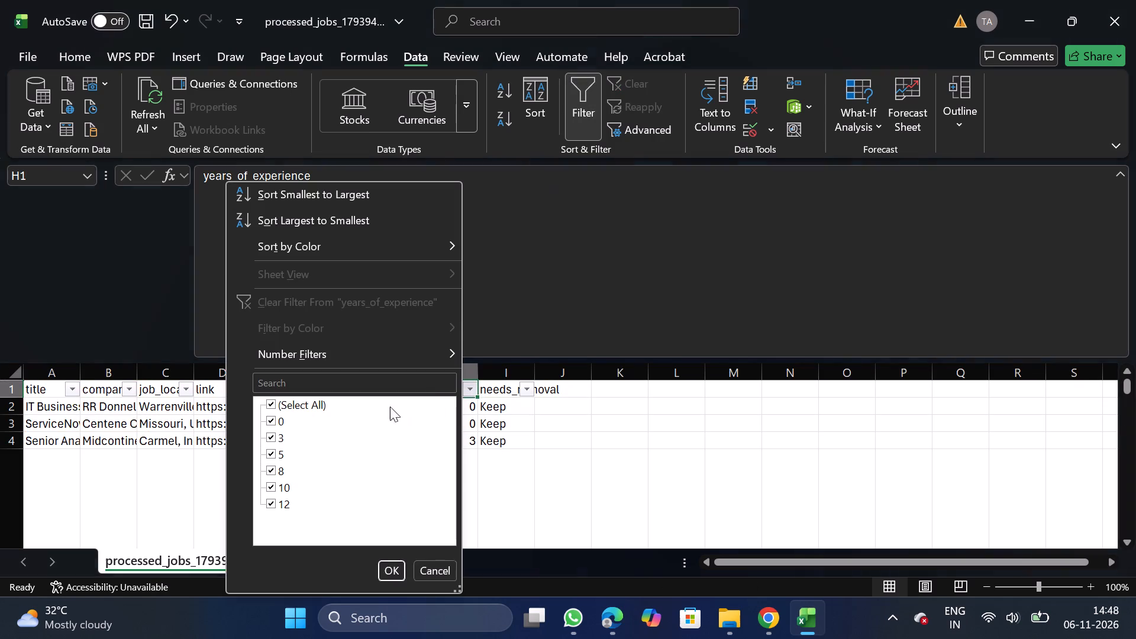
left_click(317, 404)
left_click(270, 476)
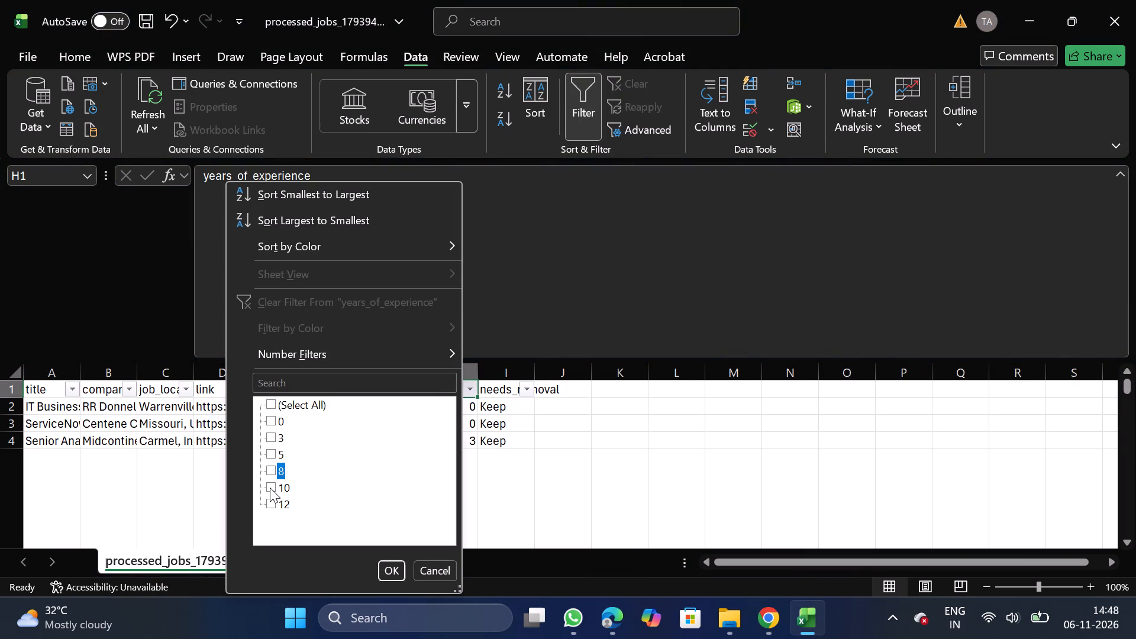
left_click(270, 488)
left_click(270, 506)
left_click(392, 570)
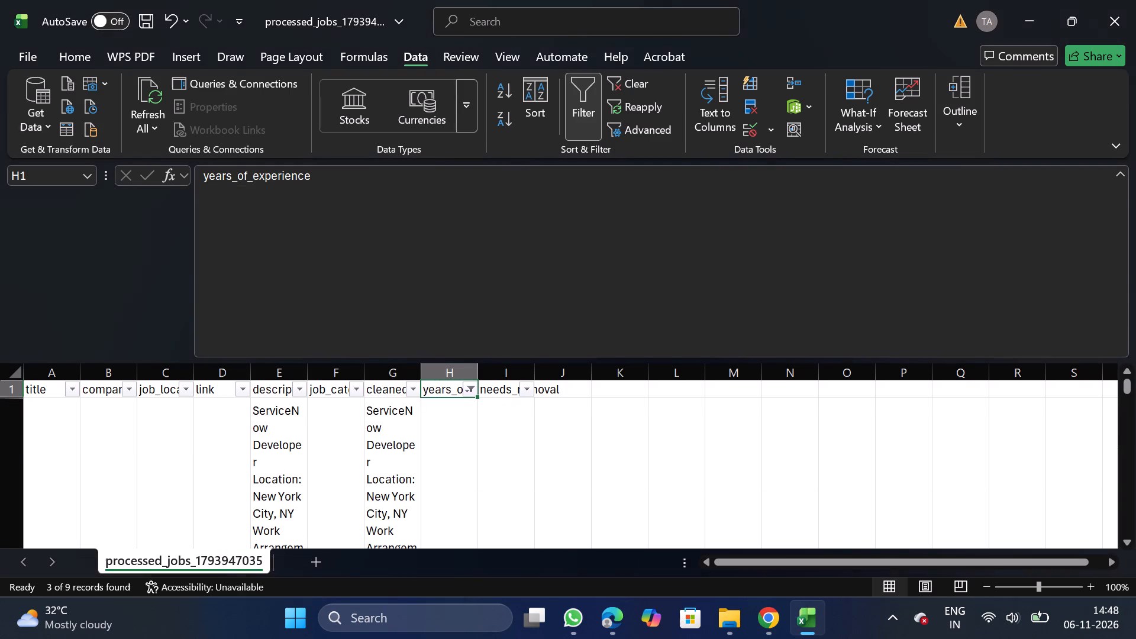
left_click(4, 420)
key("ctrl+shift+Down")
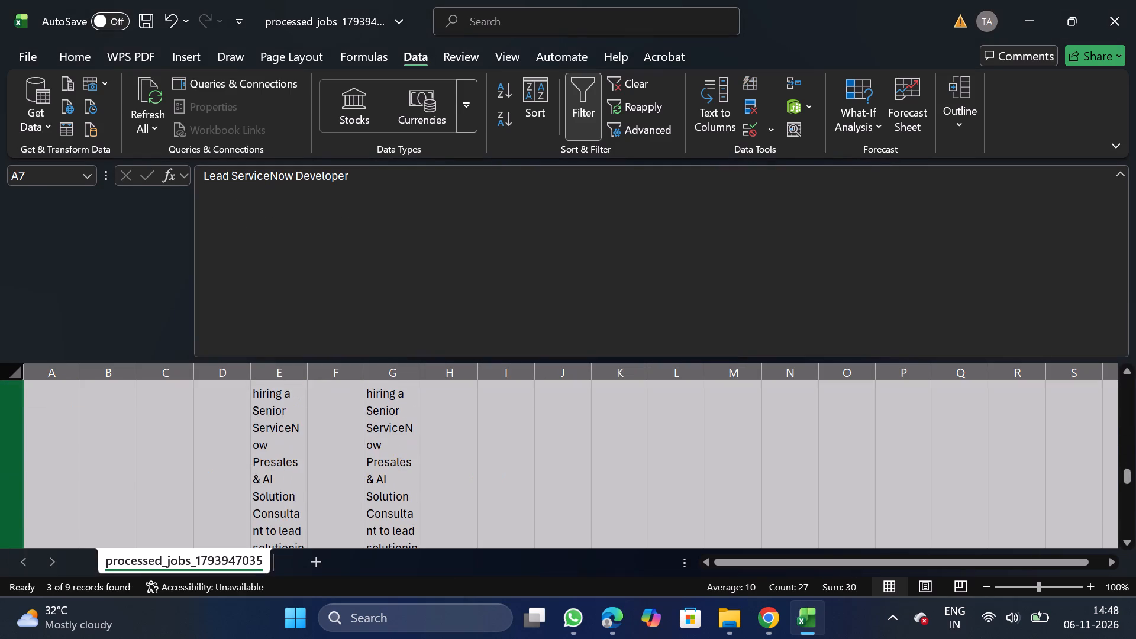
right_click(118, 451)
left_click(192, 308)
left_click(583, 115)
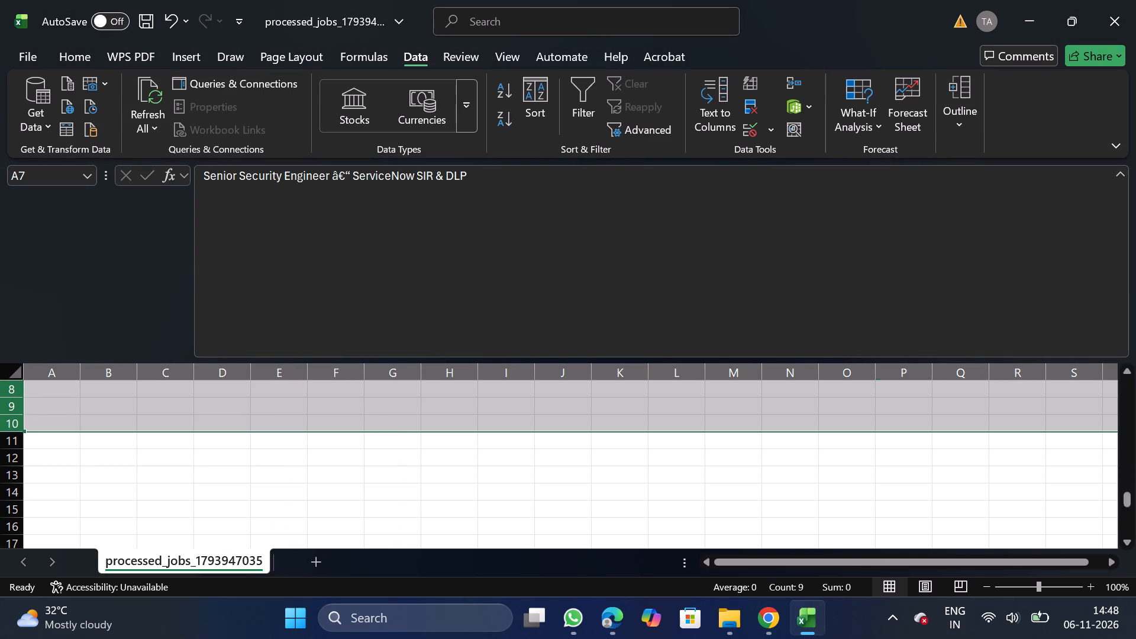
Delete the entire needs_removal column.
left_click_drag(1126, 518, 1133, 368)
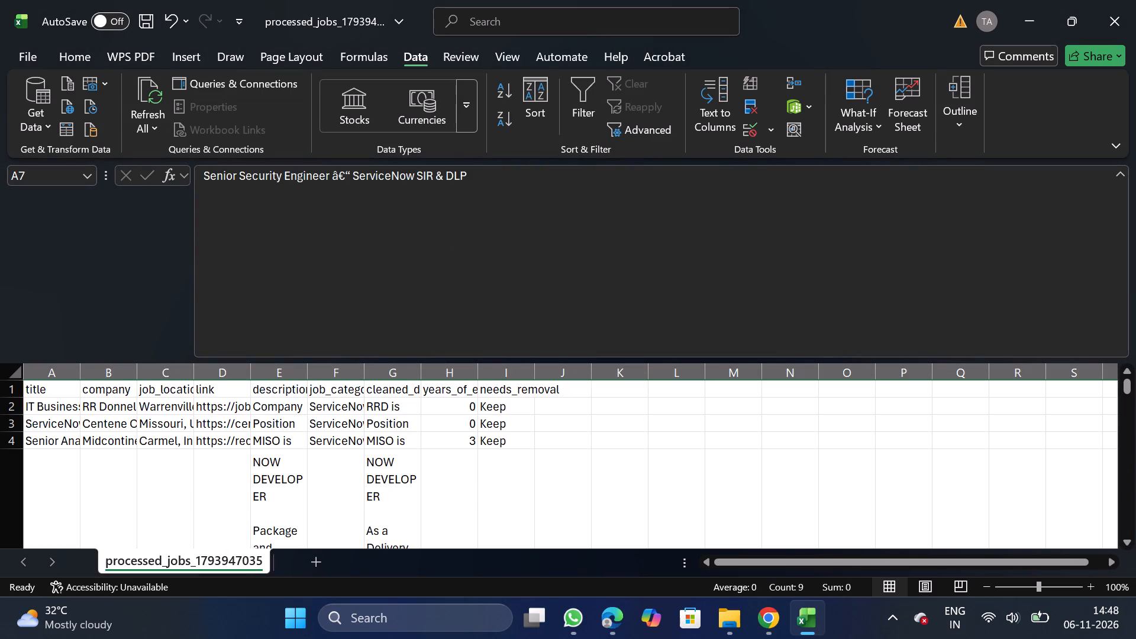
double_click(512, 377)
right_click(508, 419)
left_click(573, 282)
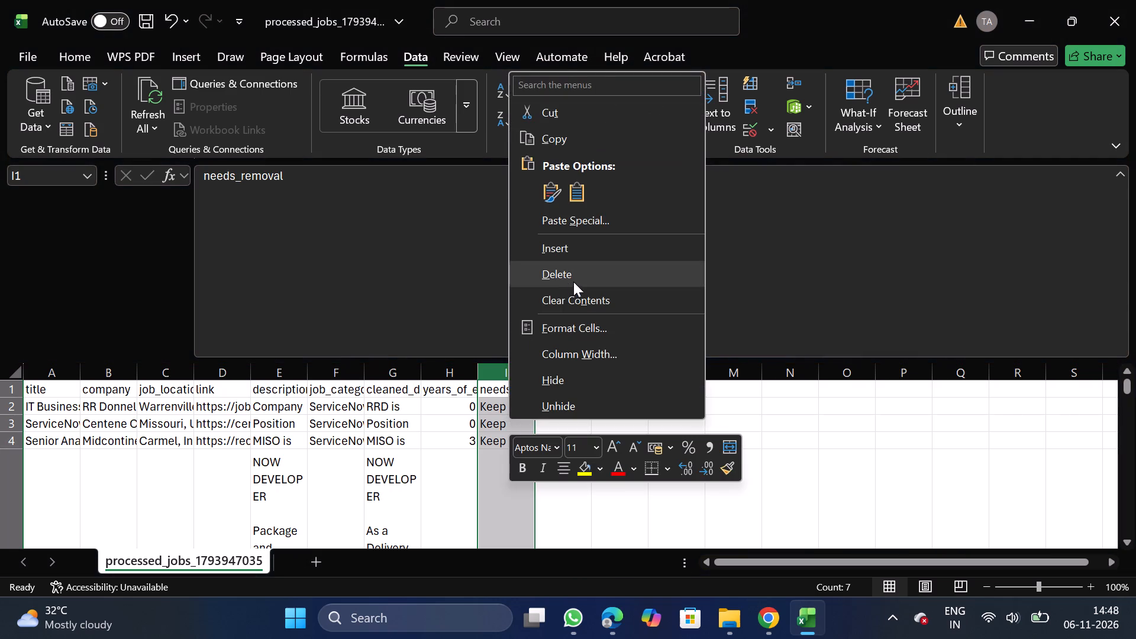
Move the job_category column to the front of the sheet, before title.
left_click(335, 380)
left_click(350, 374)
key("ctrl+x")
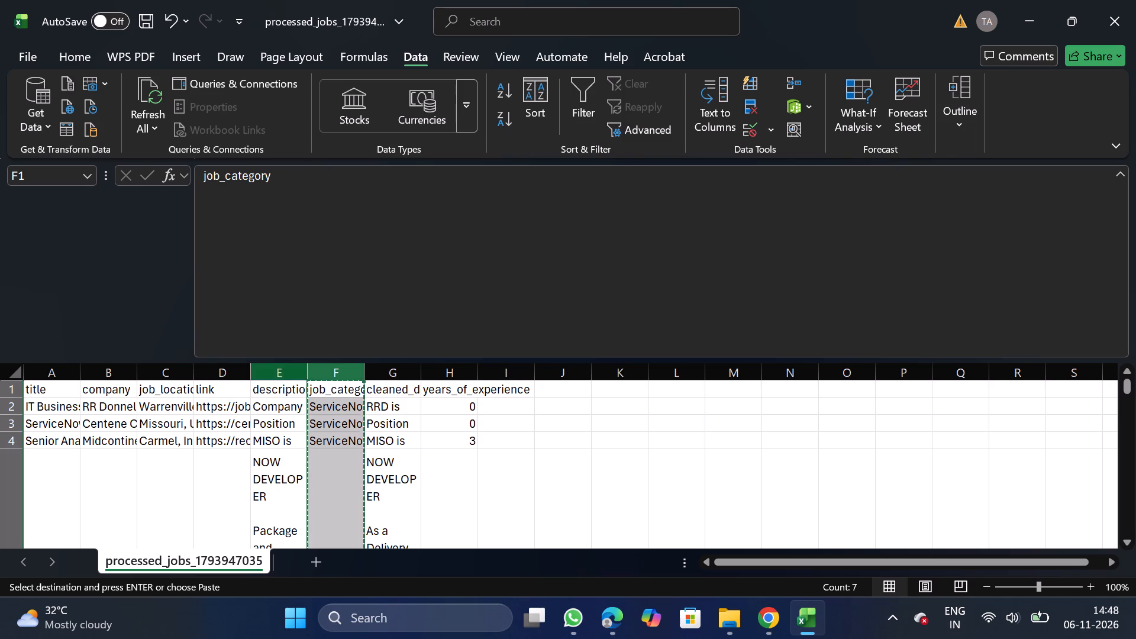
left_click(40, 374)
right_click(40, 431)
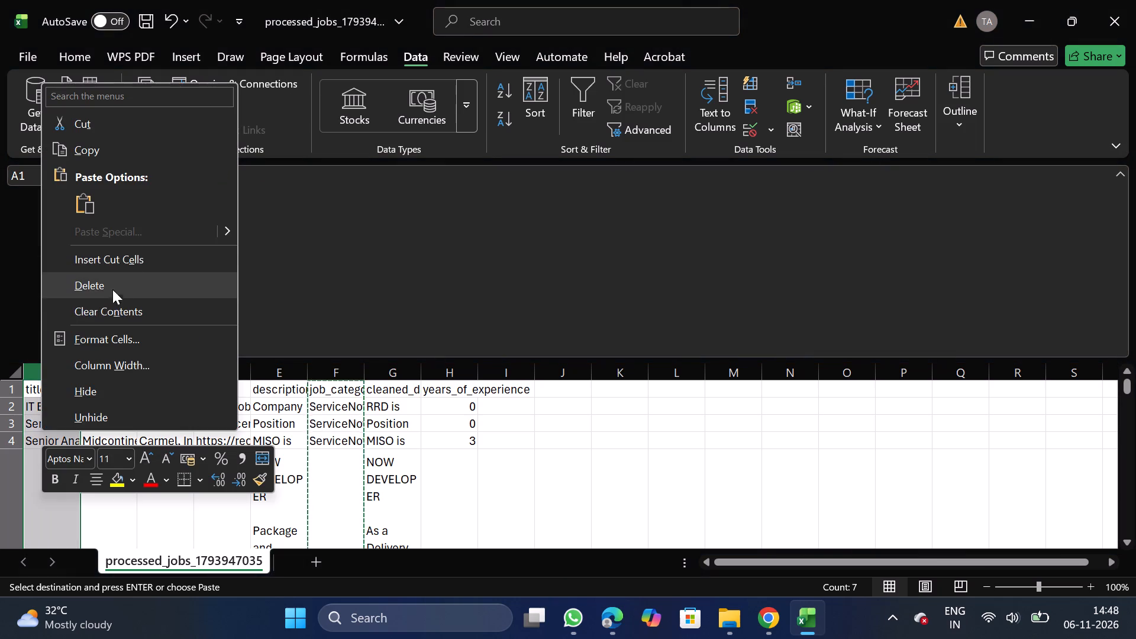
left_click(138, 266)
Turn off text wrapping for the description and cleaned_description columns.
left_click(327, 369)
key("shift+Right")
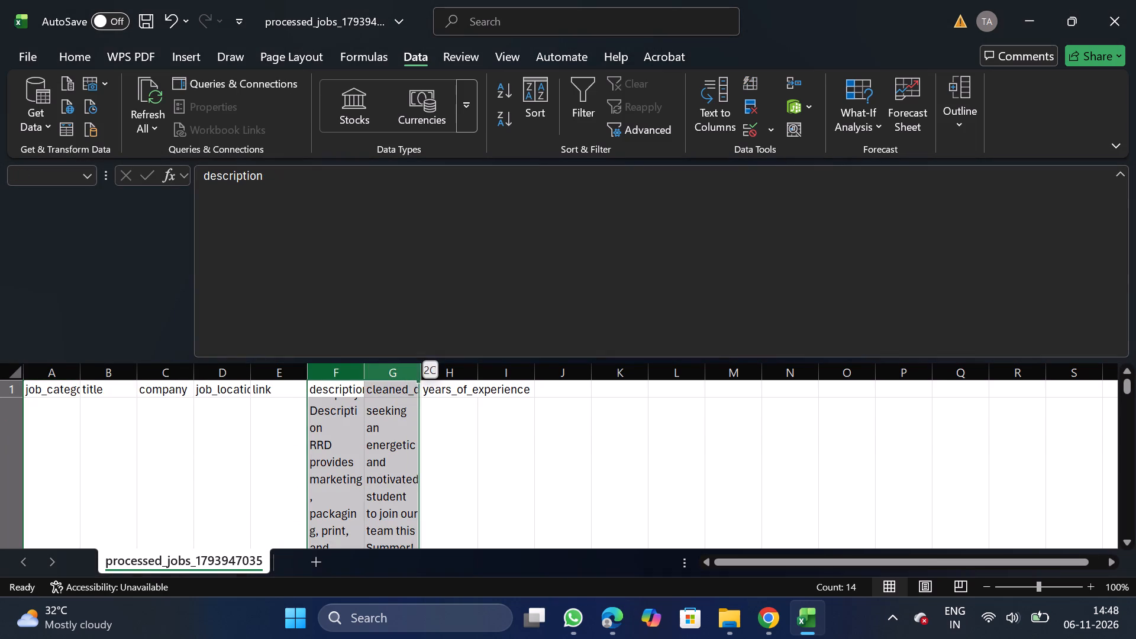
left_click(72, 62)
left_click(364, 148)
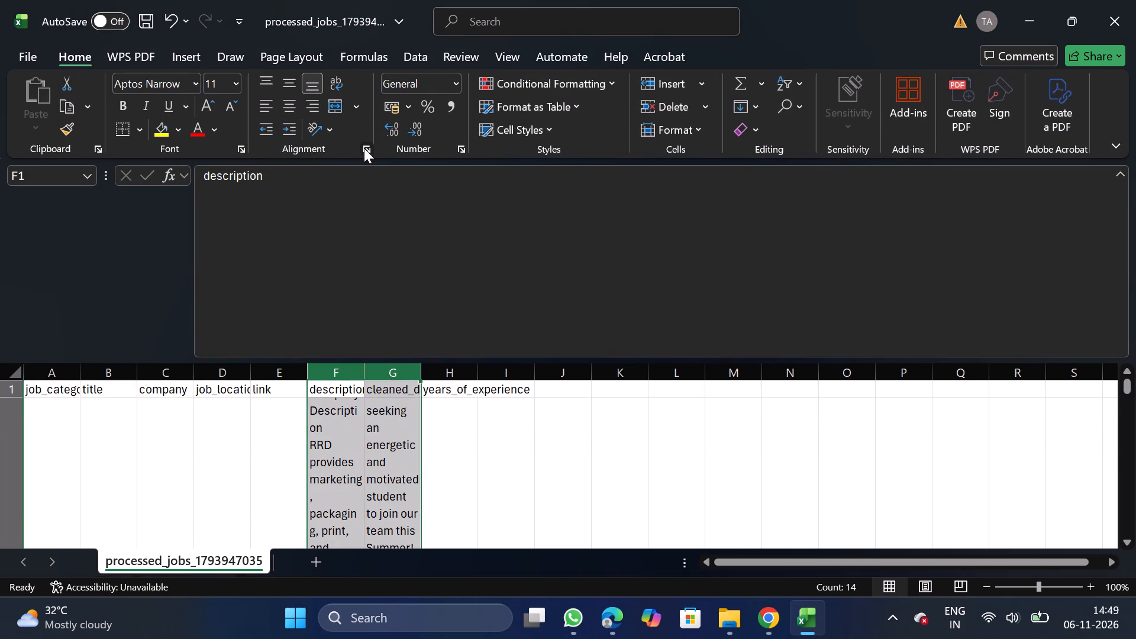
double_click(84, 285)
left_click(376, 525)
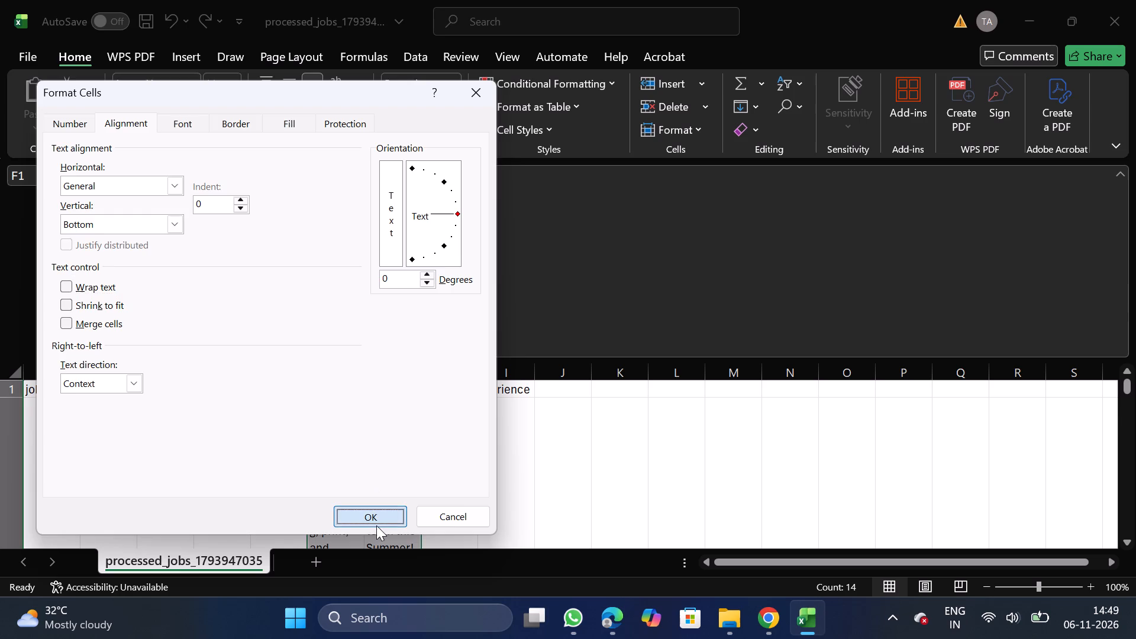
Move the link column to the end of the data, after years_of_experience.
left_click(282, 368)
key("ctrl+x")
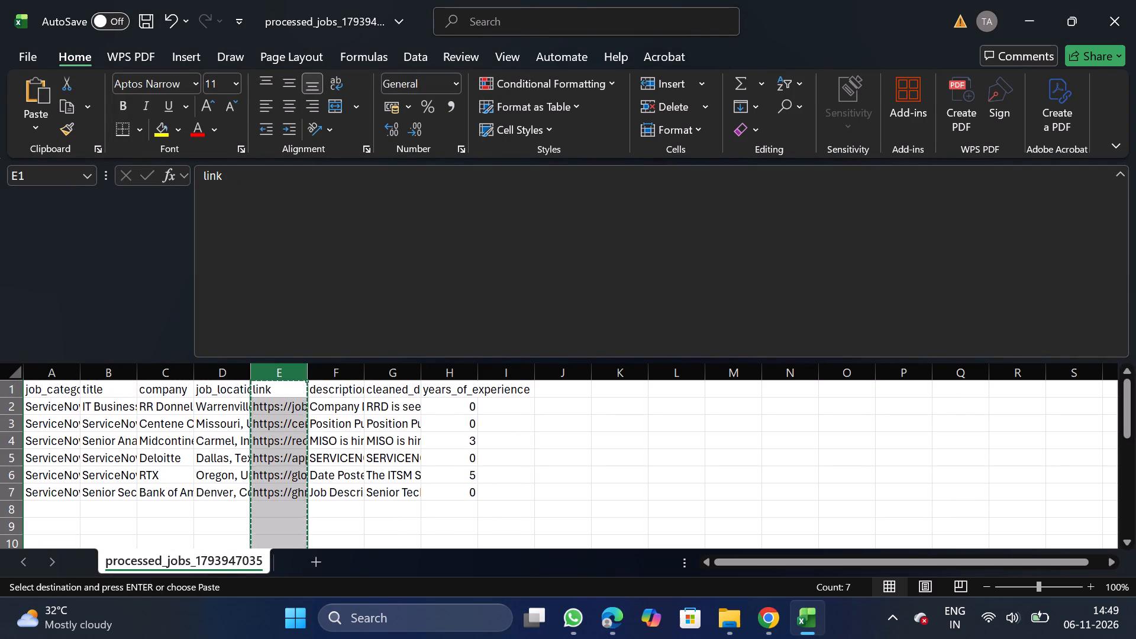
left_click_drag(520, 379, 514, 430)
right_click(514, 430)
left_click(589, 259)
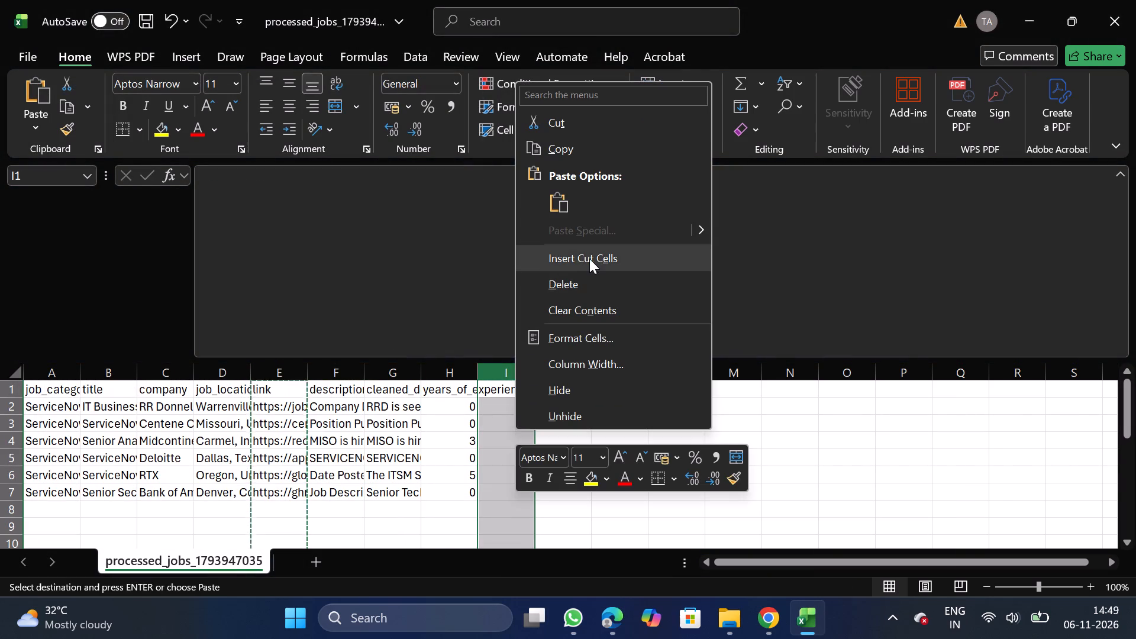
Move the years_of_experience column in front of the description column.
left_click(380, 369)
key("ctrl+x")
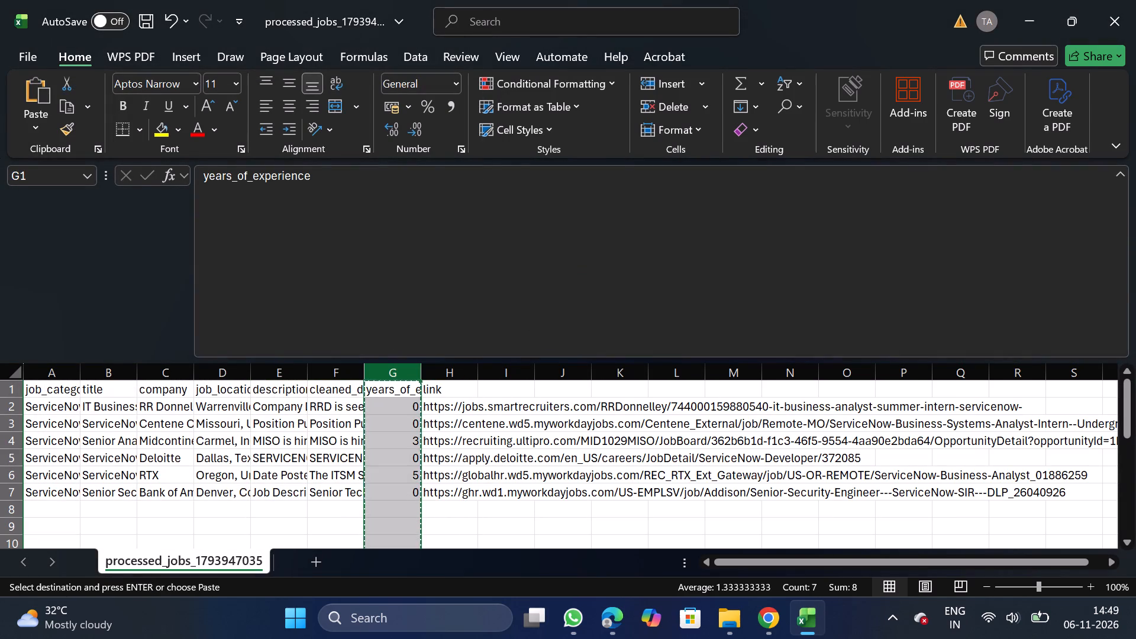
left_click(277, 367)
right_click(277, 422)
left_click(325, 250)
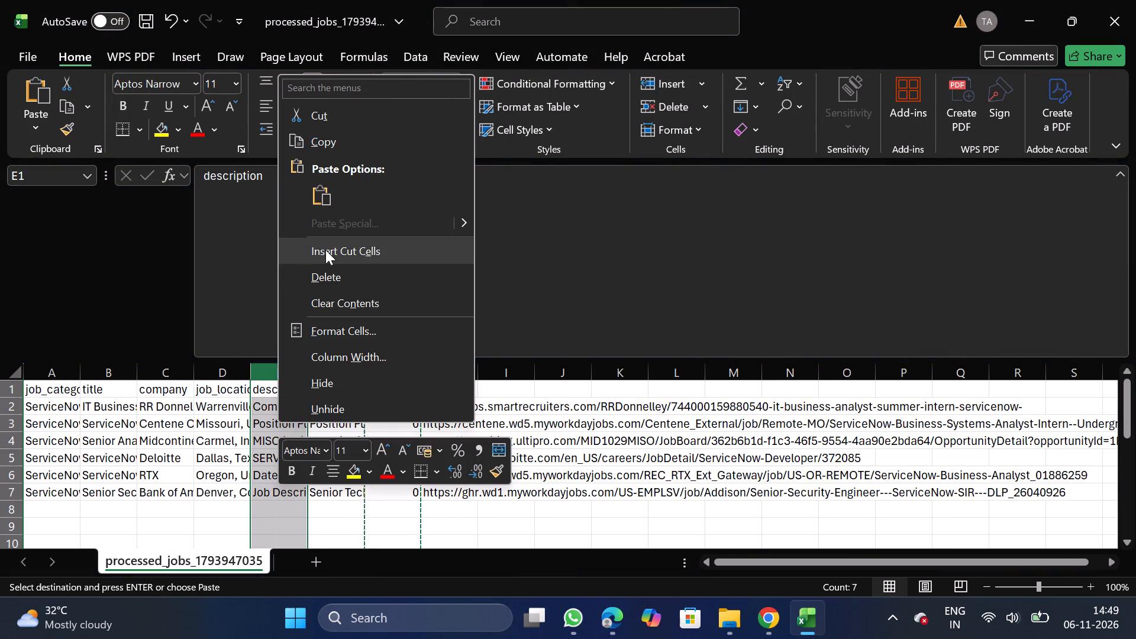
Rename the cleaned_description header in G1 to description, reusing the text of the header in F1.
left_click(338, 380)
left_click_drag(201, 177, 231, 176)
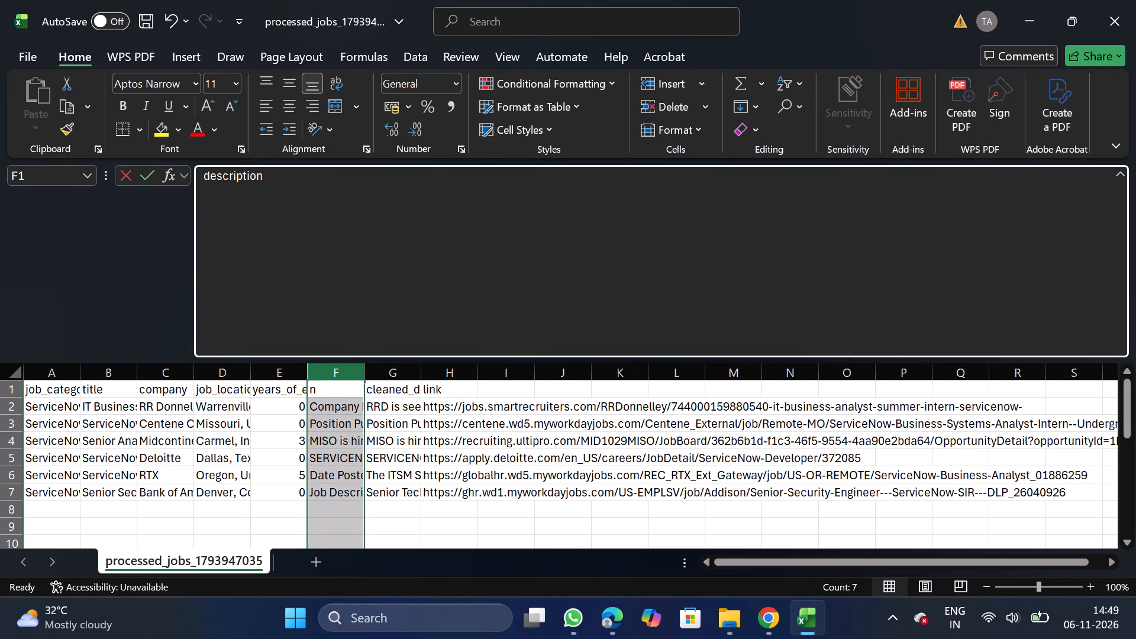
left_click_drag(231, 176, 290, 177)
key("ctrl+c")
left_click(388, 388)
left_click(512, 286)
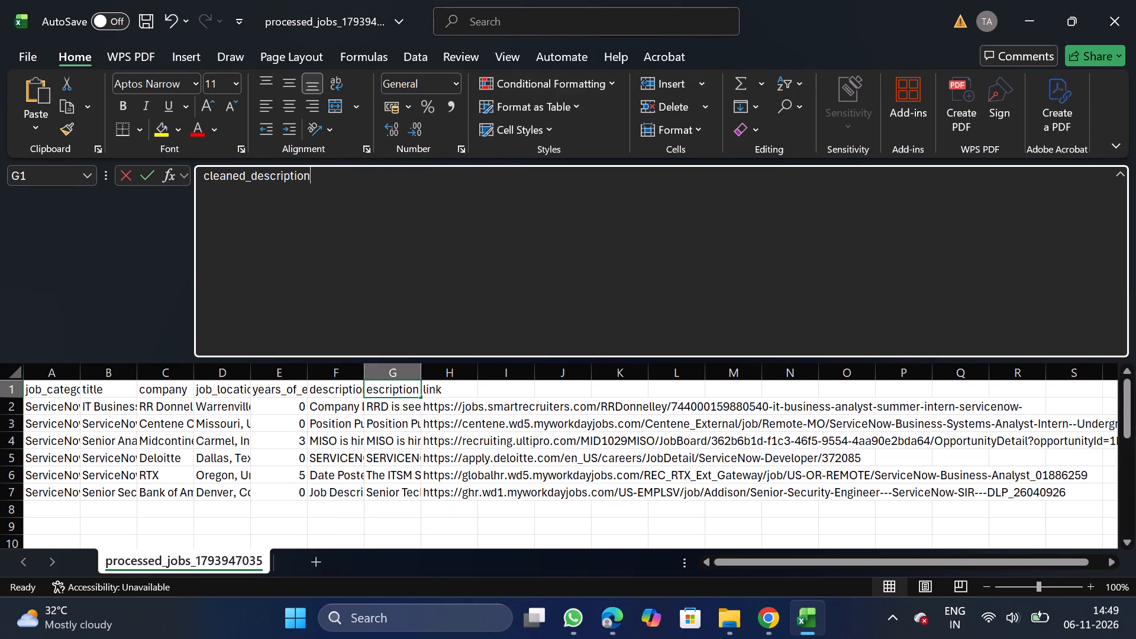
key("BackSpace")
key("BackSpace")
key("BackSpace")
key("BackSpace")
key("BackSpace")
key("BackSpace")
key("BackSpace")
key("BackSpace")
key("BackSpace")
key("BackSpace")
key("BackSpace")
key("BackSpace")
key("BackSpace")
key("BackSpace")
key("BackSpace")
key("BackSpace")
key("BackSpace")
key("BackSpace")
key("BackSpace")
key("BackSpace")
key("ctrl+v")
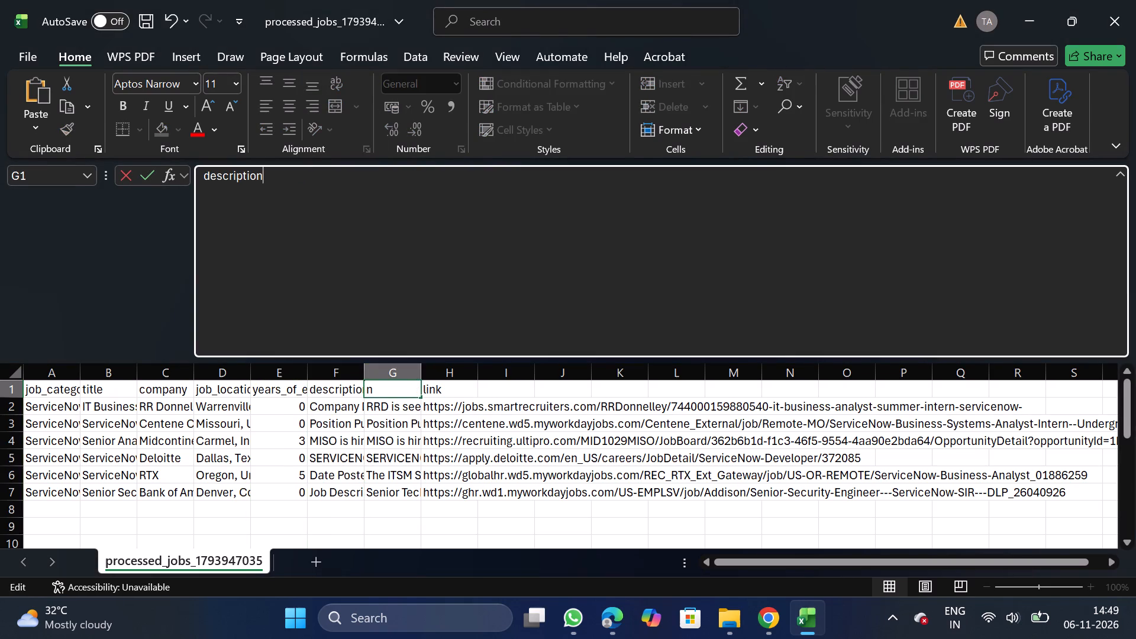
Rename the F1 header to original_description, copying the name from the CSV format requirements on NextGenApply's Bulk Upload page.
left_click(346, 388)
left_click(521, 231)
key("BackSpace")
key("BackSpace")
key("BackSpace")
key("BackSpace")
key("BackSpace")
key("BackSpace")
key("BackSpace")
key("BackSpace")
key("BackSpace")
key("BackSpace")
key("BackSpace")
key("BackSpace")
key("BackSpace")
key("BackSpace")
key("BackSpace")
key("BackSpace")
key("BackSpace")
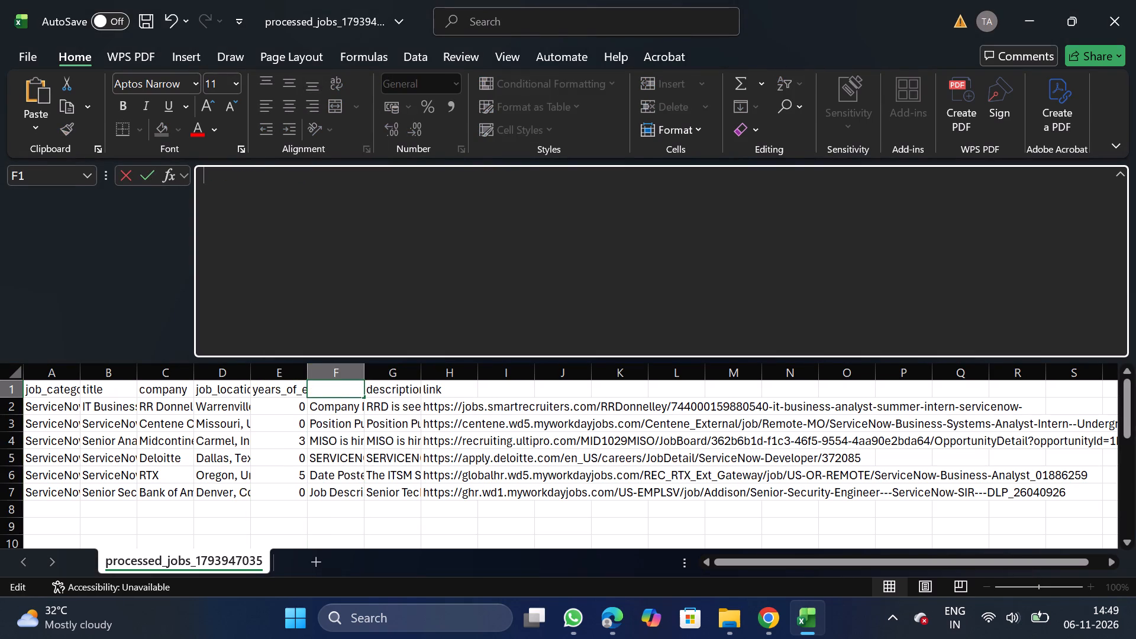
left_click(768, 626)
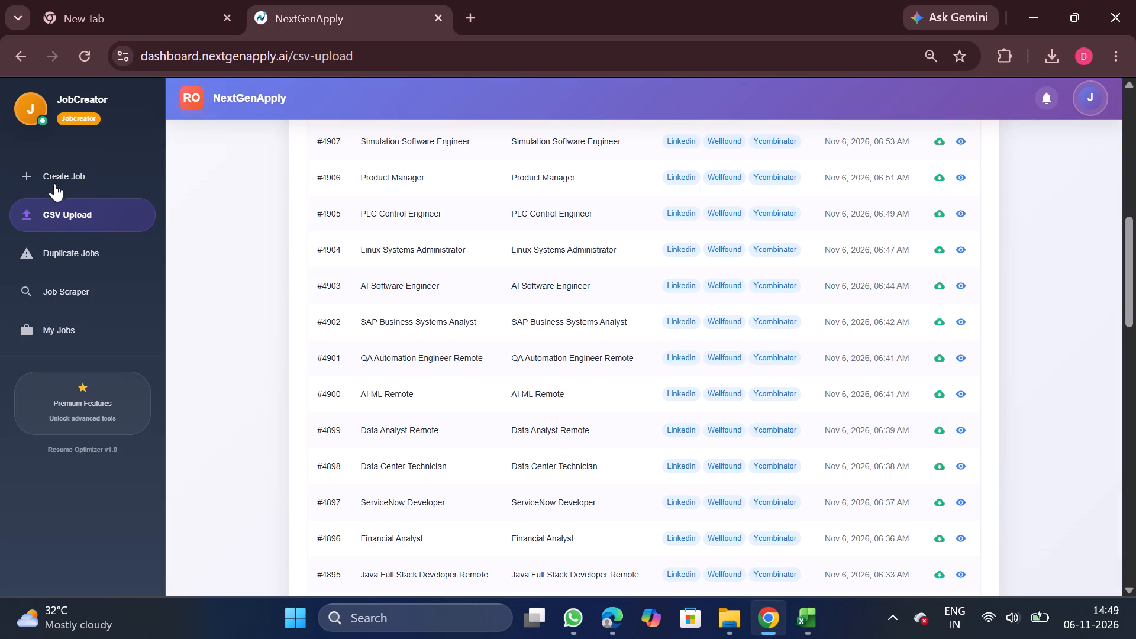
left_click(53, 194)
left_click(69, 186)
left_click(561, 164)
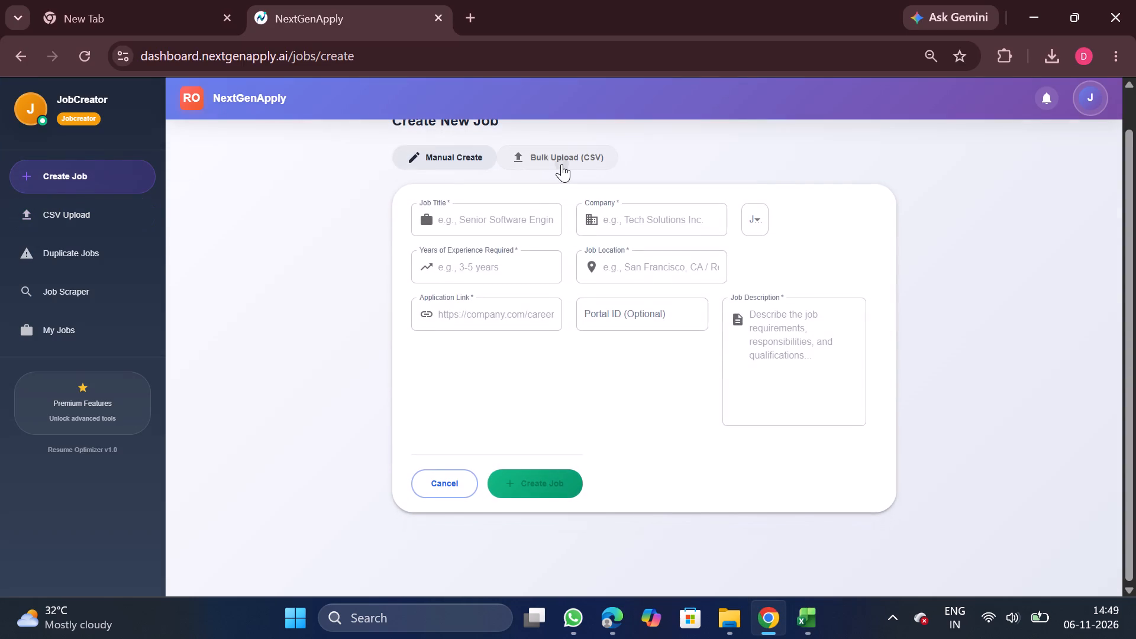
double_click(624, 298)
key("ctrl+c")
left_click(809, 609)
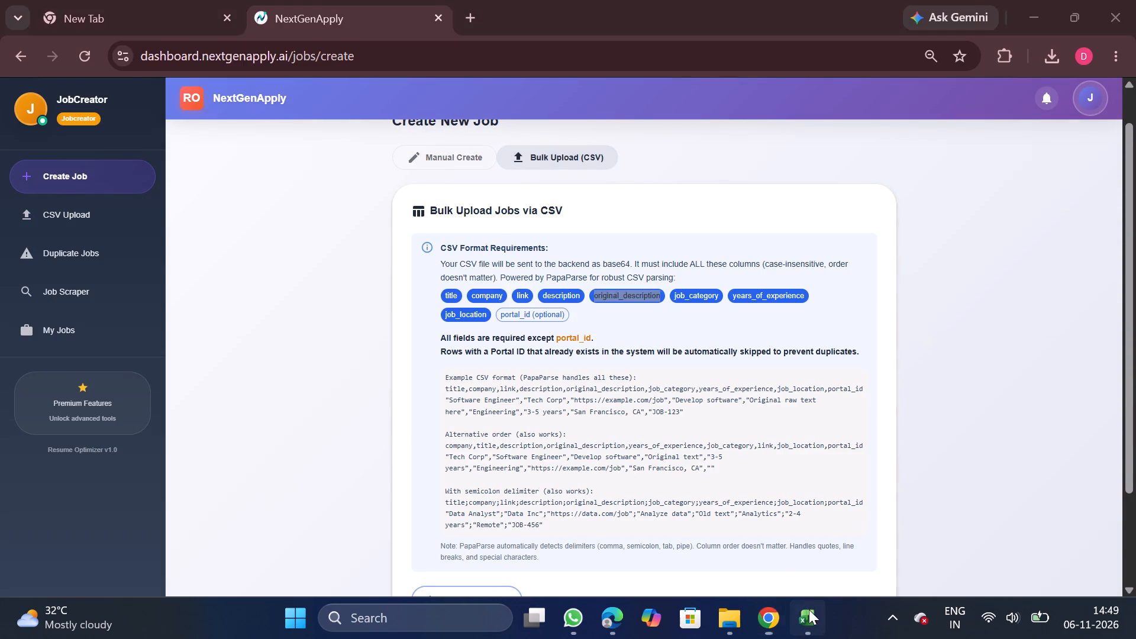
key("ctrl+v")
left_click(485, 396, "ctrl")
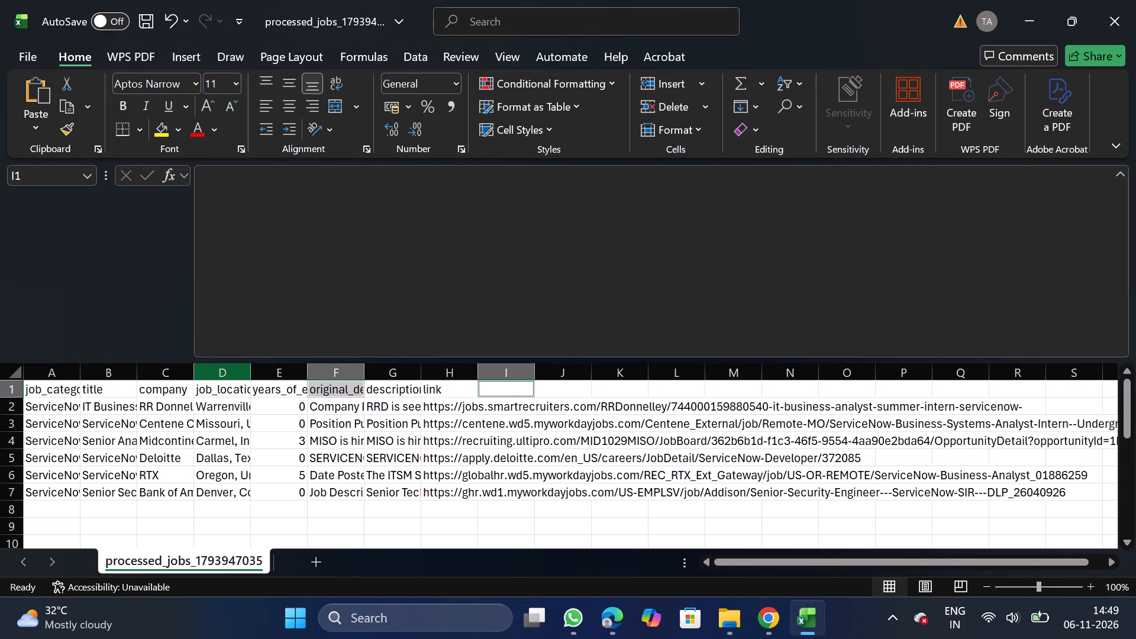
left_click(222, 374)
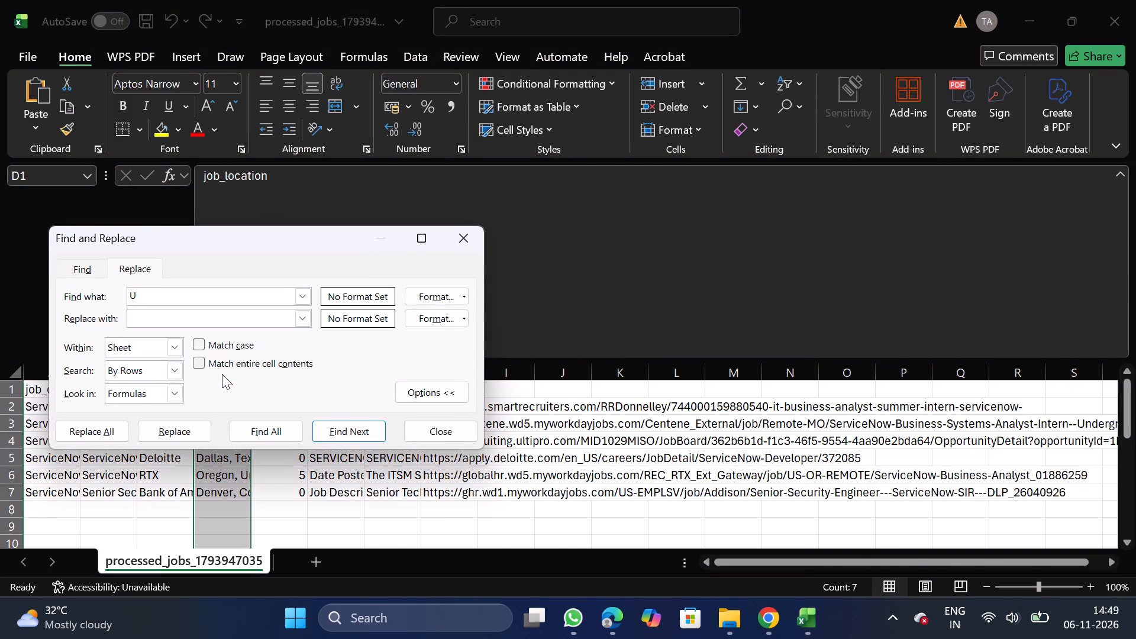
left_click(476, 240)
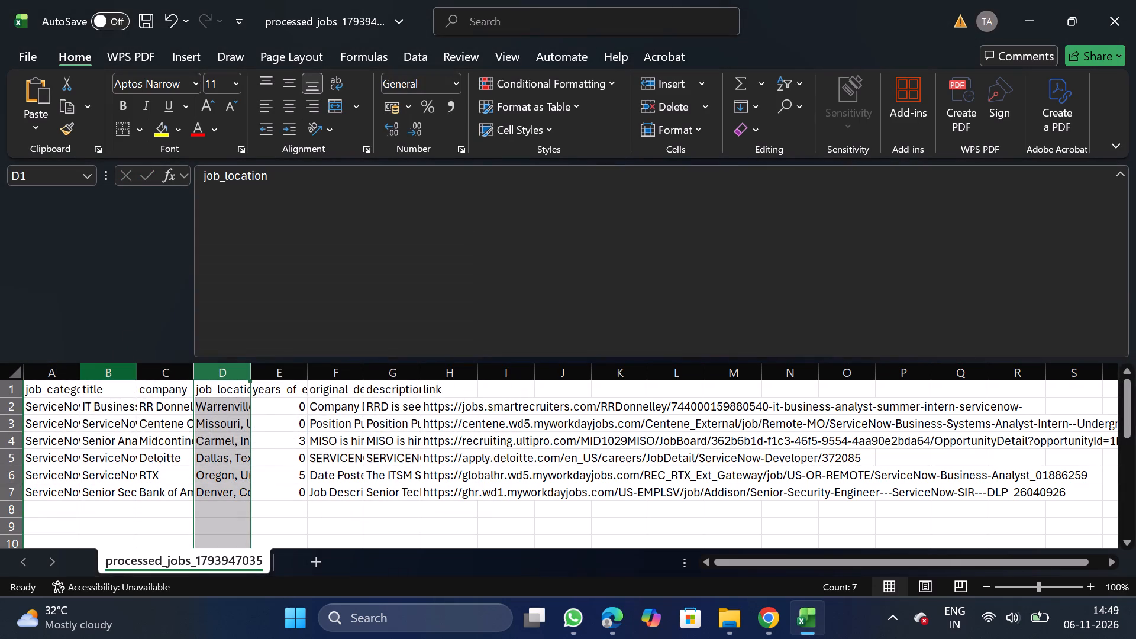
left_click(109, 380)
Review the job titles row by row and delete the IT Business Analyst Summer Intern (ServiceNow) row.
left_click(112, 409)
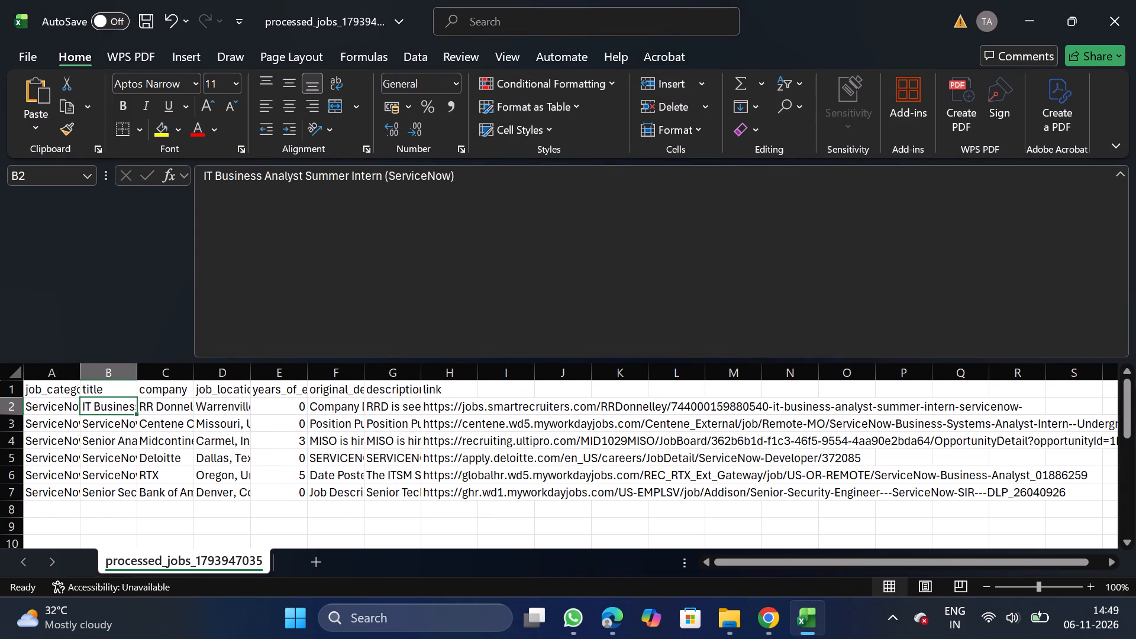
left_click(1, 402)
right_click(33, 402)
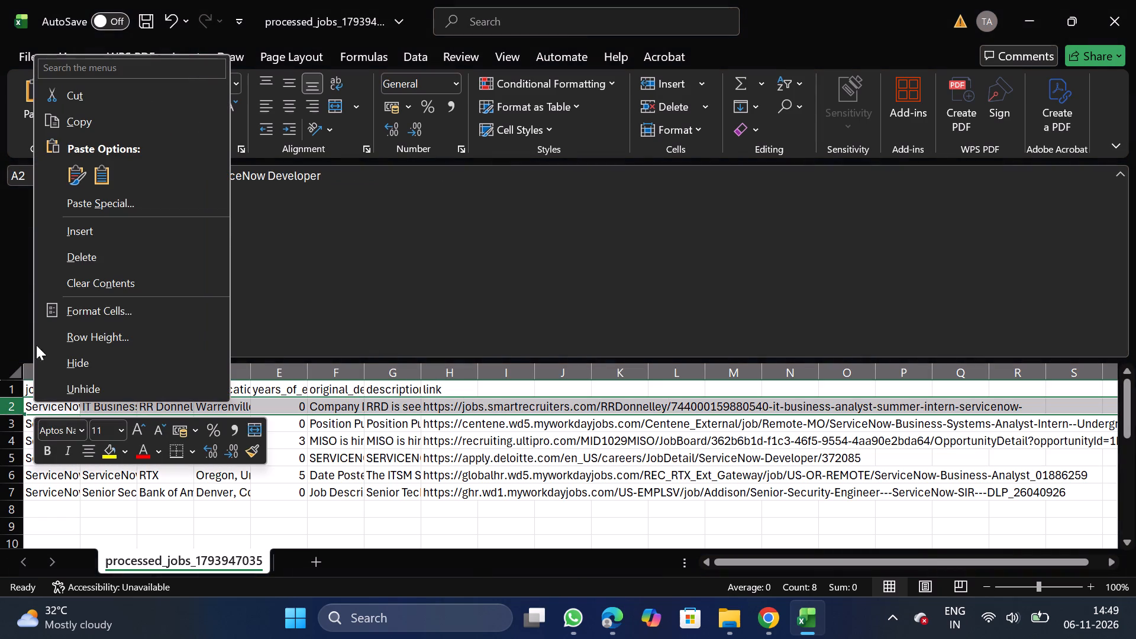
left_click(125, 260)
left_click(112, 429)
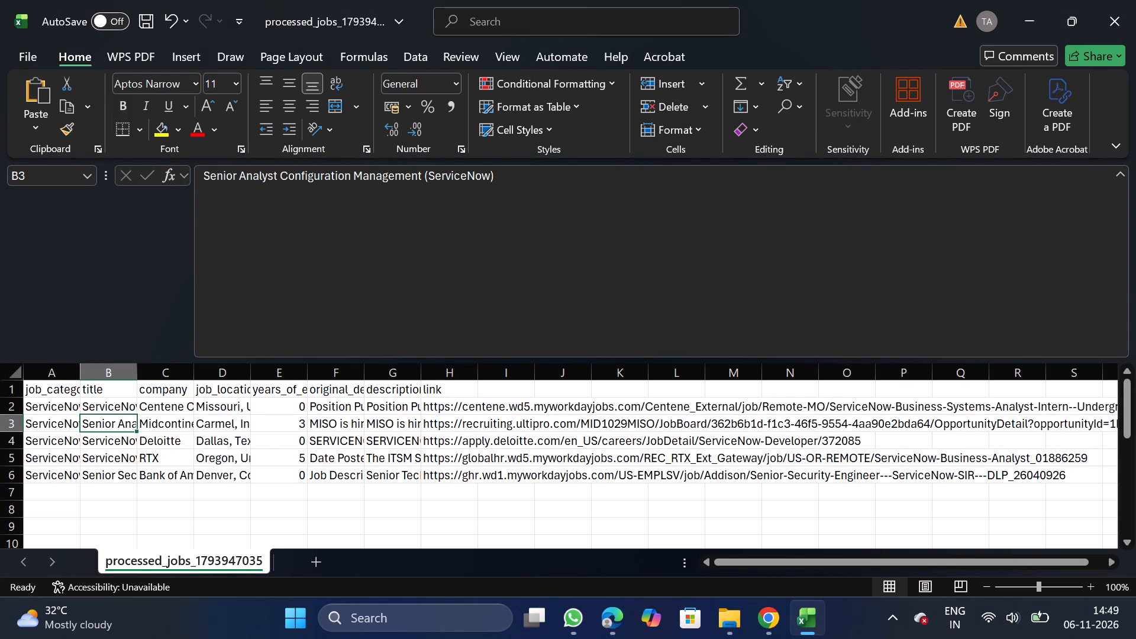
left_click(105, 440)
left_click(112, 462)
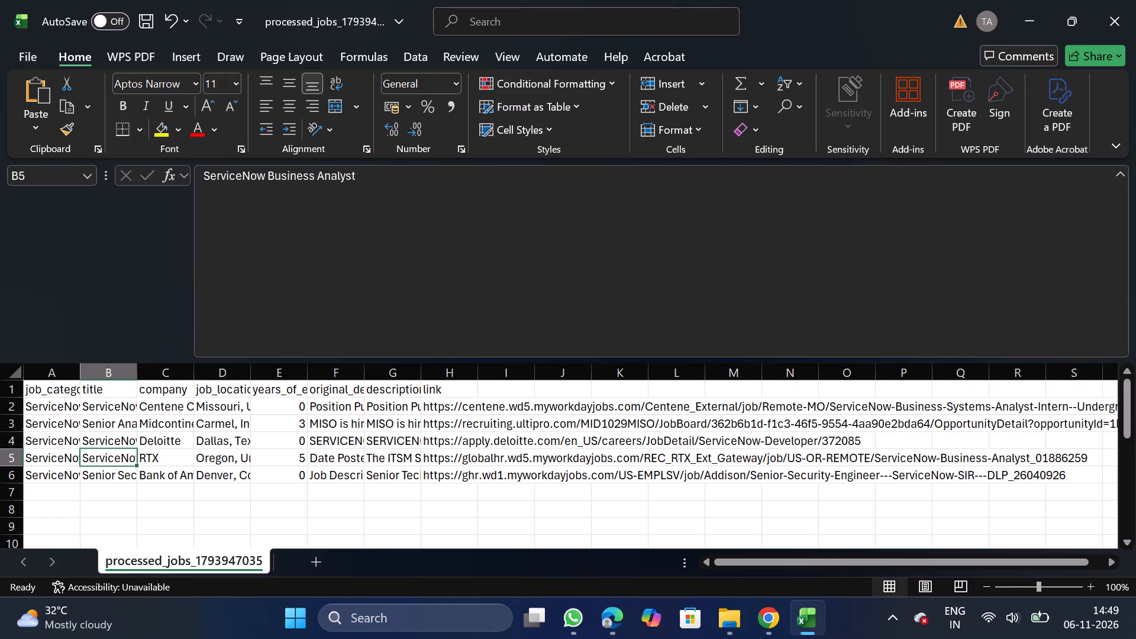
left_click(109, 479)
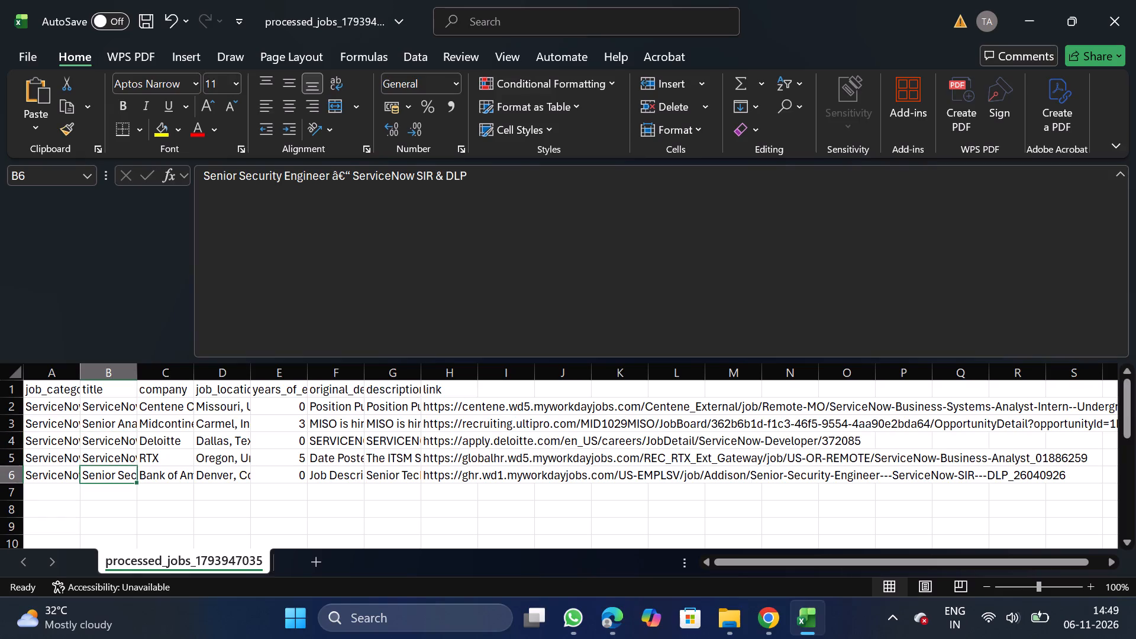
Save the cleaned ServiceNow jobs file as the CSV Service_11_06 in the Documents folder Daily Scraping jobs.
left_click(26, 50)
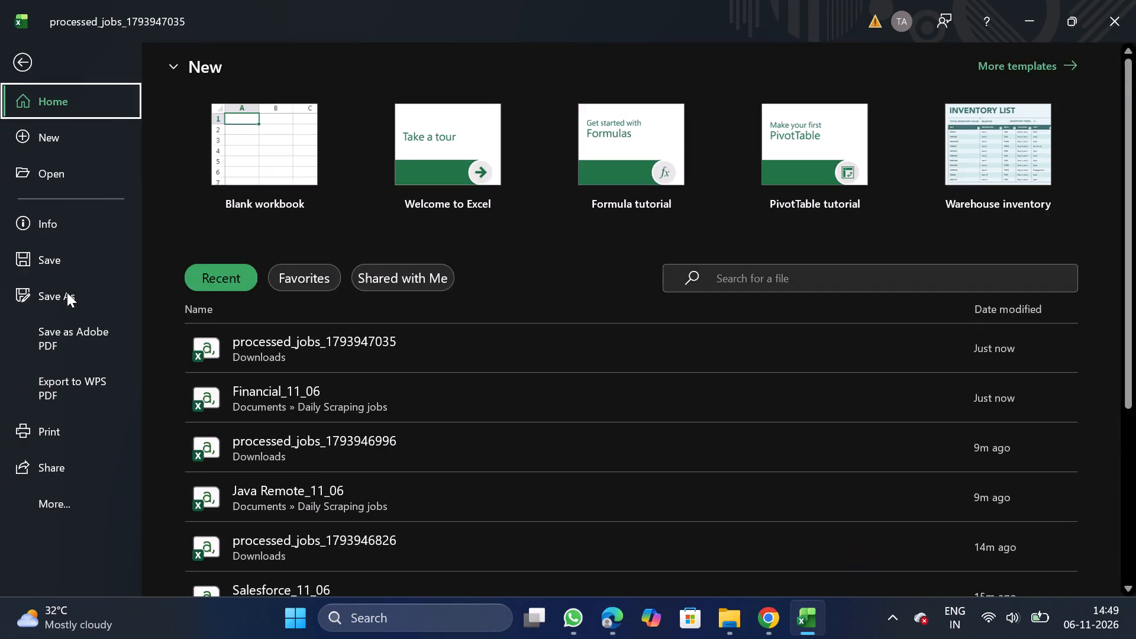
double_click(67, 292)
triple_click(257, 494)
left_click(257, 494)
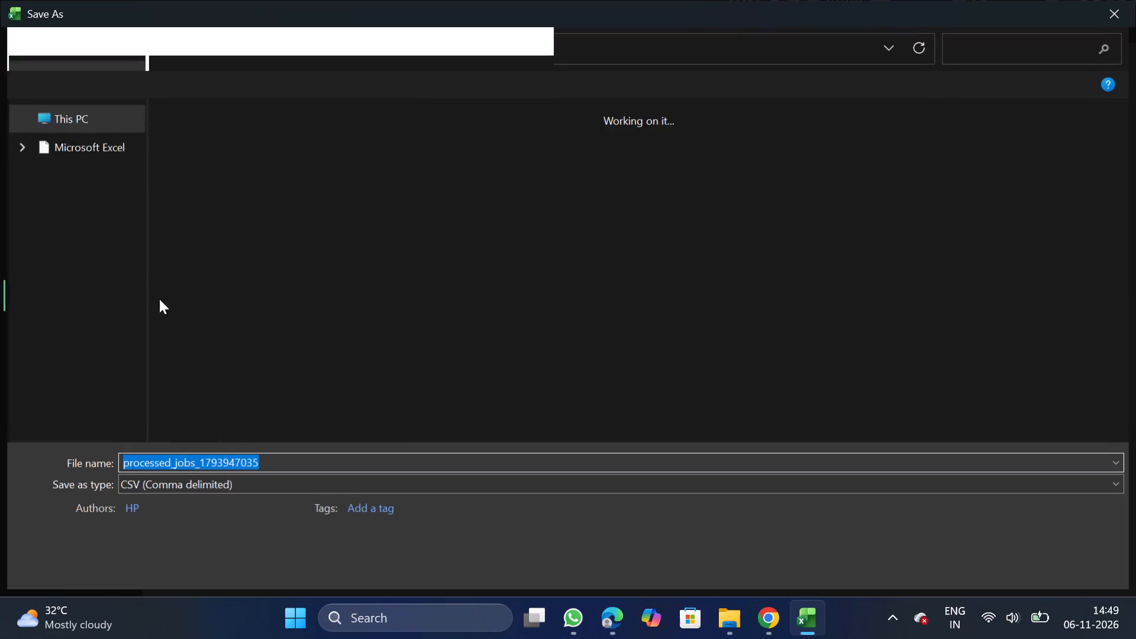
double_click(88, 199)
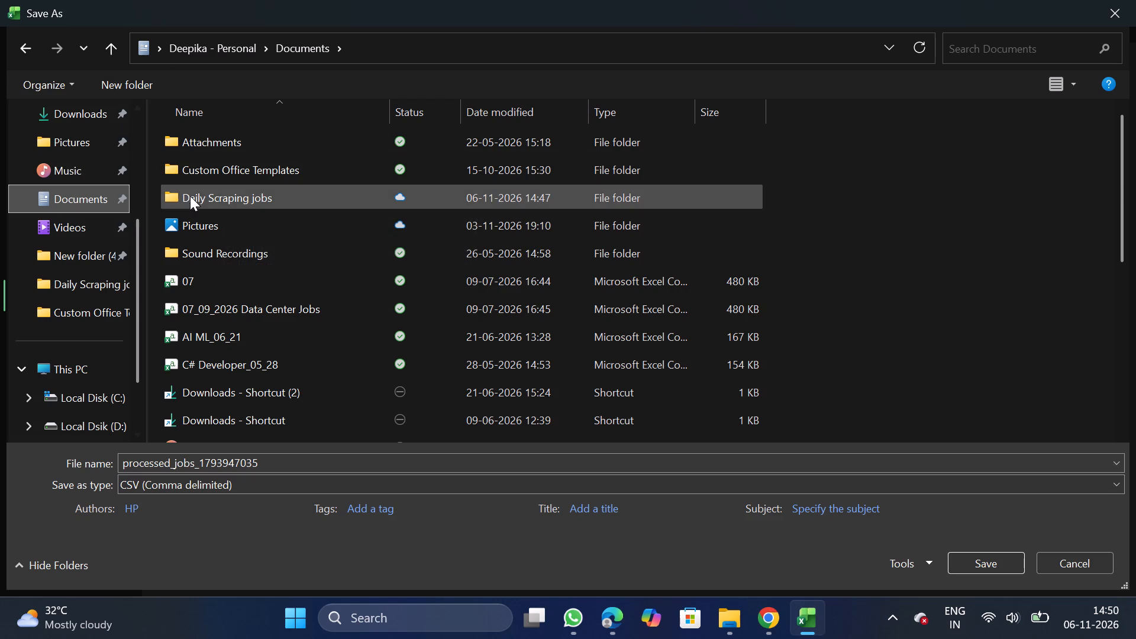
double_click(201, 197)
left_click(293, 458)
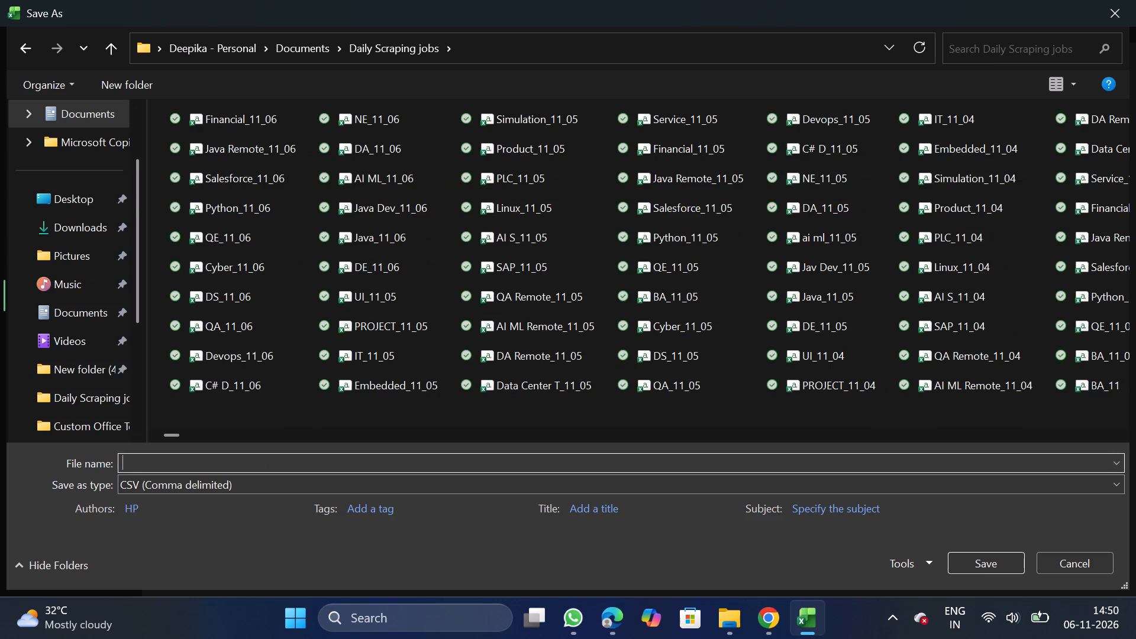
key("BackSpace")
key("s")
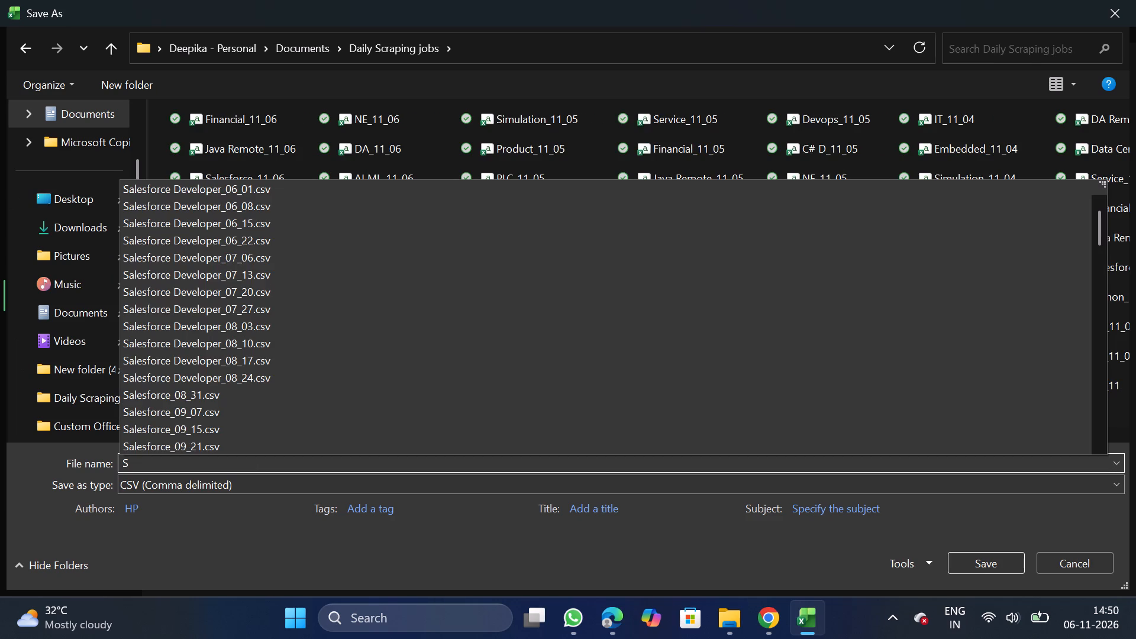
type("ervice")
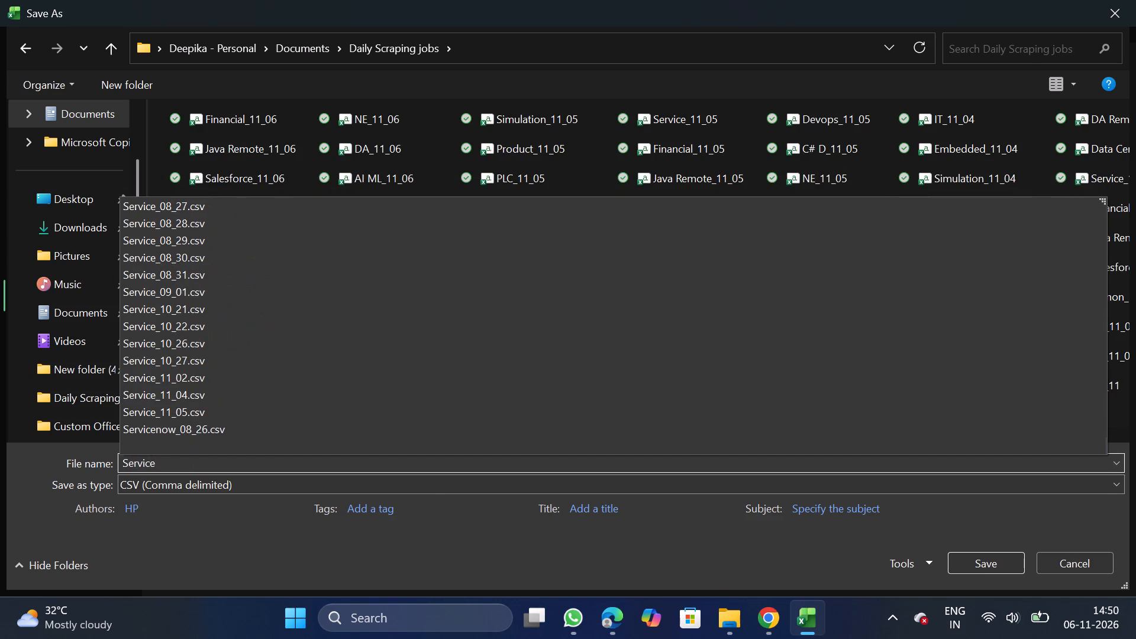
type("_11_0")
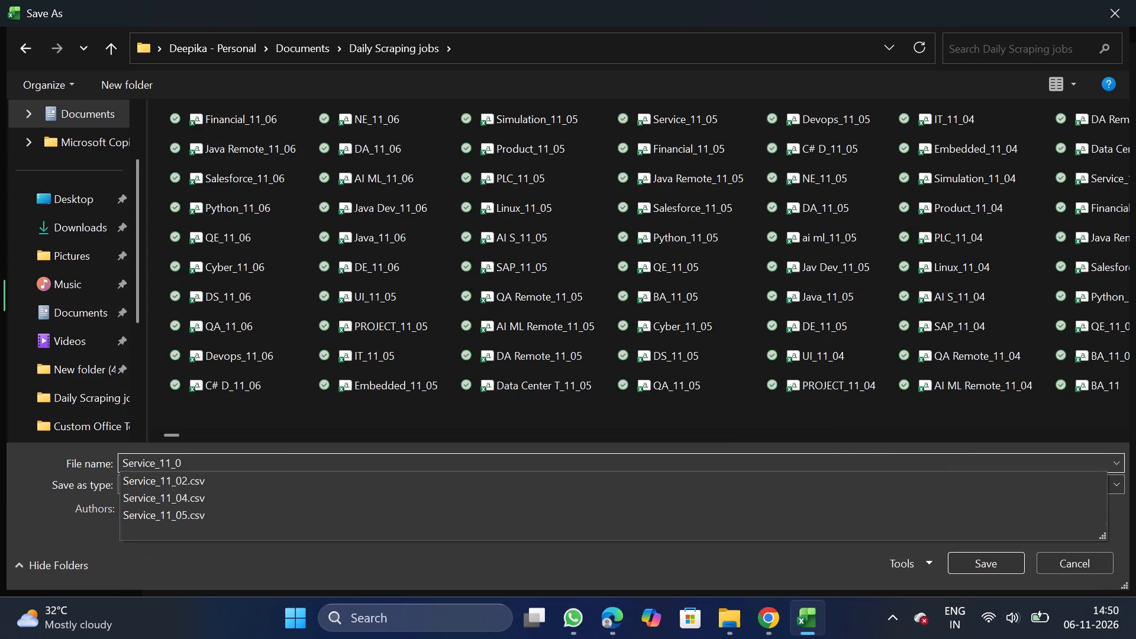
key("6")
left_click(980, 543)
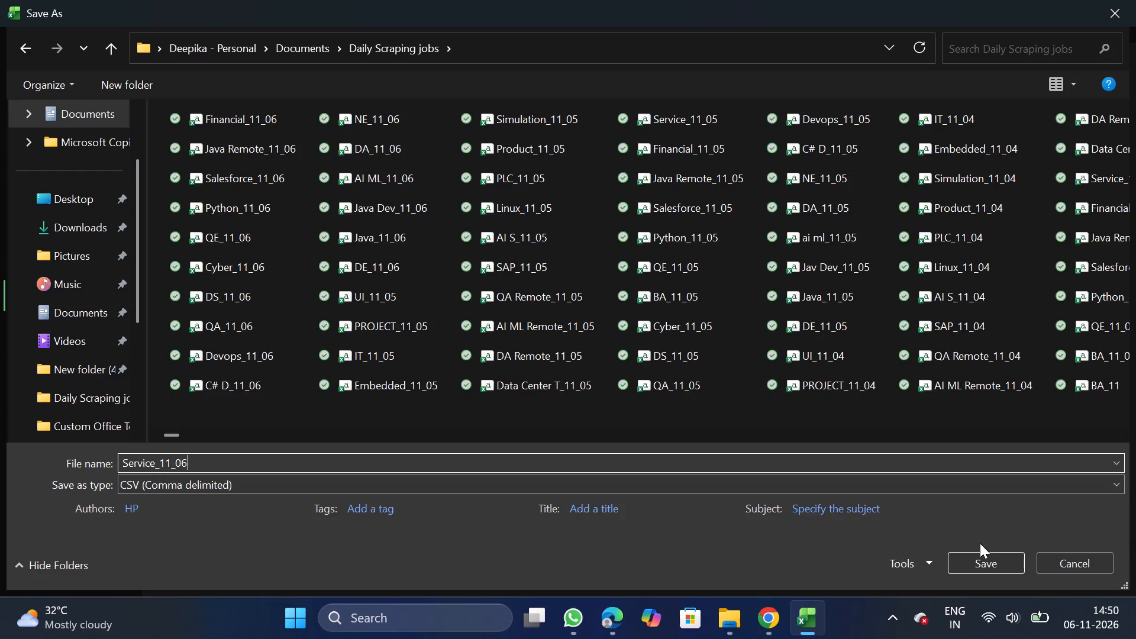
left_click(979, 557)
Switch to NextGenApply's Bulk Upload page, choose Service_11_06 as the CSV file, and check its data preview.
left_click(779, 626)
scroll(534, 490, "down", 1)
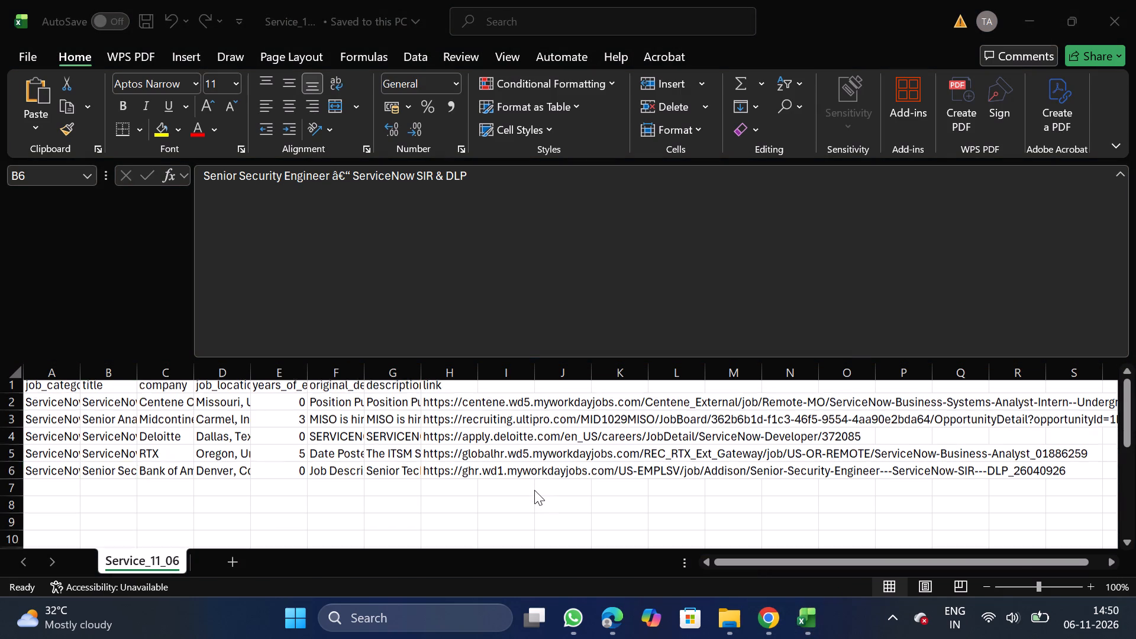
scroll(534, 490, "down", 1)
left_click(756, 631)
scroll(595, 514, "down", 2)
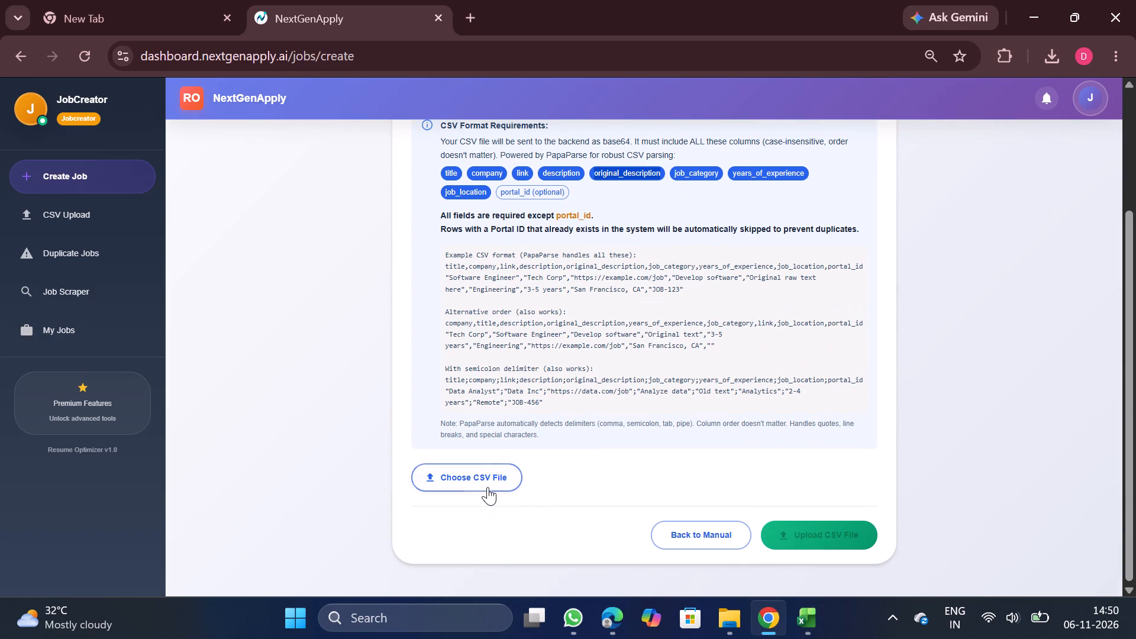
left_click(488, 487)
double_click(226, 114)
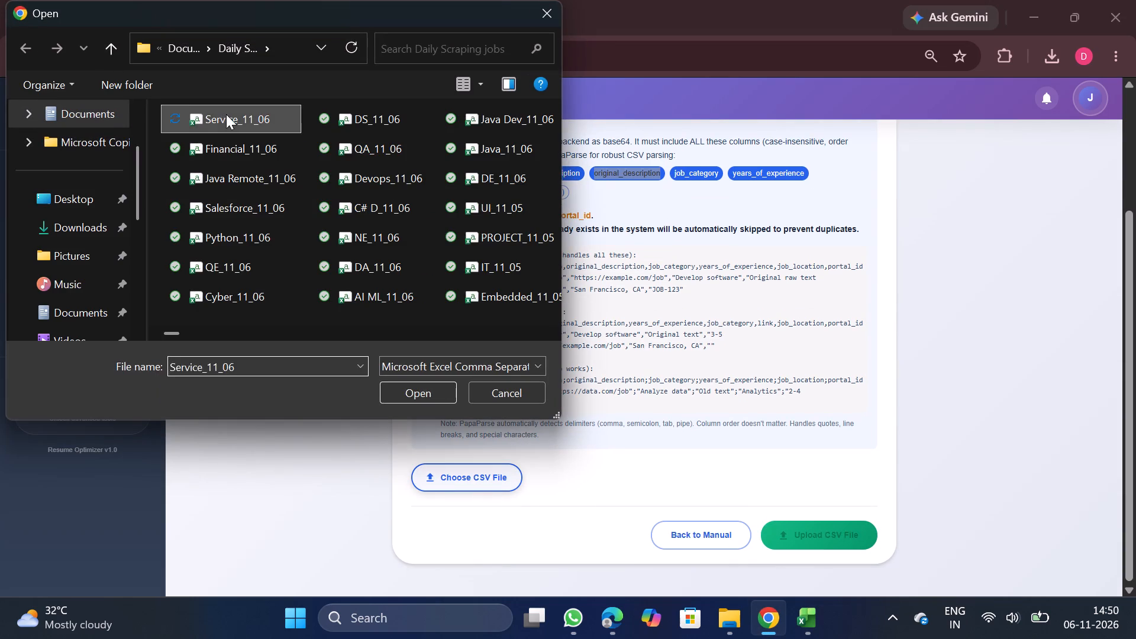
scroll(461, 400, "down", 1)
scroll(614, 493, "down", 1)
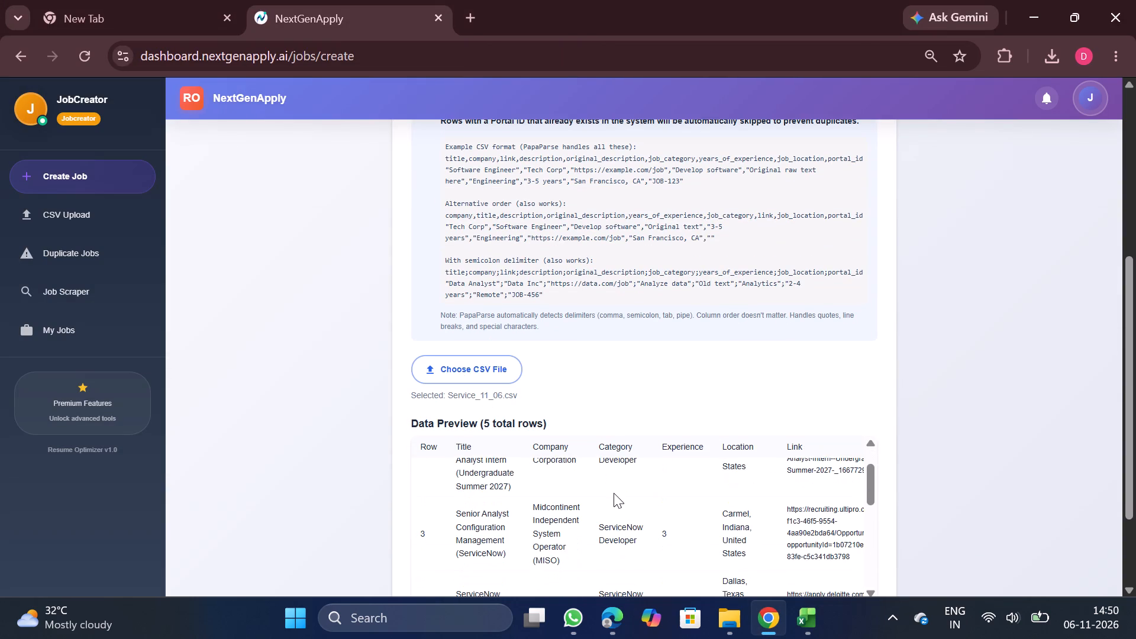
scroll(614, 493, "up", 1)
Back in the Service_11_06 workbook, delete the Centene ServiceNow Business Systems Analyst Intern row.
left_click(806, 622)
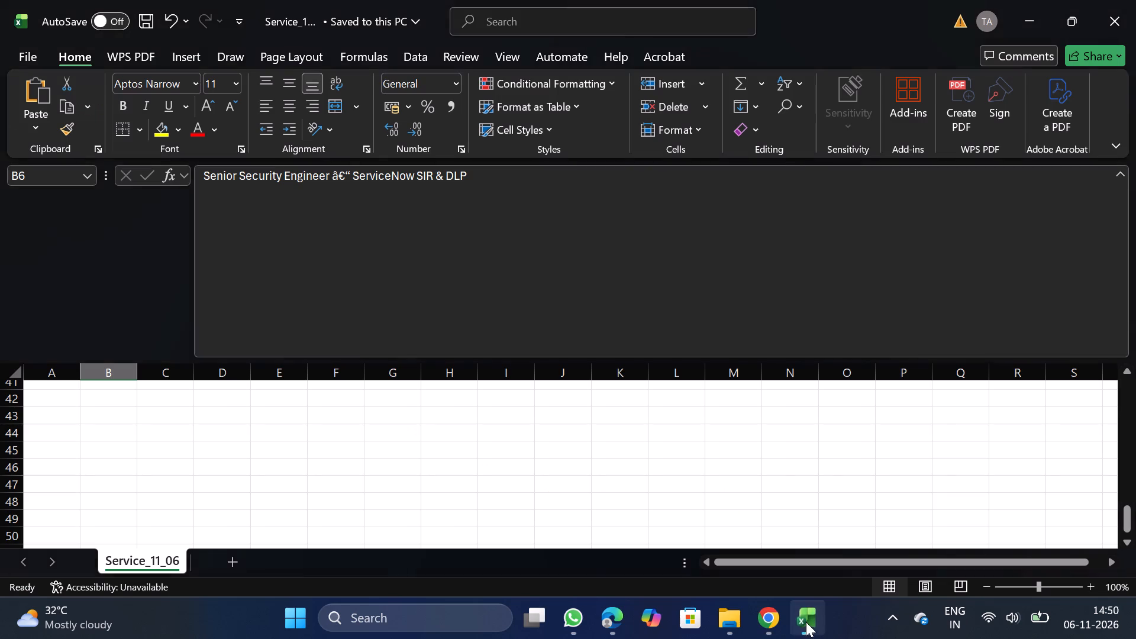
scroll(239, 438, "up", 7)
left_click(119, 410)
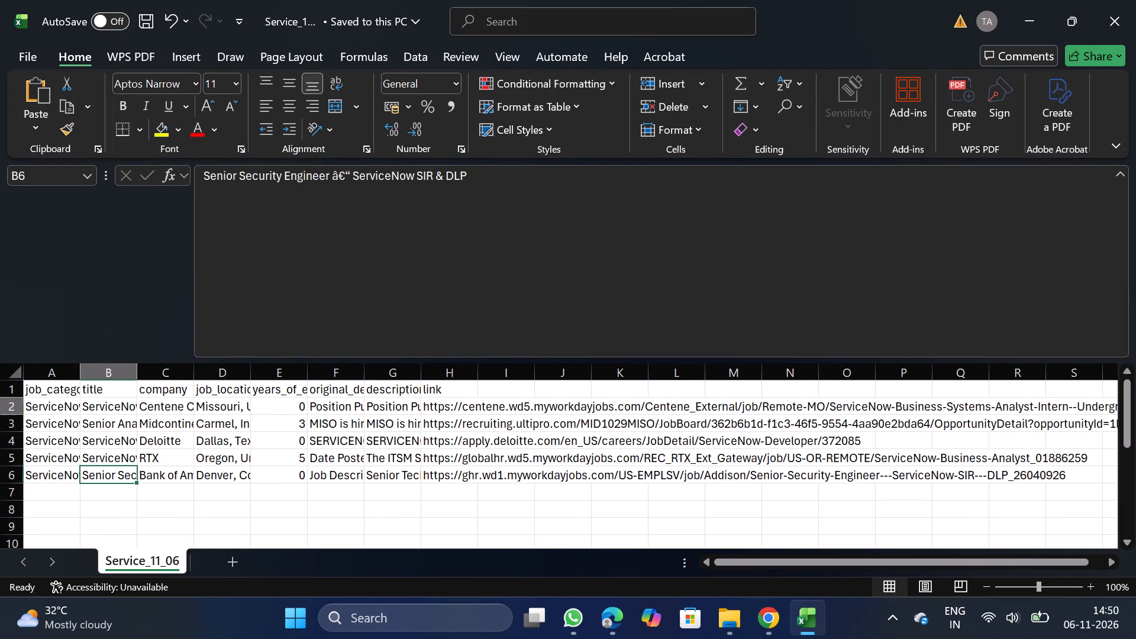
left_click(10, 407)
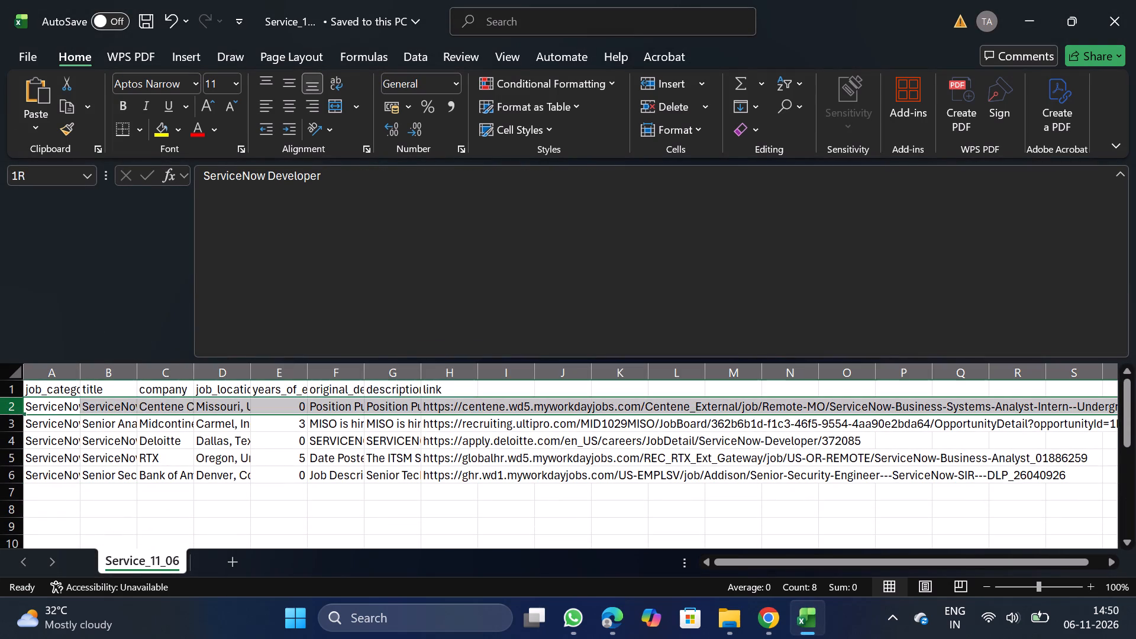
right_click(46, 407)
left_click(133, 273)
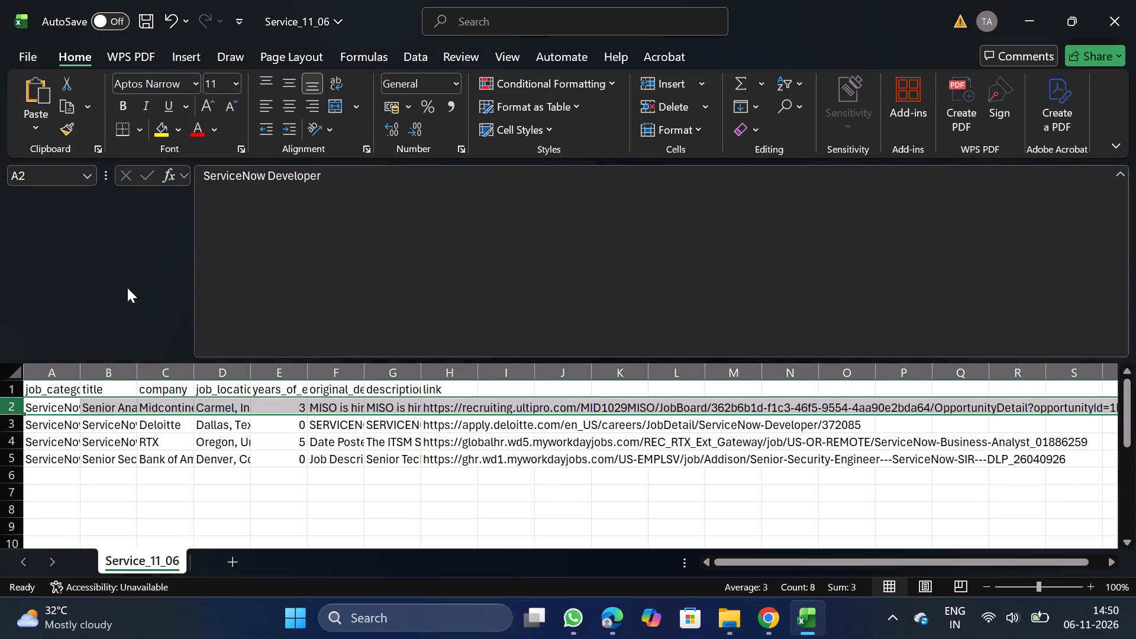
Check the remaining job titles one by one and save the Service_11_06 file.
left_click(125, 427)
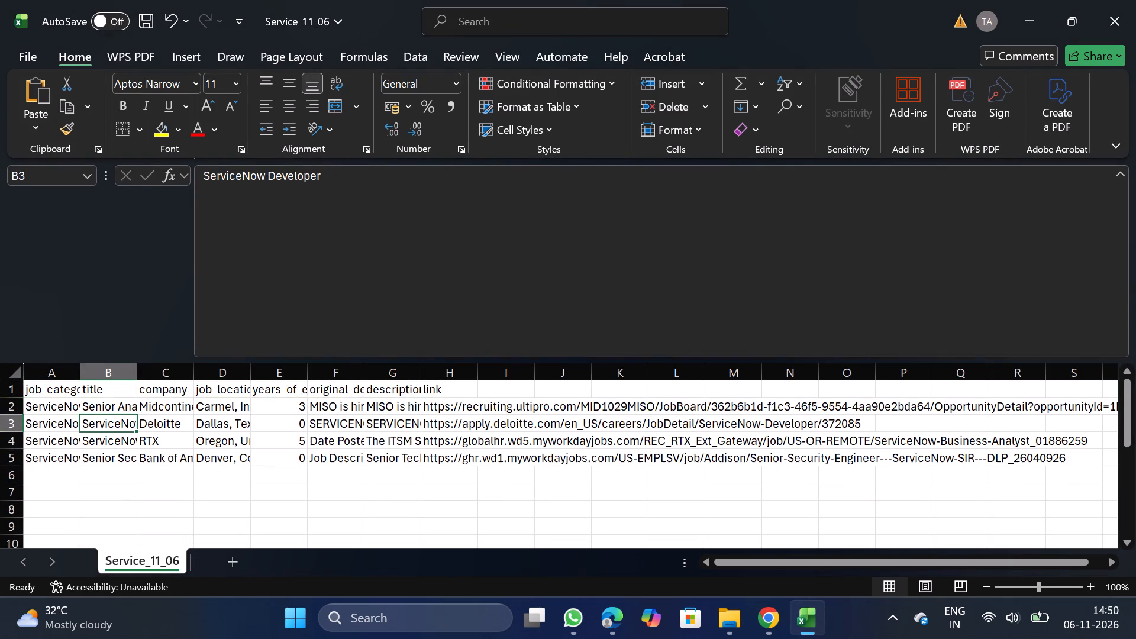
left_click(107, 409)
left_click(115, 424)
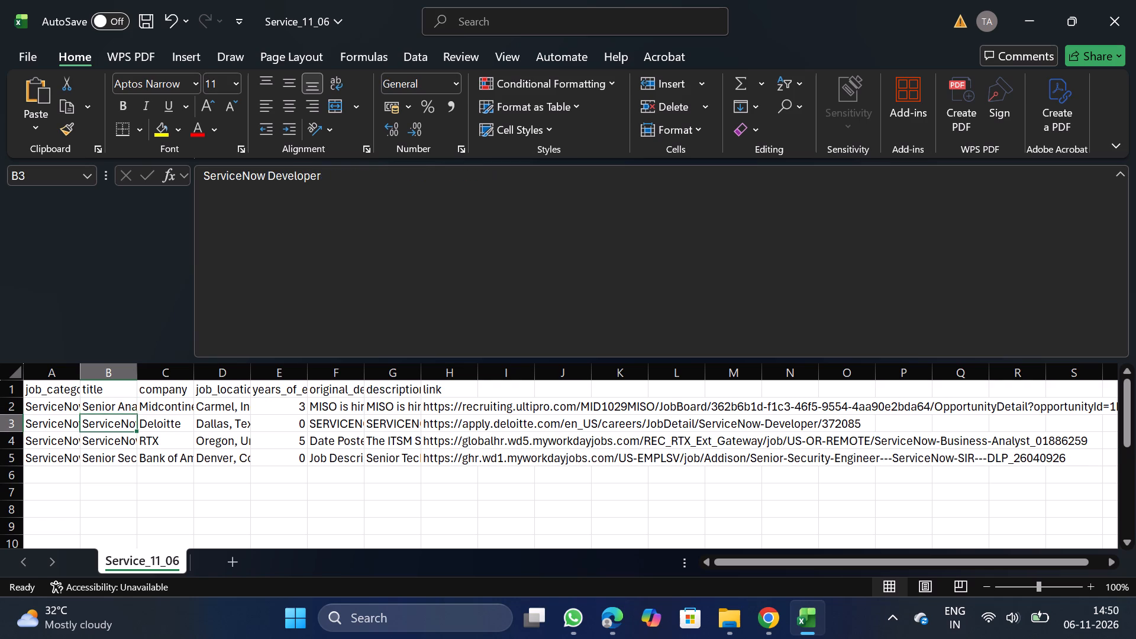
left_click(114, 445)
left_click(118, 462)
scroll(159, 468, "right", 2)
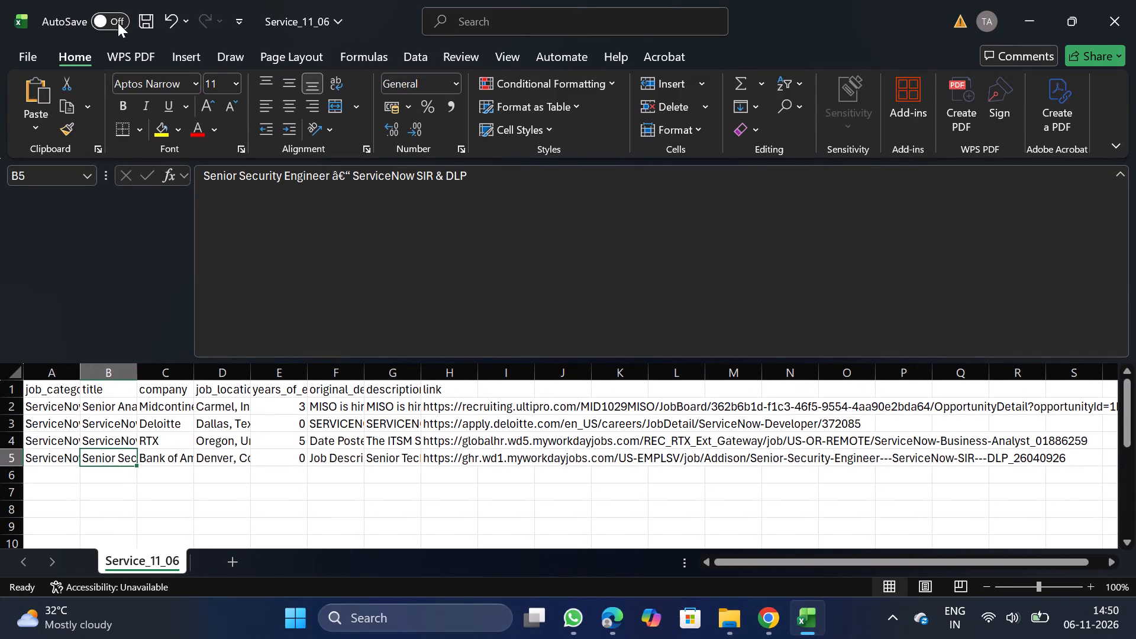
left_click(140, 14)
Reload NextGenApply's job creation page and bulk upload the updated Service_11_06 CSV file.
left_click(769, 634)
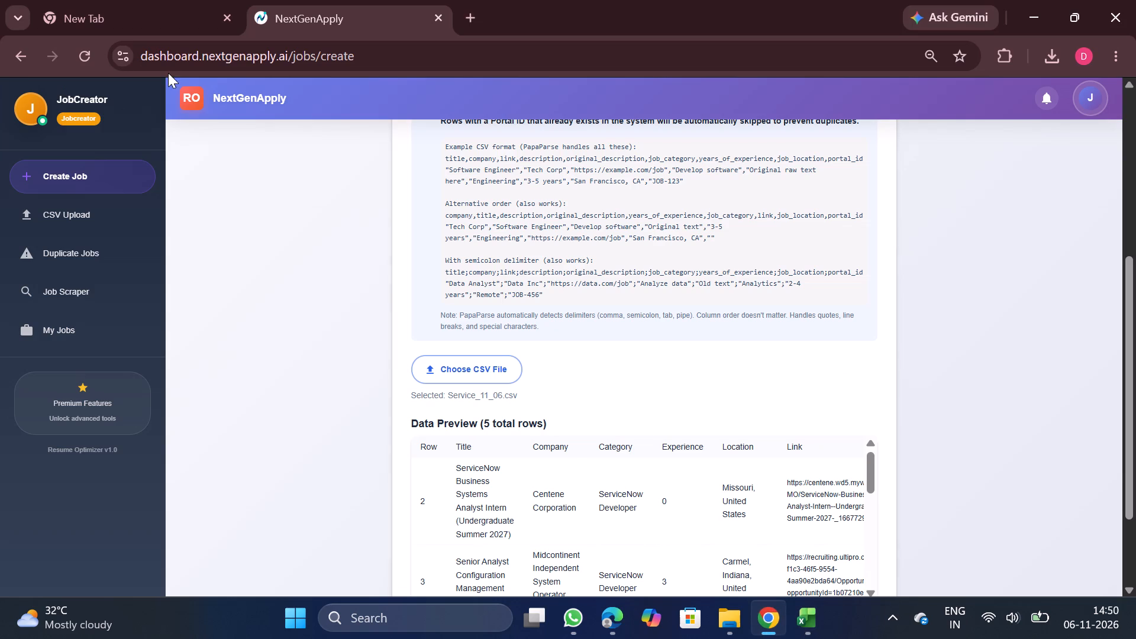
left_click(81, 55)
left_click(560, 200)
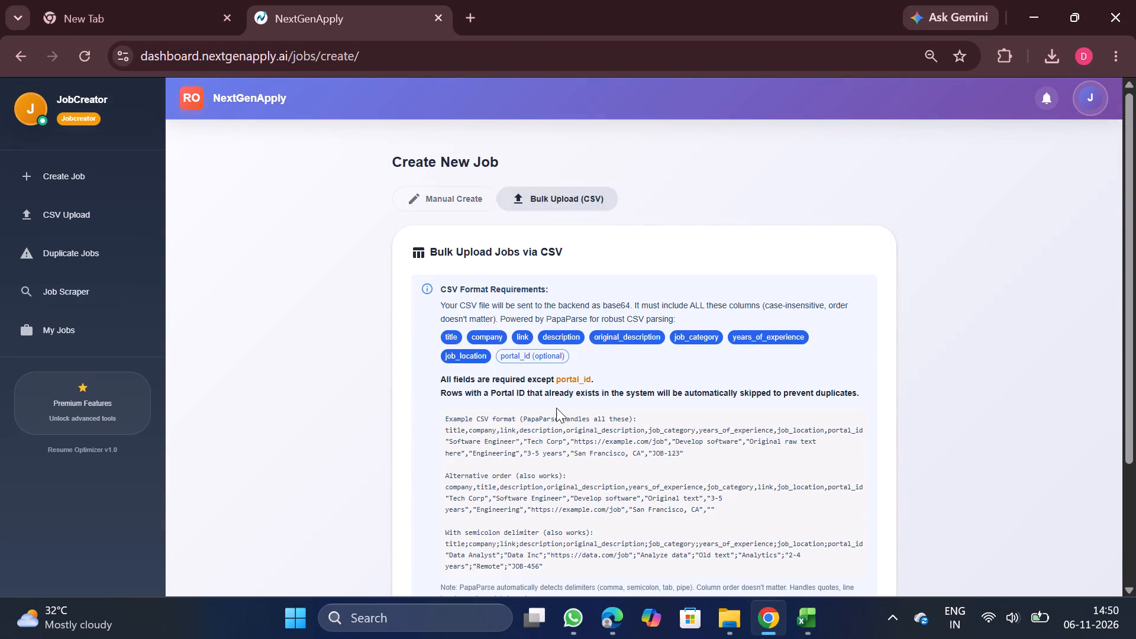
scroll(556, 408, "down", 3)
left_click_drag(464, 494, 480, 479)
left_click(480, 479)
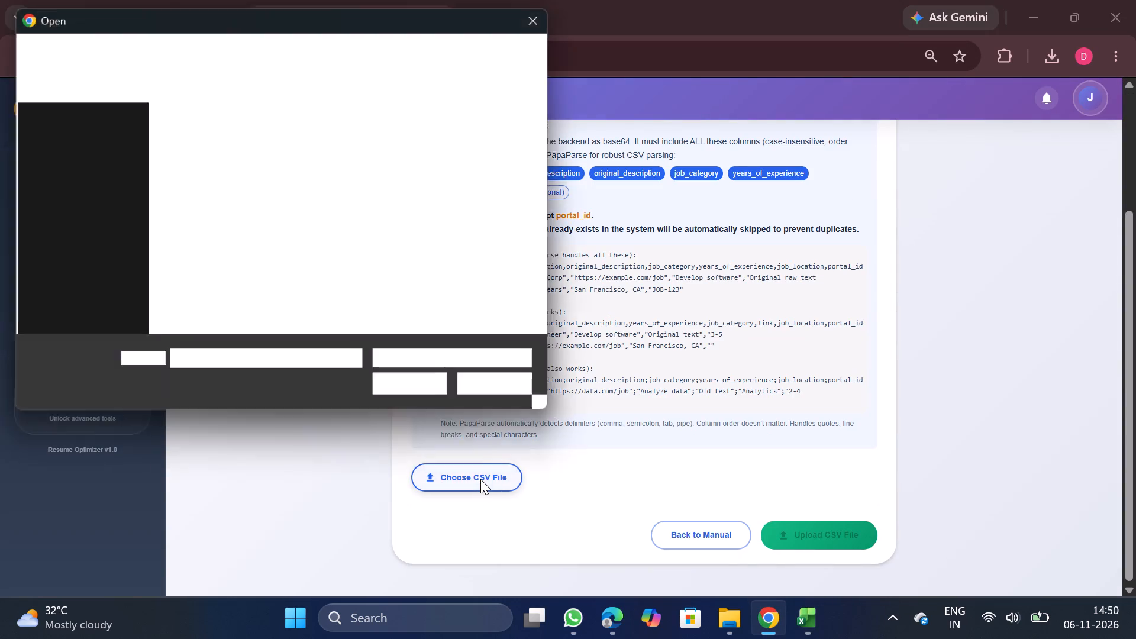
double_click(233, 118)
scroll(641, 419, "down", 1)
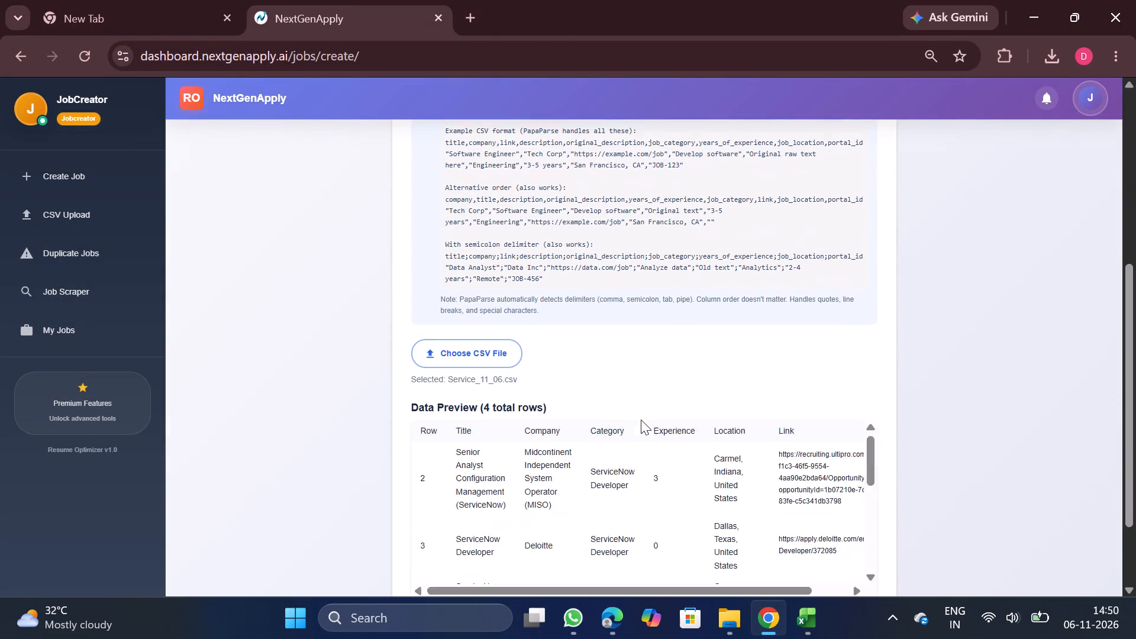
scroll(750, 473, "down", 6)
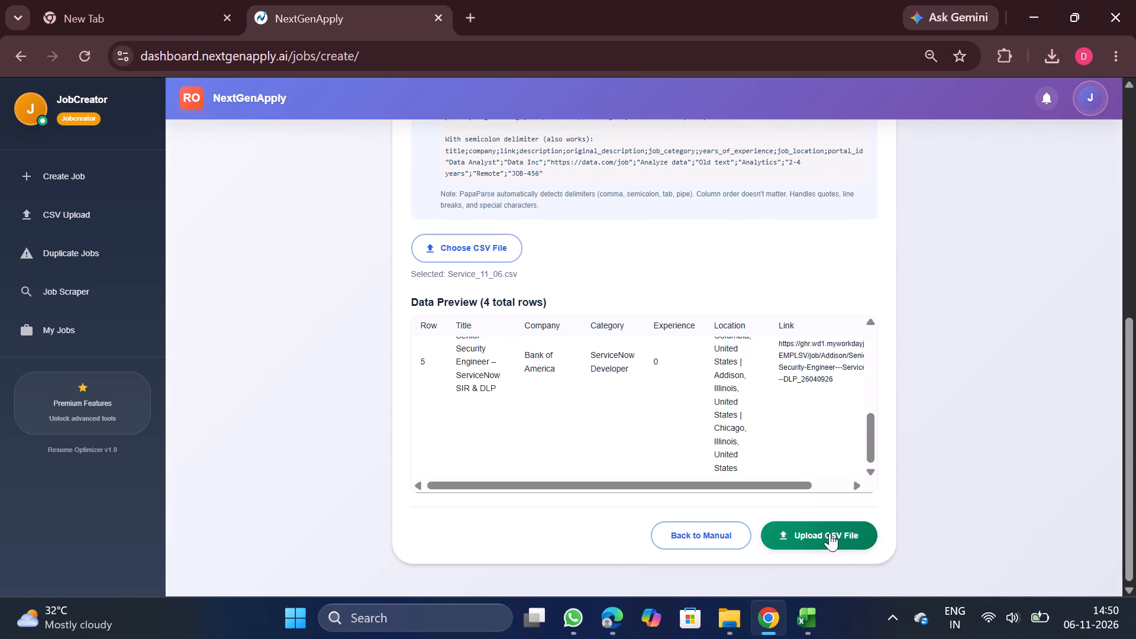
left_click(830, 533)
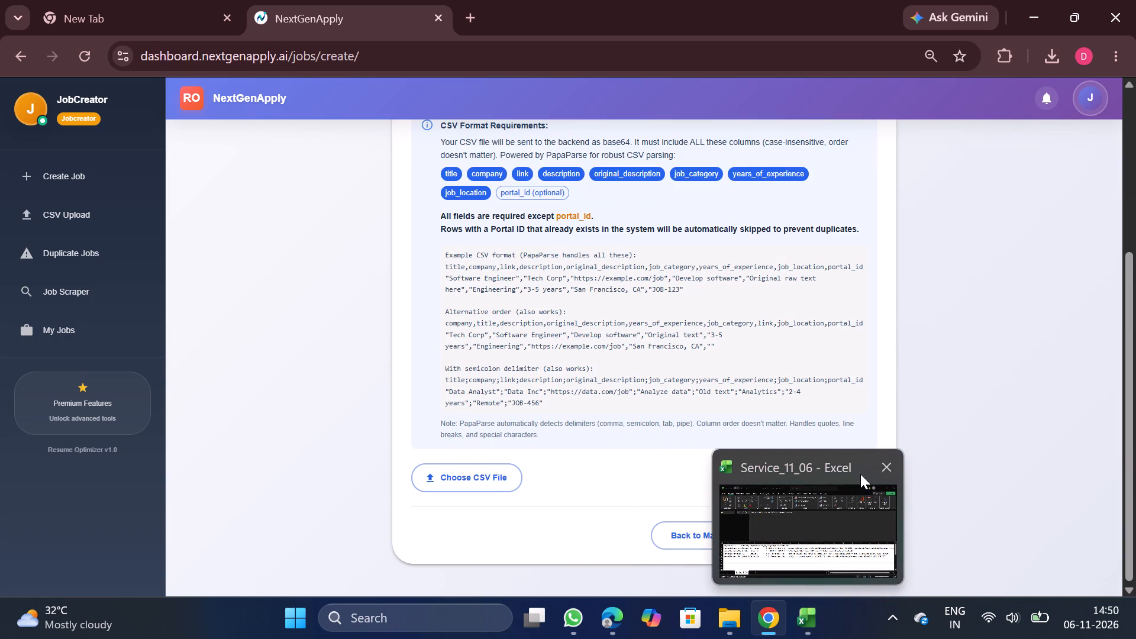
Close the Service_11_06 workbook and check the upload result on NextGenApply.
left_click(882, 466)
scroll(710, 395, "up", 4)
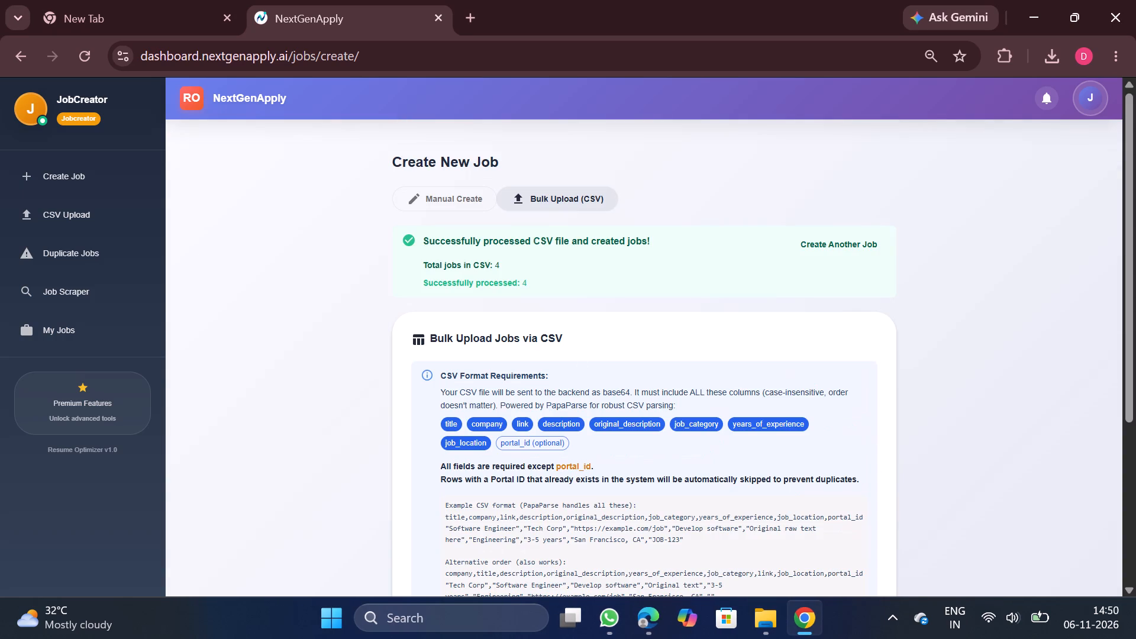
Download the processed CSV for Data Center Technician (#4898) from the CSV Upload History and open it in Excel.
left_click(87, 217)
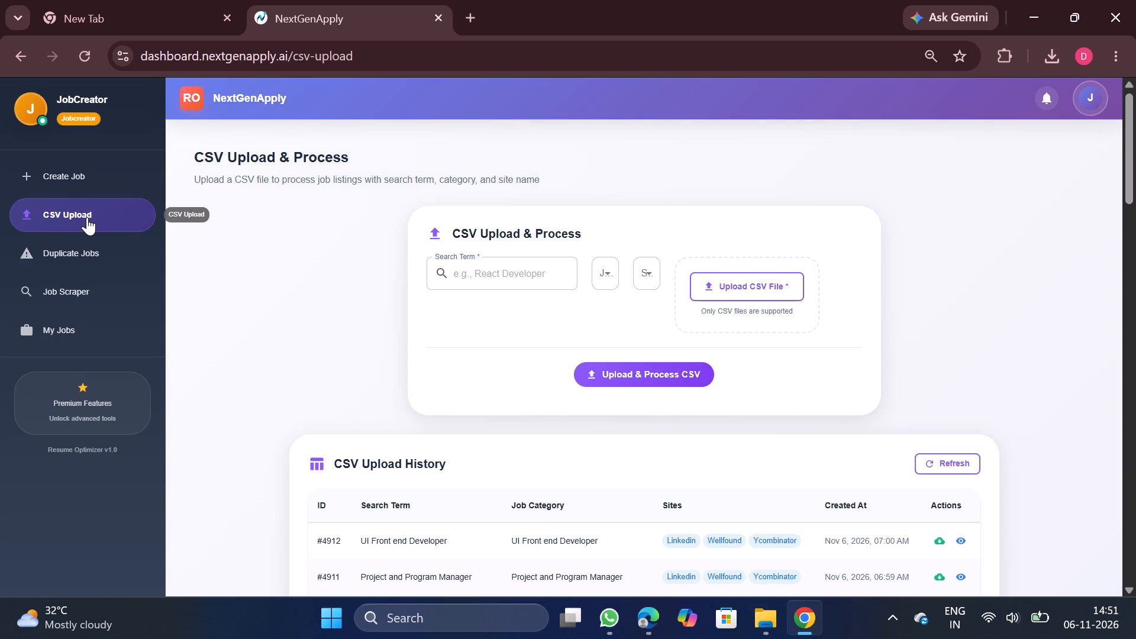
scroll(402, 475, "down", 1)
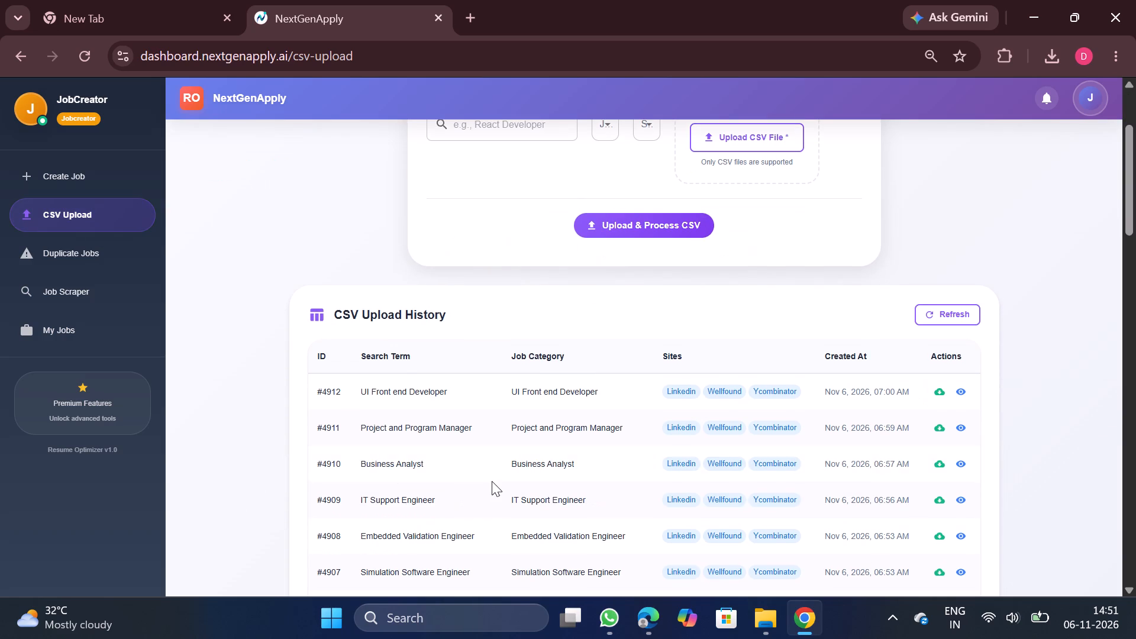
scroll(492, 481, "down", 2)
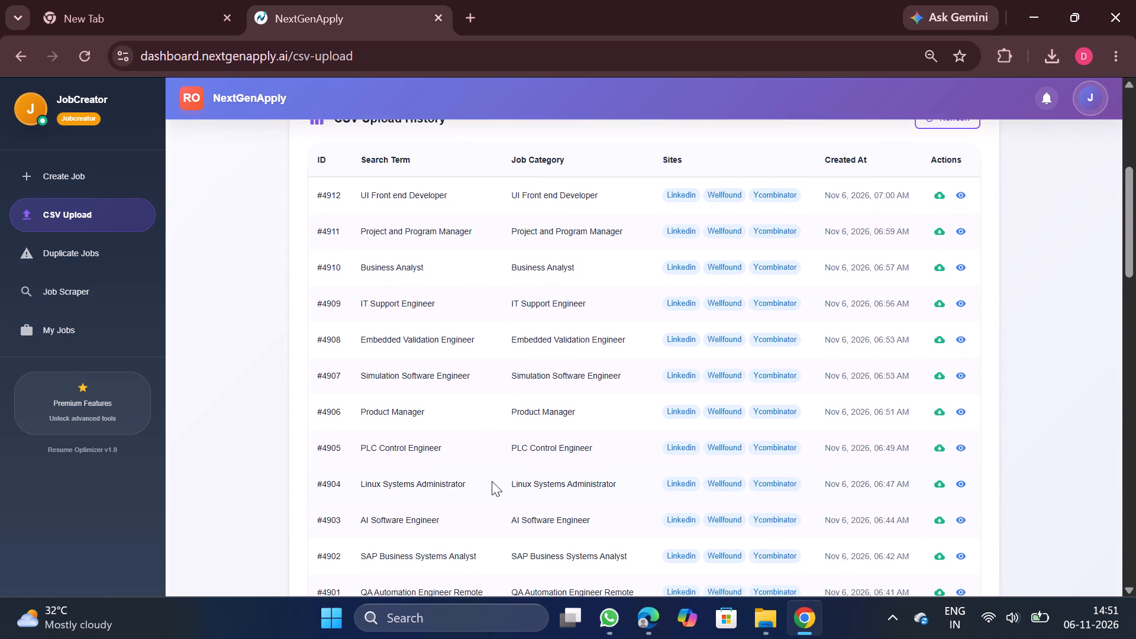
scroll(492, 481, "down", 1)
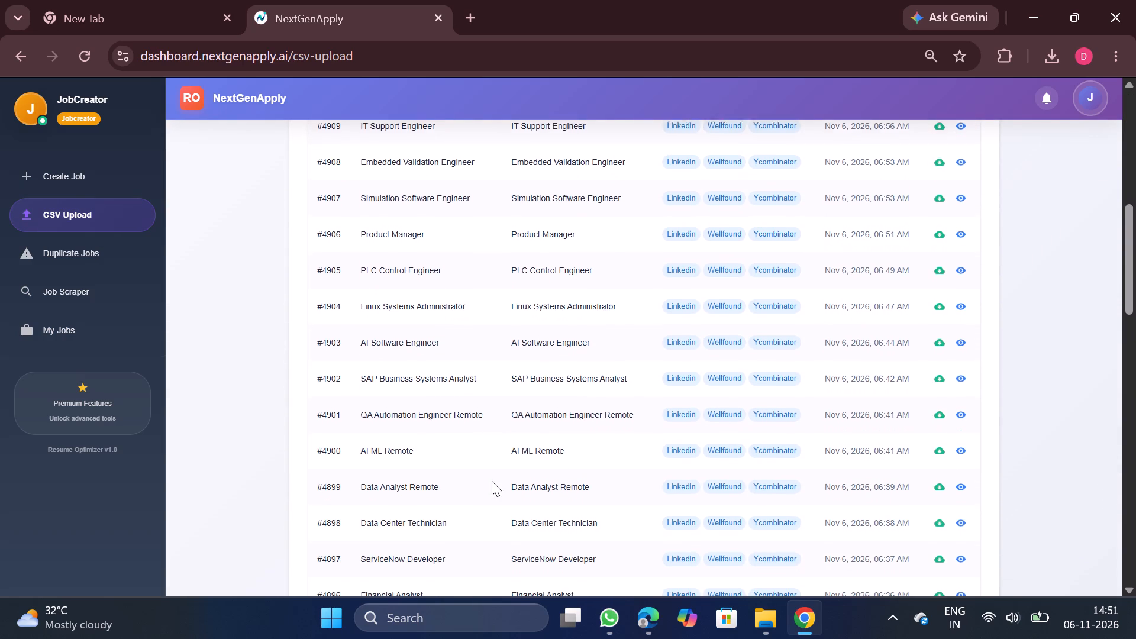
scroll(492, 481, "down", 1)
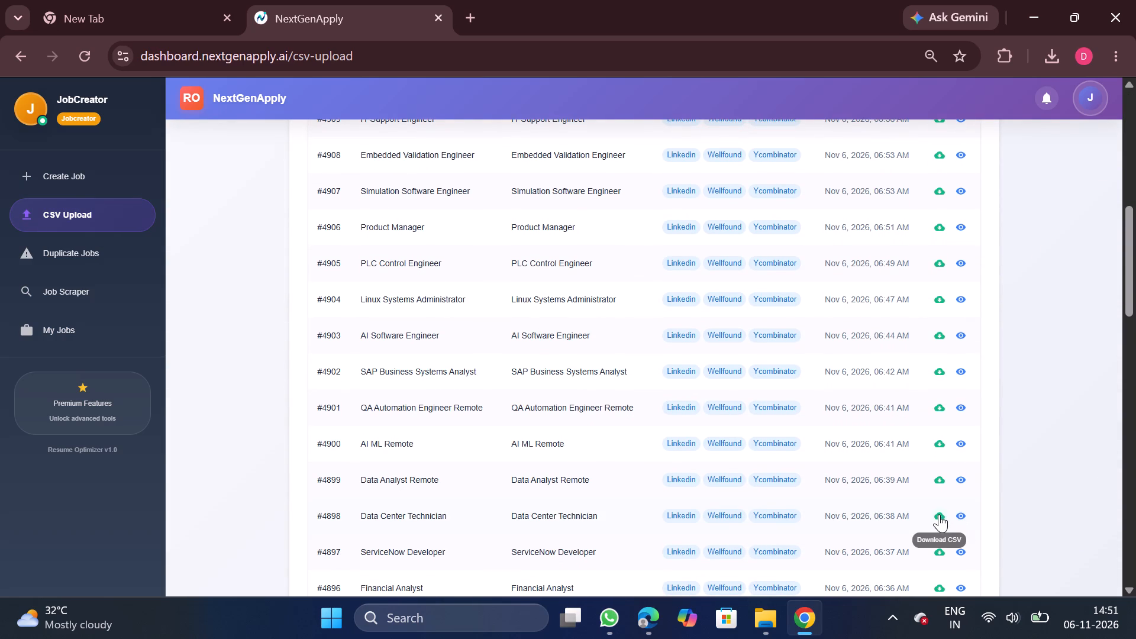
left_click(939, 514)
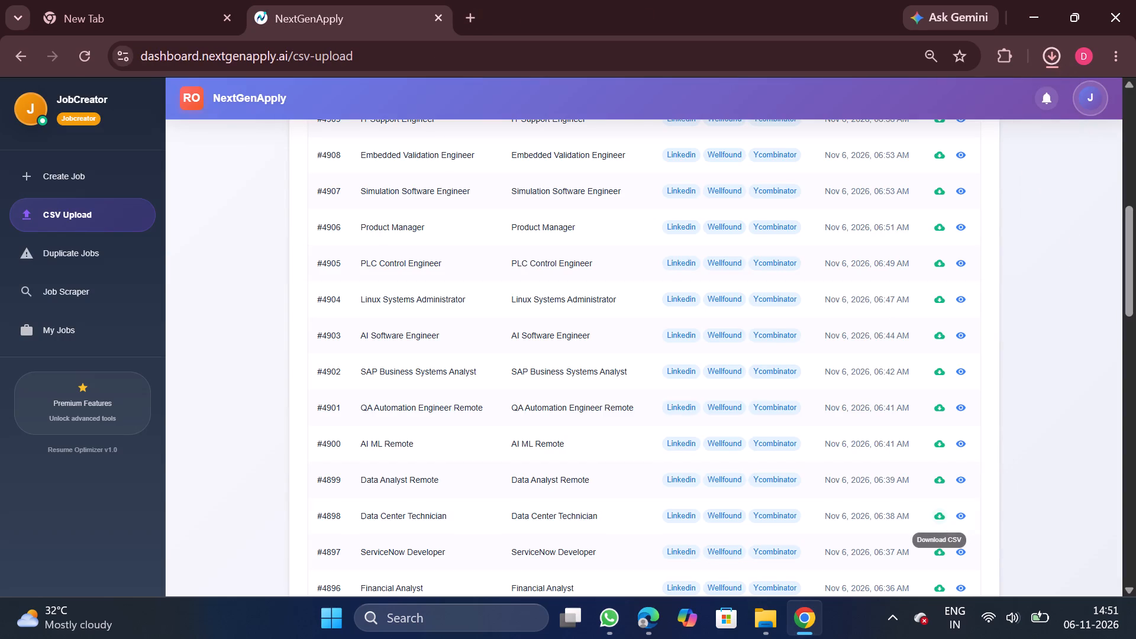
left_click(874, 93)
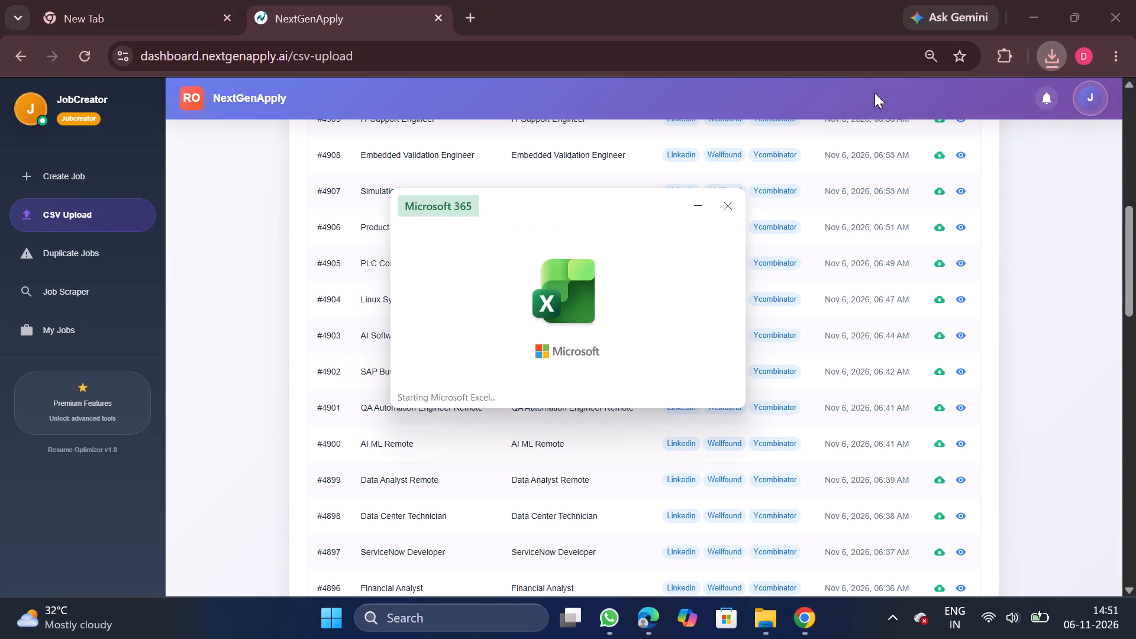
Filter the needs_removal column to Remove, delete all the matching job rows, and clear the filter.
left_click(511, 386)
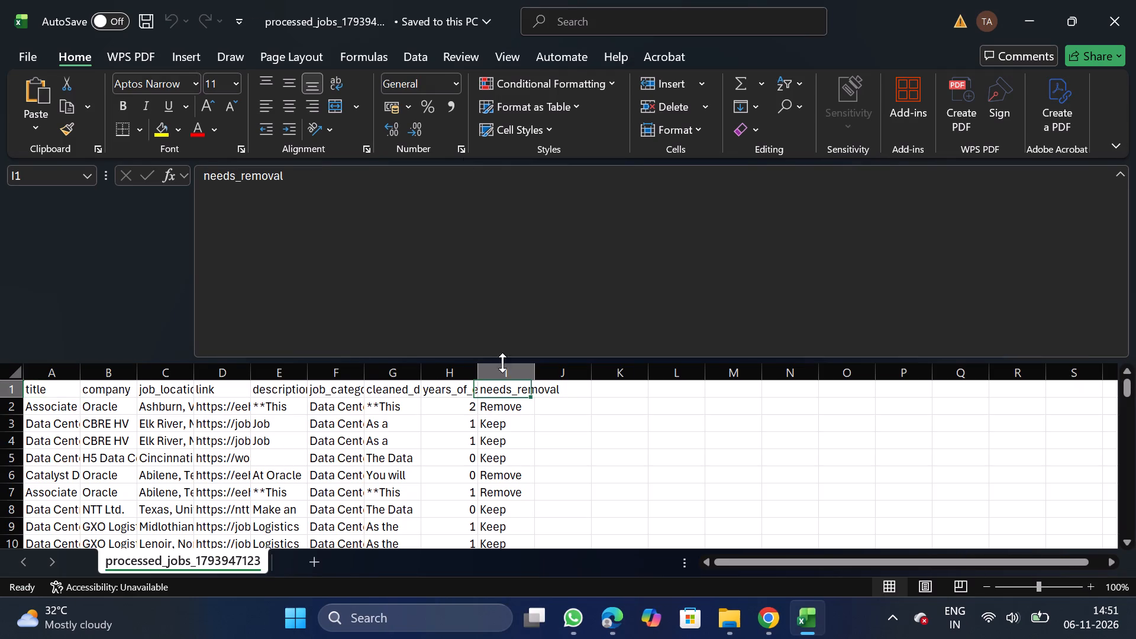
left_click(423, 54)
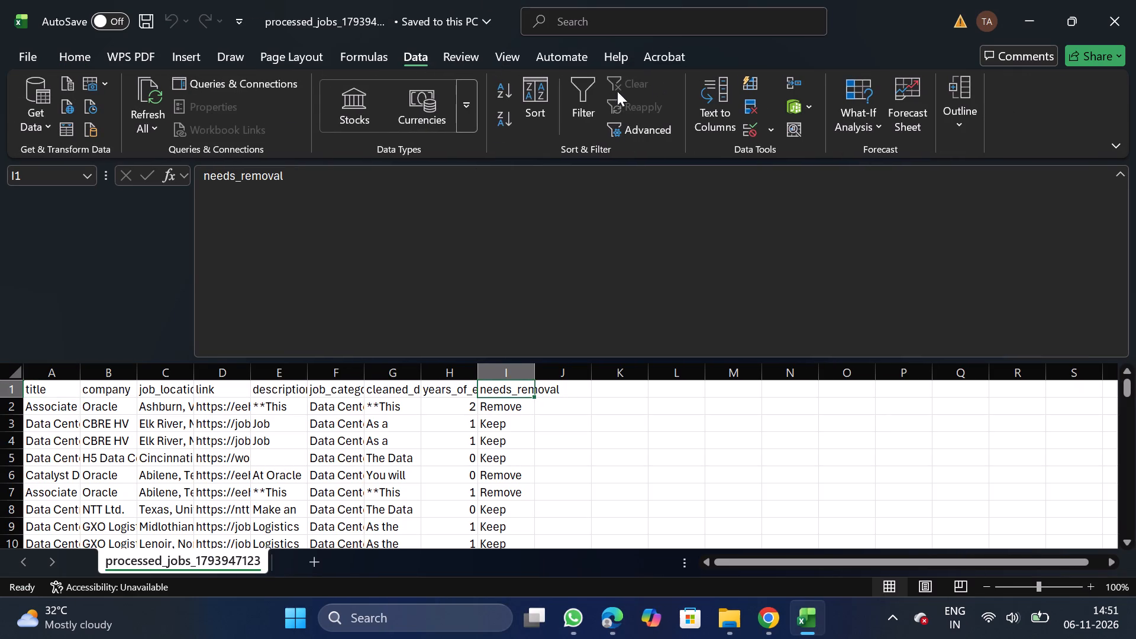
left_click(588, 93)
left_click(528, 391)
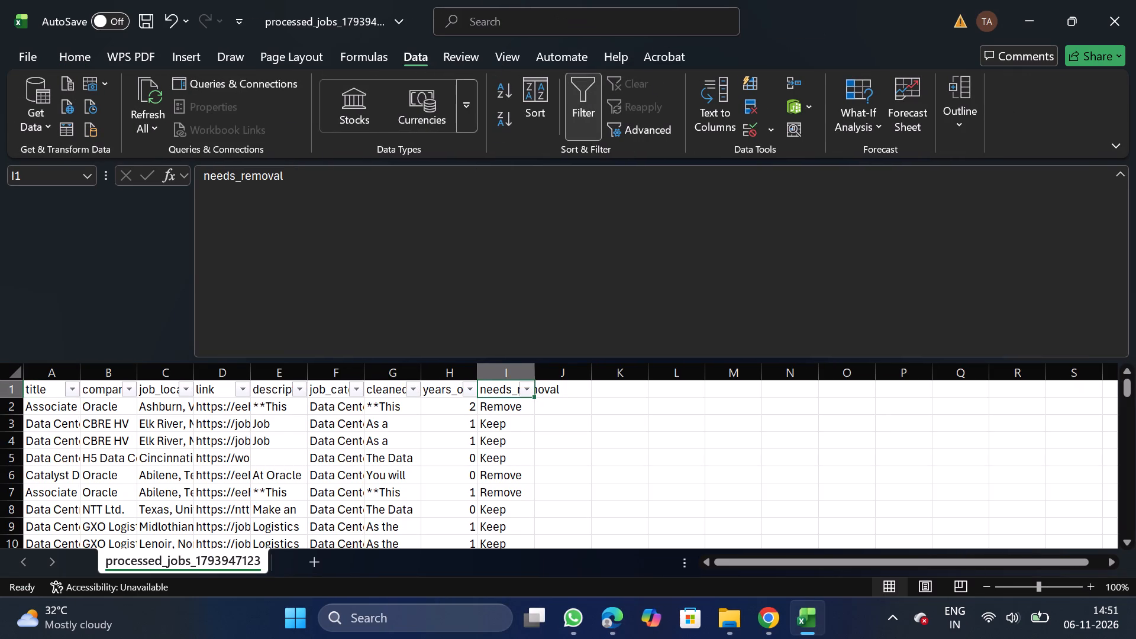
left_click(339, 421)
left_click(444, 579)
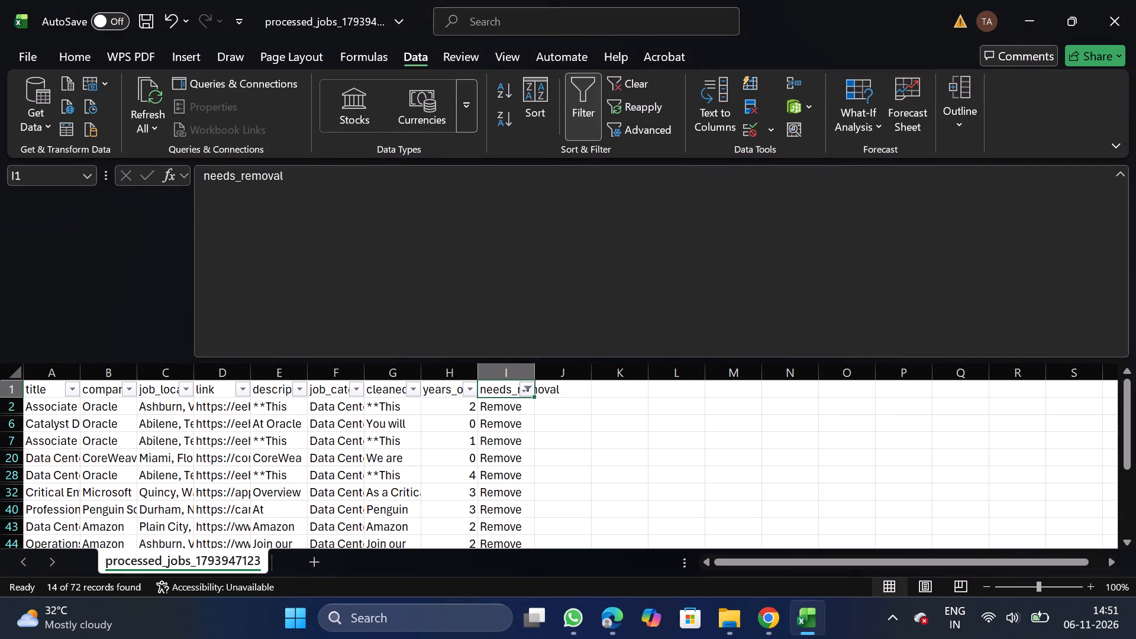
left_click(0, 405)
key("ctrl+shift+Down")
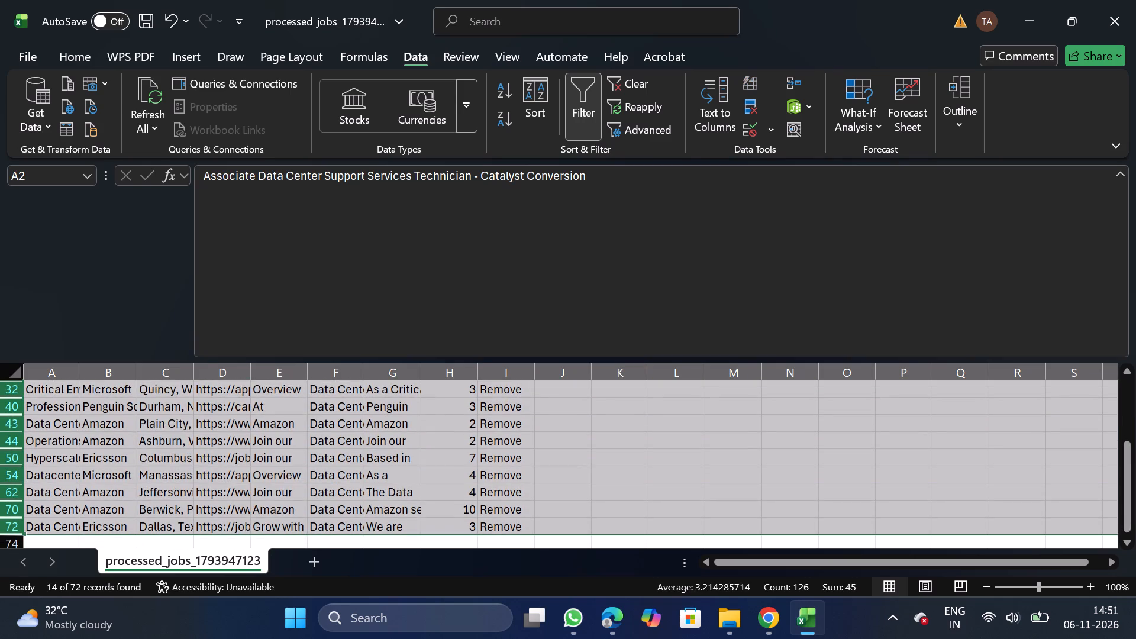
right_click(134, 447)
left_click(231, 300)
left_click(583, 122)
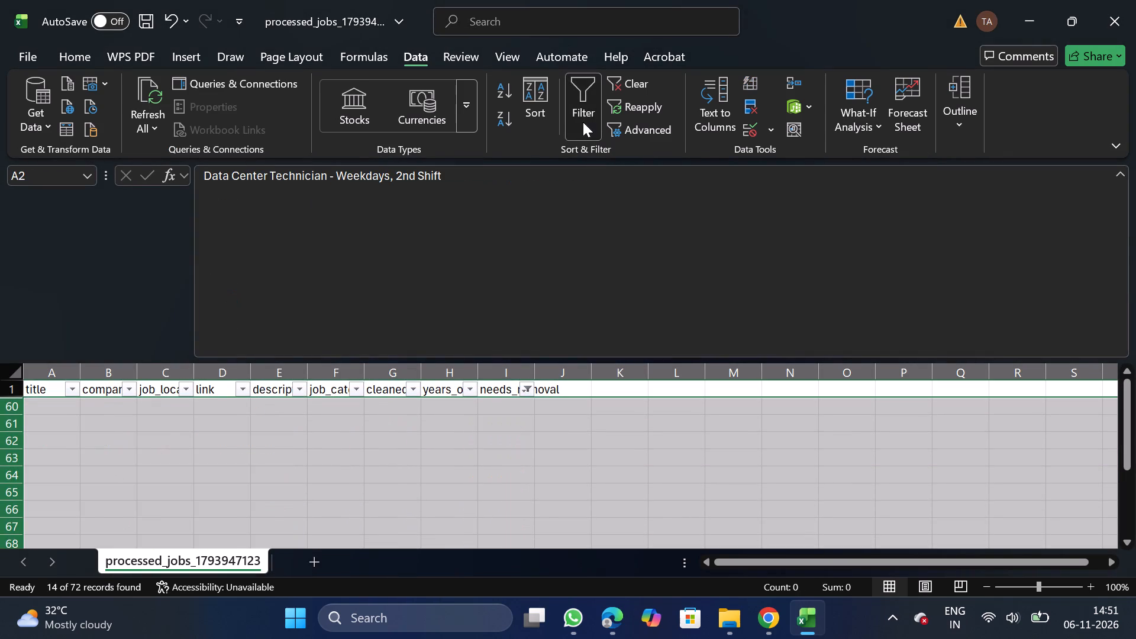
Filter the years_of_experience column to 8, 9 and 10, delete the matching job rows, and remove the filter.
left_click_drag(449, 386, 585, 104)
left_click(585, 104)
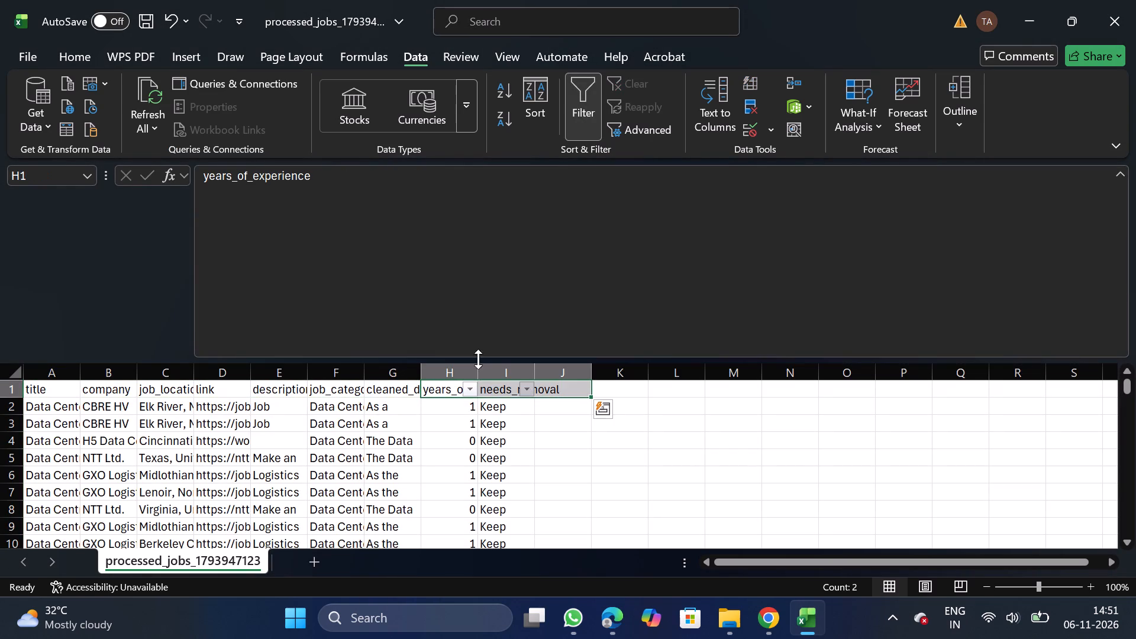
left_click(469, 394)
left_click(307, 409)
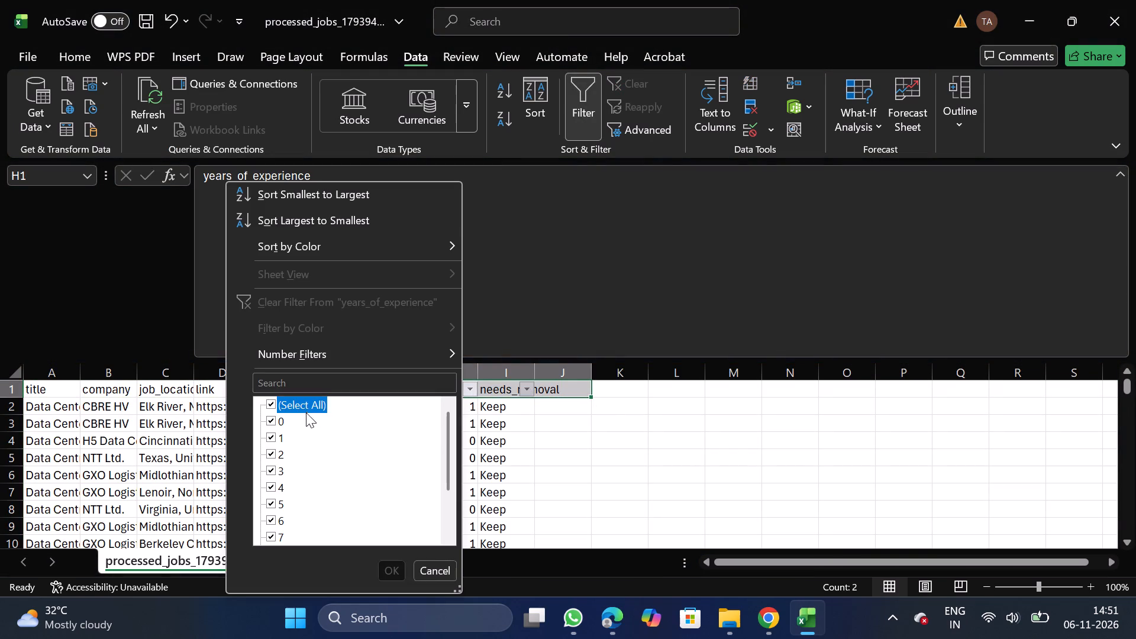
scroll(302, 492, "down", 1)
left_click(274, 488)
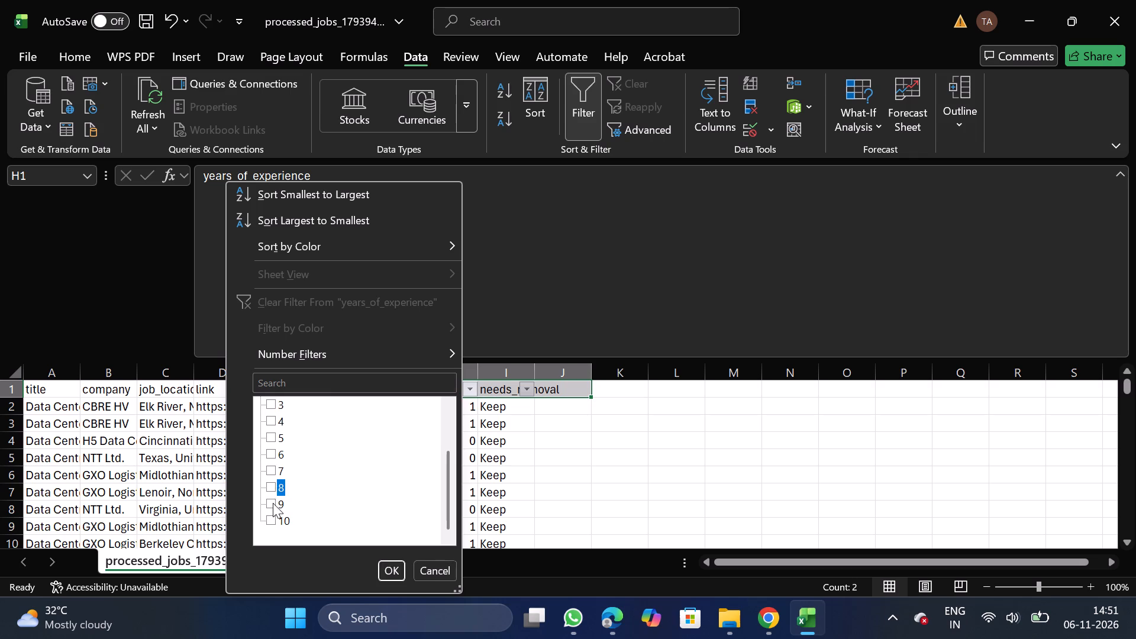
left_click(273, 503)
left_click(270, 519)
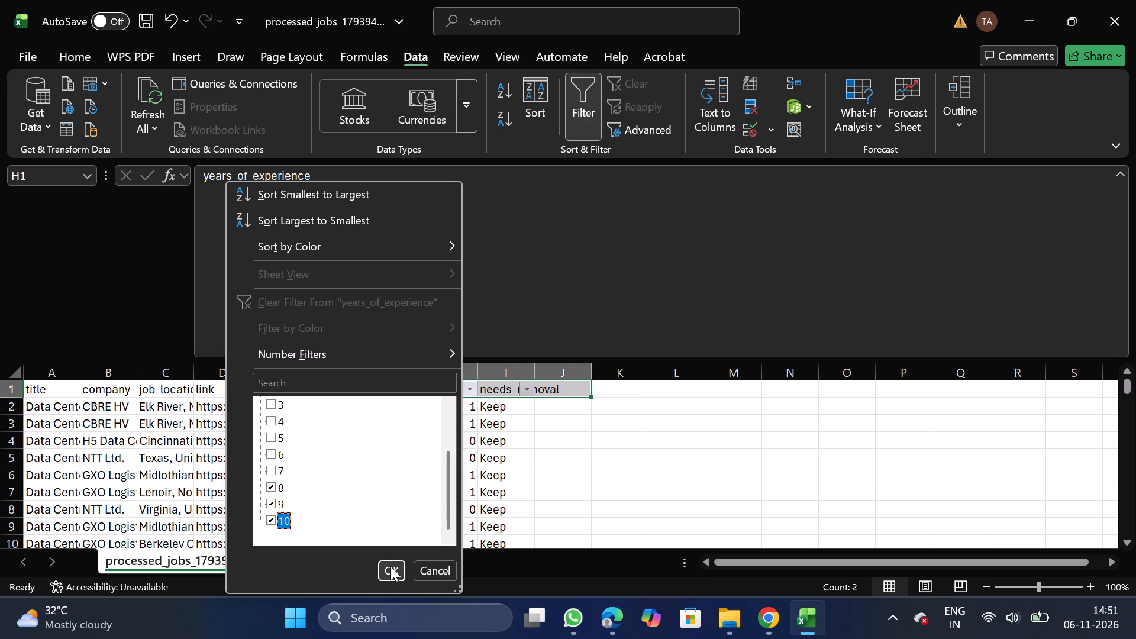
left_click(390, 566)
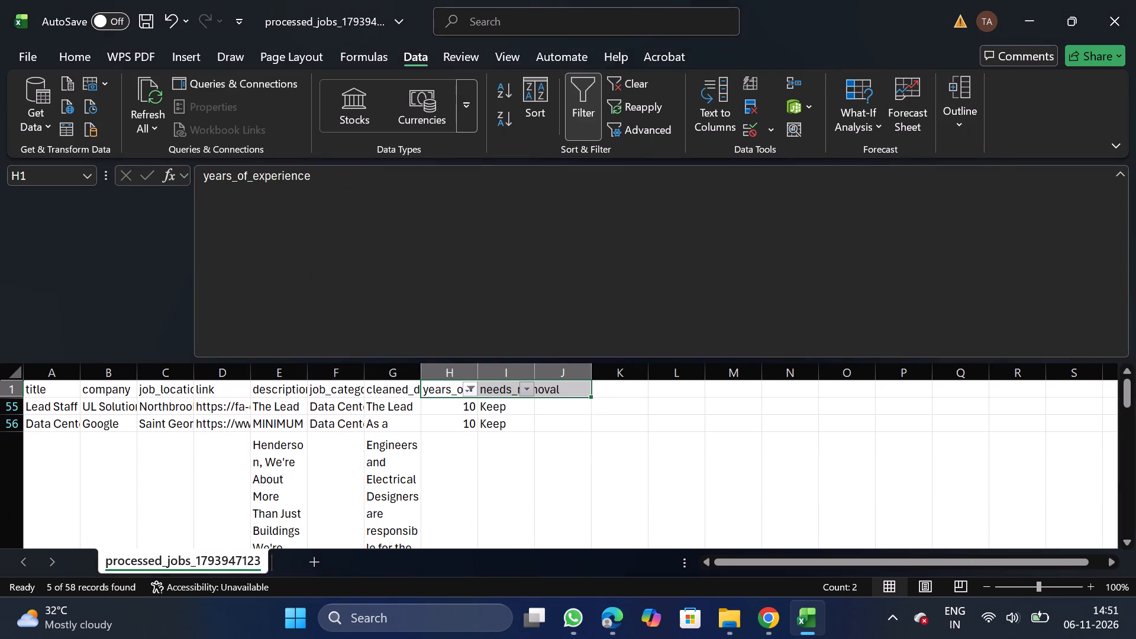
left_click(4, 407)
key("ctrl+shift+Down")
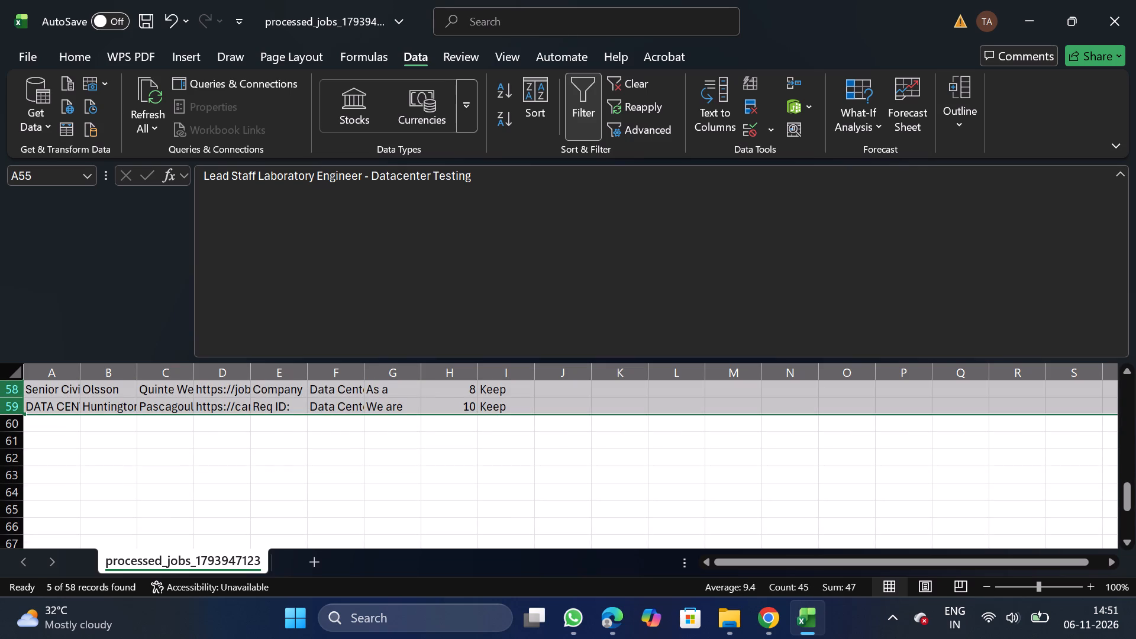
scroll(168, 425, "up", 2)
right_click(205, 441)
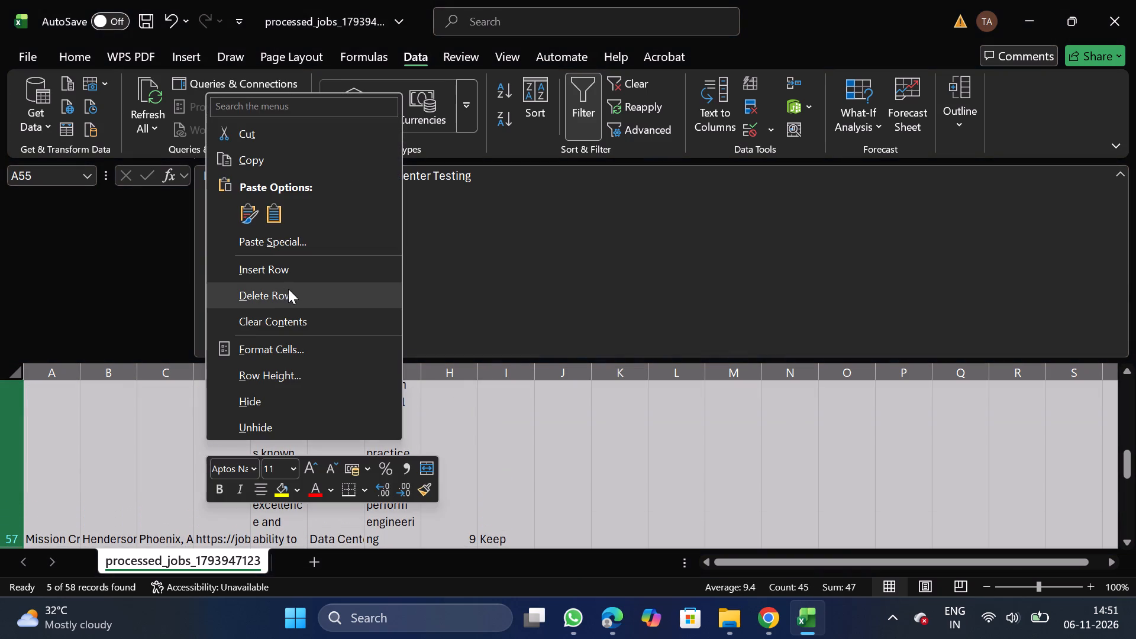
left_click(288, 289)
left_click(581, 114)
Delete the needs_removal column.
left_click_drag(519, 369, 515, 482)
right_click(515, 482)
left_click(567, 341)
Check the years_of_experience filter values for any remaining jobs requiring 8 or more years, leaving the sheet unfiltered.
left_click(451, 381)
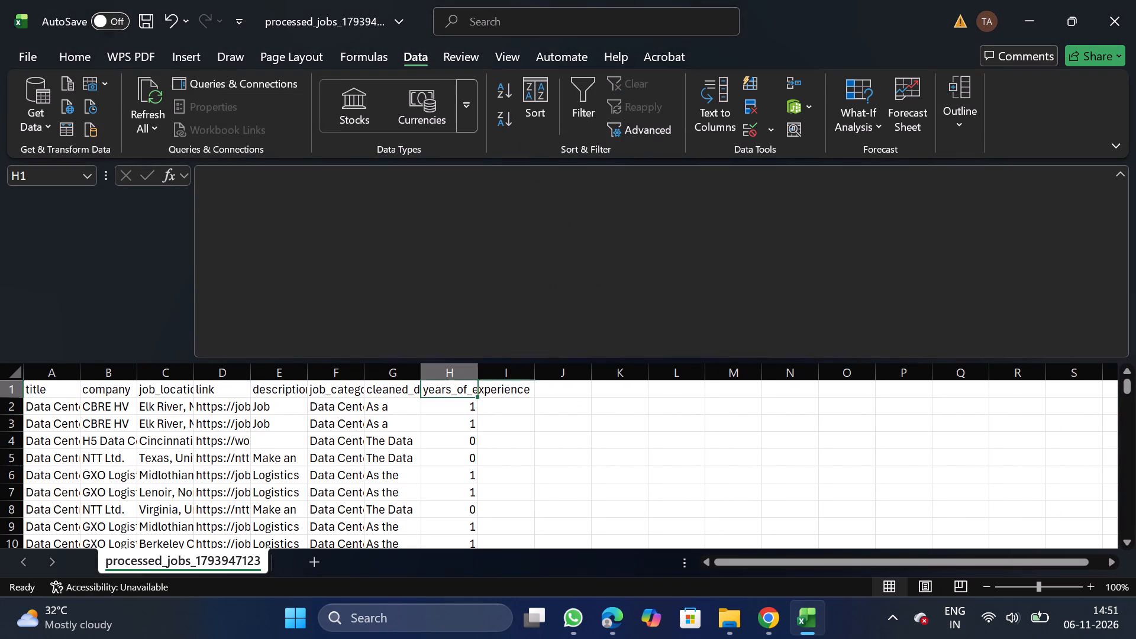
left_click(577, 103)
left_click(464, 390)
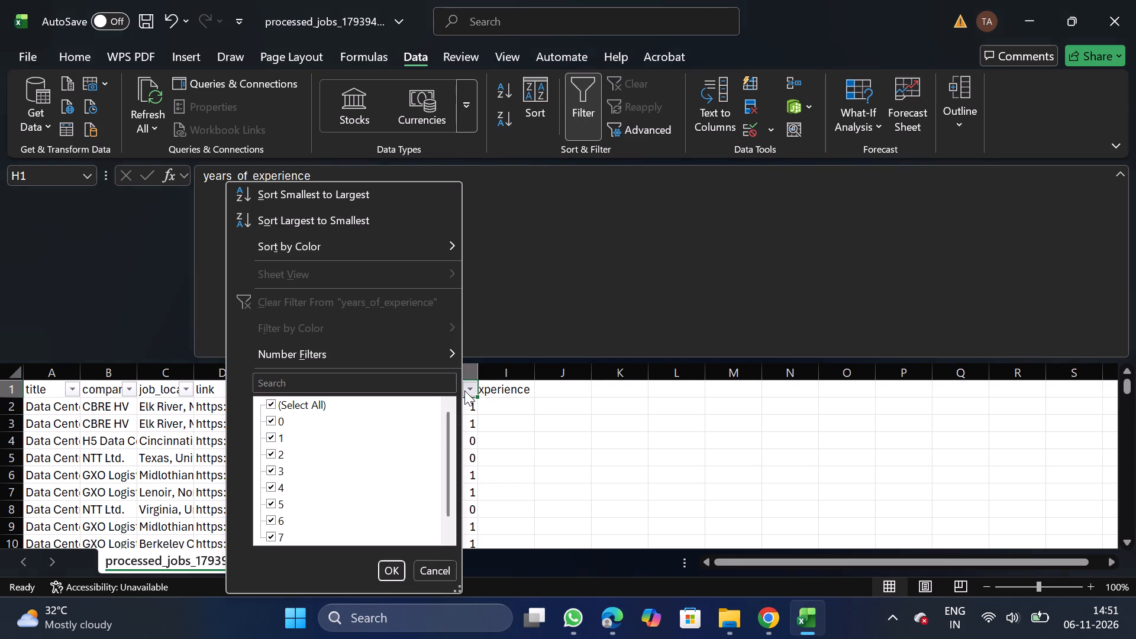
left_click(304, 408)
scroll(291, 502, "down", 1)
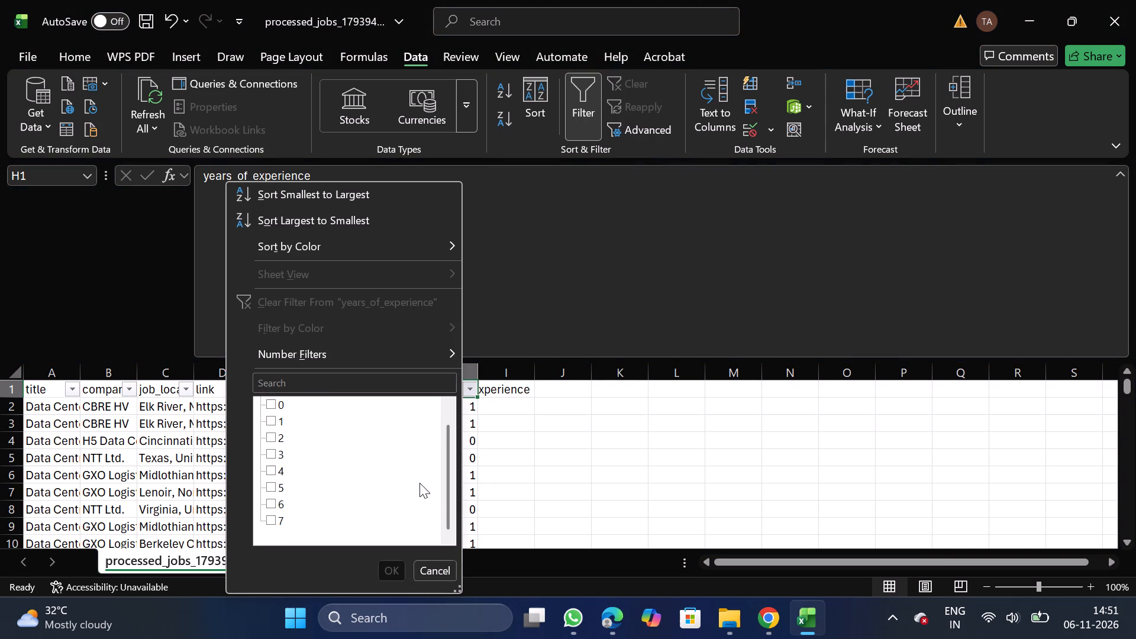
left_click(419, 483)
left_click(521, 411)
left_click(583, 91)
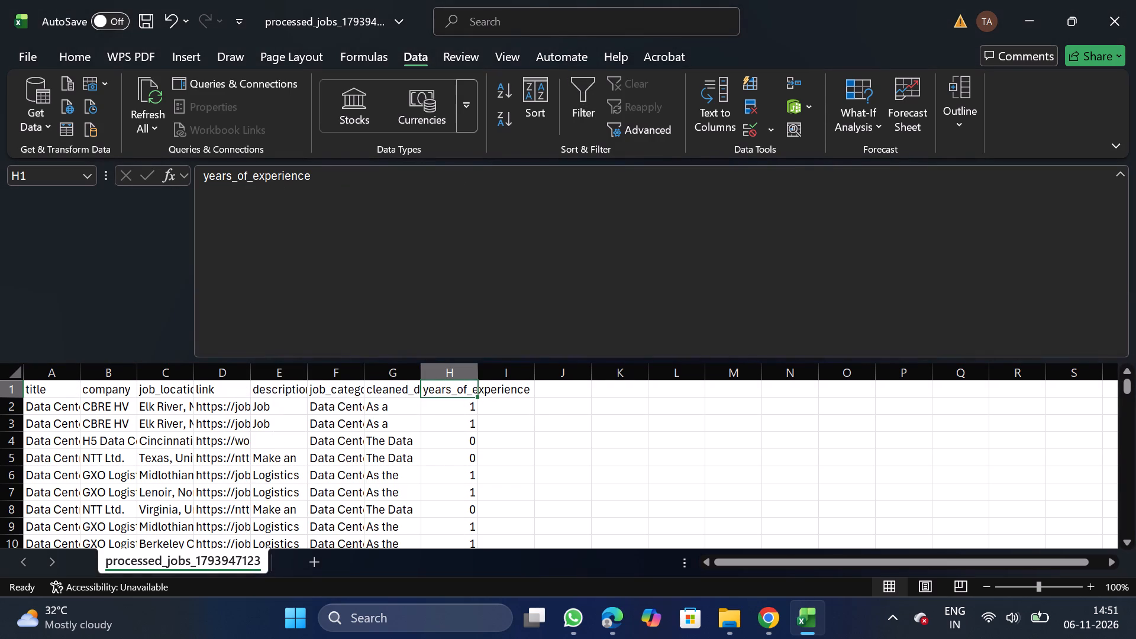
Move the job_category column to the front of the sheet, before title.
left_click(327, 370)
key("ctrl+x")
left_click(53, 369)
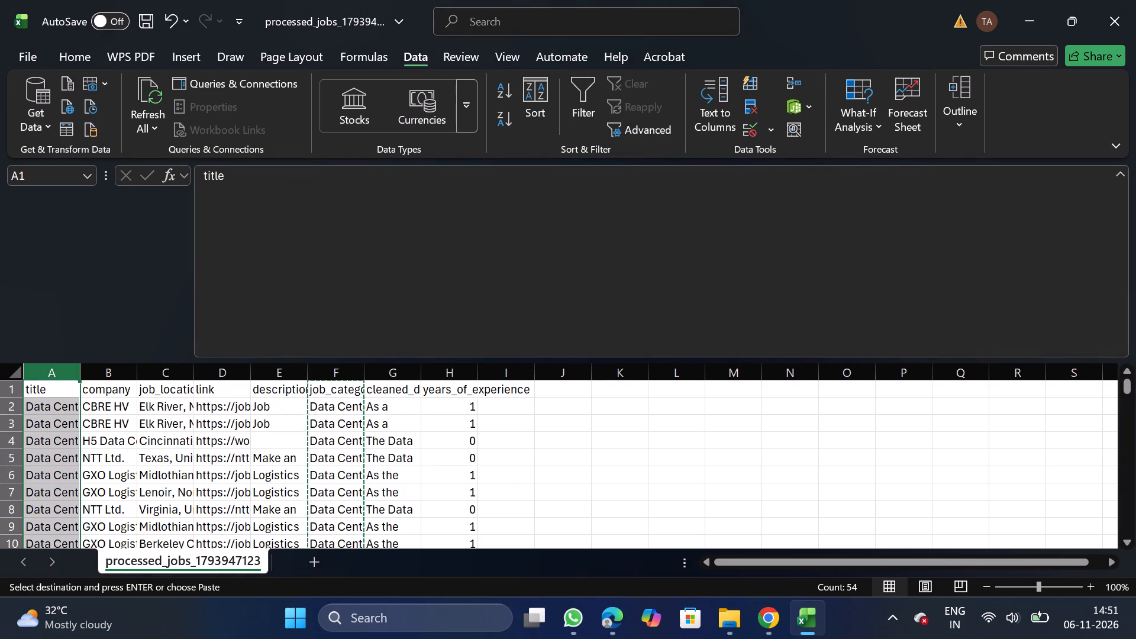
right_click(54, 447)
left_click(149, 277)
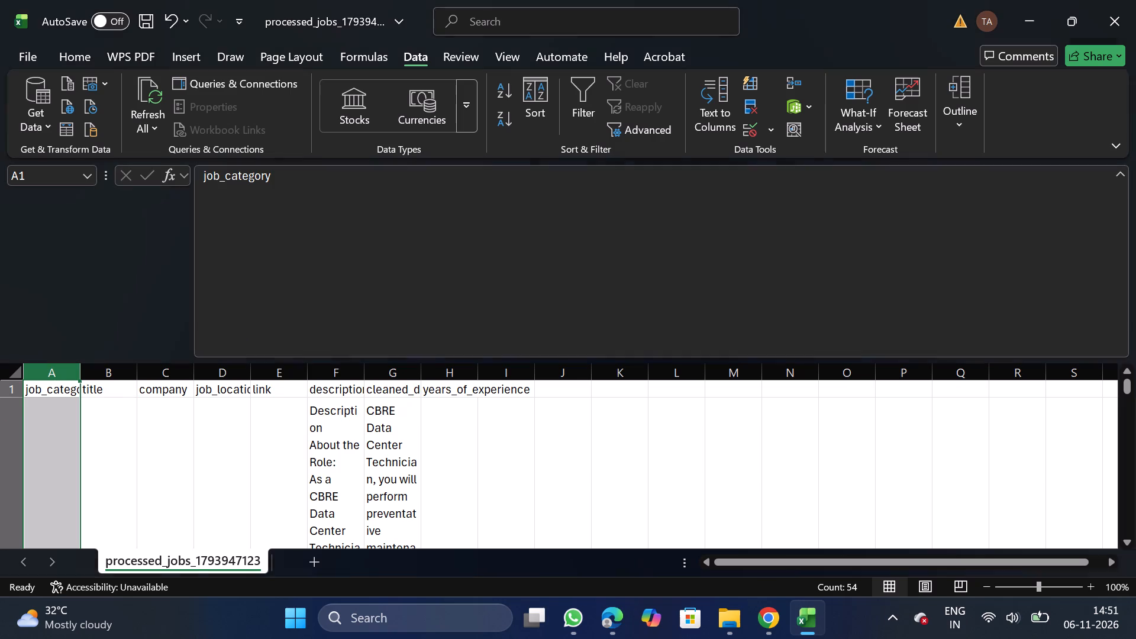
Turn off text wrapping for the description and cleaned_description columns.
left_click(327, 375)
key("shift+Right")
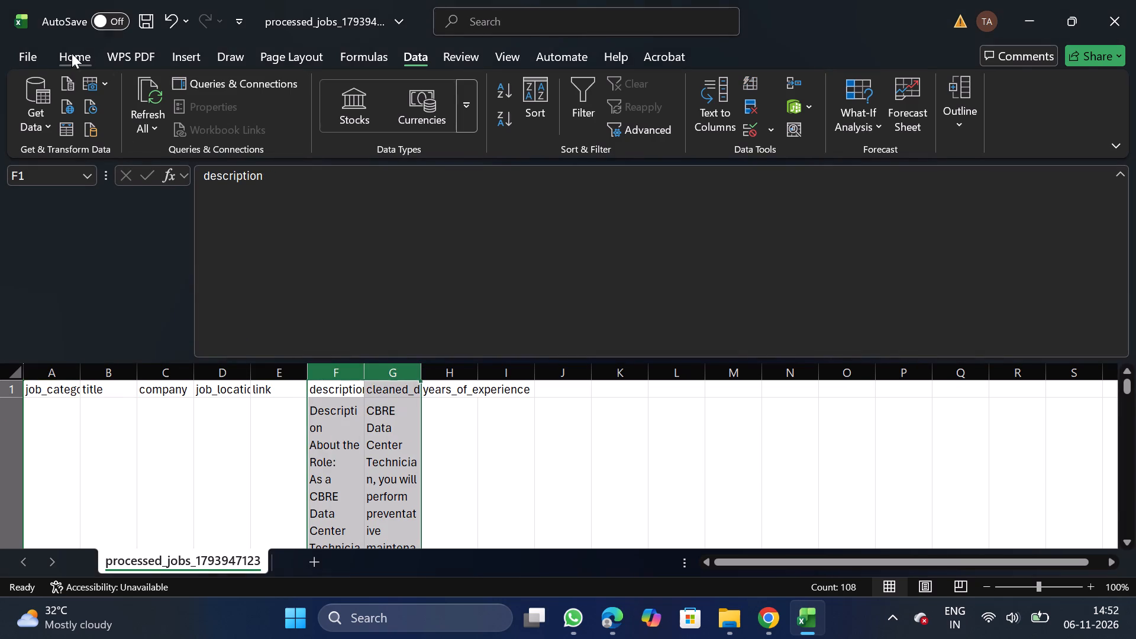
left_click(70, 51)
left_click(362, 151)
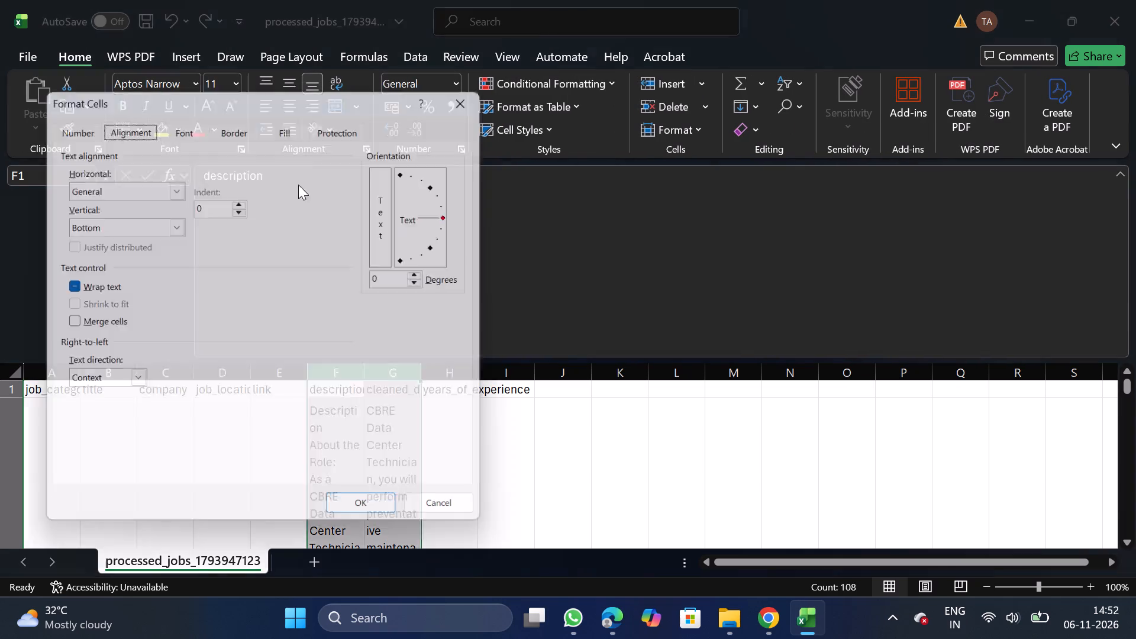
double_click(104, 288)
left_click(396, 518)
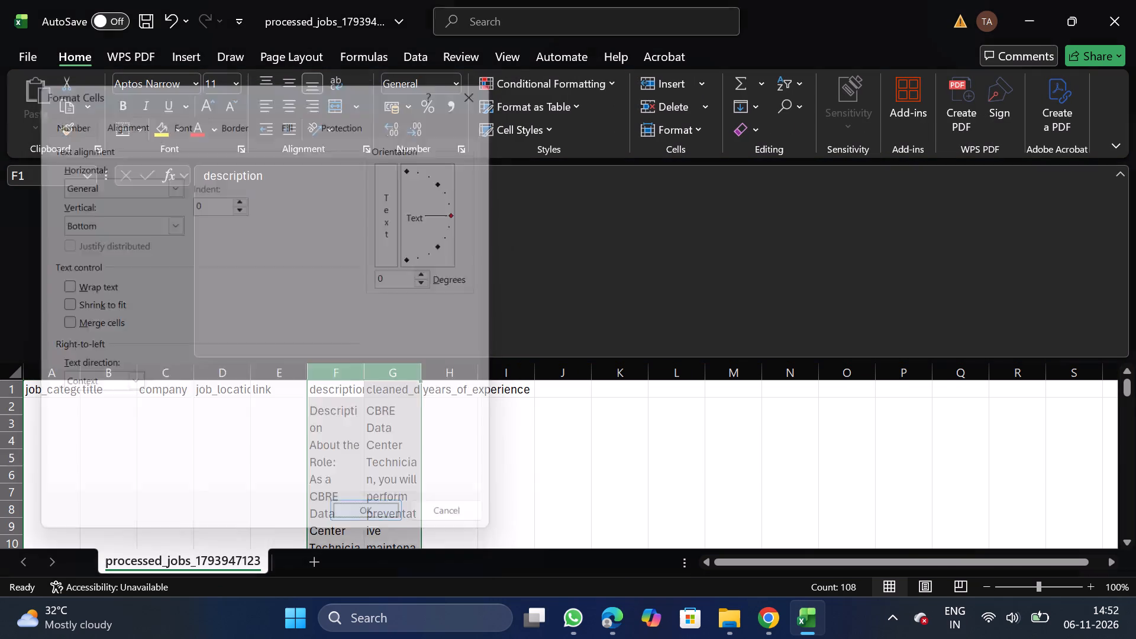
Move the link column to the end of the data, after years_of_experience.
left_click(285, 373)
key("ctrl+x")
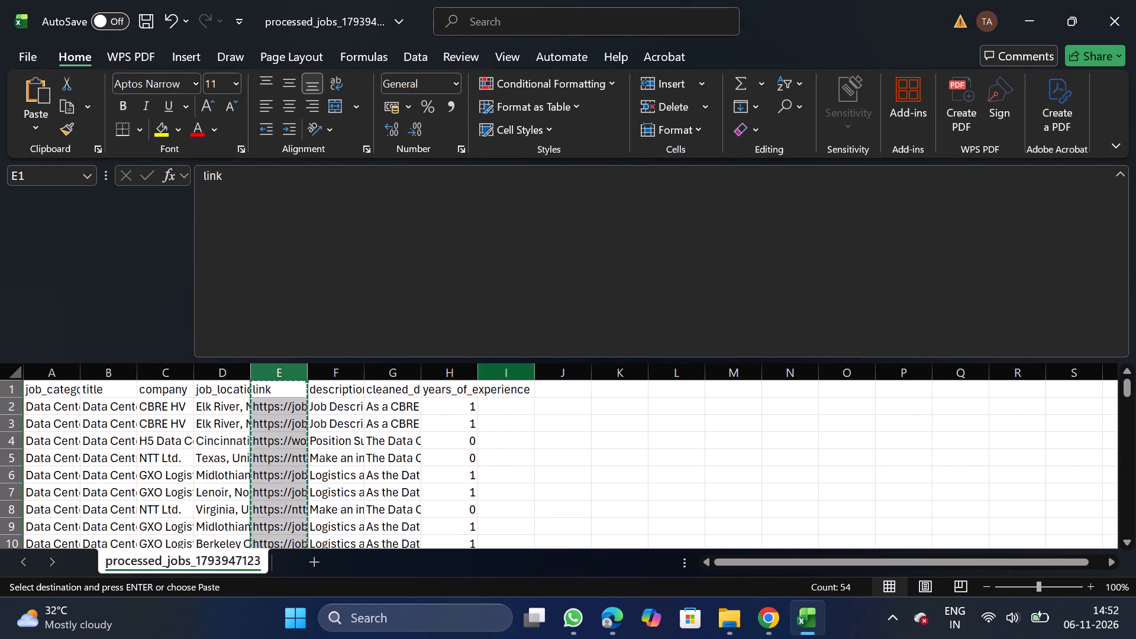
left_click_drag(502, 375, 504, 463)
right_click(504, 463)
left_click(566, 287)
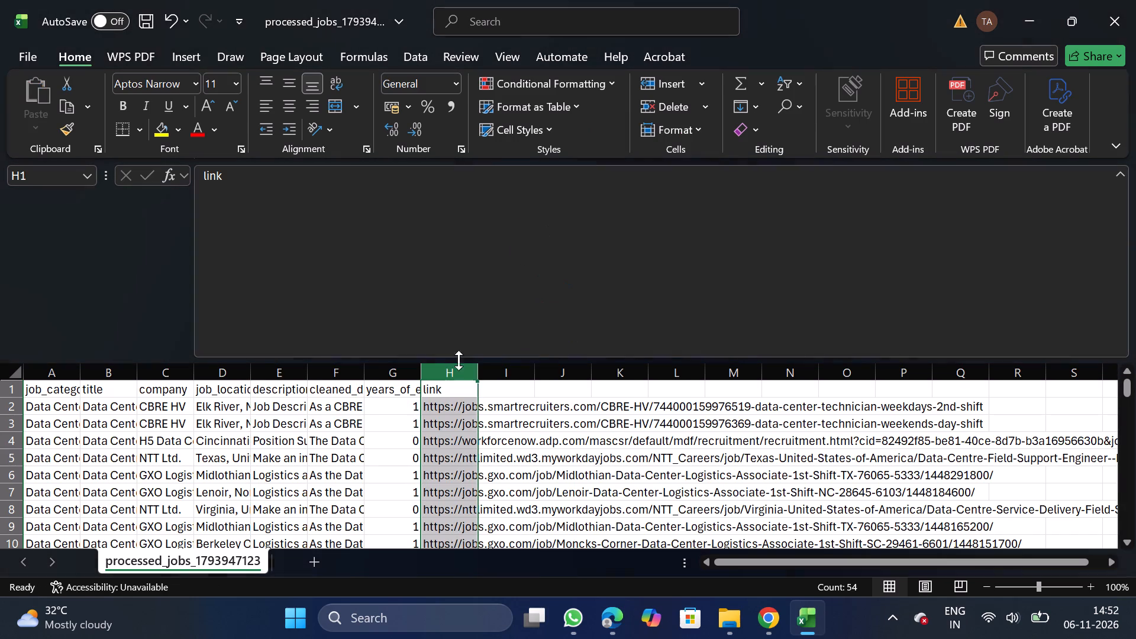
Move the years_of_experience column between job_location and description.
left_click(395, 375)
key("ctrl+x")
left_click(282, 376)
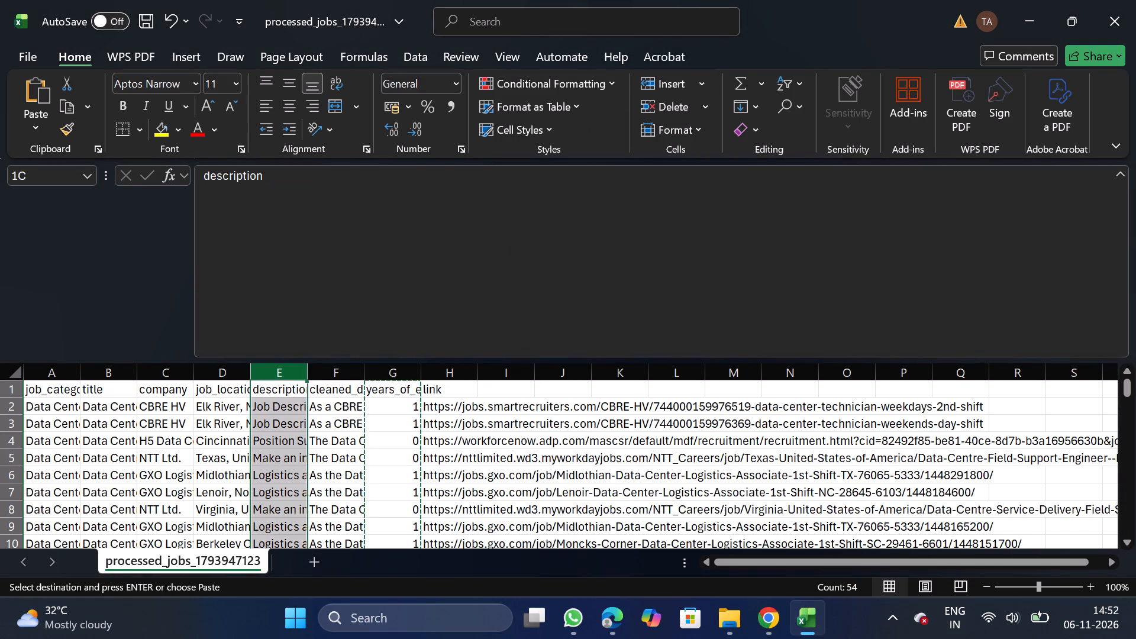
right_click(285, 434)
left_click(366, 255)
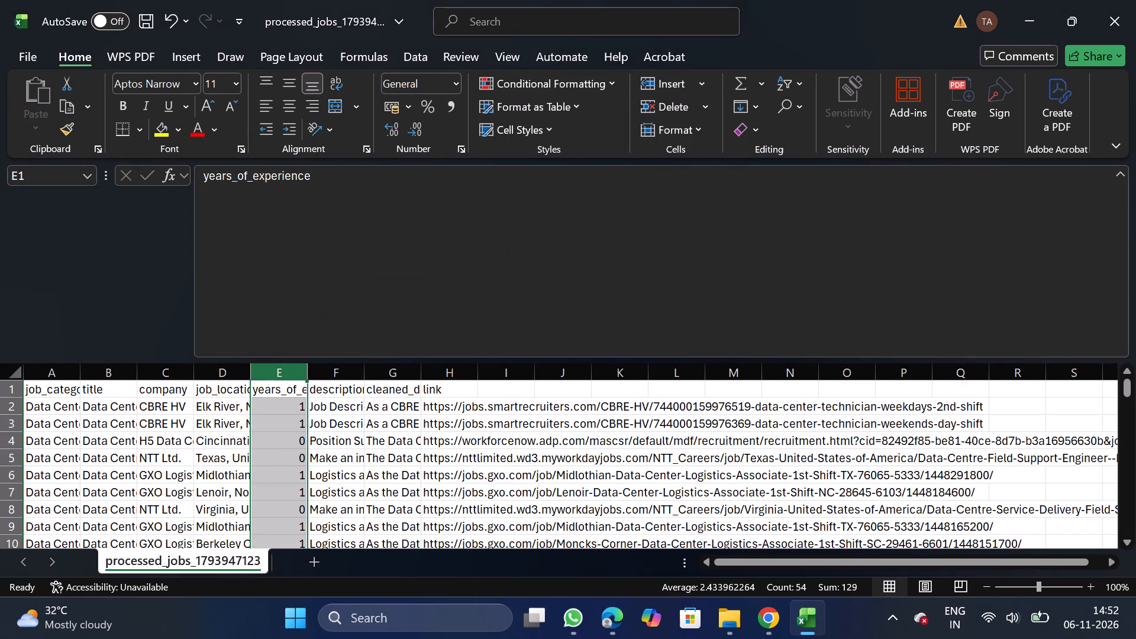
Rename the cleaned_description header to description, reusing the text of the existing description header.
left_click(335, 387)
left_click_drag(194, 169, 281, 174)
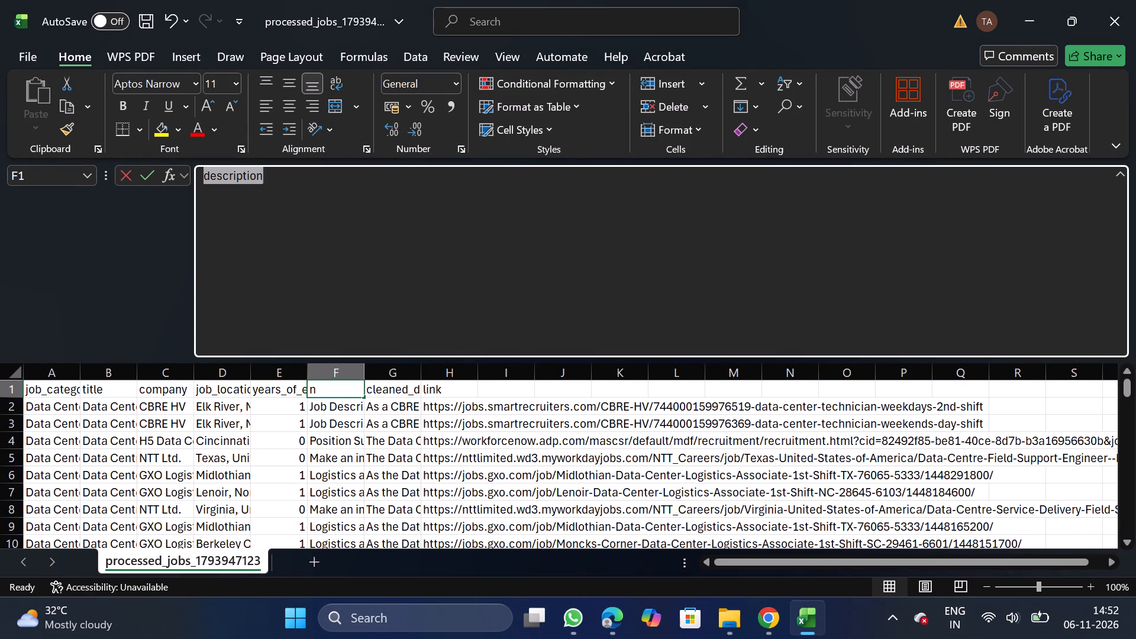
left_click_drag(281, 174, 282, 175)
key("ctrl+c")
left_click(398, 391)
left_click(489, 331)
key("BackSpace")
key("BackSpace")
key("BackSpace")
key("BackSpace")
key("BackSpace")
key("BackSpace")
key("BackSpace")
key("BackSpace")
key("BackSpace")
key("BackSpace")
key("BackSpace")
key("BackSpace")
key("BackSpace")
key("BackSpace")
key("BackSpace")
key("BackSpace")
key("BackSpace")
key("BackSpace")
key("BackSpace")
key("BackSpace")
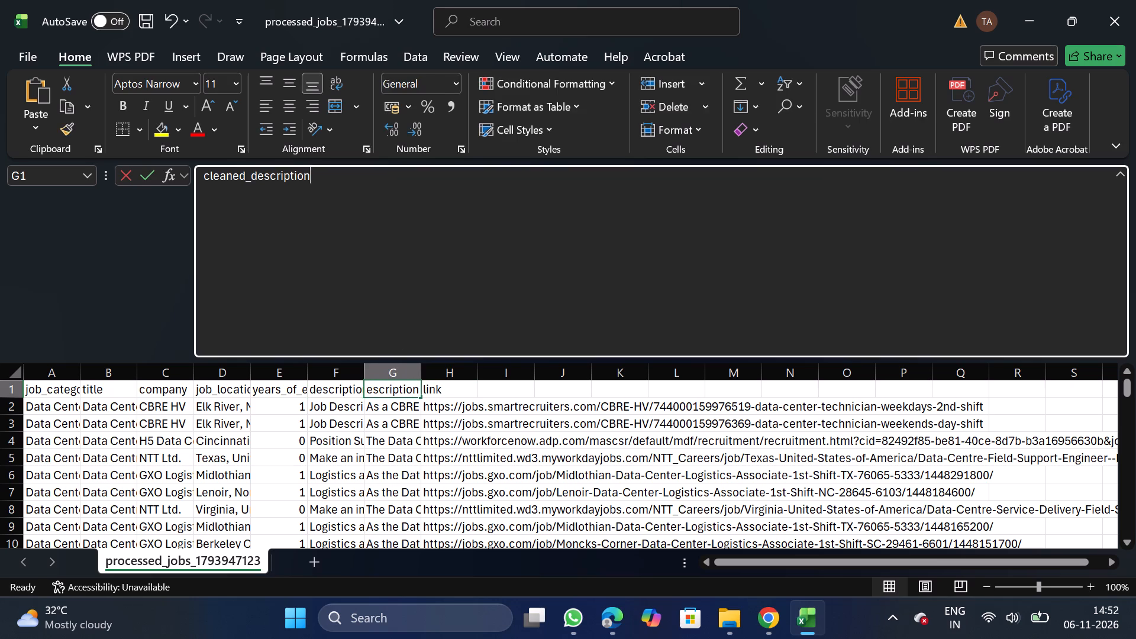
key("ctrl+v")
left_click(489, 331, "ctrl")
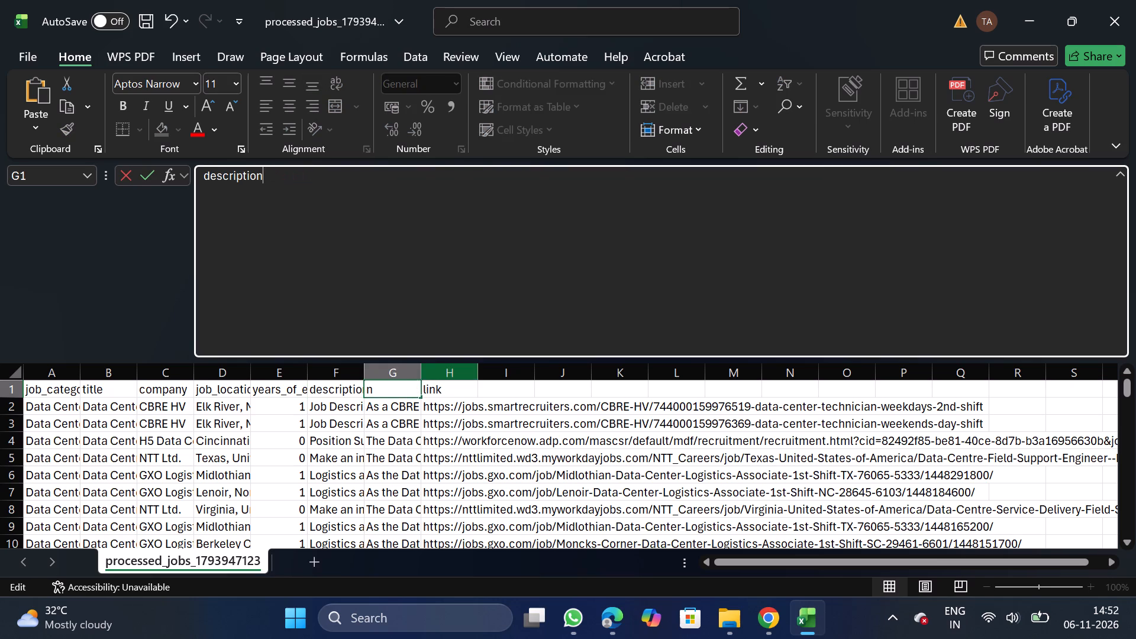
Rename the description header in column F to original_description, copying the name from NextGenApply's bulk upload format requirements.
left_click(354, 394)
left_click(514, 192)
key("BackSpace")
key("BackSpace")
key("BackSpace")
key("BackSpace")
key("BackSpace")
key("BackSpace")
key("BackSpace")
key("BackSpace")
key("BackSpace")
key("BackSpace")
key("BackSpace")
key("BackSpace")
key("BackSpace")
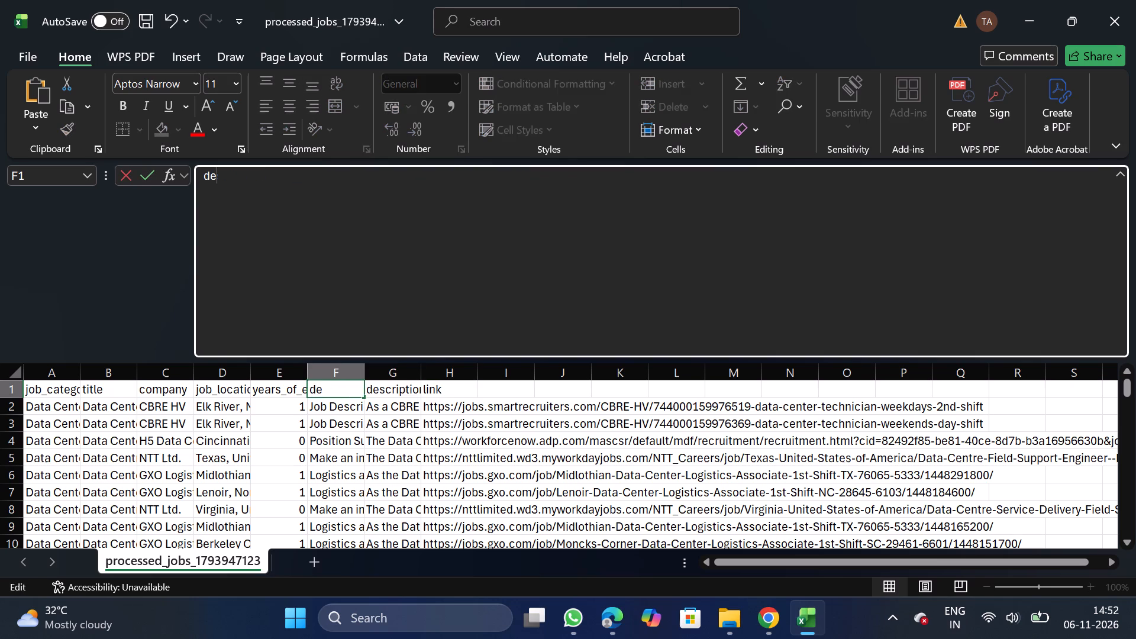
left_click(776, 618)
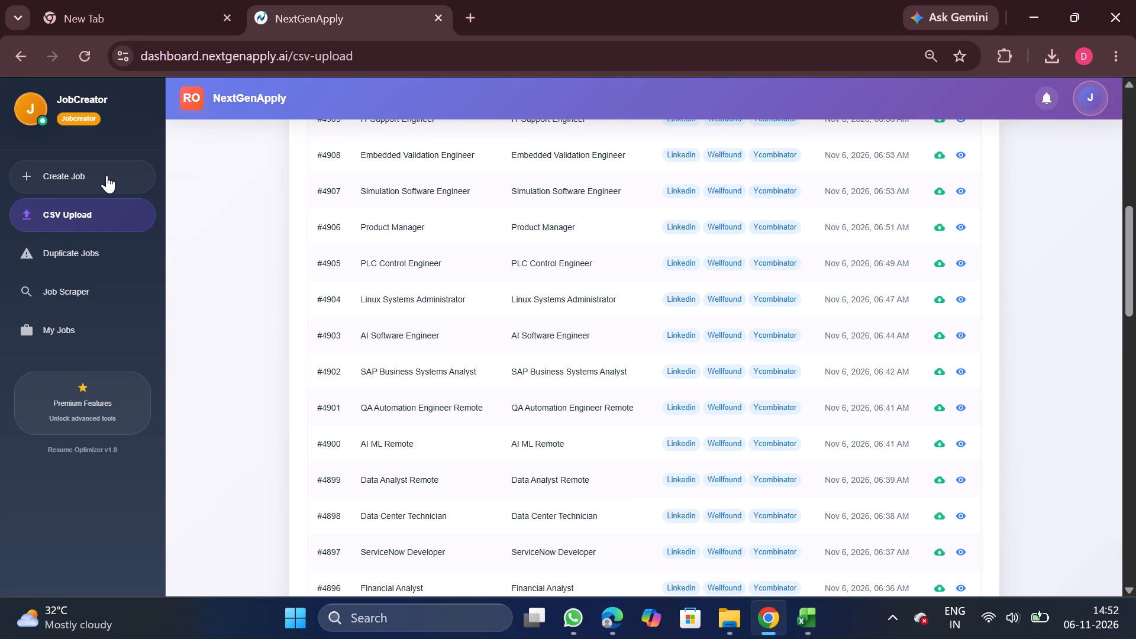
left_click(106, 175)
left_click(547, 158)
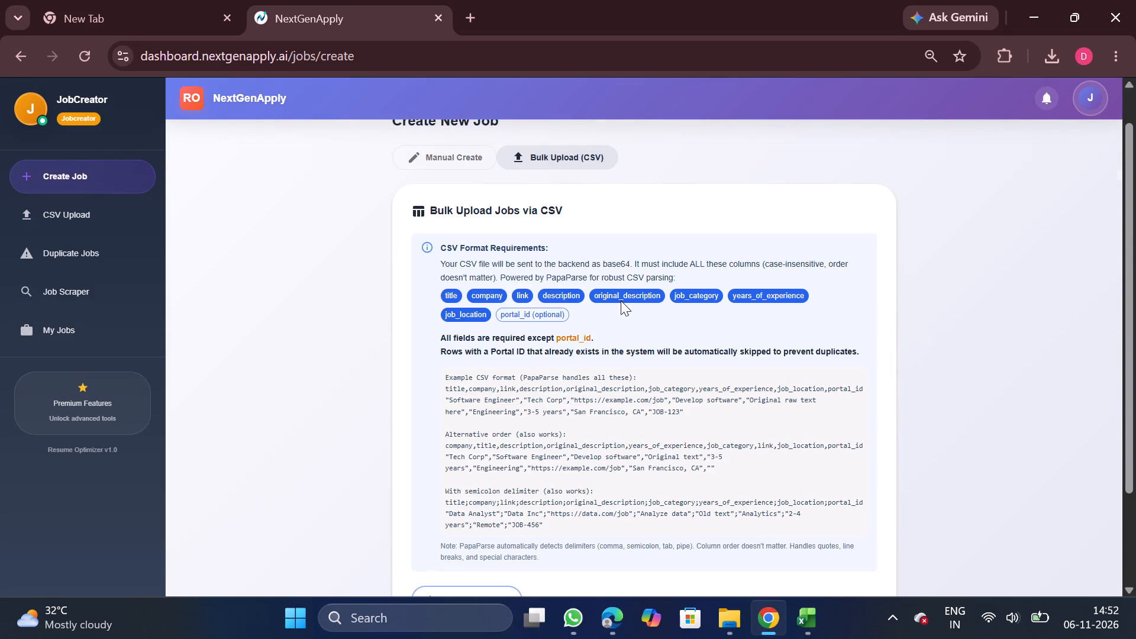
double_click(621, 301)
key("ctrl+c")
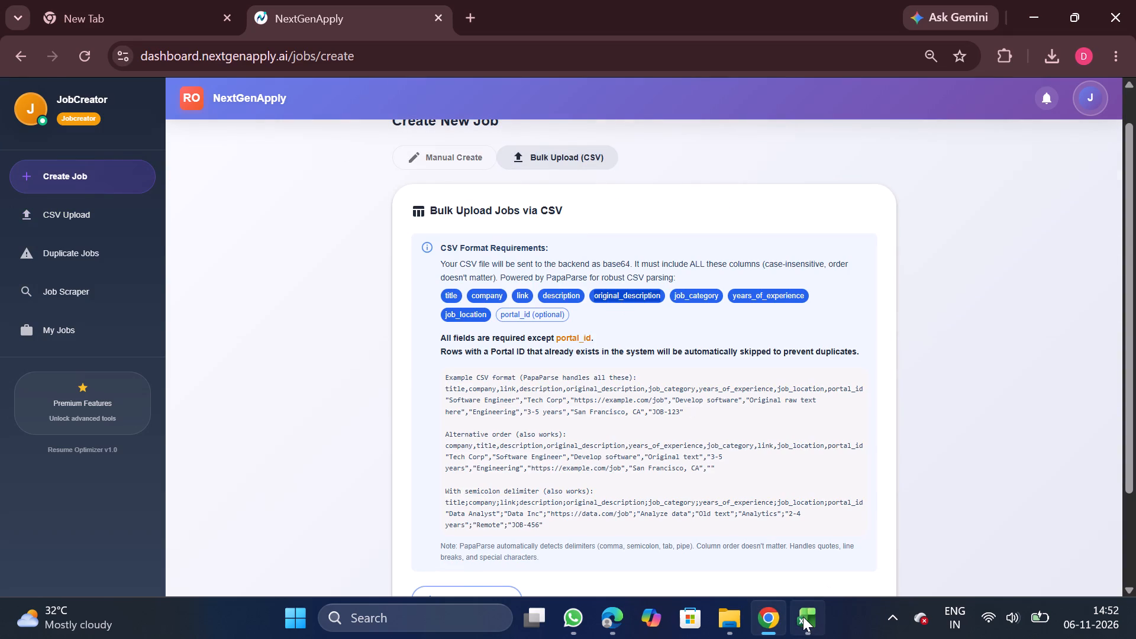
left_click(803, 617)
key("ctrl+v")
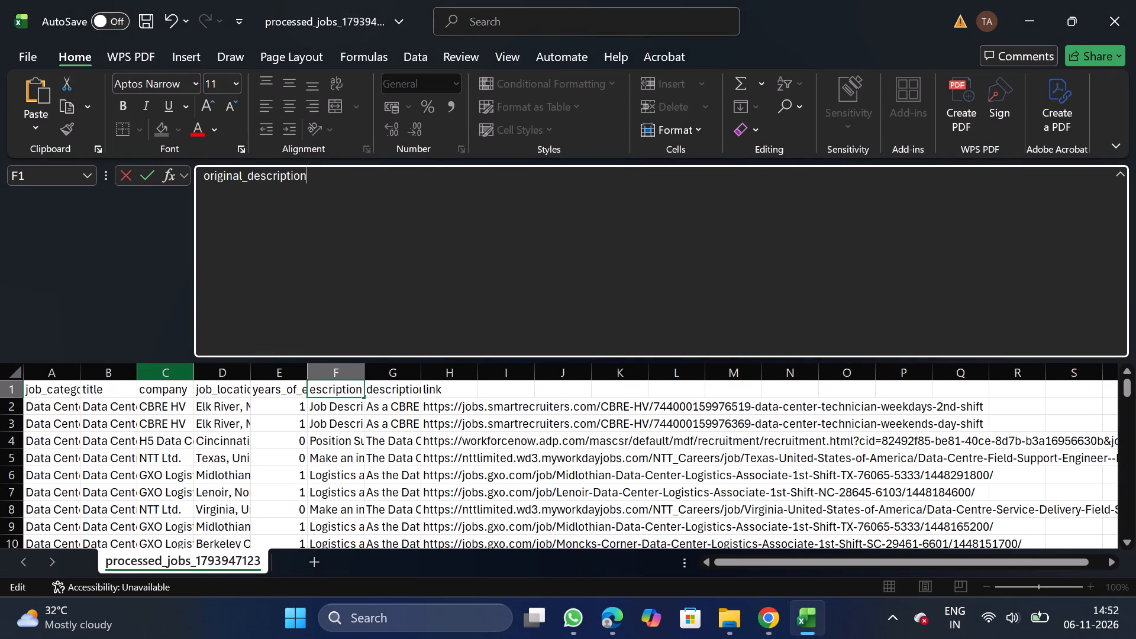
Replace United States with Remote in the job_location column, matching entire cell contents only.
left_click(236, 373)
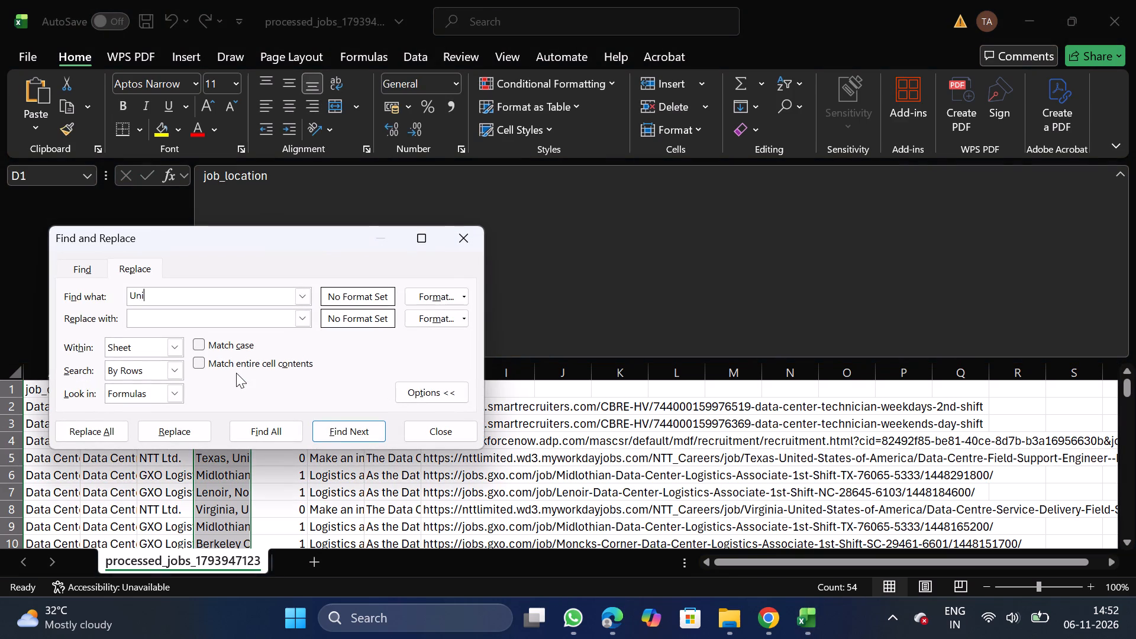
type("tates")
key("r")
type("emote")
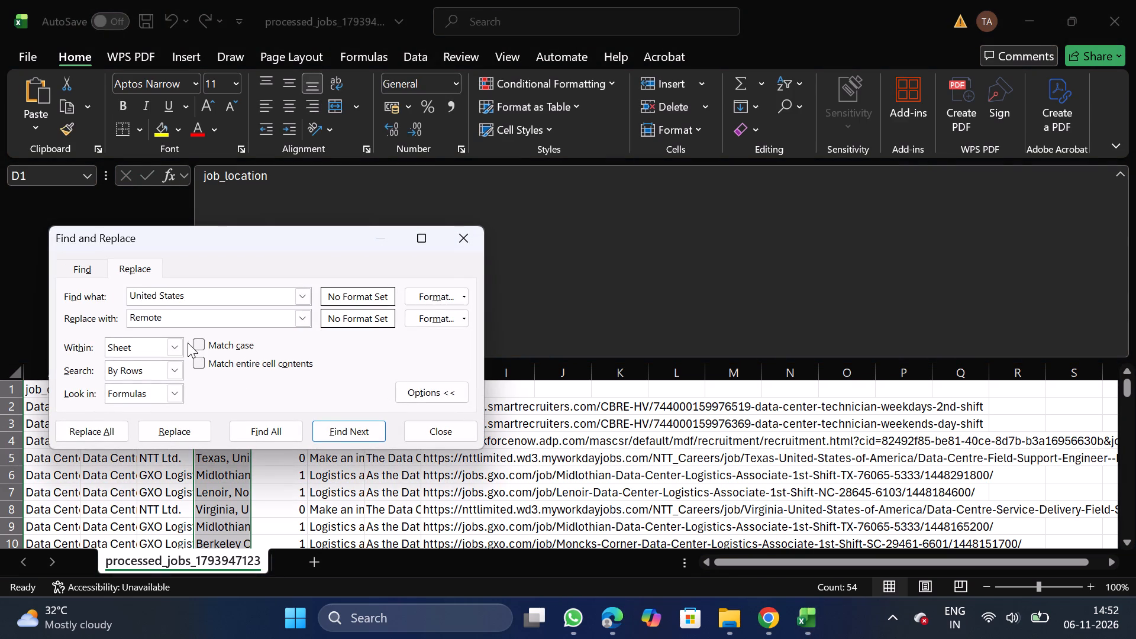
left_click(201, 366)
left_click(104, 425)
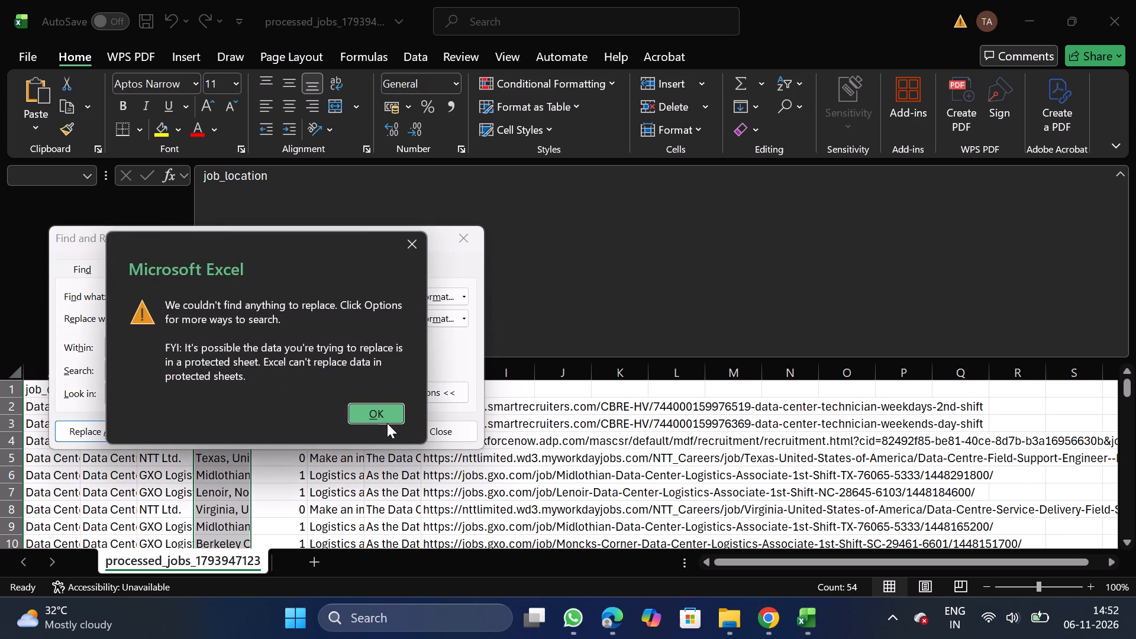
left_click(387, 423)
left_click(464, 250)
Turn on filters for the header row of the jobs data.
left_click(111, 388)
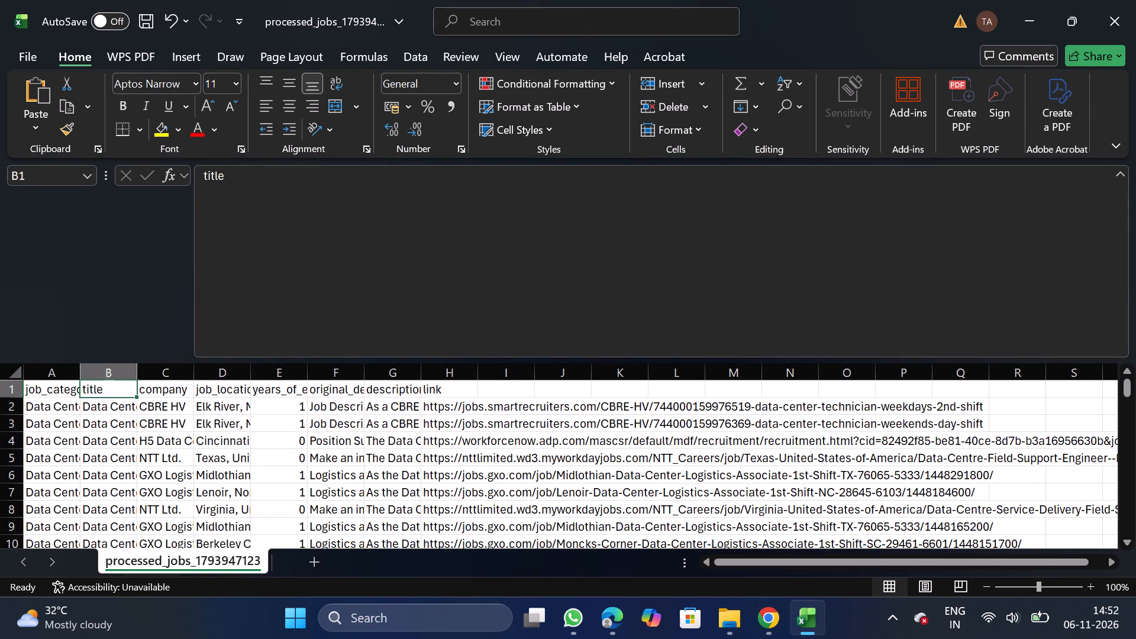
left_click(410, 56)
left_click(584, 94)
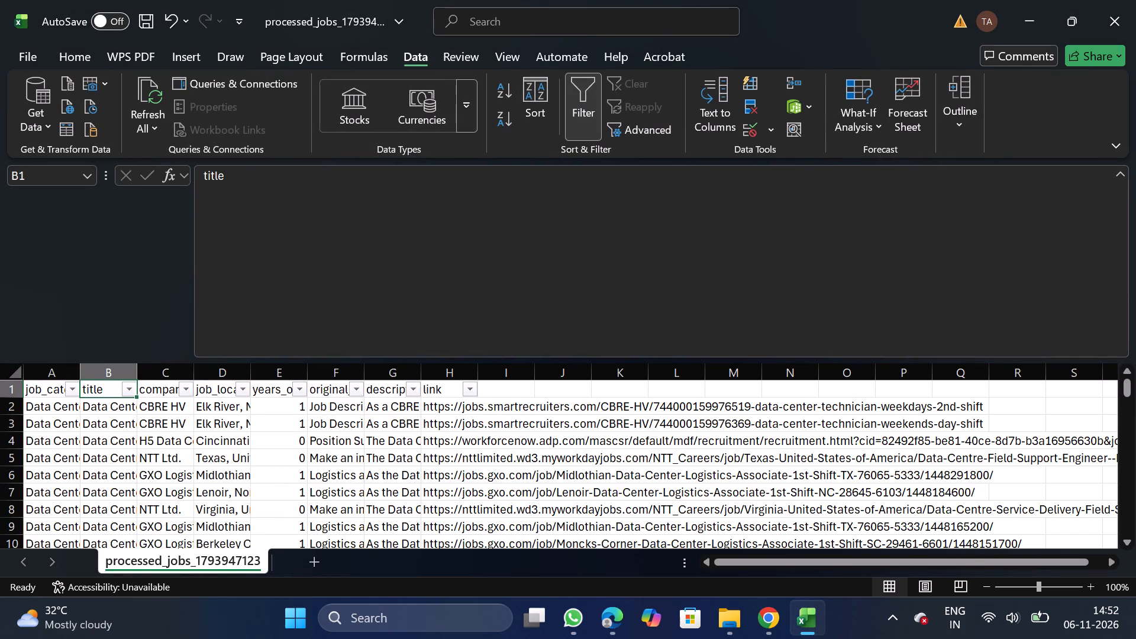
Clear all titles in the title column's filter and include AV Hardware Test Technician, Commissioning Project Engineer - Mission Critical, Critical Facilities Engineer, NA, and Critical Facilities Technician.
left_click(127, 392)
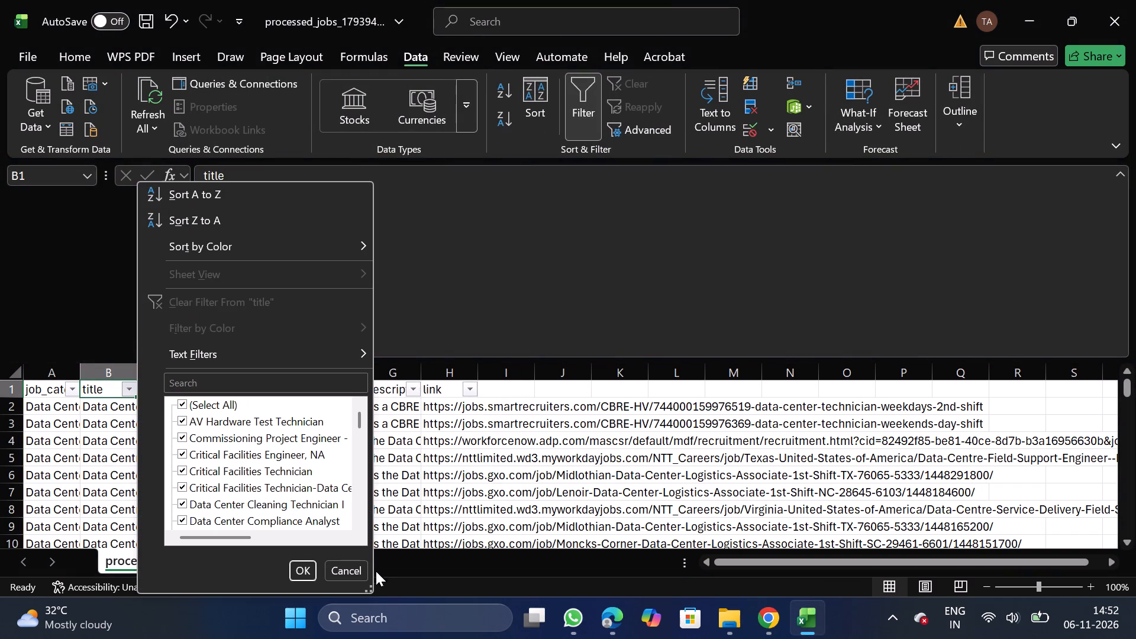
double_click(372, 589)
left_click_drag(372, 589, 976, 638)
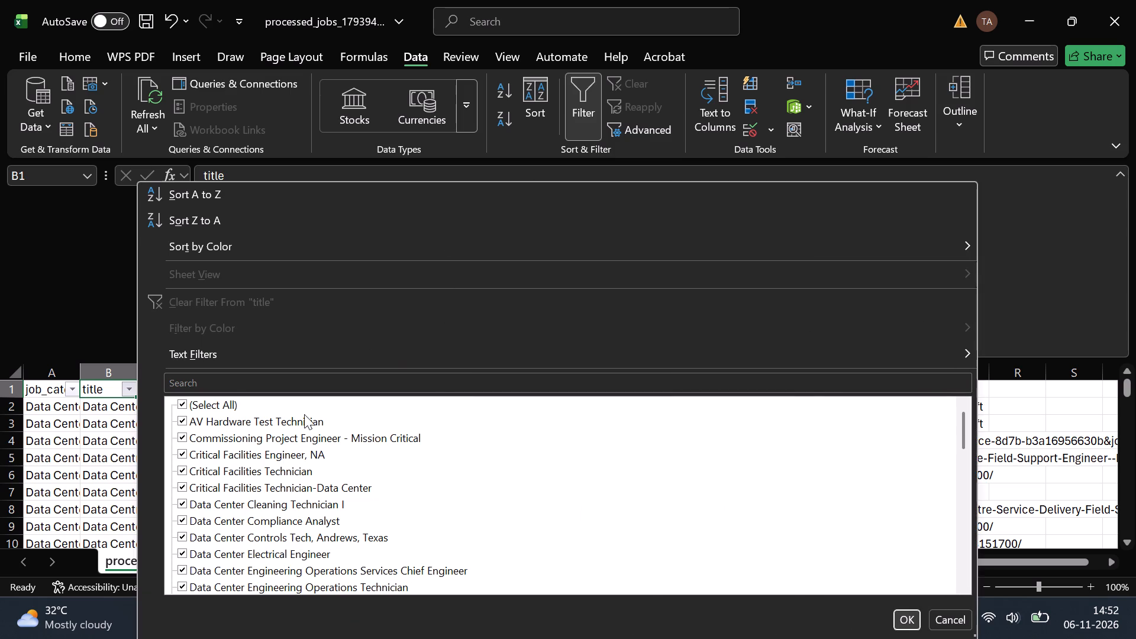
left_click(214, 404)
left_click(268, 416)
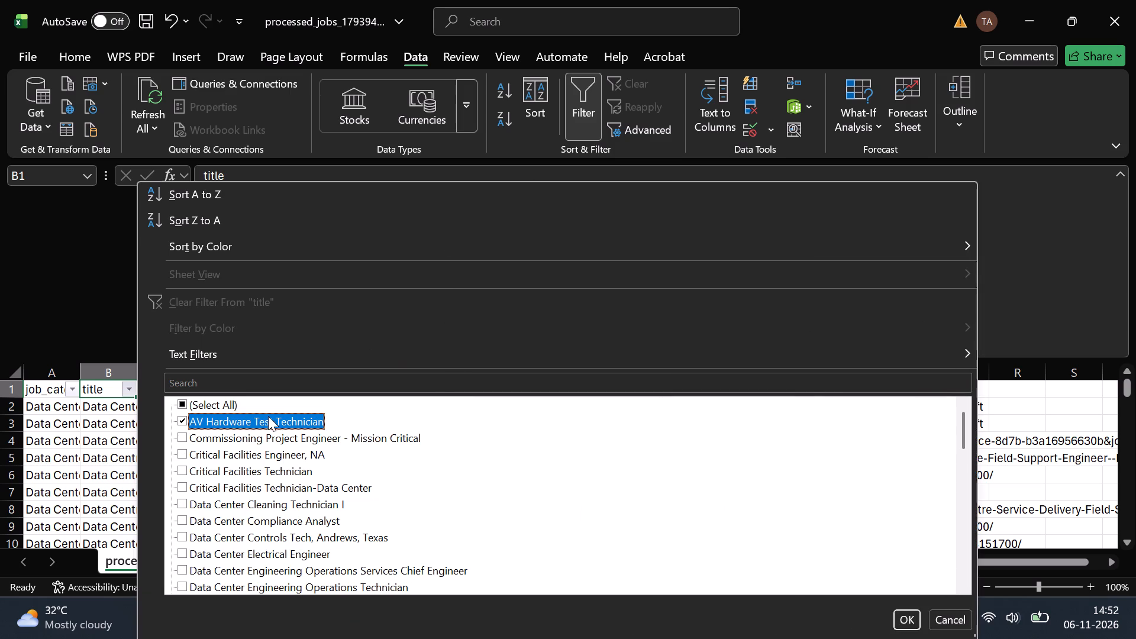
left_click(356, 431)
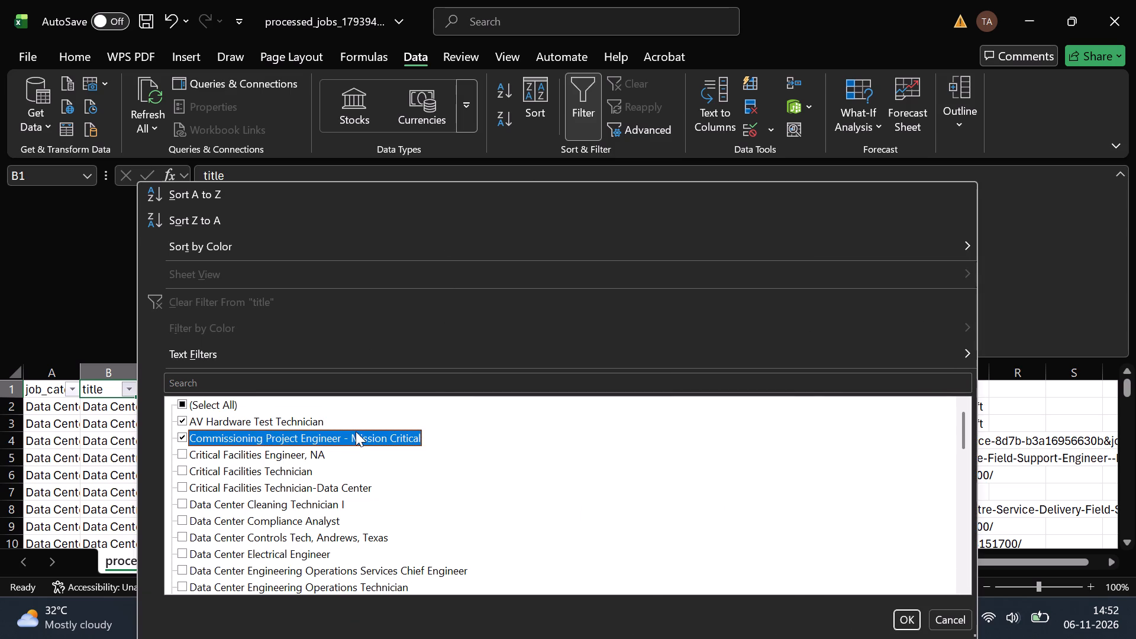
left_click(314, 453)
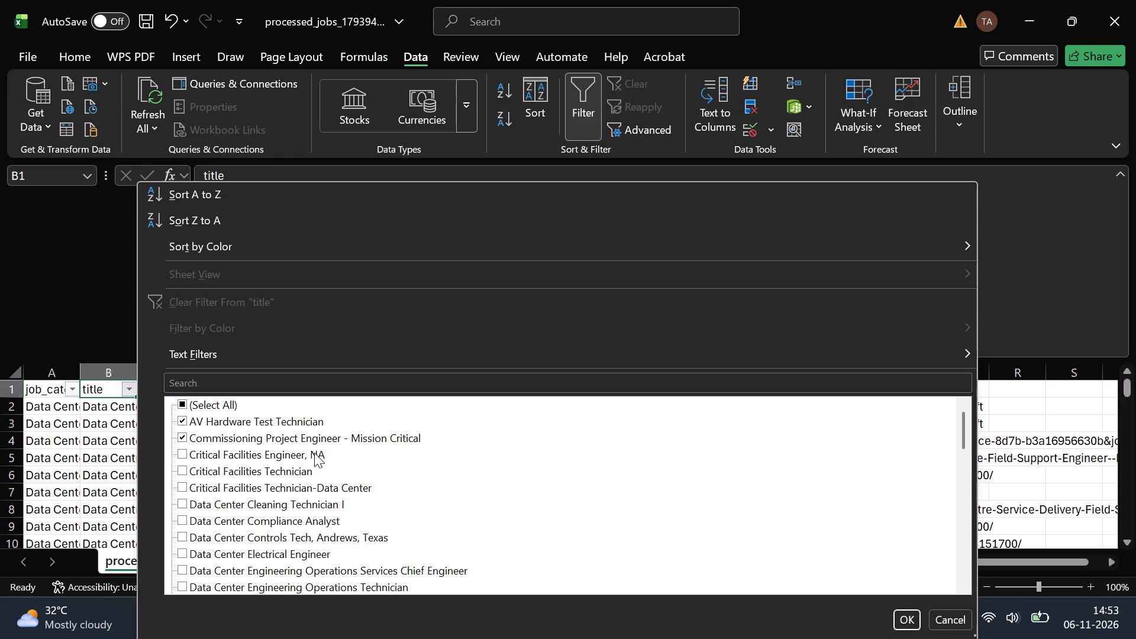
left_click(305, 472)
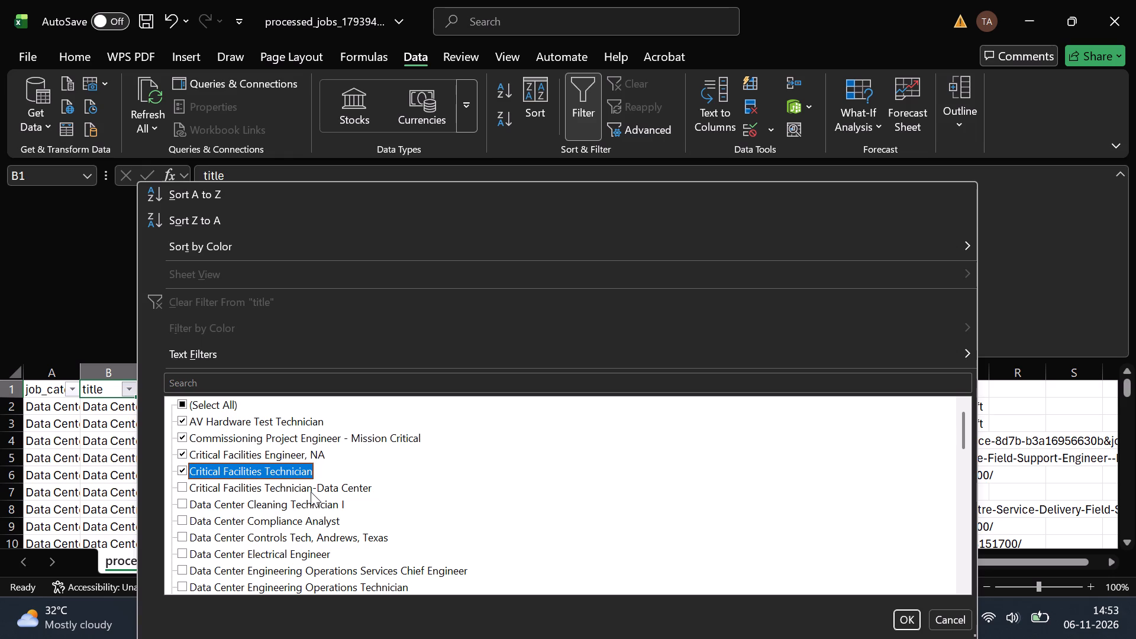
Add Data Center Cleaning Technician I, Data Center Electrical Engineer, and the Data Center Mechanical and Plumbing Engineer, Lead Consultant titles to the title filter.
left_click(280, 503)
left_click(286, 551)
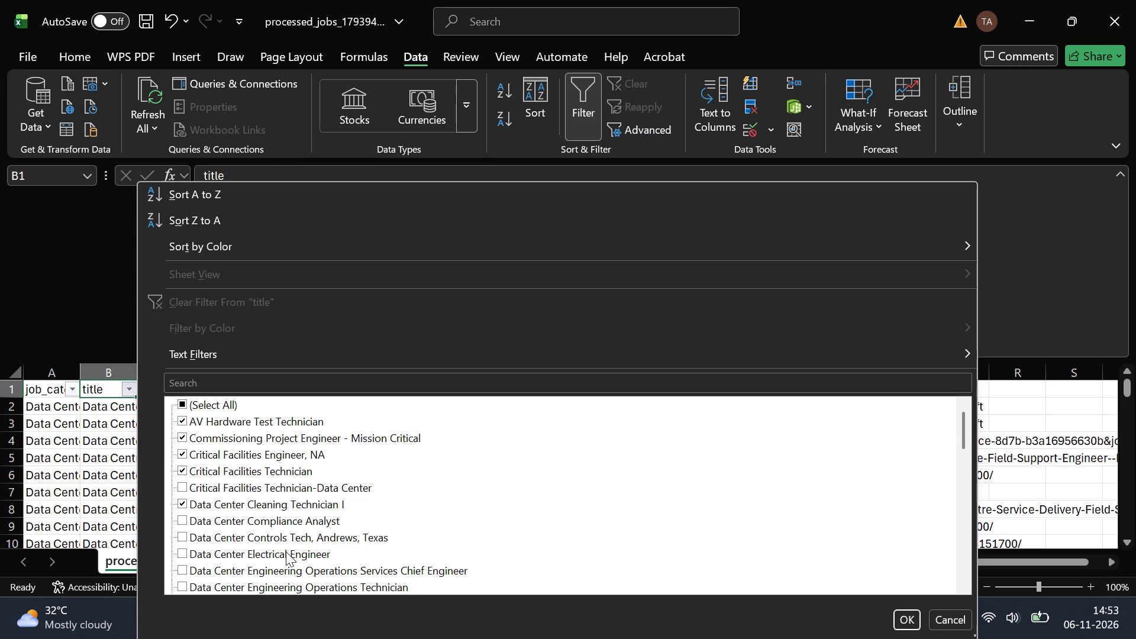
scroll(282, 583, "down", 1)
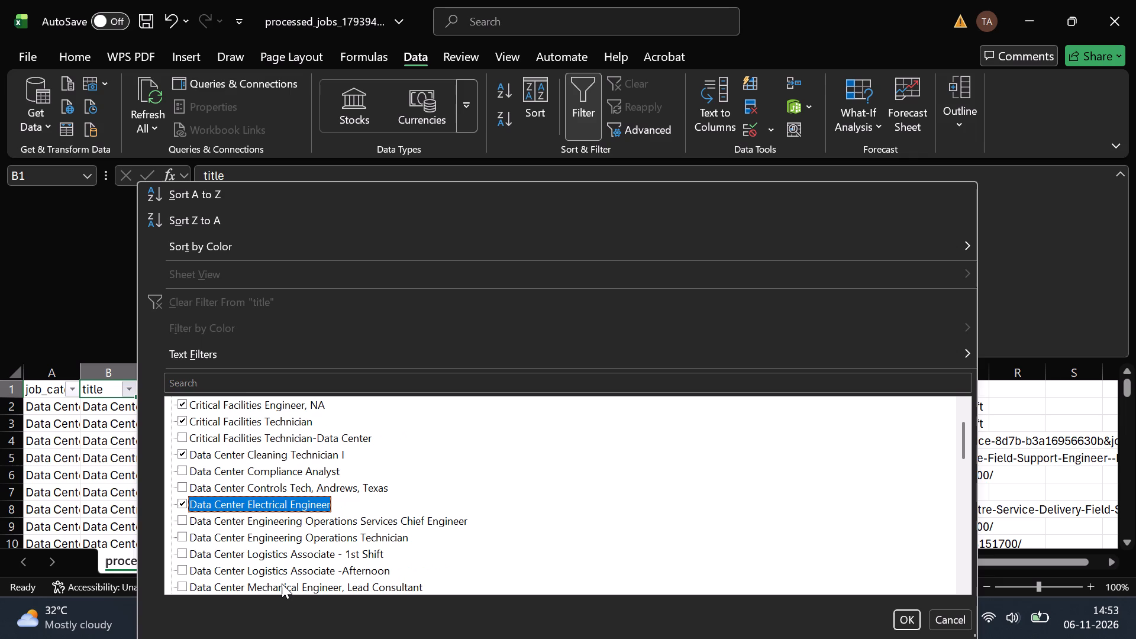
left_click(291, 588)
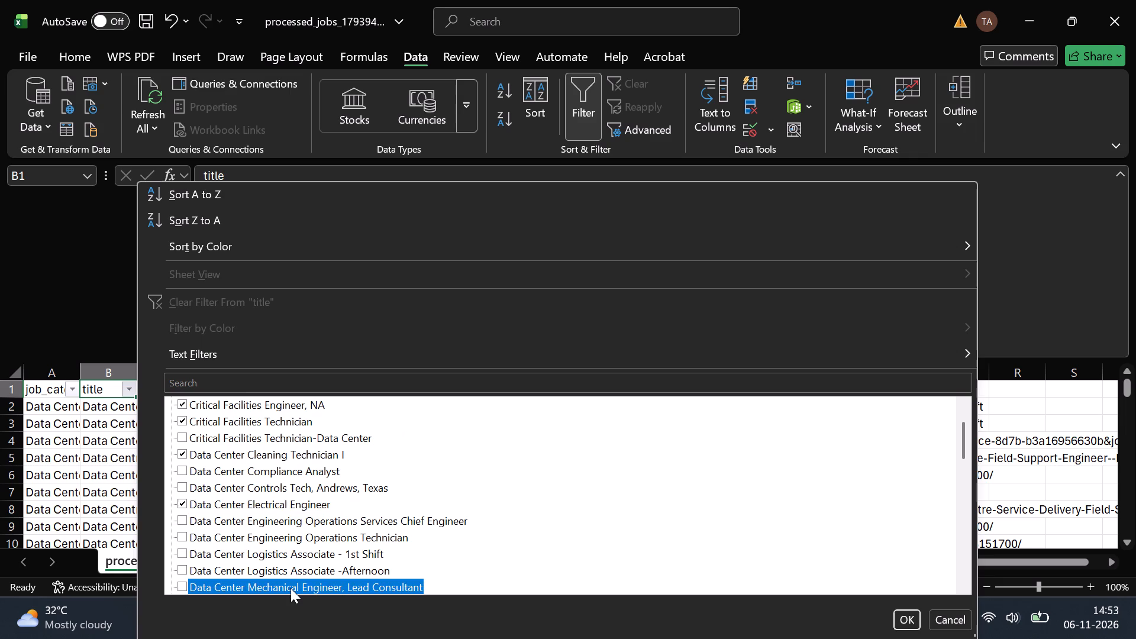
scroll(291, 588, "down", 1)
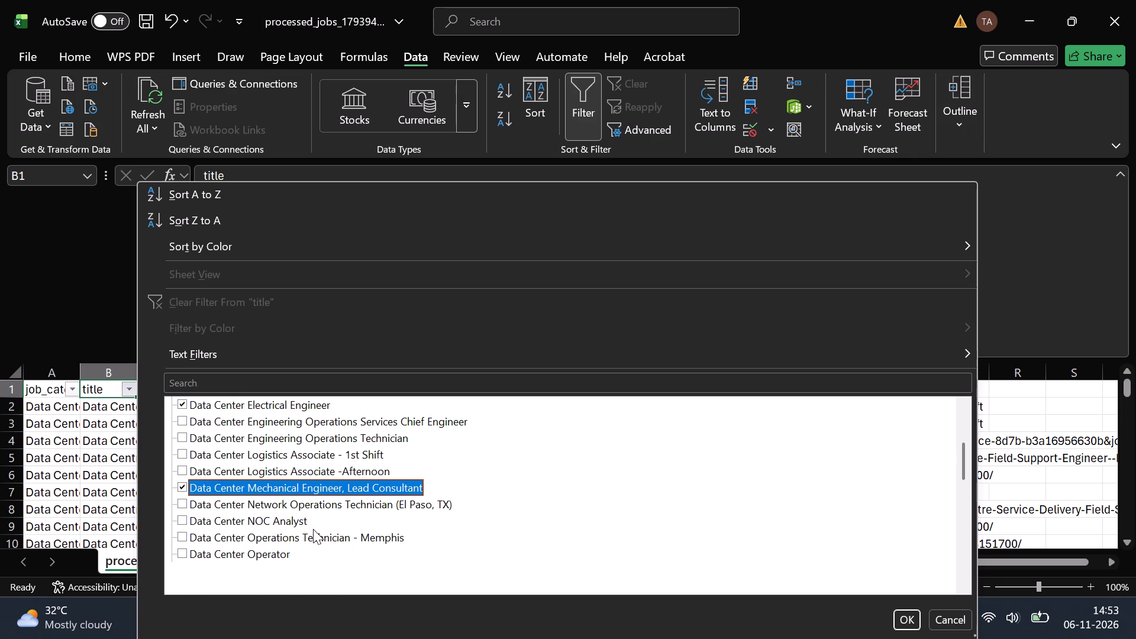
left_click(287, 572)
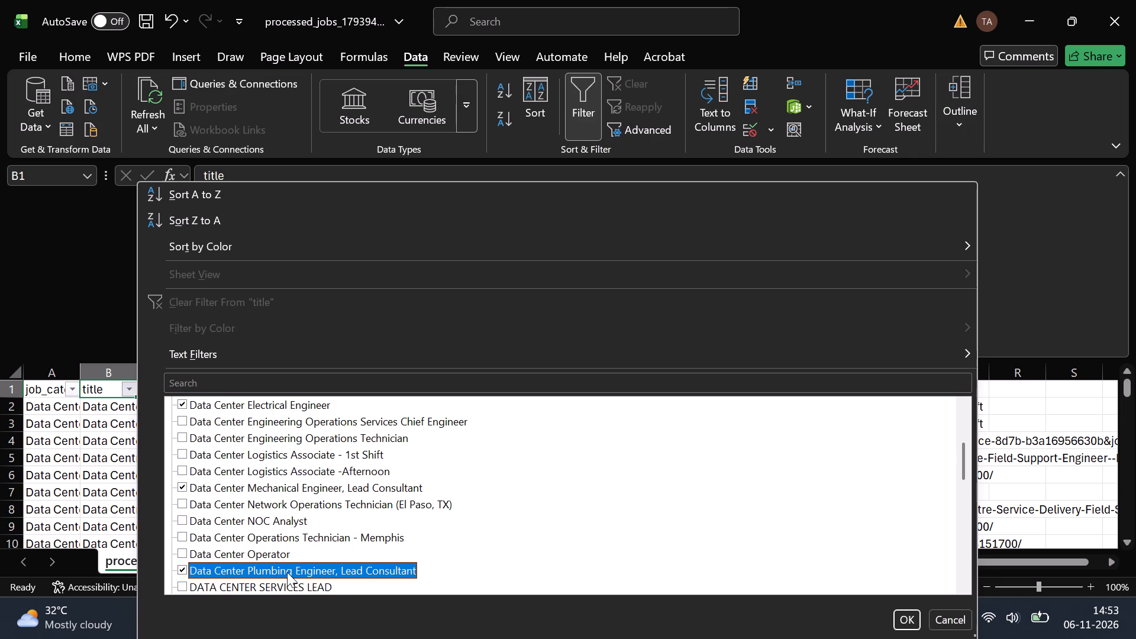
left_click(287, 572)
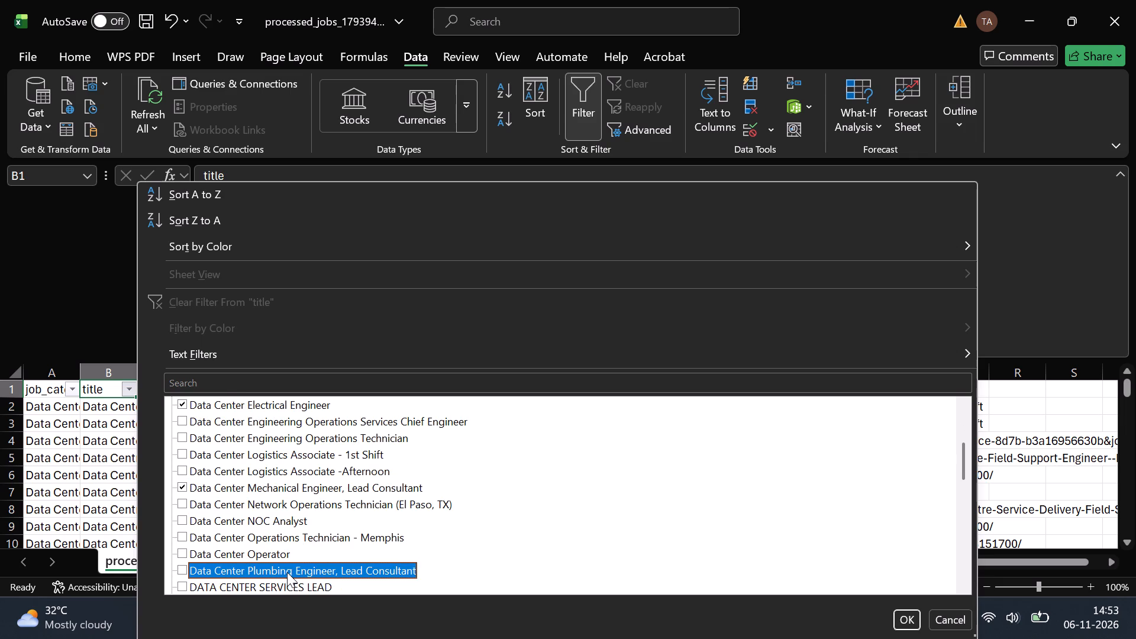
left_click(287, 572)
Add Drone Operator - Mission Critical, Electrical Engineer Data Center Design II, Field Site Hardware Technician, Hardware Lab Technician VI and both HVAC titles to the title filter.
scroll(287, 572, "down", 1)
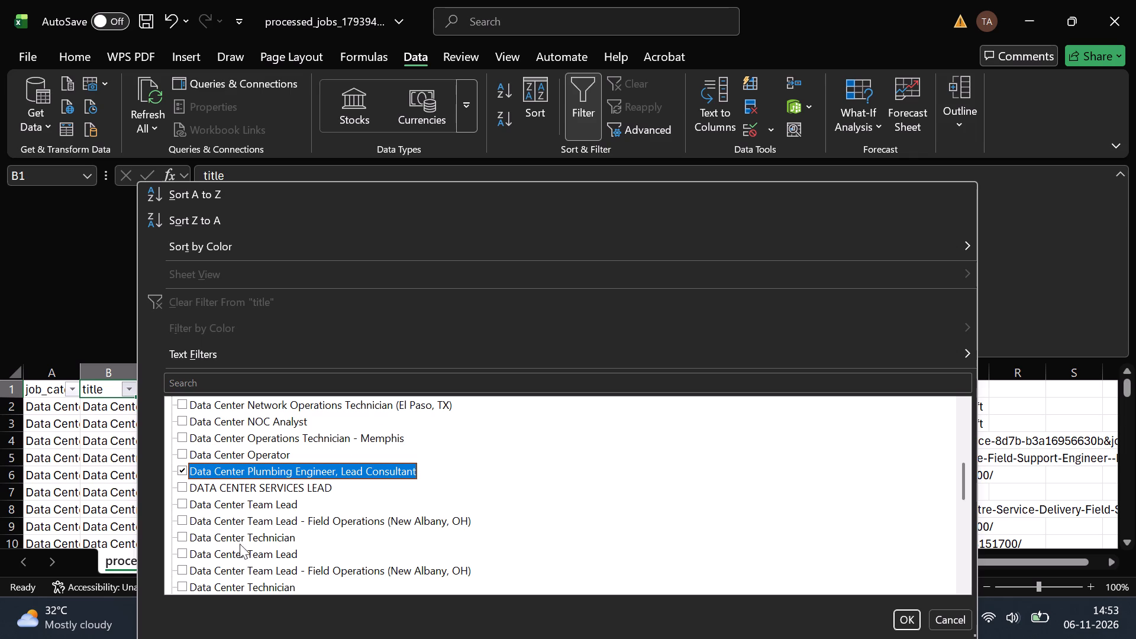
scroll(280, 574, "down", 1)
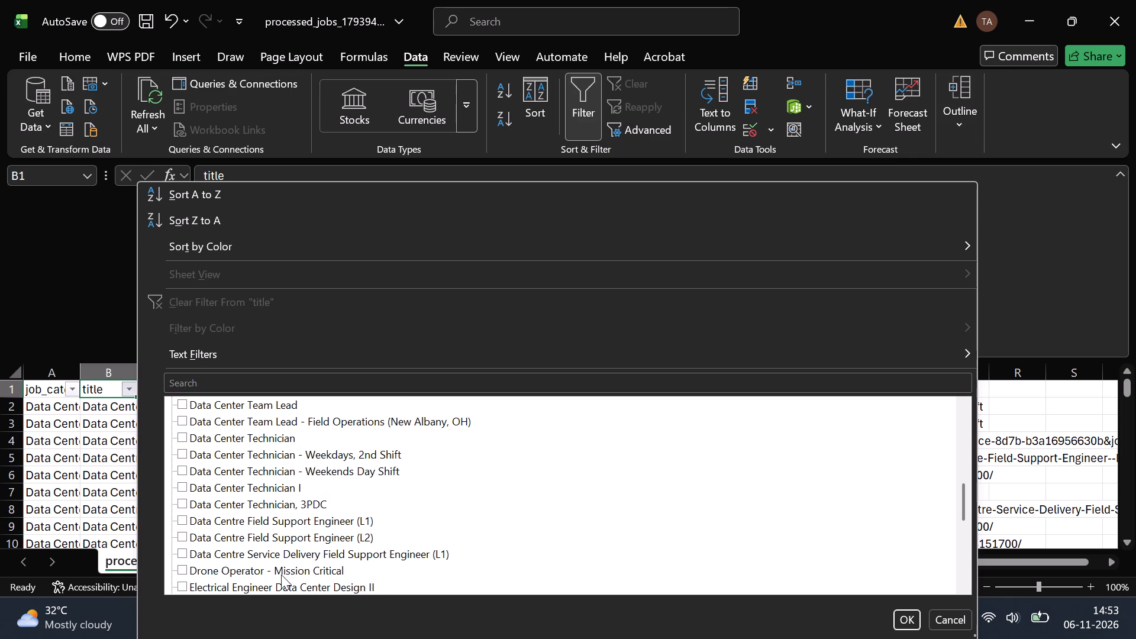
left_click(279, 575)
scroll(279, 575, "down", 1)
left_click(259, 492)
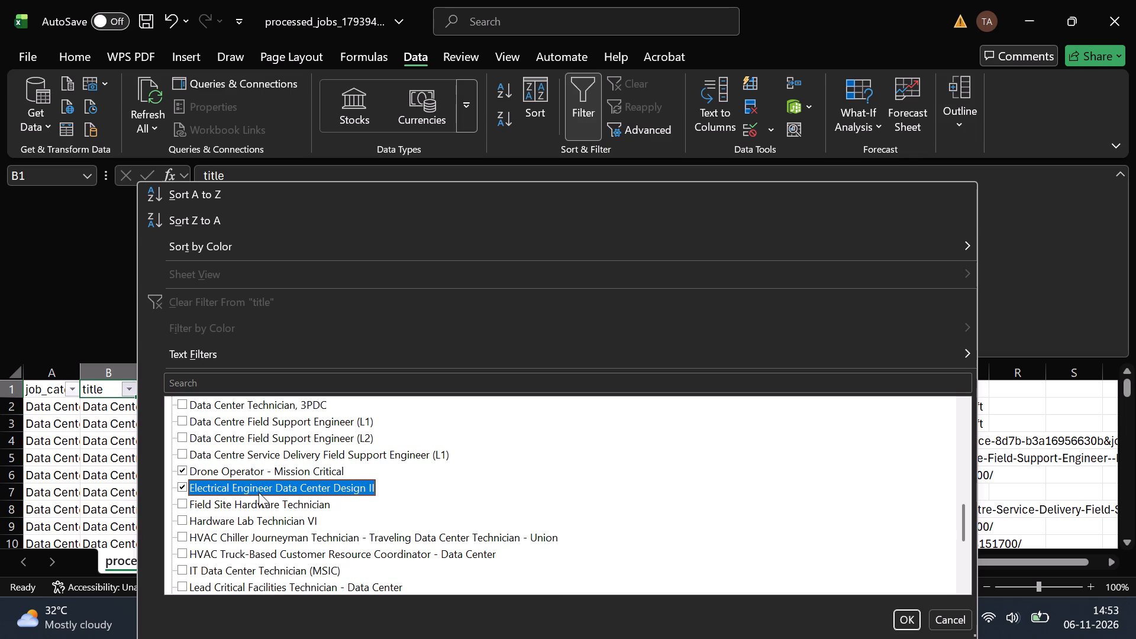
left_click(270, 505)
left_click(270, 525)
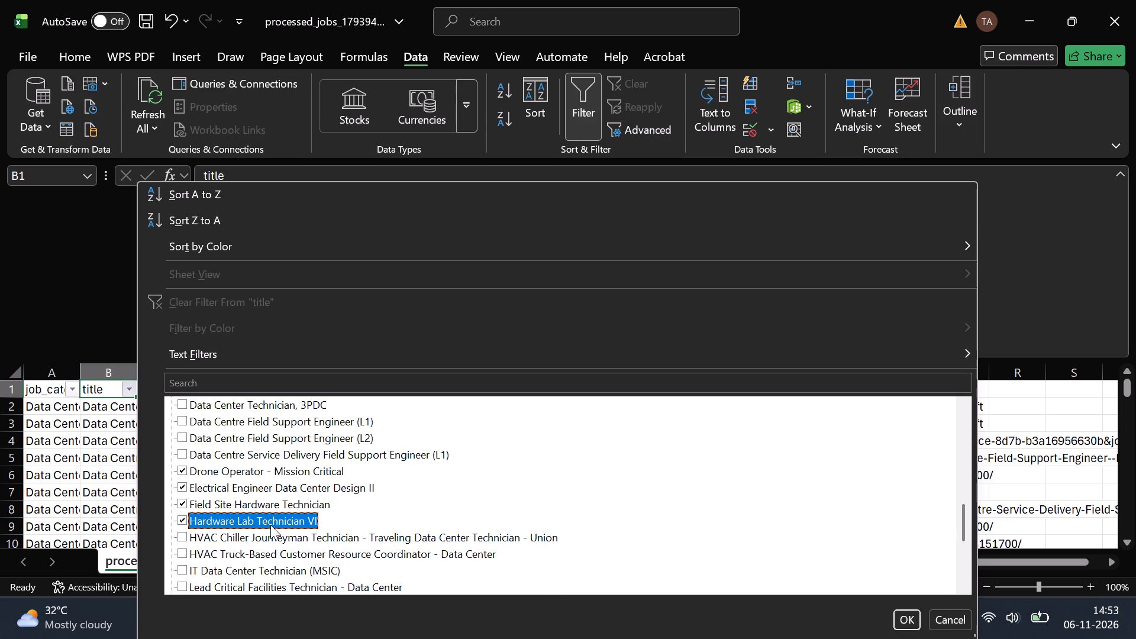
left_click(302, 537)
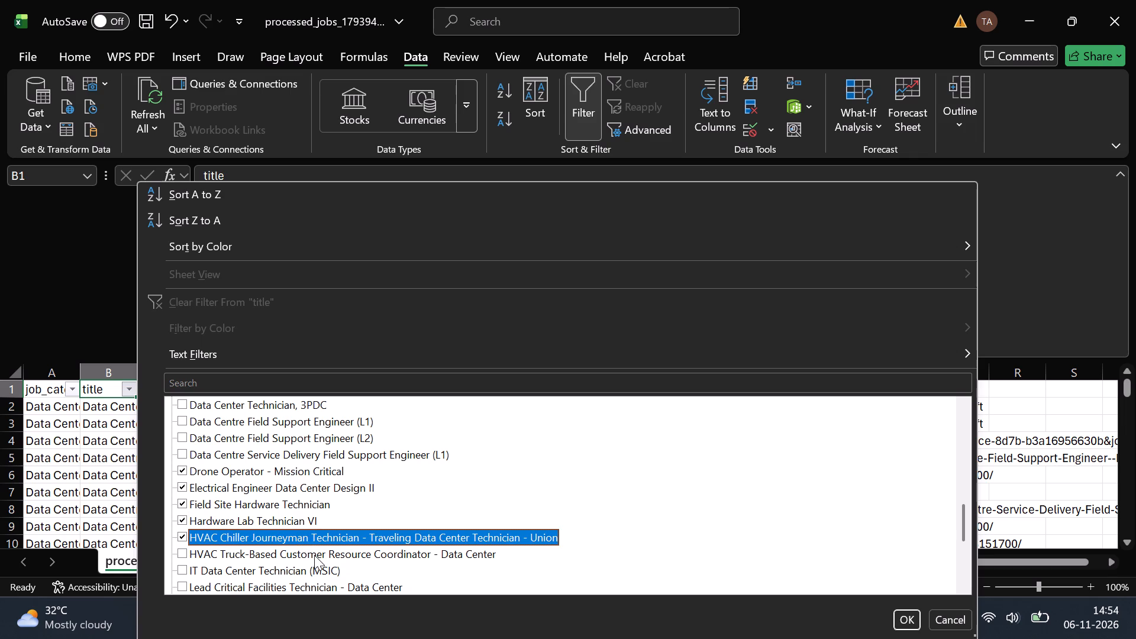
left_click(314, 555)
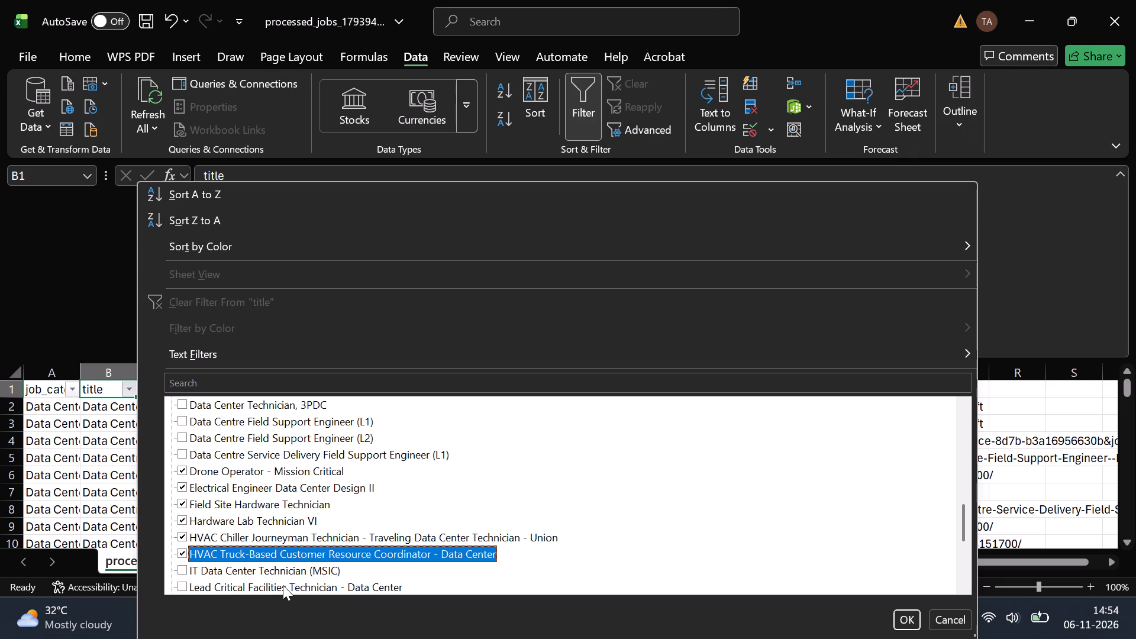
scroll(283, 585, "down", 2)
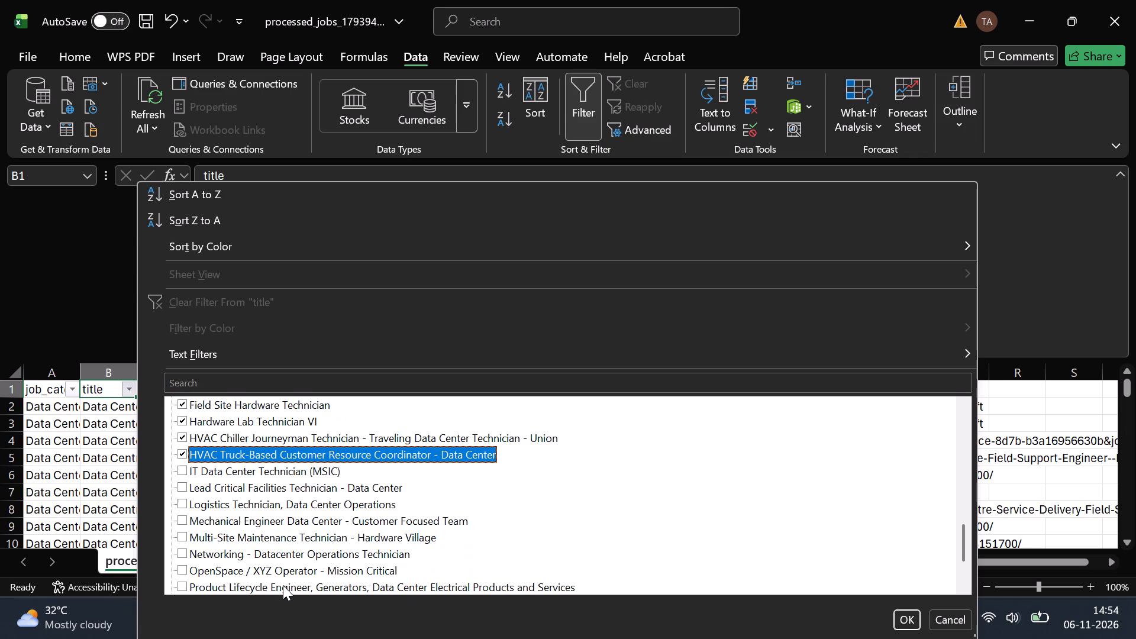
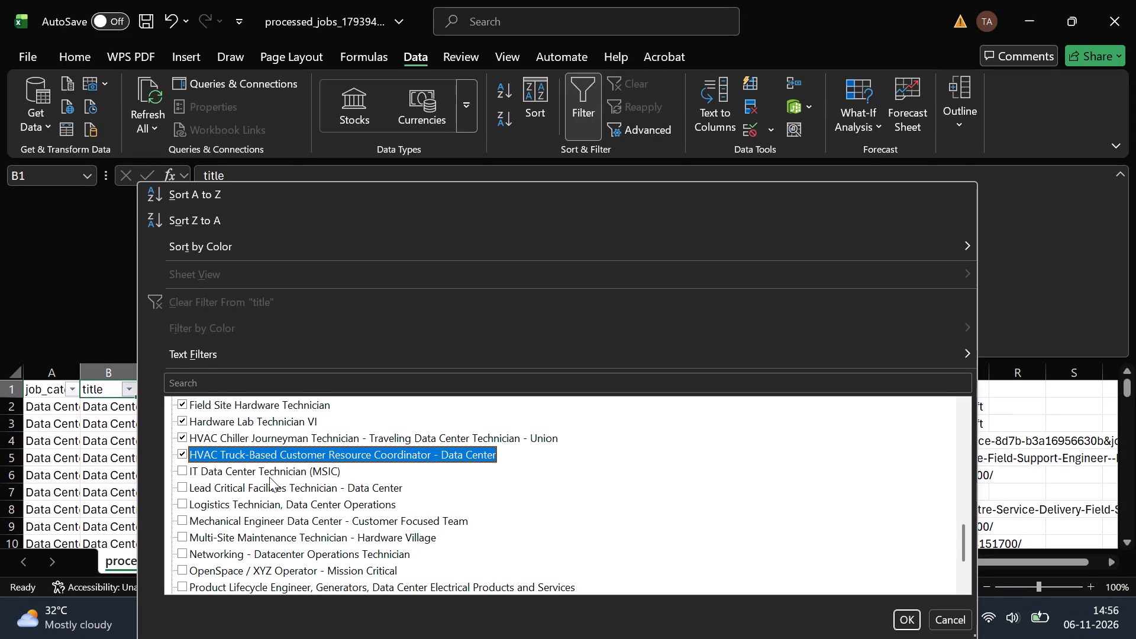
Add Mechanical Engineer Data Center, Multi-Site Maintenance Technician, OpenSpace / XYZ Operator, Product Lifecycle Engineer, and Senior Electrical Technician titles to the filter and apply it.
left_click(316, 518)
left_click(320, 541)
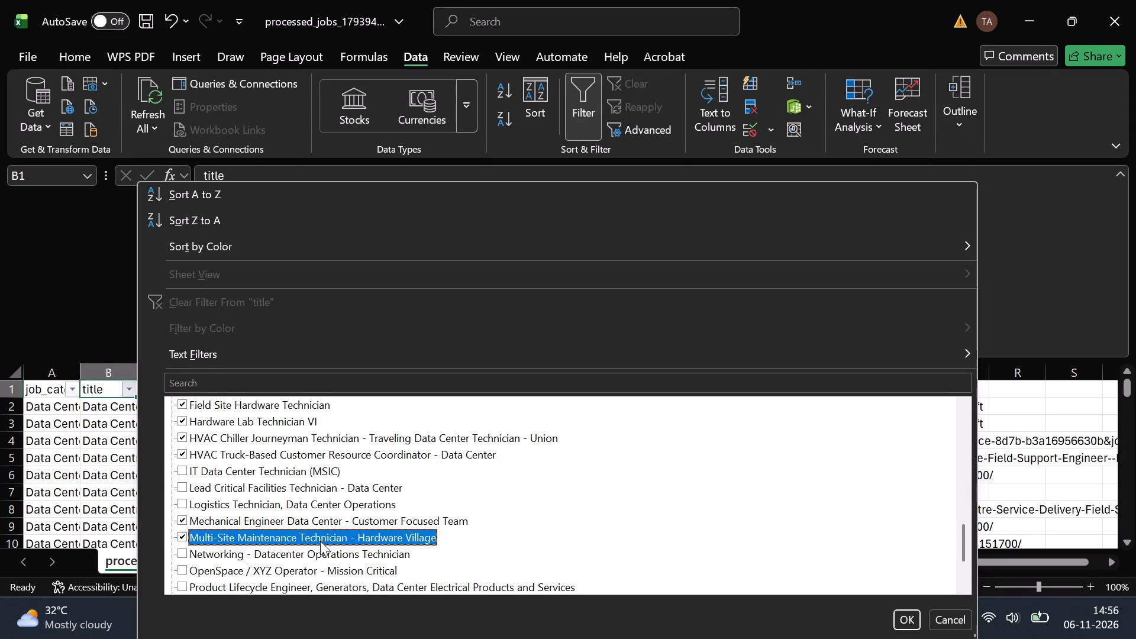
left_click(305, 572)
left_click(308, 590)
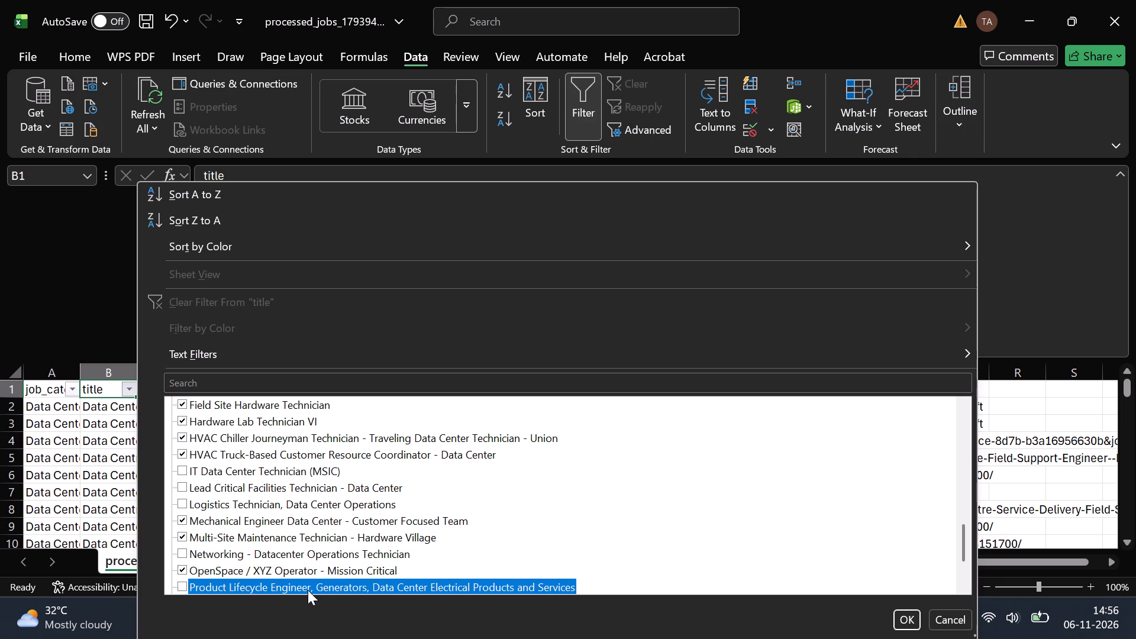
scroll(308, 590, "down", 1)
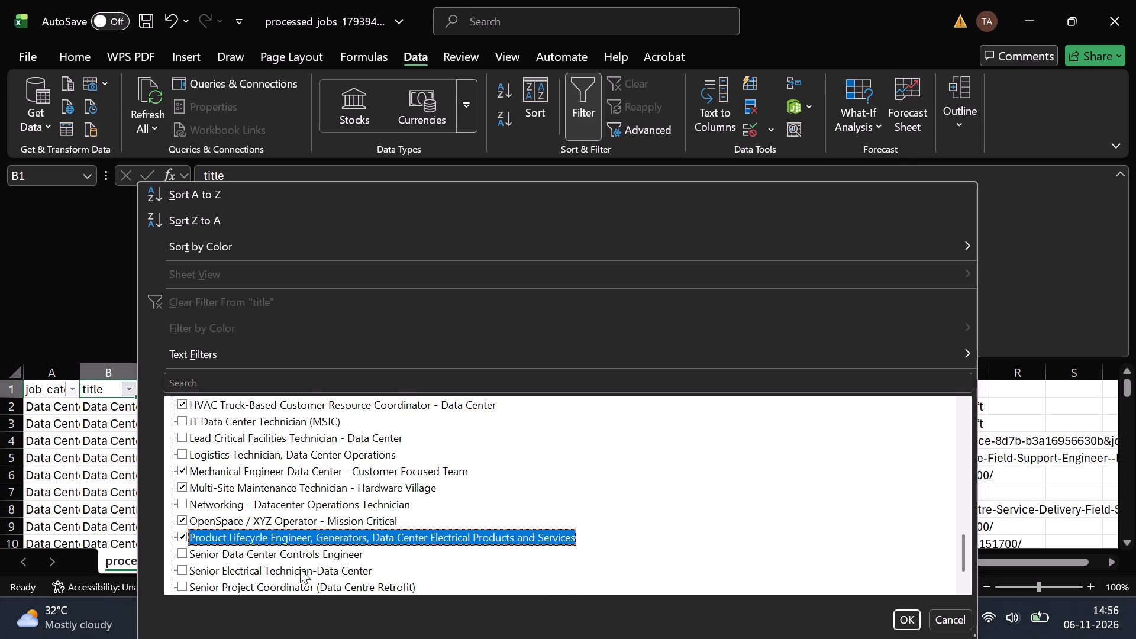
left_click(300, 569)
scroll(300, 569, "down", 1)
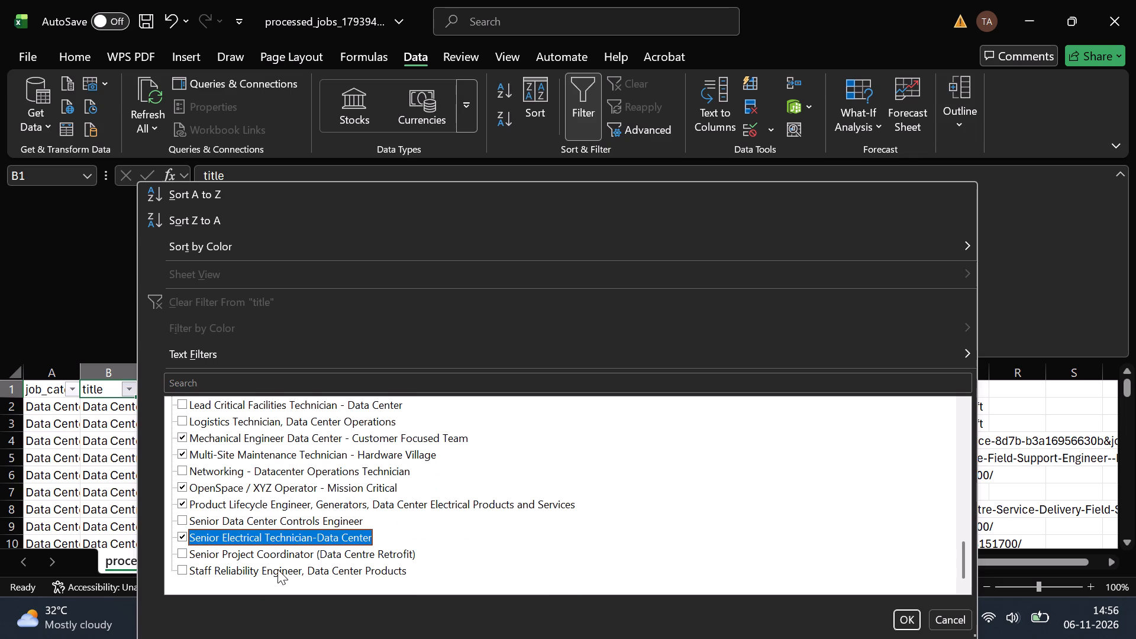
left_click(896, 614)
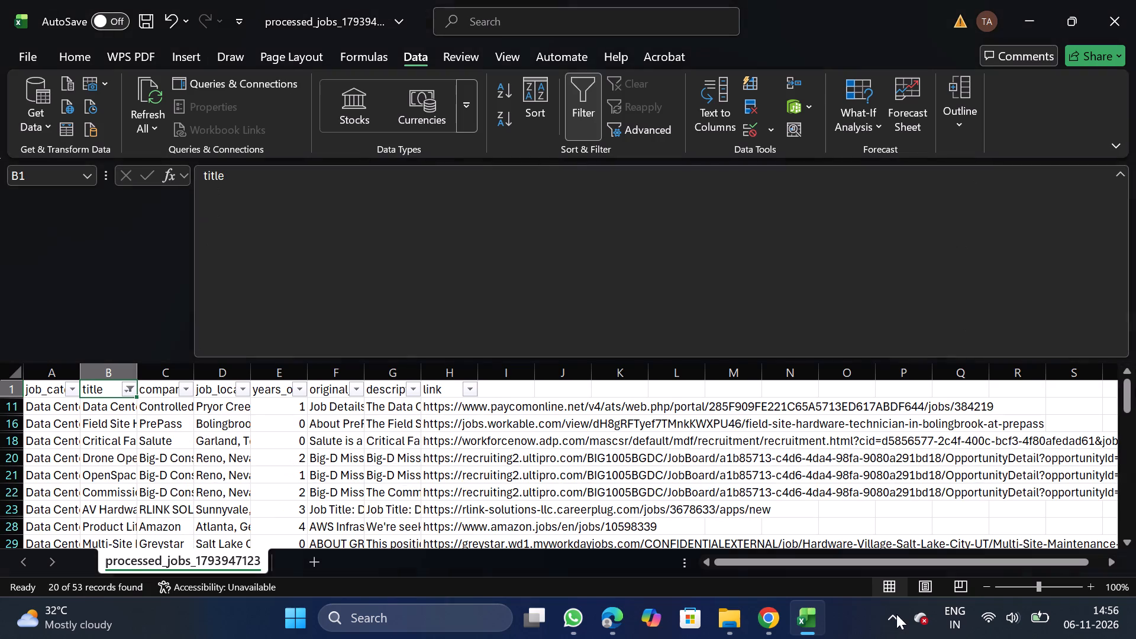
Widen the title column to fit the full job titles and review the filtered rows.
left_click_drag(135, 374, 560, 425)
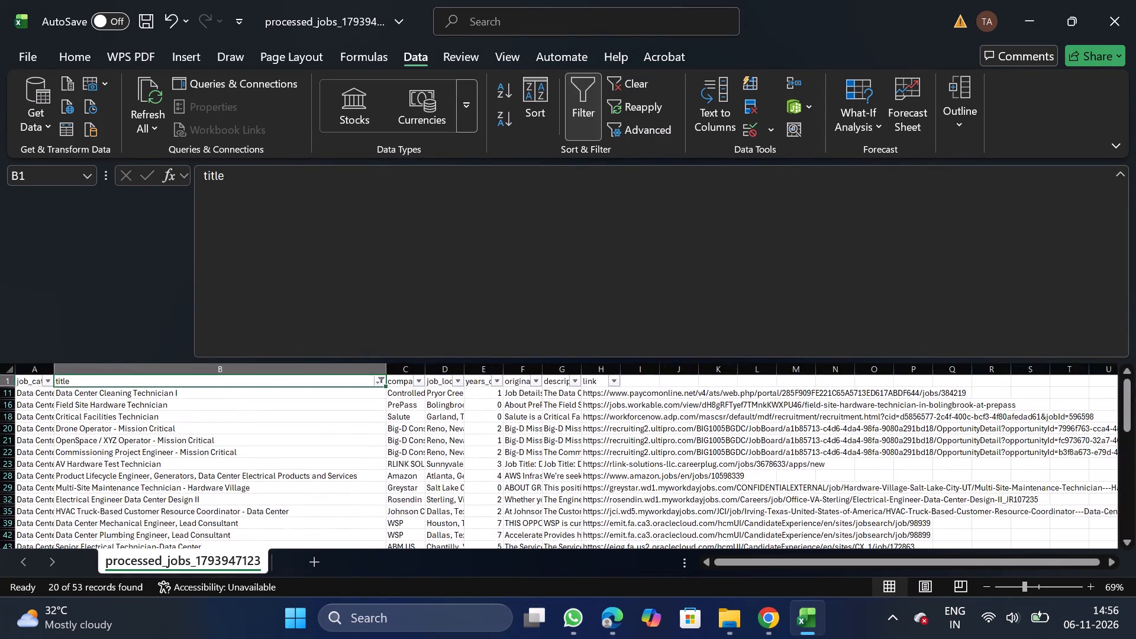
scroll(330, 475, "down", 1)
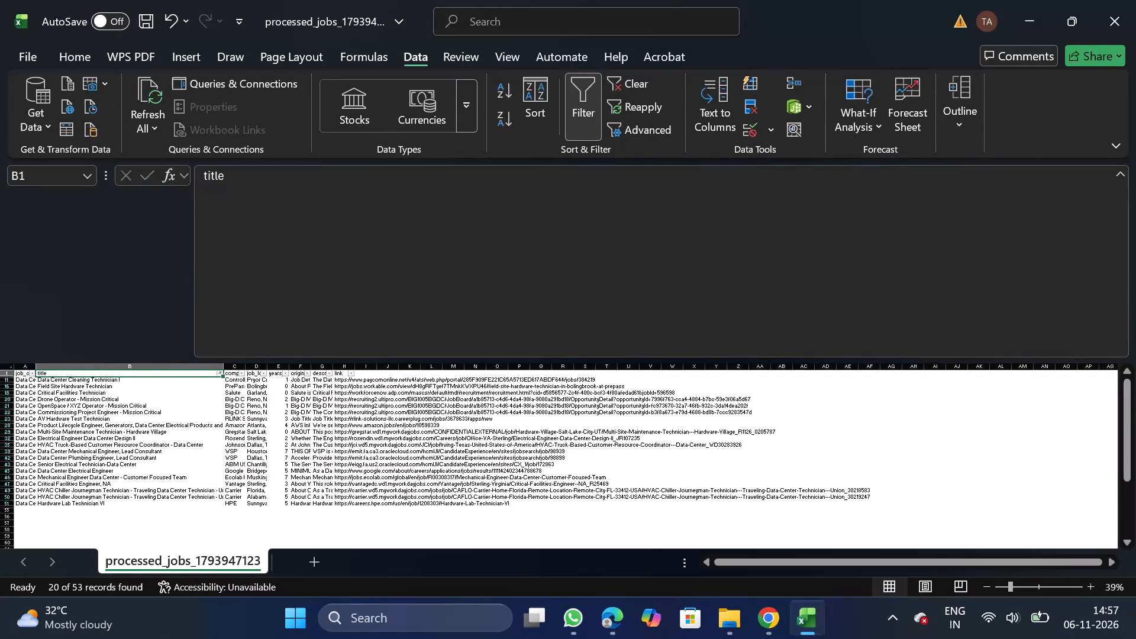
left_click(193, 476)
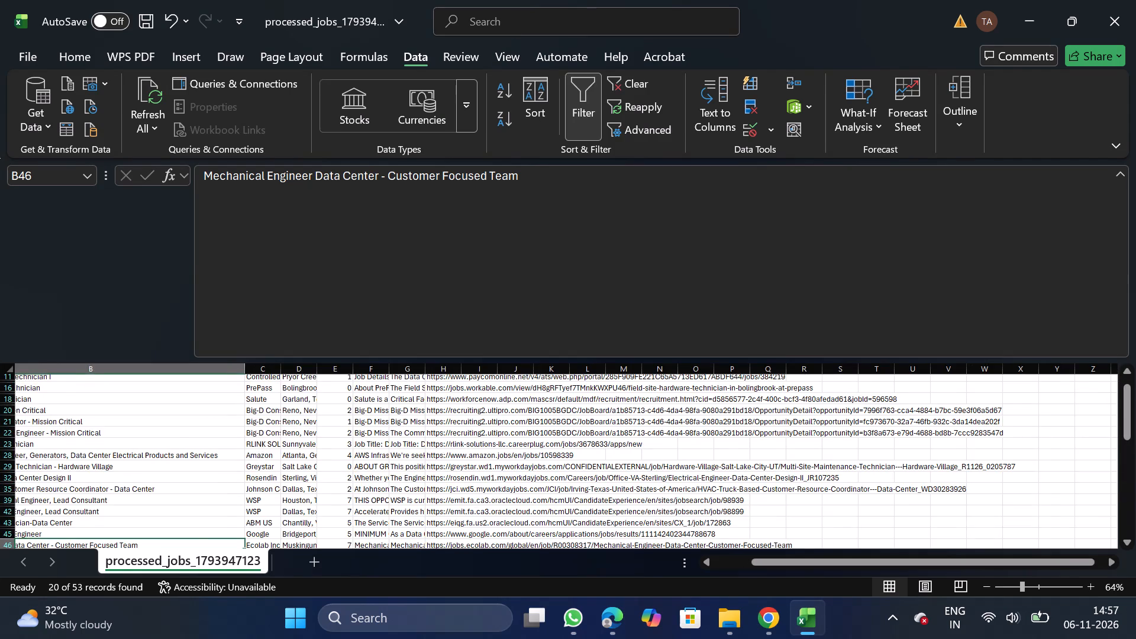
scroll(314, 432, "right", 2)
scroll(314, 432, "up", 1)
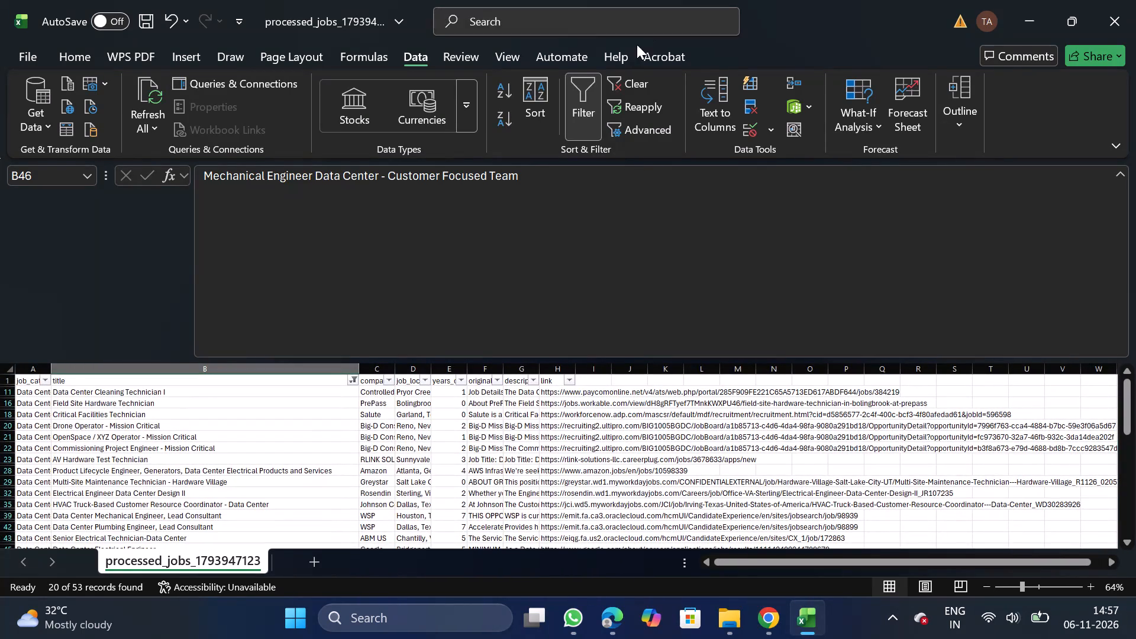
Reset the header filters, filter the title column by "lead", and delete the Data Center Team Lead row.
left_click(593, 88)
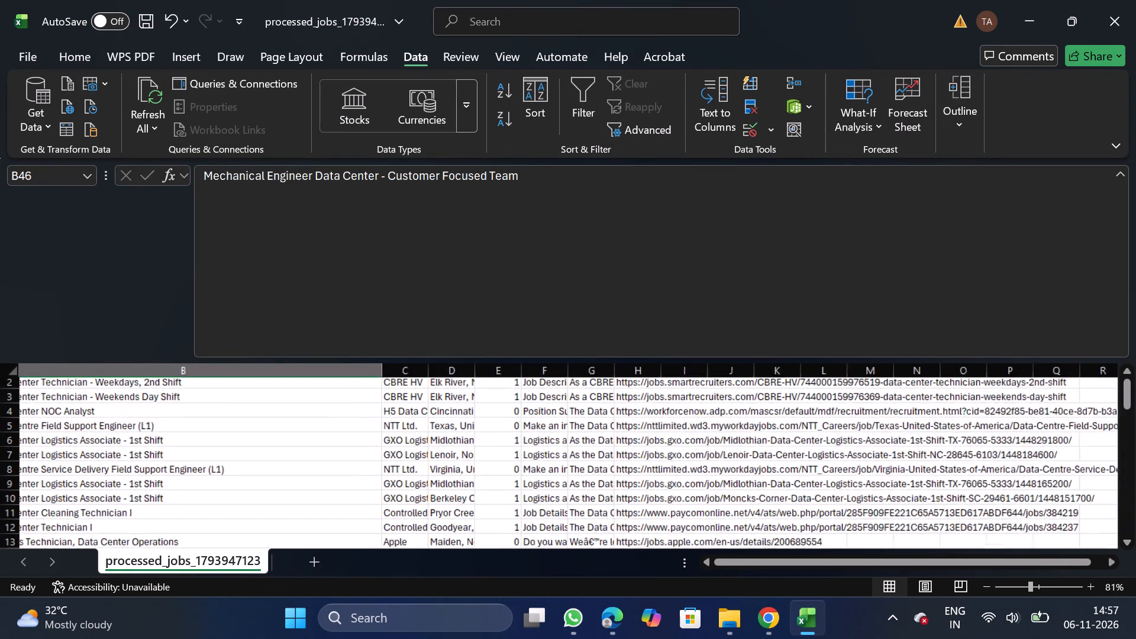
scroll(363, 492, "up", 1)
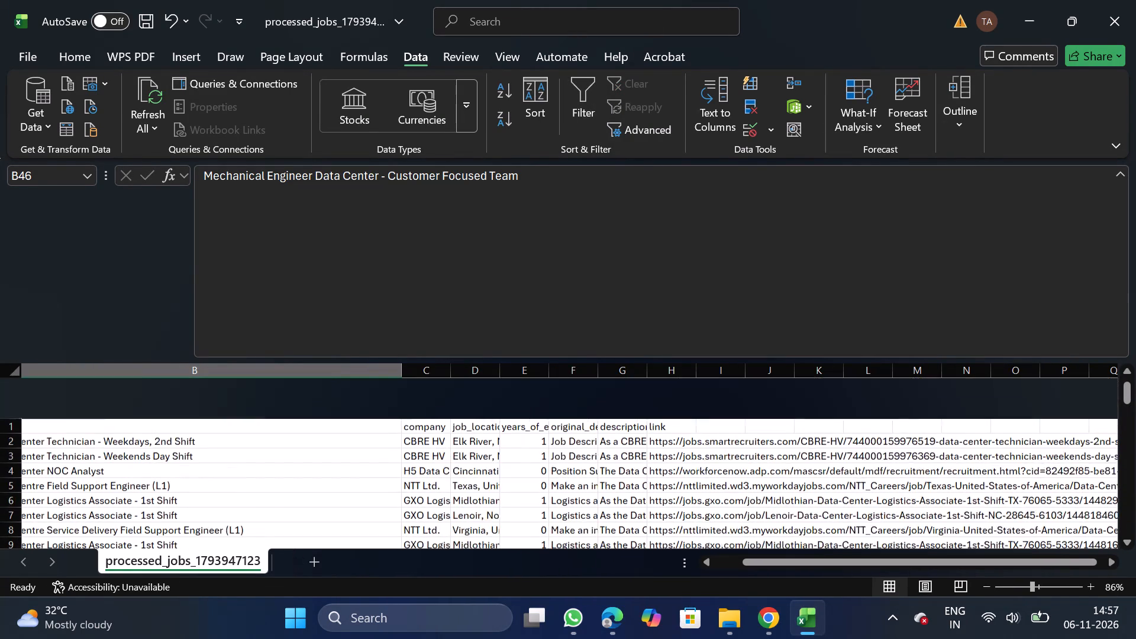
left_click(282, 385)
left_click(601, 104)
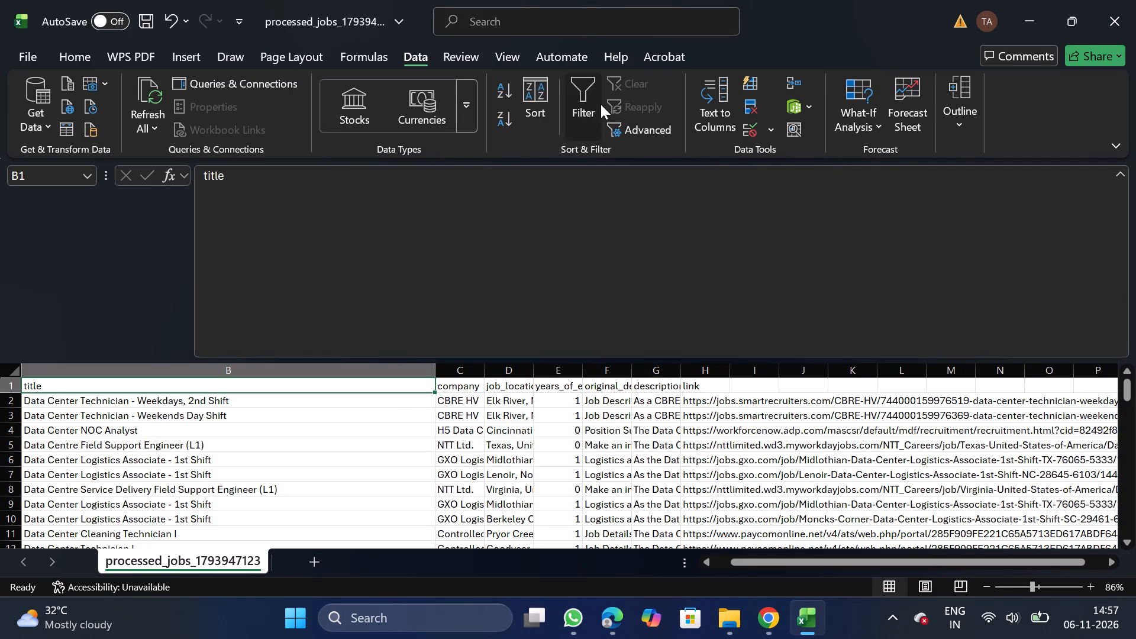
left_click(435, 388)
left_click(364, 386)
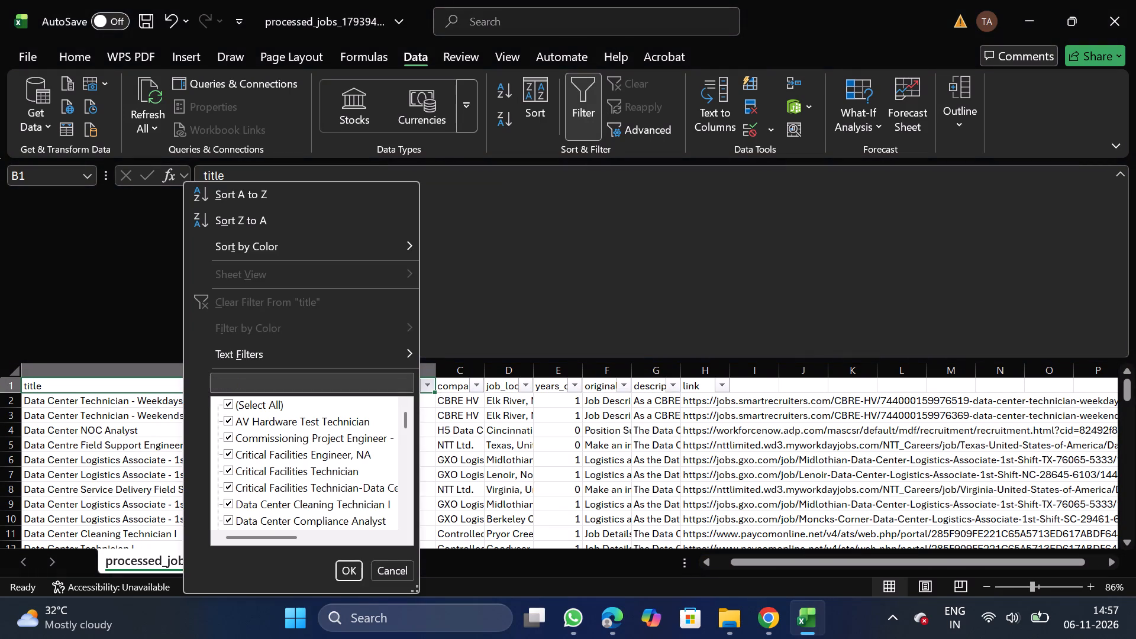
type("lead")
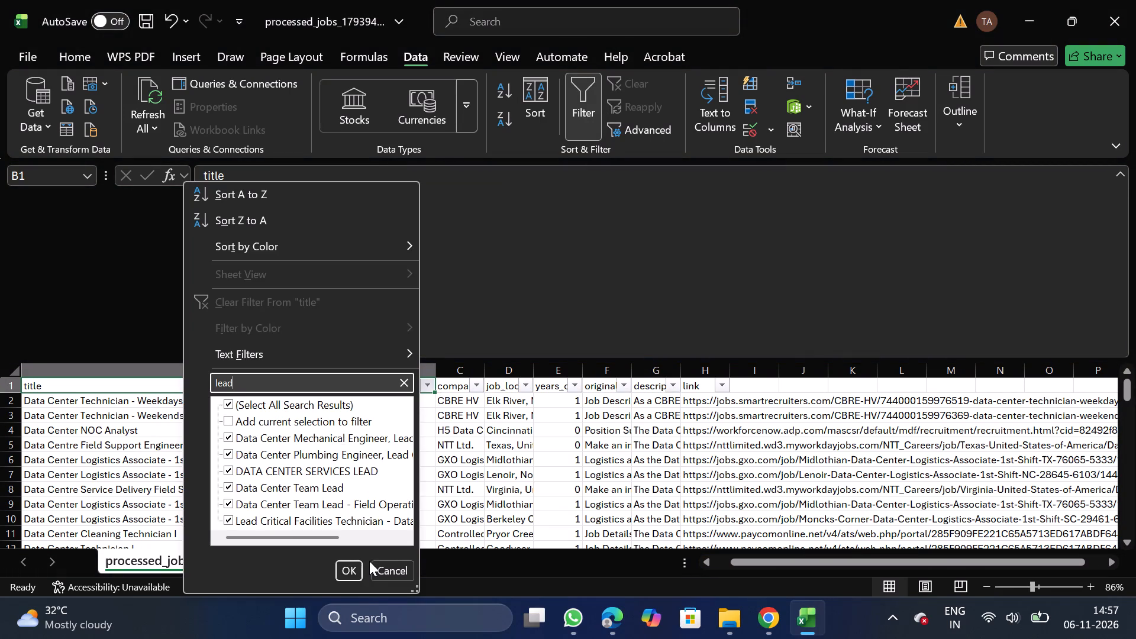
left_click(354, 573)
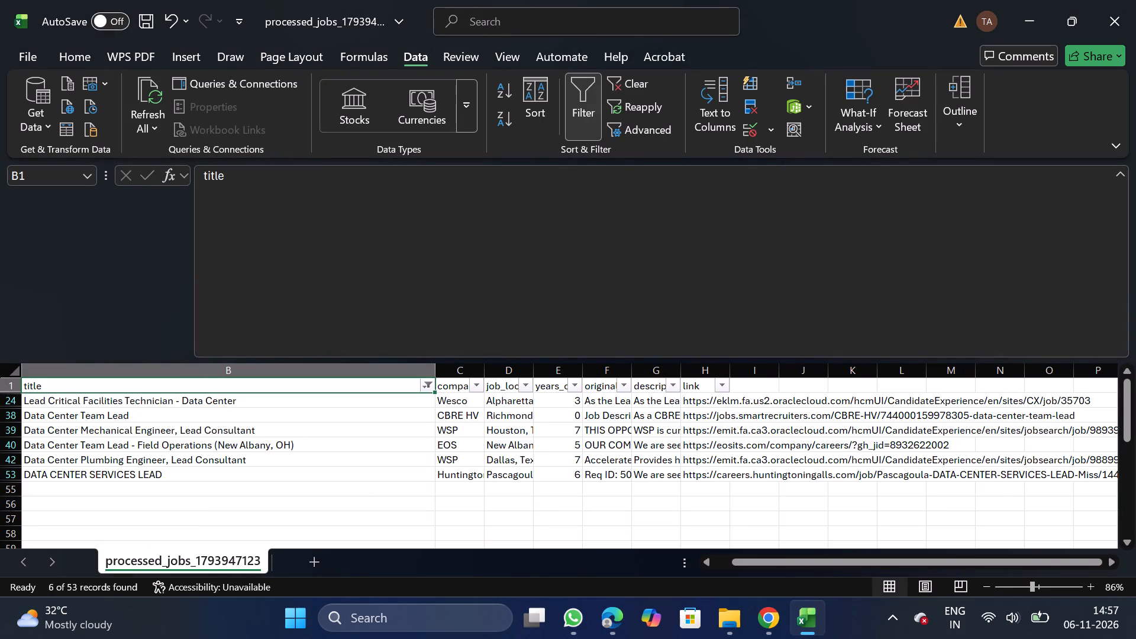
left_click(9, 417)
right_click(35, 416)
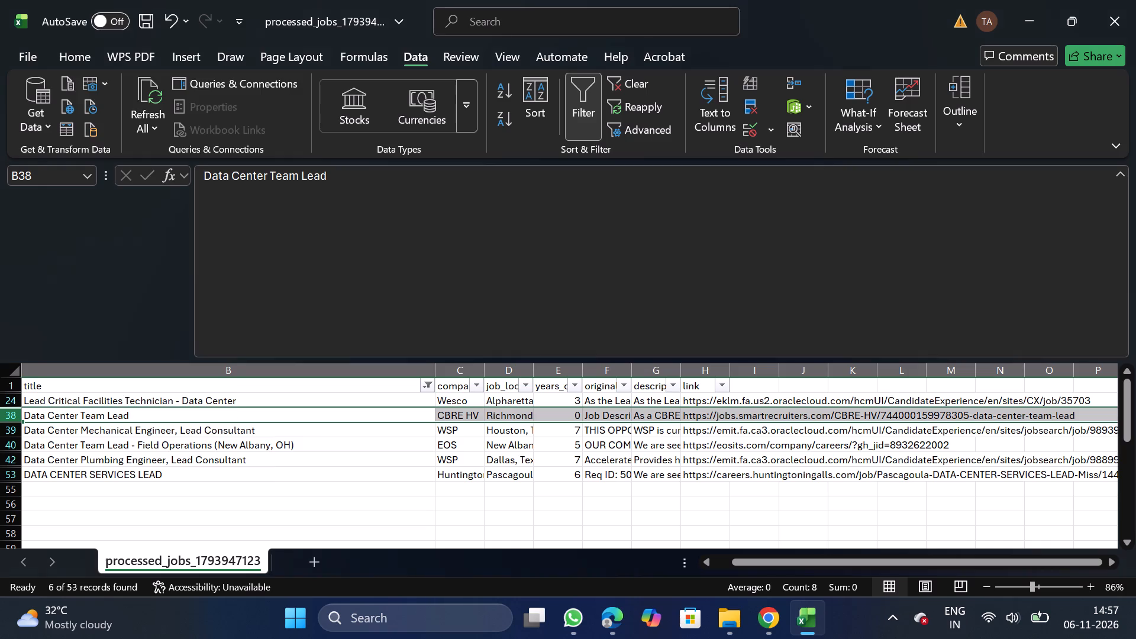
left_click(126, 270)
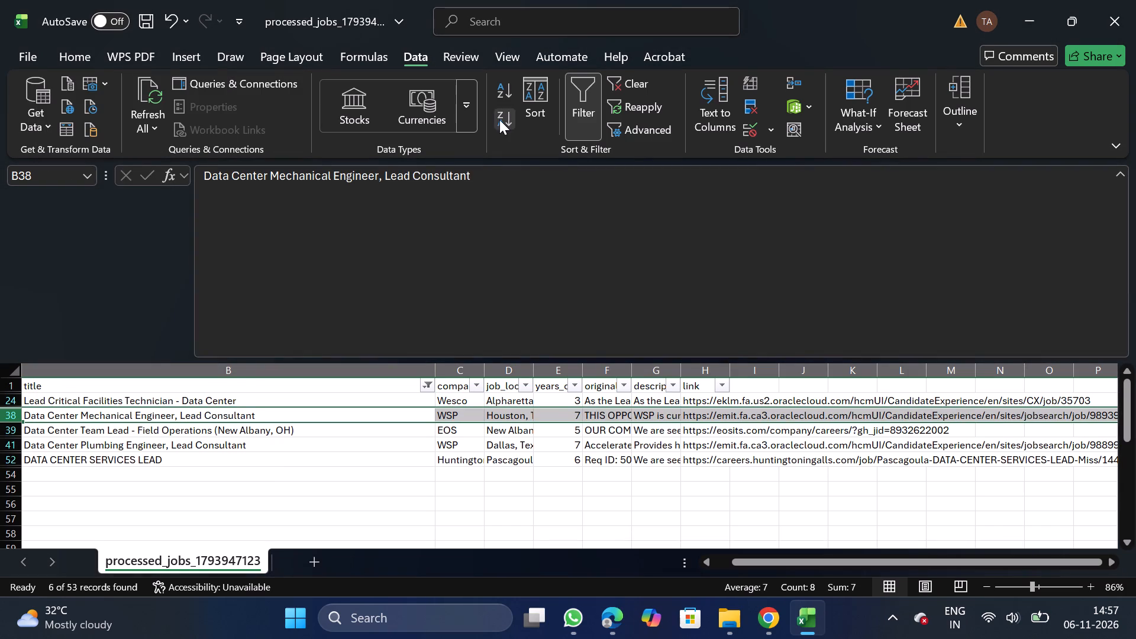
Reset the header filters, filter the title column by "staff", and delete the Staff Reliability Engineer, Data Center Products row.
left_click(589, 104)
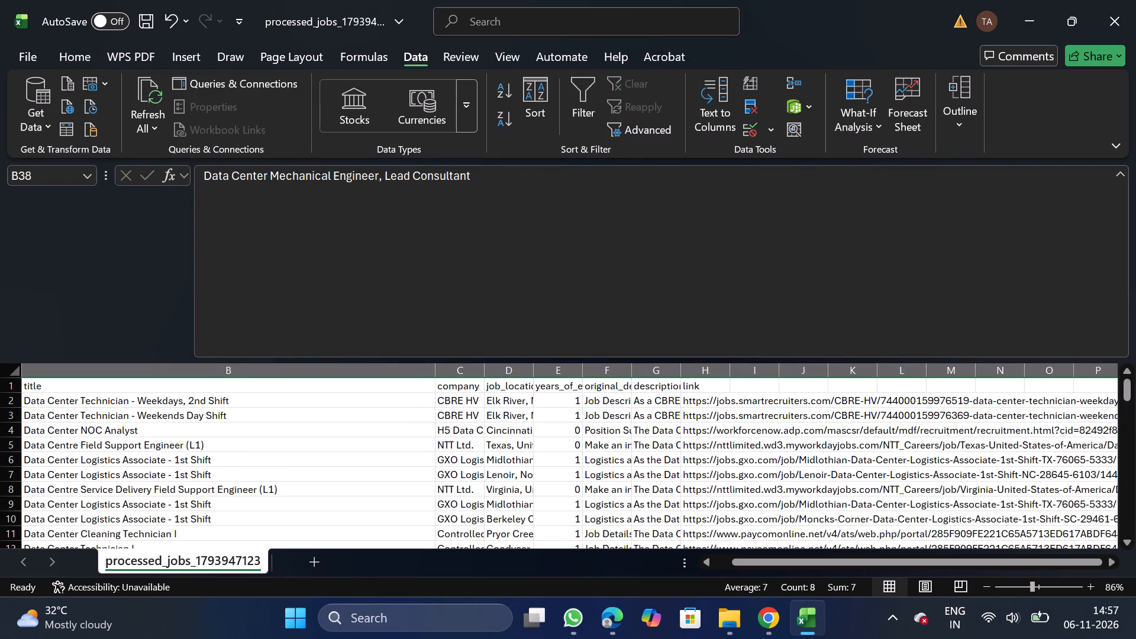
left_click(385, 383)
left_click(586, 105)
left_click(430, 390)
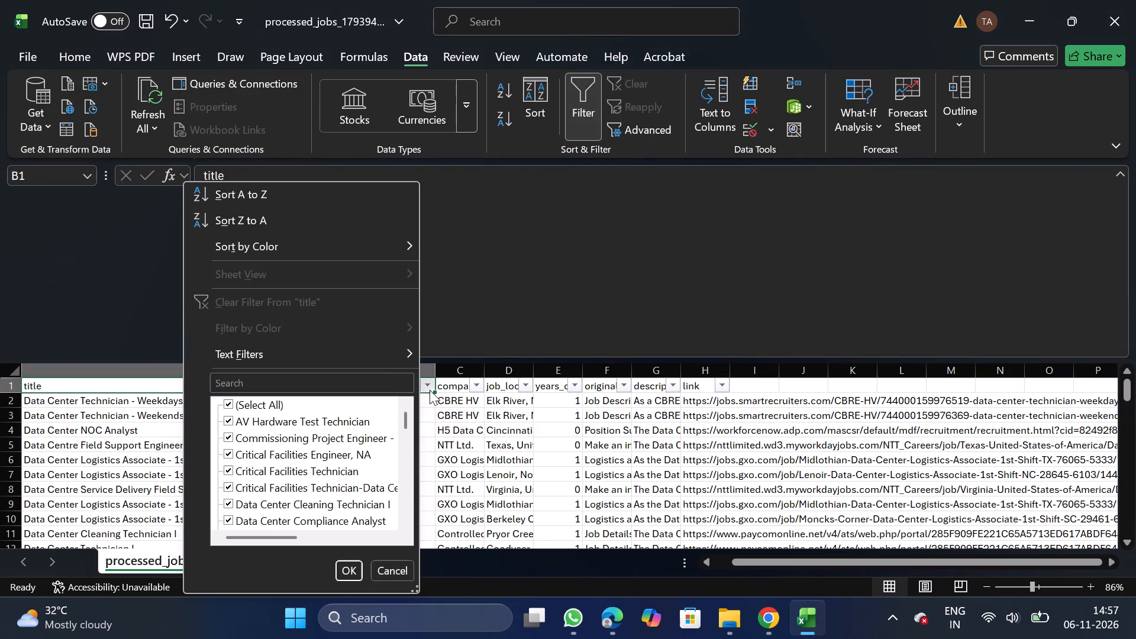
left_click(346, 385)
type("staff")
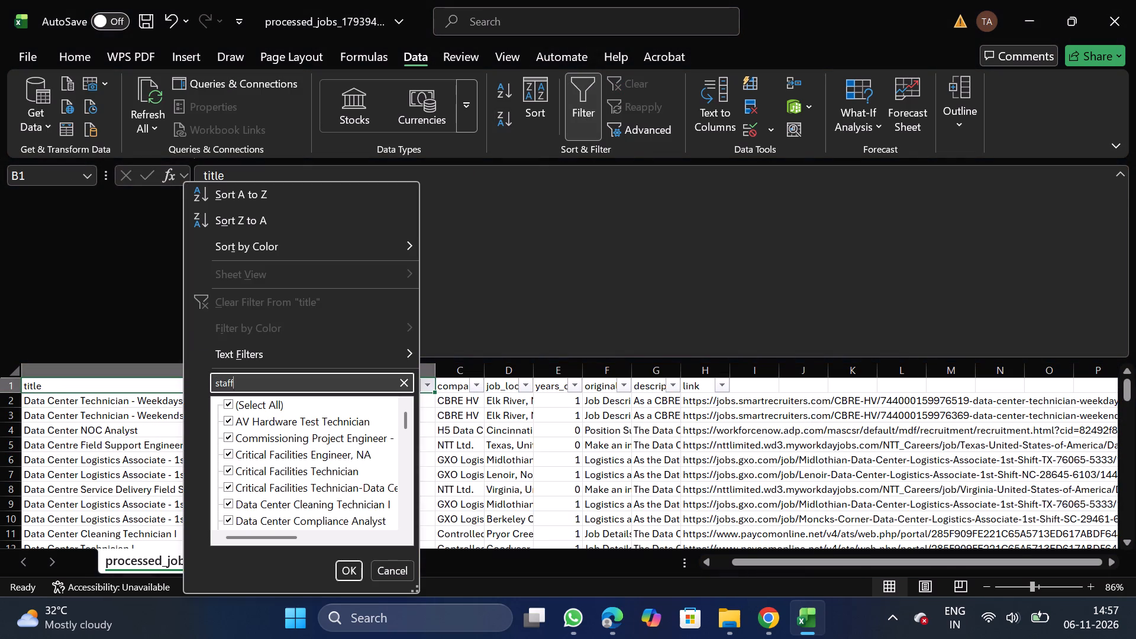
double_click(341, 560)
left_click(341, 560)
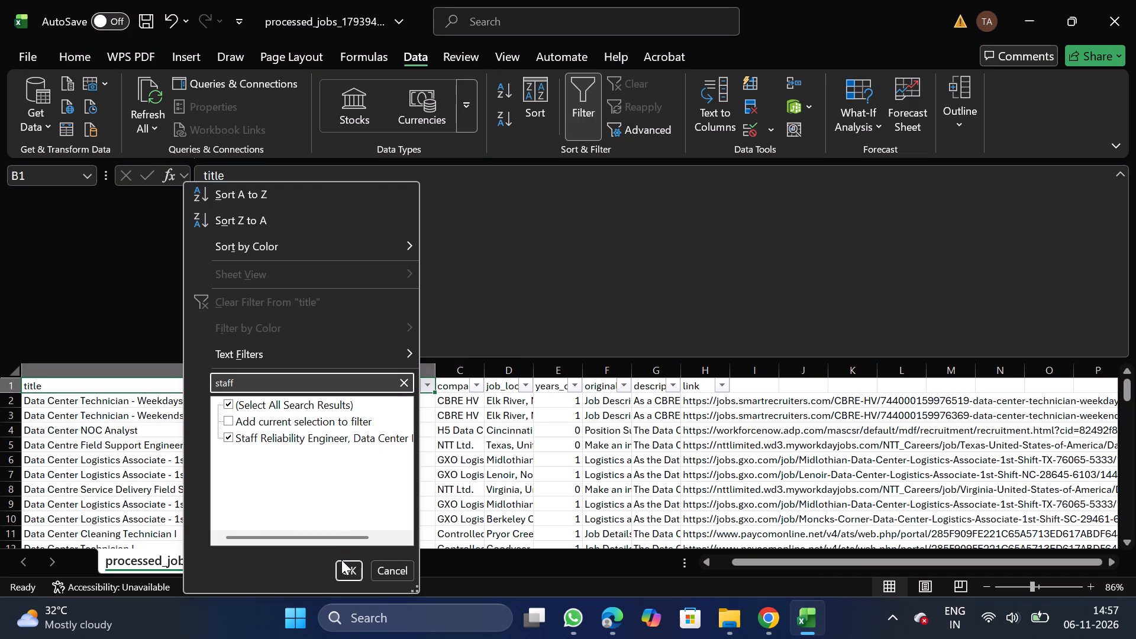
left_click(348, 572)
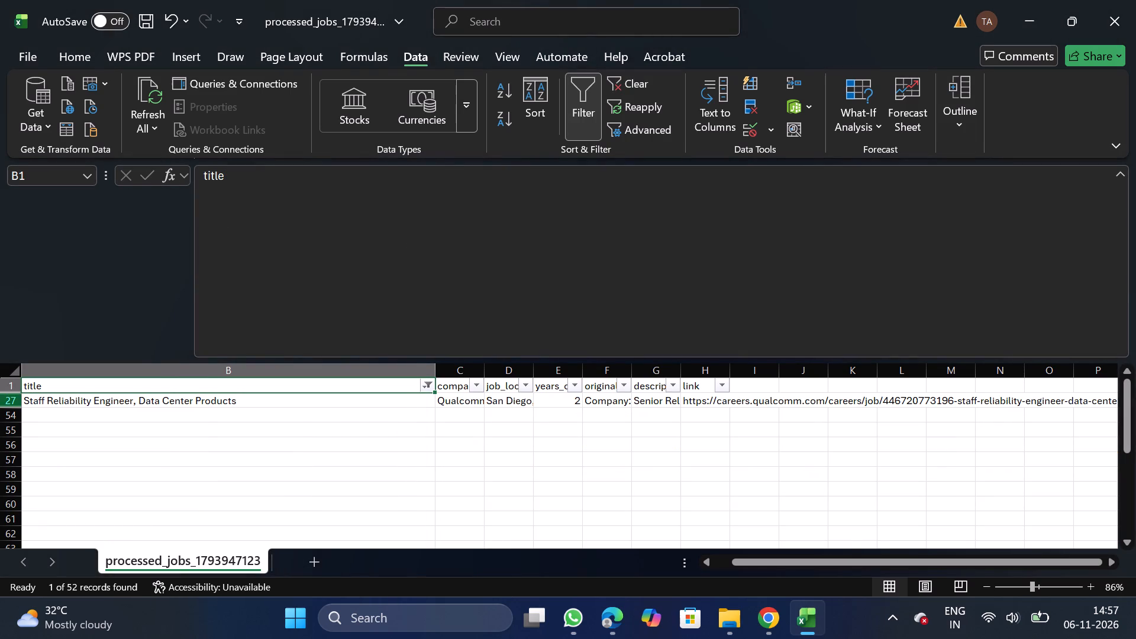
left_click_drag(5, 397, 34, 398)
right_click(34, 398)
left_click(115, 259)
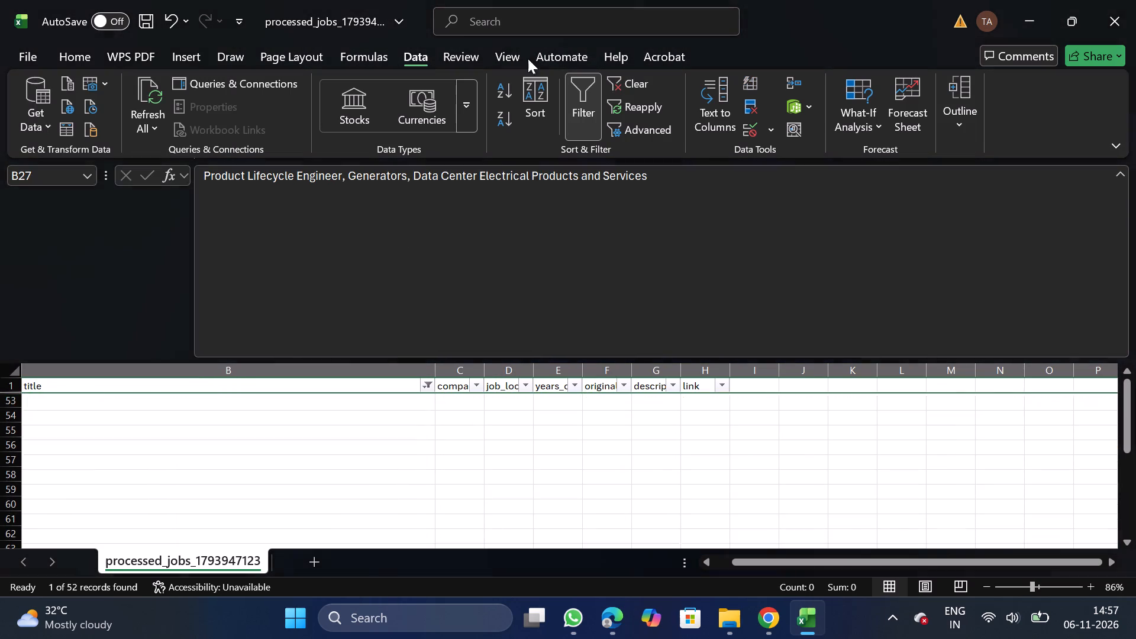
Reset the header filters and search the title column's filter for "principal", clearing the search text when done.
left_click(586, 112)
left_click(586, 112)
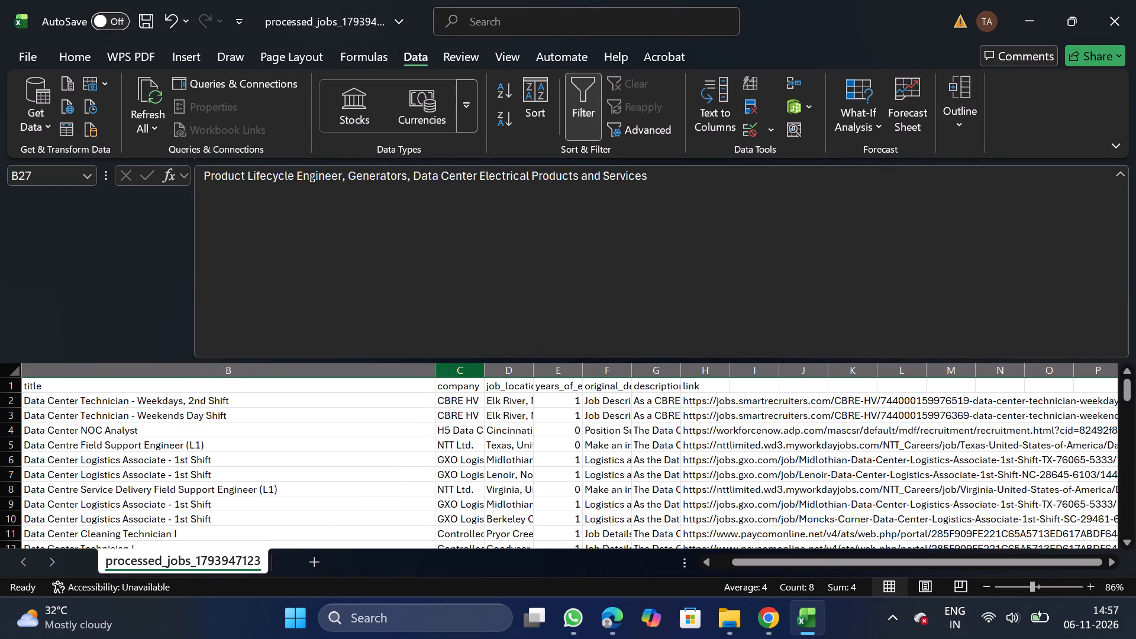
left_click(383, 386)
left_click(607, 86)
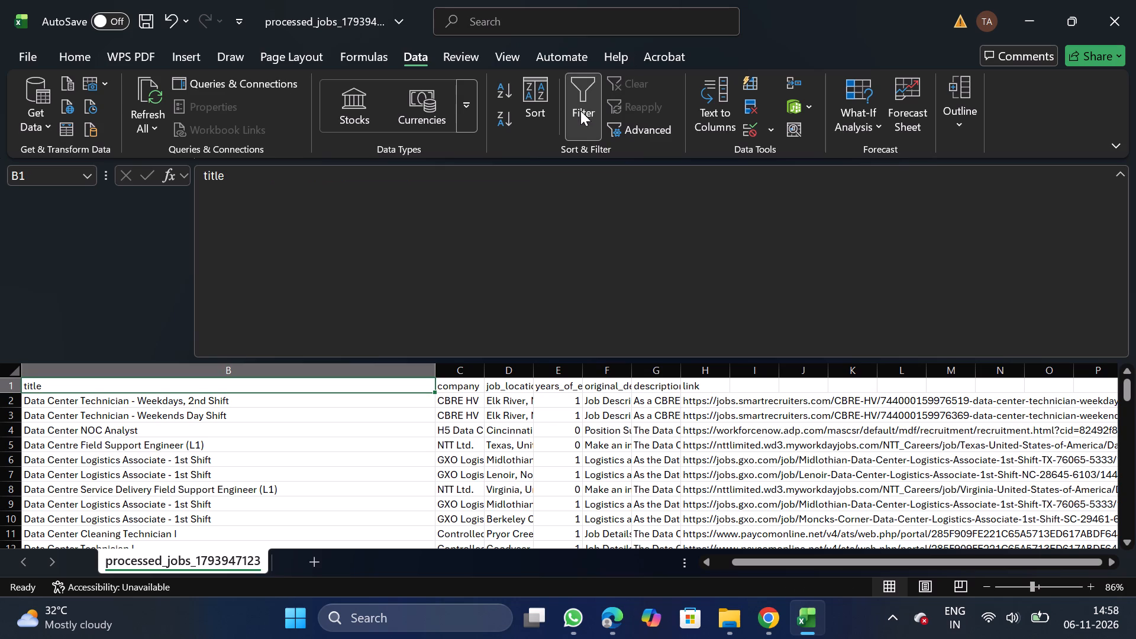
left_click(580, 111)
left_click(575, 118)
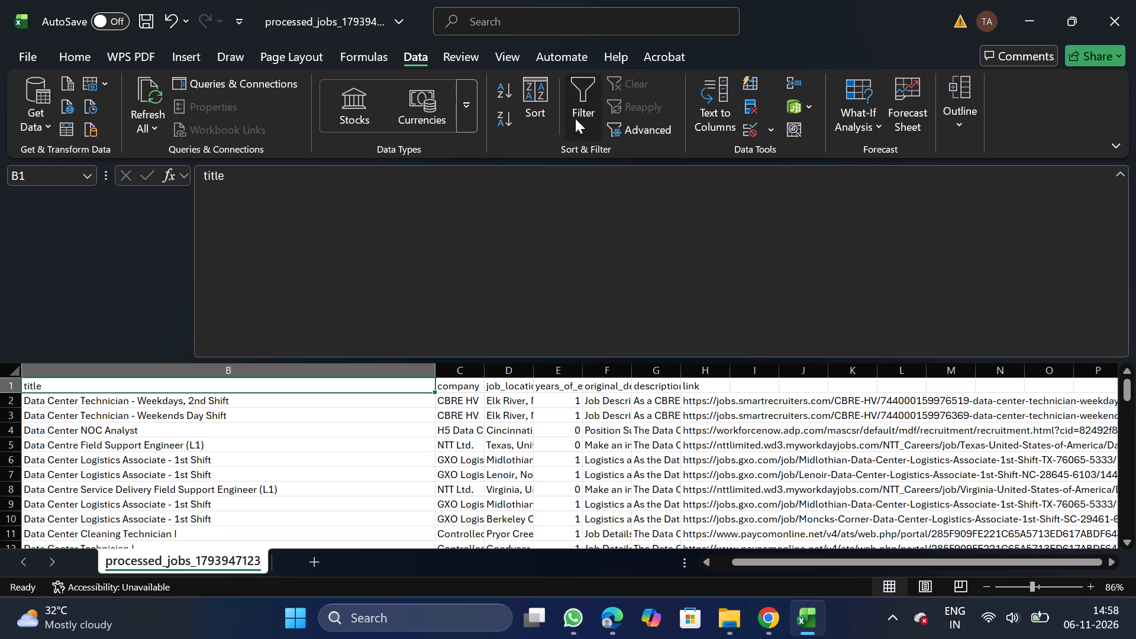
left_click(428, 382)
left_click(388, 382)
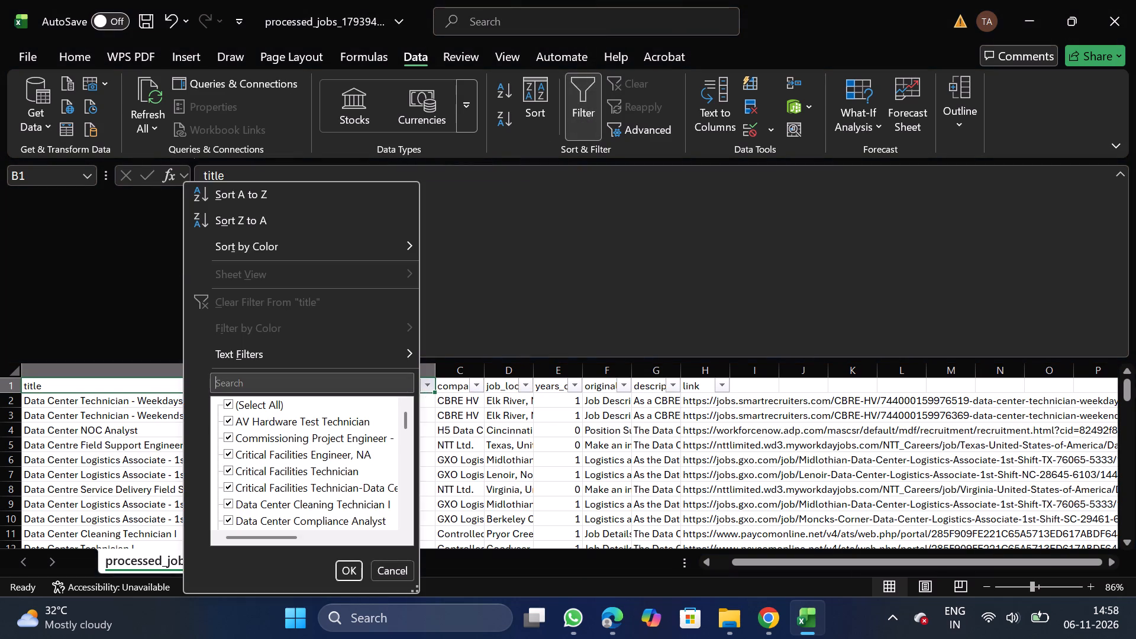
type("principal")
key("BackSpace")
key("BackSpace")
key("BackSpace")
key("BackSpace")
key("BackSpace")
key("BackSpace")
key("BackSpace")
key("BackSpace")
key("BackSpace")
key("BackSpace")
key("BackSpace")
key("BackSpace")
key("BackSpace")
key("BackSpace")
key("BackSpace")
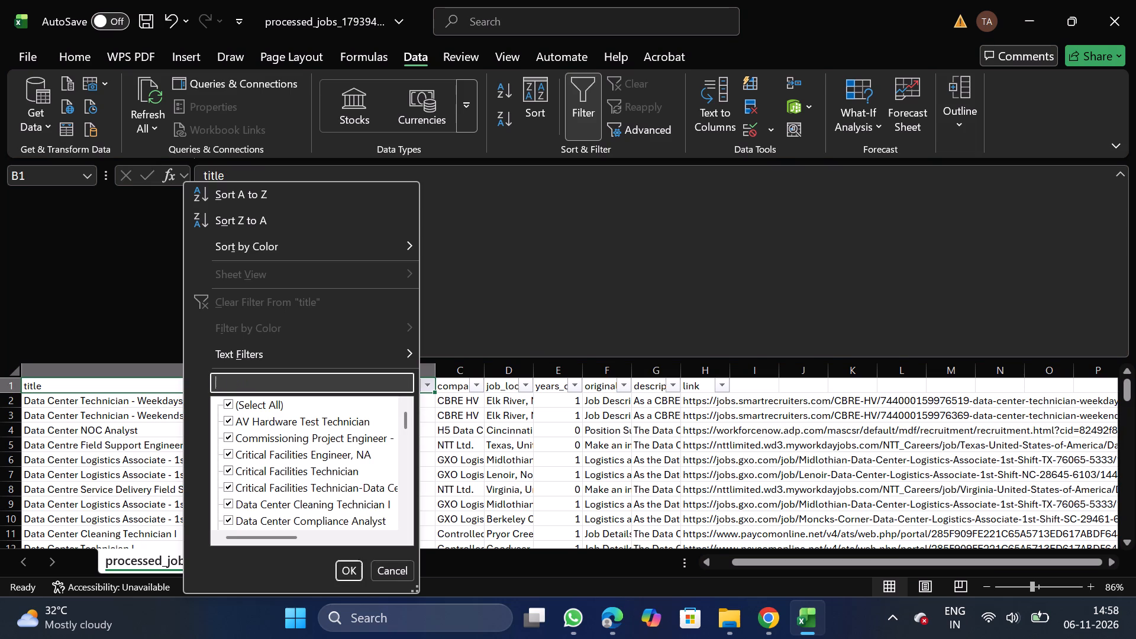
Search the title column's filter for "architect", clearing the search text when done.
type("architect")
key("BackSpace")
key("BackSpace")
key("BackSpace")
key("BackSpace")
key("BackSpace")
key("BackSpace")
key("BackSpace")
key("BackSpace")
key("BackSpace")
key("BackSpace")
key("BackSpace")
key("BackSpace")
key("BackSpace")
key("BackSpace")
key("BackSpace")
key("BackSpace")
key("BackSpace")
Search the title column's filter for "embedded", clearing the search text when done.
type("embedded")
key("BackSpace")
key("BackSpace")
key("BackSpace")
key("BackSpace")
key("BackSpace")
key("BackSpace")
key("BackSpace")
key("BackSpace")
key("BackSpace")
key("BackSpace")
key("BackSpace")
key("BackSpace")
key("BackSpace")
key("BackSpace")
key("BackSpace")
key("BackSpace")
key("BackSpace")
key("BackSpace")
key("BackSpace")
Search the title column's filter for "enterprise", clearing the search text when done.
type("enterprise")
key("BackSpace")
key("BackSpace")
key("BackSpace")
key("BackSpace")
key("BackSpace")
key("BackSpace")
key("BackSpace")
key("BackSpace")
key("BackSpace")
key("BackSpace")
key("BackSpace")
key("BackSpace")
key("BackSpace")
key("BackSpace")
key("BackSpace")
key("BackSpace")
key("BackSpace")
key("BackSpace")
key("BackSpace")
Filter the title column by "consul" to review the consultant jobs.
type("consul")
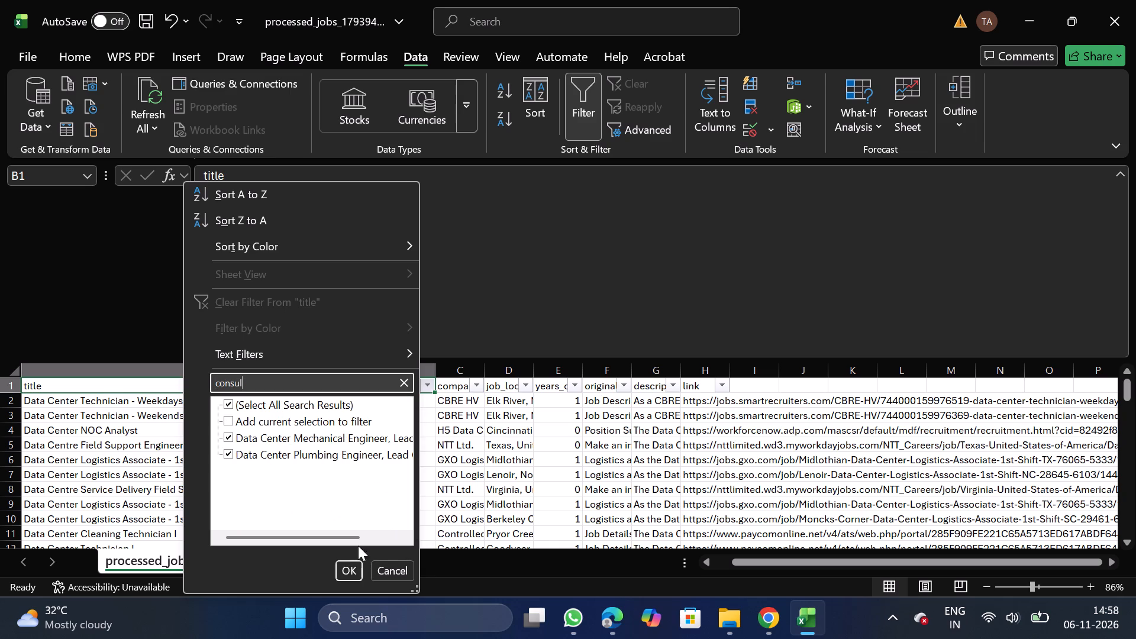
left_click(350, 572)
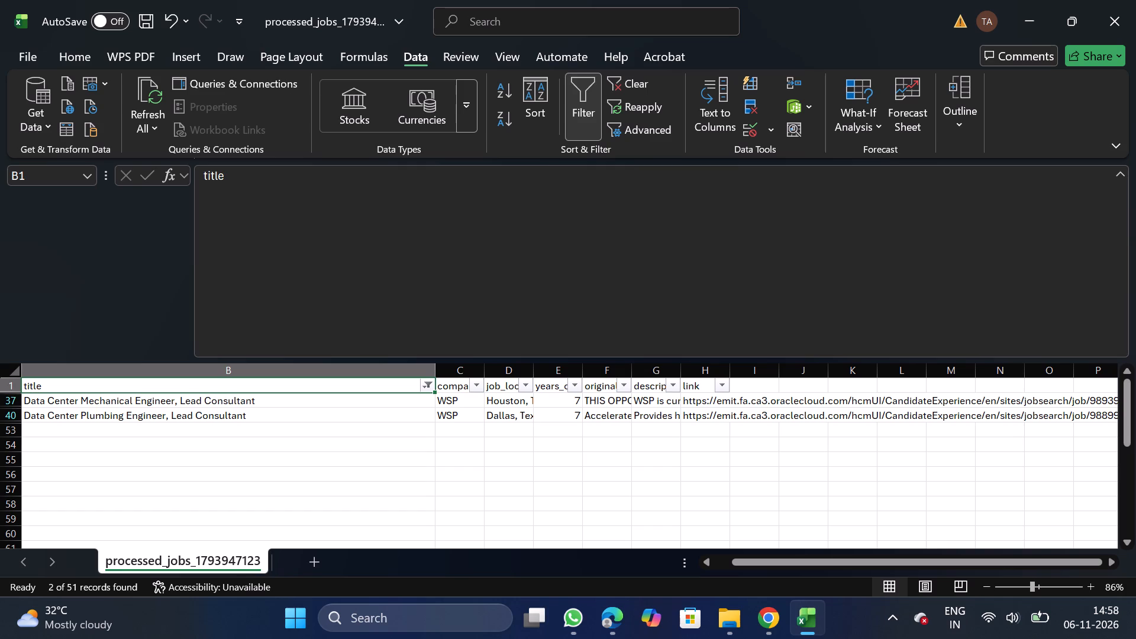
Reset the header filters to show all job rows again.
left_click(591, 96)
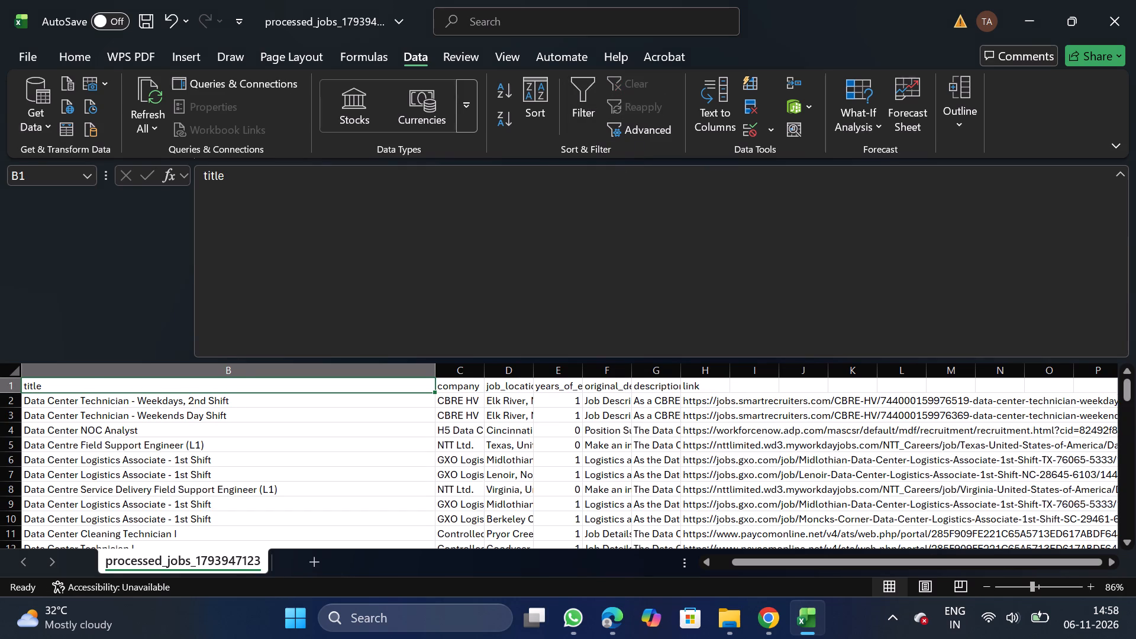
left_click(582, 105)
scroll(294, 421, "right", 1)
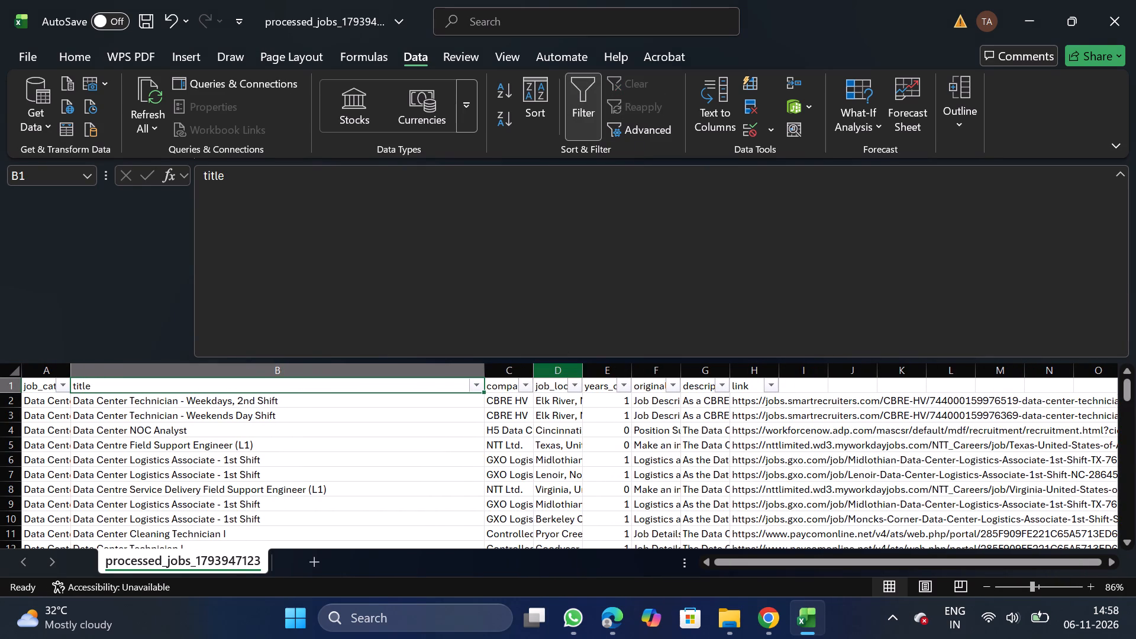
scroll(428, 443, "right", 1)
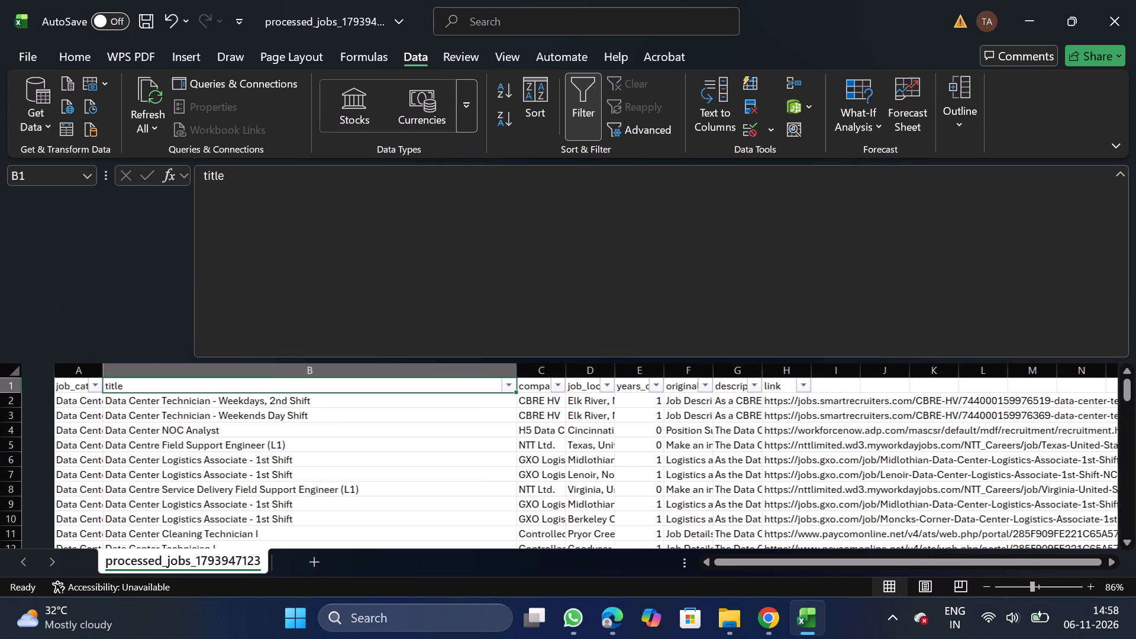
In the title filter, select only AV Hardware Test Technician, Commissioning Project Engineer, Critical Facilities Engineer and Technician, Data Center Cleaning Technician I and Electrical Engineer.
scroll(428, 443, "right", 1)
left_click(472, 396)
left_click(476, 388)
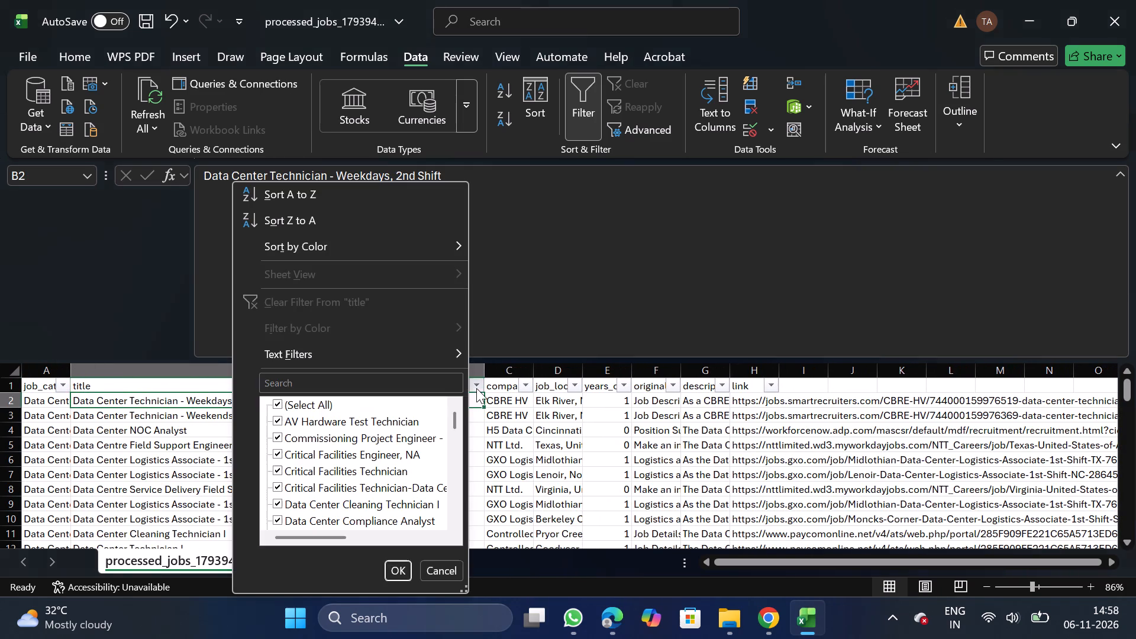
left_click(301, 405)
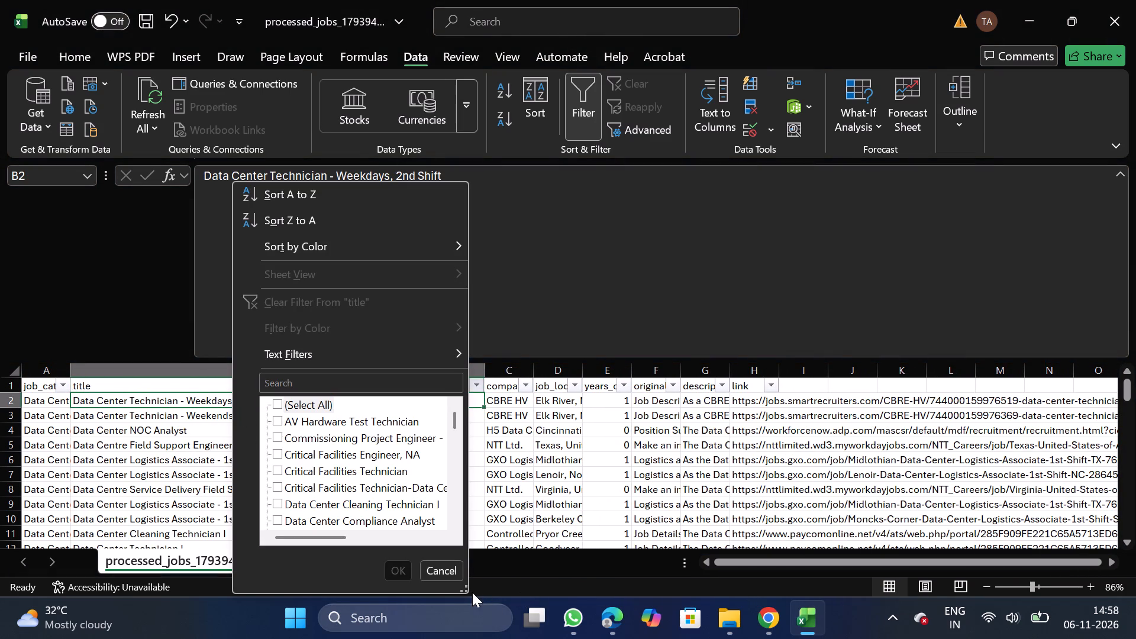
double_click(466, 591)
left_click_drag(466, 591, 974, 636)
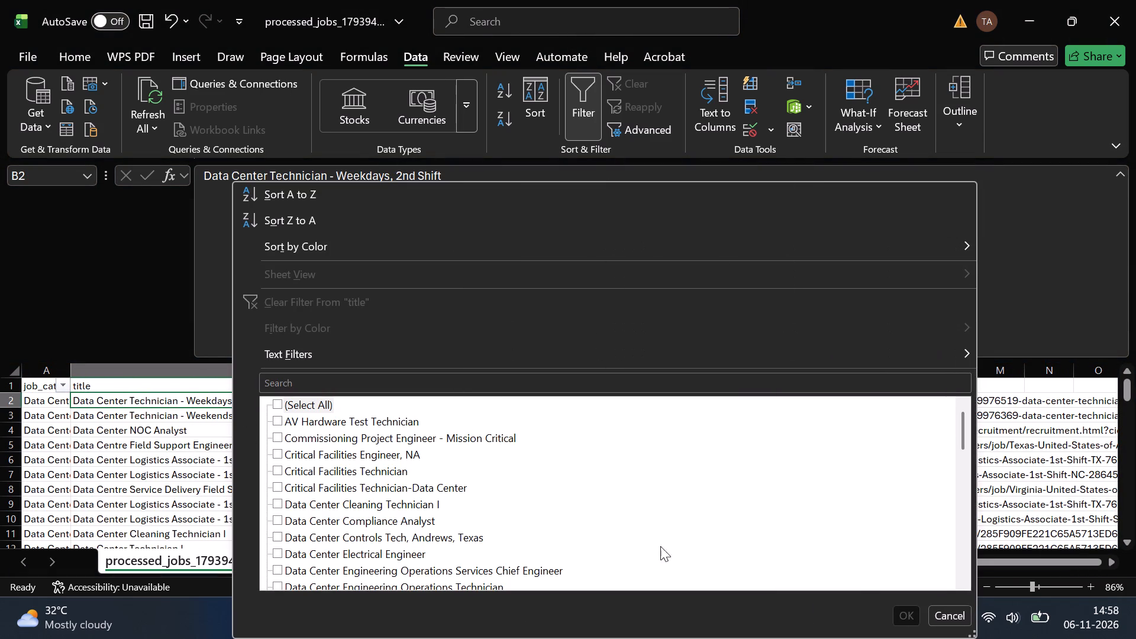
left_click(331, 424)
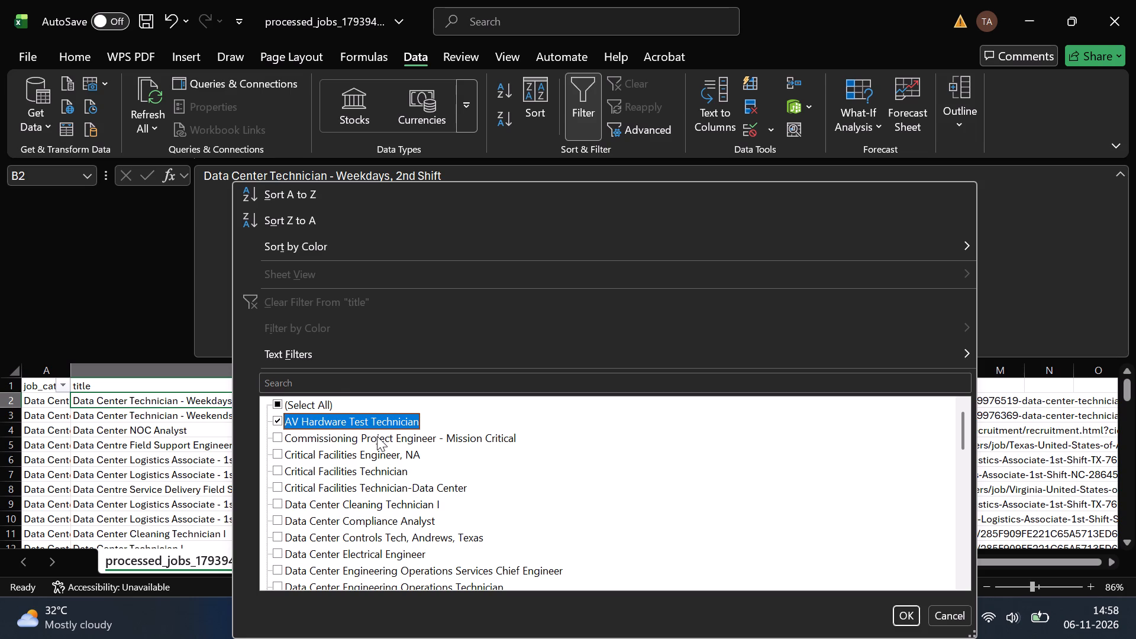
left_click(392, 438)
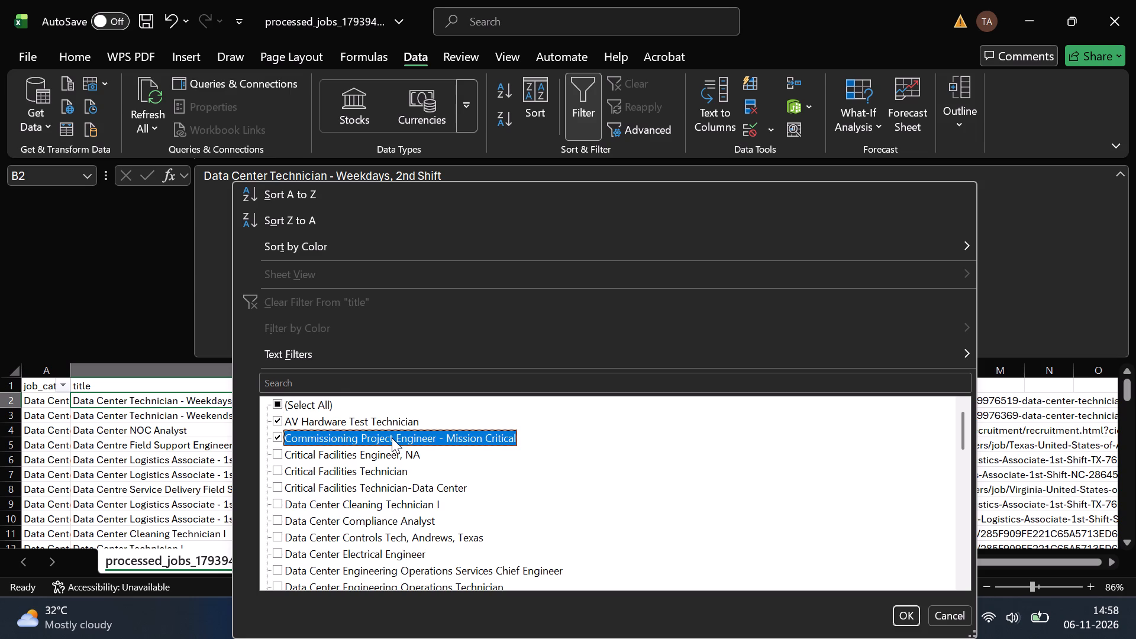
left_click(391, 460)
left_click(388, 470)
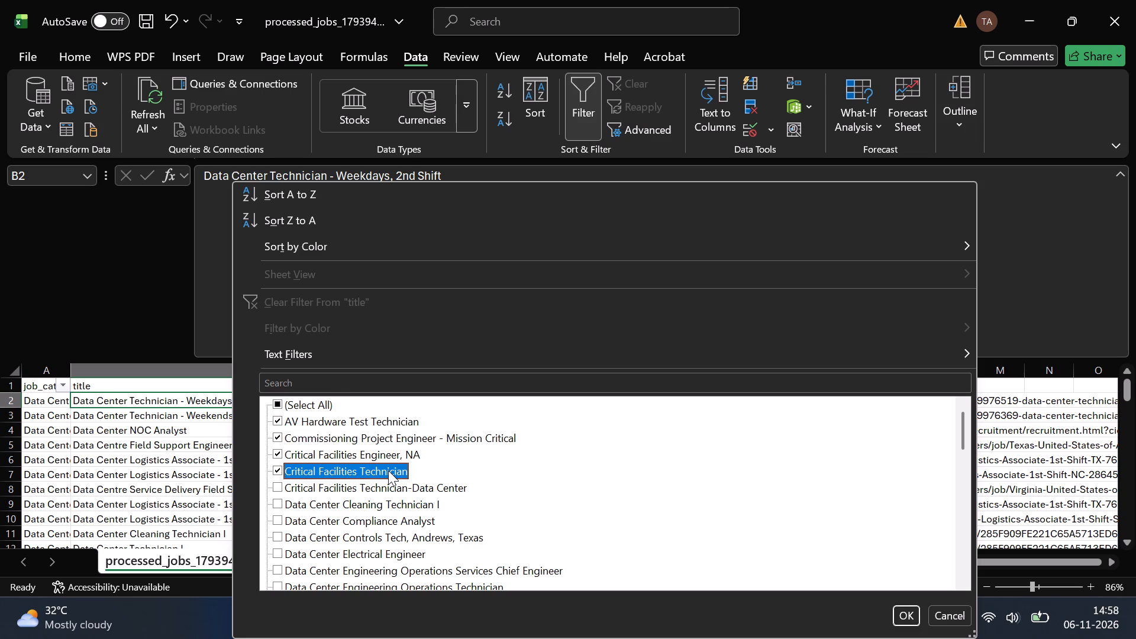
left_click(392, 507)
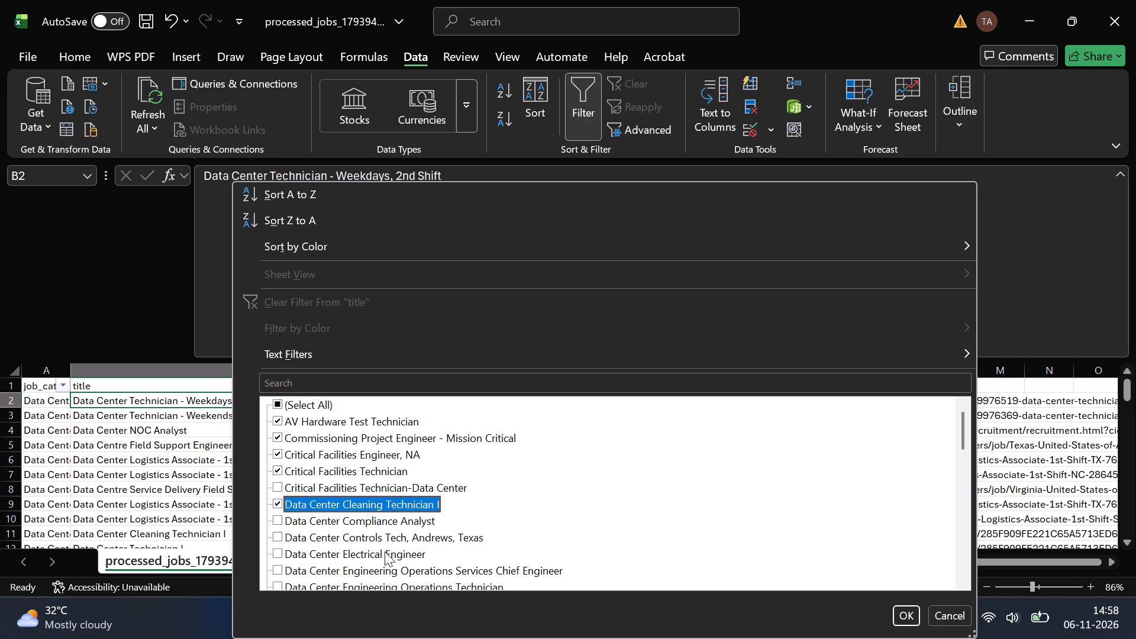
left_click(385, 557)
Add the Data Center Mechanical Engineer and Data Center Plumbing Engineer, Lead Consultant titles to the filter selection.
scroll(381, 575, "down", 1)
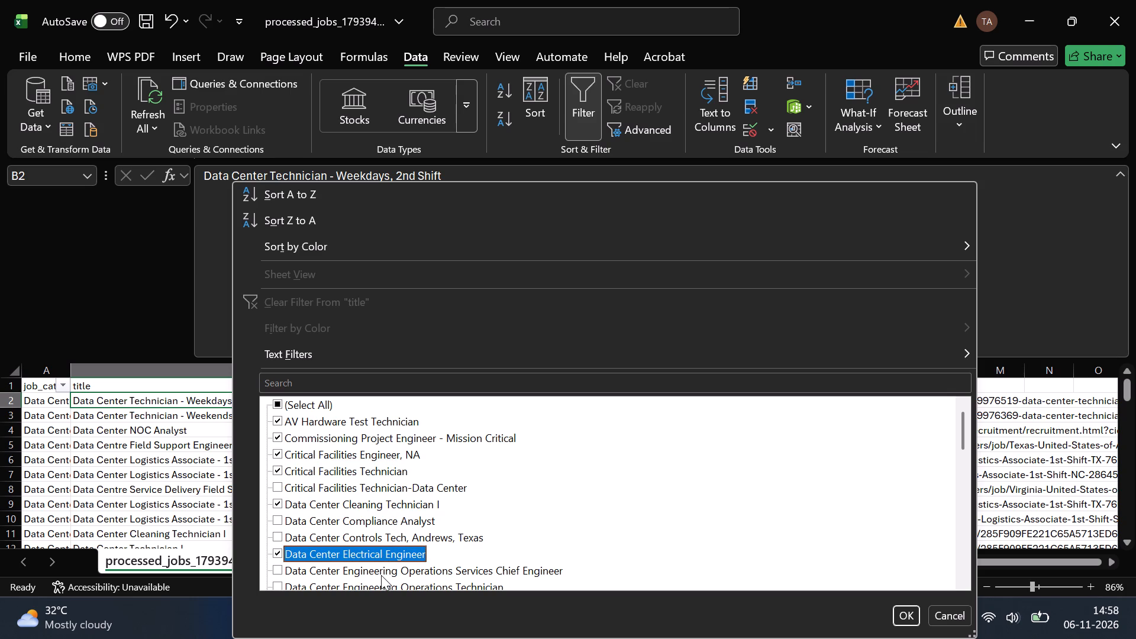
scroll(381, 575, "down", 1)
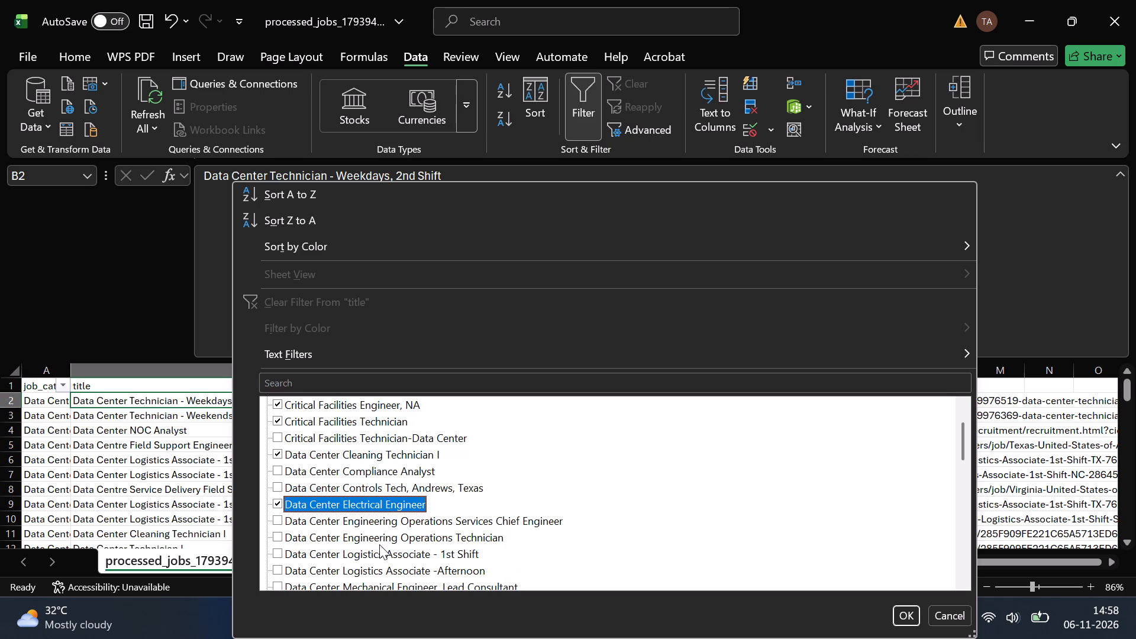
scroll(367, 572, "down", 1)
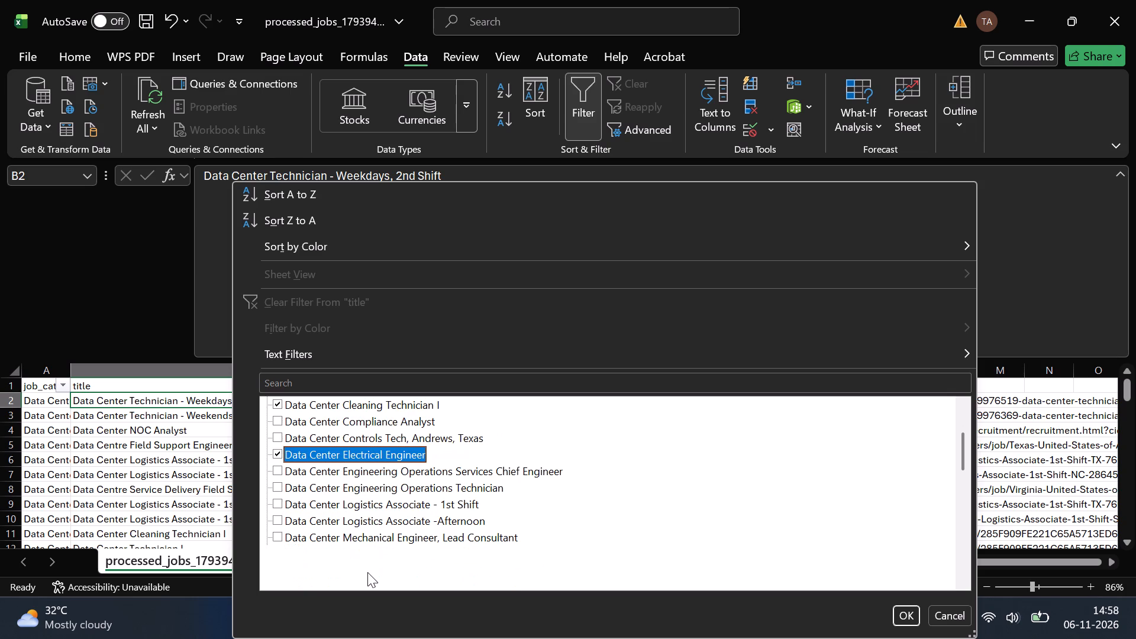
left_click(373, 541)
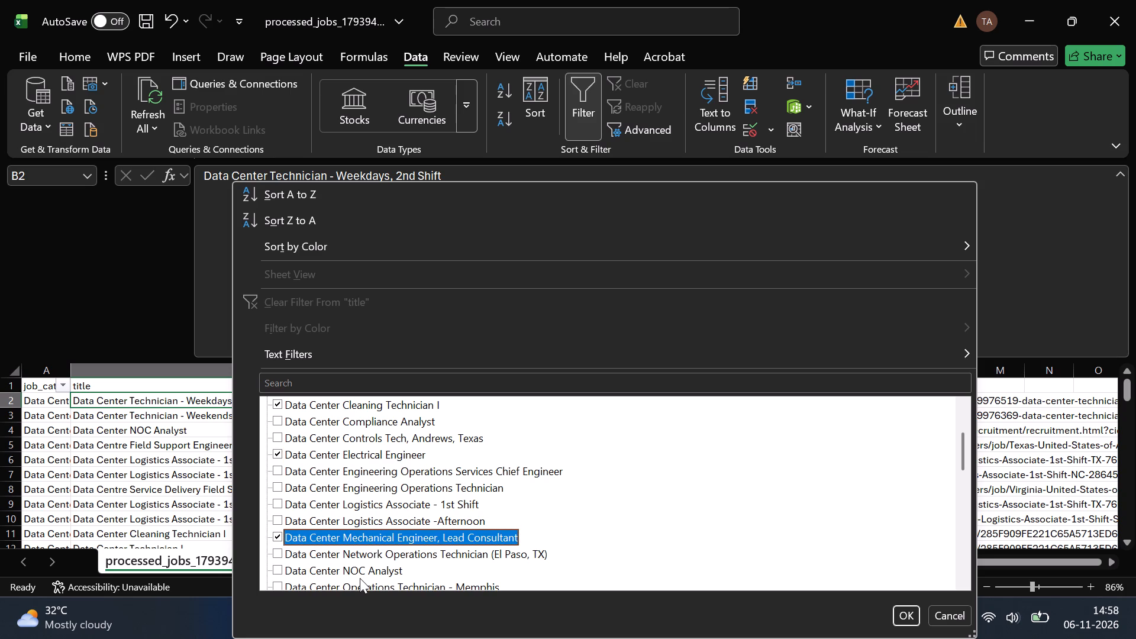
scroll(360, 578, "down", 1)
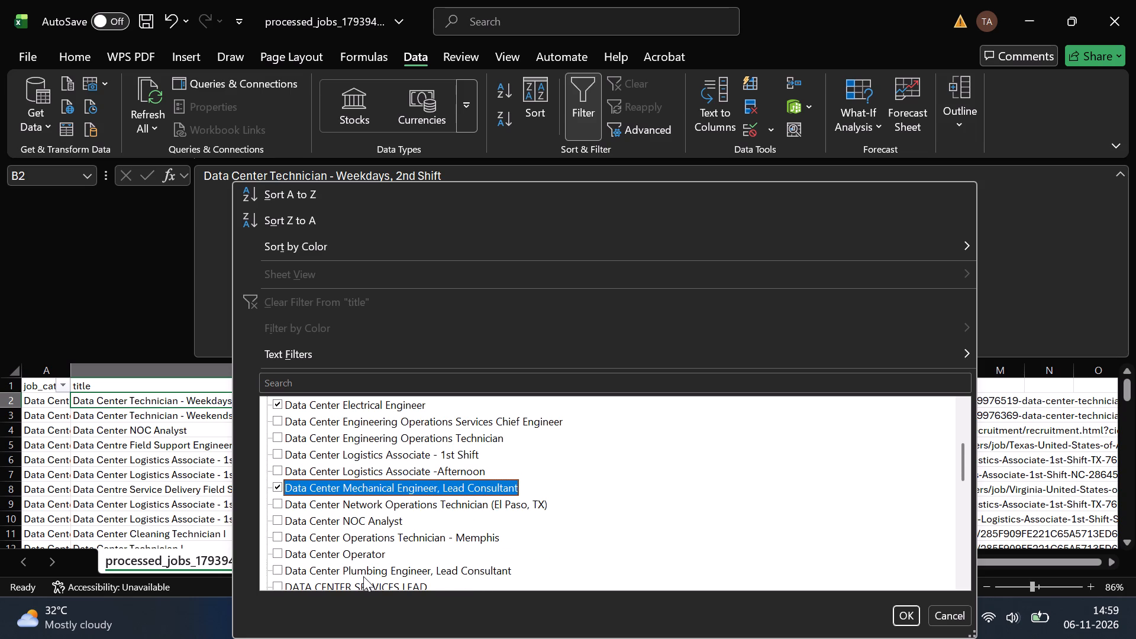
scroll(363, 576, "down", 1)
left_click(372, 519)
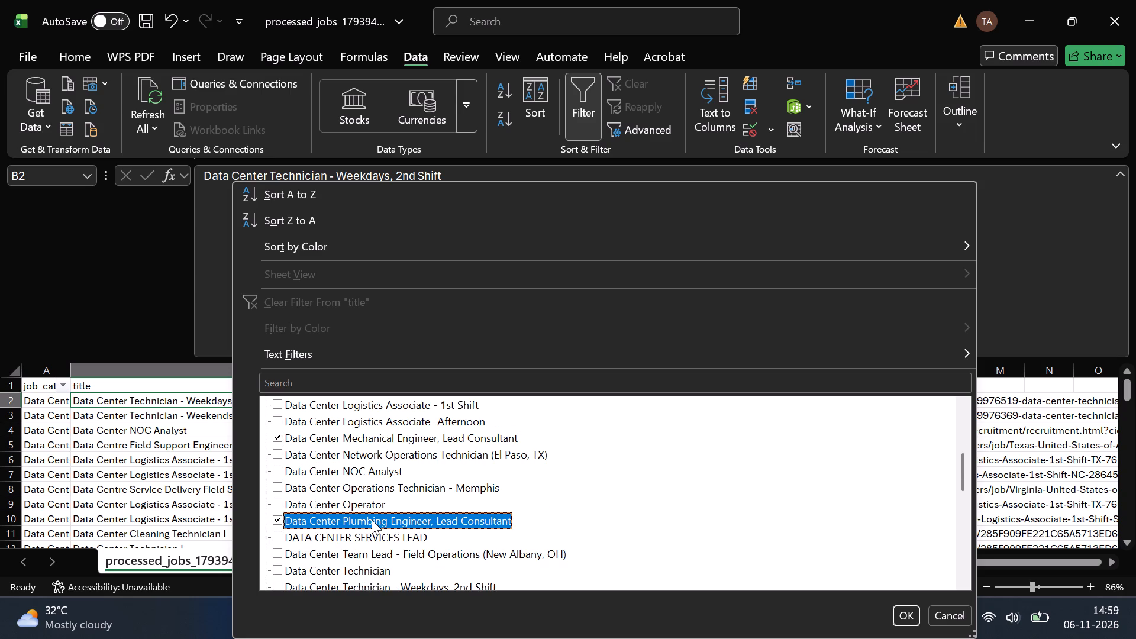
Add Drone Operator, Electrical Engineer Data Center Design II, Field Site Hardware Technician, Hardware Lab Technician VI and HVAC Chiller Journeyman Technician to the title selection.
scroll(356, 574, "down", 3)
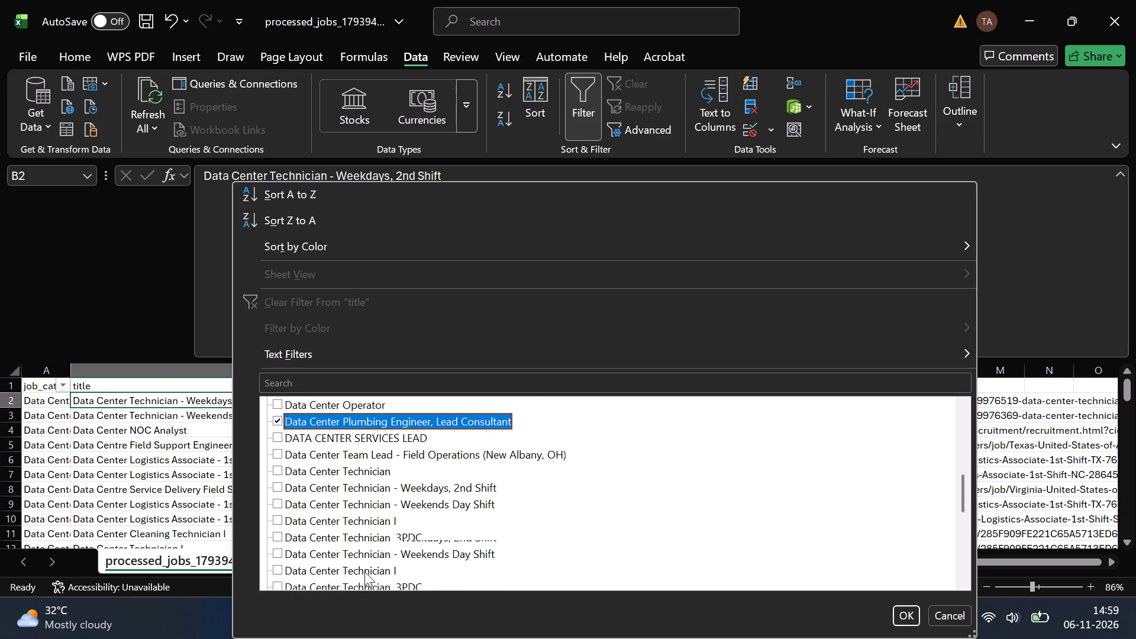
scroll(373, 567, "down", 1)
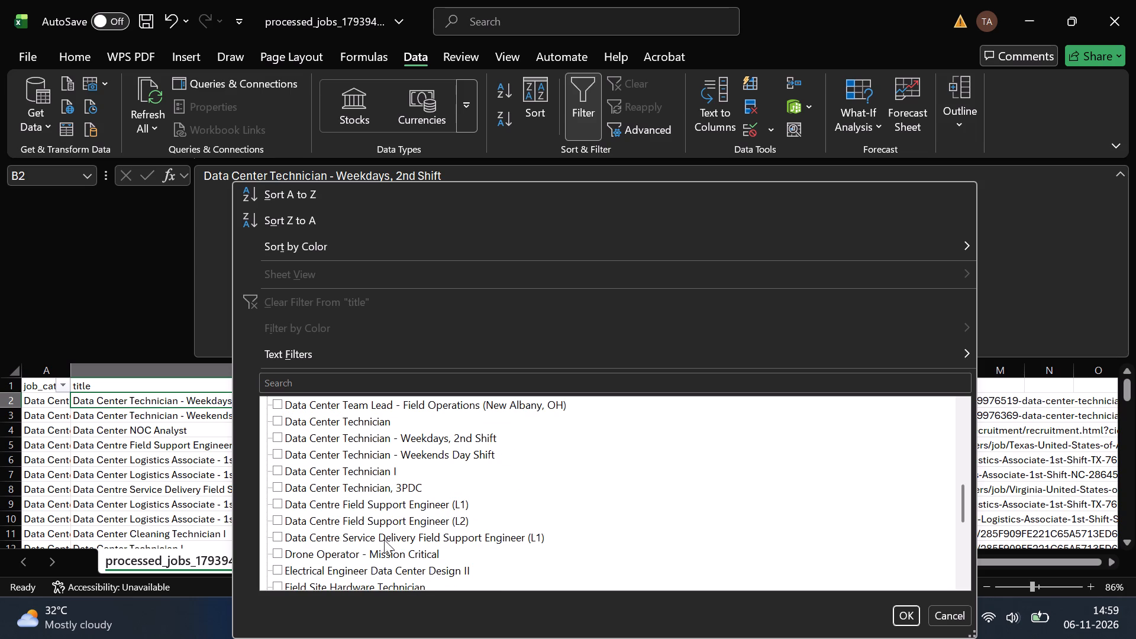
left_click(383, 555)
scroll(383, 555, "down", 1)
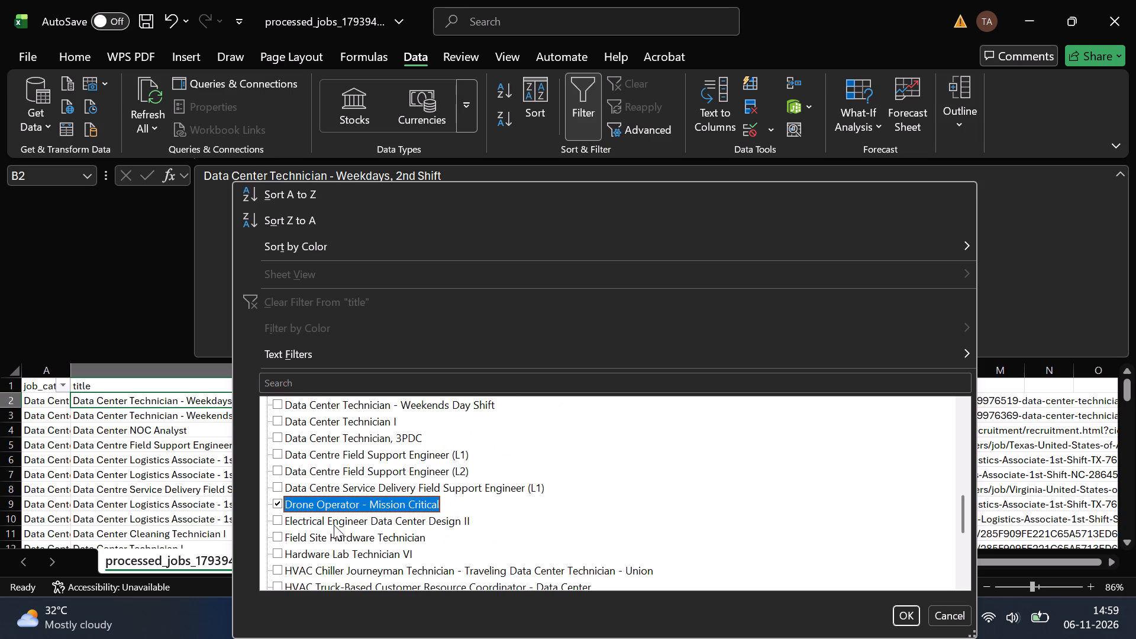
left_click(335, 525)
left_click(342, 538)
left_click(339, 556)
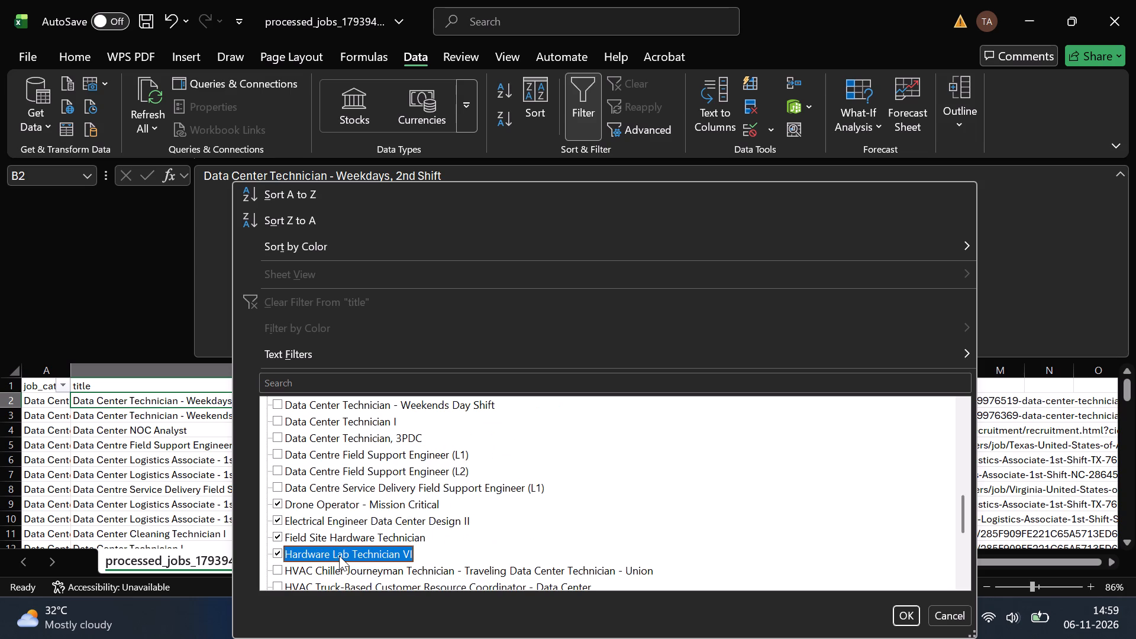
left_click(363, 571)
Add HVAC Truck-Based Customer Resource Coordinator, Mechanical Engineer Data Center and Multi-Site Maintenance Technician to the title selection.
scroll(363, 571, "down", 1)
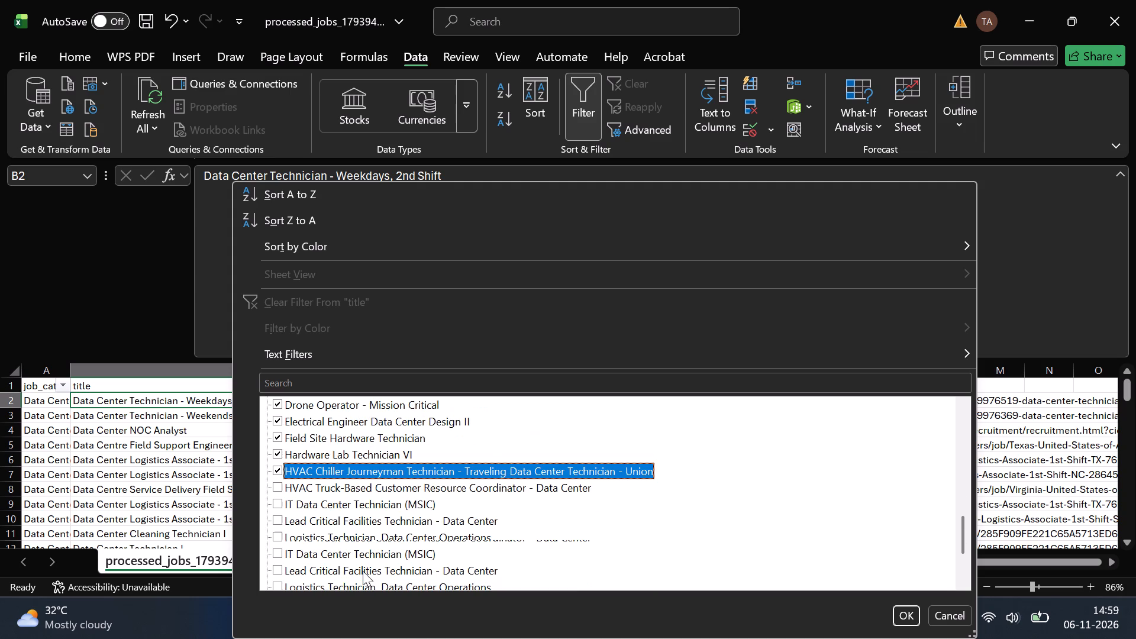
scroll(363, 571, "down", 1)
left_click(383, 485)
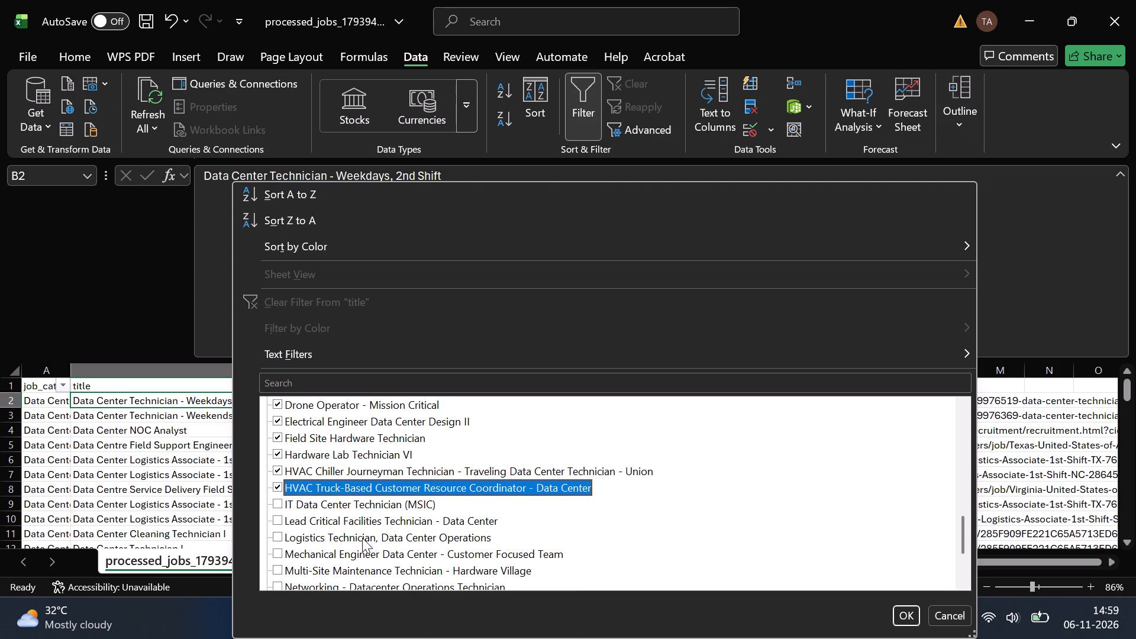
left_click(357, 557)
left_click(386, 573)
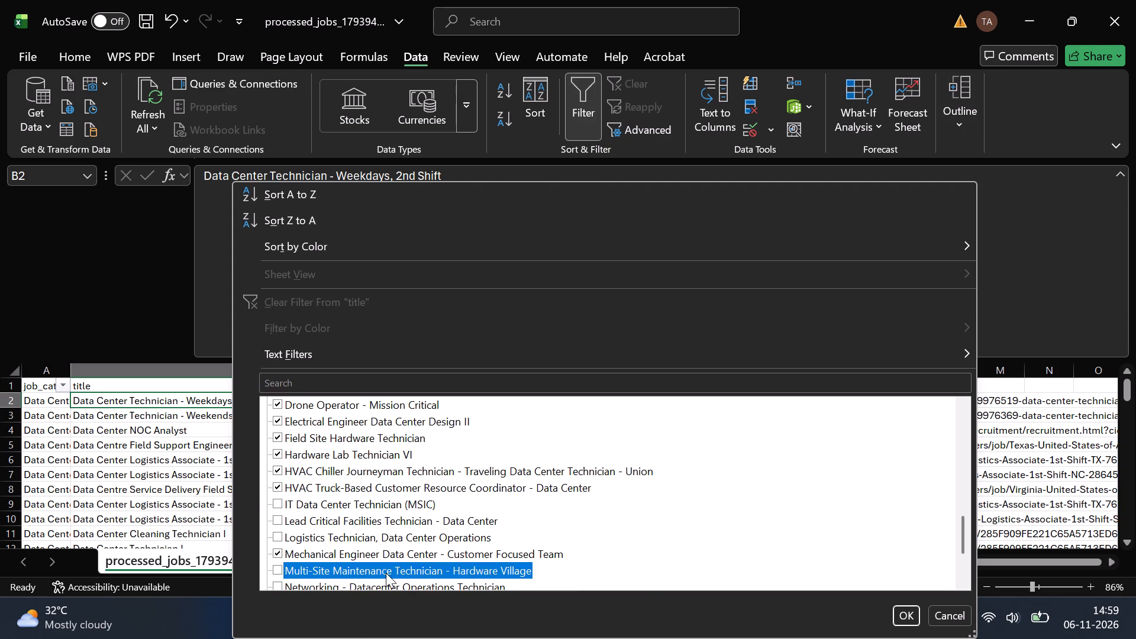
Add OpenSpace / XYZ Operator, Product Lifecycle Engineer, Senior Electrical Technician-Data Center and Senior Project Coordinator to the selection, and apply the title filter.
scroll(386, 573, "down", 1)
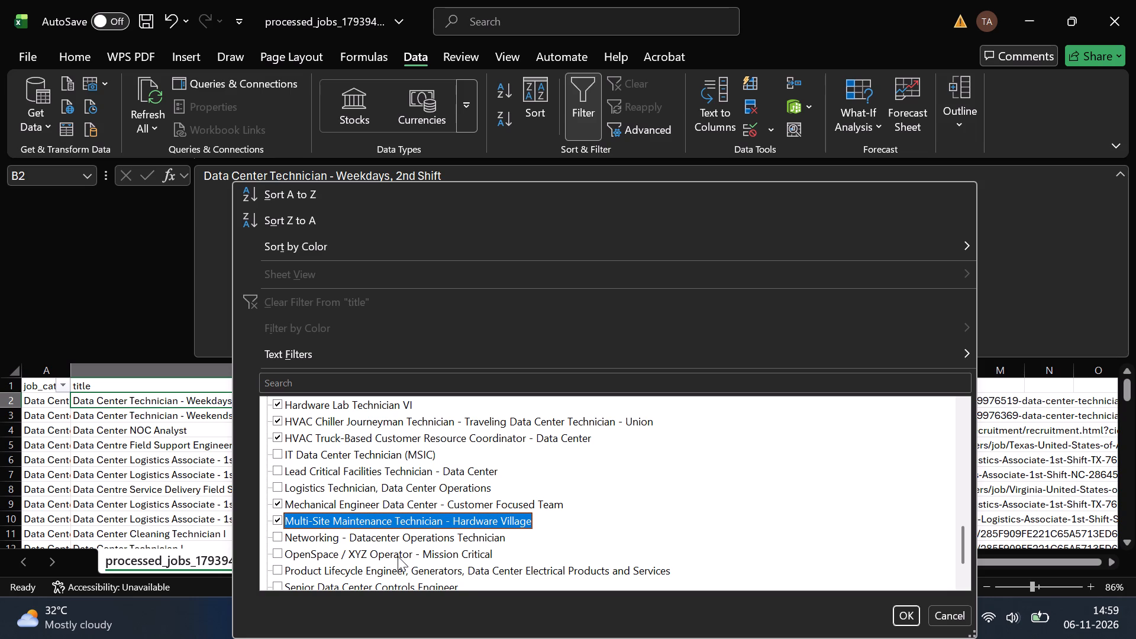
left_click(398, 557)
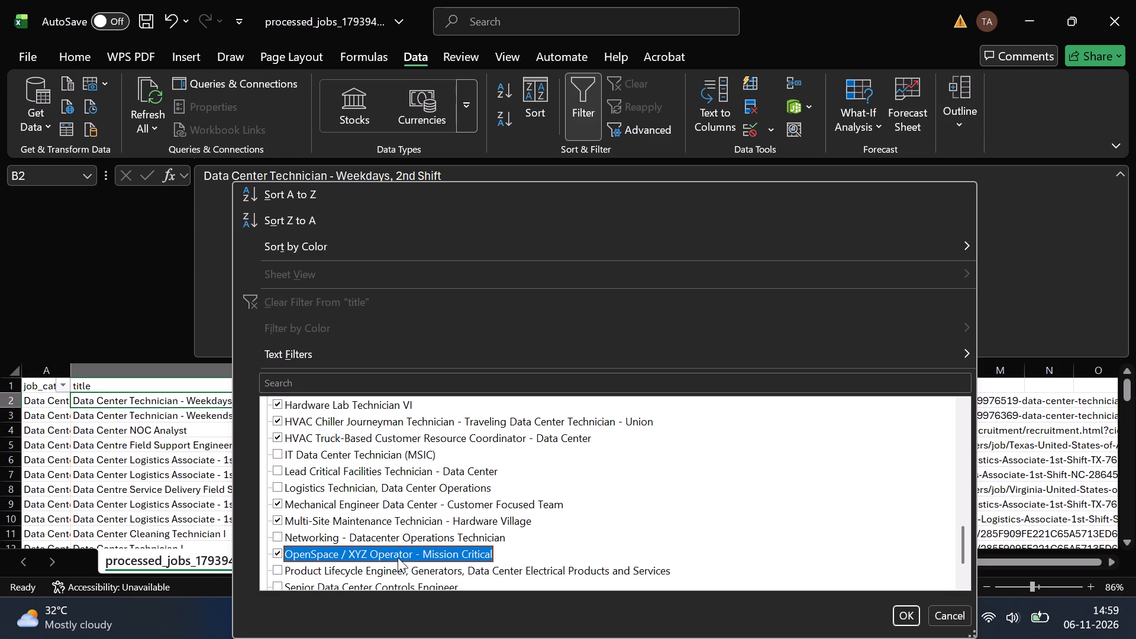
left_click(389, 574)
scroll(389, 574, "down", 1)
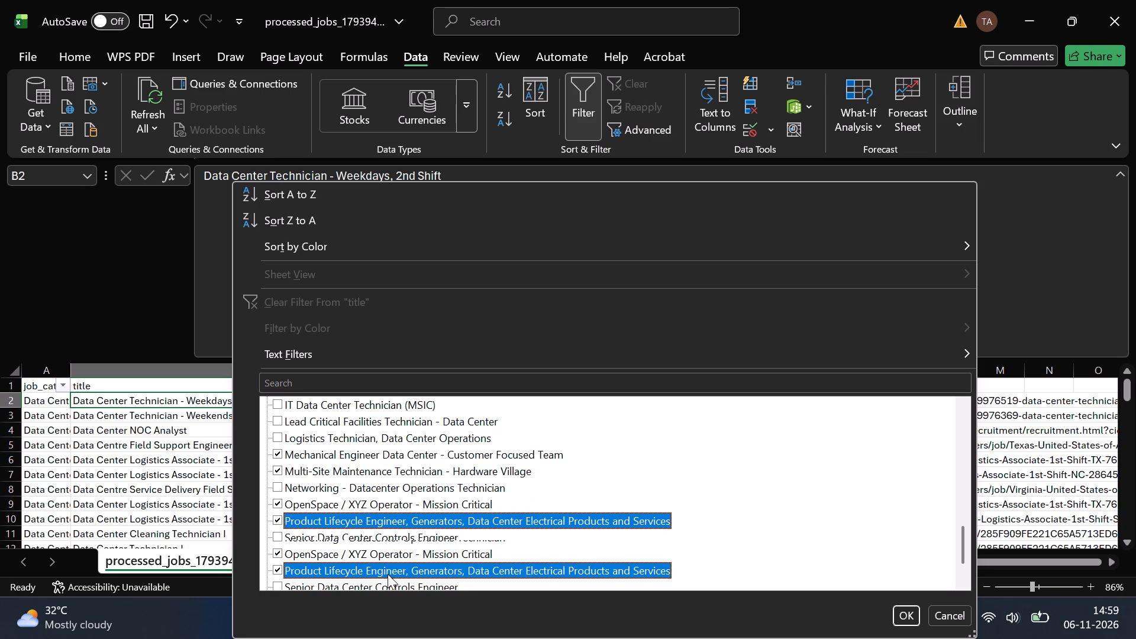
left_click(367, 553)
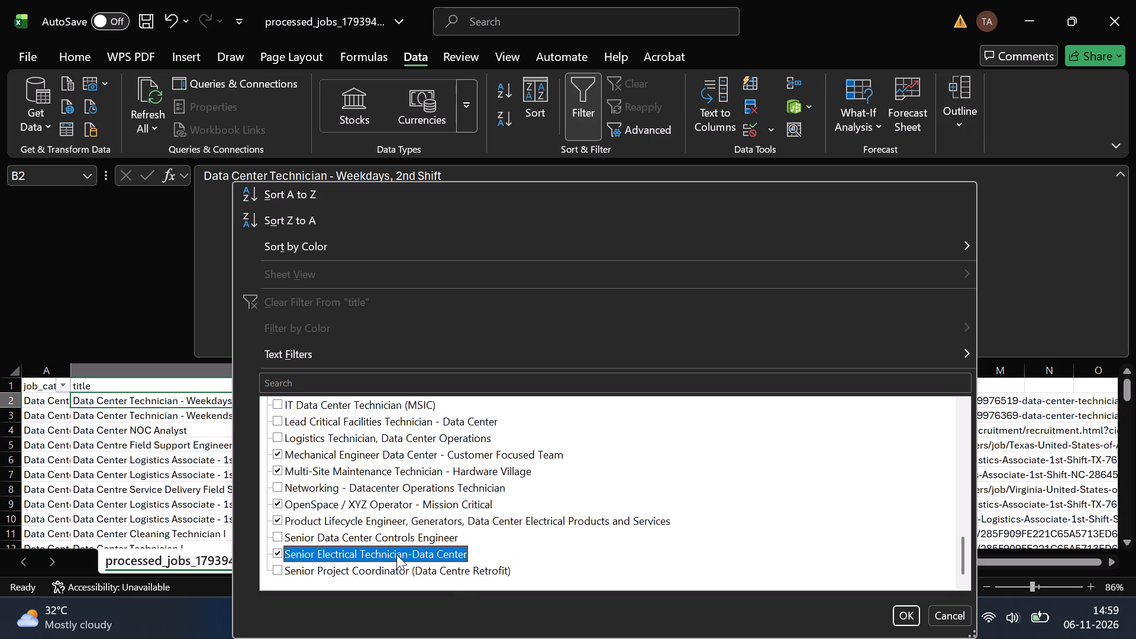
left_click(490, 570)
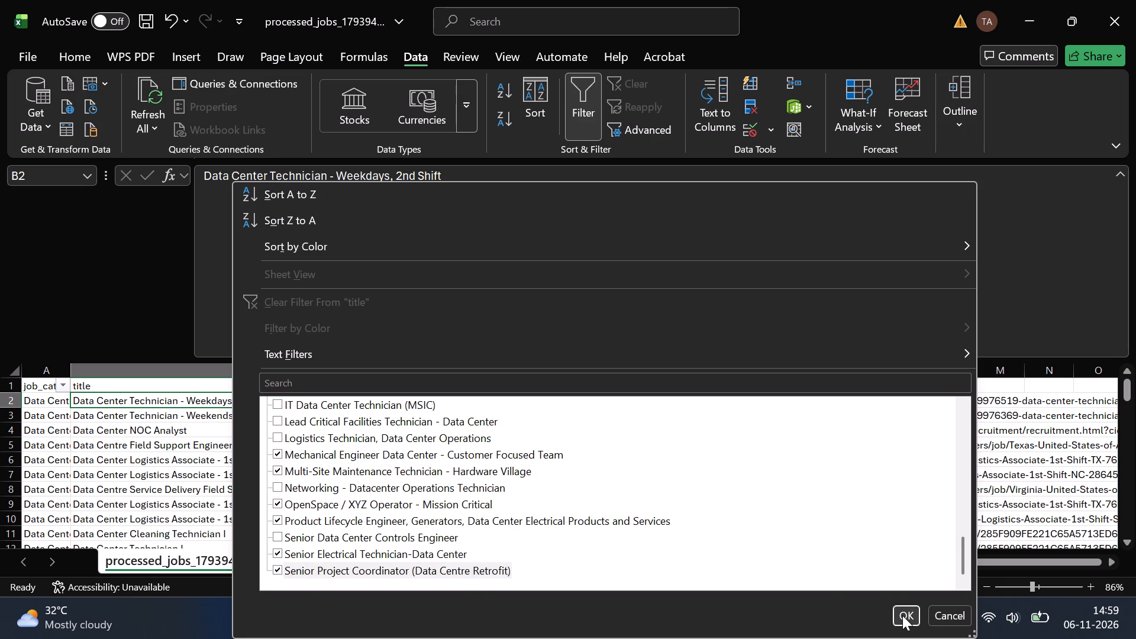
left_click(902, 615)
Delete all the filtered job rows below the header and turn the header filters off.
left_click(5, 403)
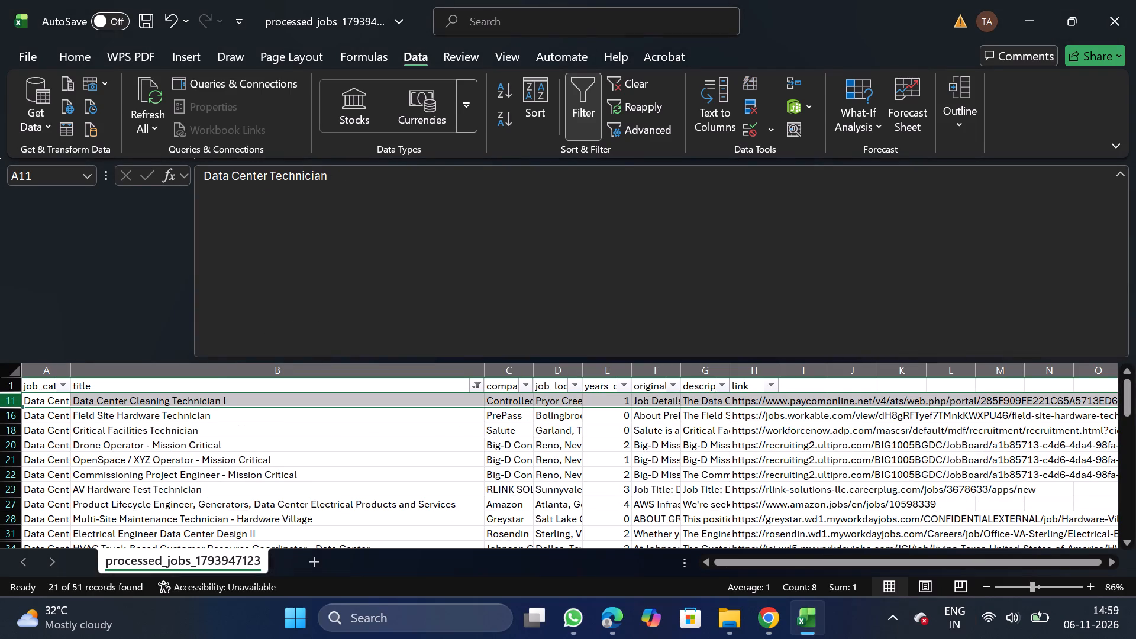
key("ctrl+shift+Down")
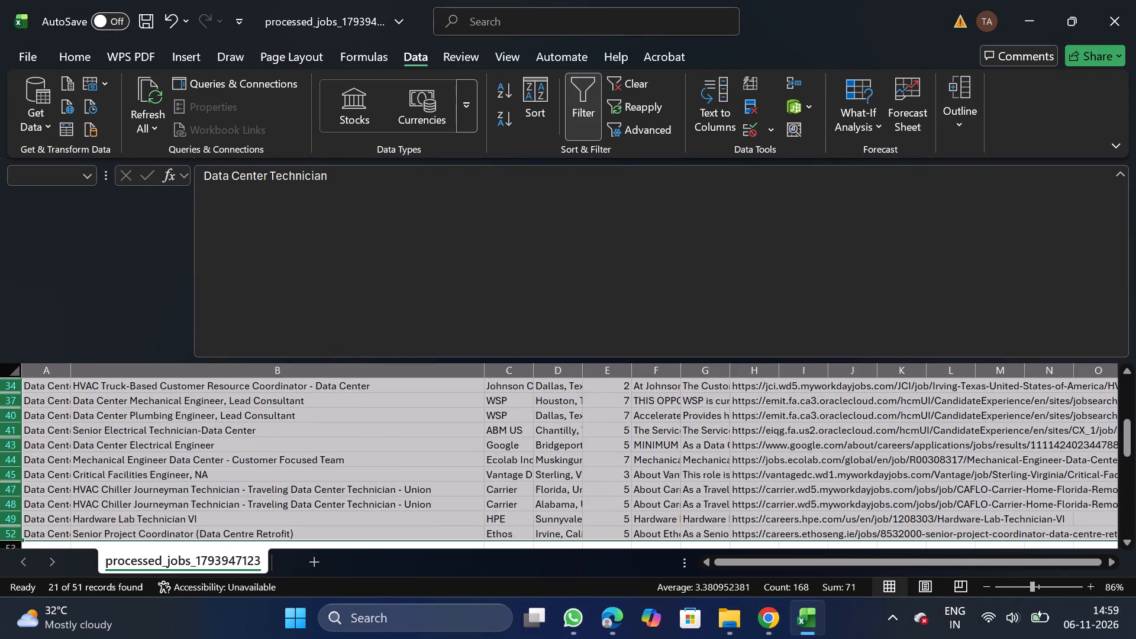
right_click(155, 430)
left_click(237, 277)
left_click(585, 108)
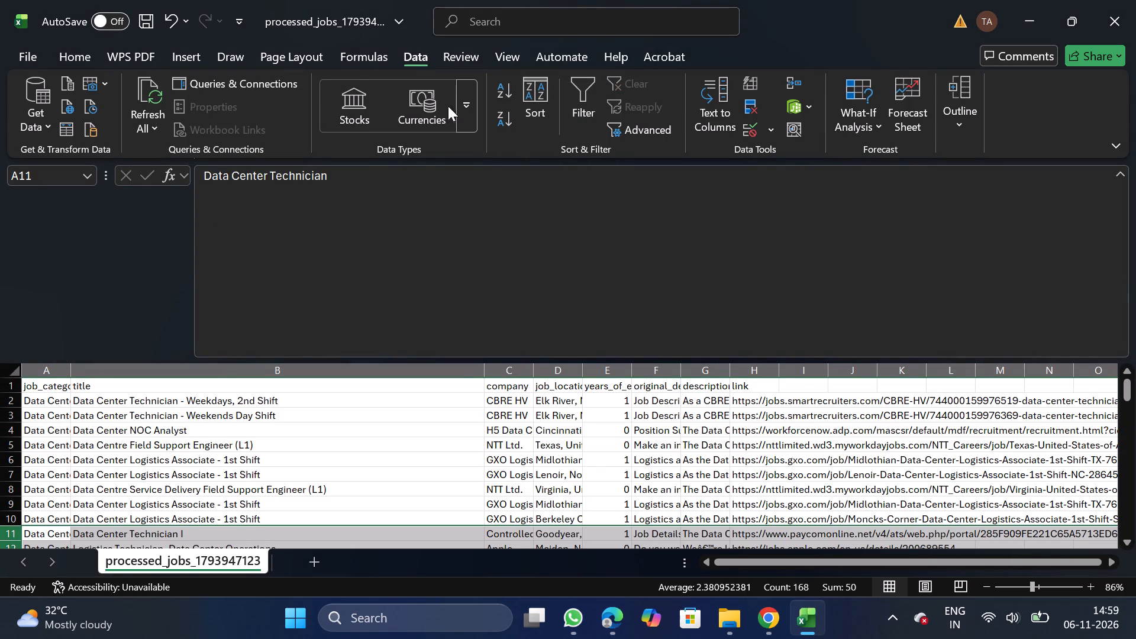
Add header filters to the company and job location columns only.
left_click_drag(512, 382, 572, 111)
left_click(572, 111)
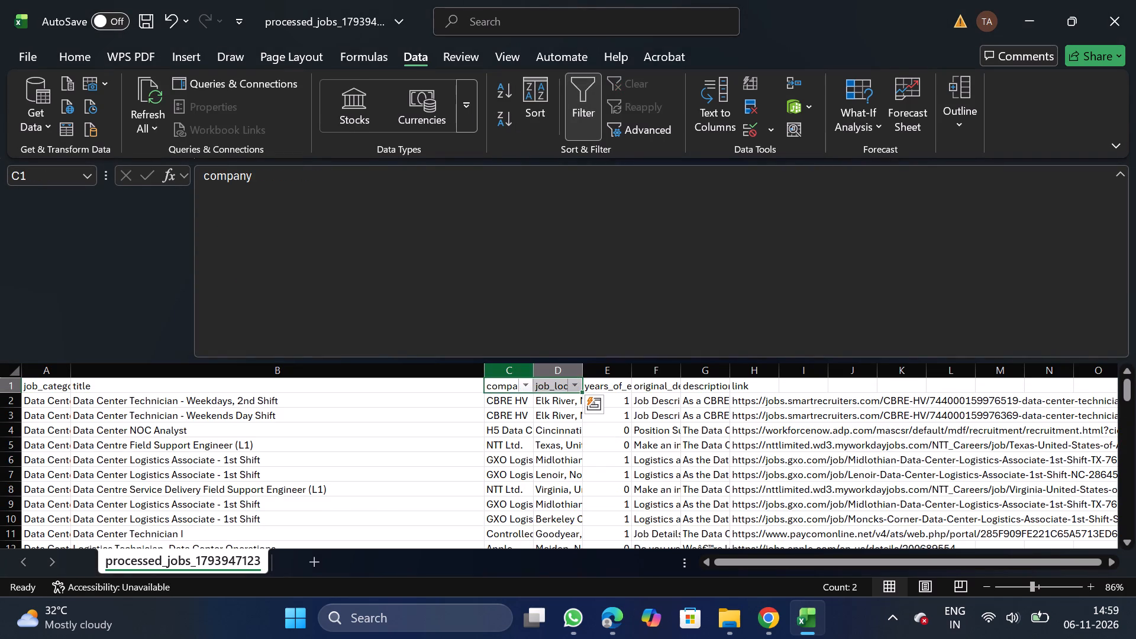
Search the company column's filter for "walmart", clearing the search text when done.
left_click(528, 383)
left_click(458, 382)
type("walmart")
key("BackSpace")
key("BackSpace")
key("BackSpace")
key("BackSpace")
key("BackSpace")
key("BackSpace")
key("BackSpace")
key("BackSpace")
key("BackSpace")
key("BackSpace")
key("BackSpace")
key("BackSpace")
key("BackSpace")
key("BackSpace")
key("BackSpace")
key("BackSpace")
key("BackSpace")
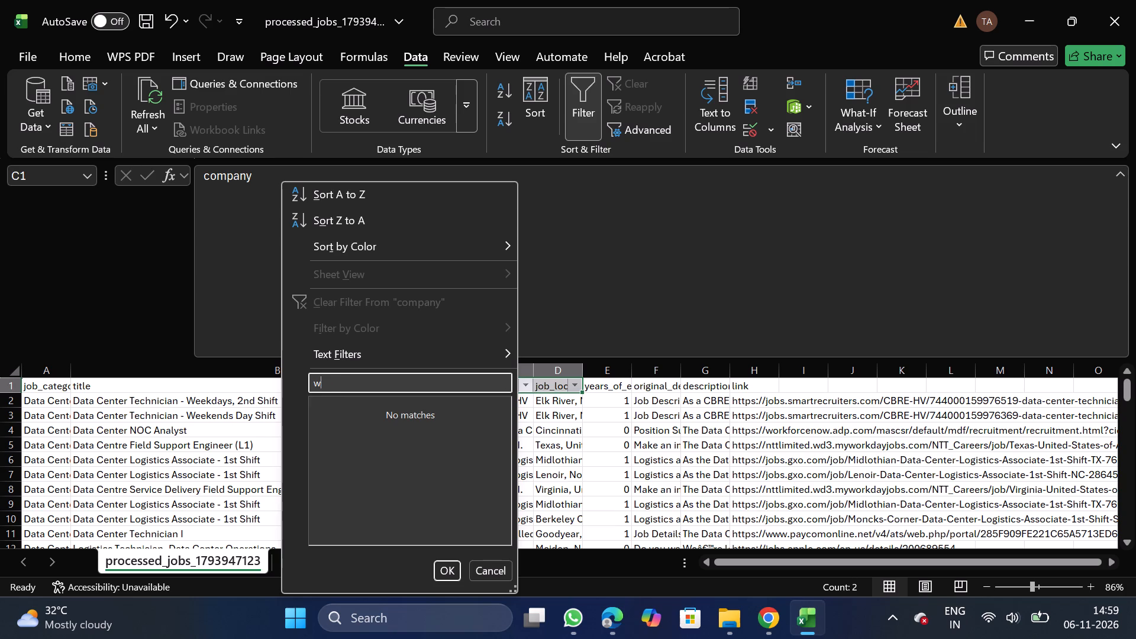
Search the company column's filter for "dried", clearing the search text when done.
type("dried")
key("BackSpace")
key("BackSpace")
key("BackSpace")
key("BackSpace")
key("BackSpace")
key("BackSpace")
key("BackSpace")
key("BackSpace")
key("BackSpace")
key("BackSpace")
key("BackSpace")
key("BackSpace")
Search the company column's filter for "capital", clearing the search text when done.
type("capital")
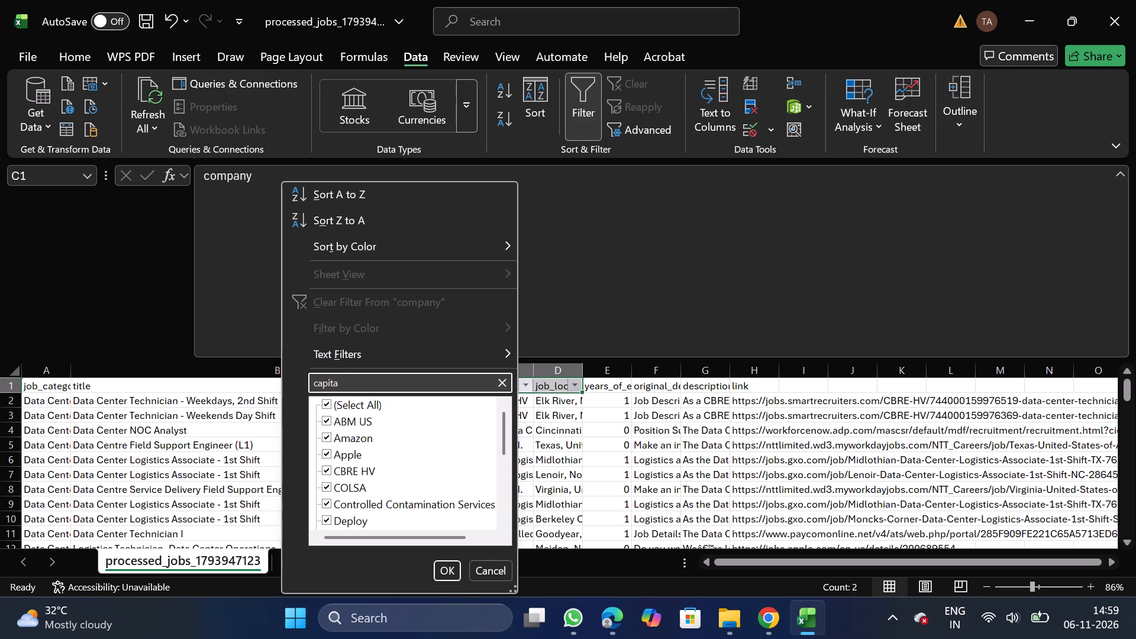
key("BackSpace")
key("BackSpace")
key("BackSpace")
key("BackSpace")
key("BackSpace")
key("BackSpace")
key("BackSpace")
key("BackSpace")
key("BackSpace")
key("BackSpace")
key("BackSpace")
key("BackSpace")
key("BackSpace")
key("BackSpace")
key("BackSpace")
key("BackSpace")
key("BackSpace")
Search the company column's filter for "under", clearing the search text when done.
type("under")
key("BackSpace")
key("BackSpace")
key("BackSpace")
key("BackSpace")
key("BackSpace")
key("BackSpace")
key("BackSpace")
key("BackSpace")
key("BackSpace")
key("BackSpace")
key("BackSpace")
key("BackSpace")
Search the company column's filter for "hun", clearing the search text when done.
type("hun")
key("BackSpace")
key("BackSpace")
key("BackSpace")
key("BackSpace")
key("BackSpace")
key("BackSpace")
key("BackSpace")
key("BackSpace")
key("BackSpace")
key("BackSpace")
key("BackSpace")
key("BackSpace")
key("BackSpace")
Search the company column's filter for "skim", clearing the search text when done.
type("skim")
key("BackSpace")
key("BackSpace")
key("BackSpace")
key("BackSpace")
key("BackSpace")
key("BackSpace")
key("BackSpace")
key("BackSpace")
key("BackSpace")
key("BackSpace")
key("BackSpace")
key("BackSpace")
key("BackSpace")
key("BackSpace")
key("BackSpace")
Search the company column's filter for "ape", clearing the search text when done.
type("ape")
key("BackSpace")
key("BackSpace")
key("BackSpace")
key("BackSpace")
key("BackSpace")
key("BackSpace")
key("BackSpace")
key("BackSpace")
key("BackSpace")
key("BackSpace")
Search the company column's filter for "in landem", dismiss it without filtering and turn off the header filters.
type("in landem")
left_click(481, 573)
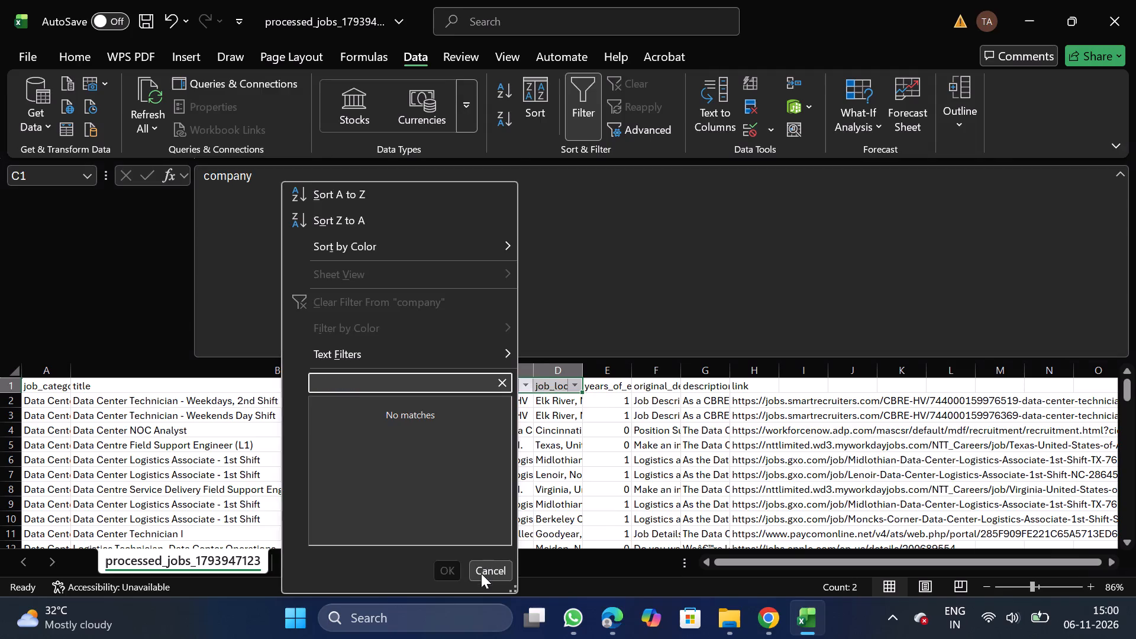
left_click(572, 135)
Save the cleaned file as the CSV "Data Center_11_06" in the Daily Scraping jobs folder under Documents.
left_click(16, 55)
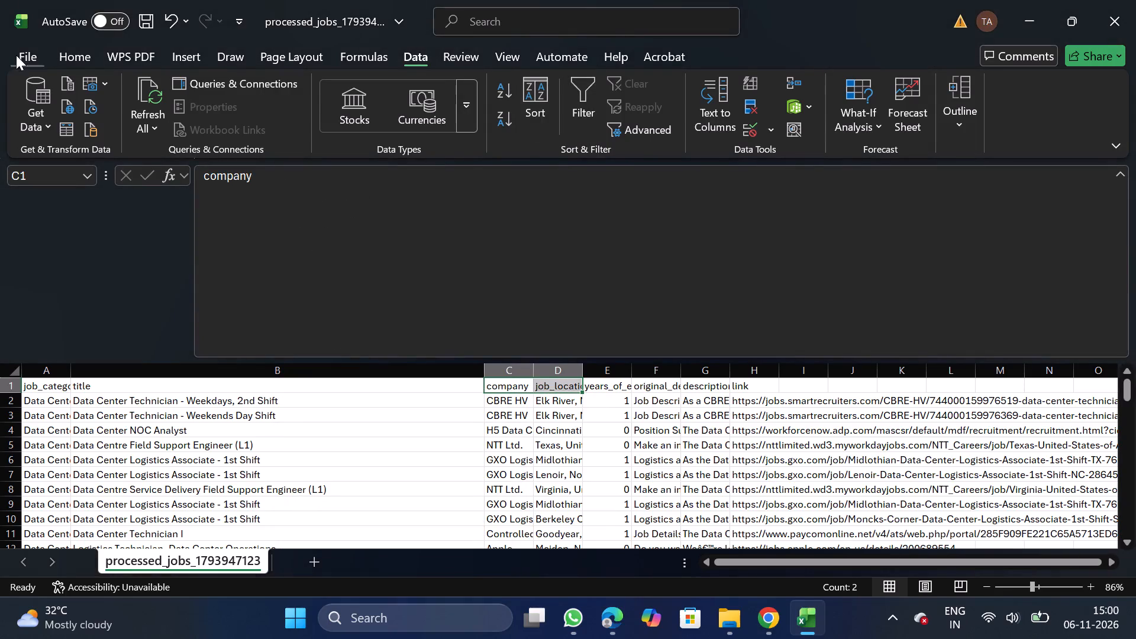
double_click(59, 305)
triple_click(266, 495)
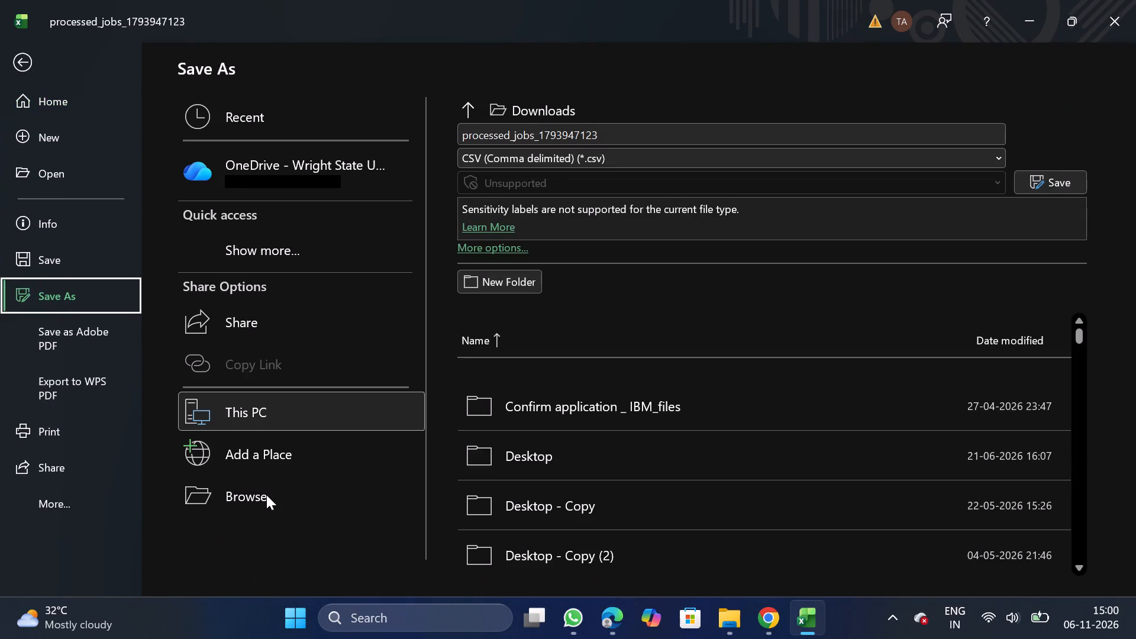
left_click(266, 495)
double_click(99, 204)
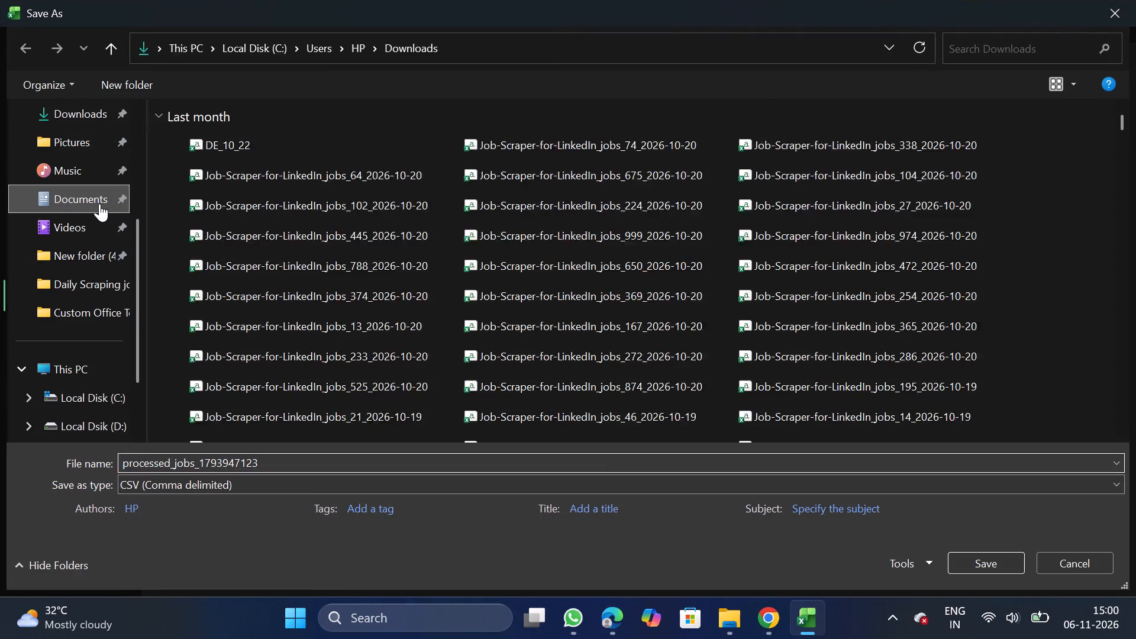
double_click(269, 199)
left_click(318, 457)
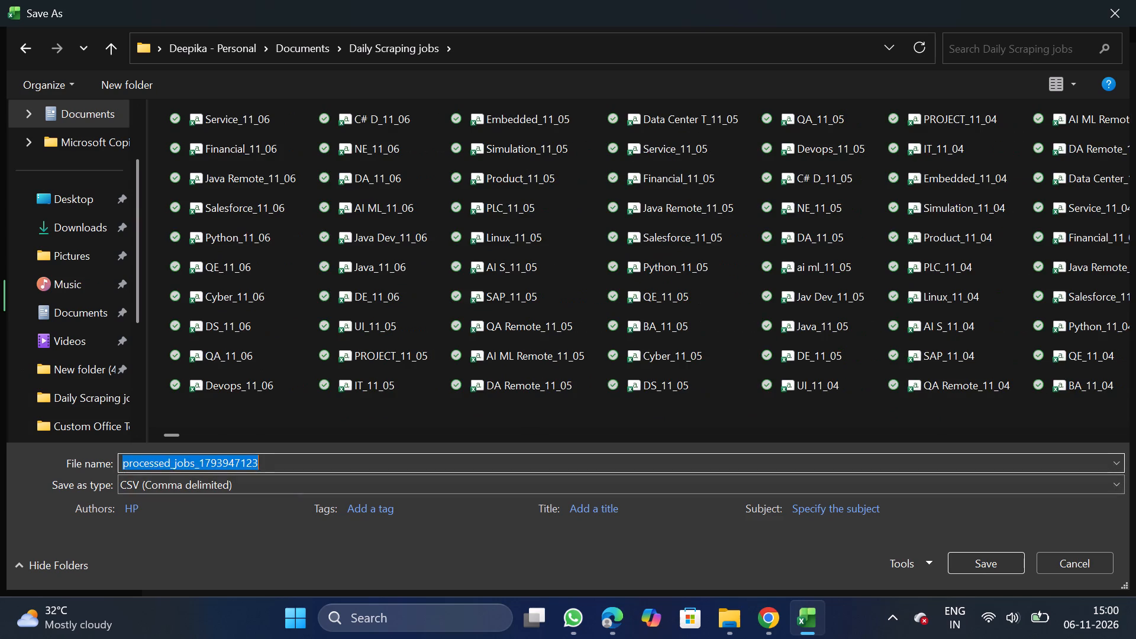
key("BackSpace")
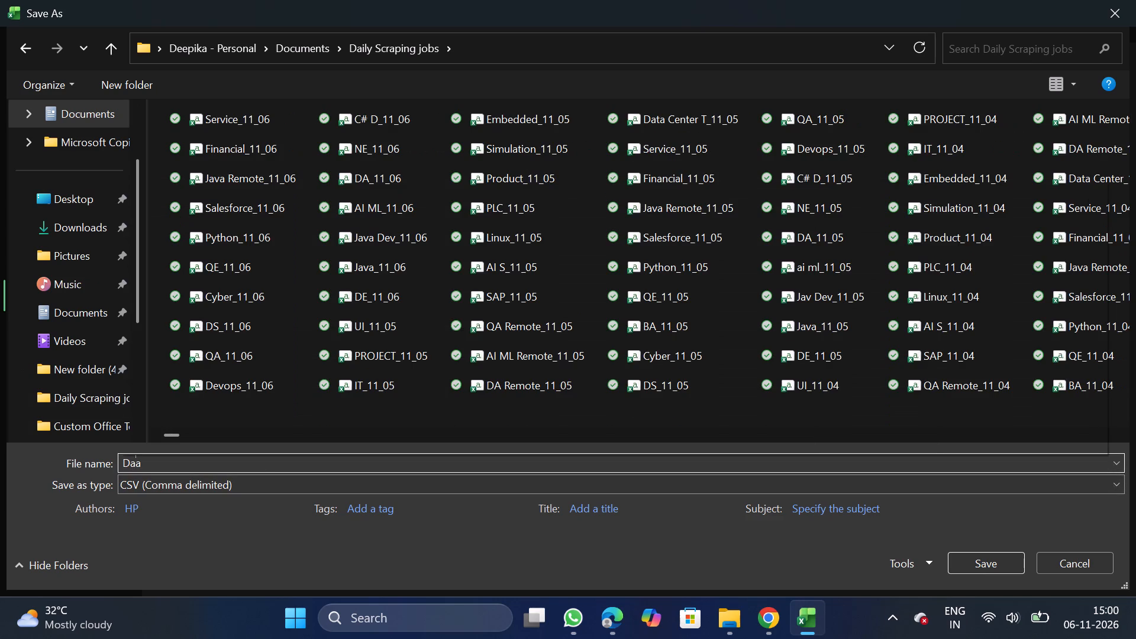
type("enter")
type("_11_06")
left_click(963, 562)
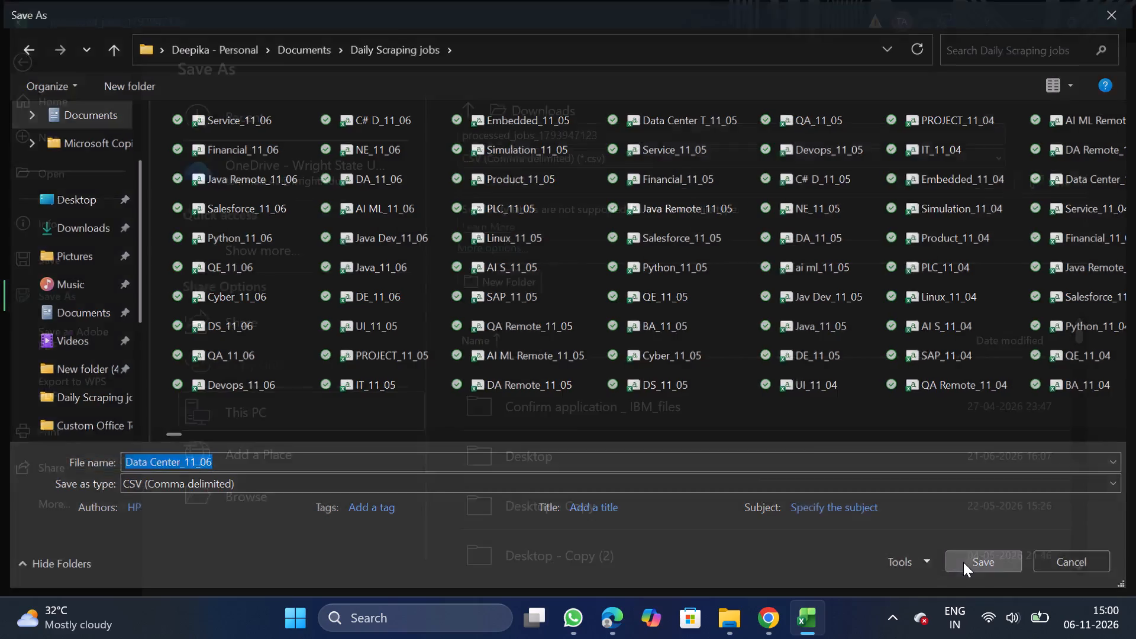
Switch to NextGenApply in Chrome and bulk upload the Data Center_11_06 CSV file.
left_click(772, 624)
scroll(569, 504, "down", 2)
left_click(480, 489)
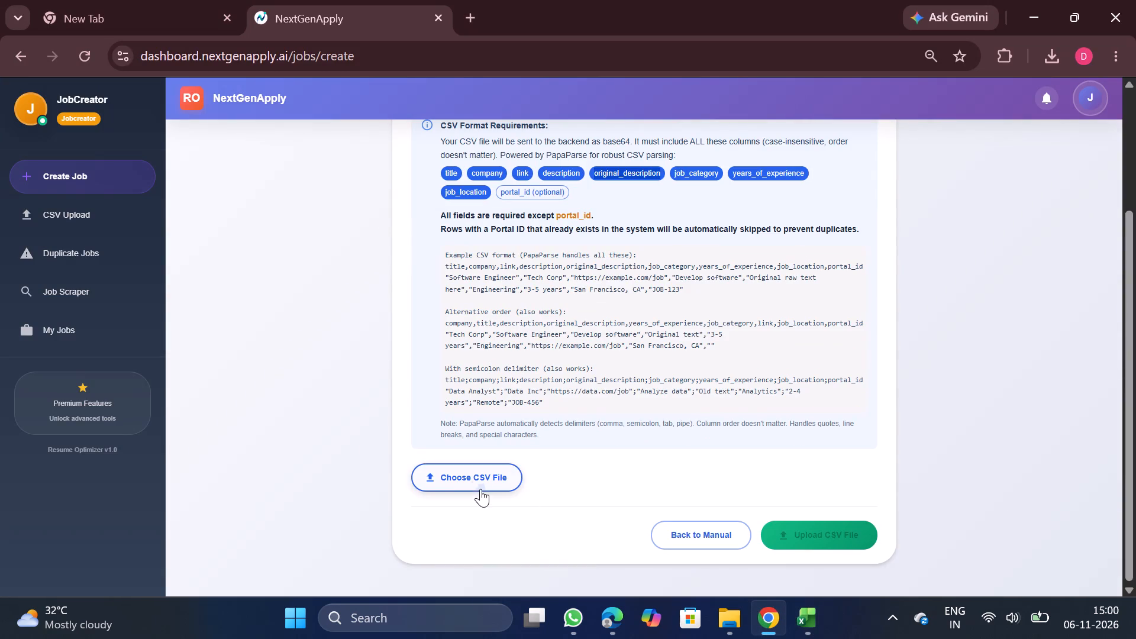
double_click(250, 109)
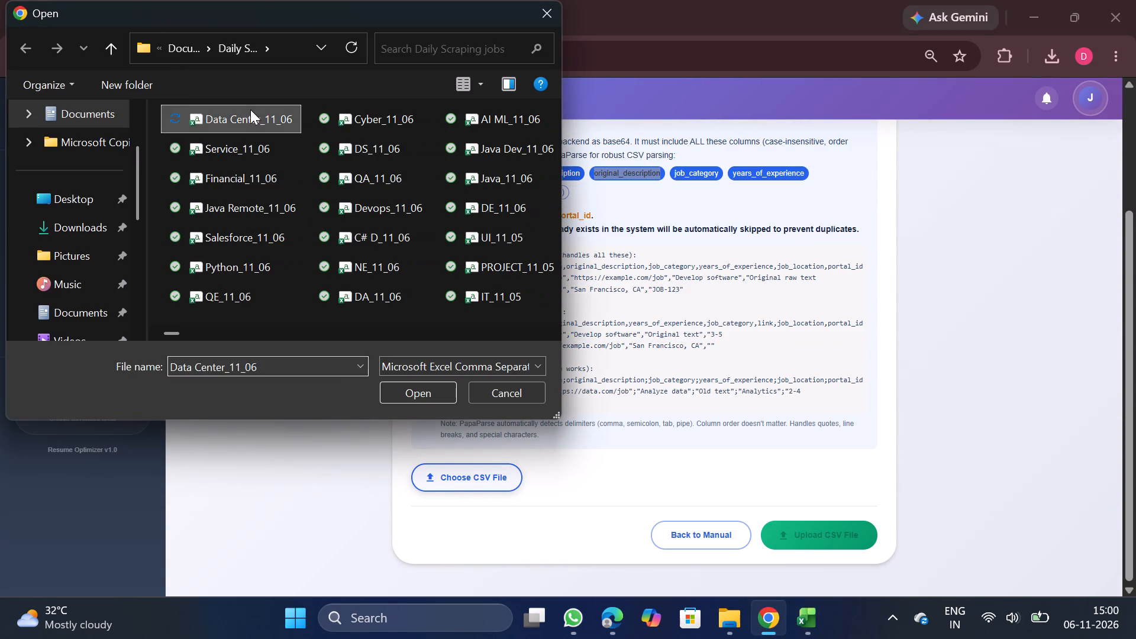
scroll(542, 396, "down", 2)
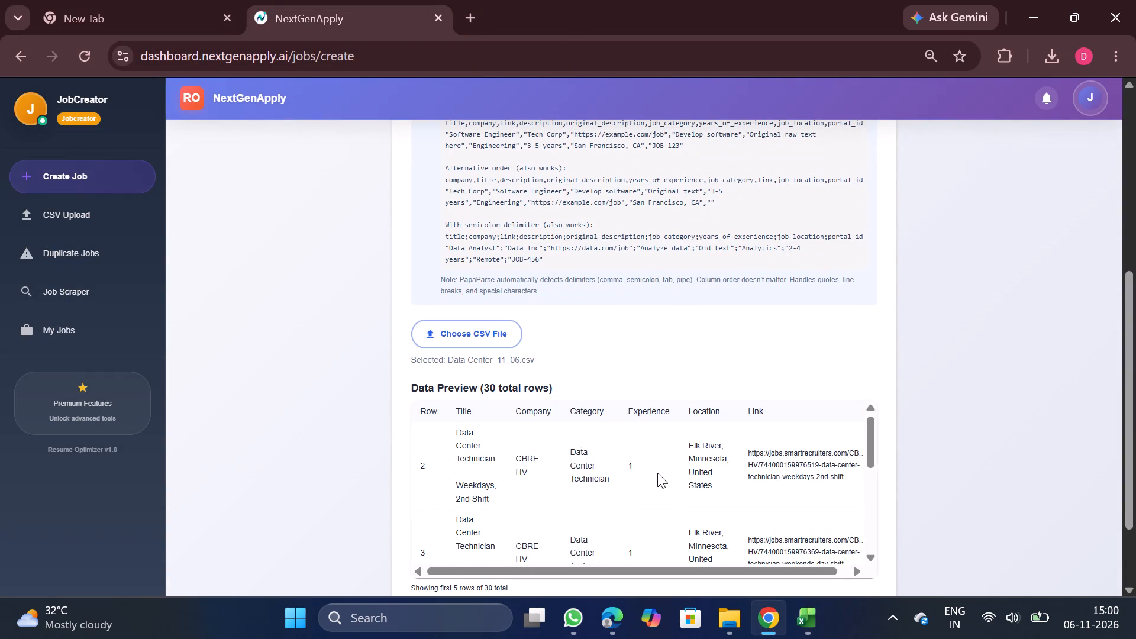
scroll(657, 473, "down", 3)
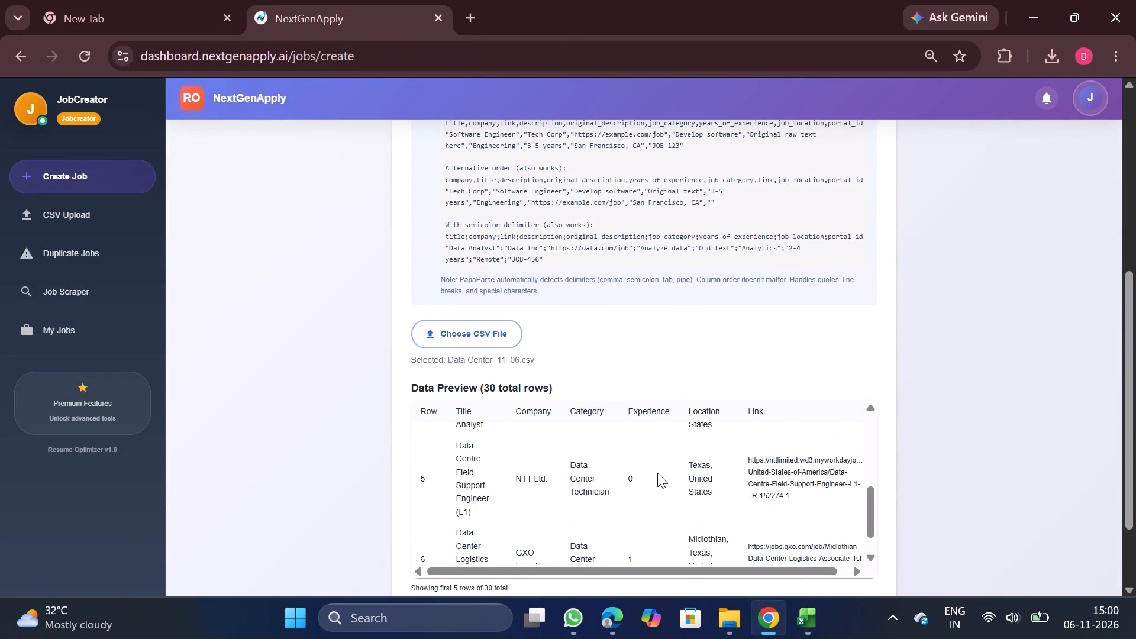
scroll(657, 473, "down", 1)
left_click(814, 541)
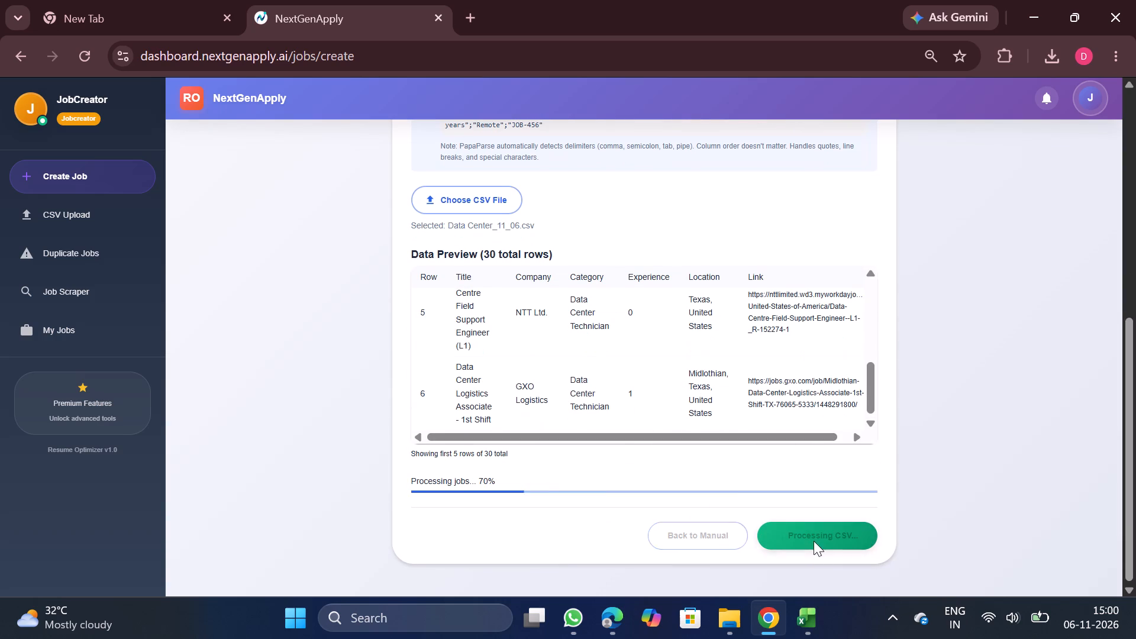
left_click(887, 470)
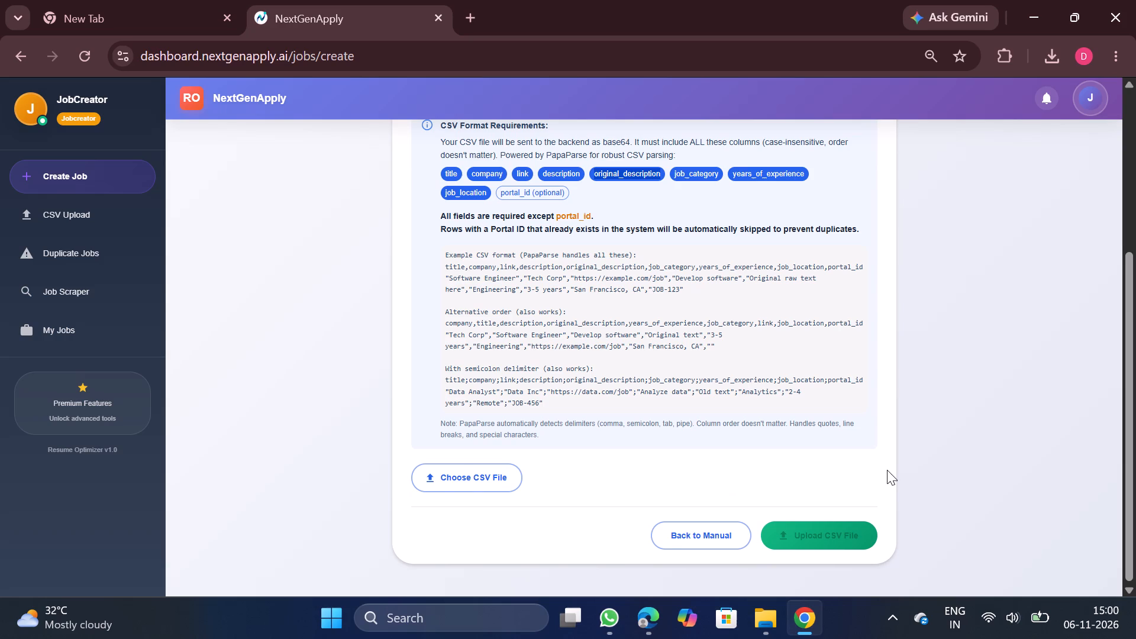
Download the processed Data Analyst Remote CSV, #4899, from the CSV upload history and open it in Excel.
scroll(721, 438, "up", 3)
left_click(100, 204)
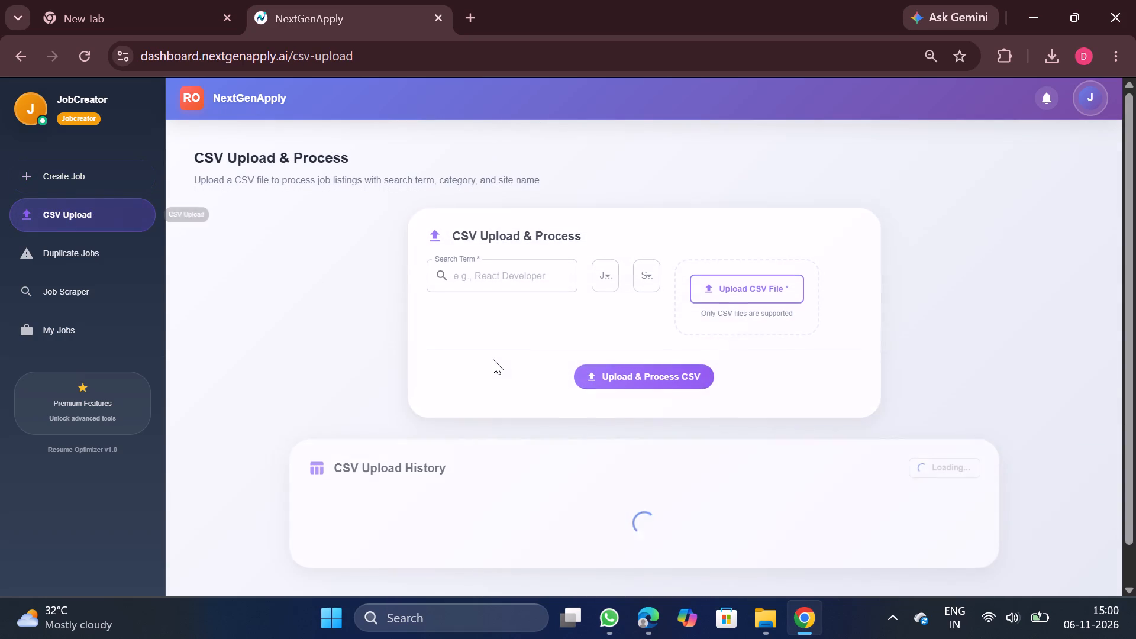
scroll(680, 443, "down", 1)
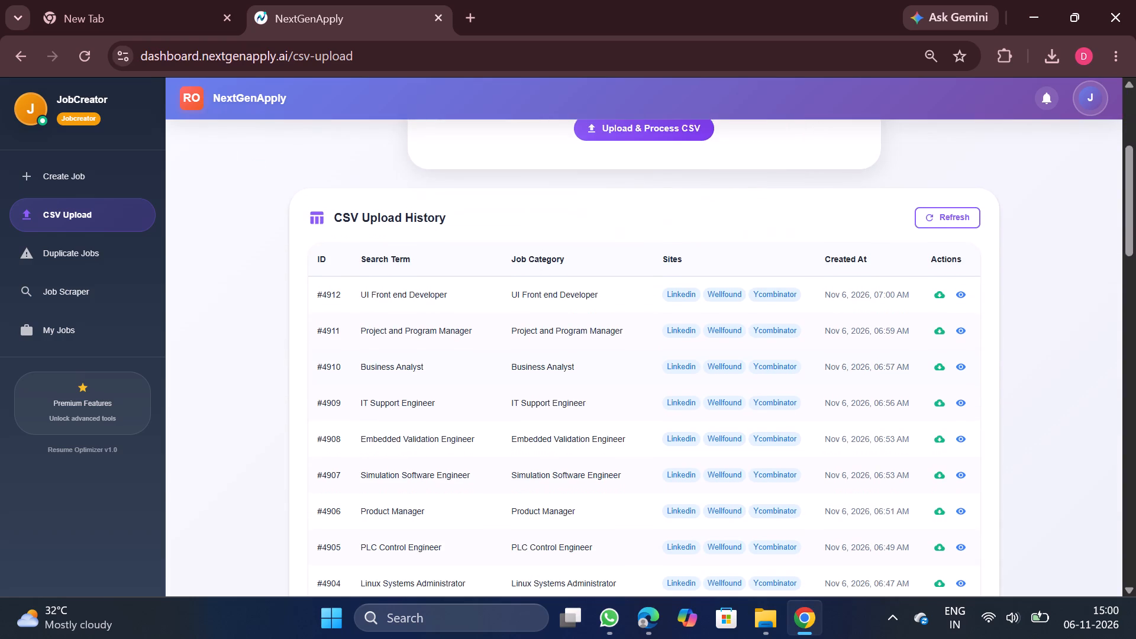
scroll(680, 443, "down", 4)
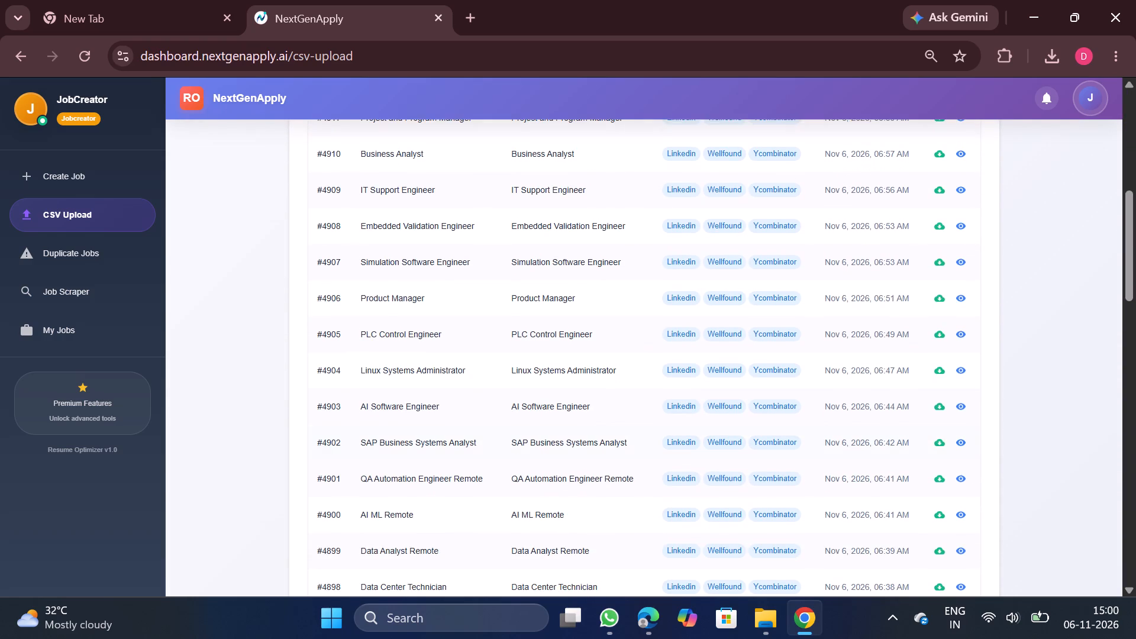
scroll(680, 443, "down", 1)
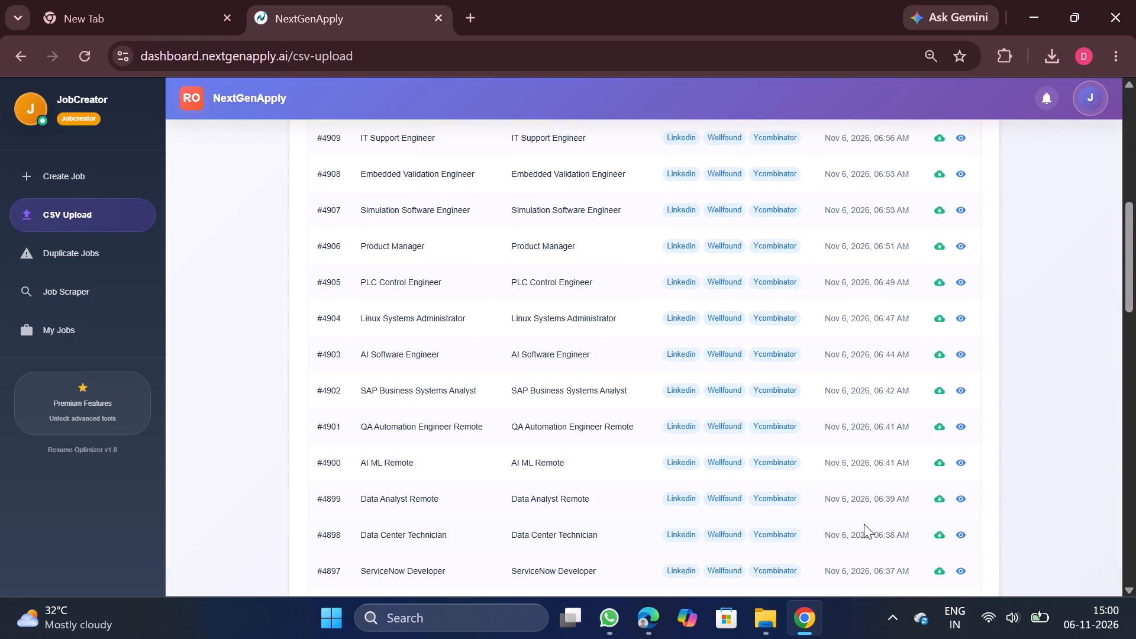
left_click(937, 500)
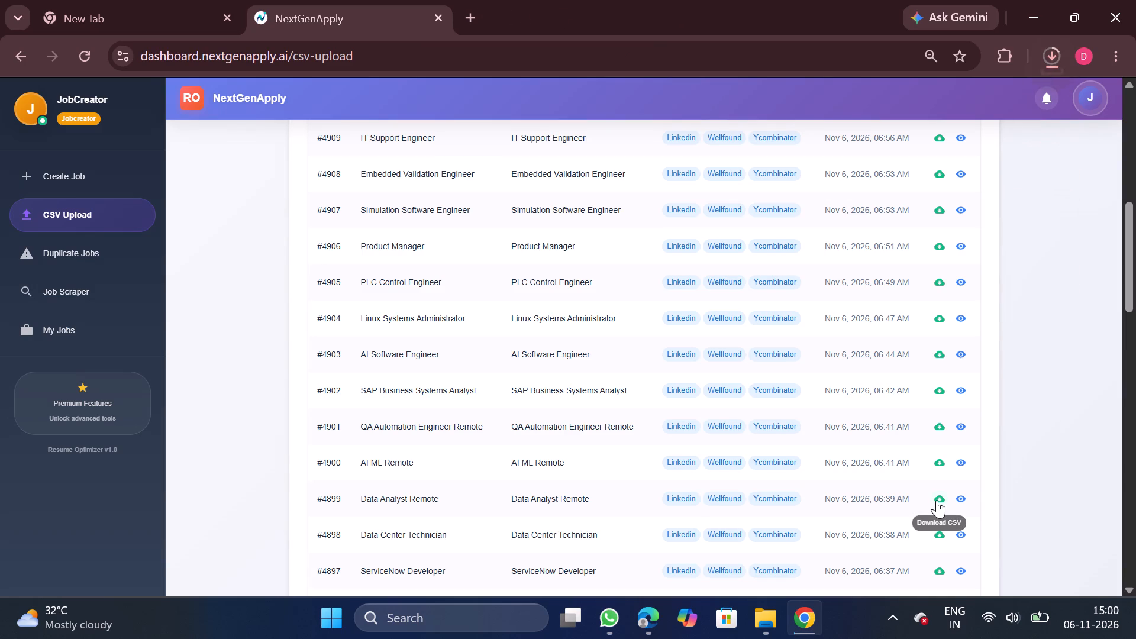
left_click(902, 99)
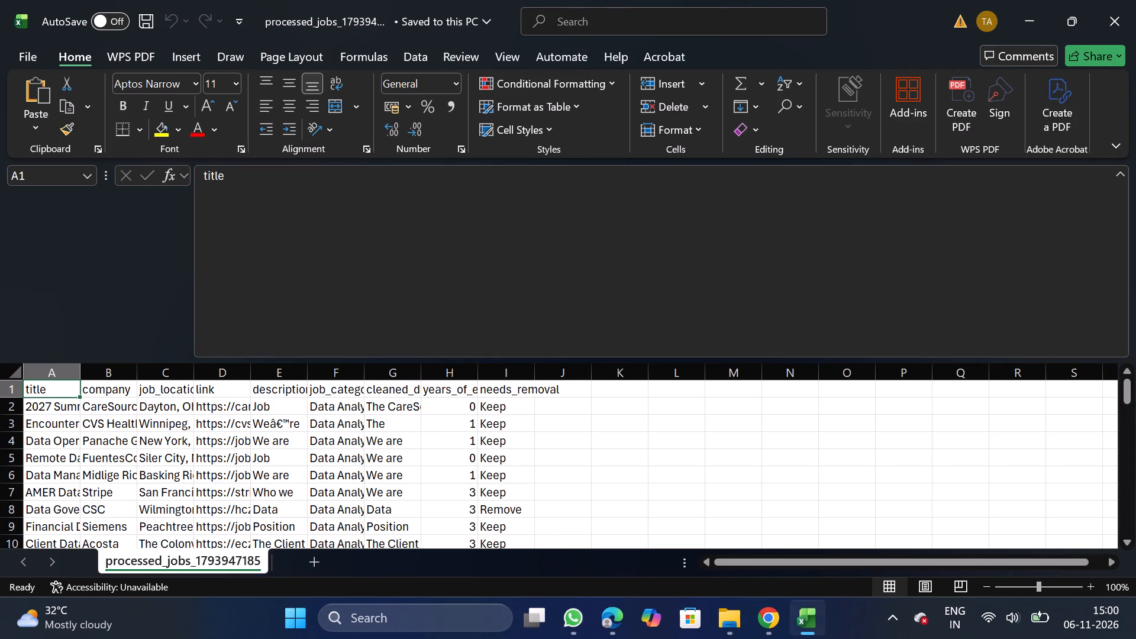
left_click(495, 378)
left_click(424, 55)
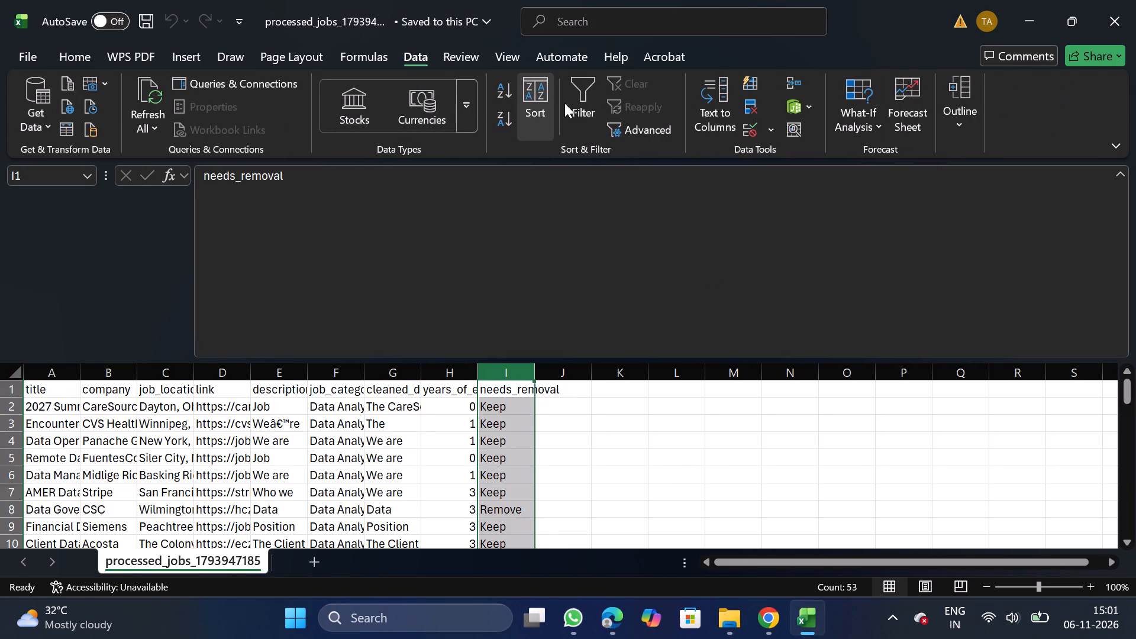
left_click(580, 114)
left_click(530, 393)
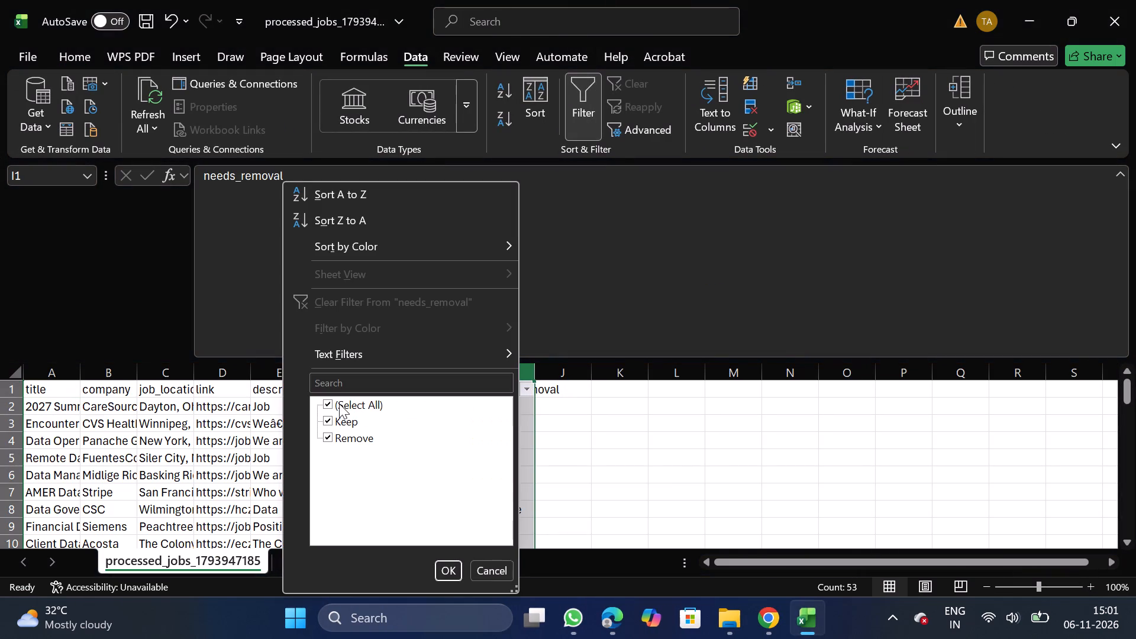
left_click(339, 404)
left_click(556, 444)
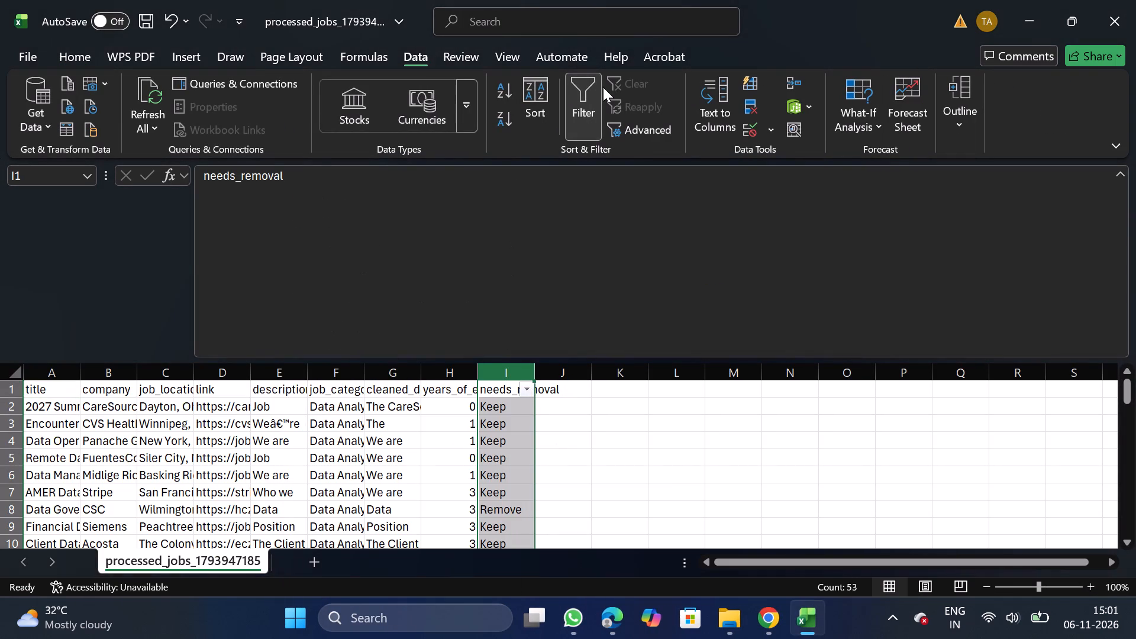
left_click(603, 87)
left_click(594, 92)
Remove duplicate rows from the whole sheet, comparing only the company column and treating the first row as headers.
key("ctrl+a")
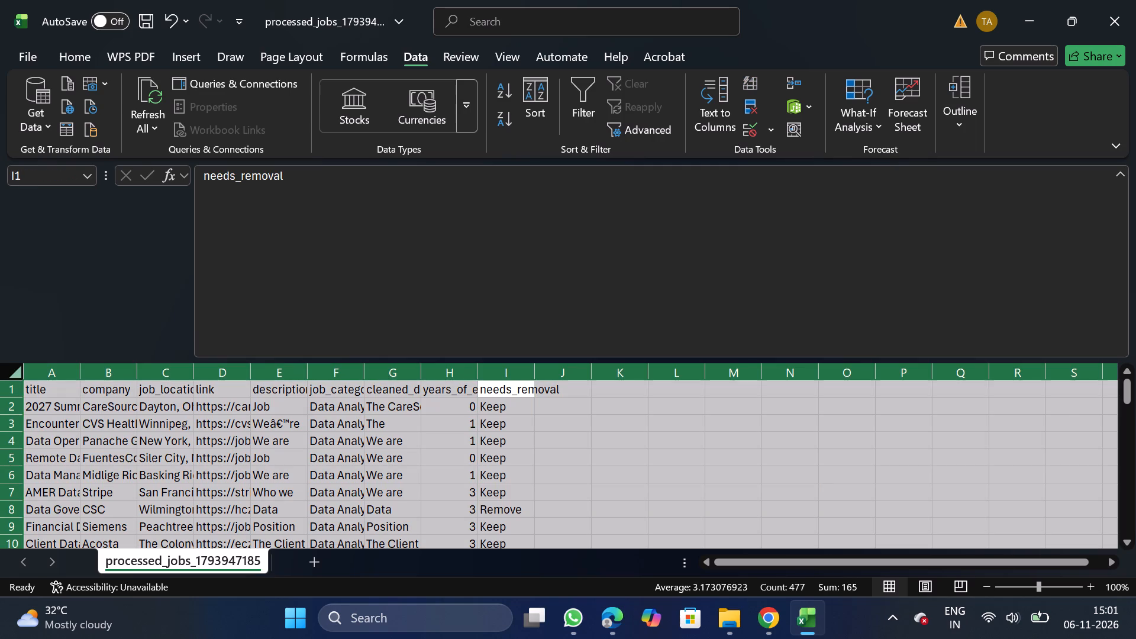
left_click(753, 105)
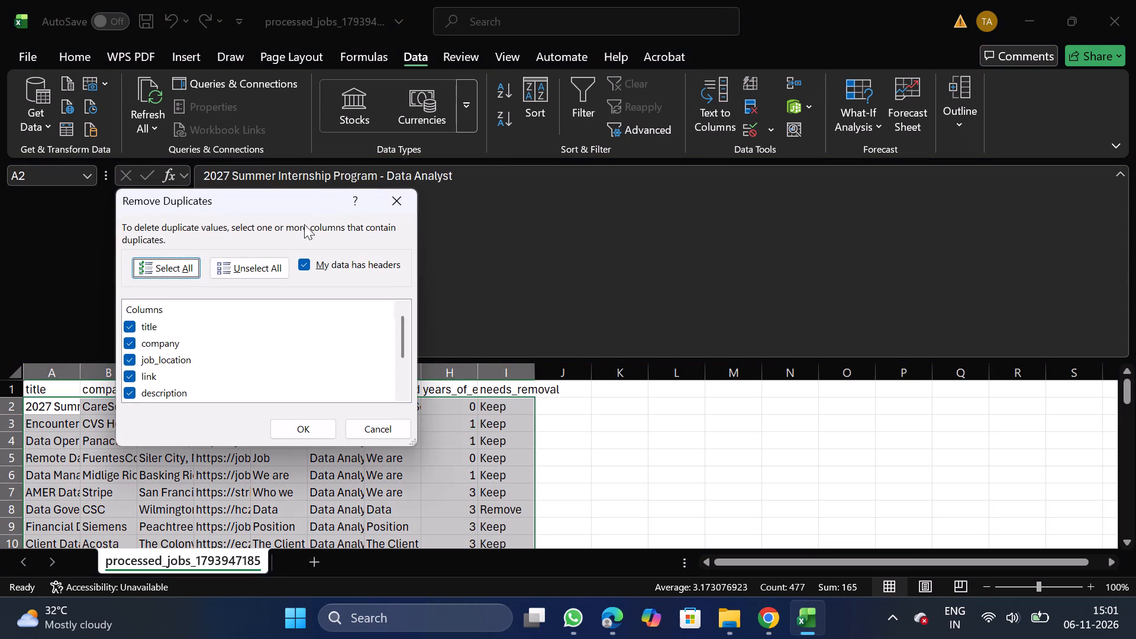
left_click(261, 269)
left_click(131, 343)
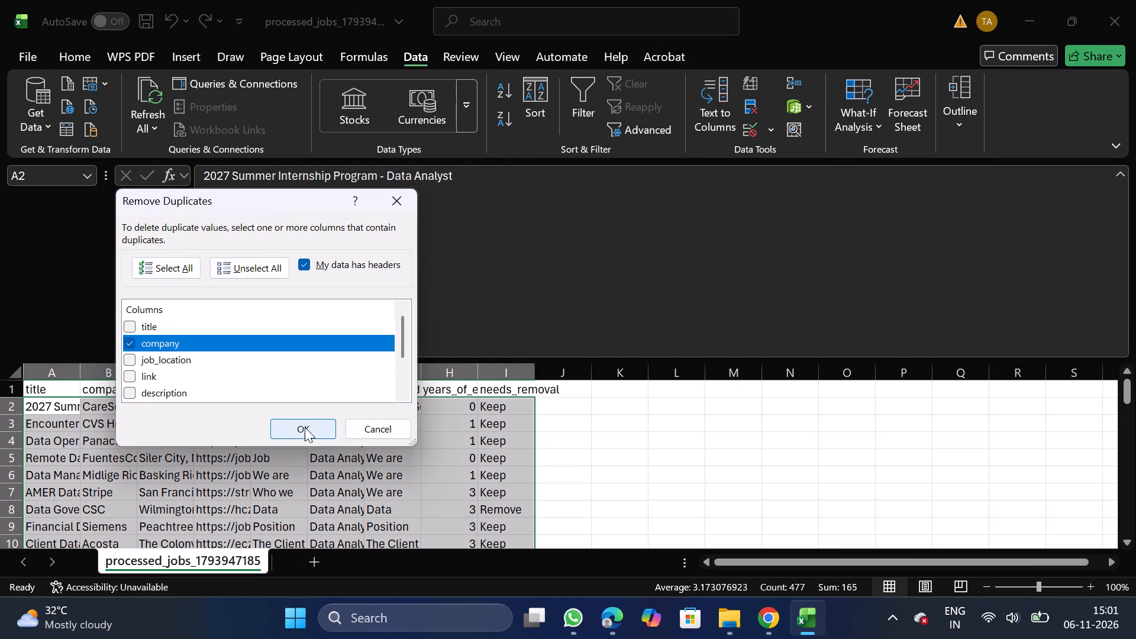
left_click(305, 427)
left_click(669, 348)
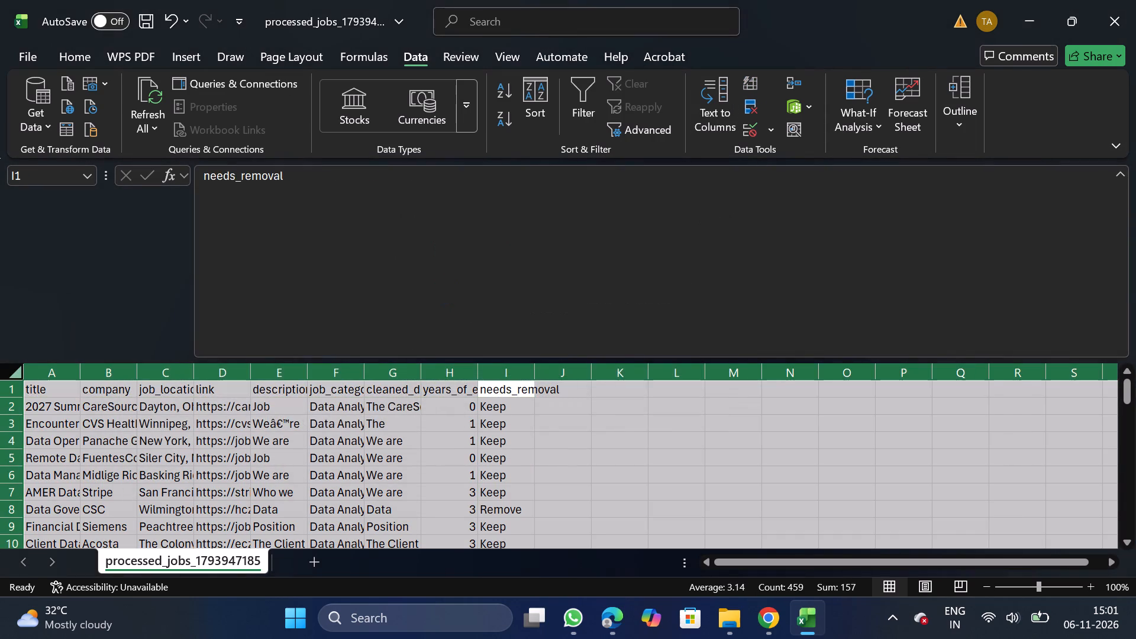
Filter needs_removal to Remove, delete all the matching rows and turn the filter off.
left_click(505, 386)
left_click(589, 100)
left_click(533, 390)
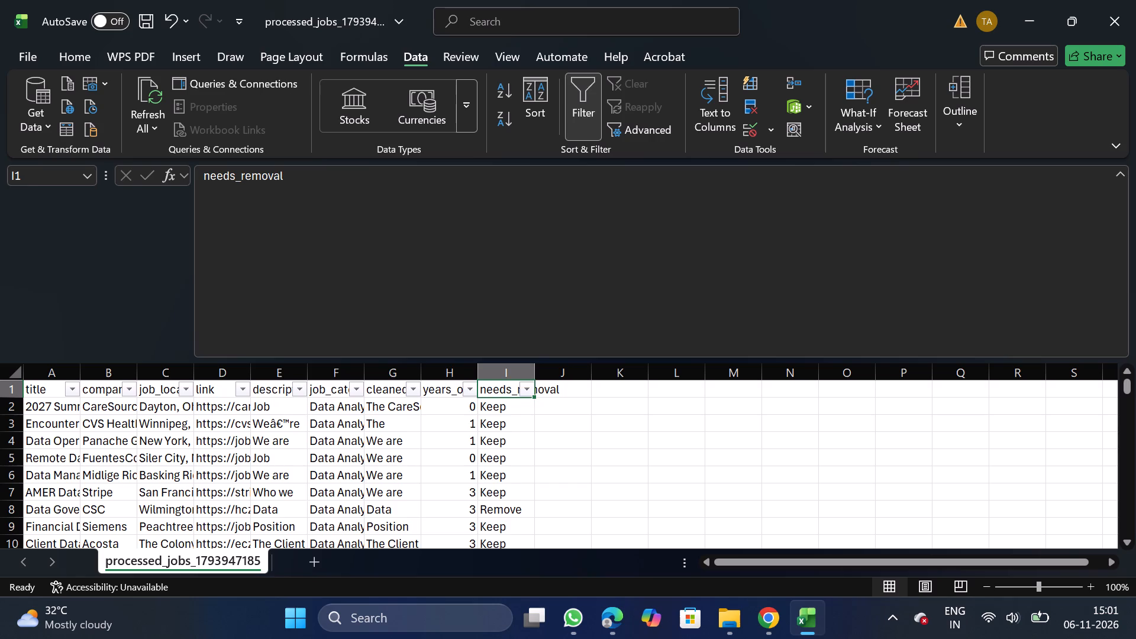
left_click(358, 409)
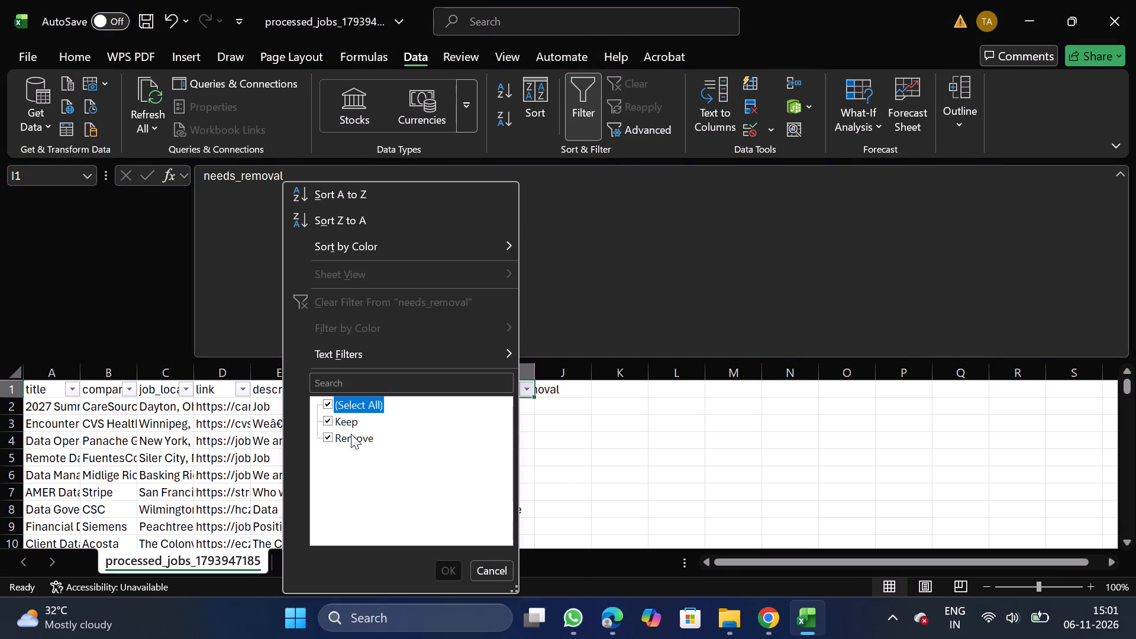
left_click(351, 434)
left_click(448, 564)
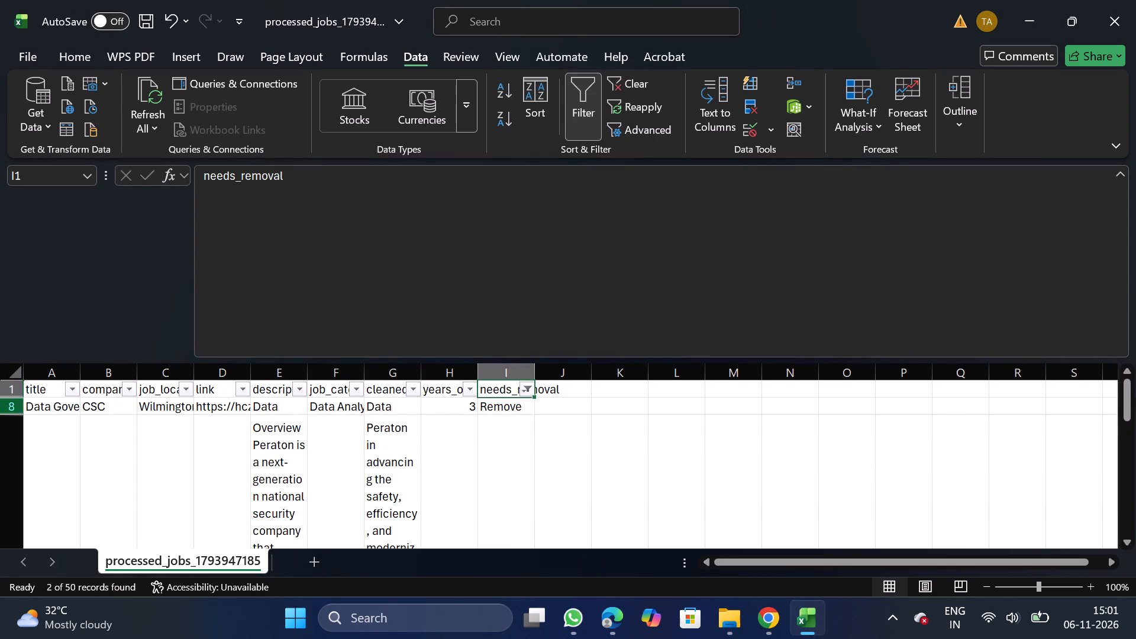
left_click(5, 409)
key("ctrl+shift+Down")
right_click(151, 446)
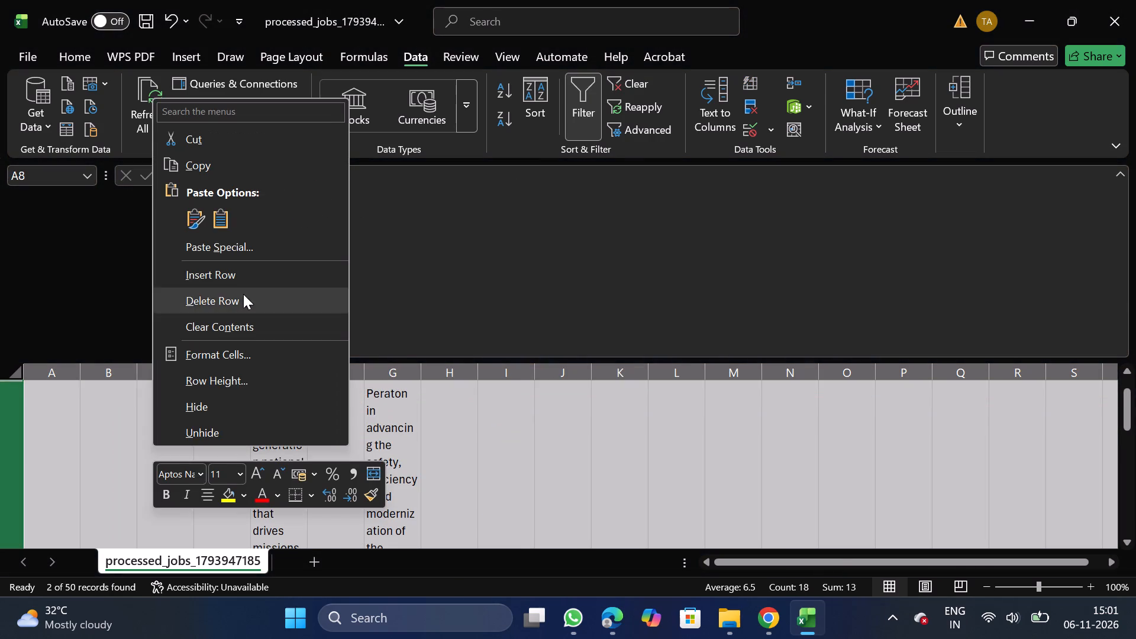
left_click(243, 294)
double_click(566, 128)
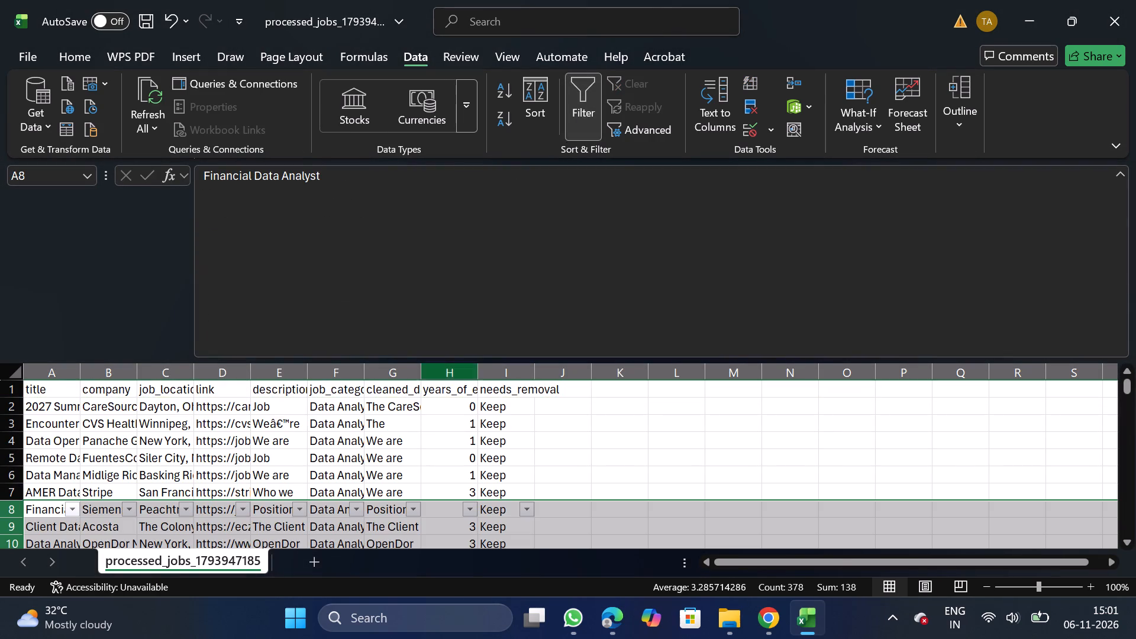
left_click(585, 100)
Filter years_of_experience to 8, delete all the matching rows and turn the filter off.
left_click_drag(447, 388, 592, 37)
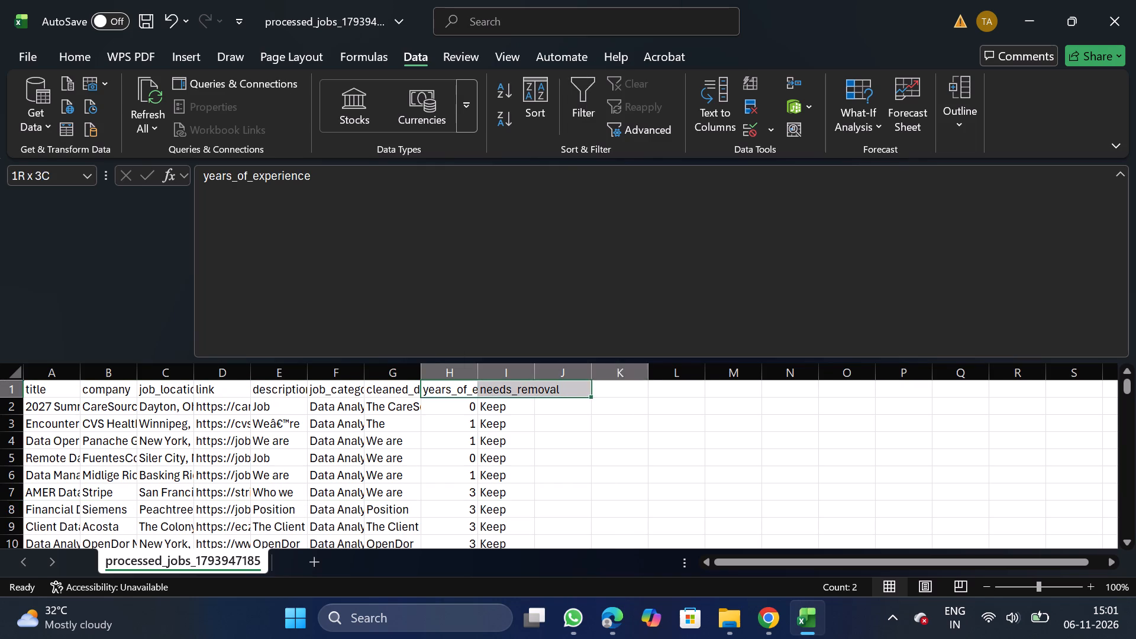
left_click_drag(592, 37, 588, 110)
left_click(588, 110)
left_click(472, 391)
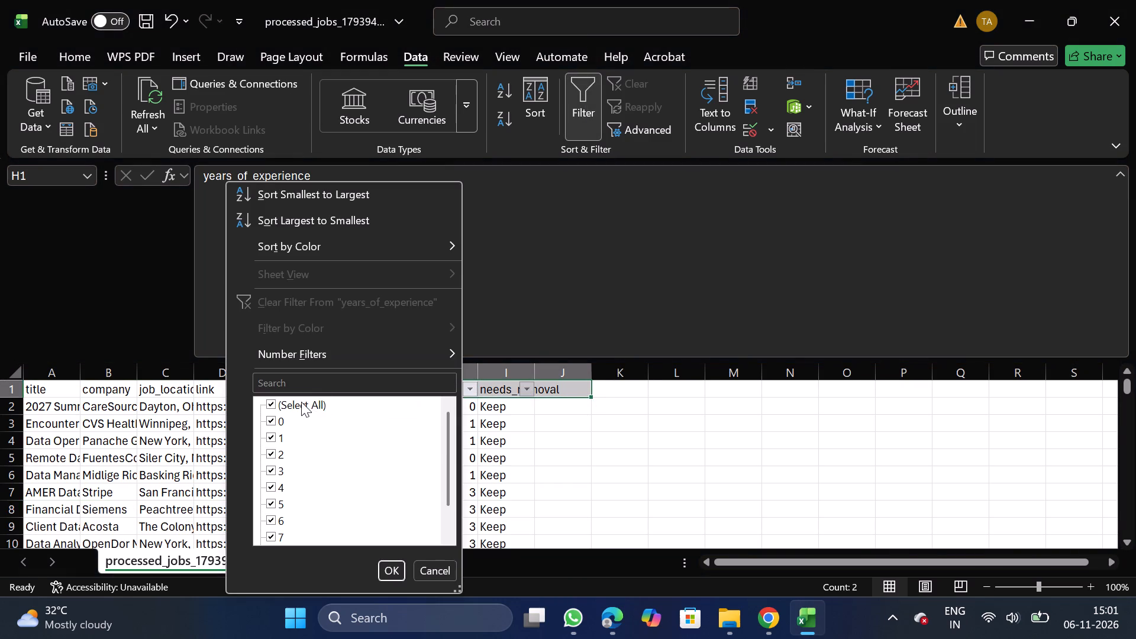
left_click(301, 402)
scroll(278, 528, "down", 1)
left_click(266, 518)
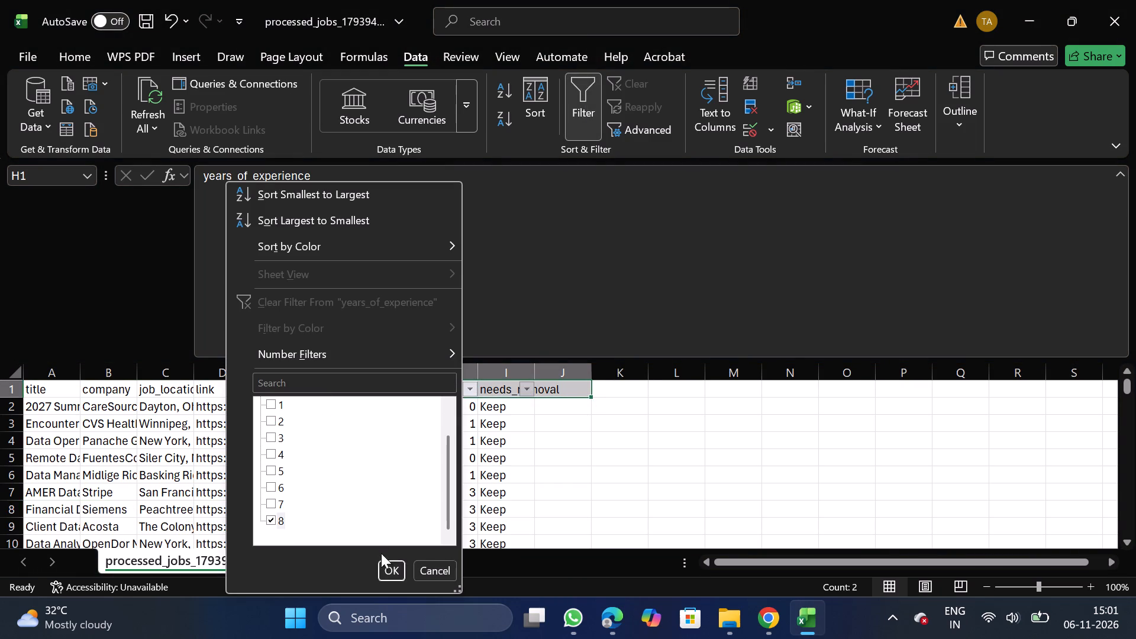
left_click(390, 568)
left_click(0, 427)
key("ctrl+shift+Down")
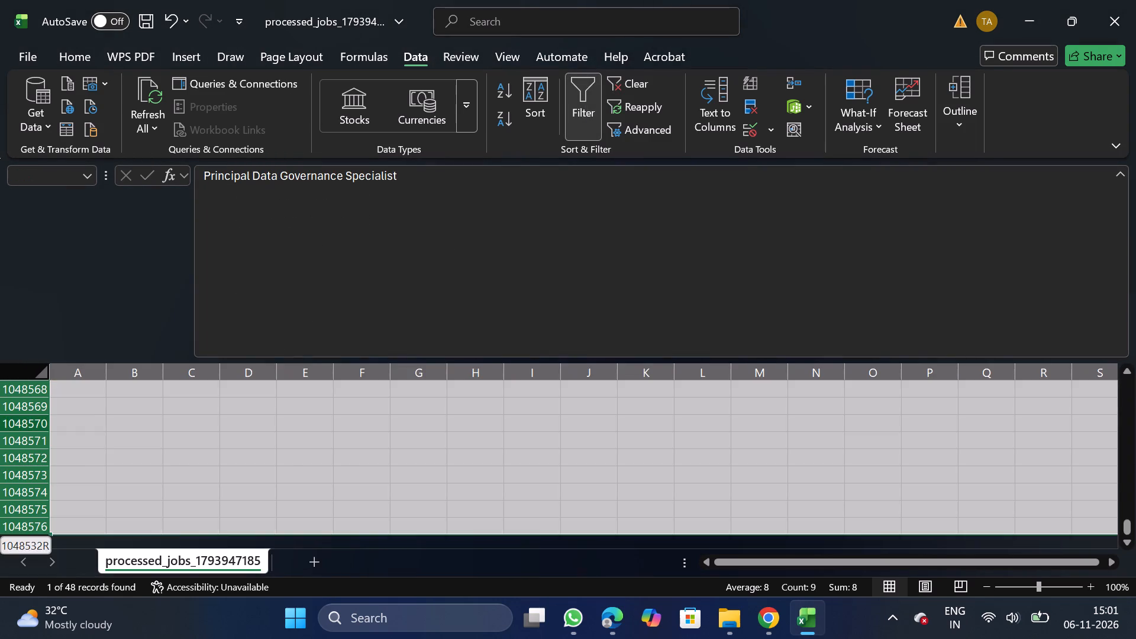
right_click(115, 470)
left_click(207, 322)
left_click(577, 108)
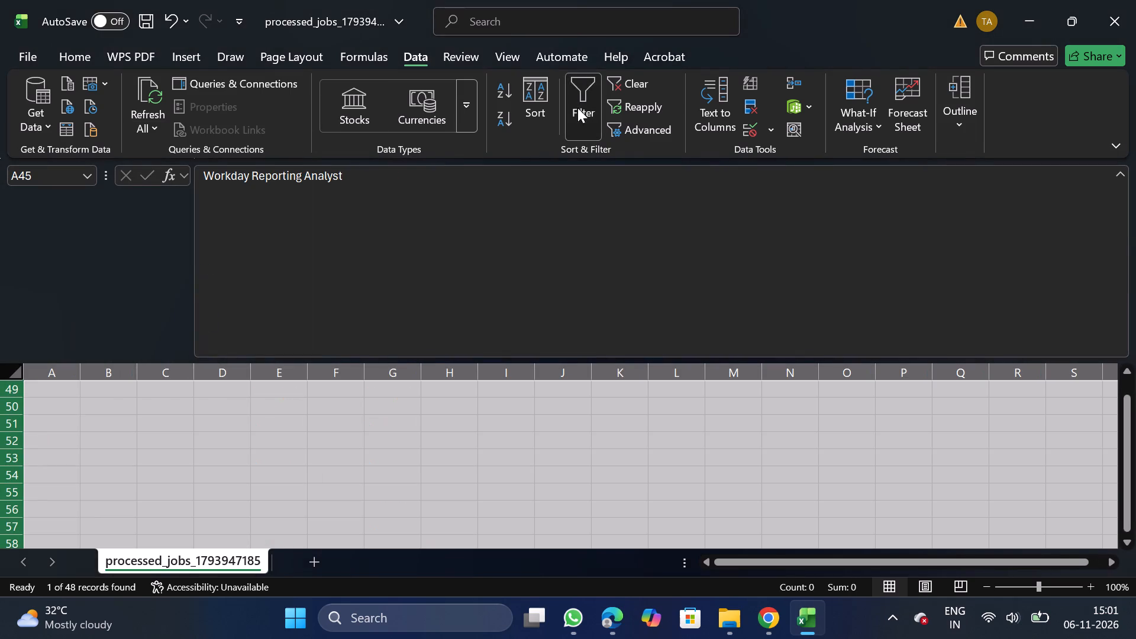
Delete the whole needs_removal column.
left_click_drag(1125, 522, 1132, 269)
left_click(512, 372)
right_click(508, 457)
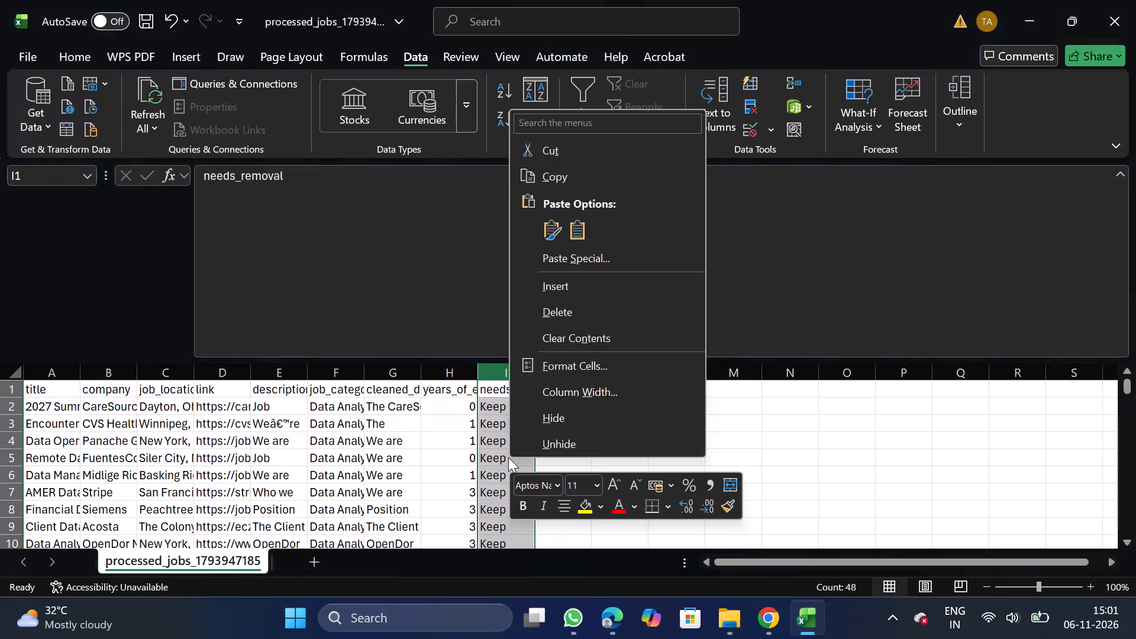
left_click(581, 309)
Move the job_category column in front of the title column so it comes first in the sheet.
left_click(346, 375)
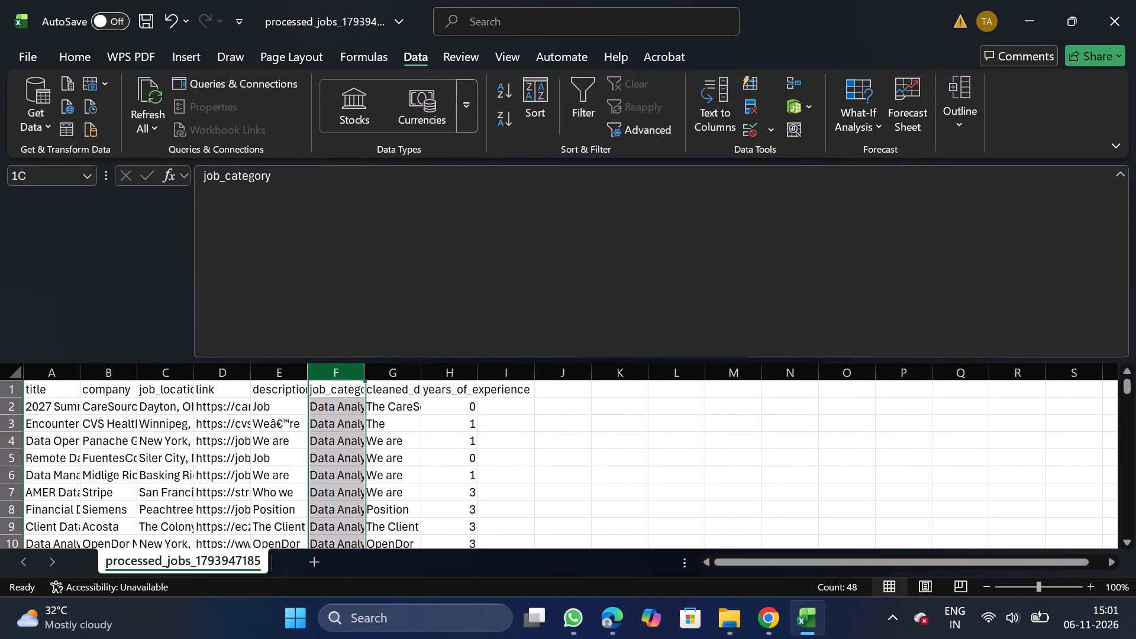
key("ctrl+x")
left_click(53, 372)
right_click(53, 433)
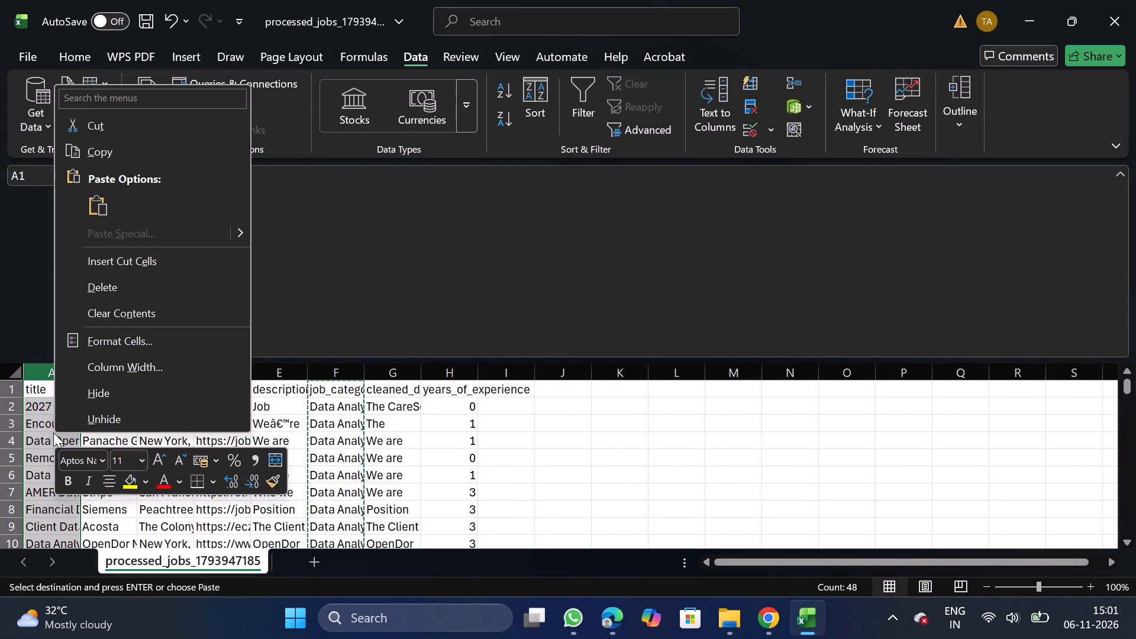
left_click(169, 264)
Turn off text wrapping for the description and cleaned_description columns.
left_click(334, 377)
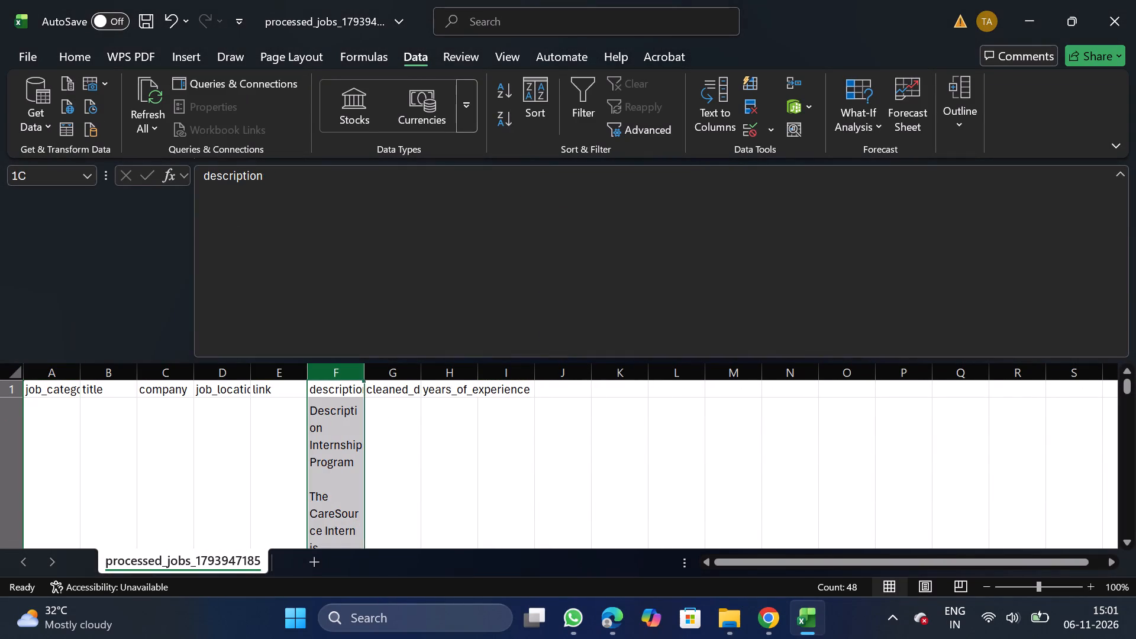
key("shift+Right")
left_click(99, 55)
left_click(82, 63)
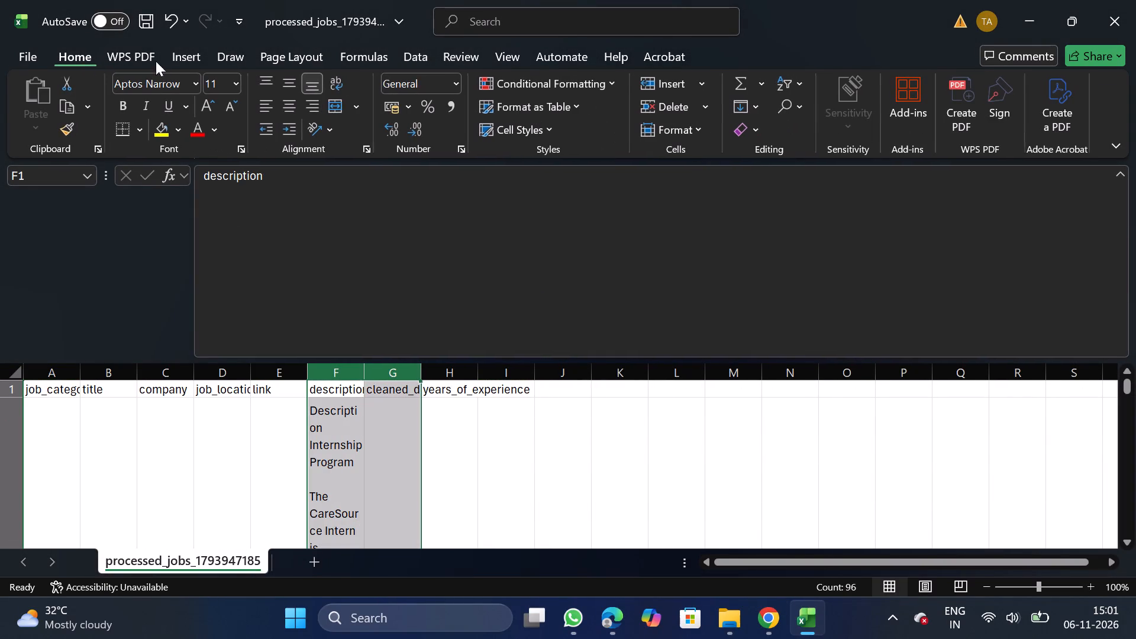
left_click(369, 150)
double_click(105, 287)
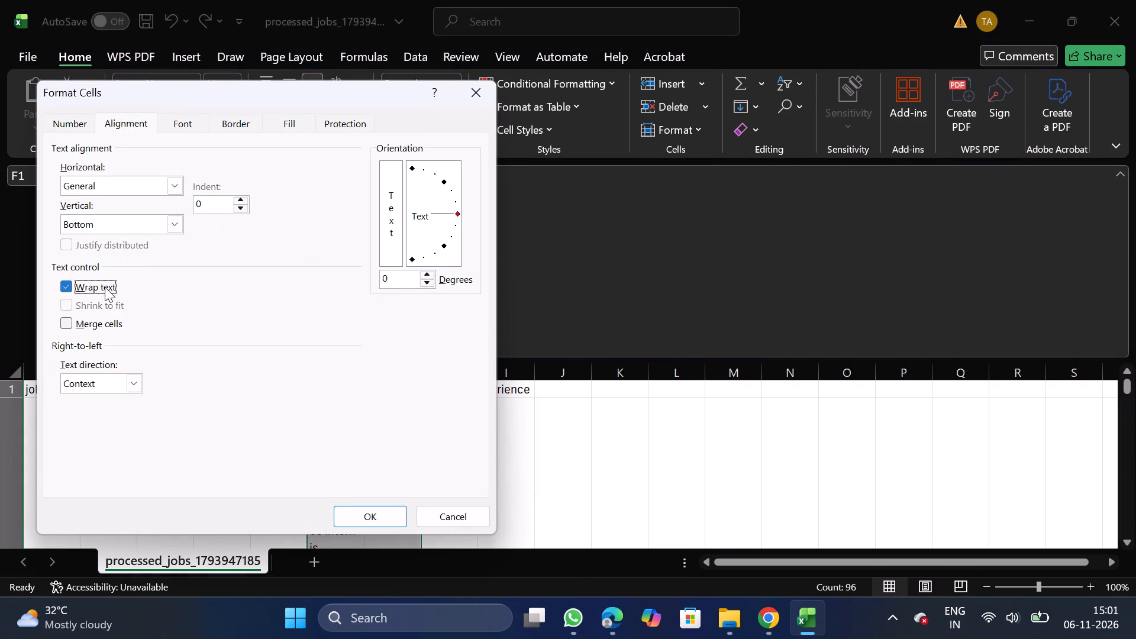
left_click(367, 521)
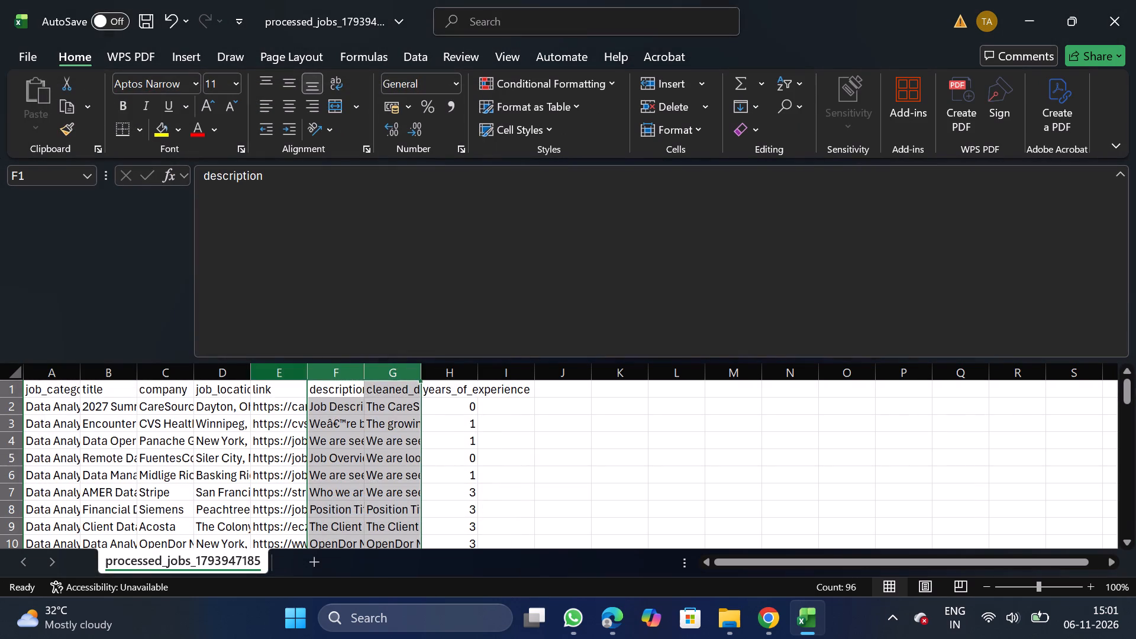
Move the link column to the end of the data, after years_of_experience.
left_click(266, 368)
key("ctrl+x")
left_click_drag(516, 374, 511, 438)
right_click(511, 438)
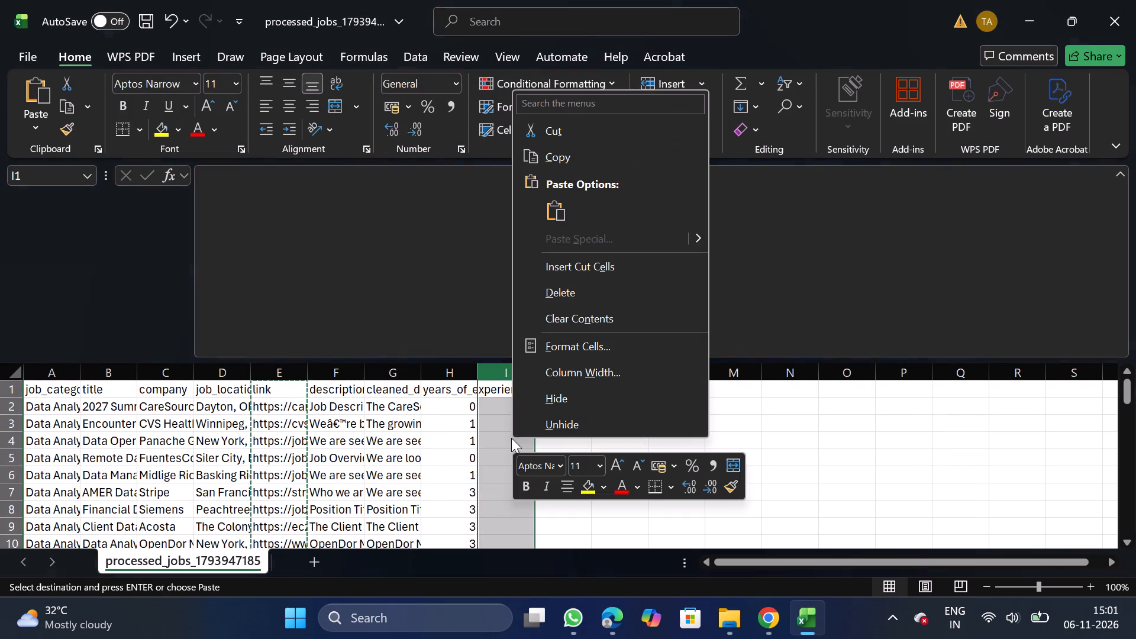
left_click(562, 265)
Move the years_of_experience column in front of the description column.
left_click(385, 375)
key("ctrl+x")
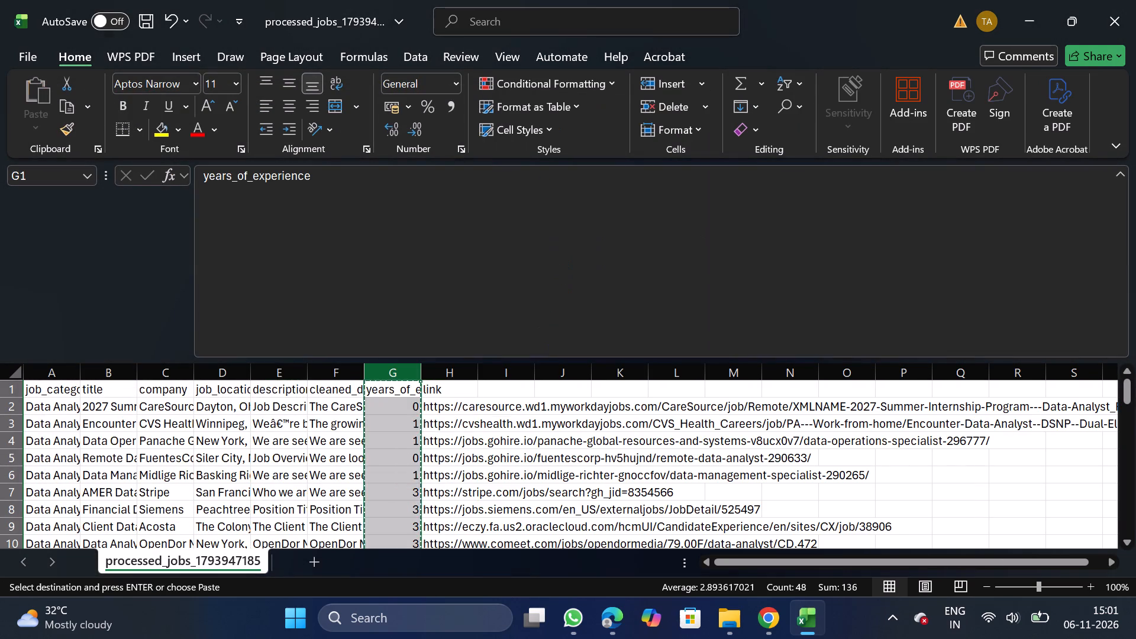
left_click_drag(262, 371, 274, 448)
right_click(274, 448)
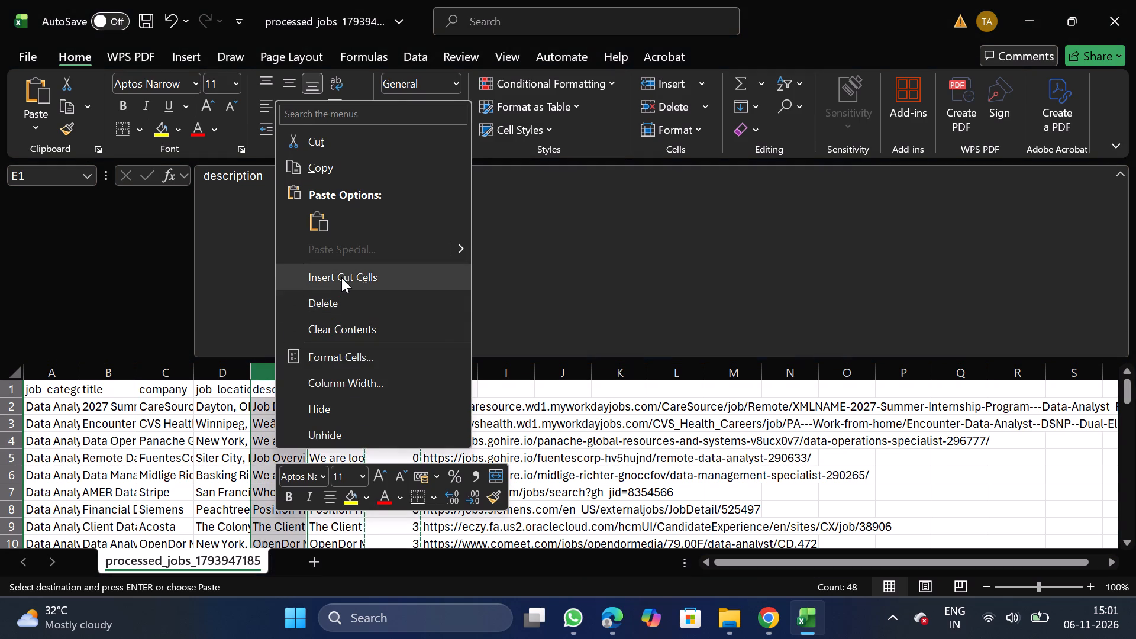
left_click(341, 277)
Copy the description header text from F1 and replace the cleaned_description header in G1 with it.
left_click(328, 386)
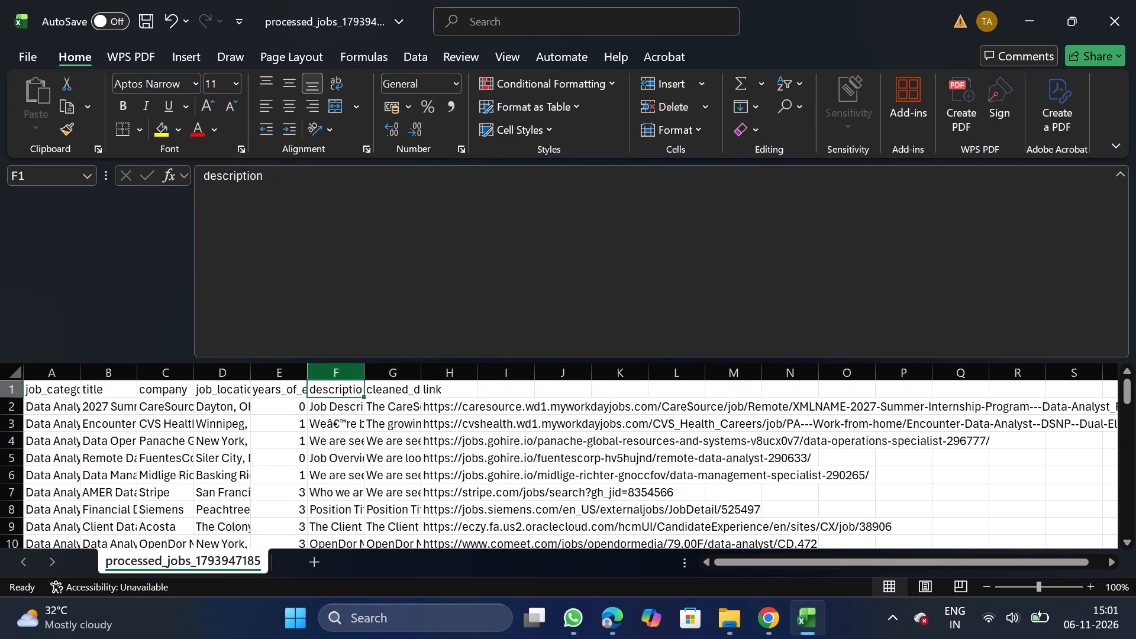
left_click_drag(202, 170, 304, 184)
key("ctrl+c")
left_click(390, 390)
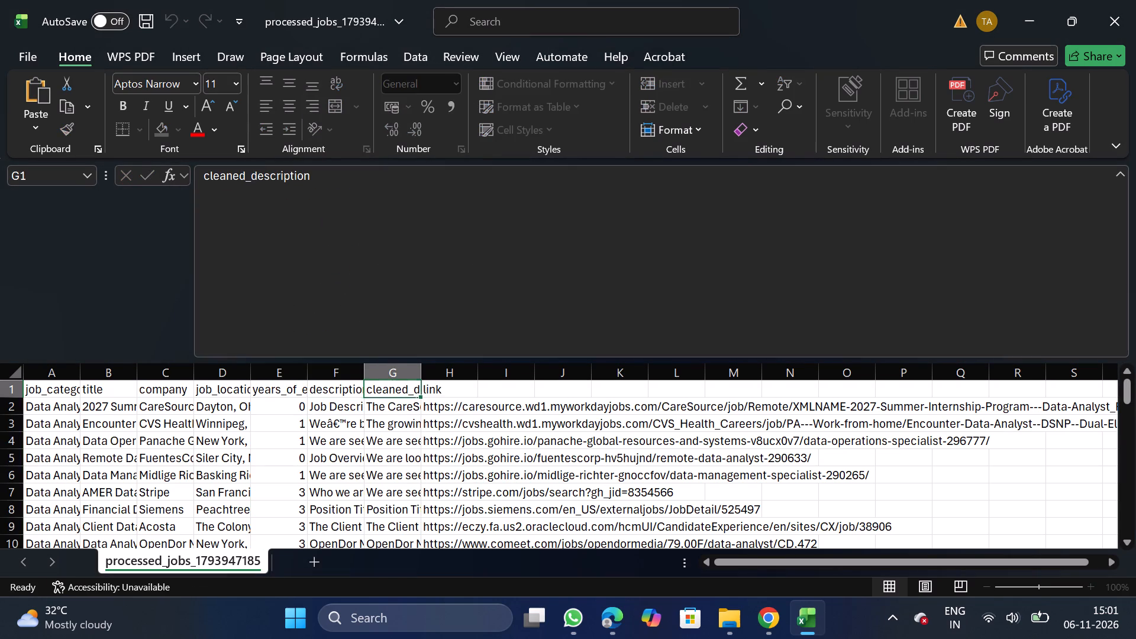
left_click(506, 283)
key("BackSpace")
key("BackSpace")
key("BackSpace")
key("BackSpace")
key("BackSpace")
key("BackSpace")
key("BackSpace")
key("BackSpace")
key("BackSpace")
key("BackSpace")
key("BackSpace")
key("BackSpace")
key("BackSpace")
key("BackSpace")
key("BackSpace")
key("BackSpace")
key("BackSpace")
key("BackSpace")
key("BackSpace")
key("BackSpace")
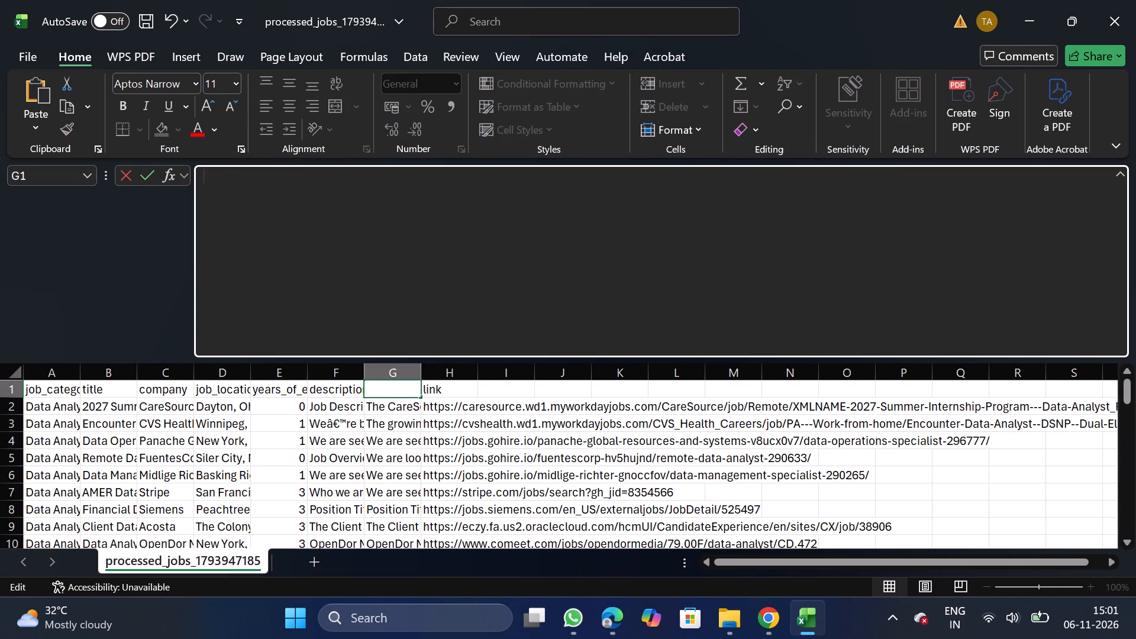
key("ctrl+v")
Replace the F1 description header with original_description, copied from the bulk upload CSV requirements of NextGenApply in Chrome.
left_click(353, 386)
left_click(433, 319)
key("BackSpace")
key("BackSpace")
key("BackSpace")
key("BackSpace")
key("BackSpace")
key("BackSpace")
key("BackSpace")
key("BackSpace")
key("BackSpace")
key("BackSpace")
key("BackSpace")
key("BackSpace")
key("BackSpace")
key("BackSpace")
key("BackSpace")
key("BackSpace")
key("BackSpace")
key("BackSpace")
key("BackSpace")
key("BackSpace")
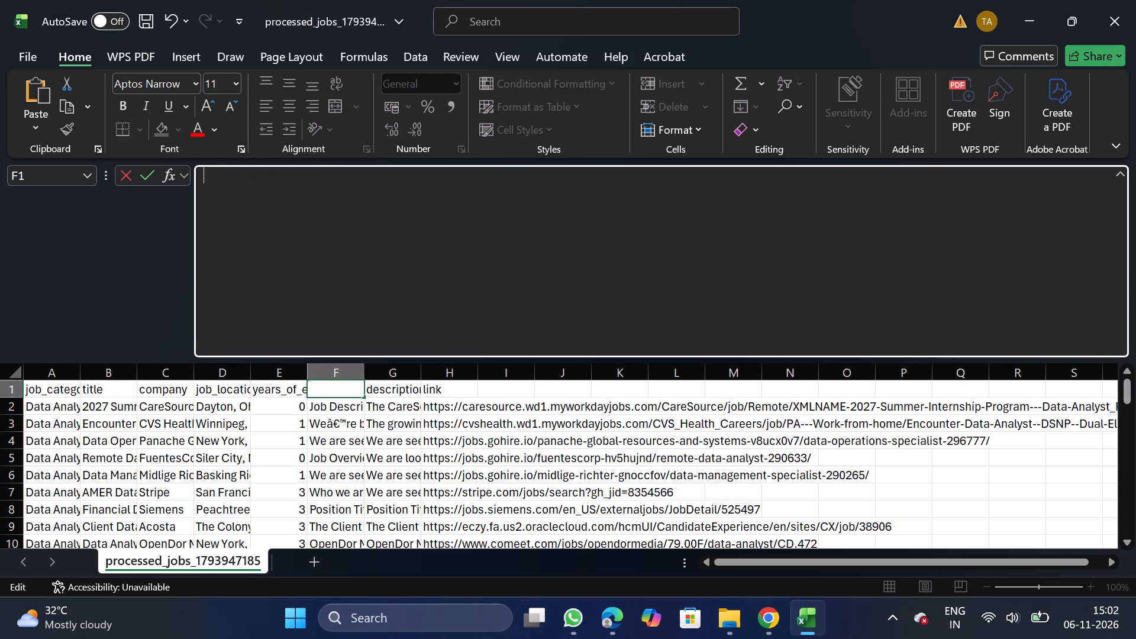
left_click(761, 622)
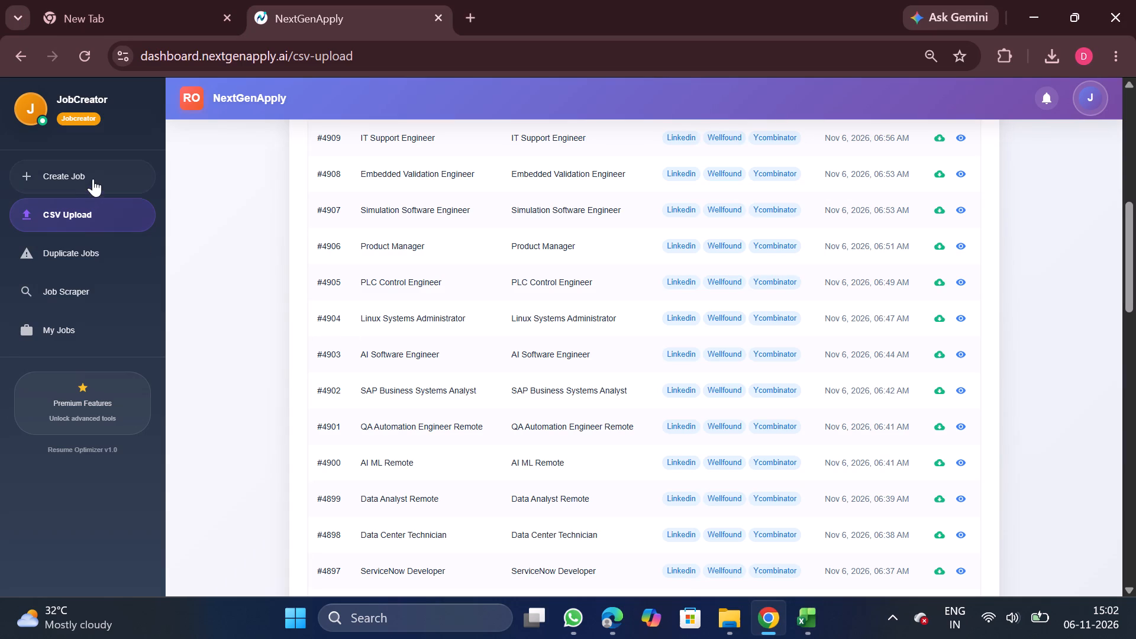
left_click(98, 175)
left_click(553, 153)
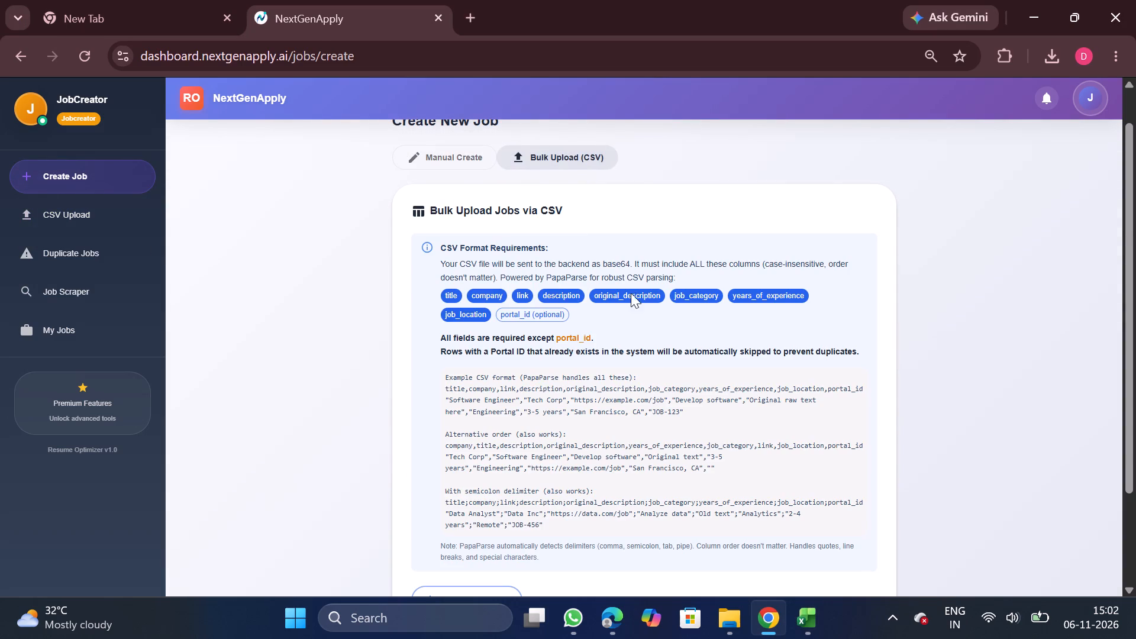
double_click(633, 299)
key("c")
left_click(818, 618)
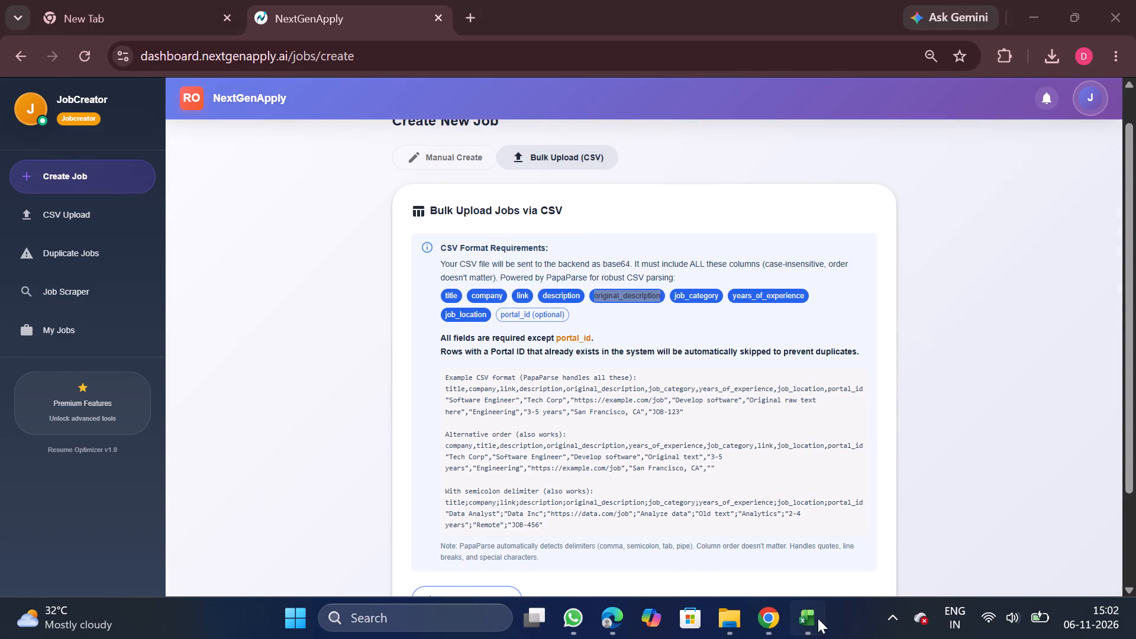
key("ctrl+v")
Replace all United States entries in the job_location column with Remote, matching entire cell contents.
left_click(101, 373)
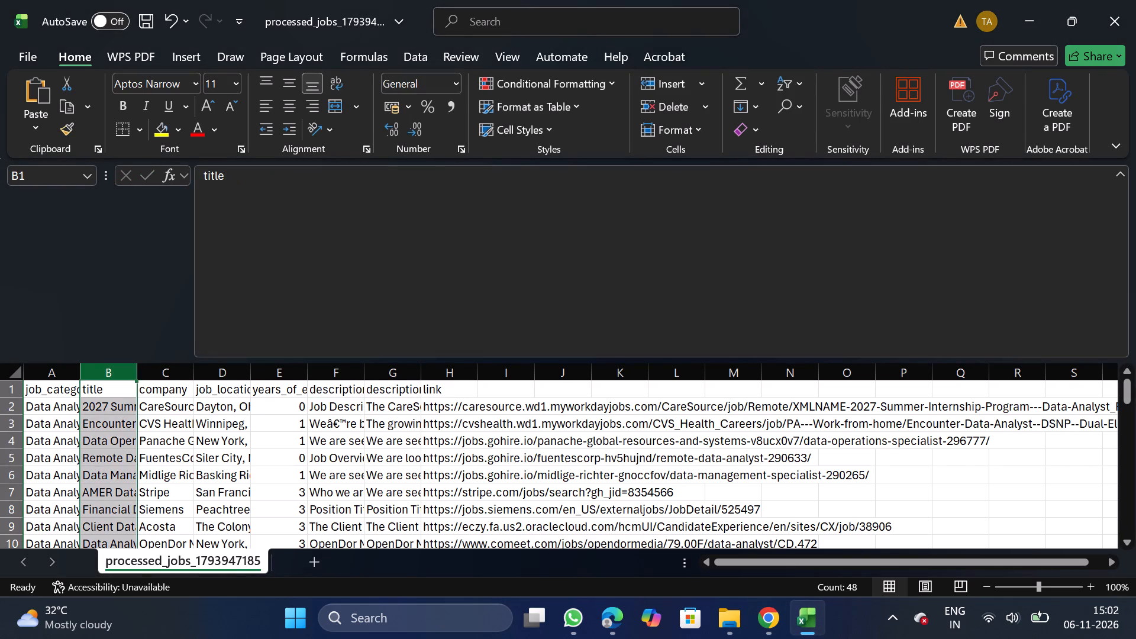
left_click(215, 374)
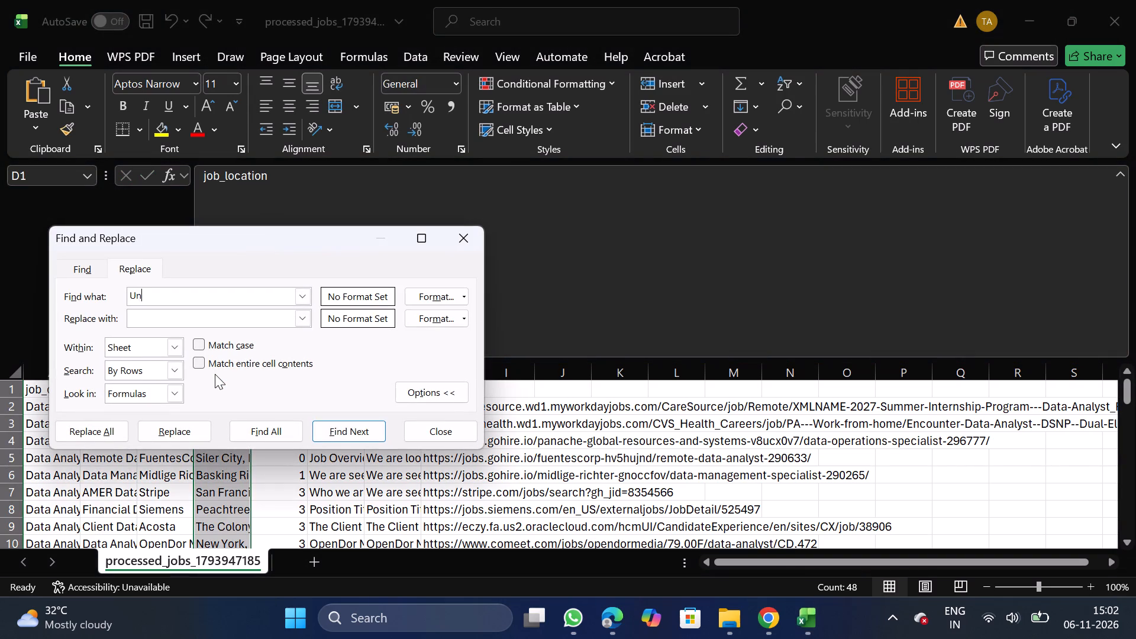
type("tates")
type("emote")
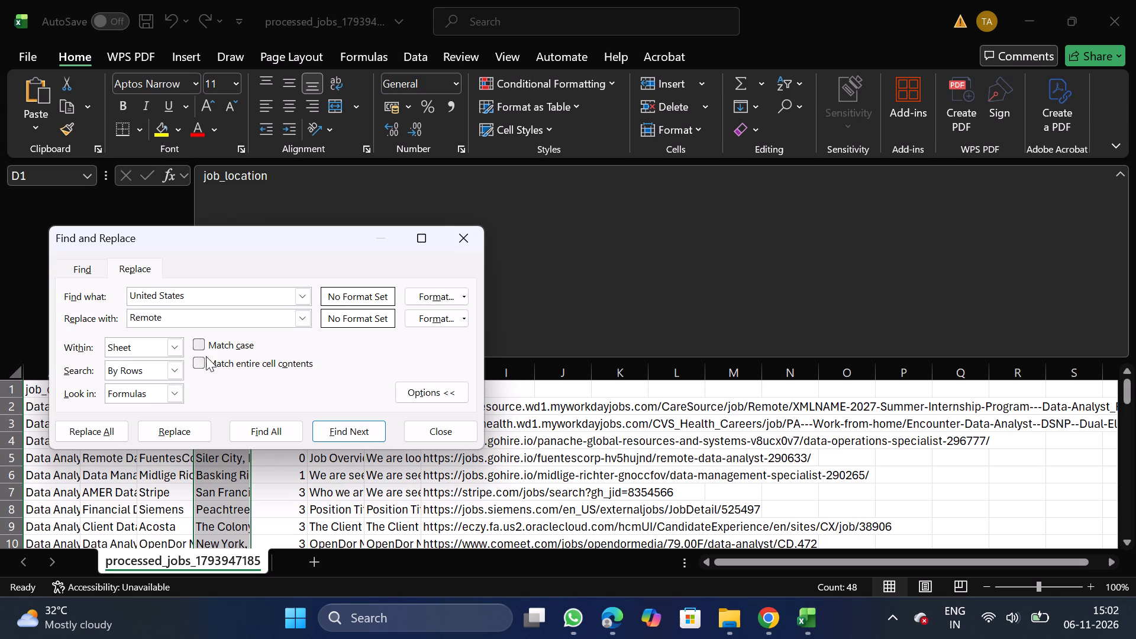
left_click(206, 366)
left_click(108, 427)
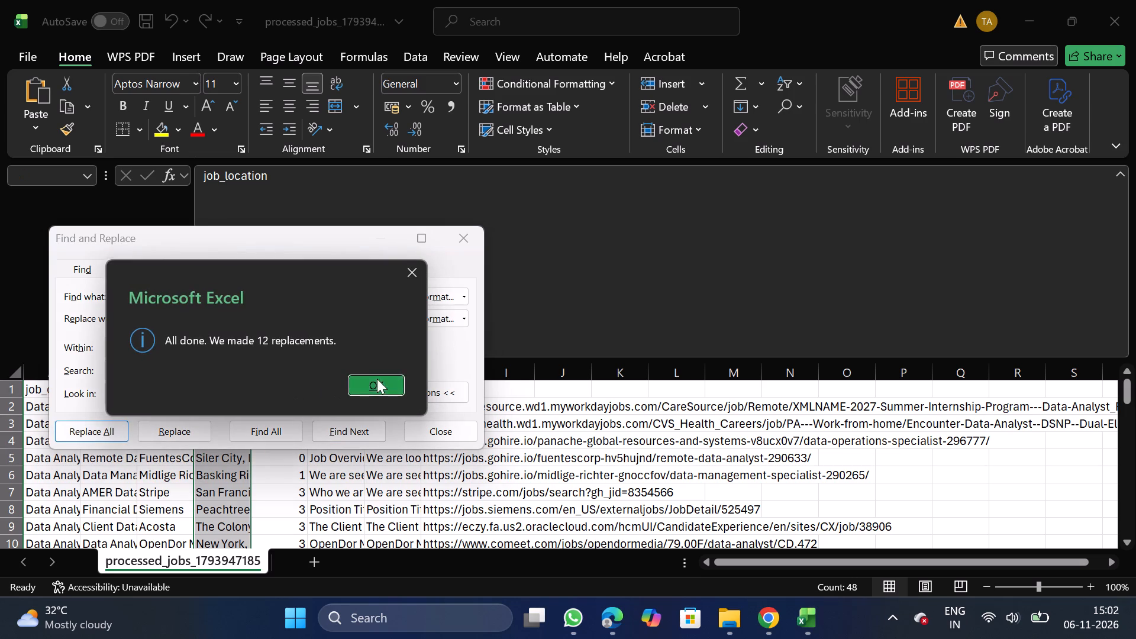
left_click(377, 379)
left_click(470, 243)
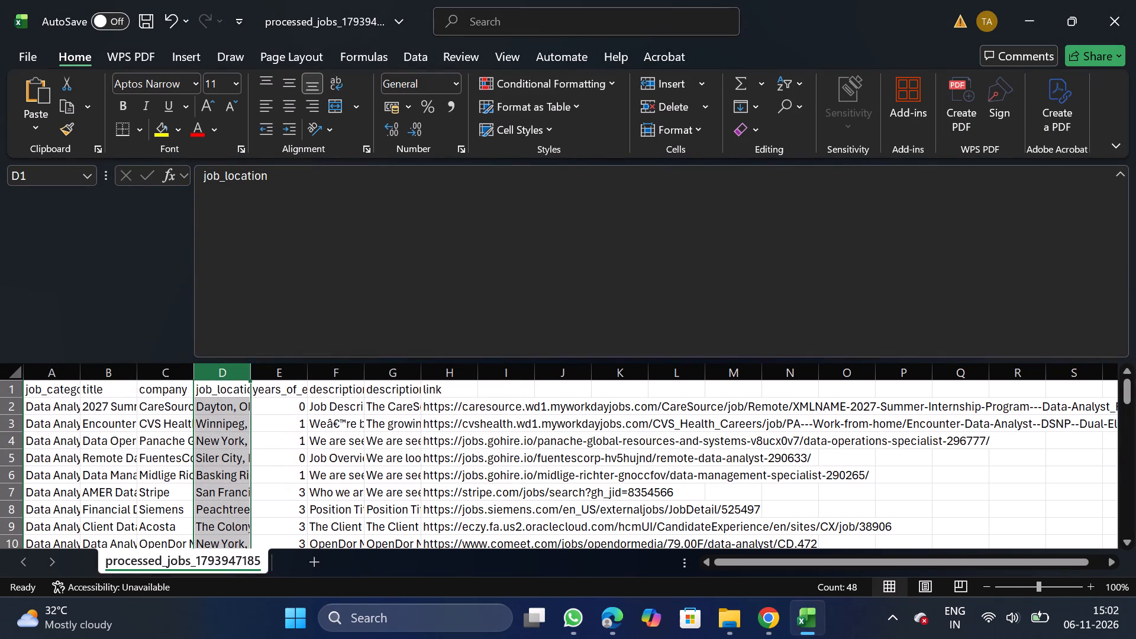
Add header filters and limit the title filter's selection to 2027 Summer Internship Program, AMER Data Analyst and Benefitfocus Client Data Consultant.
left_click(49, 408)
left_click(96, 401)
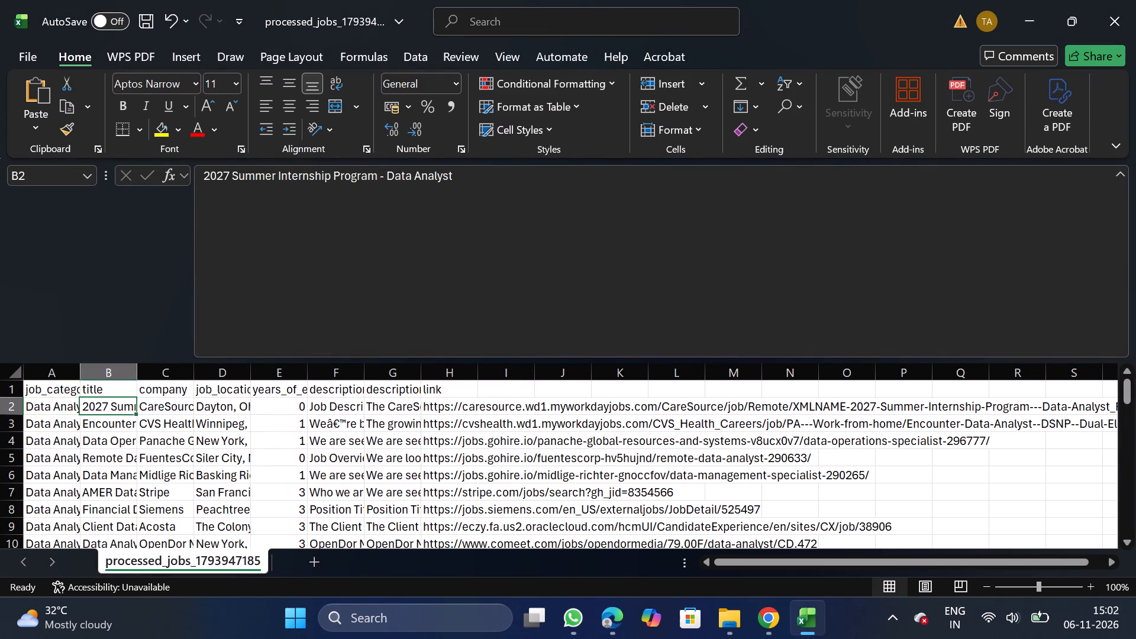
left_click(111, 387)
left_click(415, 44)
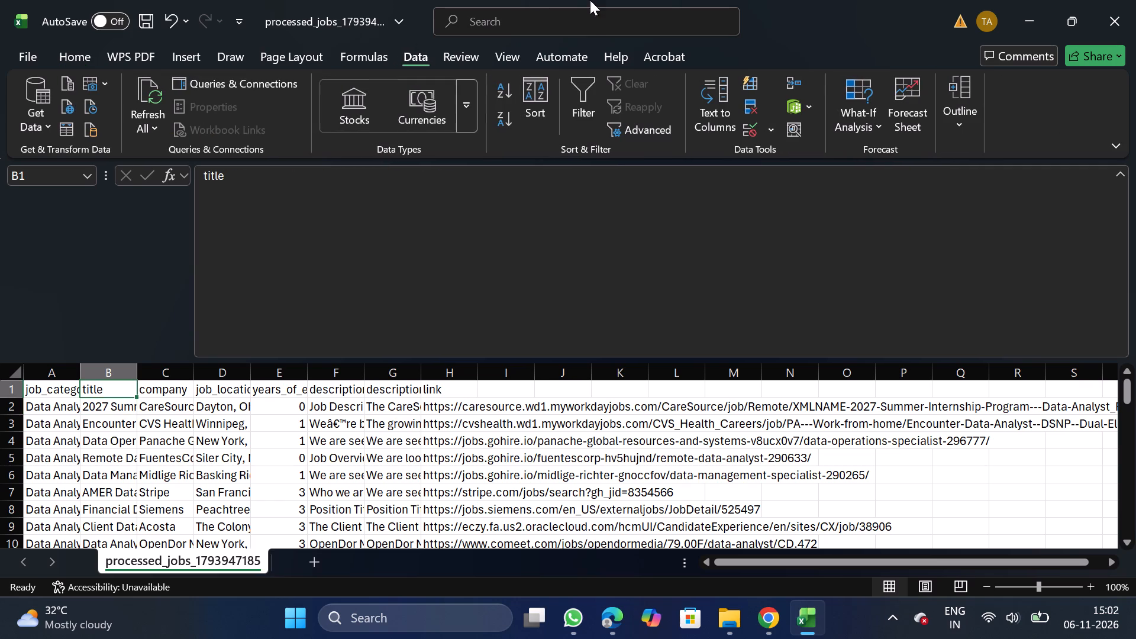
left_click(591, 96)
left_click(135, 392)
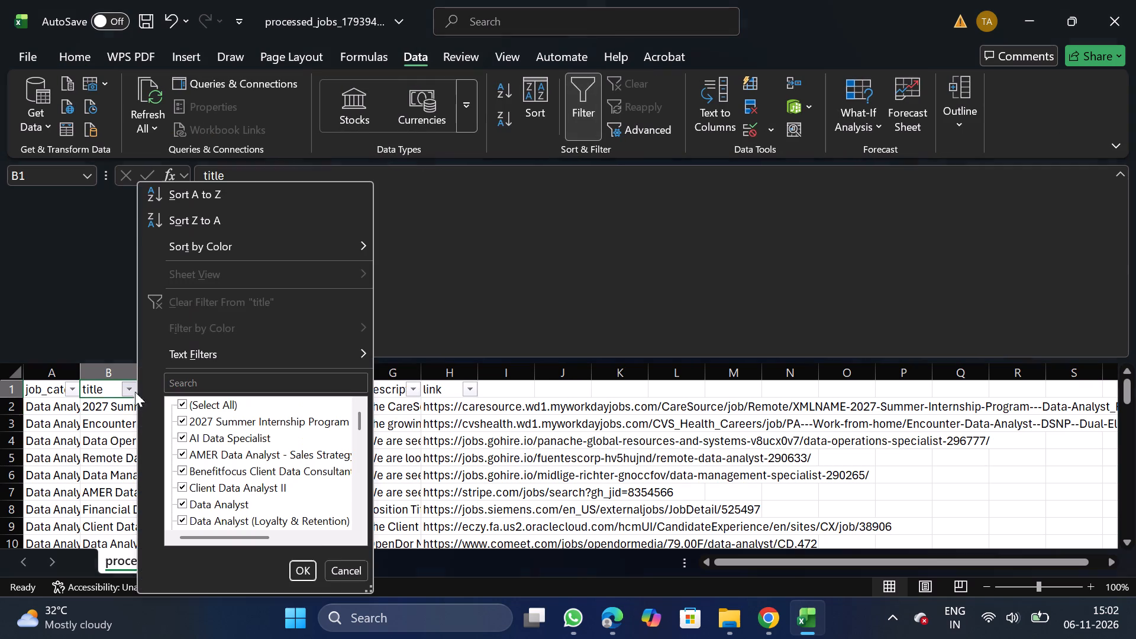
left_click(368, 591)
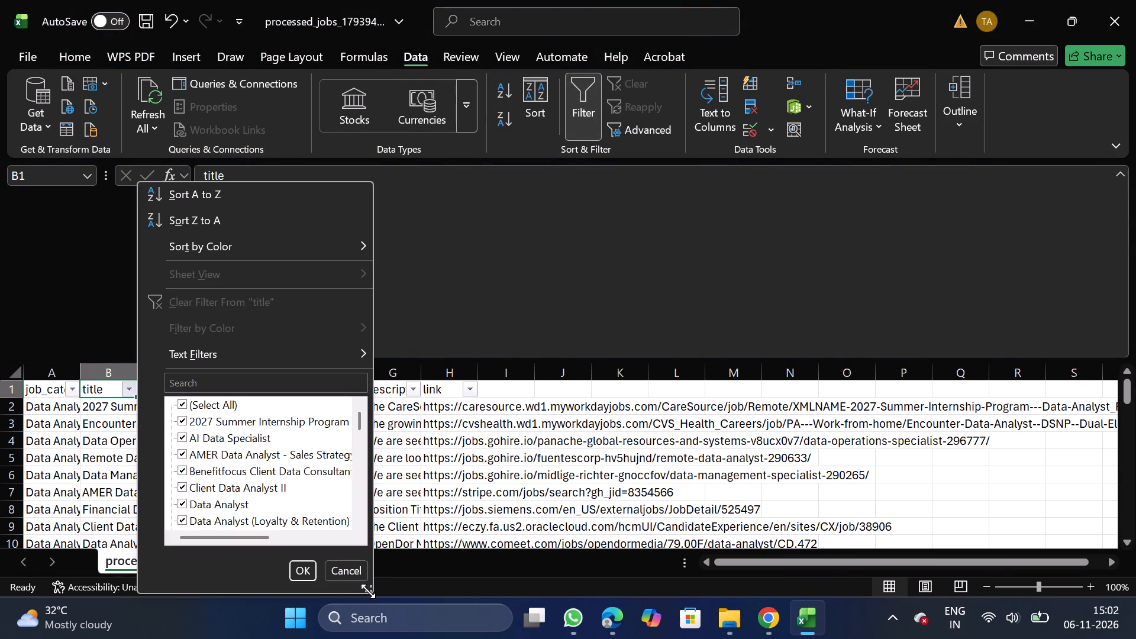
left_click_drag(368, 591, 1021, 638)
left_click(217, 399)
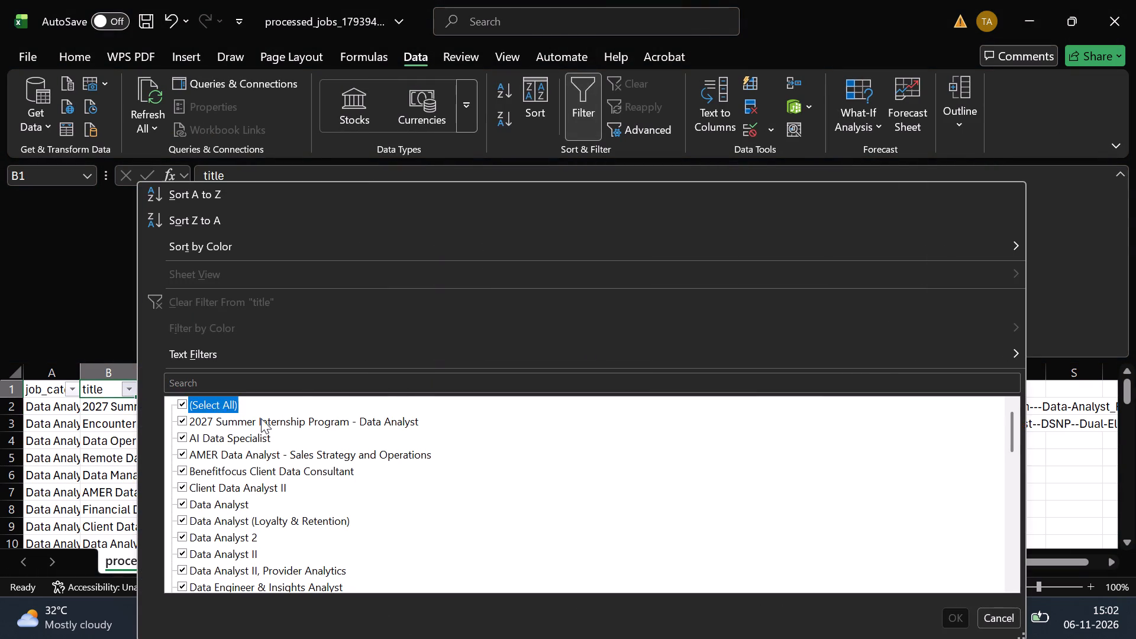
left_click(261, 418)
left_click(318, 450)
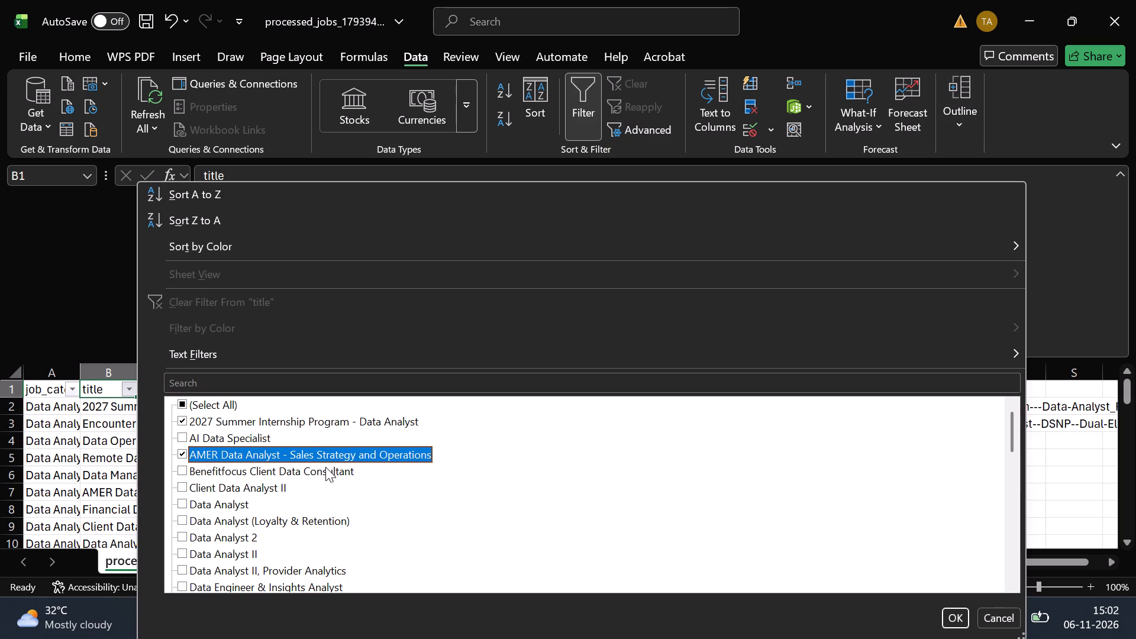
left_click(327, 467)
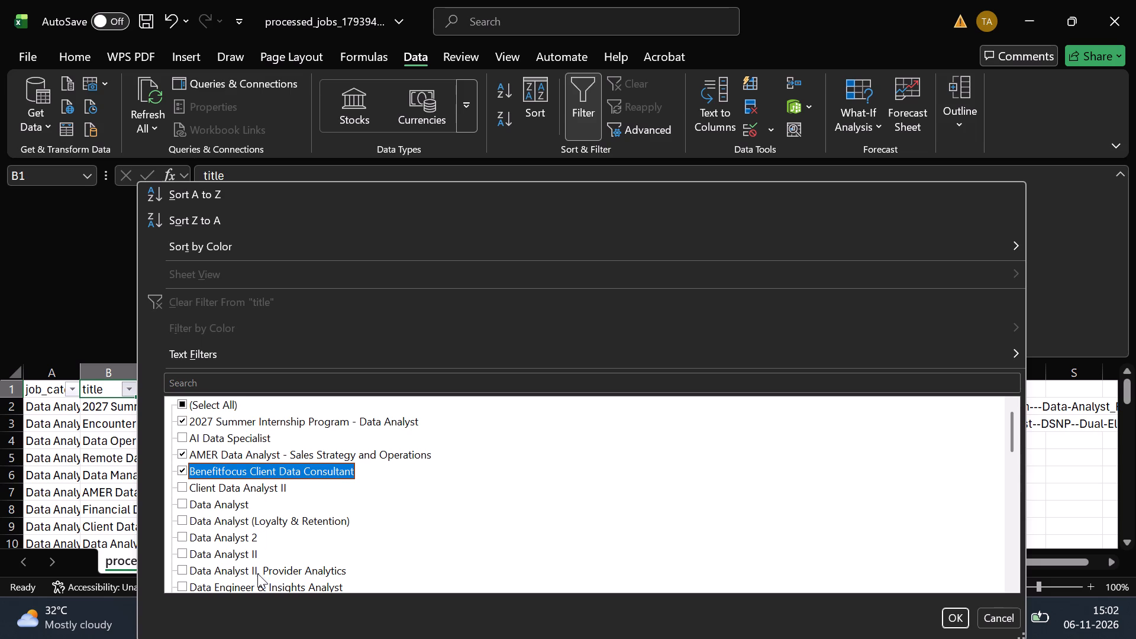
Add Data Governance Analyst, Data Management & Governance Analyst III and Electrical BIM Specialist, Data Centers to the title filter selection.
scroll(257, 573, "down", 1)
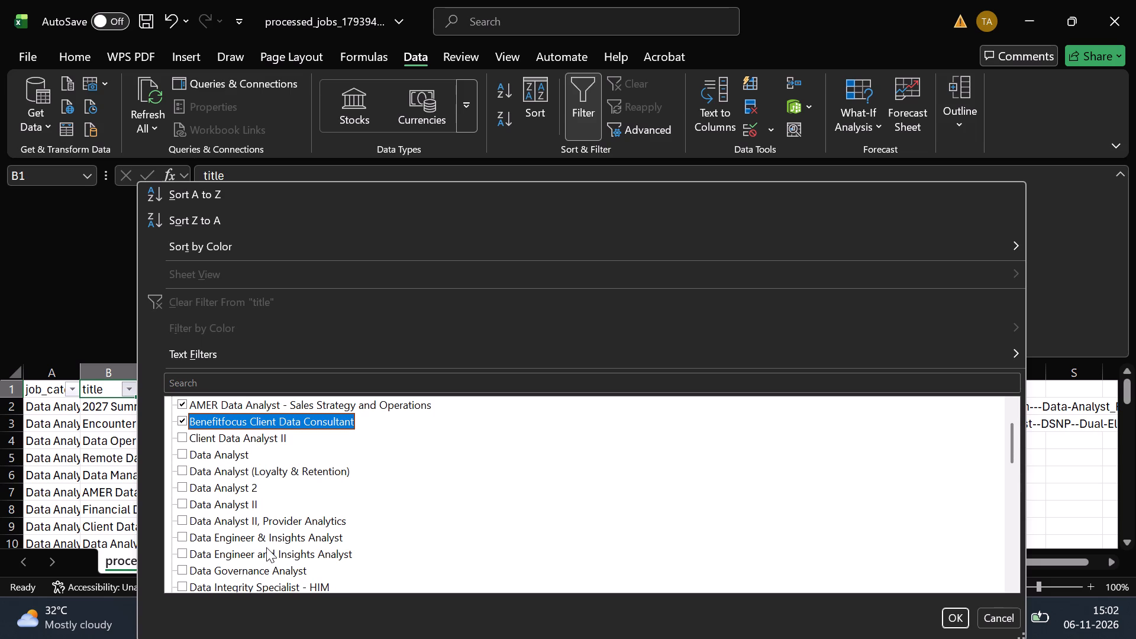
left_click(272, 572)
scroll(272, 572, "down", 1)
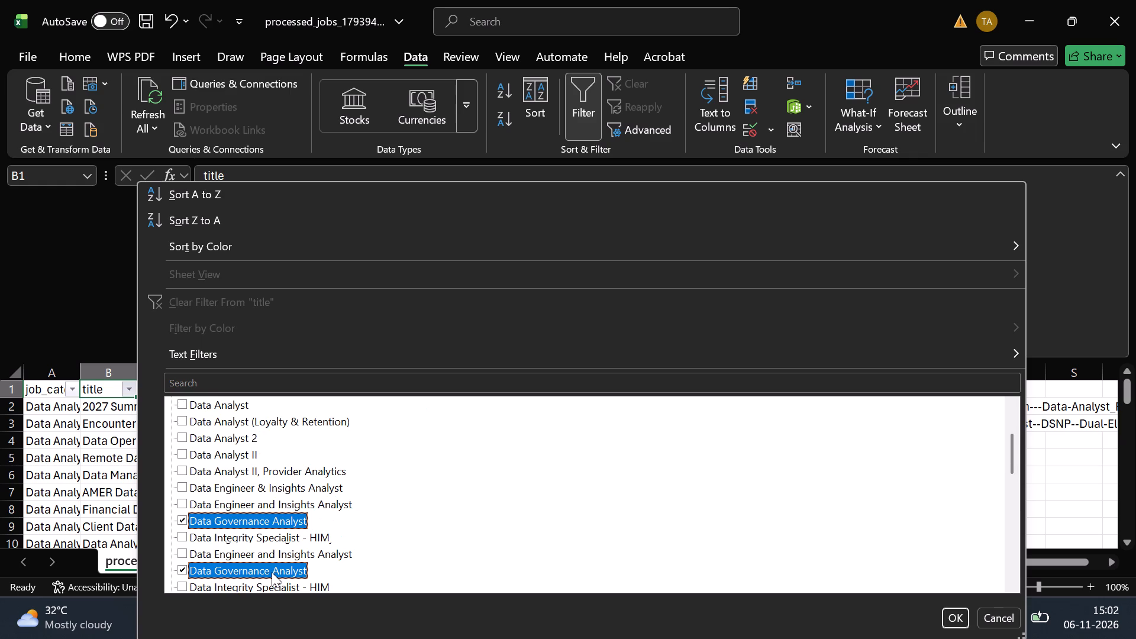
left_click(284, 558)
scroll(279, 569, "down", 1)
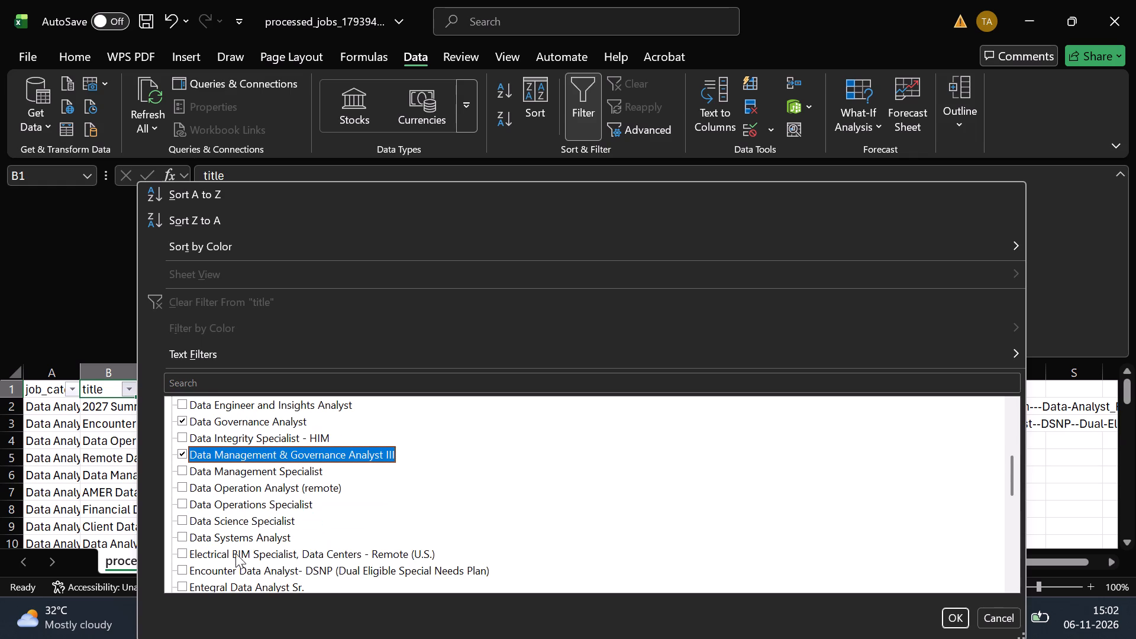
left_click(252, 556)
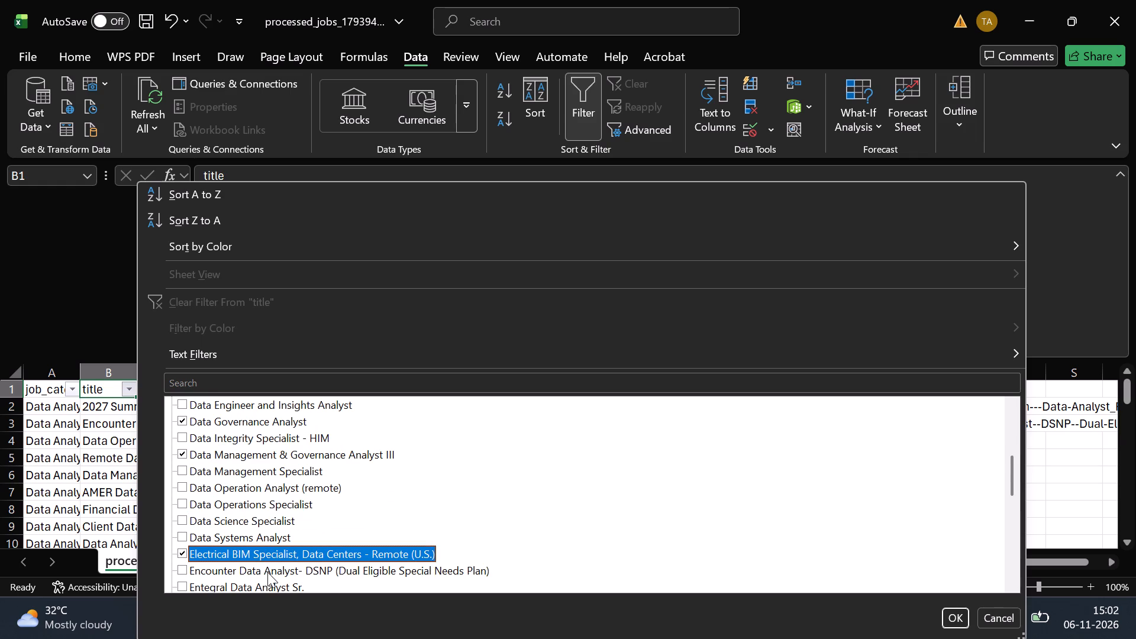
Include Oncology Data Specialist, Orion & Addepar, Preventive Health, Professional Services Consultant and Staff Analyst titles, and apply the title filter.
scroll(267, 572, "down", 2)
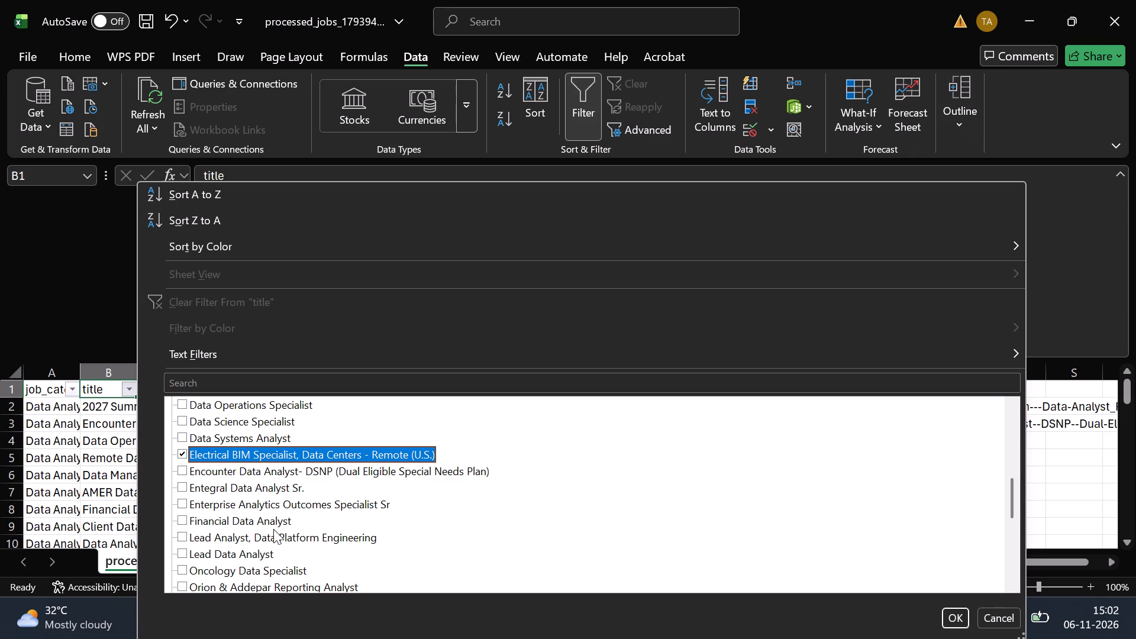
left_click(257, 570)
scroll(257, 570, "down", 1)
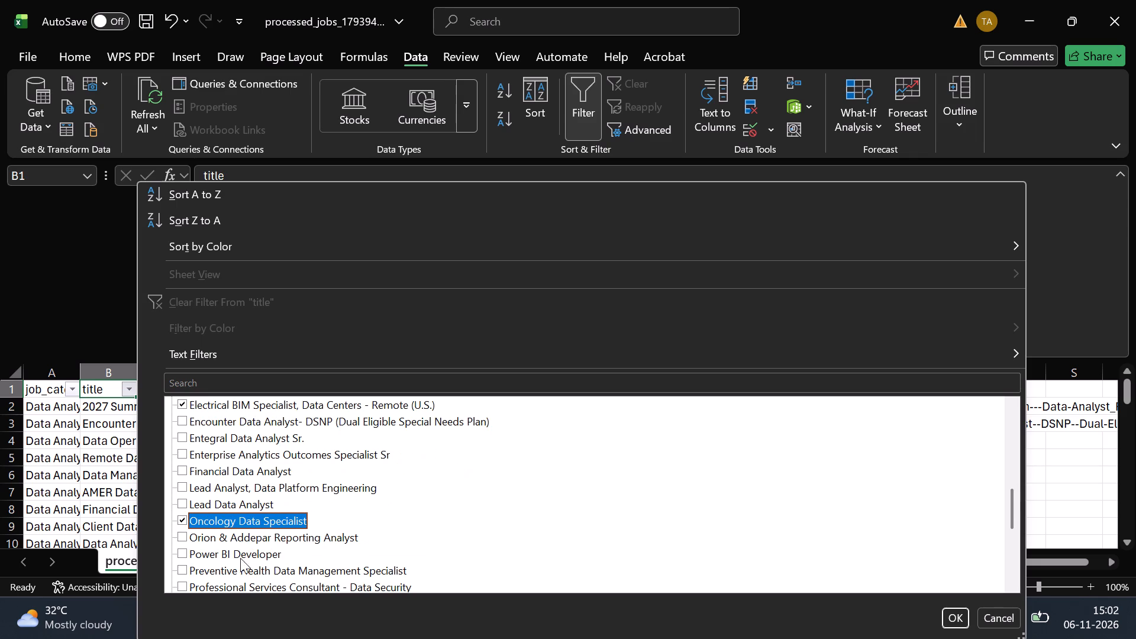
left_click(243, 535)
left_click(256, 572)
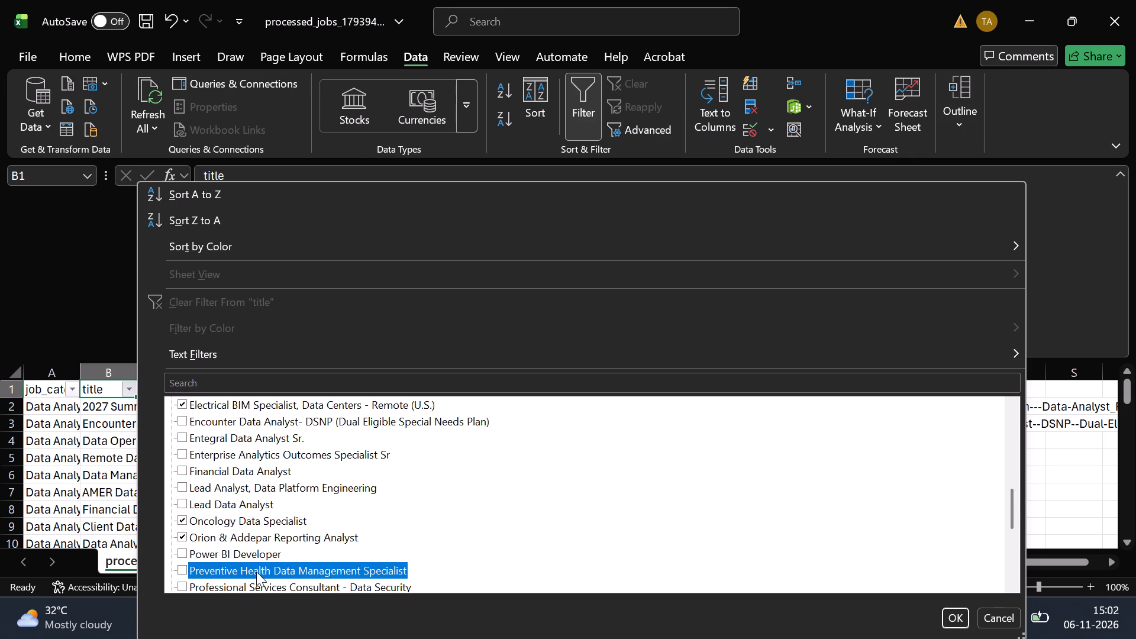
scroll(256, 572, "down", 1)
left_click(273, 539)
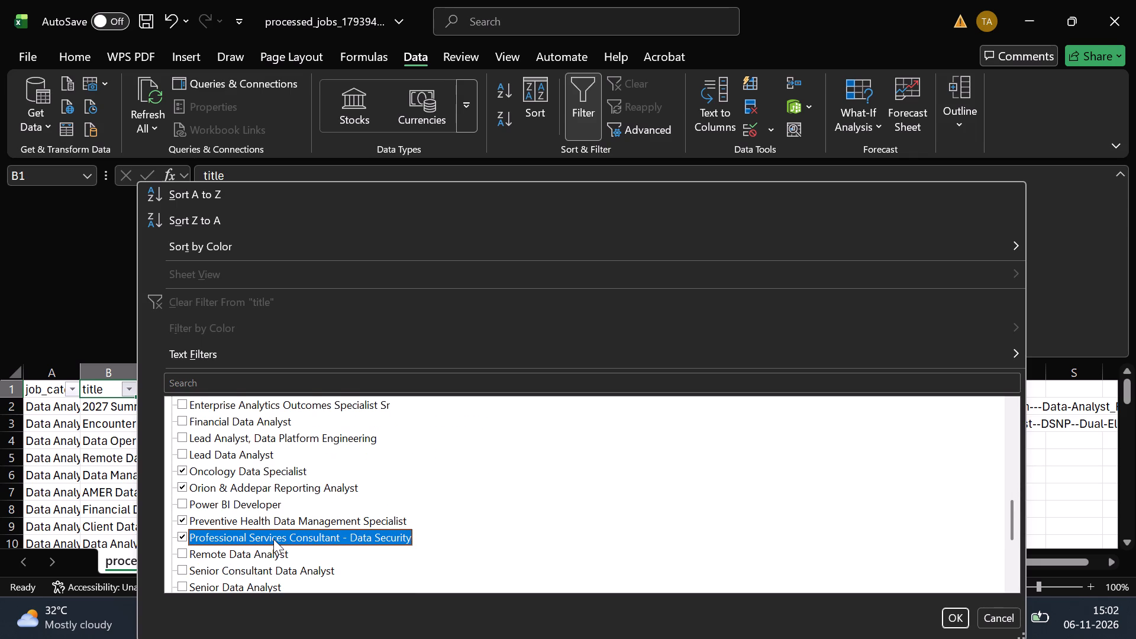
scroll(251, 582, "down", 1)
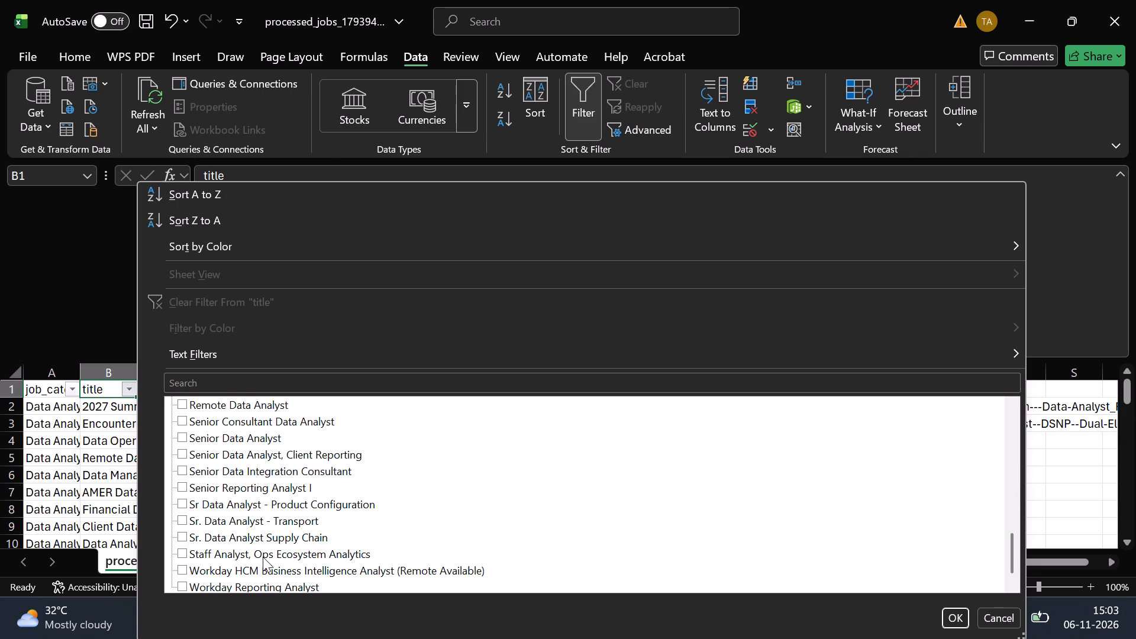
left_click(288, 556)
scroll(302, 574, "down", 1)
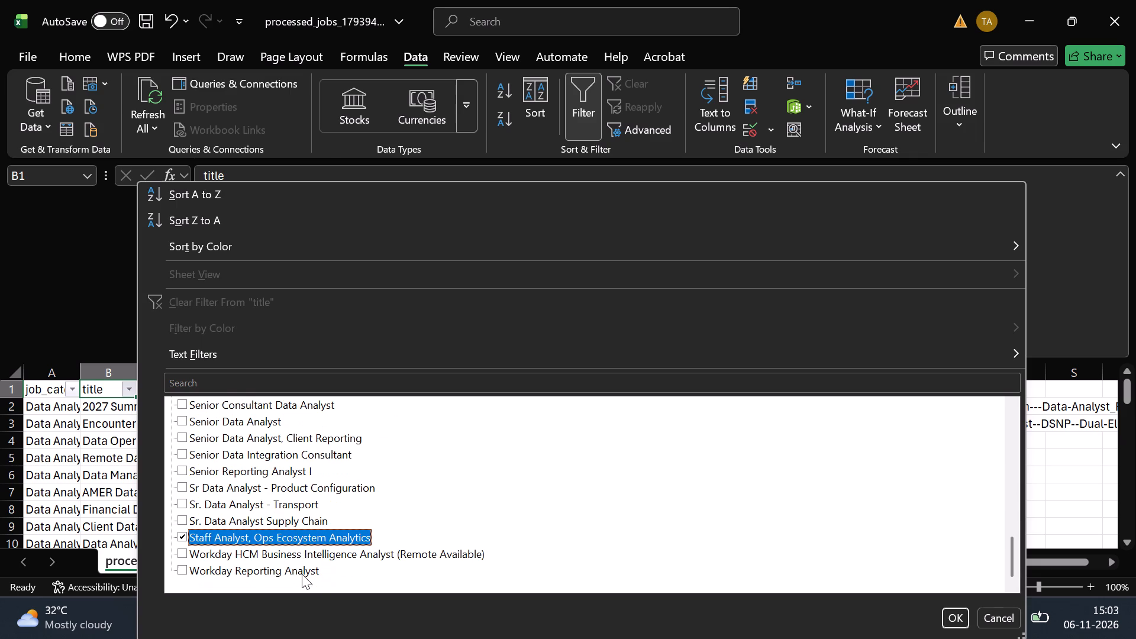
left_click(958, 619)
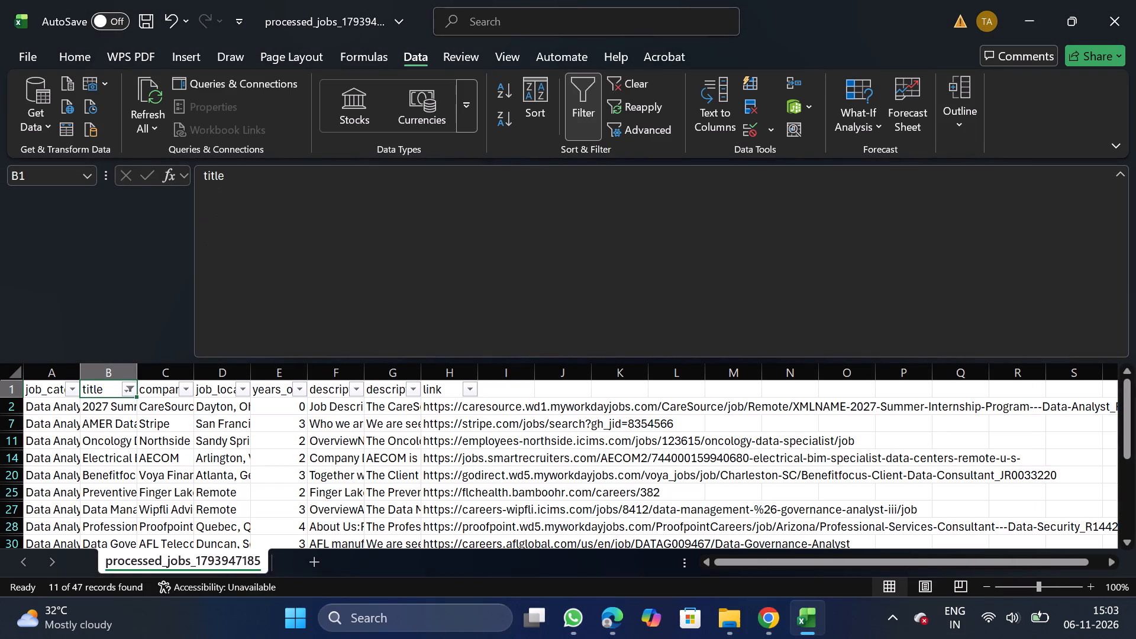
Widen the title column to read the filtered titles, delete all the filtered job rows, and remove the filter.
left_click_drag(137, 375, 786, 484)
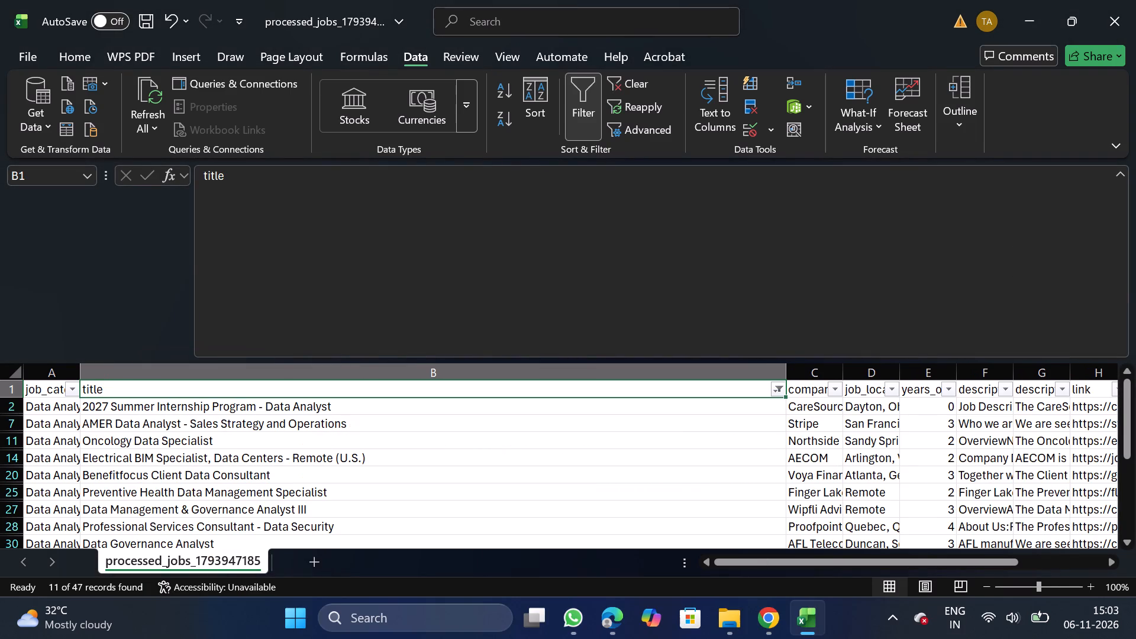
right_click(402, 489)
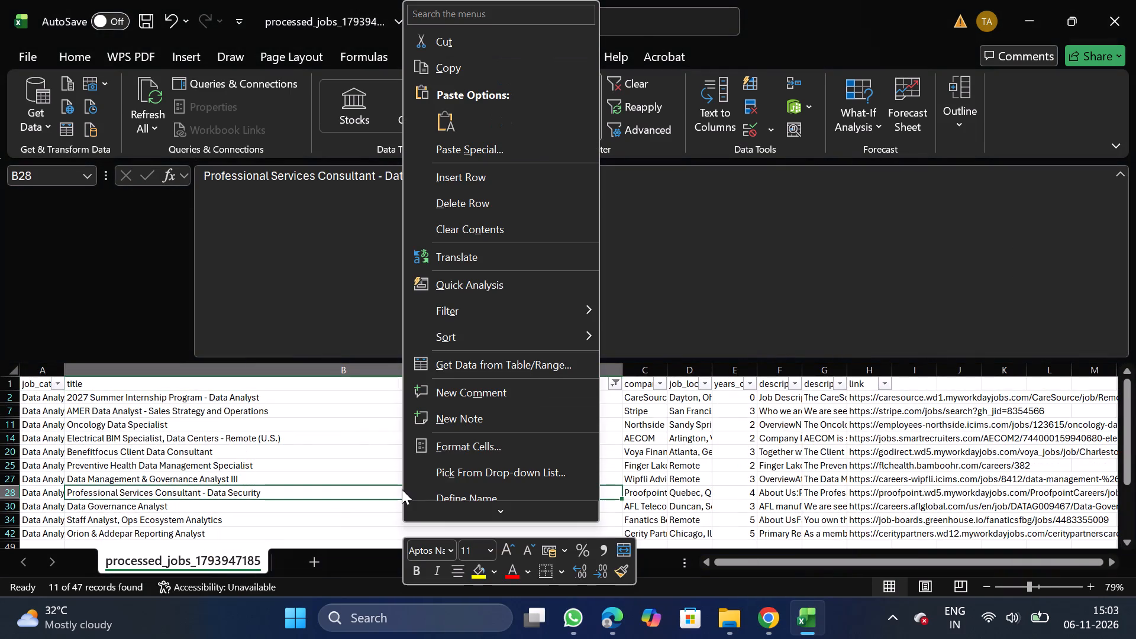
left_click(264, 422)
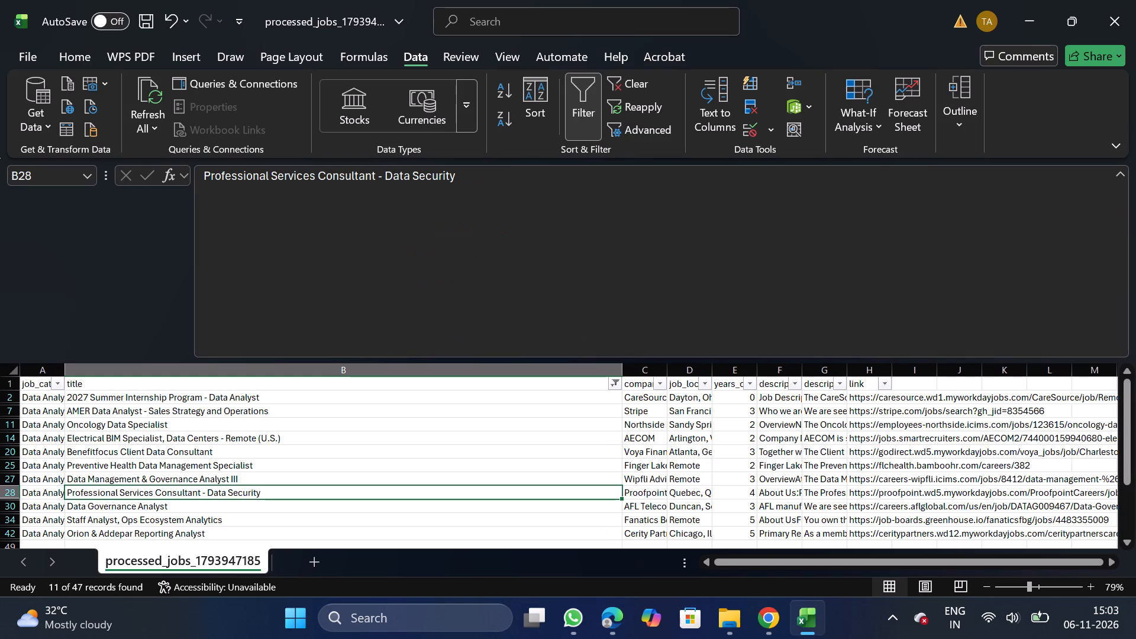
left_click(4, 393)
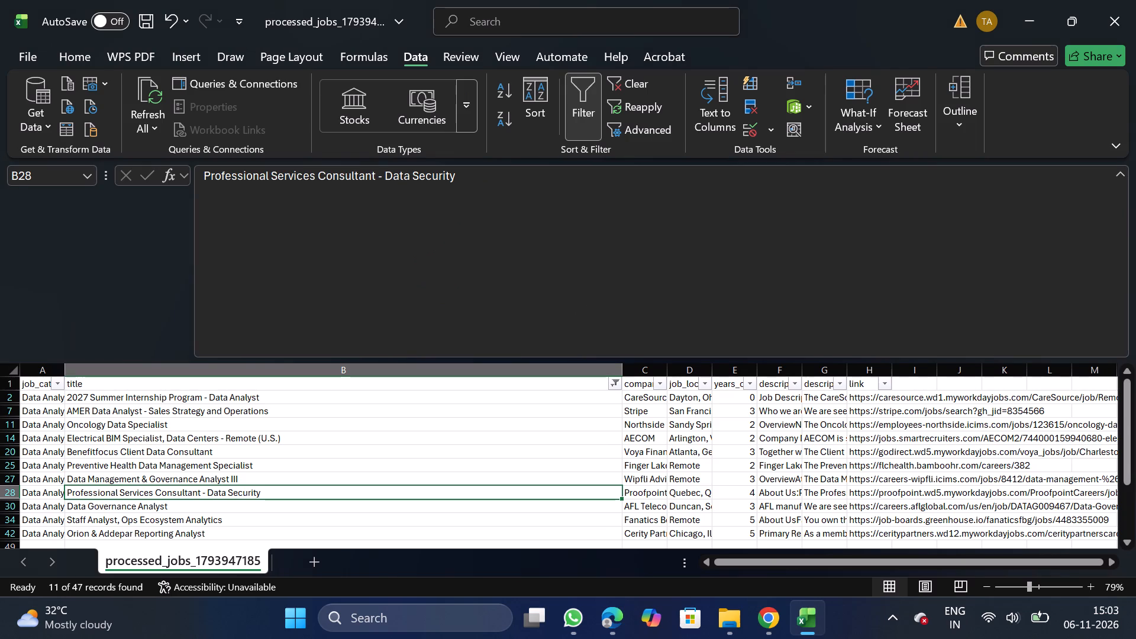
left_click(0, 396)
key("ctrl+shift+Down")
right_click(118, 441)
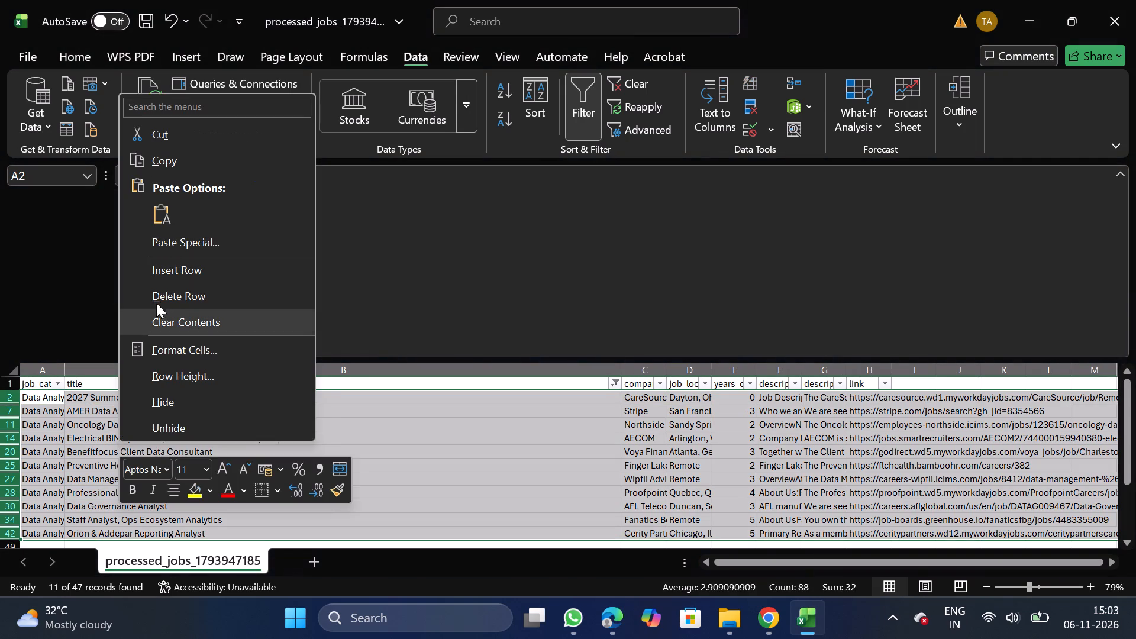
left_click(185, 293)
left_click(583, 111)
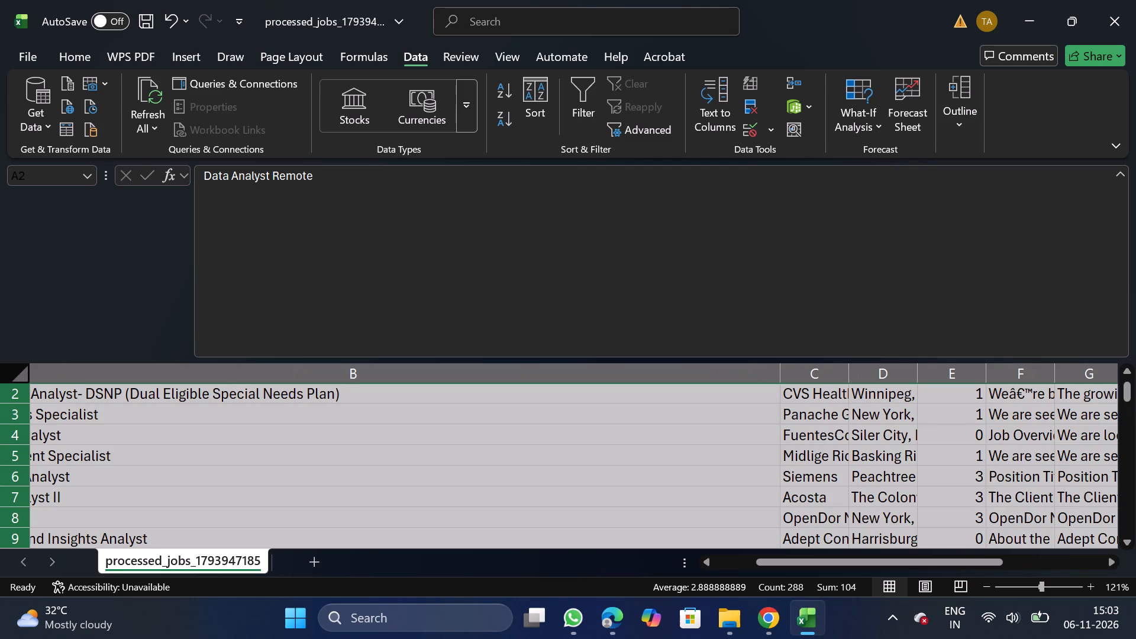
Narrow the title column so that the company through link columns fit beside it.
scroll(446, 446, "up", 2)
scroll(472, 433, "right", 1)
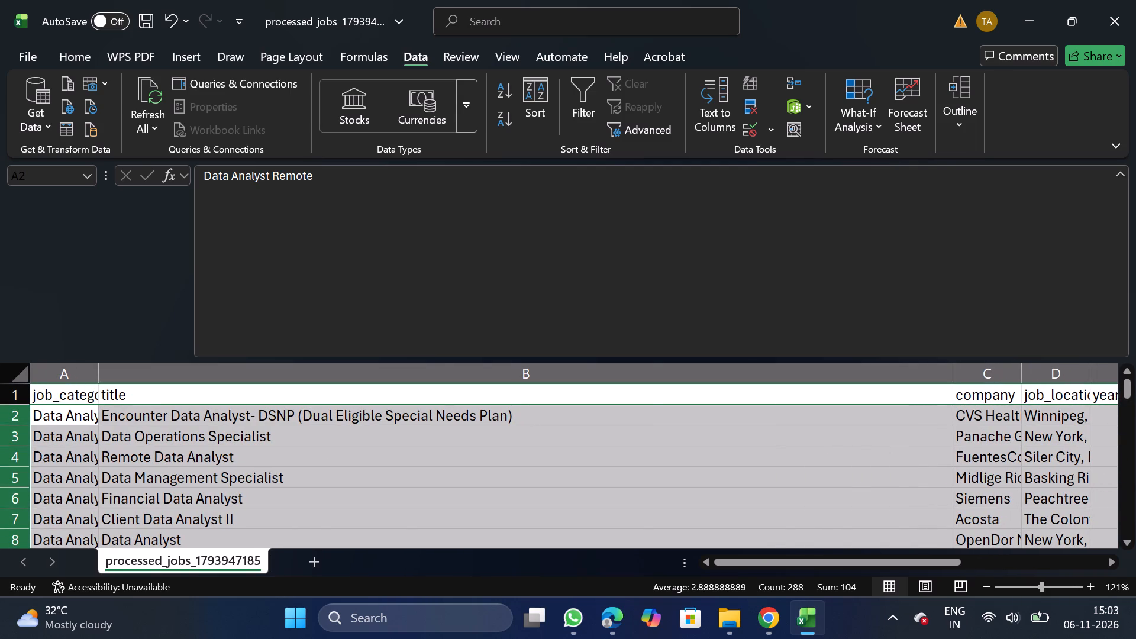
left_click_drag(953, 375, 372, 420)
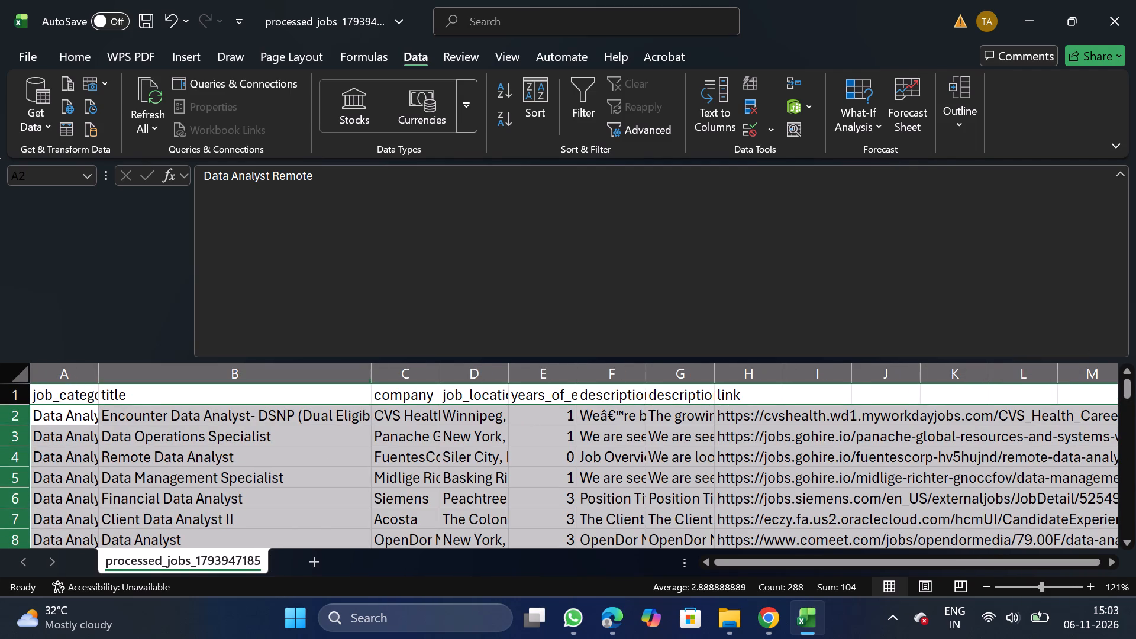
Filter the title column for titles containing lead, and remove the filter after viewing the rows.
left_click(279, 393)
left_click(581, 99)
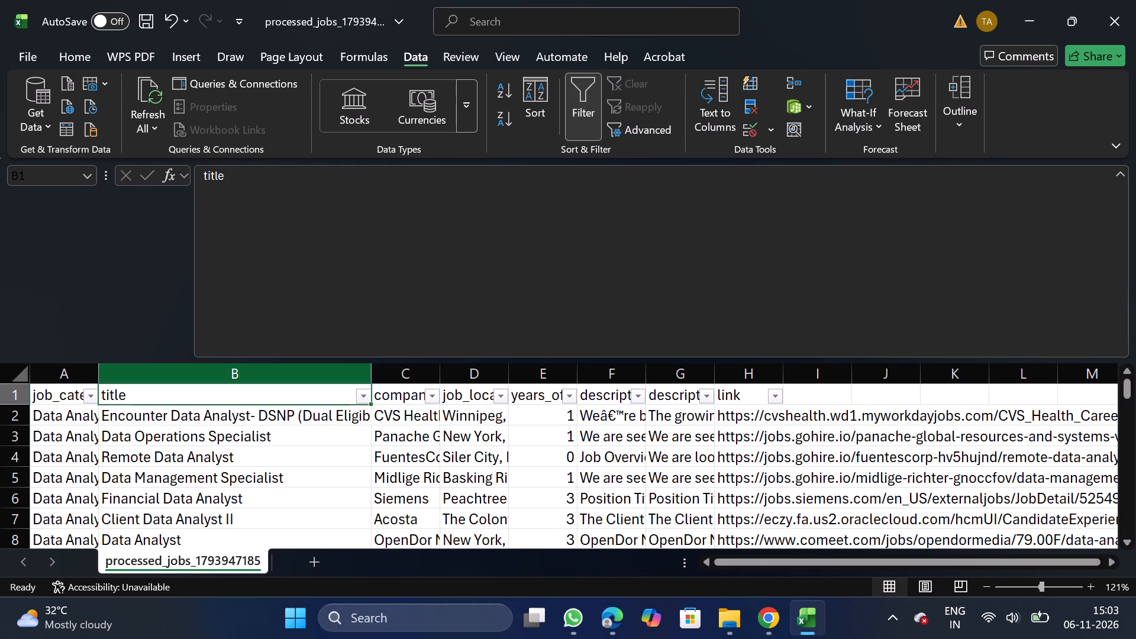
left_click(363, 399)
left_click(305, 385)
type("lead")
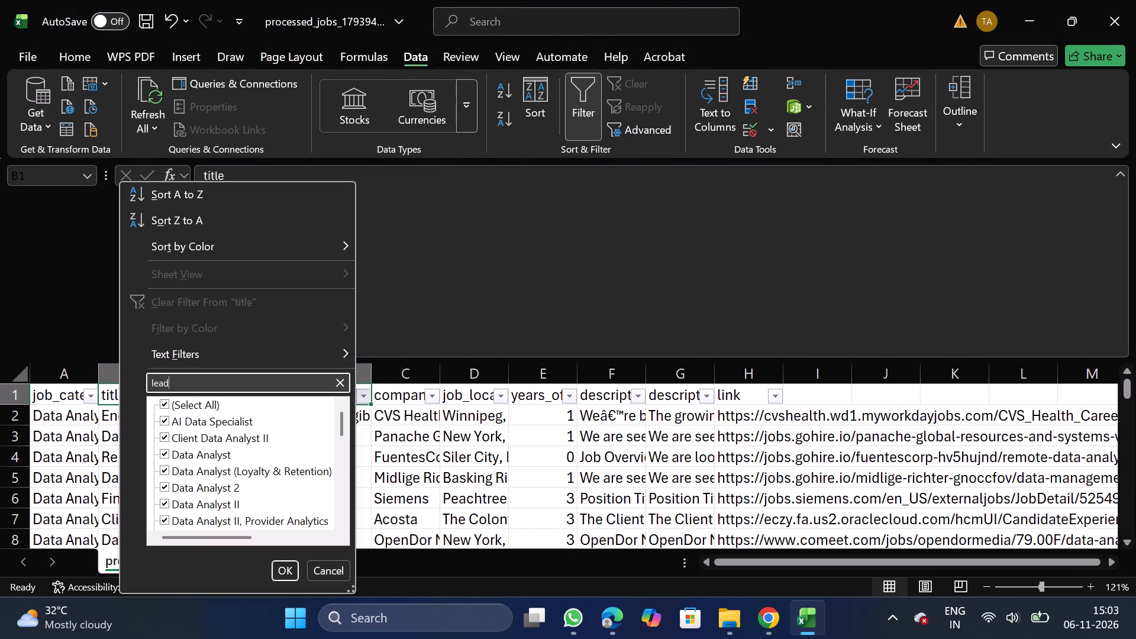
key("BackSpace")
left_click(282, 571)
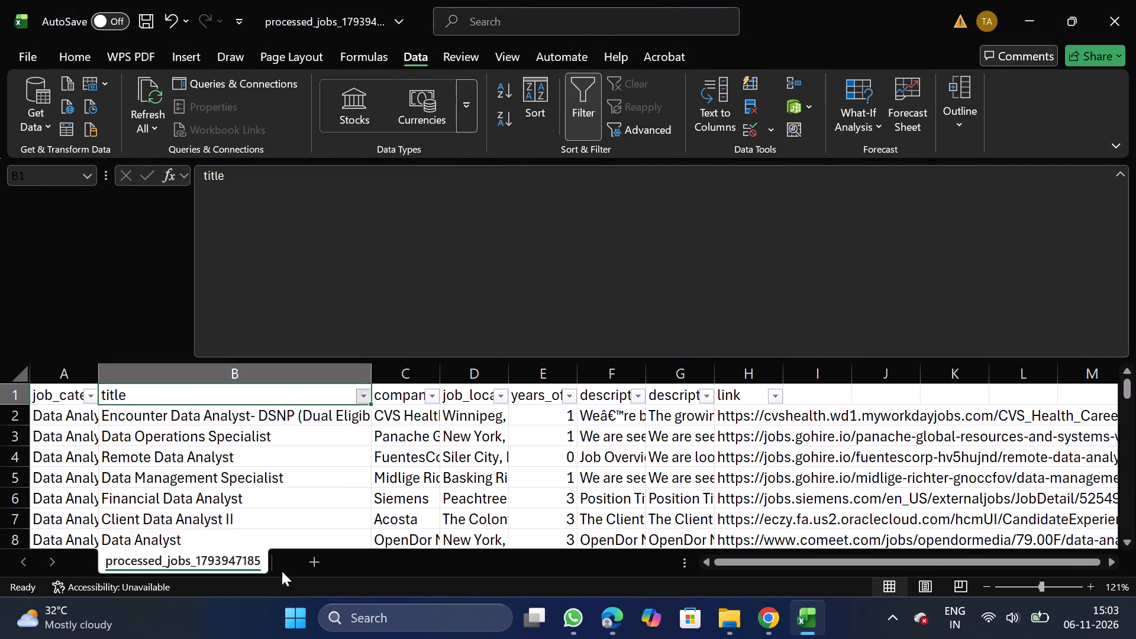
left_click(581, 108)
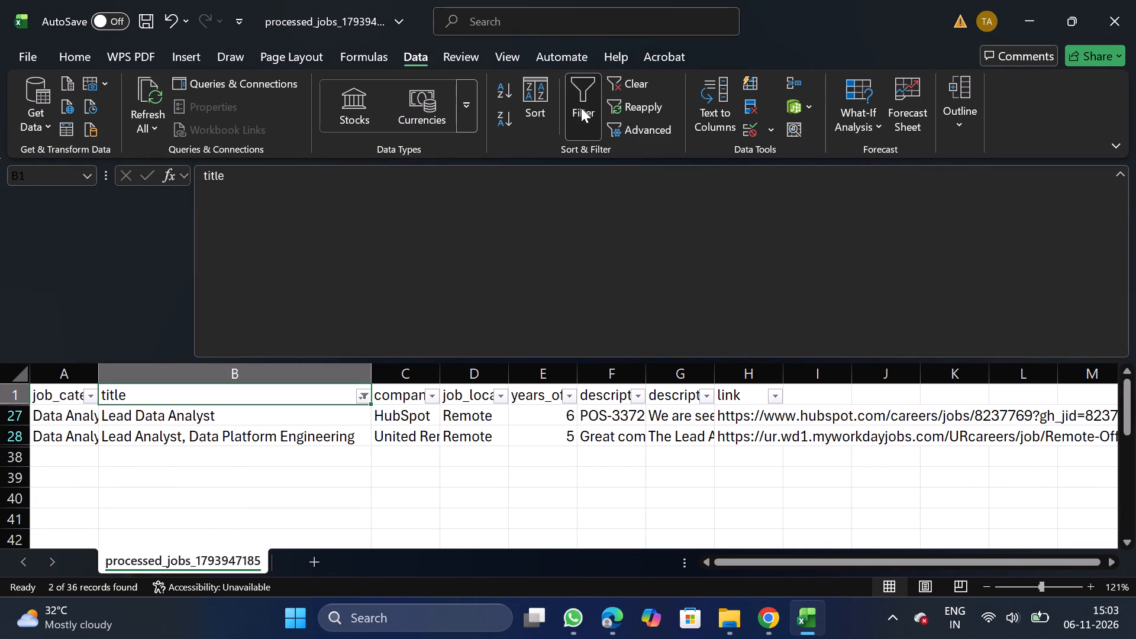
Turn header filters back on and search the title filter for staff and for principal.
left_click(581, 108)
left_click(362, 396)
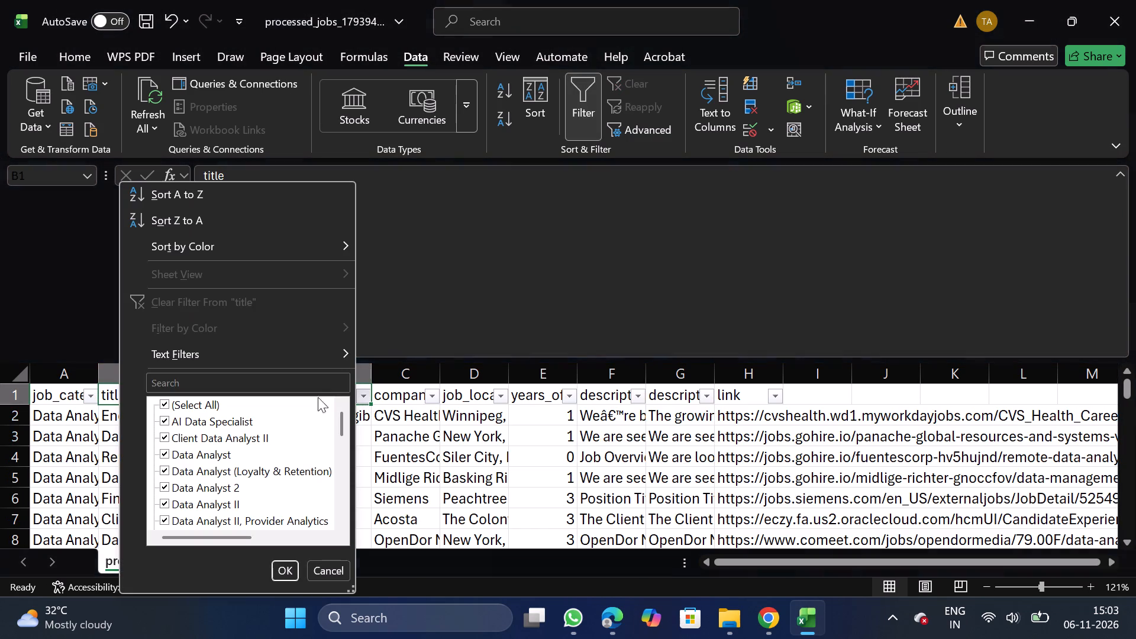
left_click(300, 386)
type("staff")
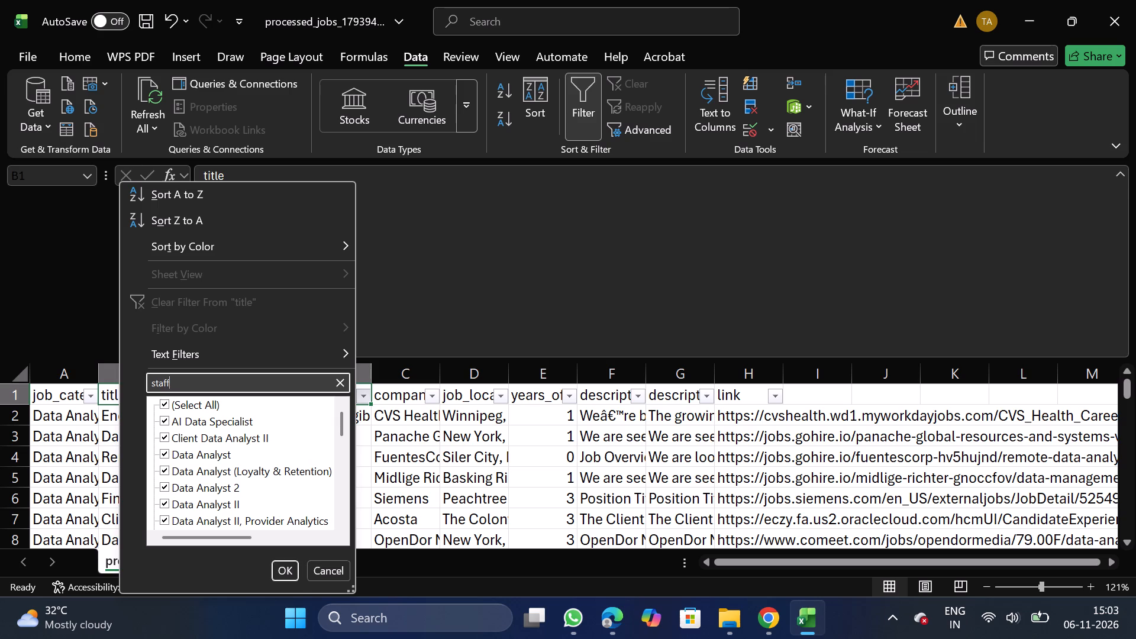
key("BackSpace")
key("BackSpace")
key("BackSpace")
key("BackSpace")
key("BackSpace")
key("BackSpace")
key("BackSpace")
key("BackSpace")
key("BackSpace")
key("BackSpace")
key("BackSpace")
key("BackSpace")
key("BackSpace")
key("BackSpace")
type("principal")
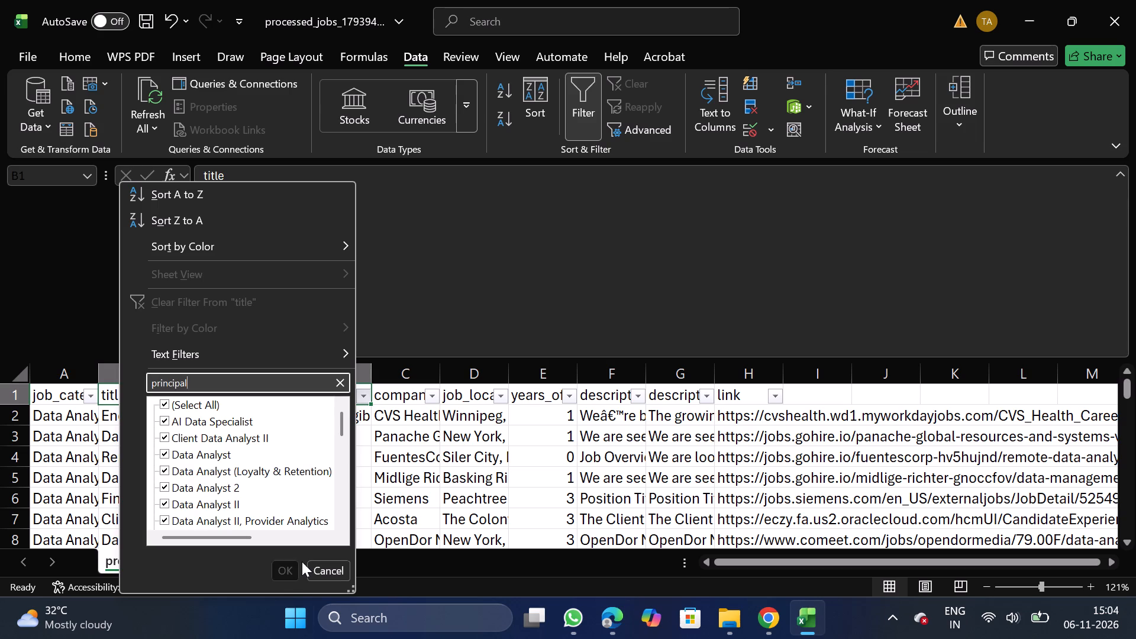
Replace the title filter's search text with enterprise and apply it to view the matching job rows.
key("BackSpace")
key("BackSpace")
key("BackSpace")
key("BackSpace")
key("BackSpace")
key("BackSpace")
key("BackSpace")
key("BackSpace")
key("BackSpace")
key("BackSpace")
key("BackSpace")
key("BackSpace")
key("BackSpace")
key("BackSpace")
key("BackSpace")
key("BackSpace")
key("BackSpace")
key("BackSpace")
type("enterprise")
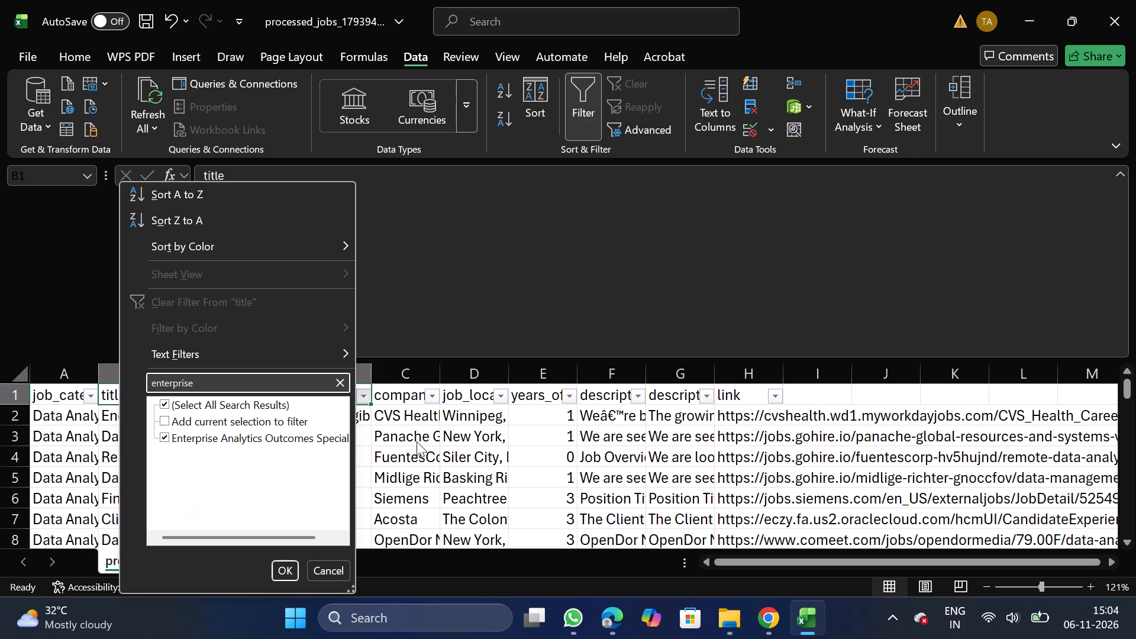
left_click(291, 566)
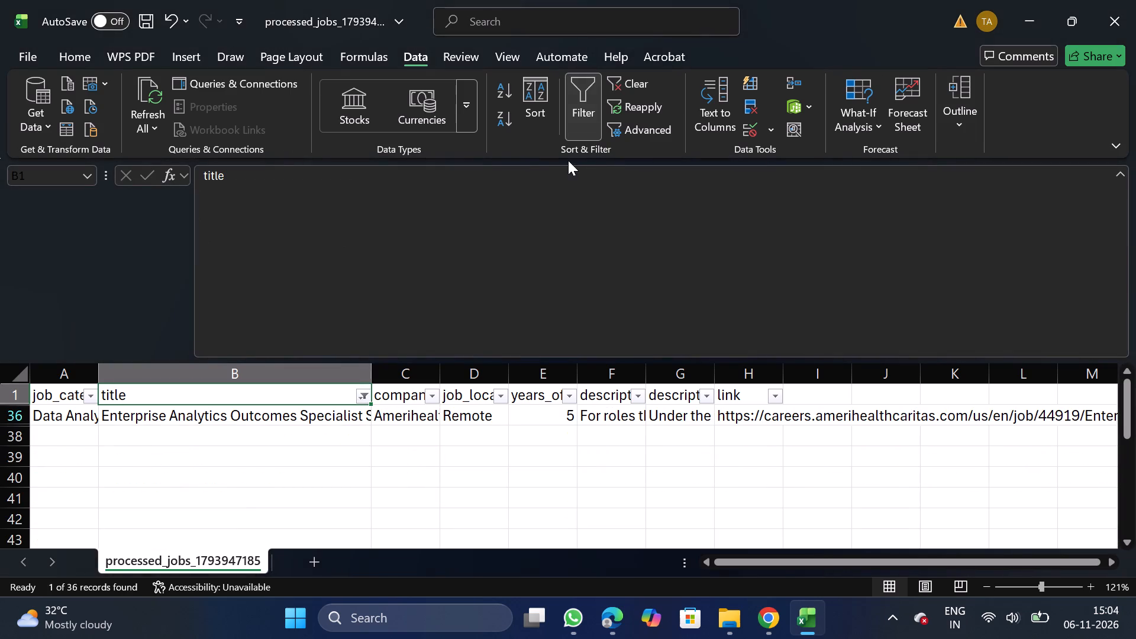
Clear the enterprise filter by resetting the header filters and search the title filter for architect.
left_click(591, 114)
left_click(591, 114)
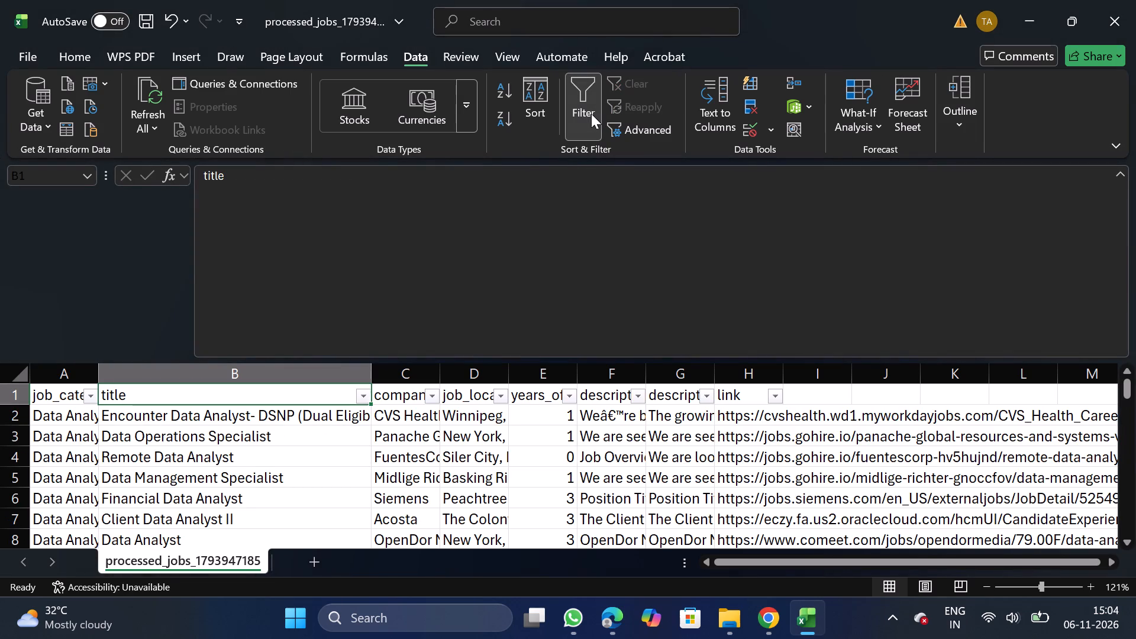
left_click(367, 402)
left_click(295, 384)
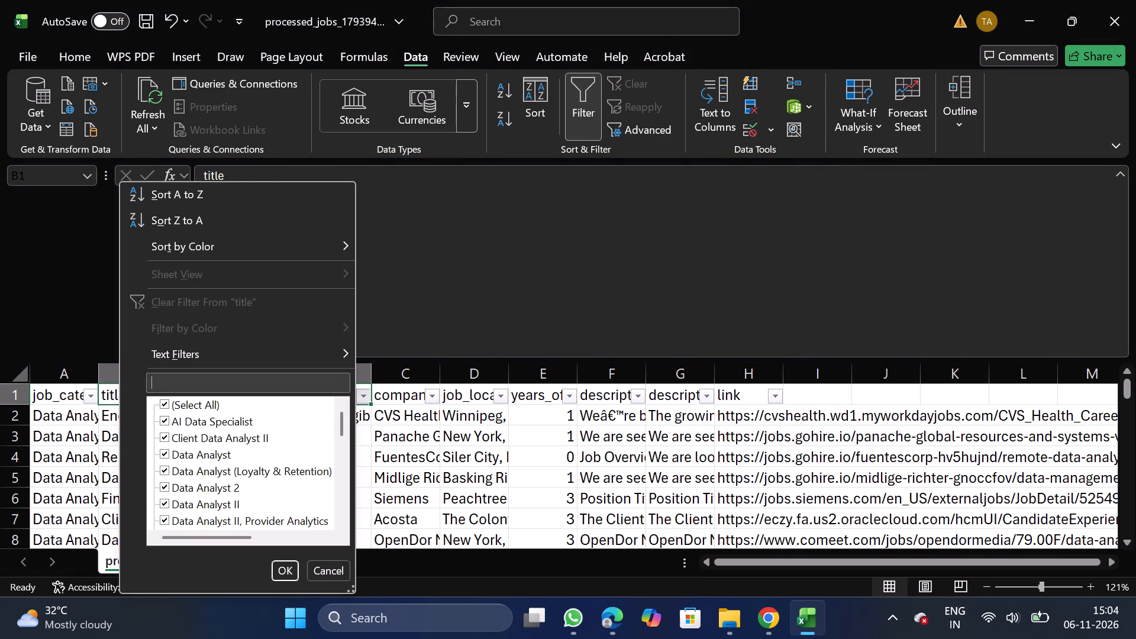
type("architect")
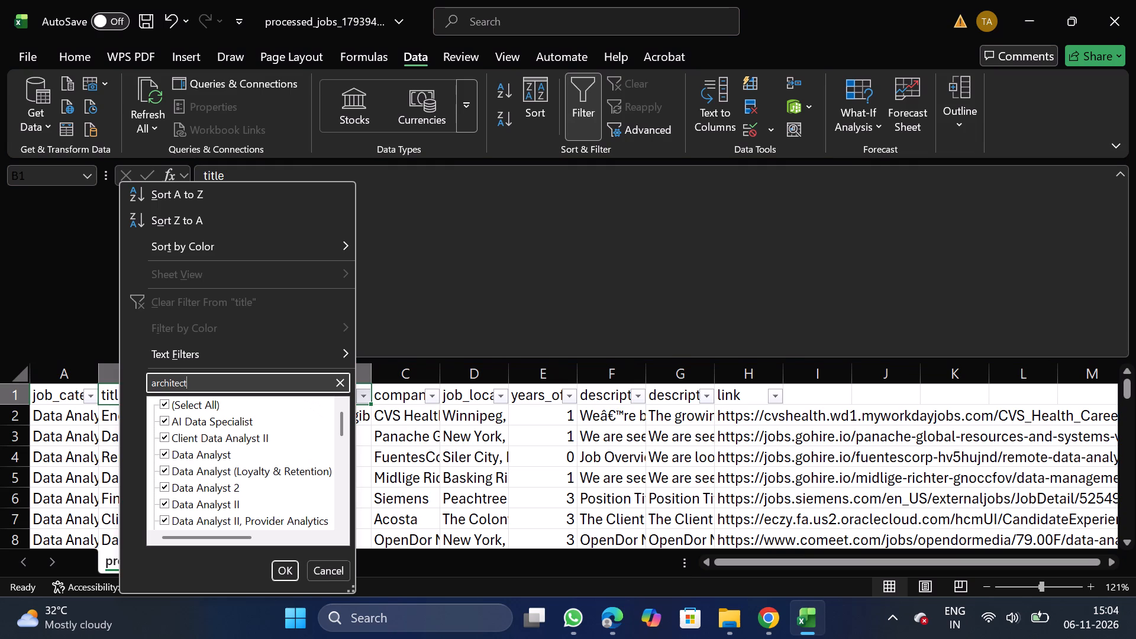
Replace the title filter's search text with consultant and apply it to the job rows.
key("BackSpace")
key("BackSpace")
key("BackSpace")
key("BackSpace")
key("BackSpace")
key("BackSpace")
key("BackSpace")
key("BackSpace")
key("BackSpace")
key("BackSpace")
key("BackSpace")
key("BackSpace")
key("BackSpace")
key("BackSpace")
key("BackSpace")
key("BackSpace")
key("BackSpace")
key("BackSpace")
key("BackSpace")
type("consultant")
key("BackSpace")
left_click(285, 571)
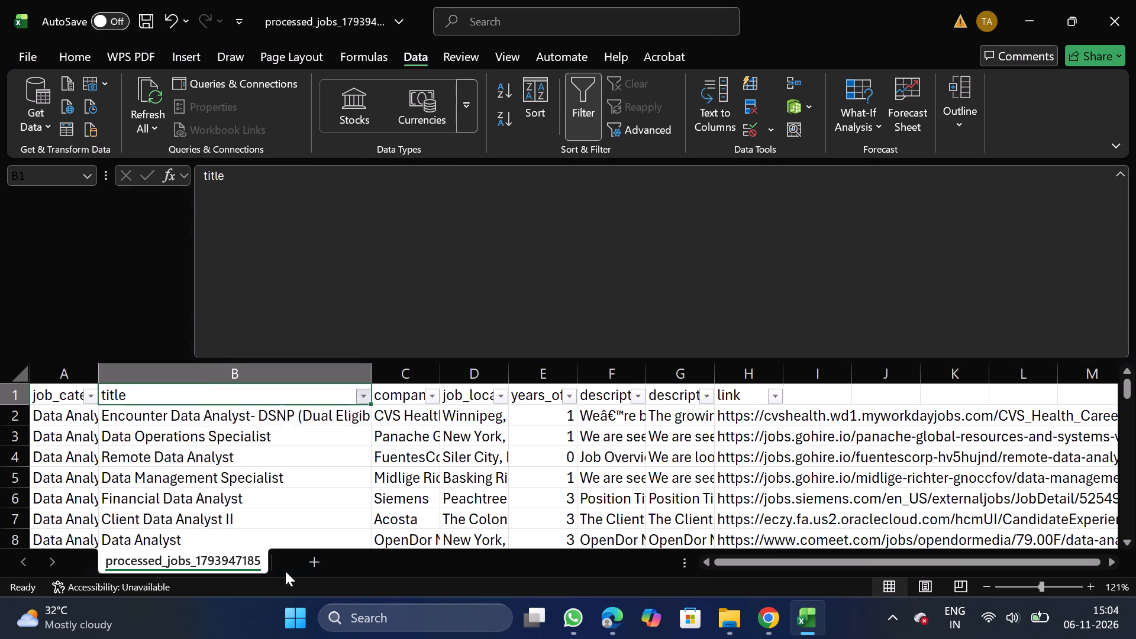
Delete the Nextens and RELX rows titled Senior Data Integration Consultant and turn off the header filters.
left_click(10, 439)
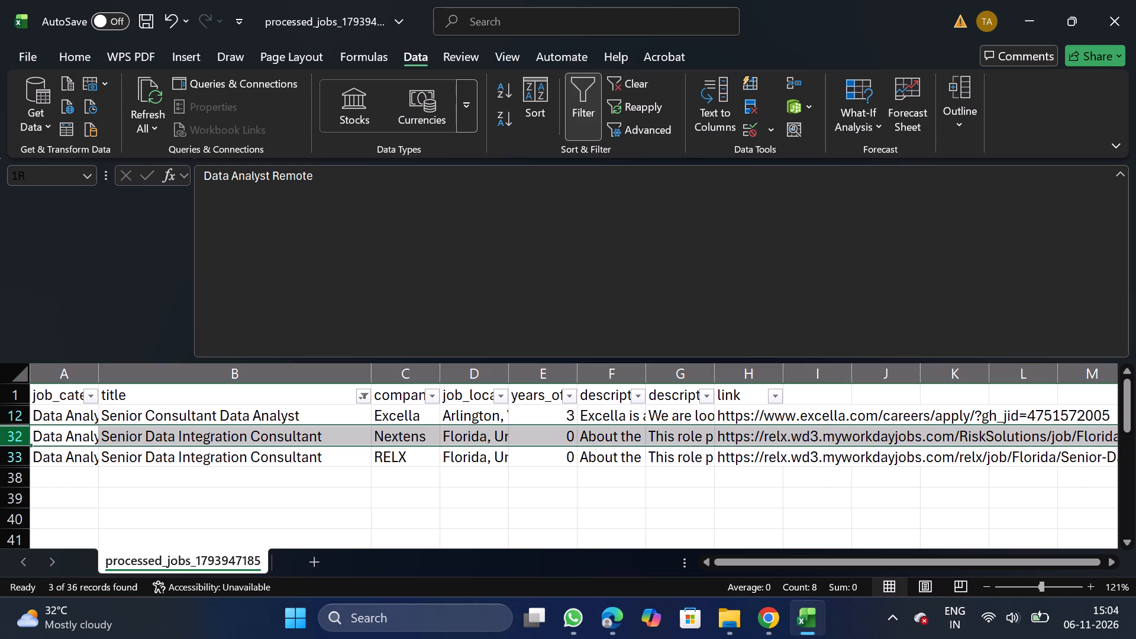
key("shift+Down")
right_click(69, 453)
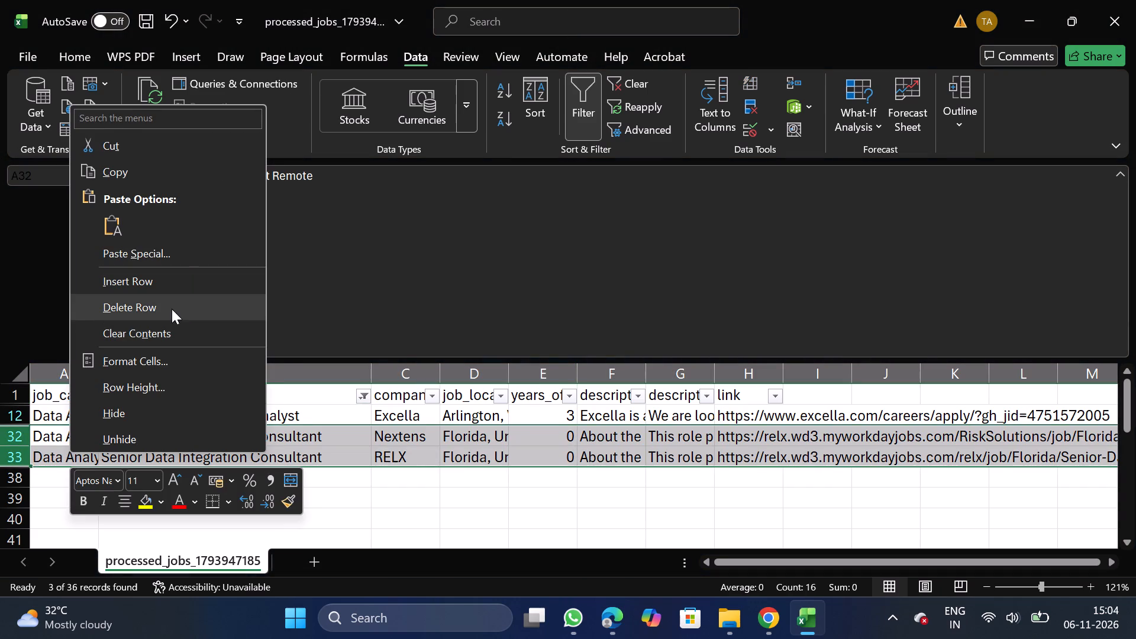
left_click(172, 309)
left_click(586, 104)
Turn header filters back on from the title cell and search the title filter for embedded.
left_click(220, 397)
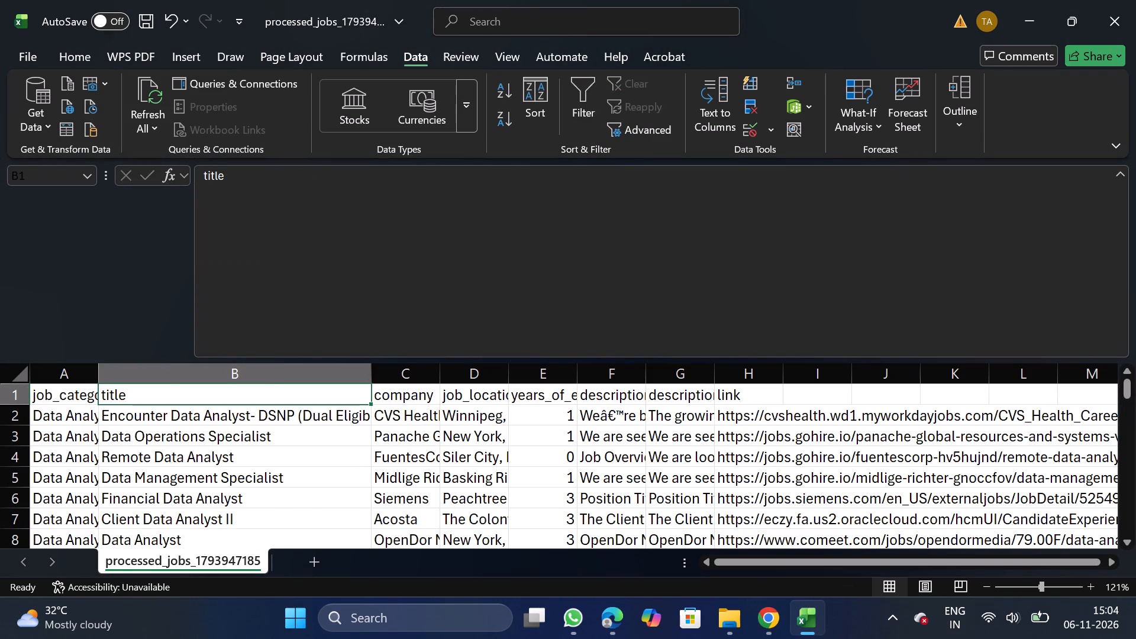
left_click(578, 108)
left_click(367, 393)
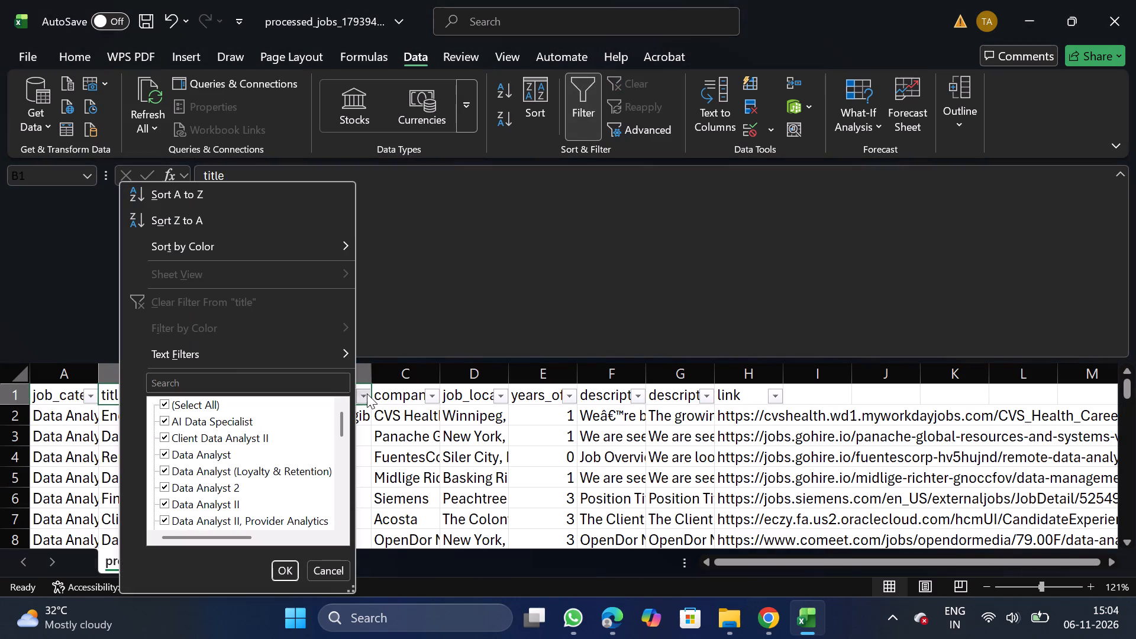
left_click(306, 385)
type("embede")
key("BackSpace")
type("ded")
left_click(328, 577)
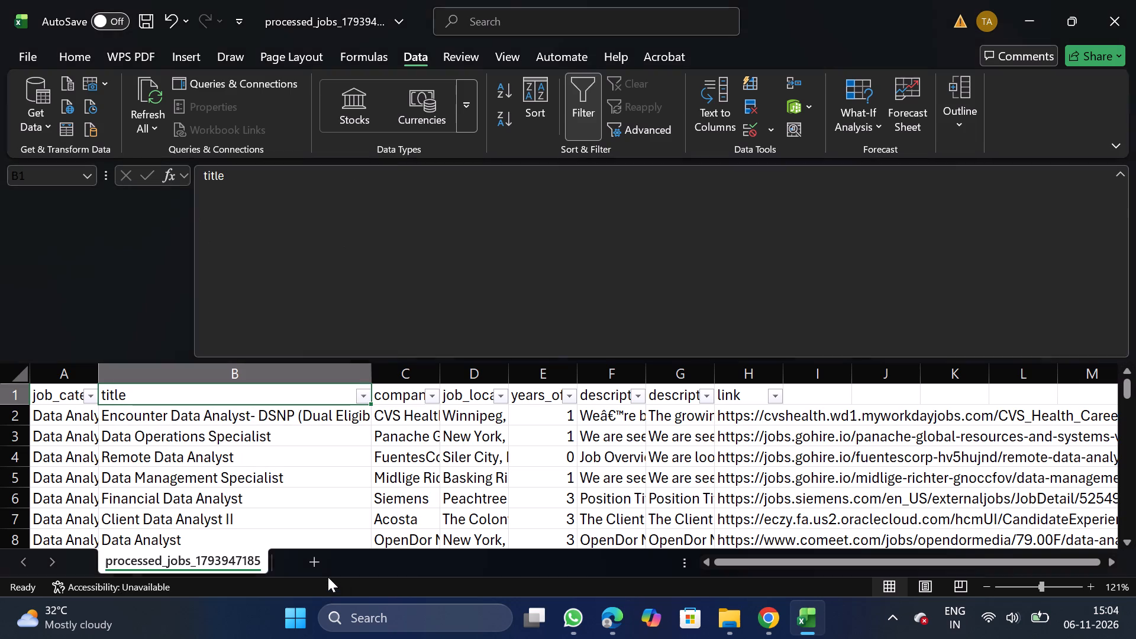
Reset the header filters from the company cell and search the company filter for walmart and for dried.
left_click(580, 107)
left_click(396, 392)
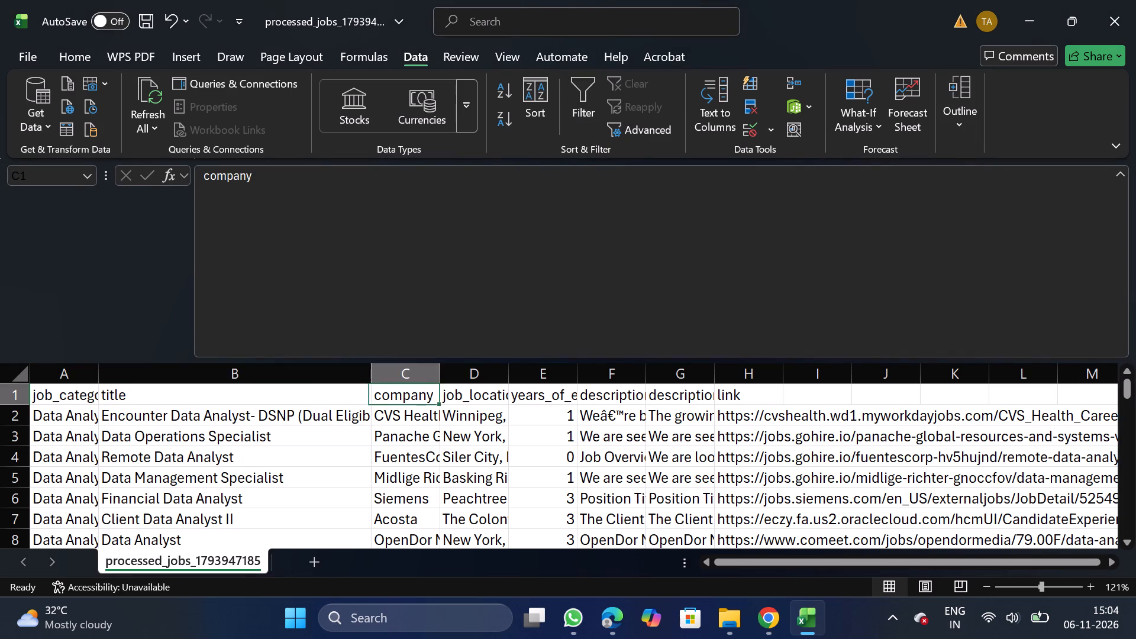
left_click(585, 99)
left_click(430, 396)
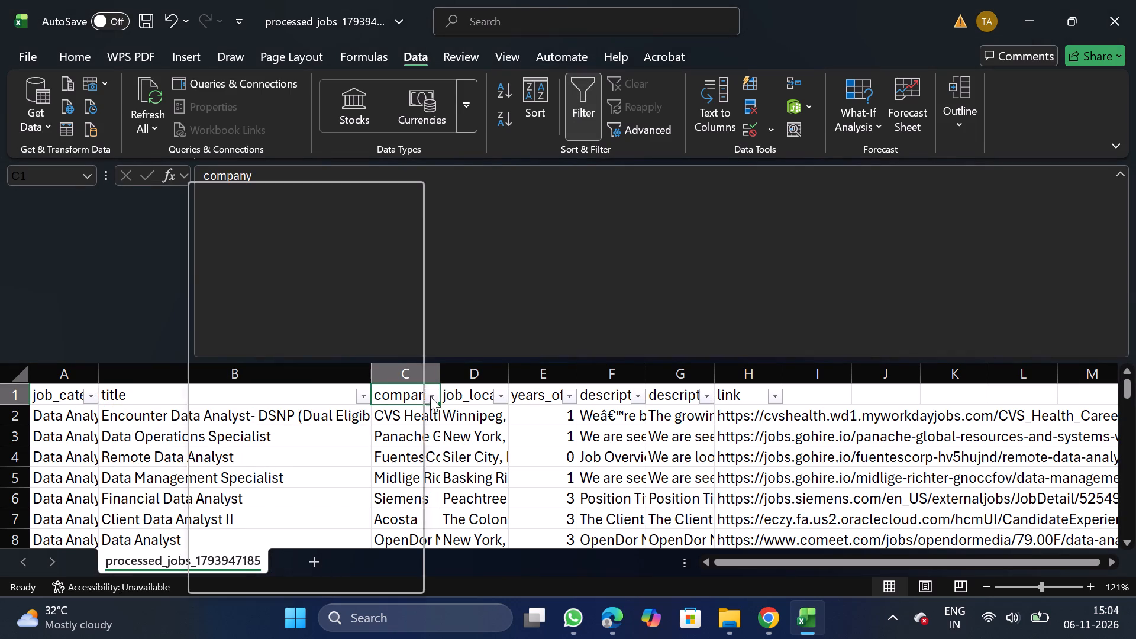
left_click(372, 383)
type("walmart")
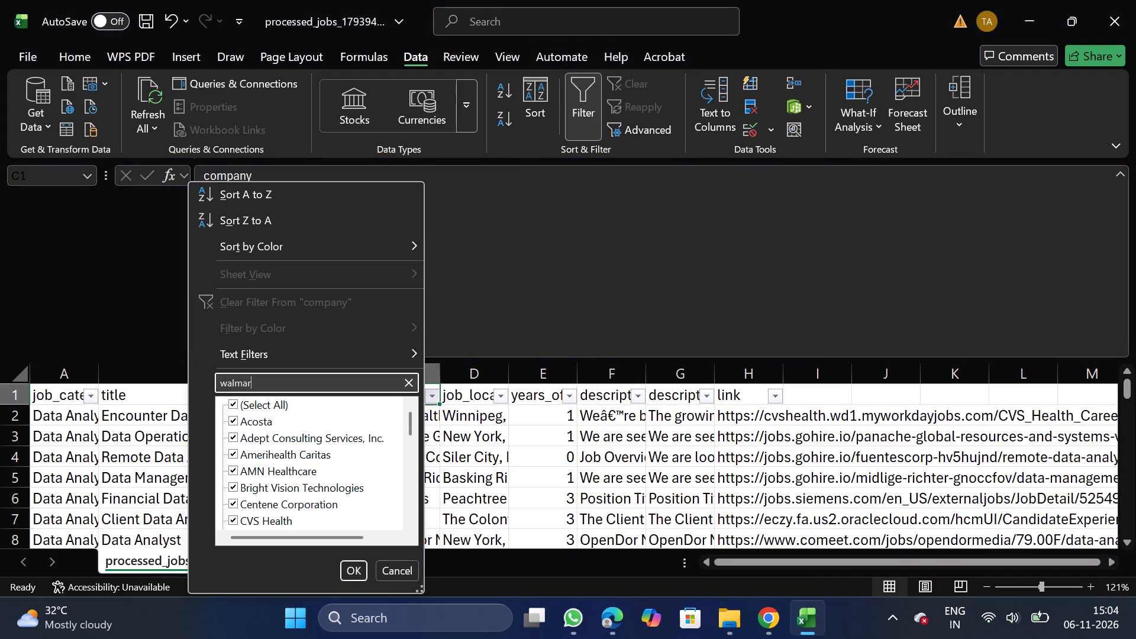
key("BackSpace")
key("BackSpace")
key("BackSpace")
key("BackSpace")
key("BackSpace")
key("BackSpace")
key("BackSpace")
key("BackSpace")
key("BackSpace")
key("BackSpace")
key("BackSpace")
key("BackSpace")
key("BackSpace")
key("BackSpace")
type("dried")
Search the company filter for capital and for under.
key("BackSpace")
key("BackSpace")
key("BackSpace")
key("BackSpace")
key("BackSpace")
key("BackSpace")
key("BackSpace")
key("BackSpace")
key("BackSpace")
key("BackSpace")
key("BackSpace")
type("capital")
key("BackSpace")
key("BackSpace")
key("BackSpace")
key("BackSpace")
key("BackSpace")
key("BackSpace")
key("BackSpace")
key("BackSpace")
key("BackSpace")
key("BackSpace")
key("BackSpace")
key("BackSpace")
key("BackSpace")
type("under")
Search the company filter for hunt and for skim.
key("BackSpace")
key("BackSpace")
key("BackSpace")
key("BackSpace")
key("BackSpace")
key("BackSpace")
key("BackSpace")
key("BackSpace")
key("BackSpace")
key("BackSpace")
key("BackSpace")
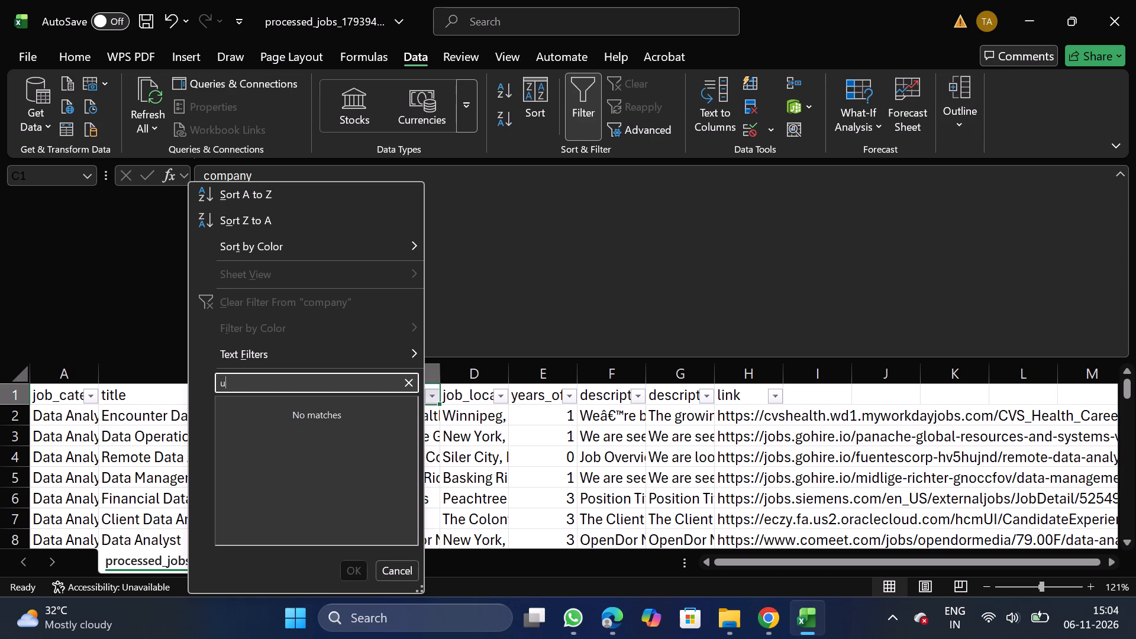
type("hunt")
key("BackSpace")
key("BackSpace")
key("BackSpace")
key("BackSpace")
key("BackSpace")
key("BackSpace")
key("BackSpace")
key("BackSpace")
key("BackSpace")
key("BackSpace")
key("BackSpace")
key("BackSpace")
key("BackSpace")
key("BackSpace")
key("BackSpace")
key("BackSpace")
key("BackSpace")
key("BackSpace")
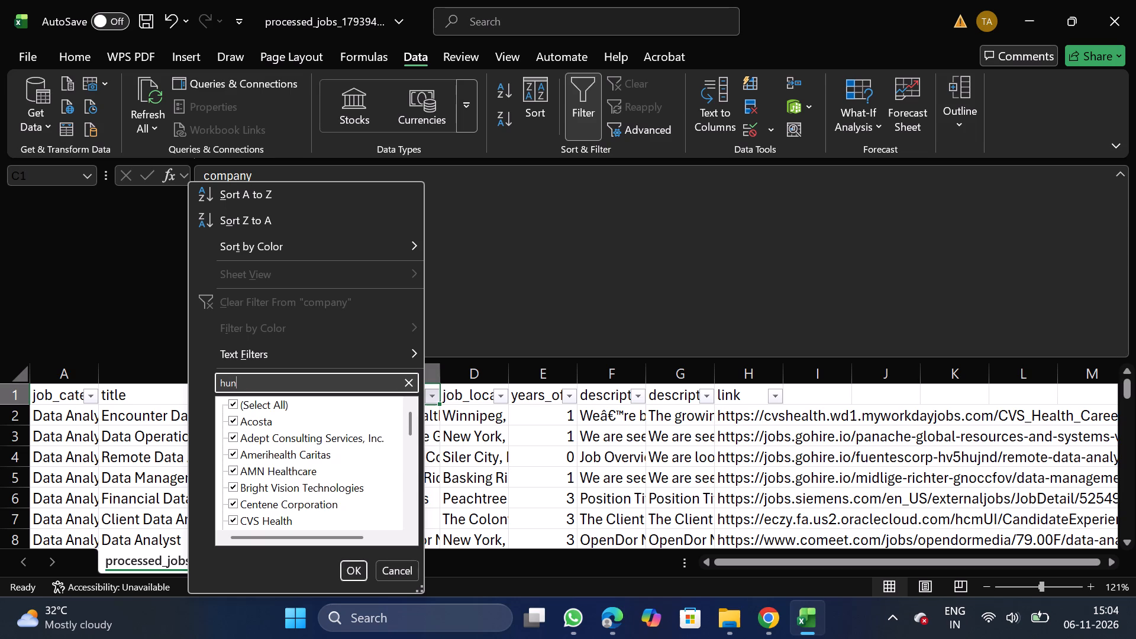
type("skim")
Search the company filter for ap and for in landem, and turn off the header filters.
key("BackSpace")
key("BackSpace")
key("BackSpace")
key("BackSpace")
key("BackSpace")
key("BackSpace")
key("BackSpace")
key("BackSpace")
key("BackSpace")
key("BackSpace")
key("BackSpace")
key("BackSpace")
key("BackSpace")
type("ap")
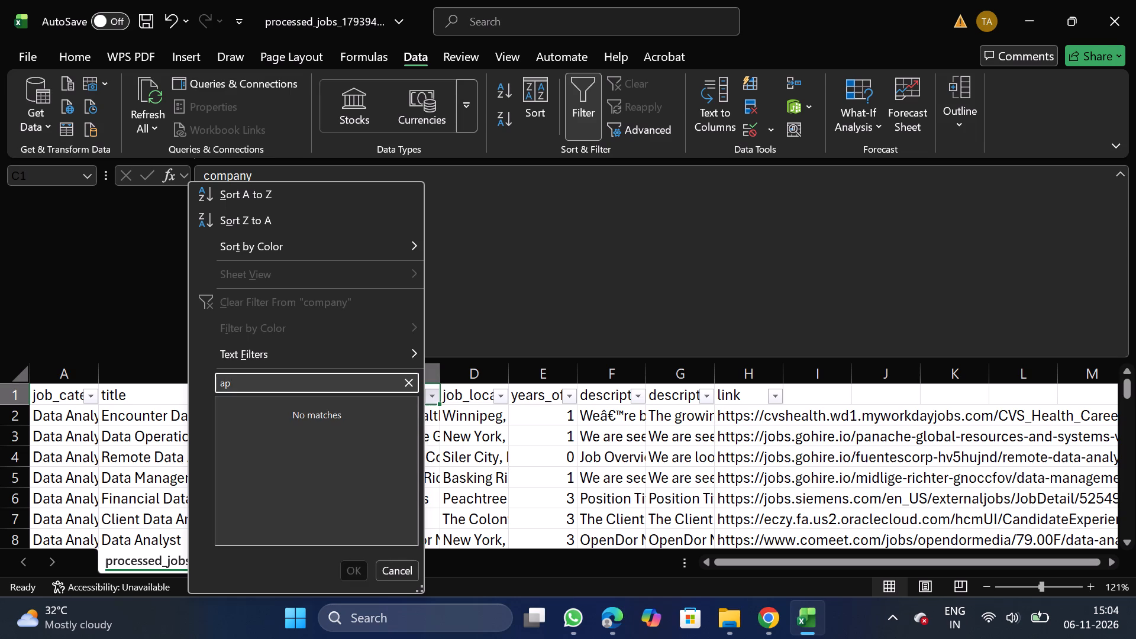
key("BackSpace")
key("BackSpace")
key("BackSpace")
key("BackSpace")
key("BackSpace")
key("BackSpace")
key("BackSpace")
key("BackSpace")
key("BackSpace")
key("BackSpace")
type("in landem")
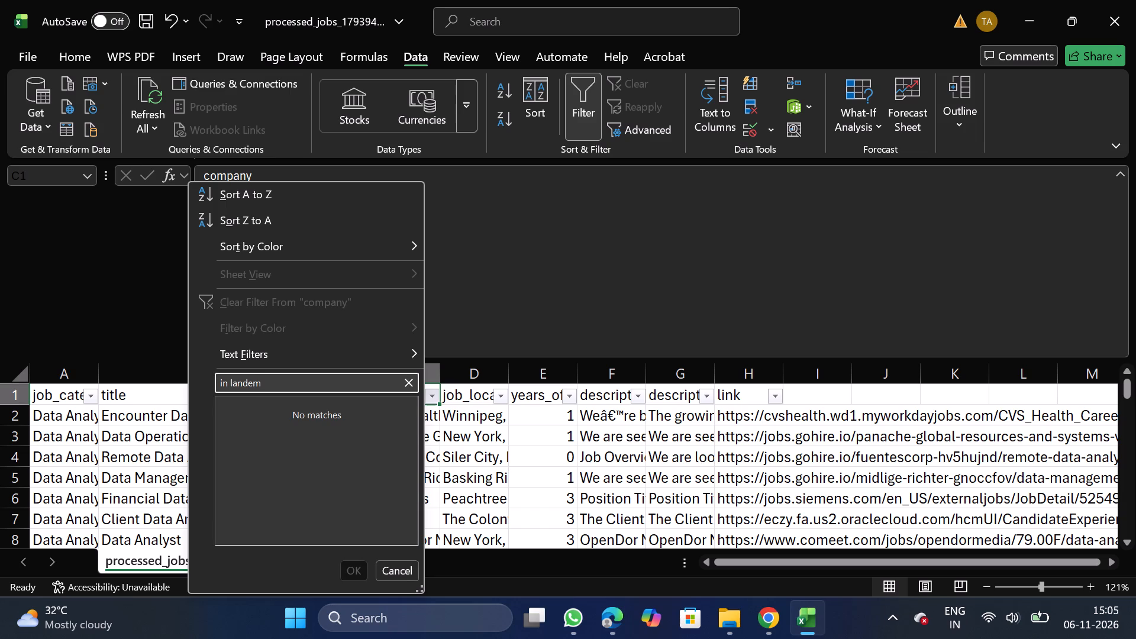
left_click(411, 571)
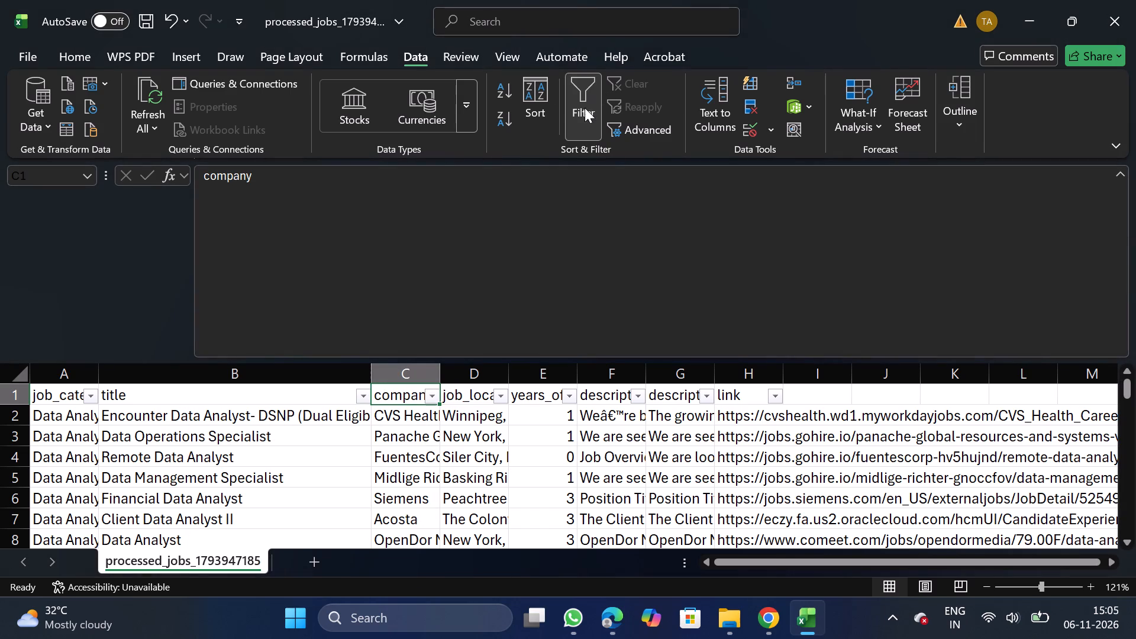
left_click(585, 108)
Start saving a copy of the cleaned jobs sheet and browse to the Daily Scraping jobs folder in Documents.
left_click(31, 49)
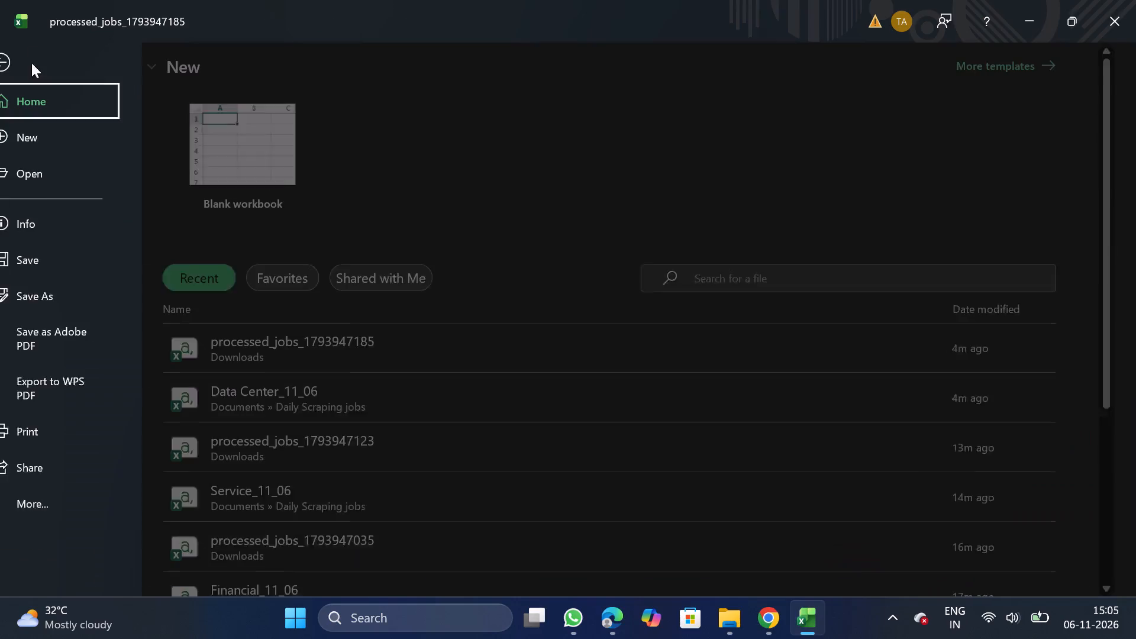
double_click(74, 292)
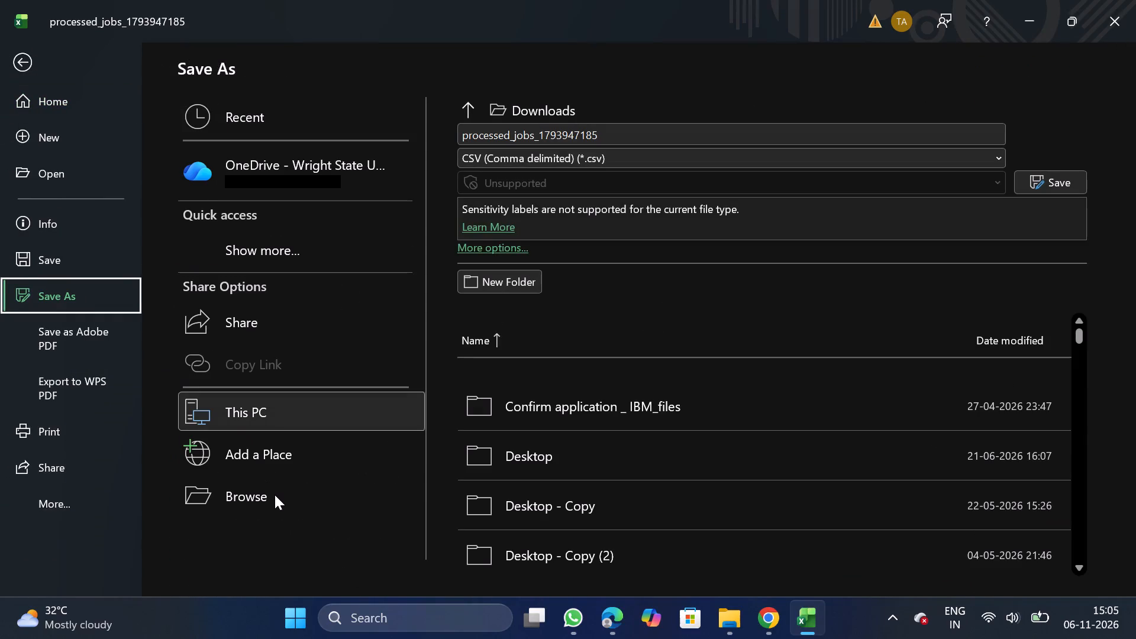
triple_click(275, 495)
left_click(275, 495)
triple_click(275, 495)
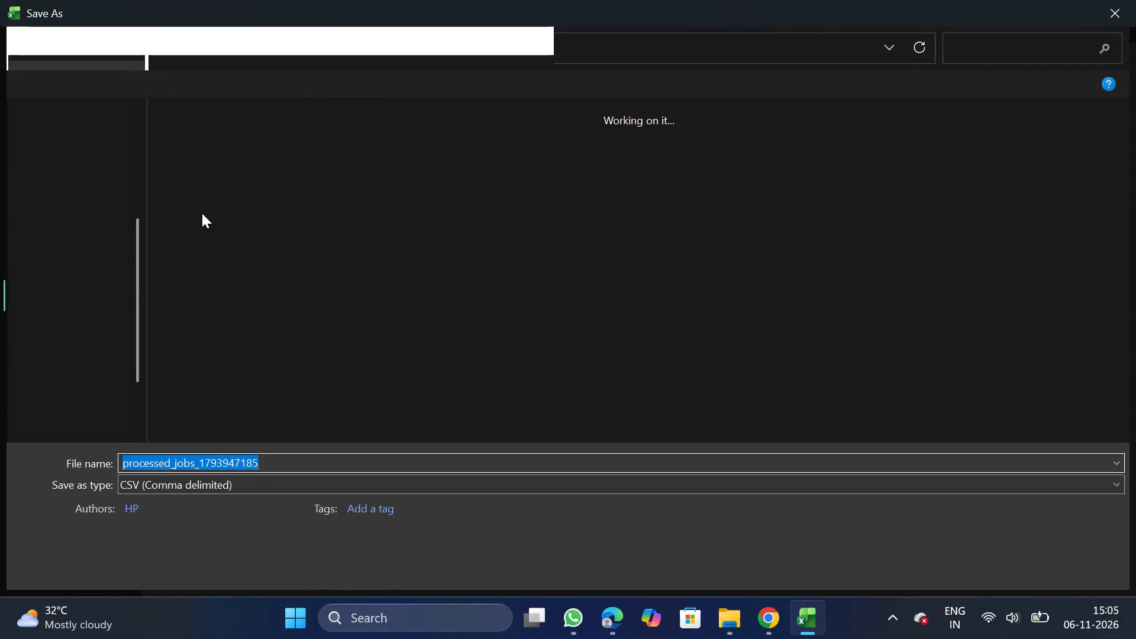
double_click(98, 198)
left_click(228, 212)
left_click_drag(228, 212, 242, 203)
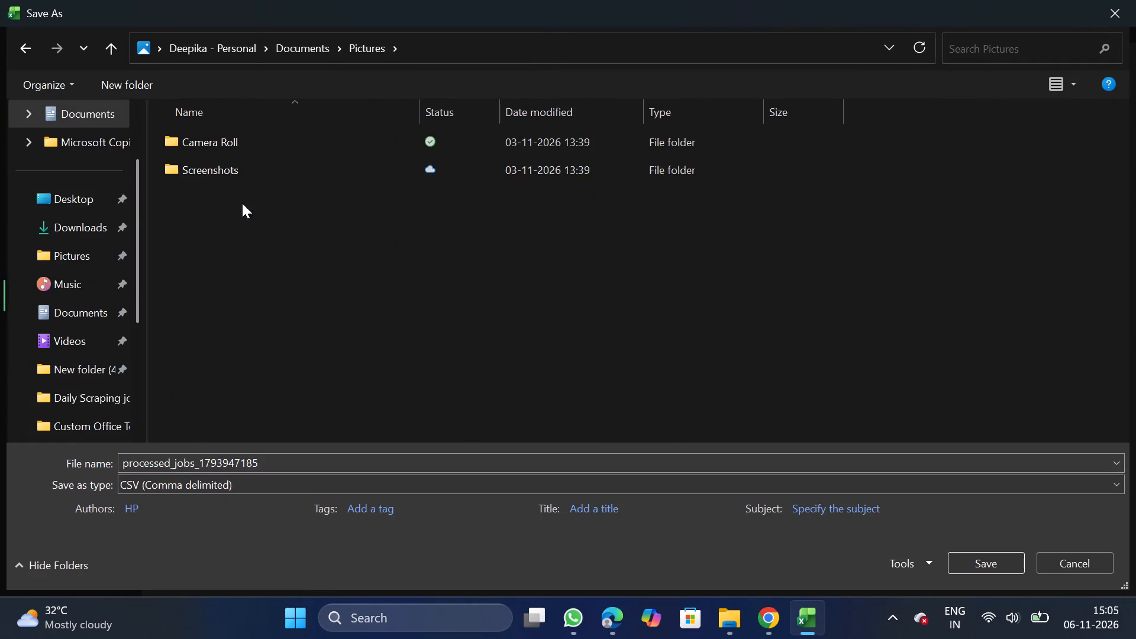
left_click_drag(242, 203, 91, 243)
double_click(101, 225)
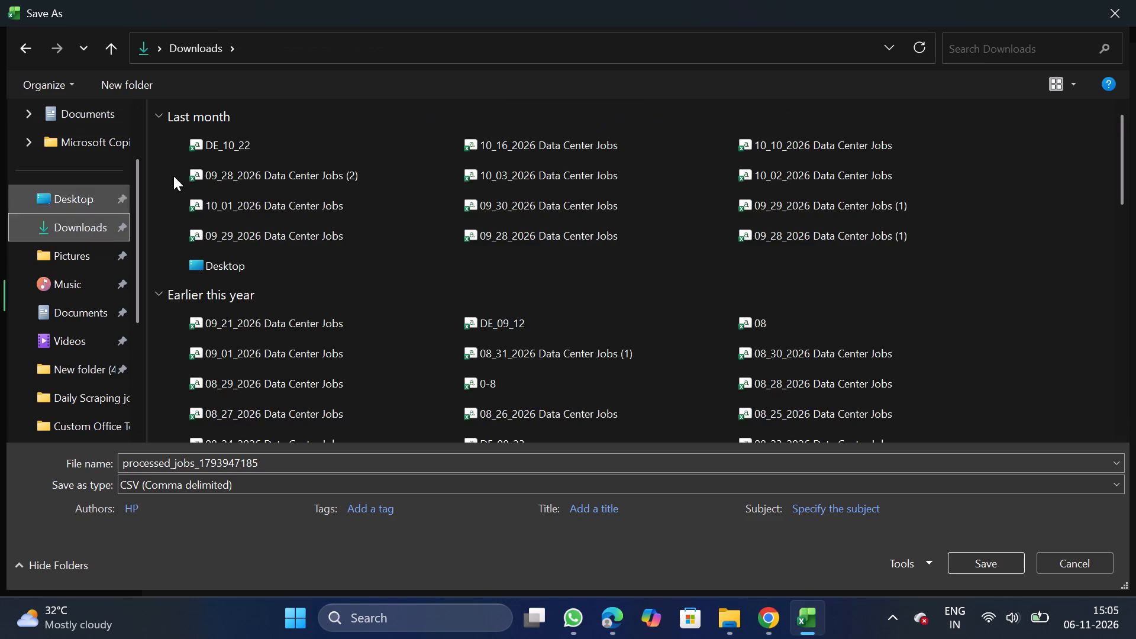
double_click(91, 309)
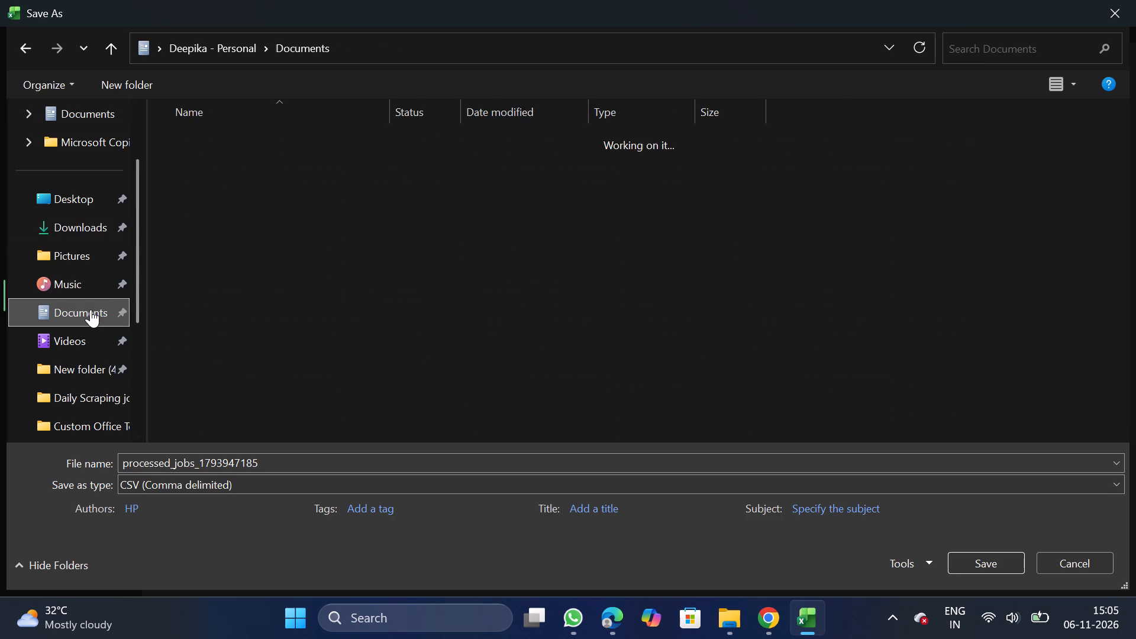
double_click(240, 192)
Name the file DA Remote_11_06 and save it as comma-delimited CSV.
left_click(289, 467)
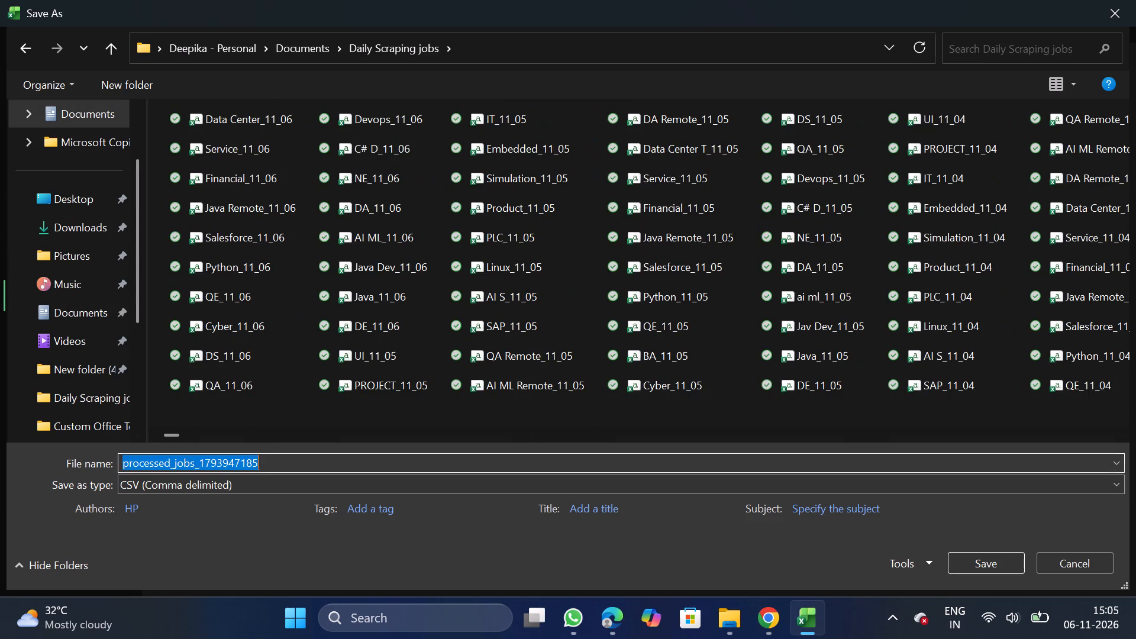
key("BackSpace")
left_click(289, 467)
key("d")
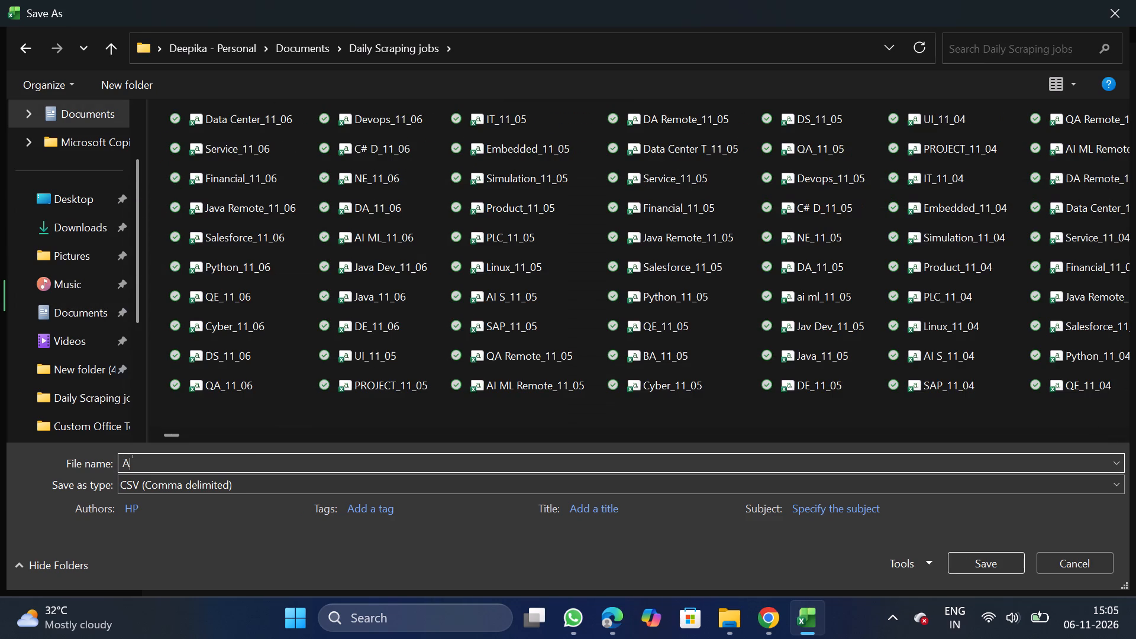
key("BackSpace")
key("BackSpace")
key("BackSpace")
key("BackSpace")
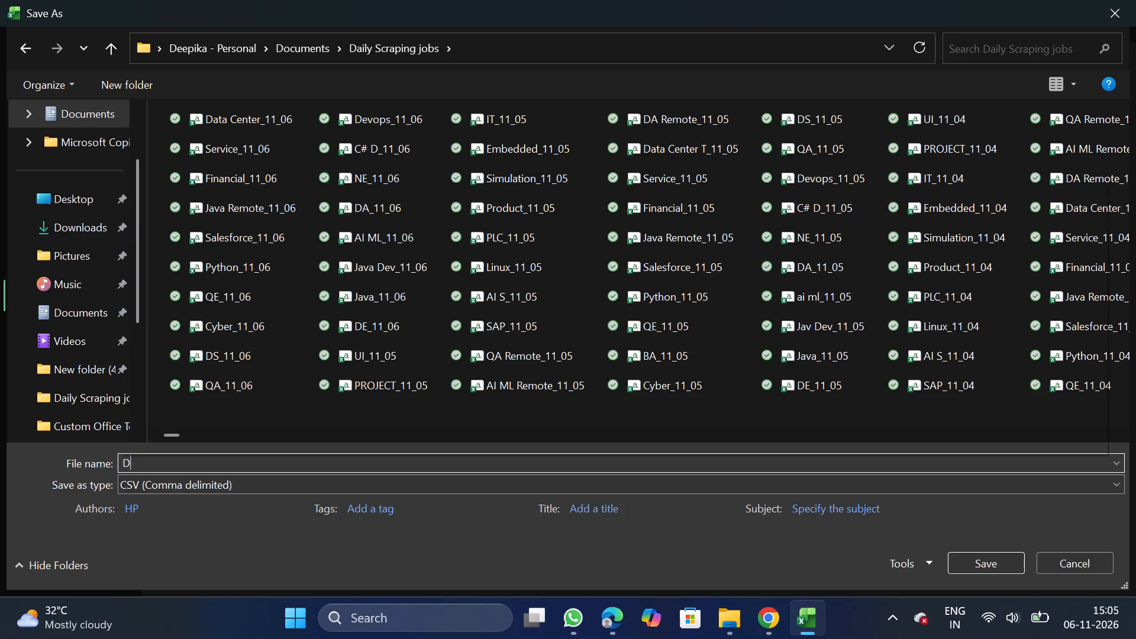
type("emote_11_06")
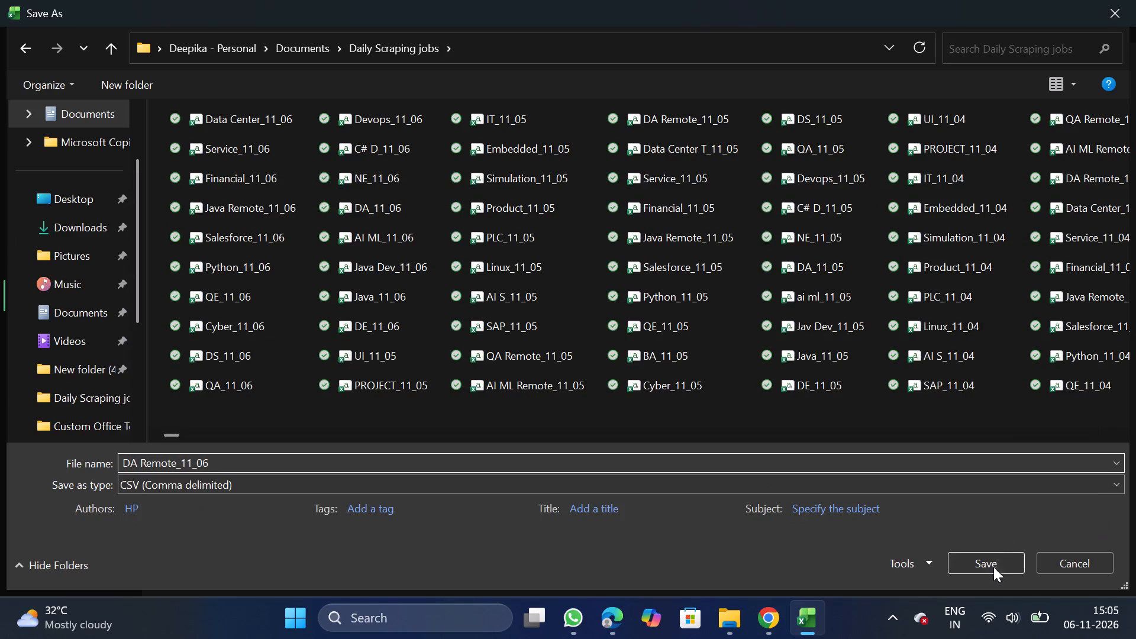
left_click(993, 567)
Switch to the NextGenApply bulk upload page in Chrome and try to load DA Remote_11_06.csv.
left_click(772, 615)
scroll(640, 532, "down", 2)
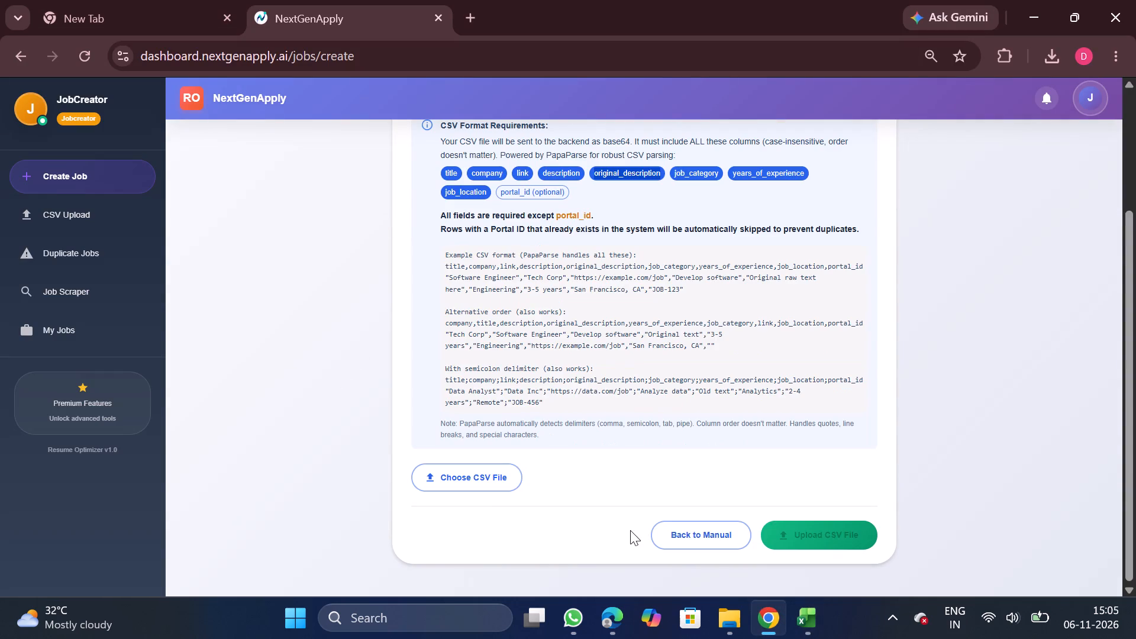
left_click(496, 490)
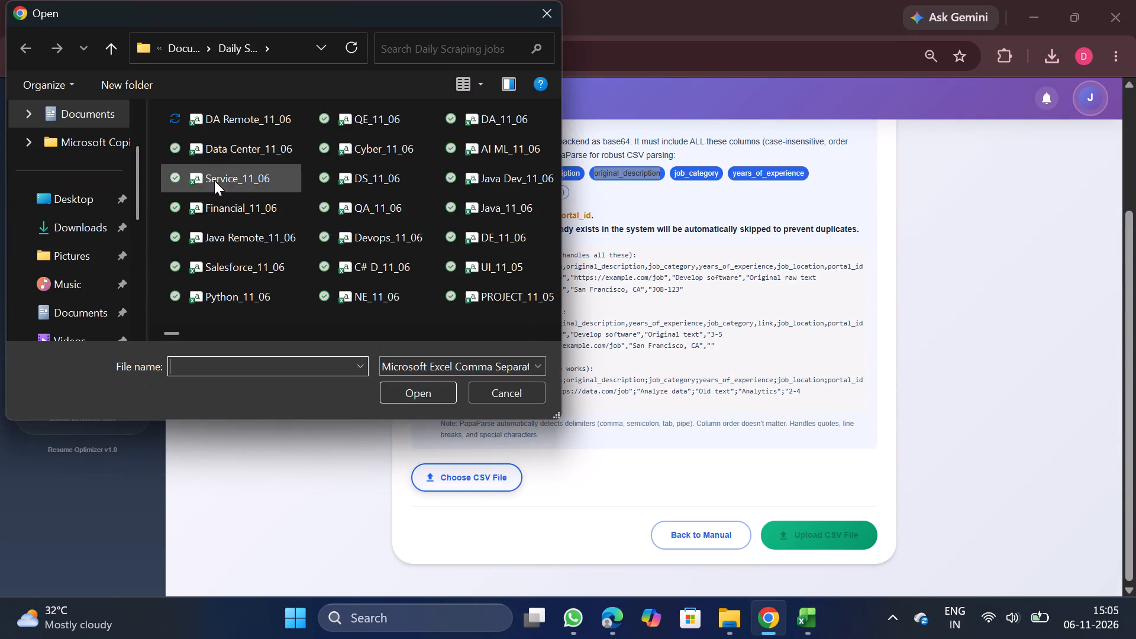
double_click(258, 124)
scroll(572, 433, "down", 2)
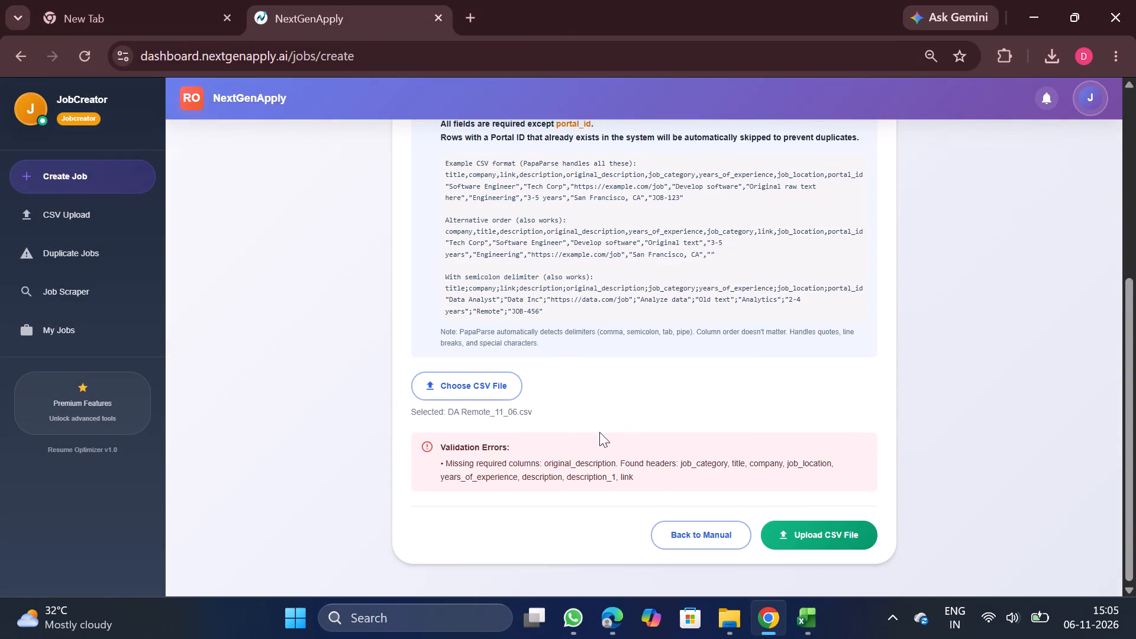
In Excel, rename the header in F1 to original_description, copied from the upload page's required columns, and save the workbook.
left_click(803, 628)
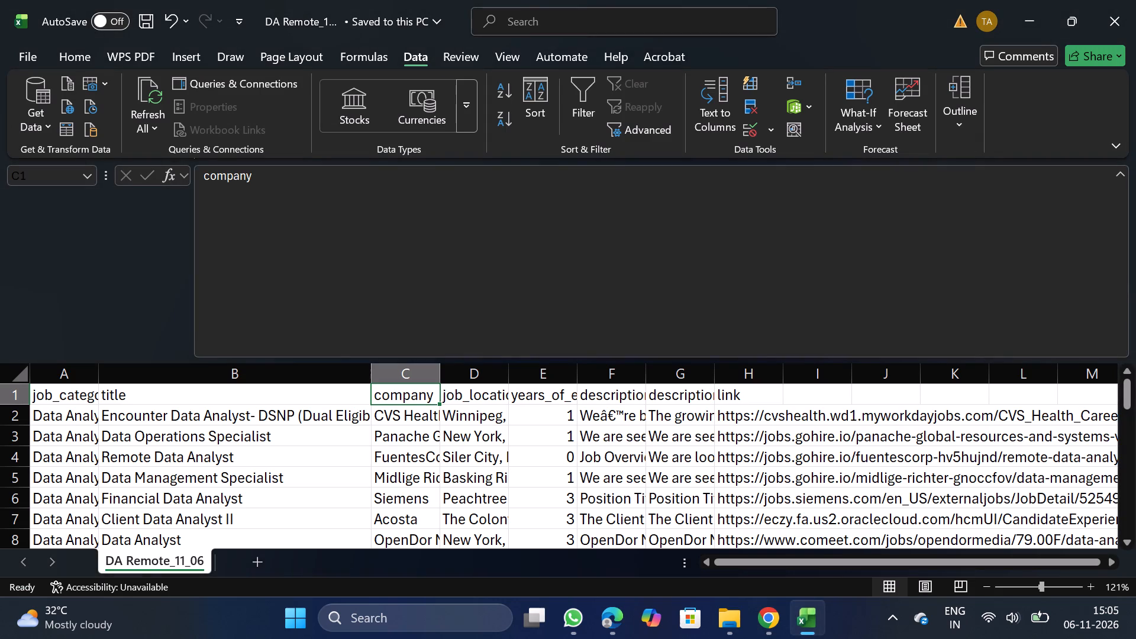
left_click(566, 395)
left_click(609, 389)
left_click(533, 286)
key("BackSpace")
key("BackSpace")
key("BackSpace")
key("BackSpace")
key("BackSpace")
key("BackSpace")
key("BackSpace")
key("BackSpace")
key("BackSpace")
key("BackSpace")
key("BackSpace")
key("BackSpace")
key("BackSpace")
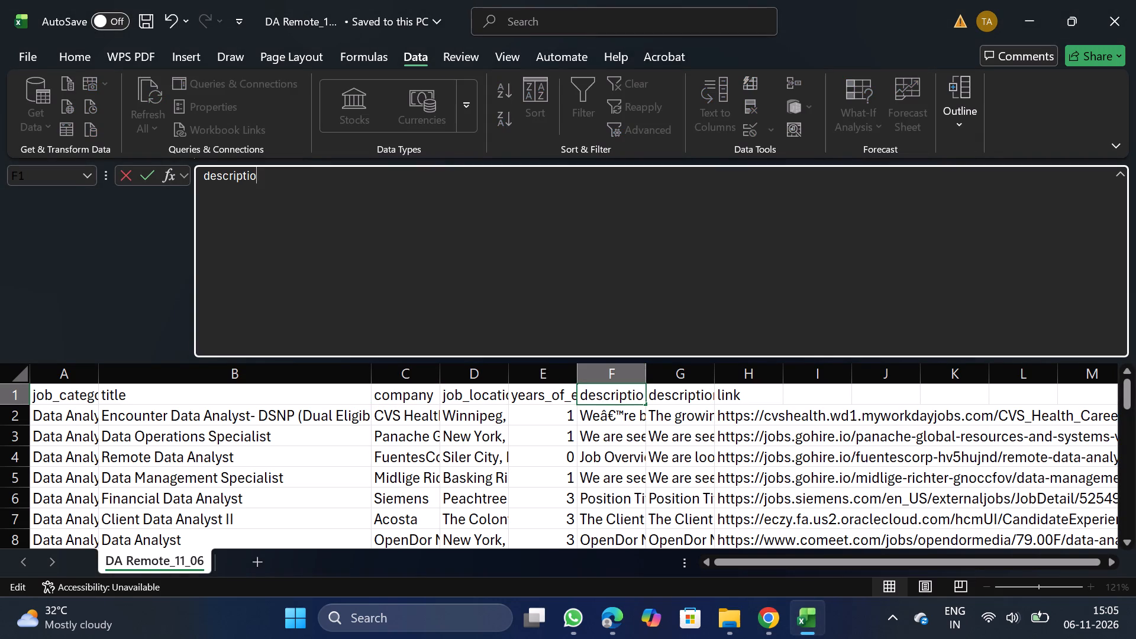
left_click(766, 619)
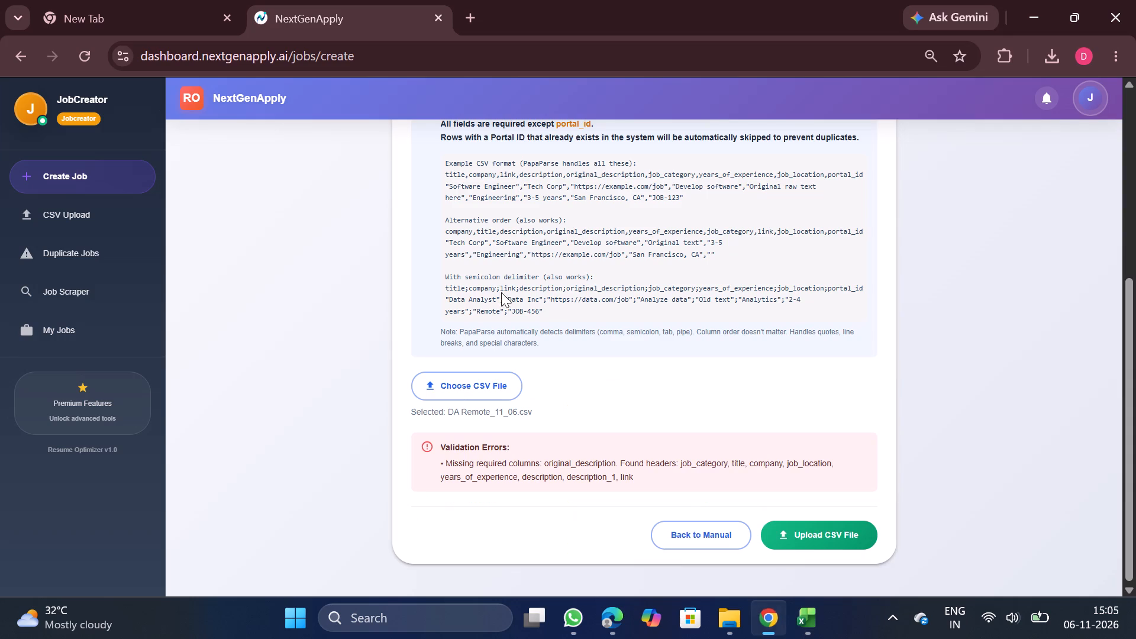
left_click(389, 169)
scroll(389, 169, "up", 4)
double_click(621, 401)
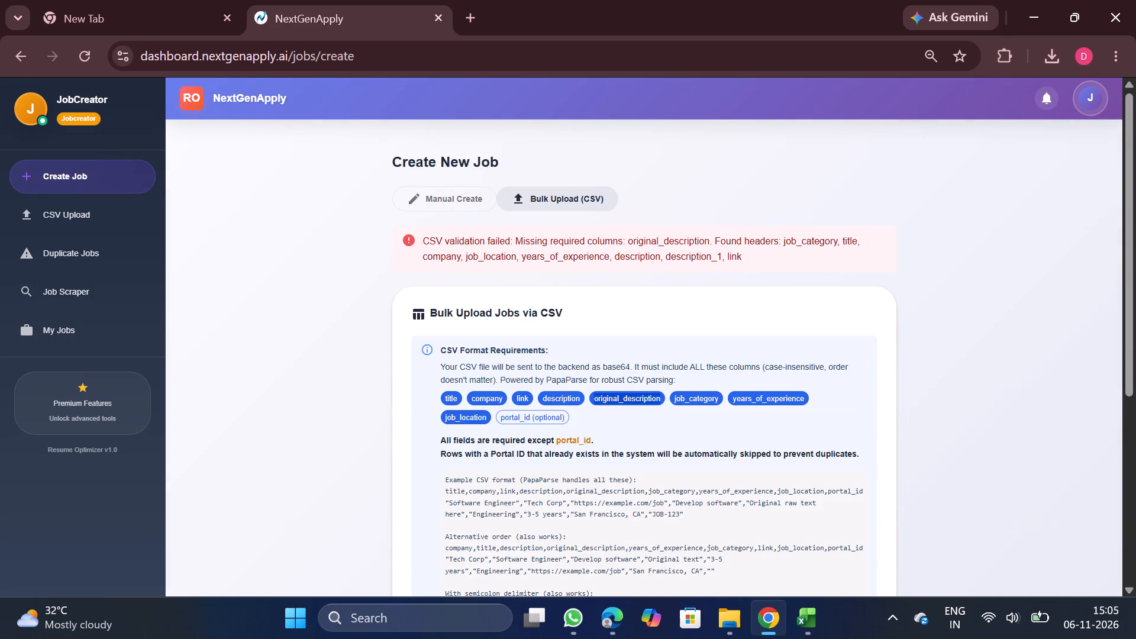
key("ctrl+c")
left_click(808, 626)
key("ctrl+v")
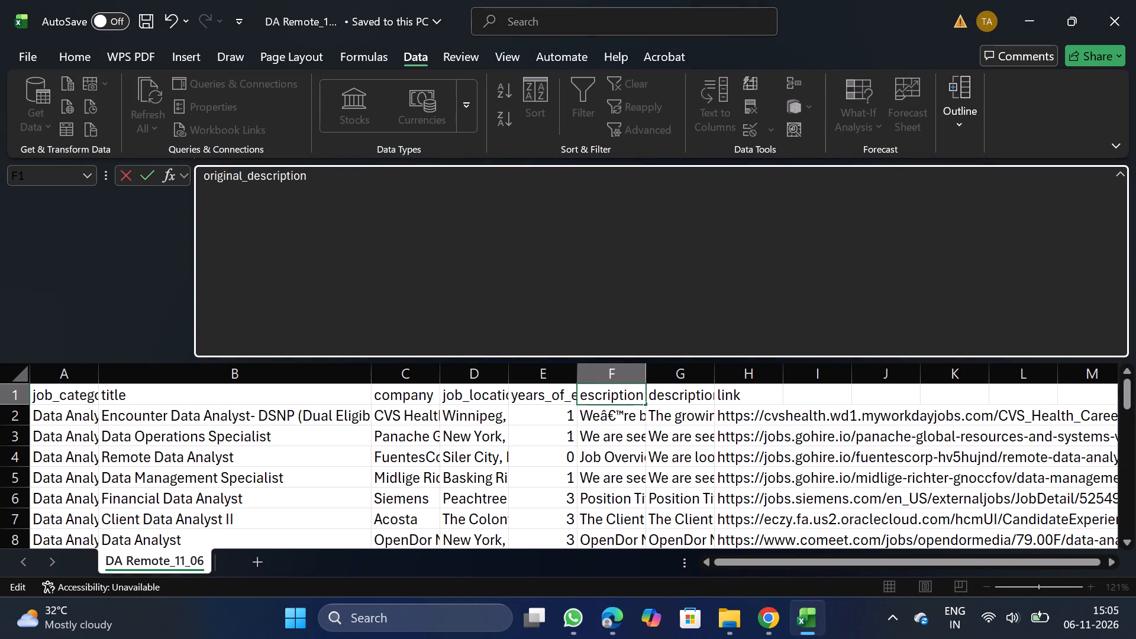
left_click(149, 14)
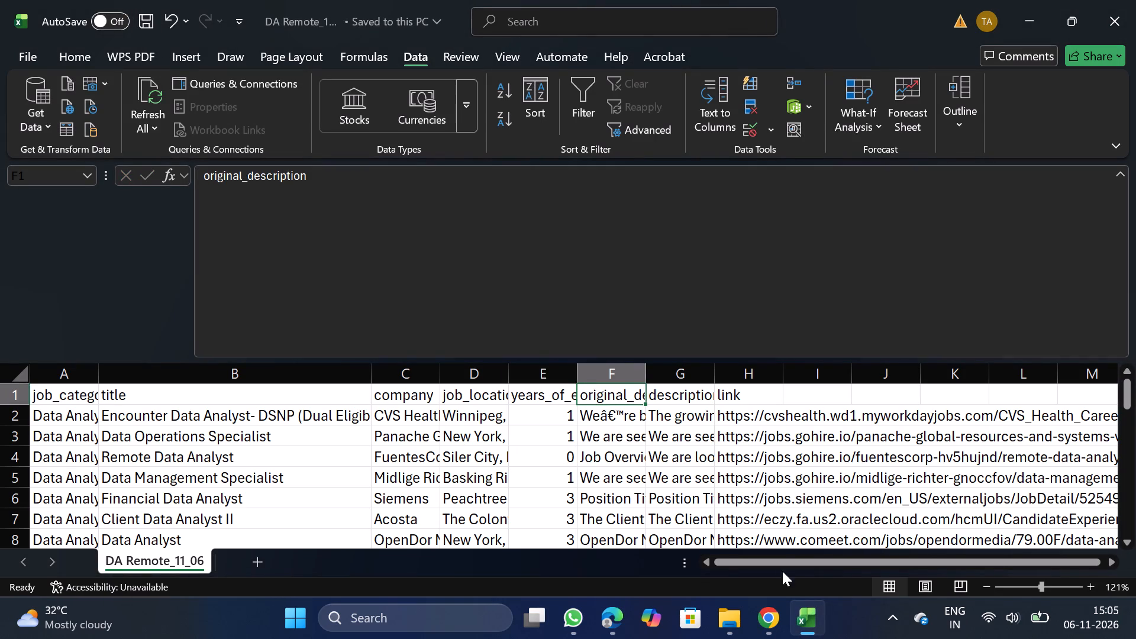
Reload the NextGenApply job creation page in Chrome and bulk upload the corrected DA Remote_11_06.csv.
left_click(785, 626)
left_click(512, 427)
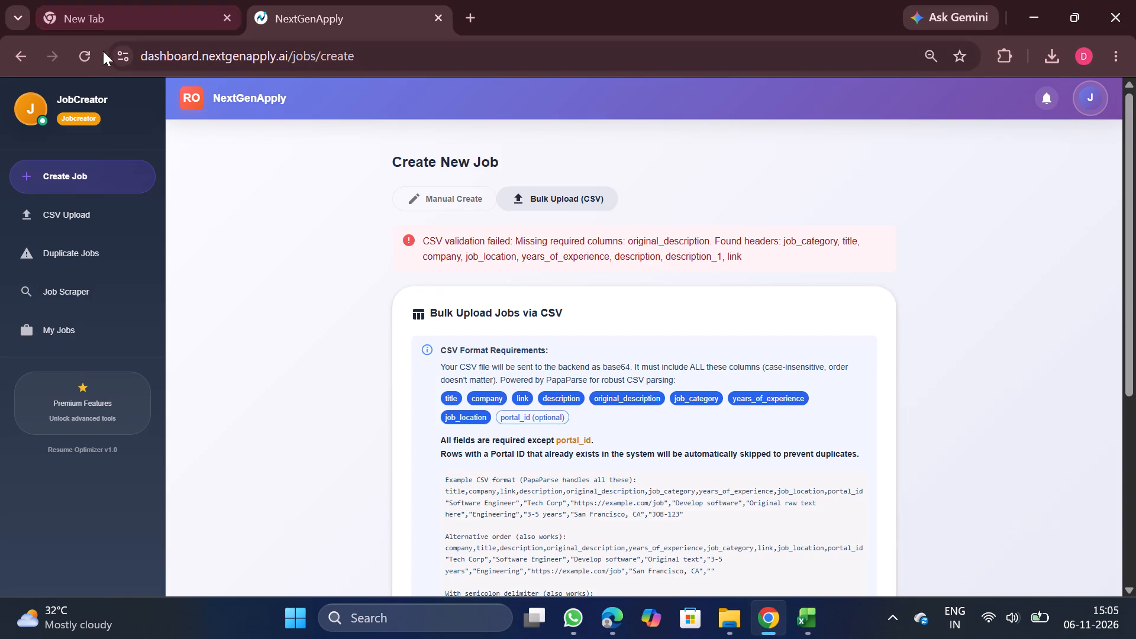
left_click(88, 60)
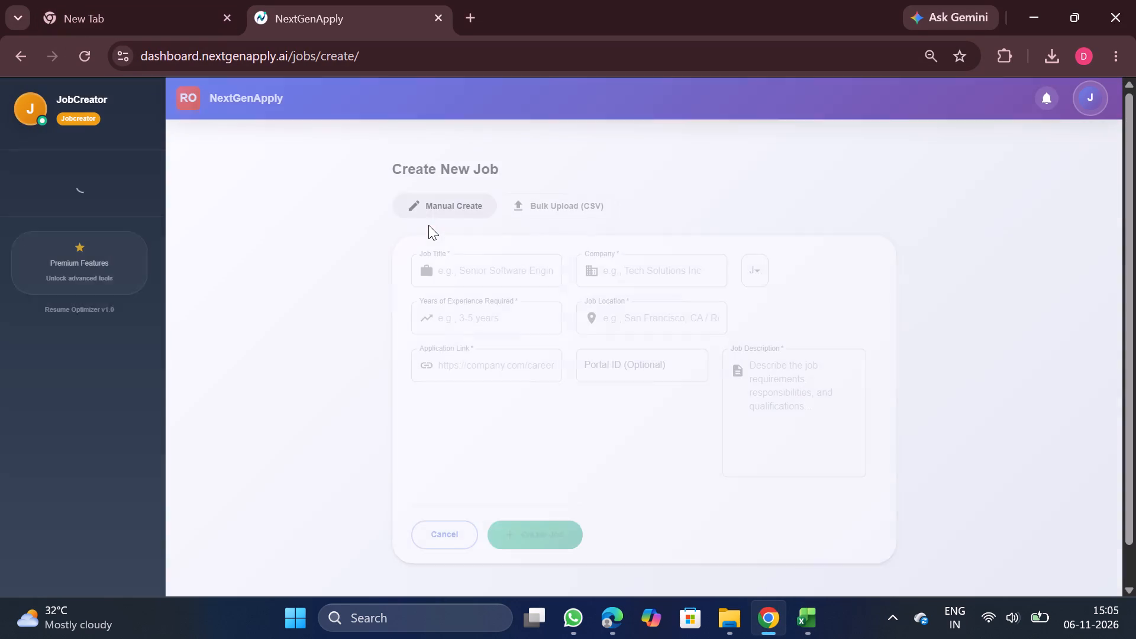
left_click(576, 209)
scroll(569, 414, "down", 2)
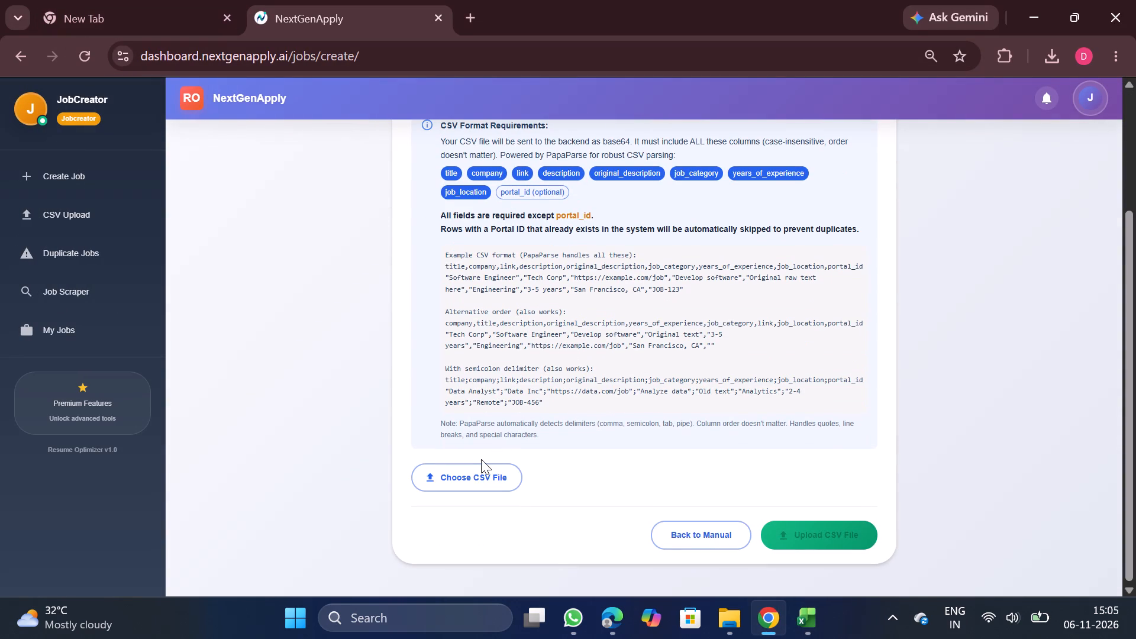
left_click(481, 459)
left_click(477, 466)
scroll(477, 466, "down", 2)
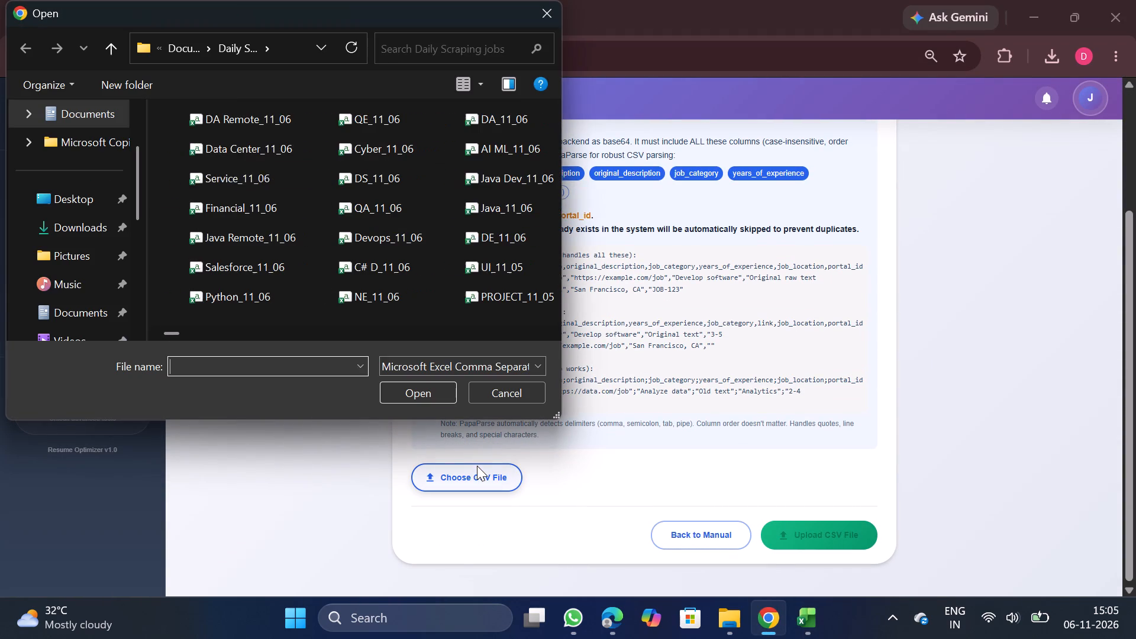
double_click(262, 120)
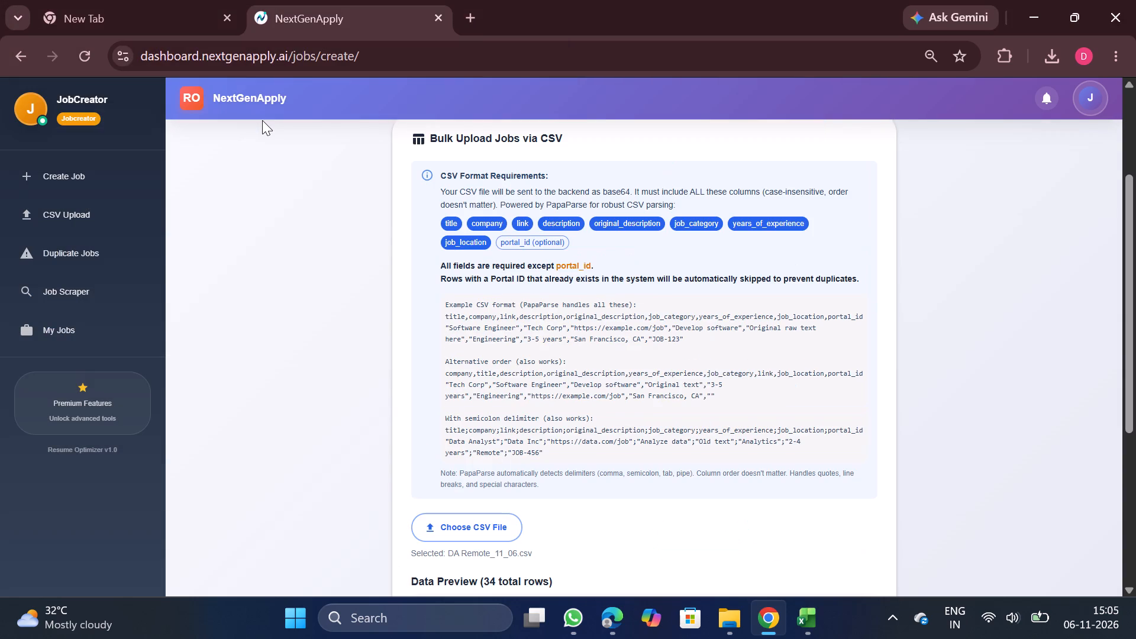
scroll(499, 255, "down", 4)
scroll(658, 363, "down", 1)
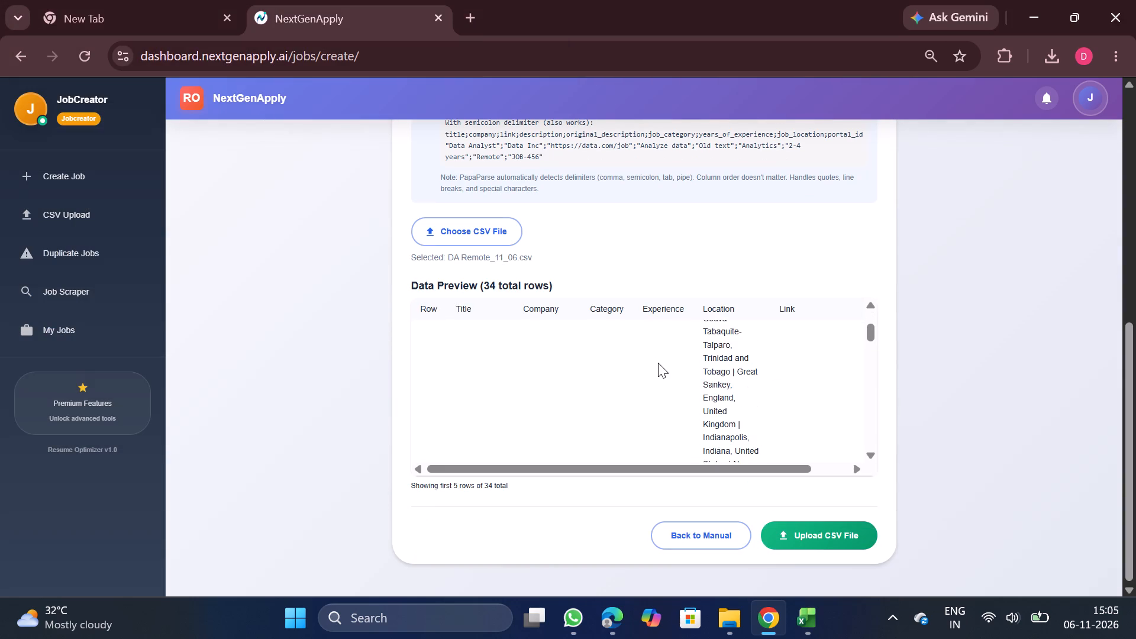
scroll(722, 383, "down", 5)
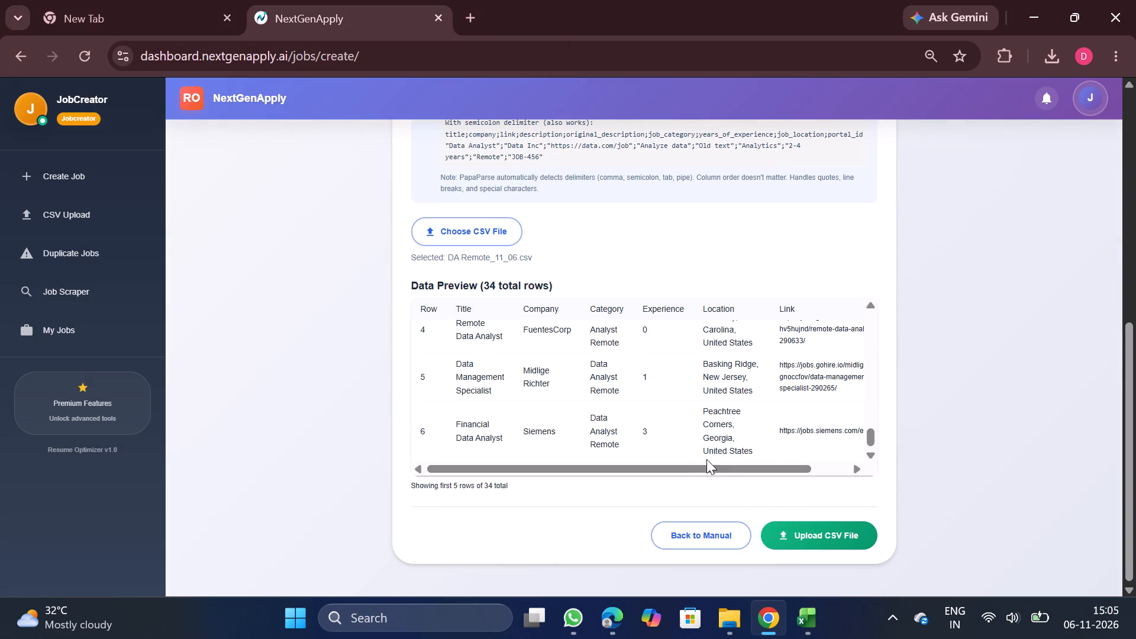
left_click(802, 552)
left_click(819, 532)
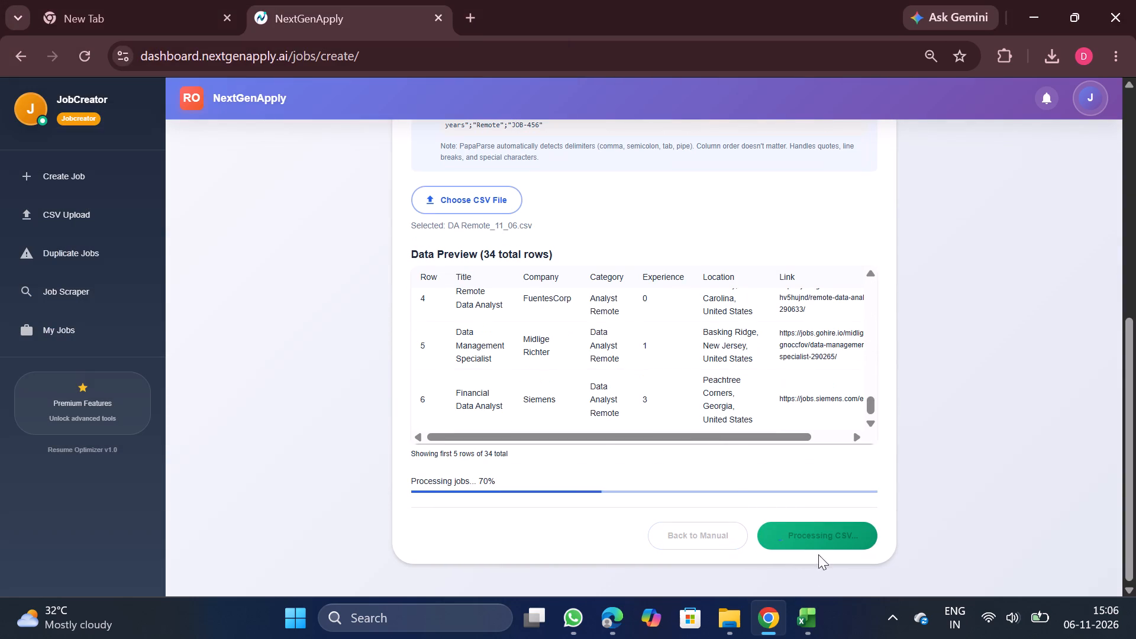
Close the DA Remote_11_06 workbook in Excel.
left_click(888, 464)
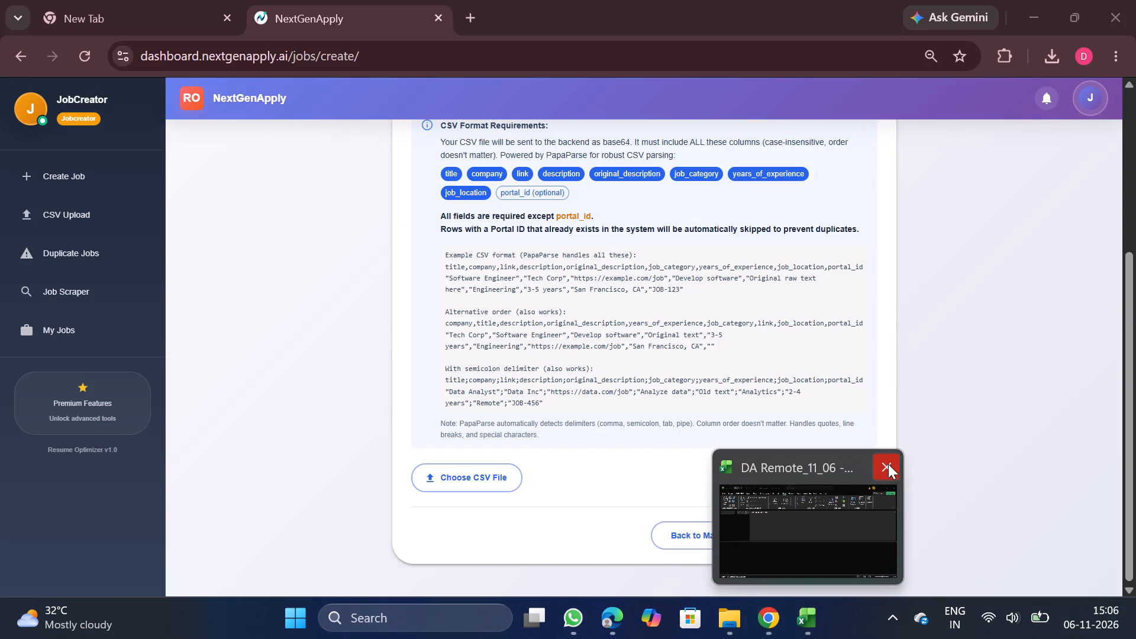
Download the processed CSV for AI ML Remote from the CSV upload history.
scroll(662, 361, "up", 5)
left_click(80, 204)
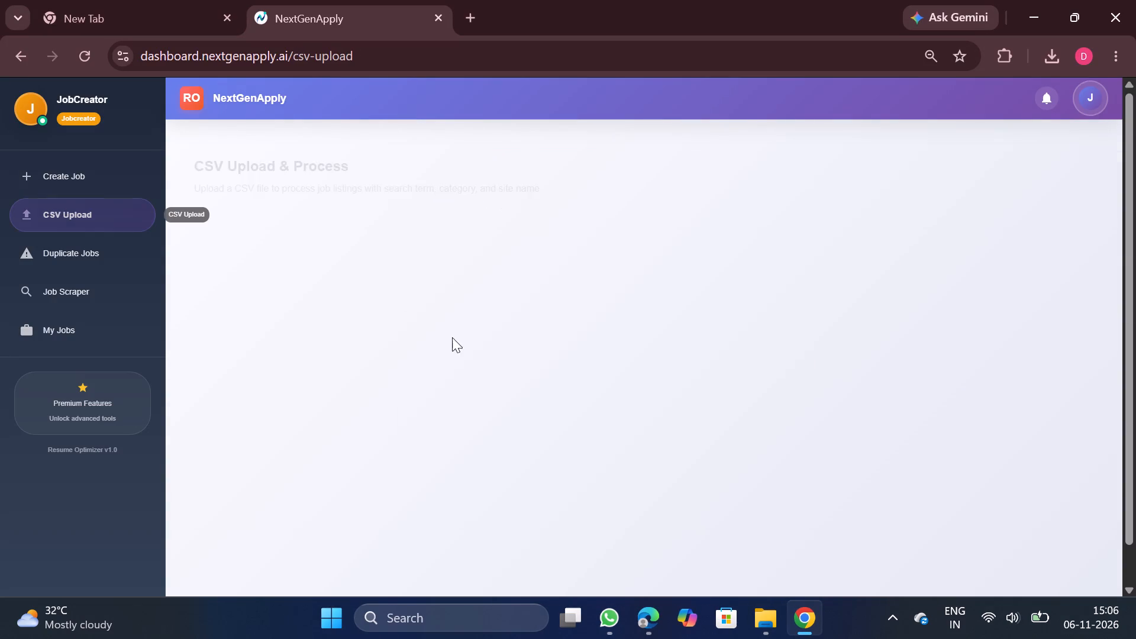
scroll(519, 357, "up", 5)
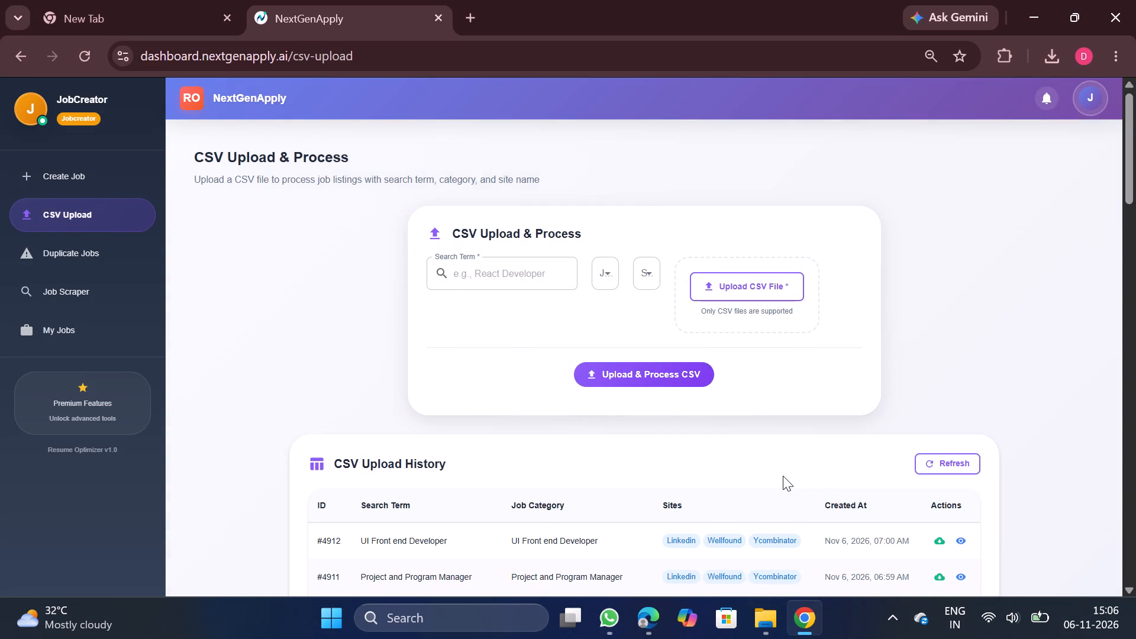
scroll(783, 476, "down", 4)
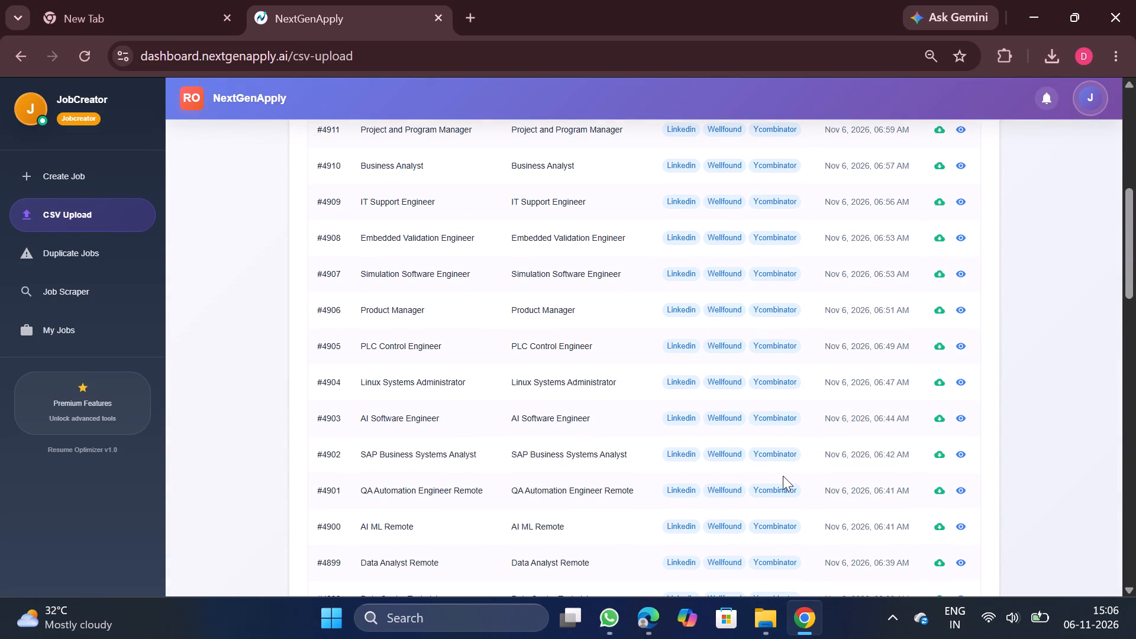
scroll(783, 476, "down", 1)
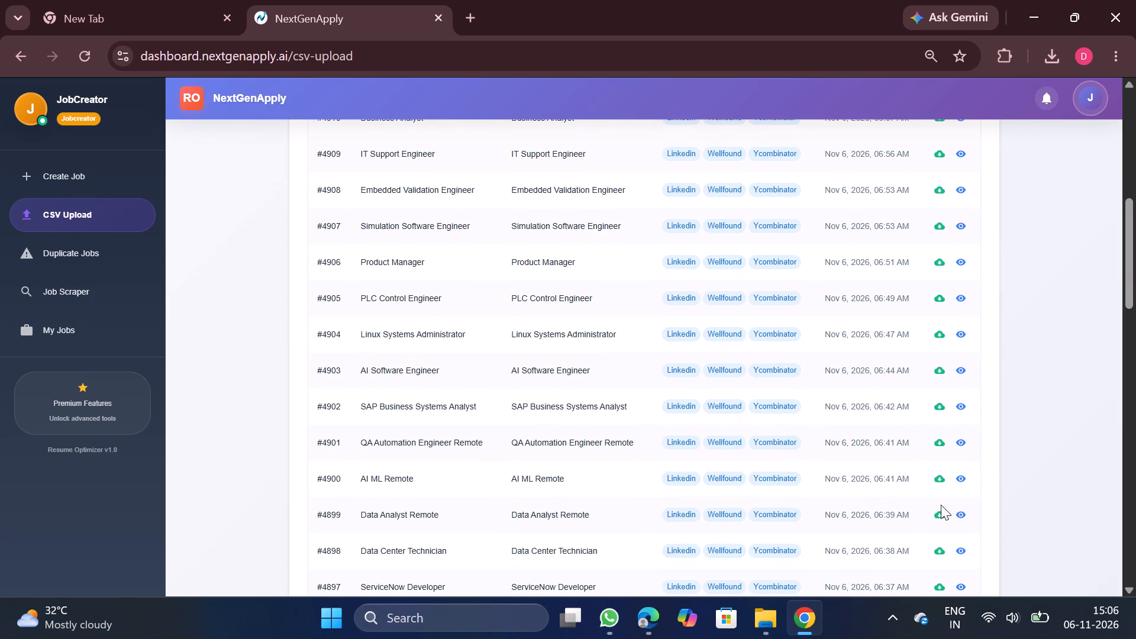
left_click(938, 479)
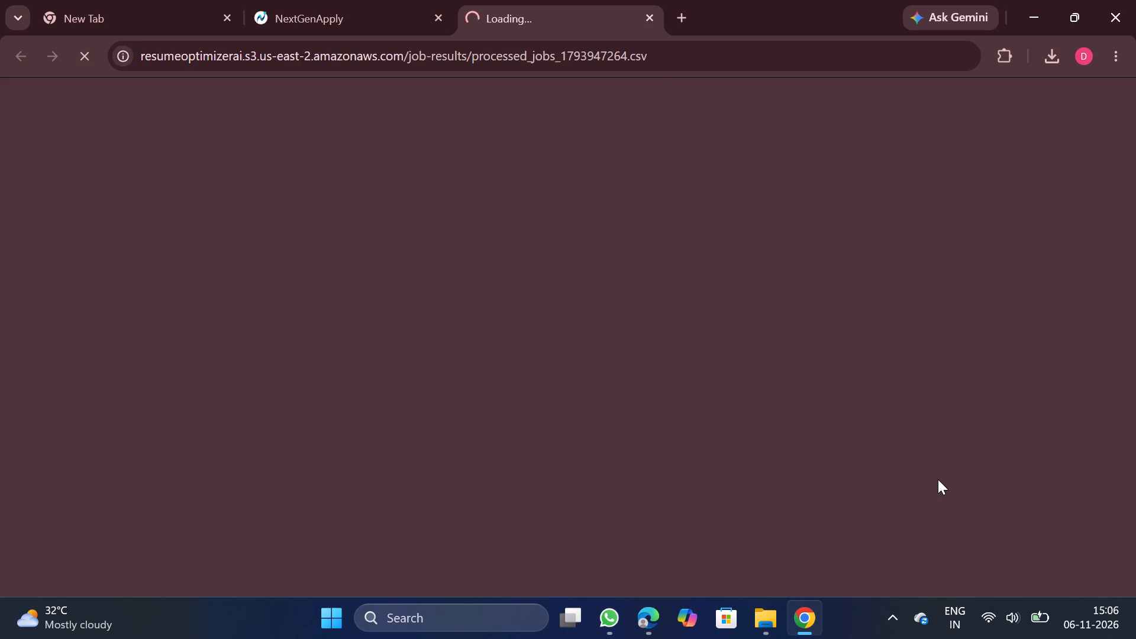
scroll(811, 420, "up", 1)
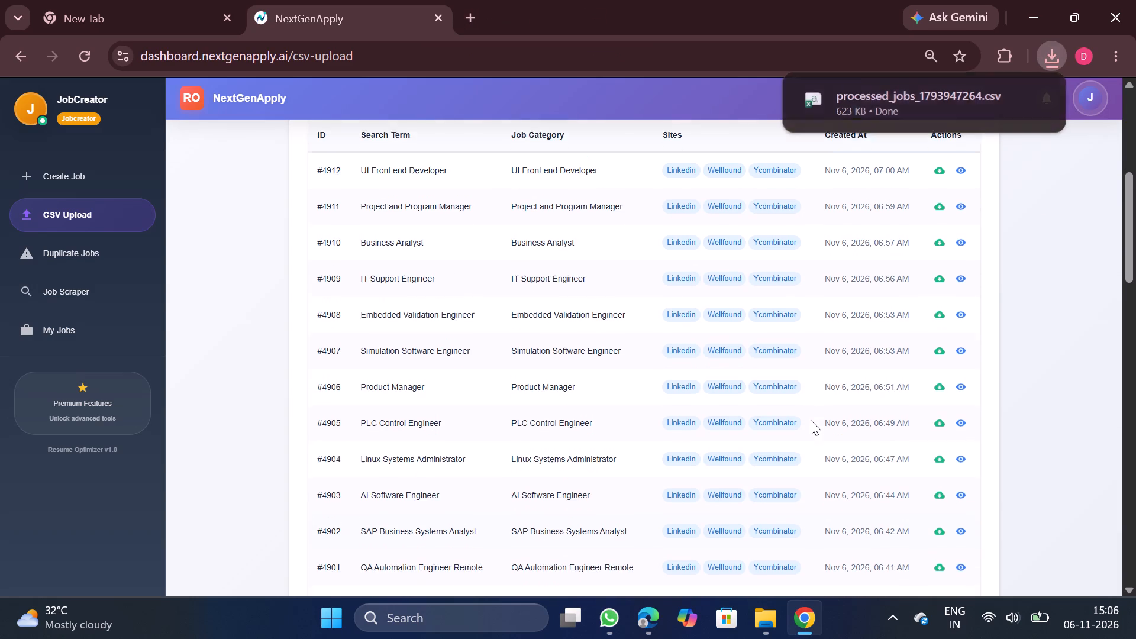
scroll(811, 420, "up", 1)
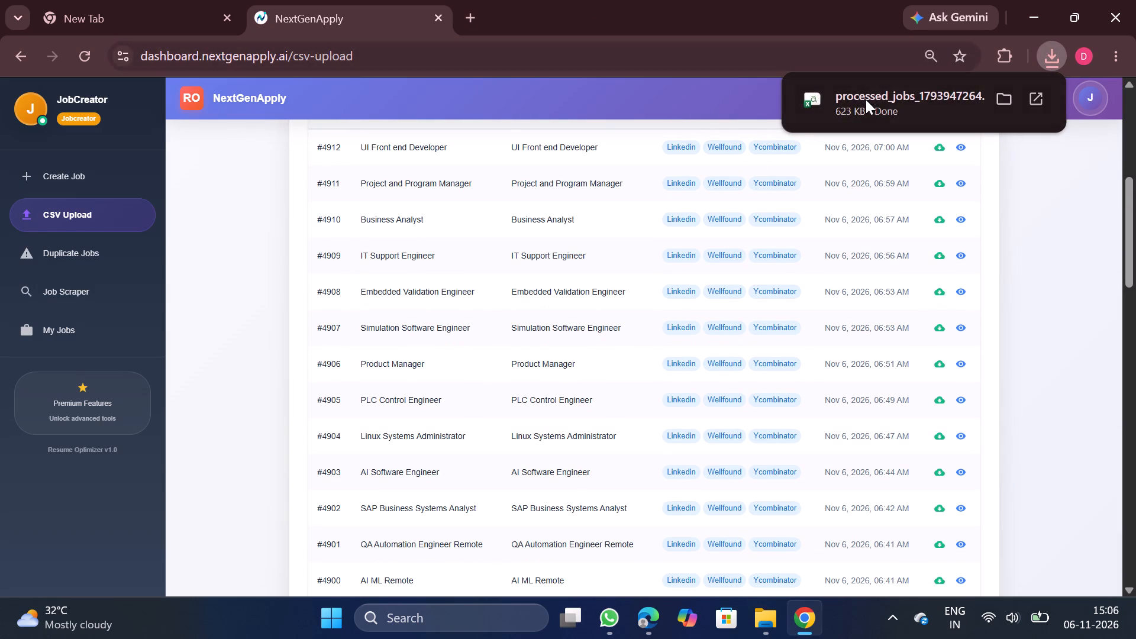
Open the downloaded processed jobs CSV in Excel and remove duplicate rows based on the company column only.
left_click(868, 102)
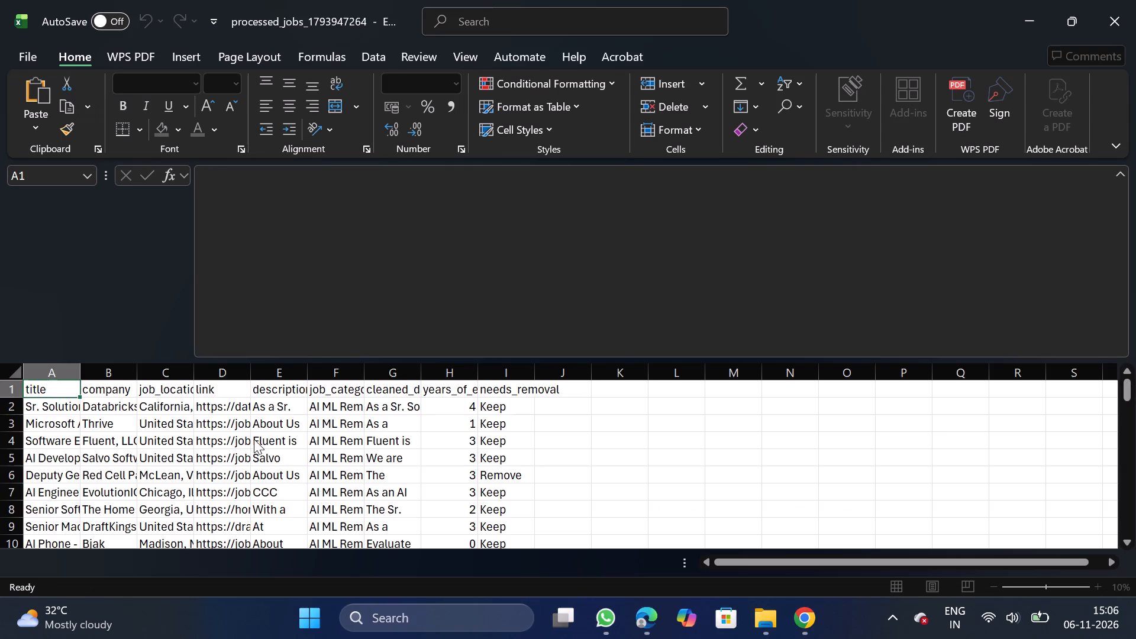
left_click(227, 443)
key("ctrl+a")
left_click(416, 51)
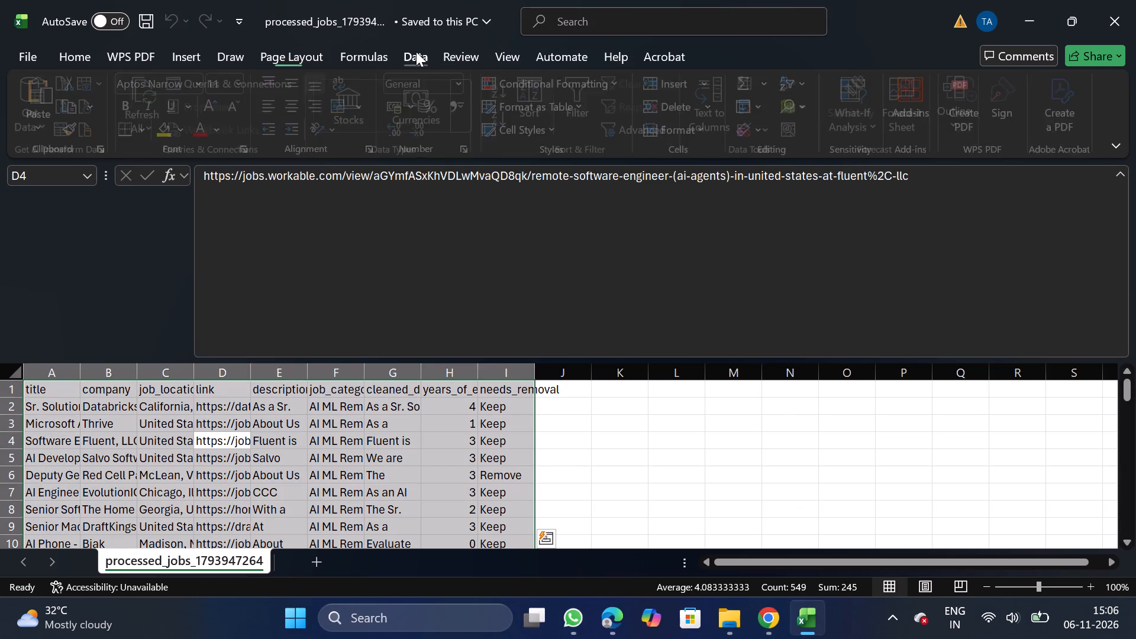
left_click(751, 105)
left_click(255, 276)
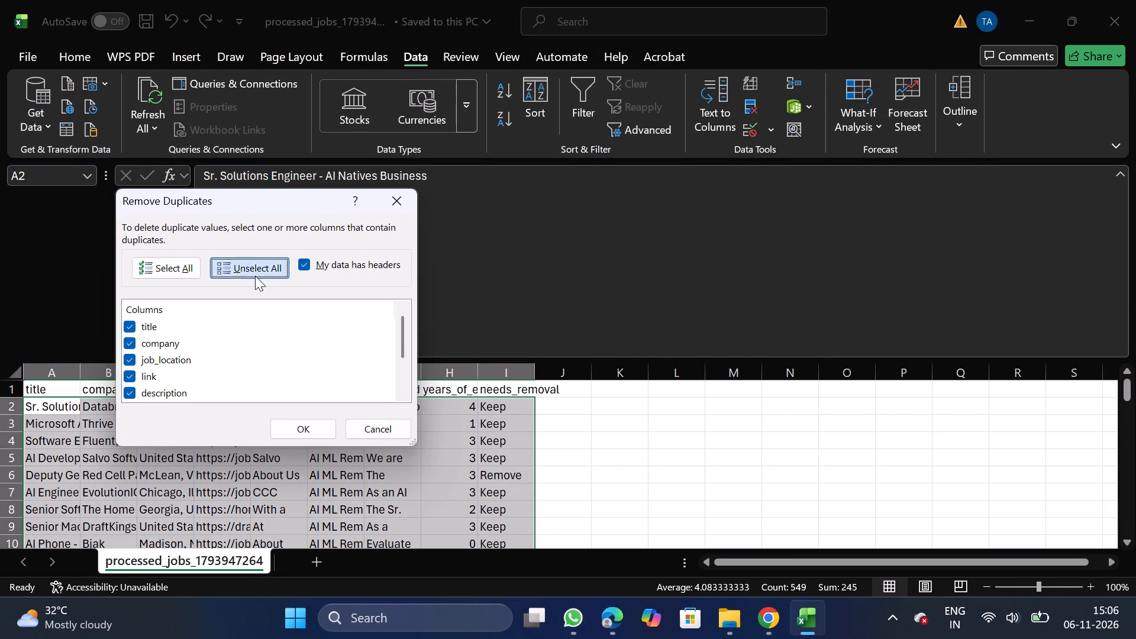
left_click(130, 346)
left_click(301, 426)
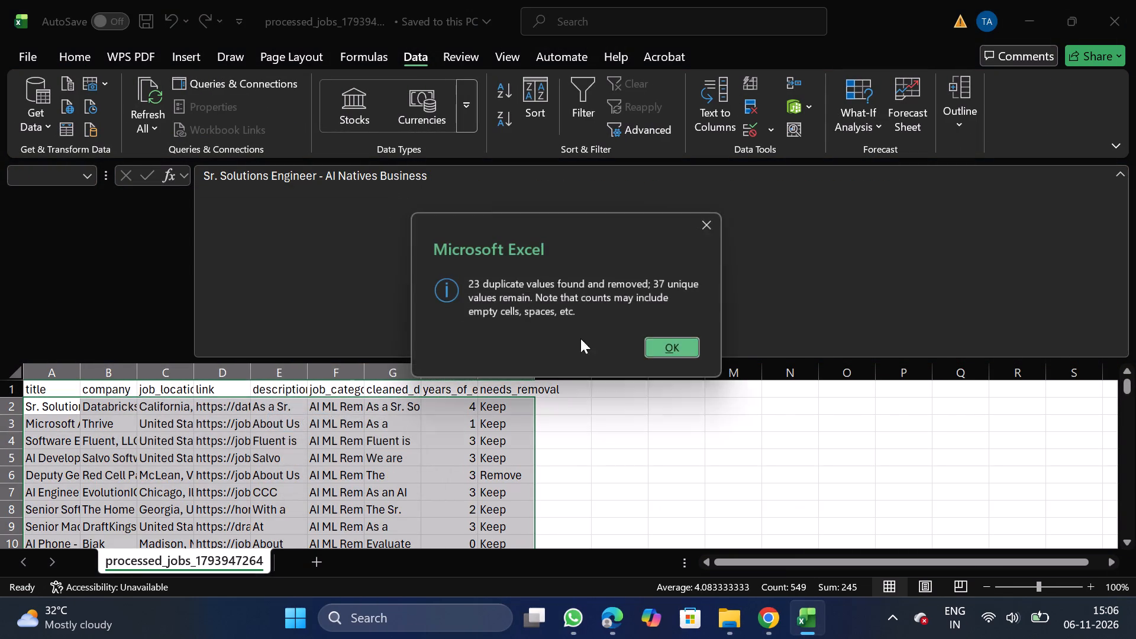
left_click(666, 346)
Filter the needs_removal column to show only the rows marked Remove.
left_click(505, 391)
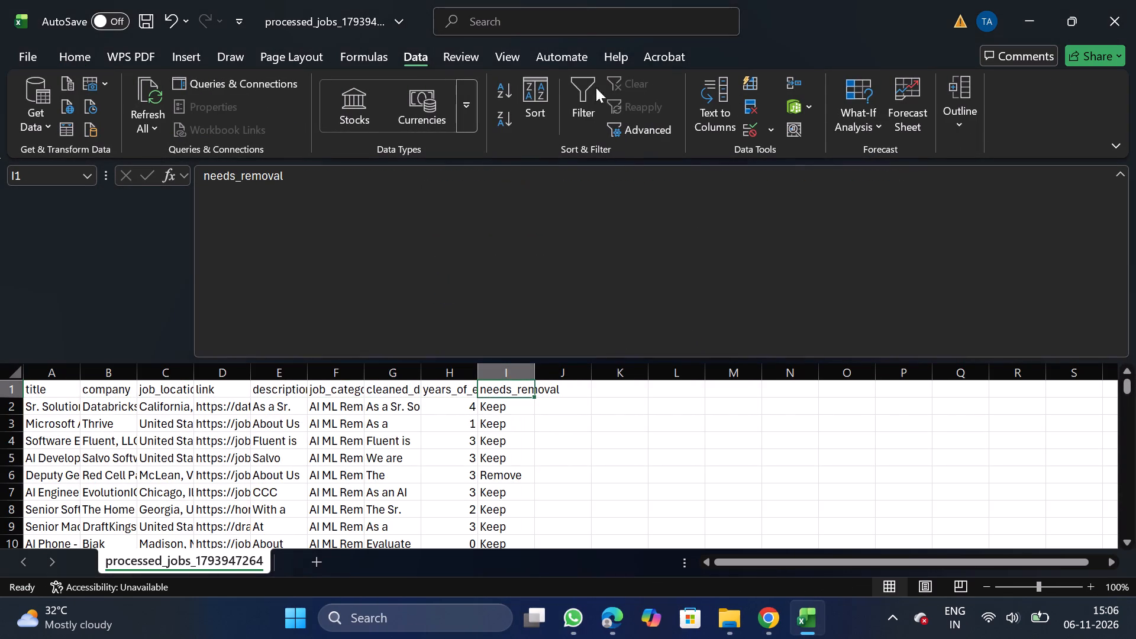
left_click(589, 104)
left_click(525, 385)
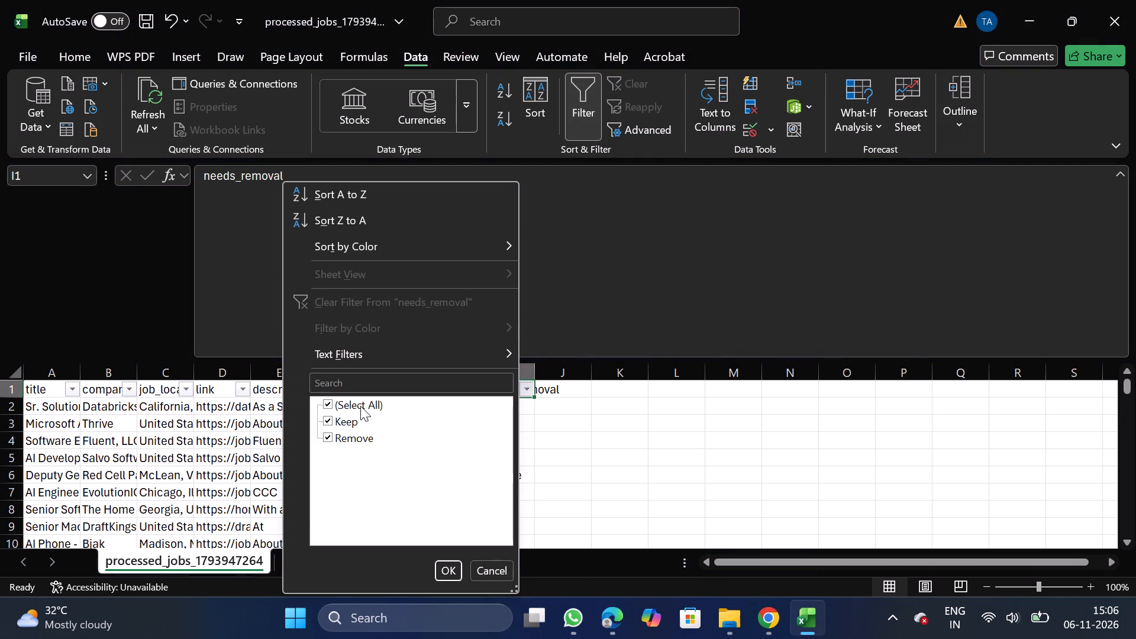
left_click(343, 417)
left_click(446, 572)
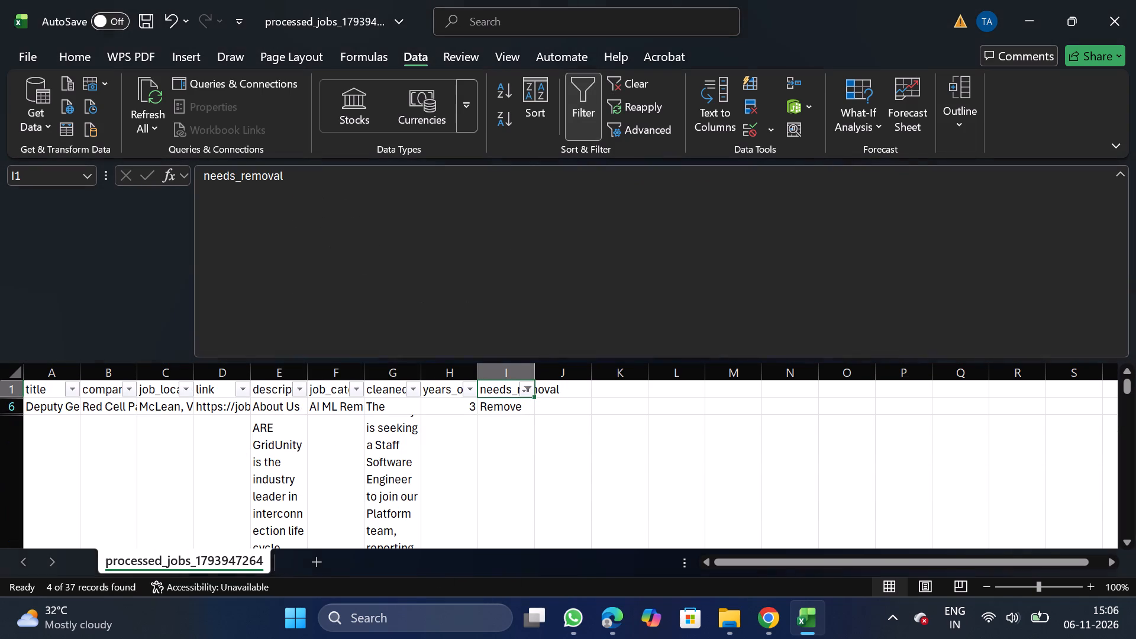
left_click(11, 407)
key("ctrl+shift+Down")
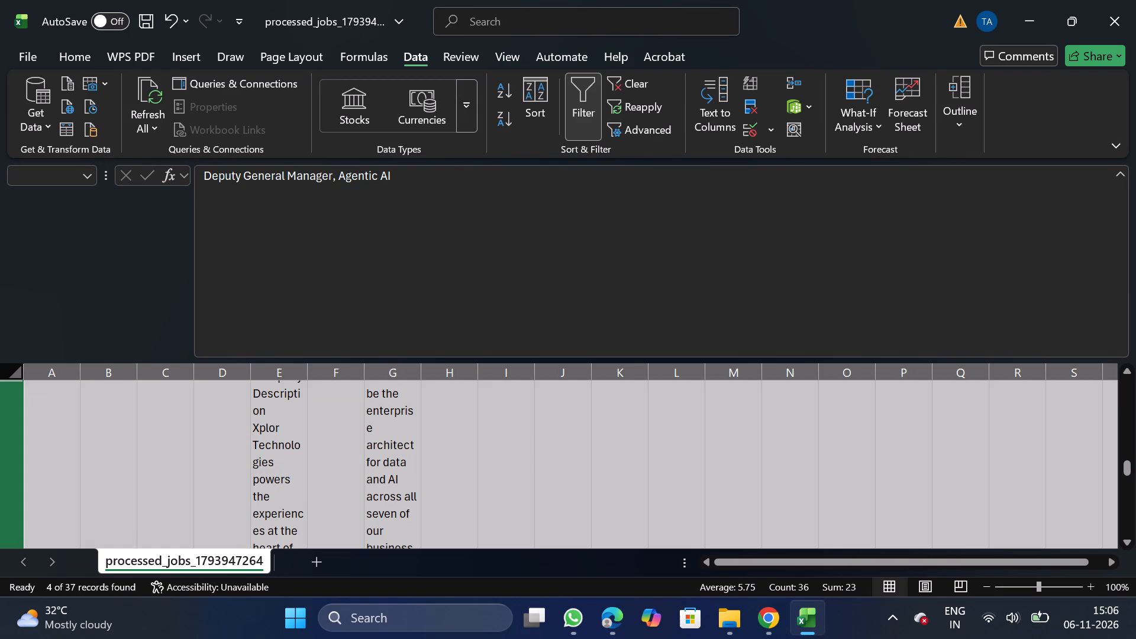
scroll(127, 396, "up", 2)
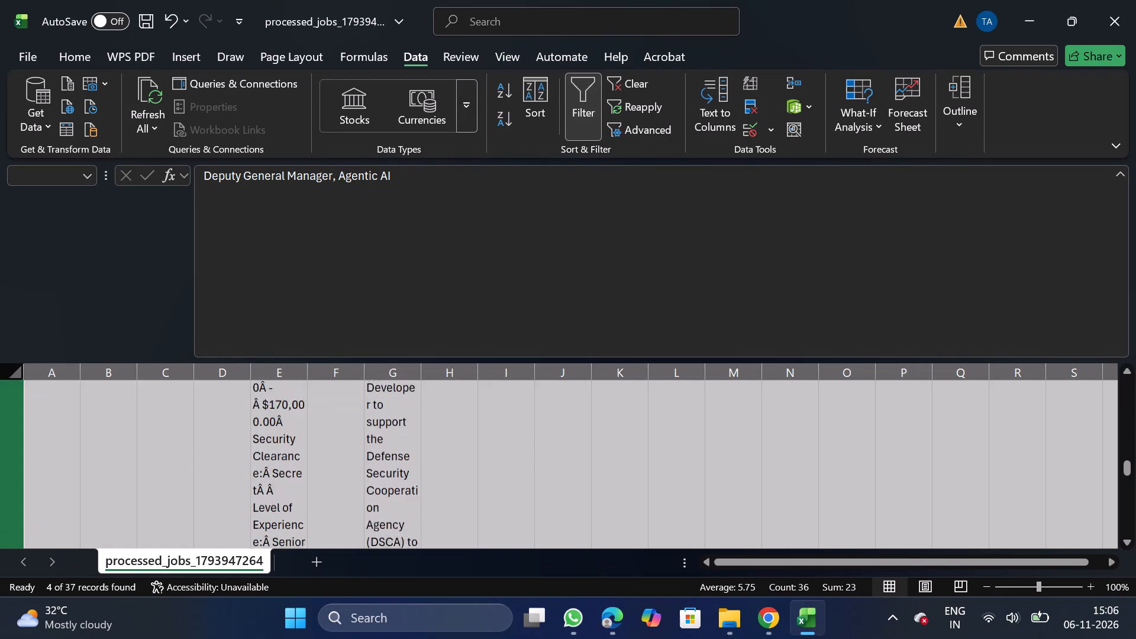
scroll(467, 463, "up", 2)
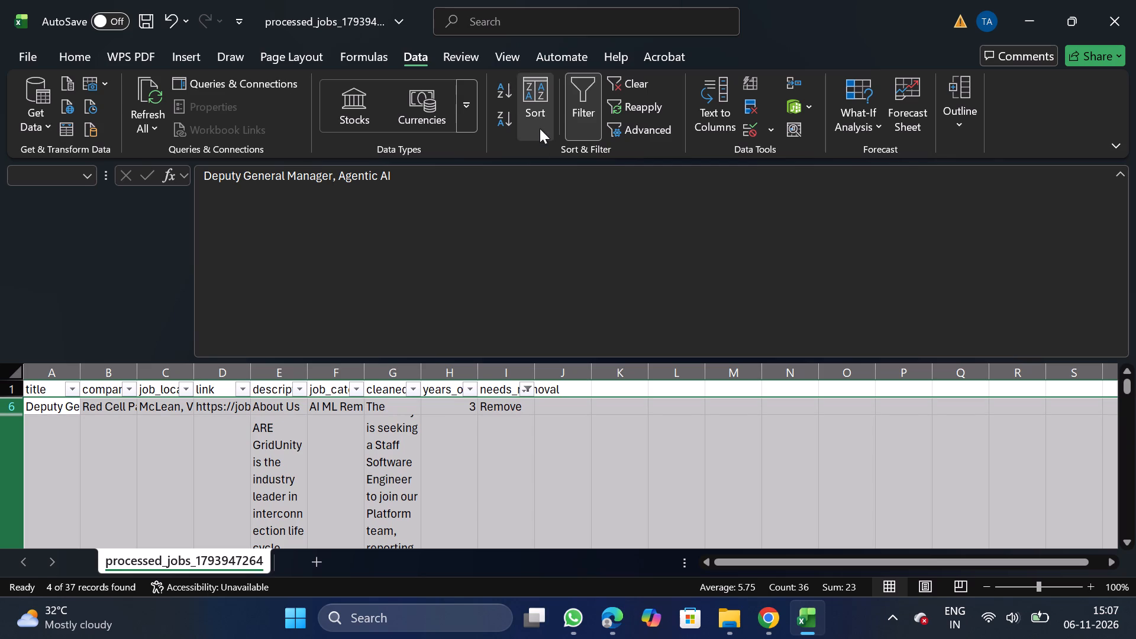
Turn off text wrapping for columns E through G.
left_click(295, 373)
key("shift+Right")
key("shift+Right")
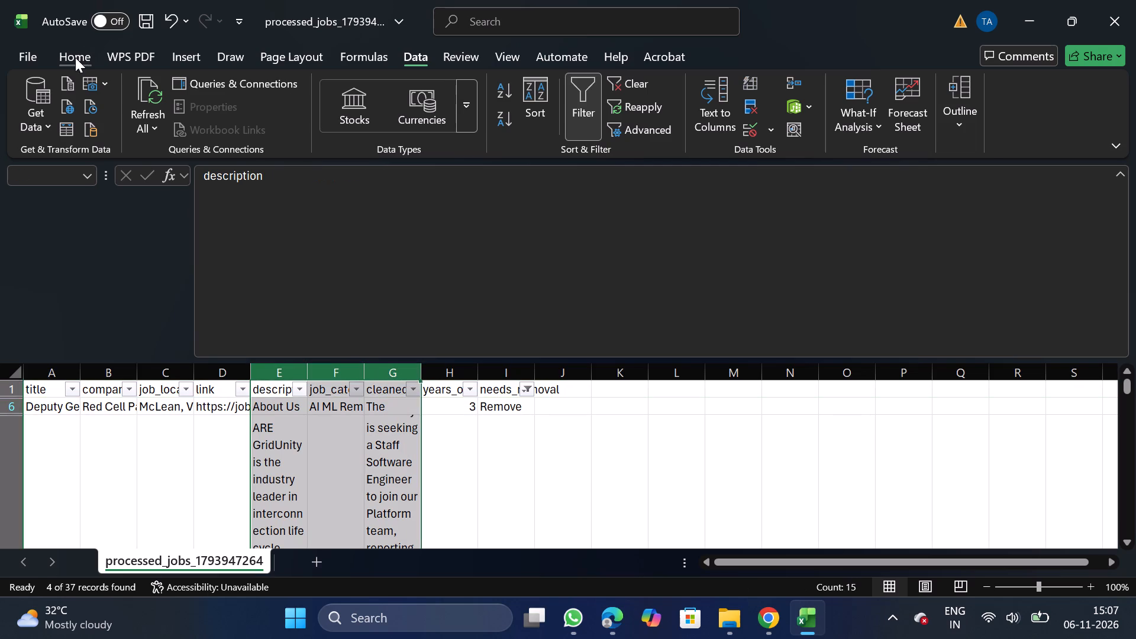
left_click(75, 57)
left_click(370, 154)
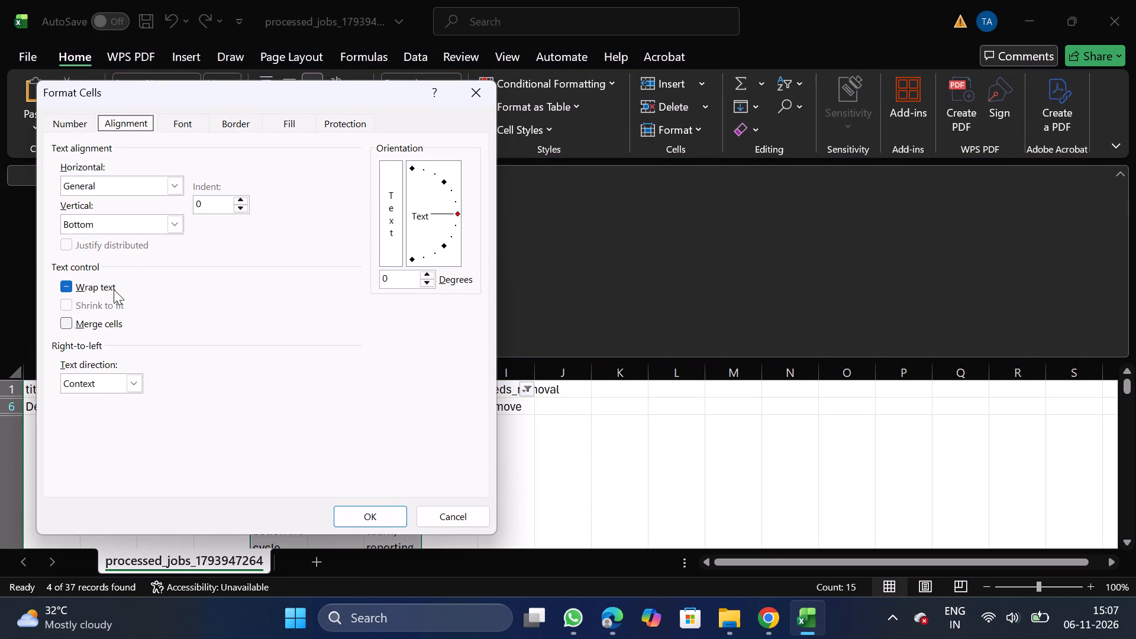
double_click(104, 295)
double_click(99, 291)
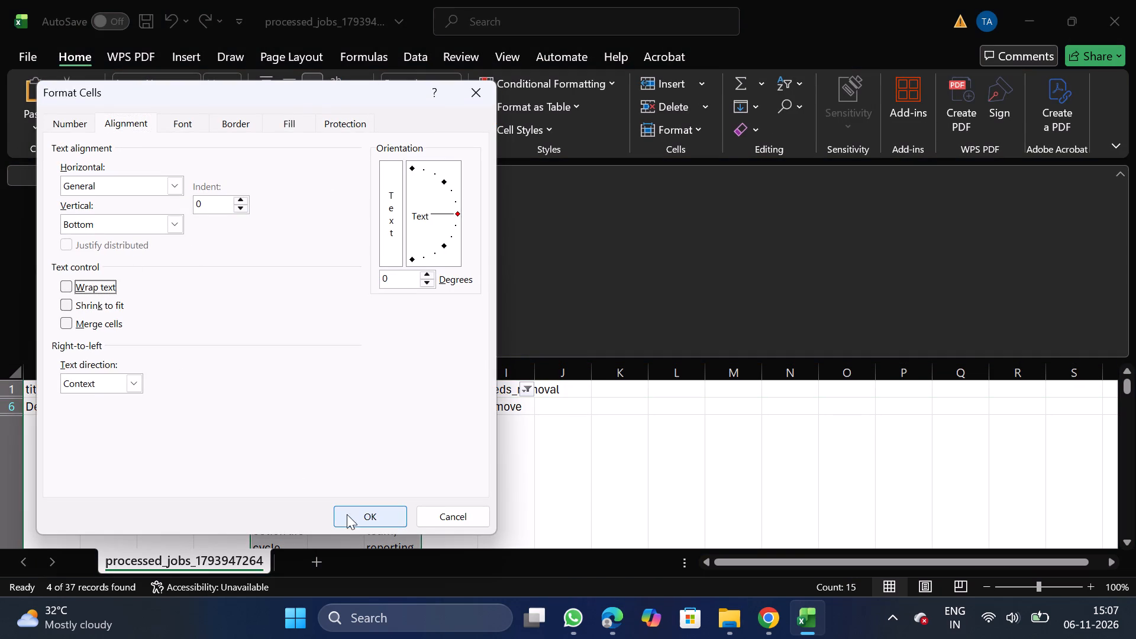
left_click(364, 521)
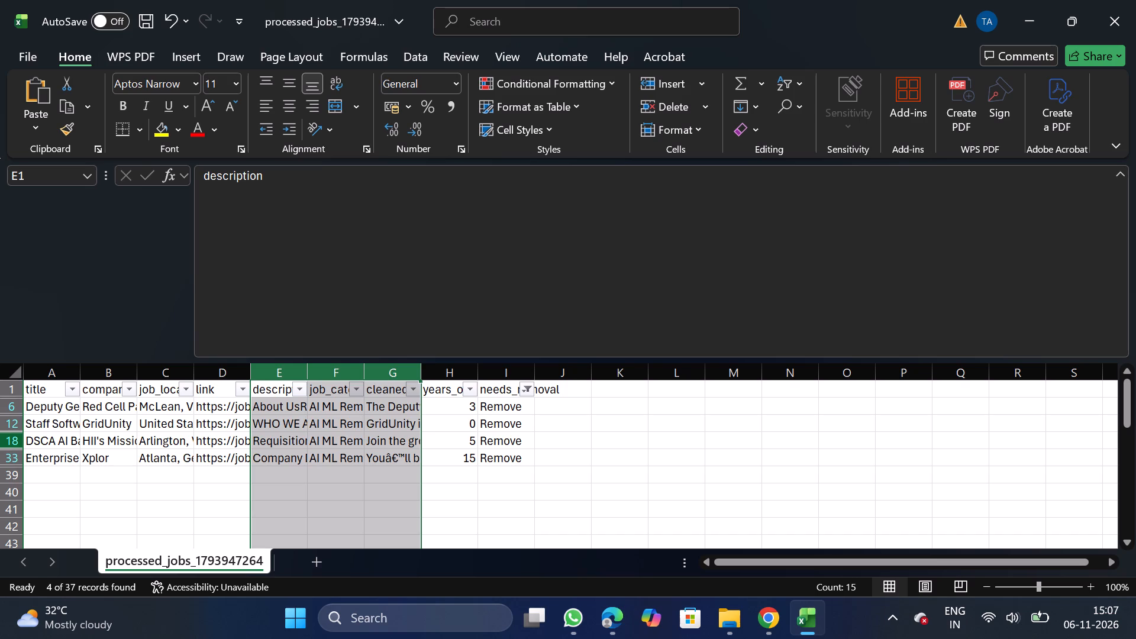
Delete all the filtered rows marked Remove and take the filter off the sheet.
left_click(8, 404)
key("ctrl+shift+Down")
right_click(51, 414)
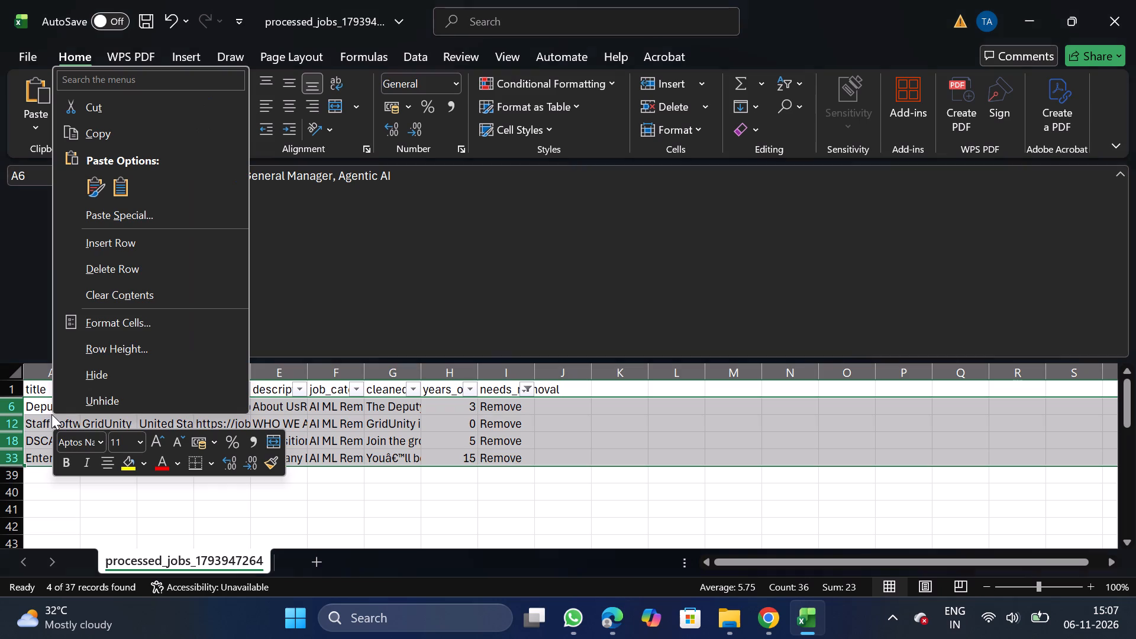
left_click(143, 267)
left_click_drag(416, 59, 587, 99)
left_click(587, 99)
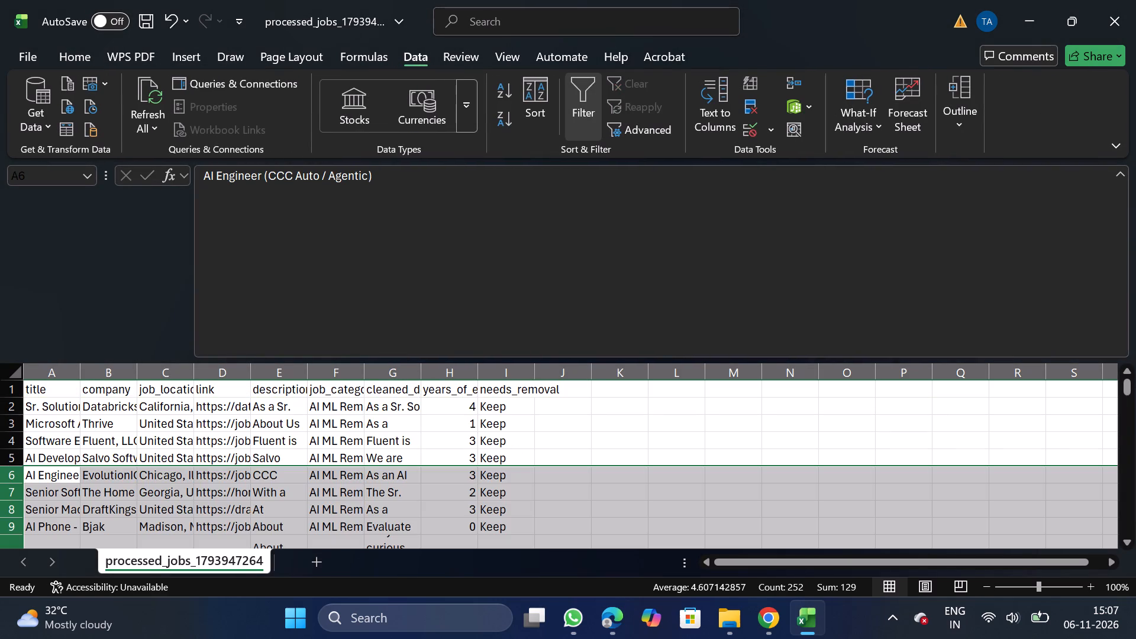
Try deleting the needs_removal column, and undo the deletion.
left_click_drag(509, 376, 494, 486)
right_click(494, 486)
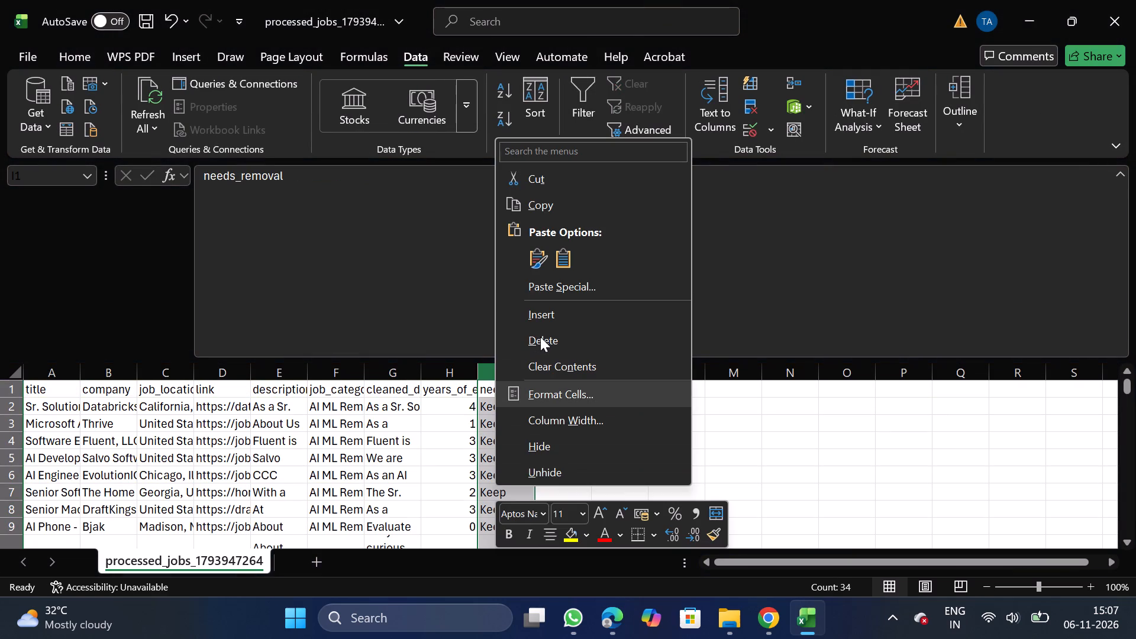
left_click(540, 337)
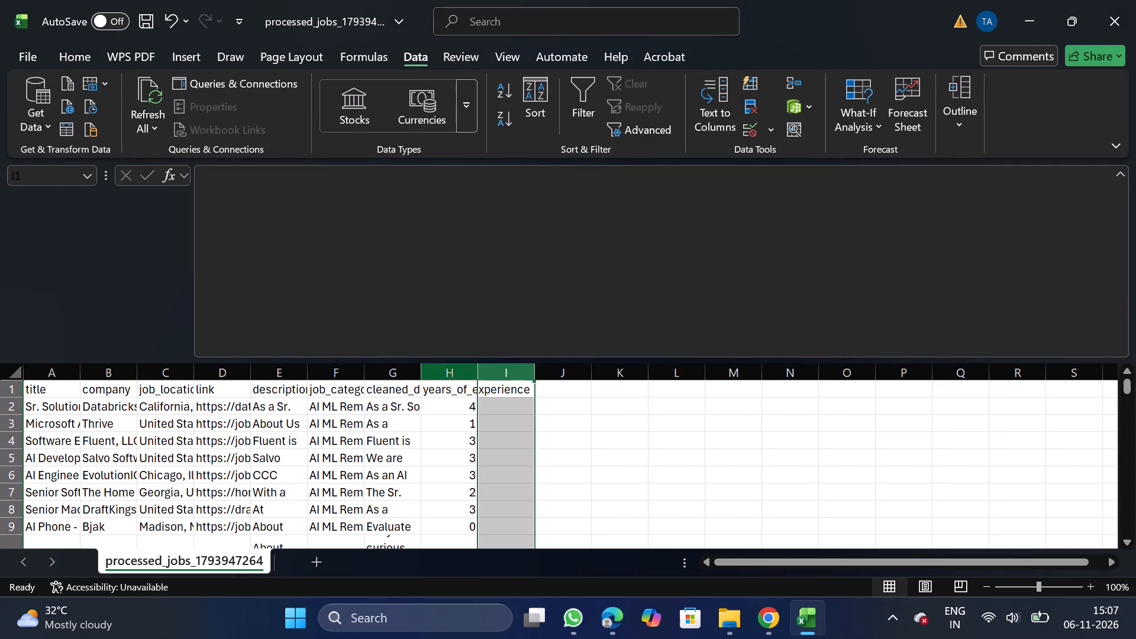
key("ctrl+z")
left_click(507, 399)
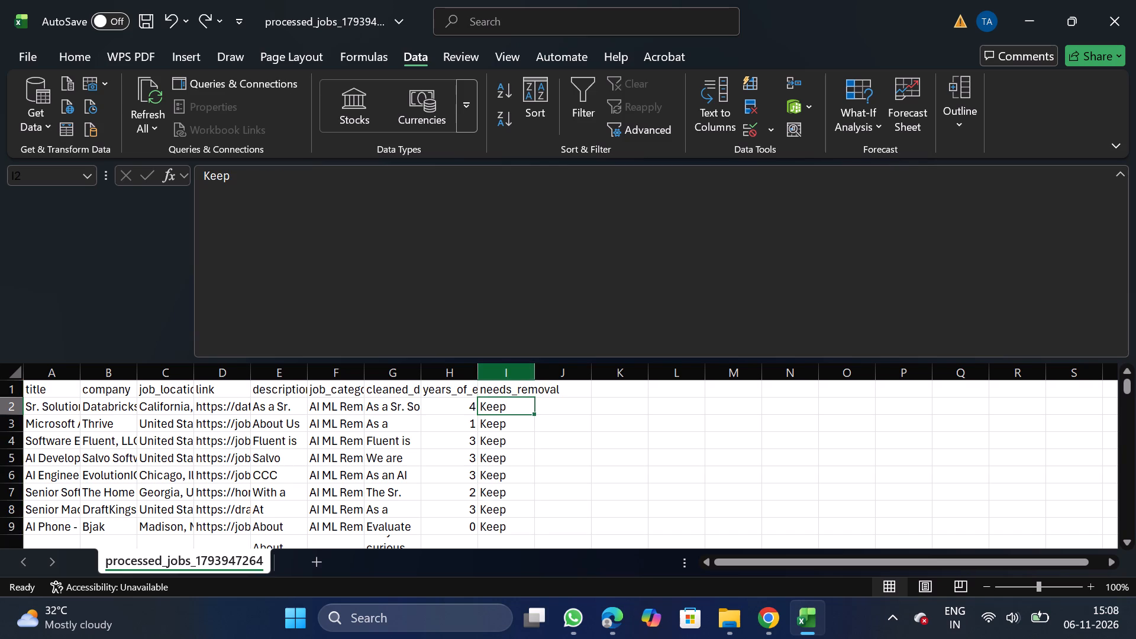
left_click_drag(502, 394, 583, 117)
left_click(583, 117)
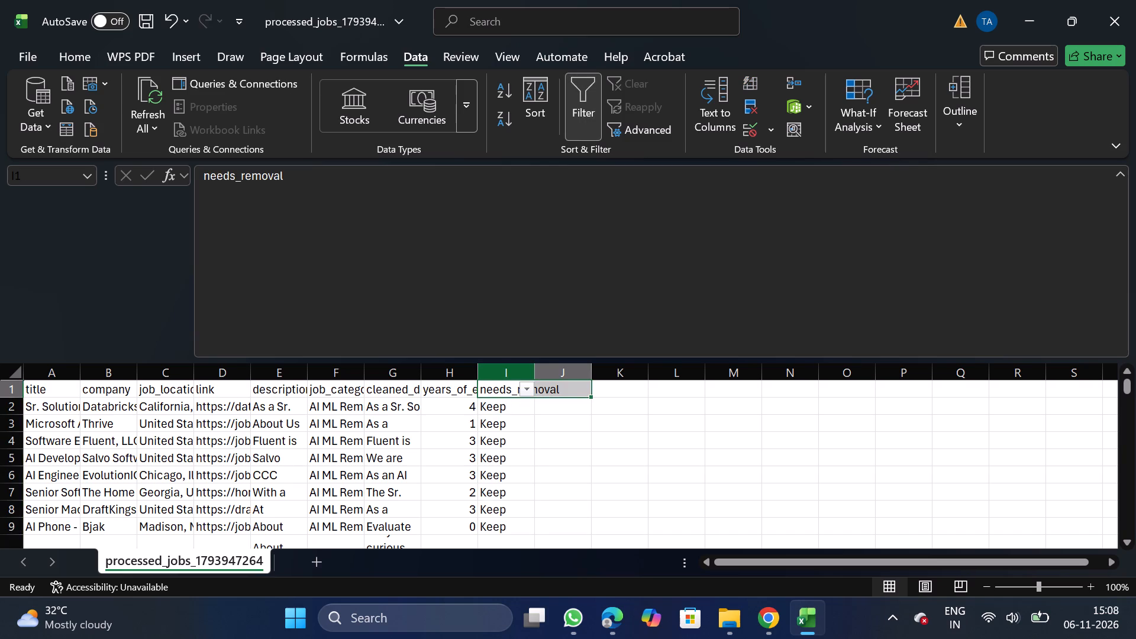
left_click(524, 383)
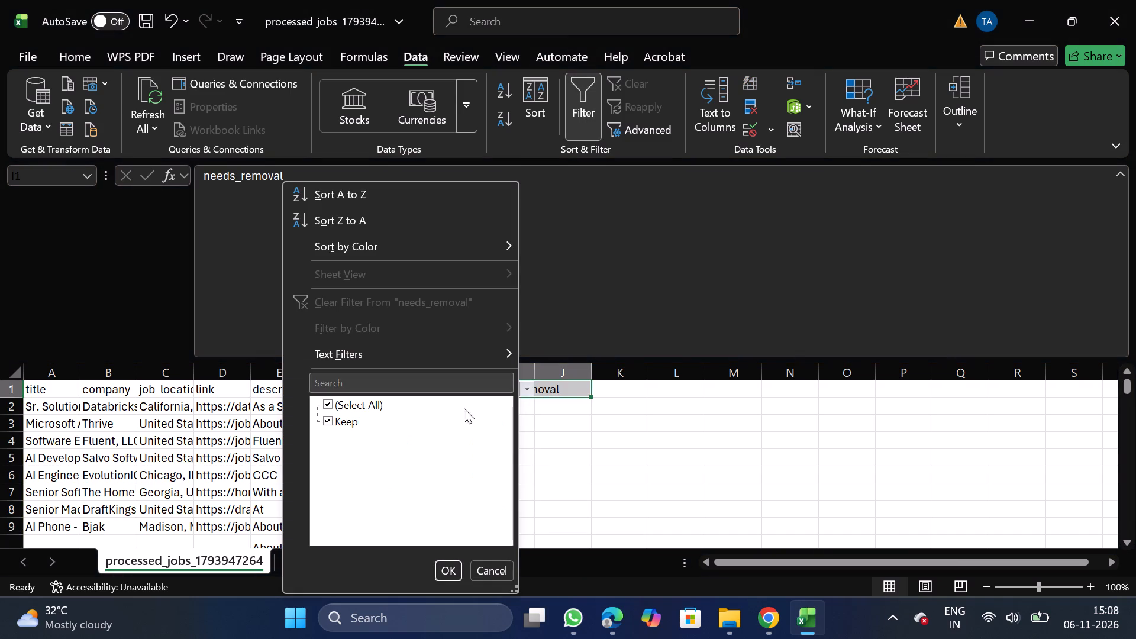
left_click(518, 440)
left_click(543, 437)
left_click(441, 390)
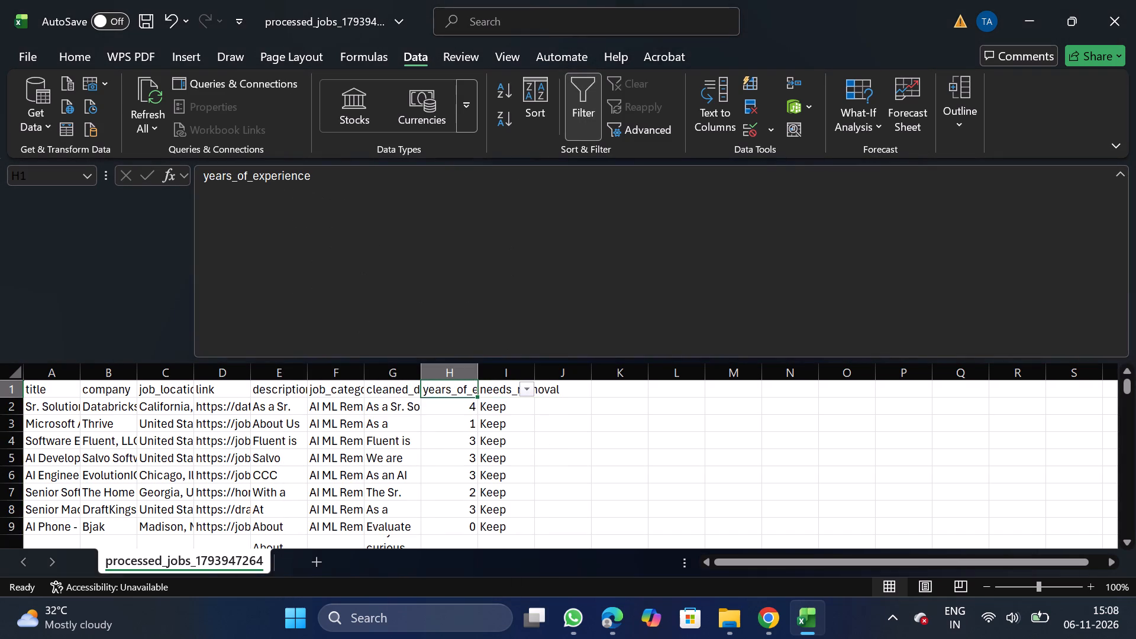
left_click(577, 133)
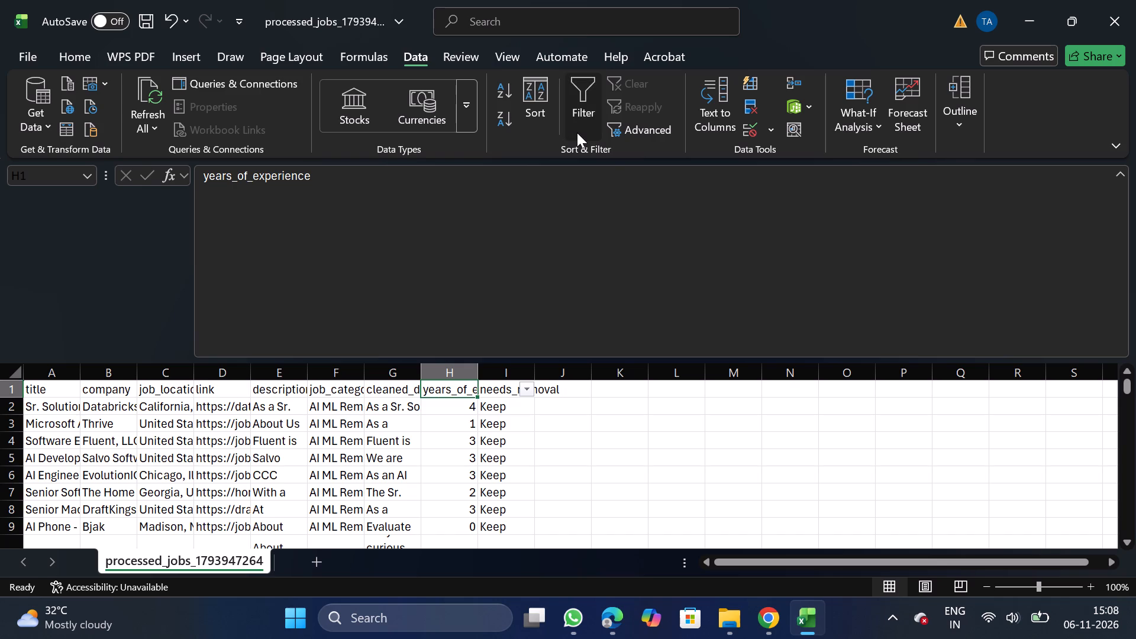
Filter the years_of_experience column to show only the values 8, 10 and 15.
left_click(591, 103)
left_click(467, 389)
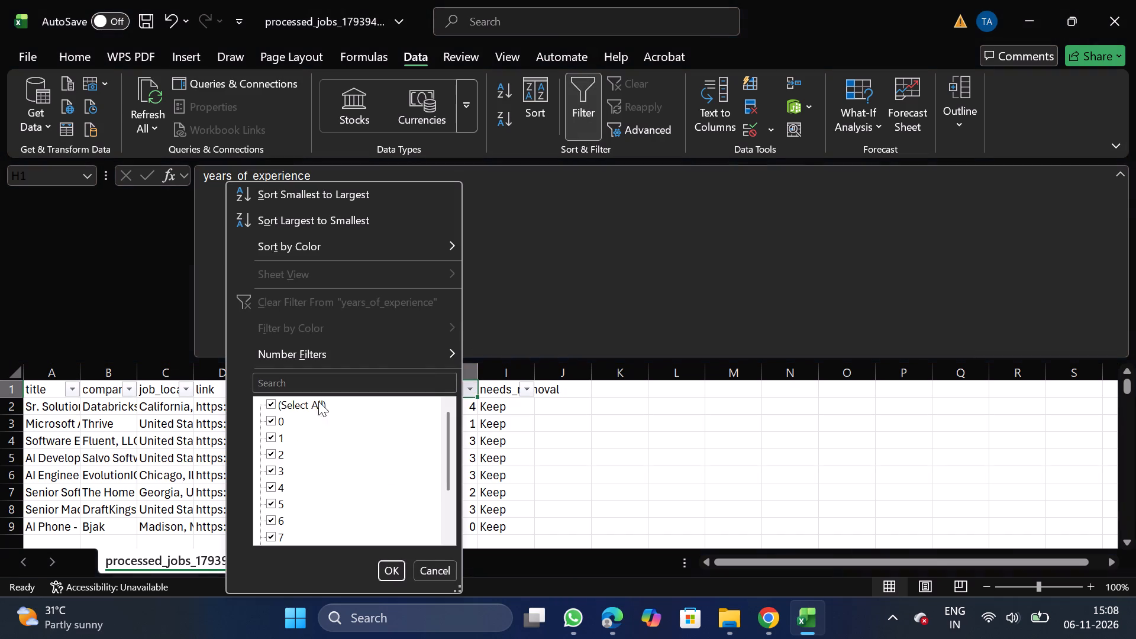
left_click(279, 396)
left_click(287, 404)
scroll(313, 498, "down", 1)
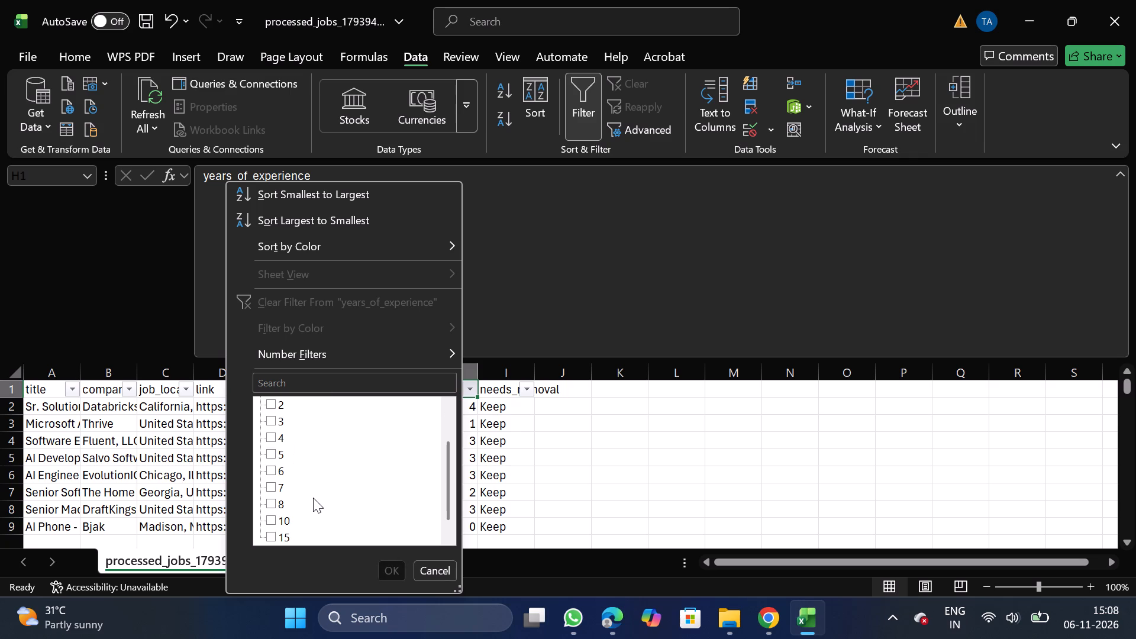
left_click(267, 504)
left_click(273, 524)
left_click(272, 536)
left_click(381, 569)
Delete all the filtered rows with 8 or more years of experience and take the filter off the sheet.
left_click(0, 419)
key("ctrl+shift+Down")
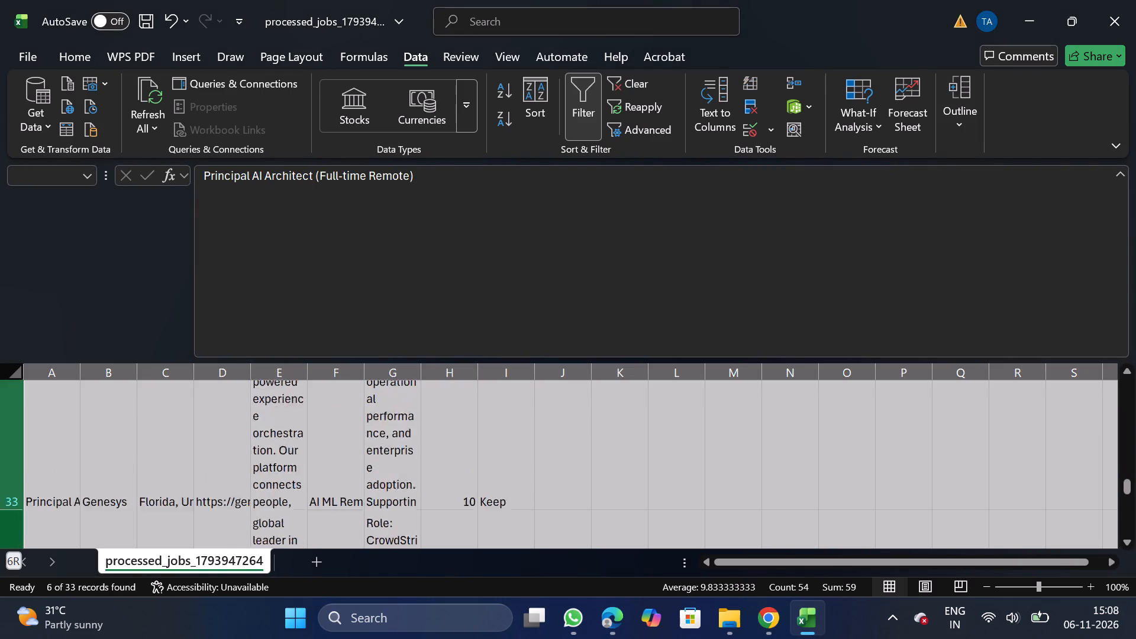
right_click(111, 453)
left_click(188, 304)
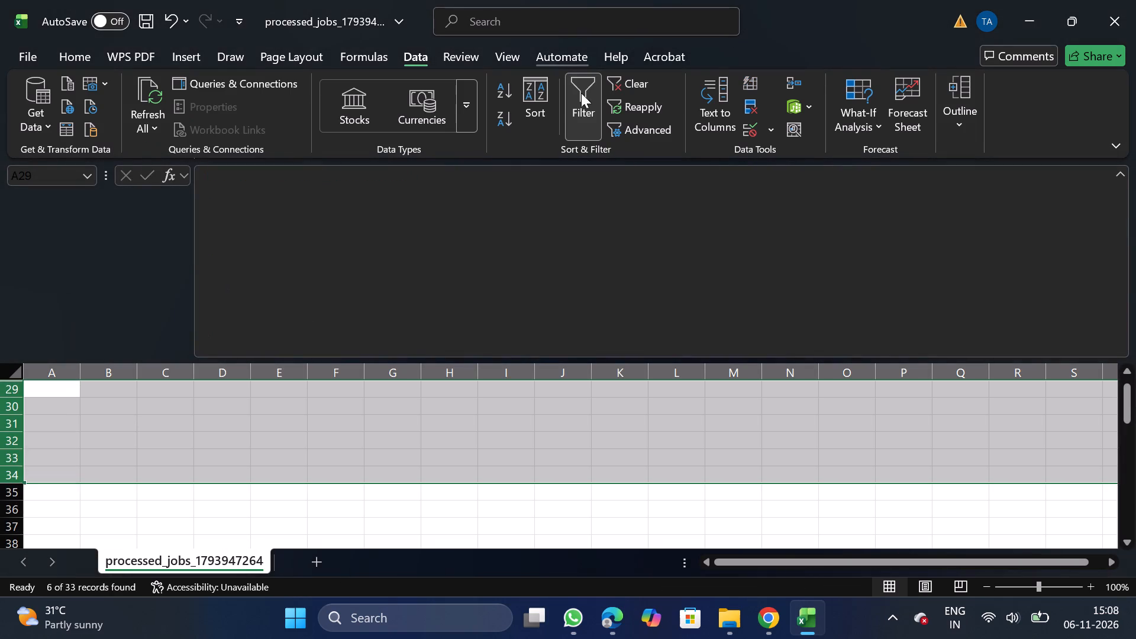
left_click(577, 102)
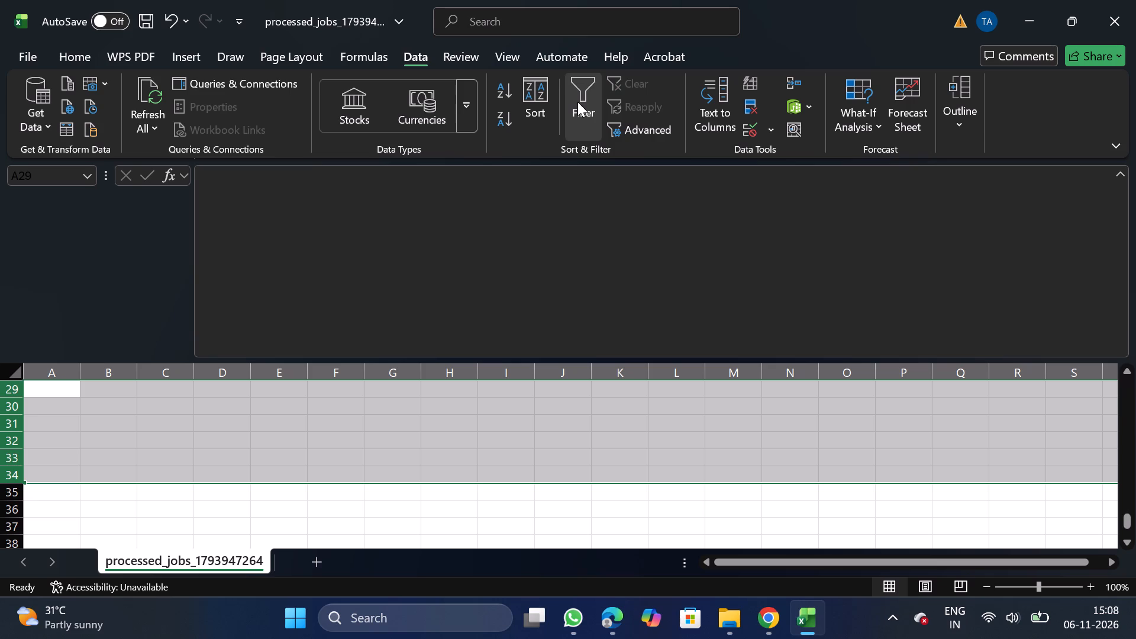
Delete the needs_removal column from the sheet.
left_click_drag(1127, 522, 1135, 309)
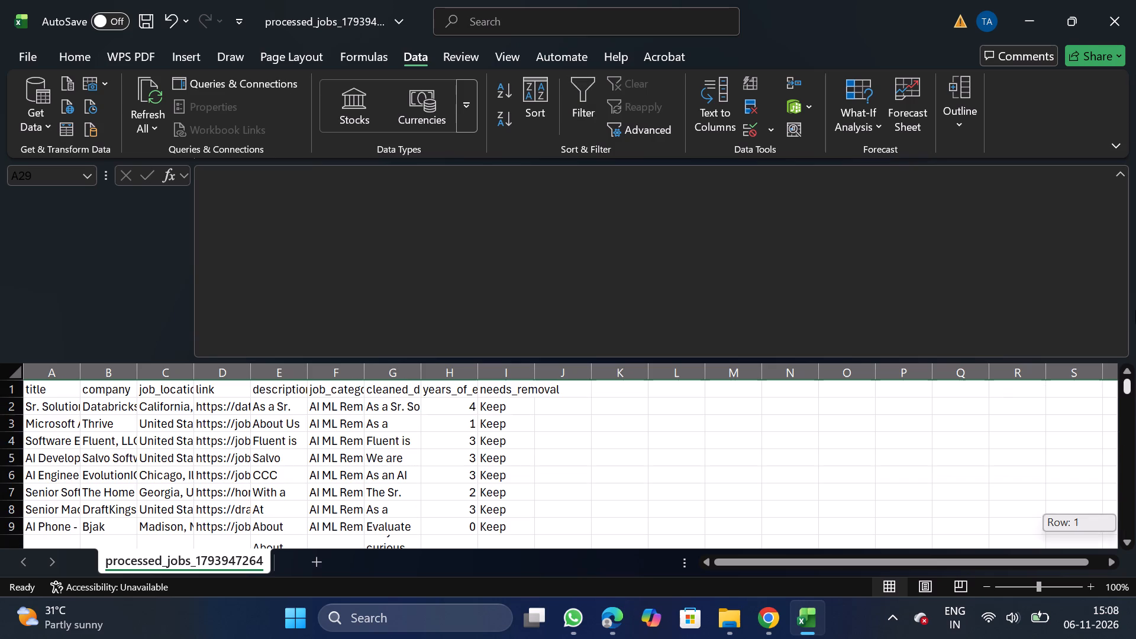
left_click_drag(1135, 309, 1135, 293)
left_click(491, 369)
right_click(505, 482)
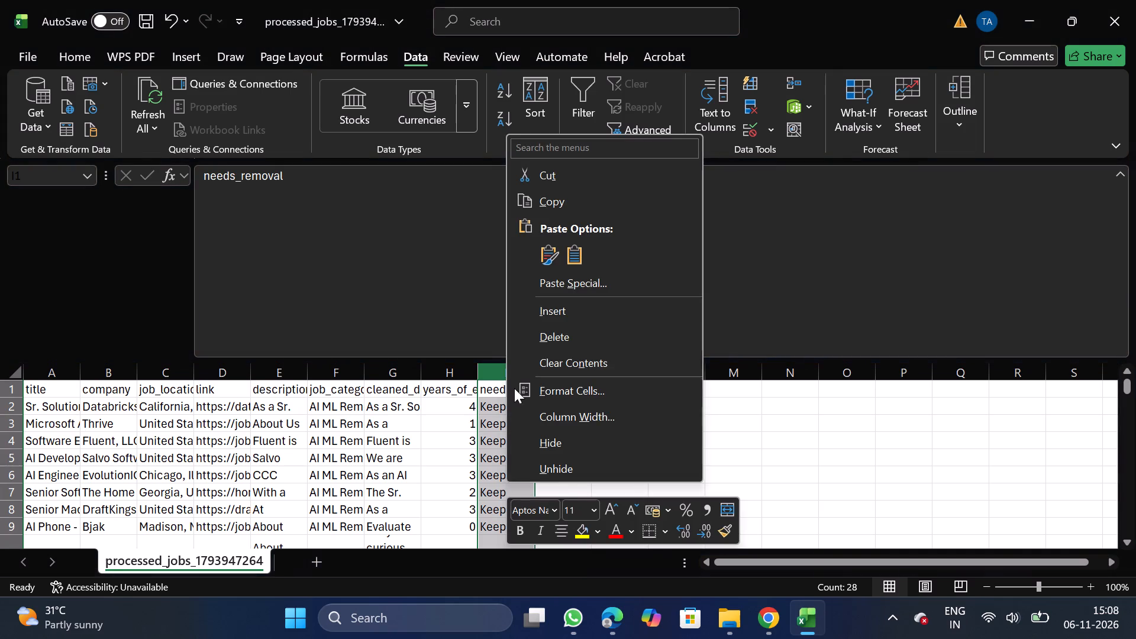
left_click(560, 330)
Move the job_category column in front of the title column so it is column A.
left_click(338, 371)
key("ctrl+x")
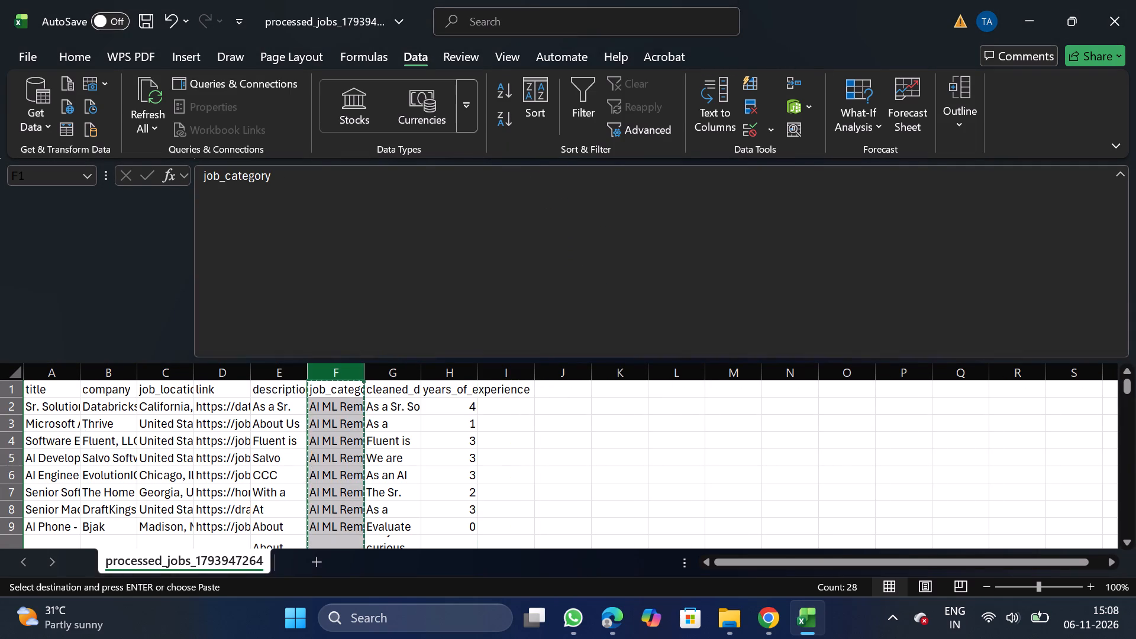
left_click_drag(53, 373, 55, 428)
right_click(55, 428)
left_click(128, 253)
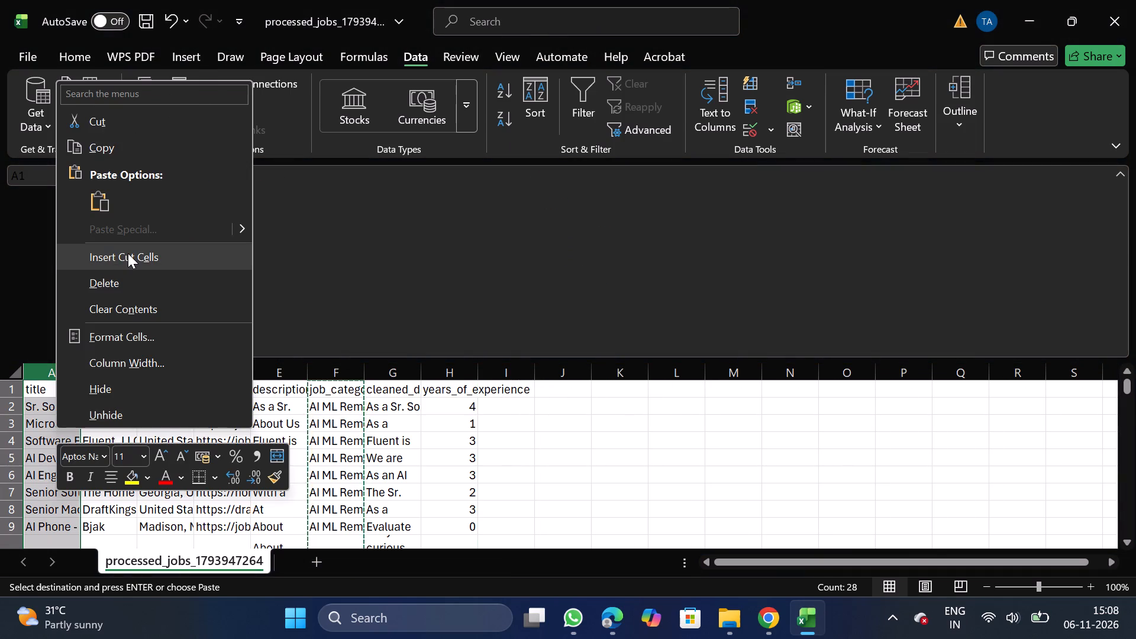
Turn off text wrapping for the description and cleaned_description columns.
left_click(343, 369)
key("shift+Right")
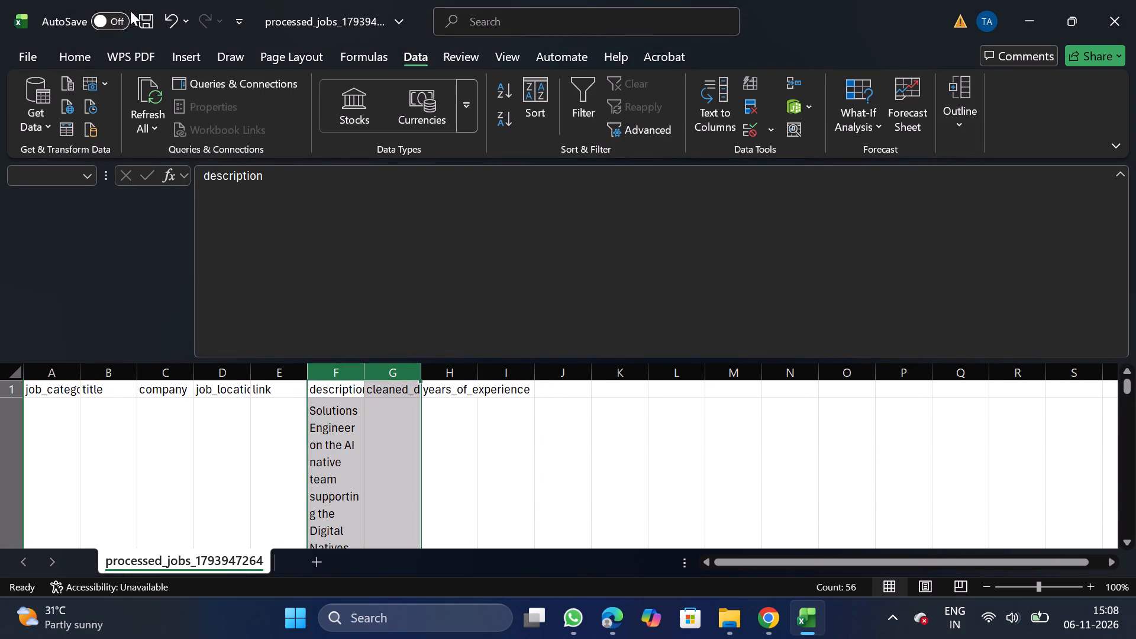
left_click(66, 58)
left_click(366, 155)
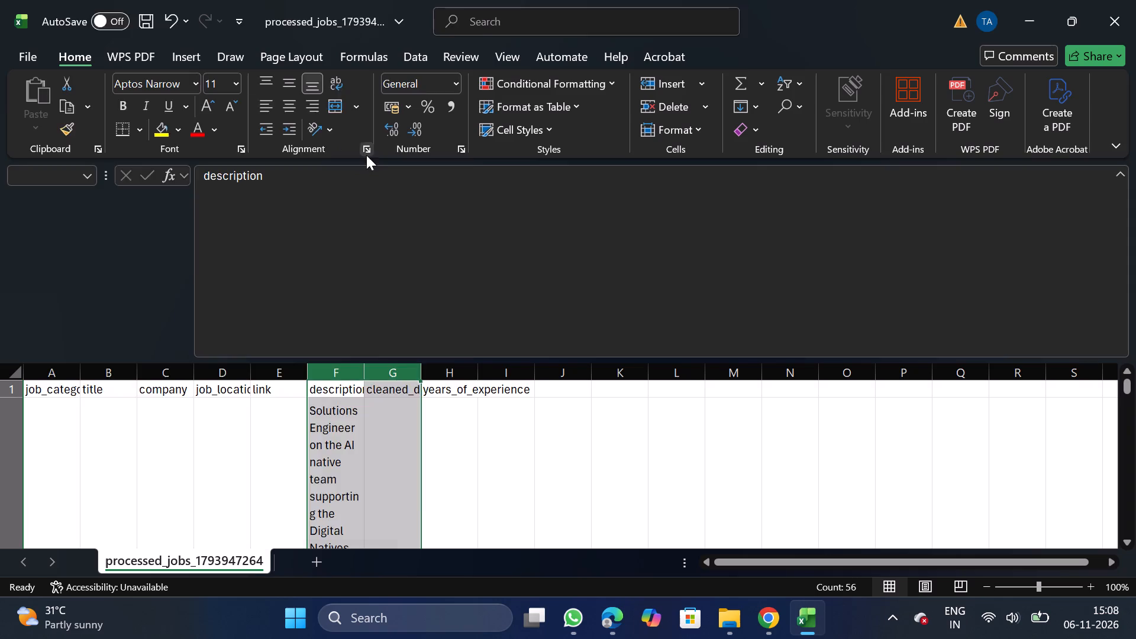
double_click(95, 285)
left_click(367, 507)
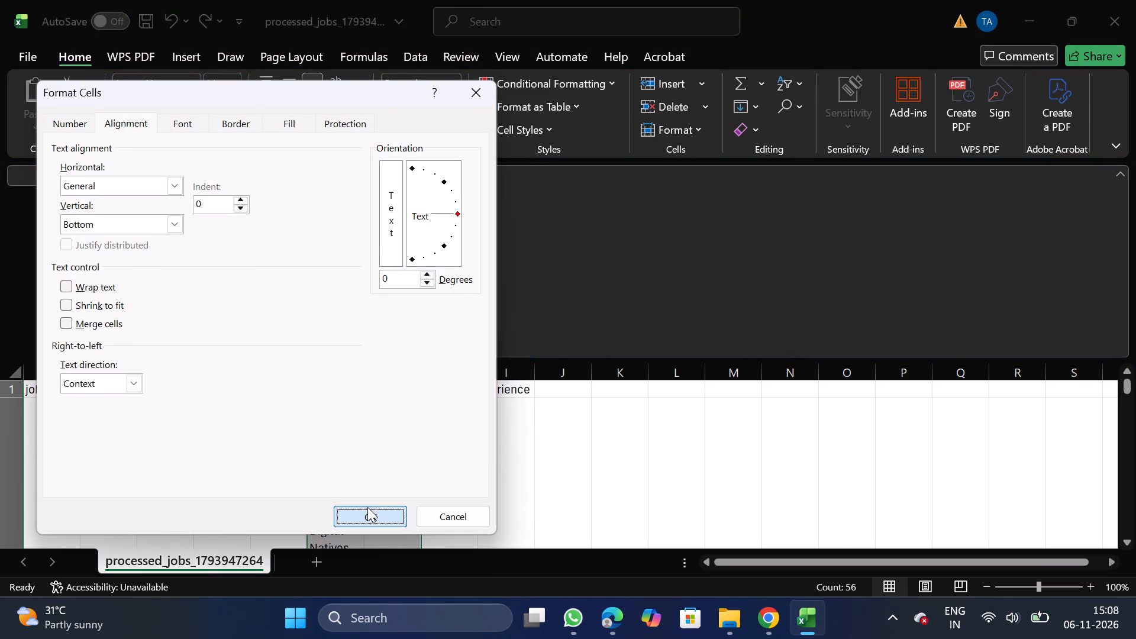
Move the link column to the end of the sheet, after years_of_experience.
left_click(270, 365)
key("ctrl+x")
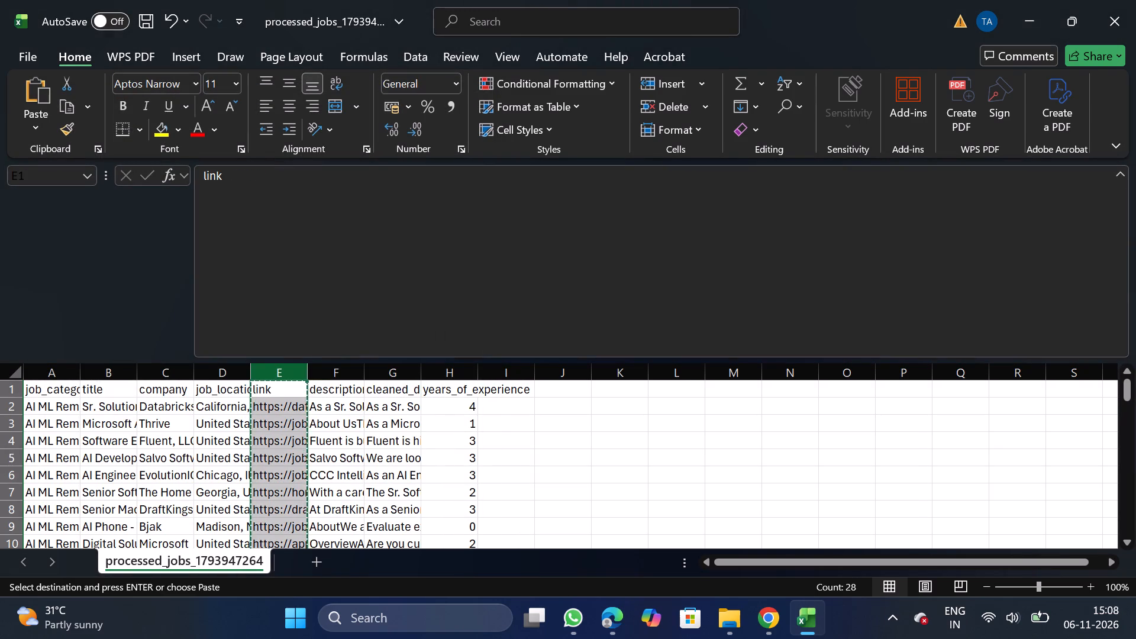
left_click_drag(499, 370, 502, 470)
right_click(502, 470)
left_click(555, 302)
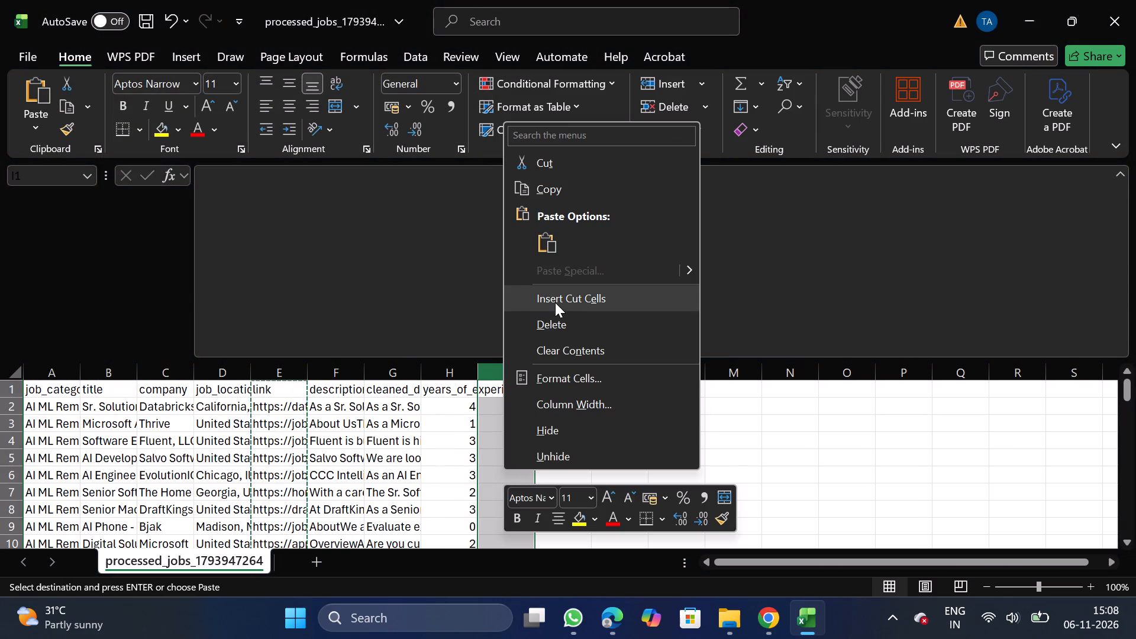
Move the years_of_experience column in front of the description column, so it follows job_location.
left_click(393, 375)
key("ctrl+x")
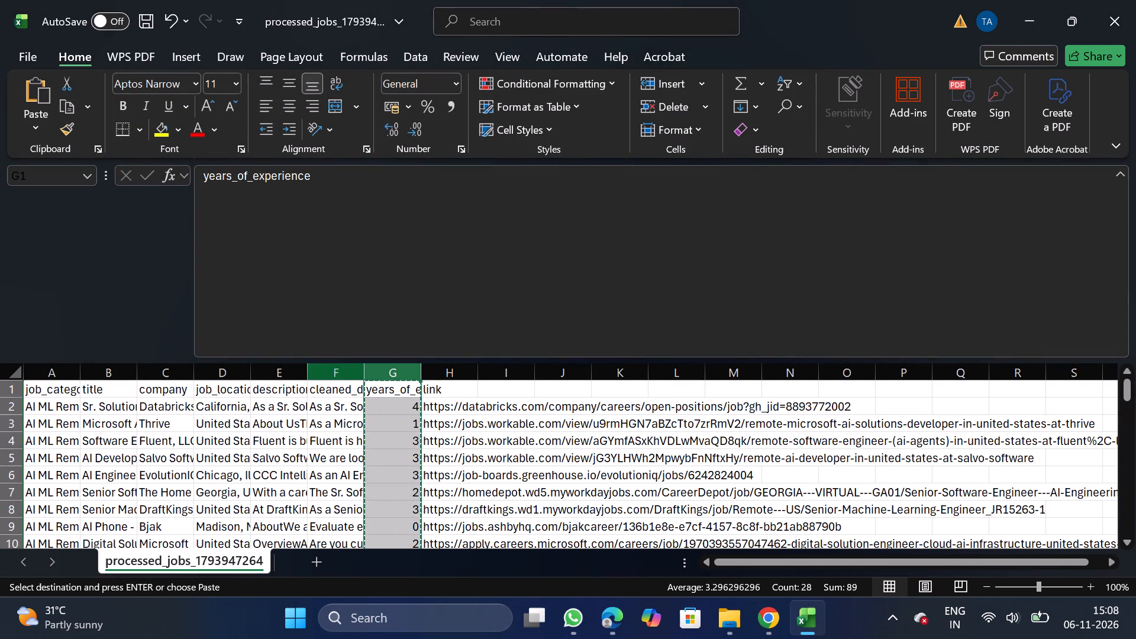
left_click_drag(281, 368, 281, 454)
right_click(281, 454)
left_click(367, 283)
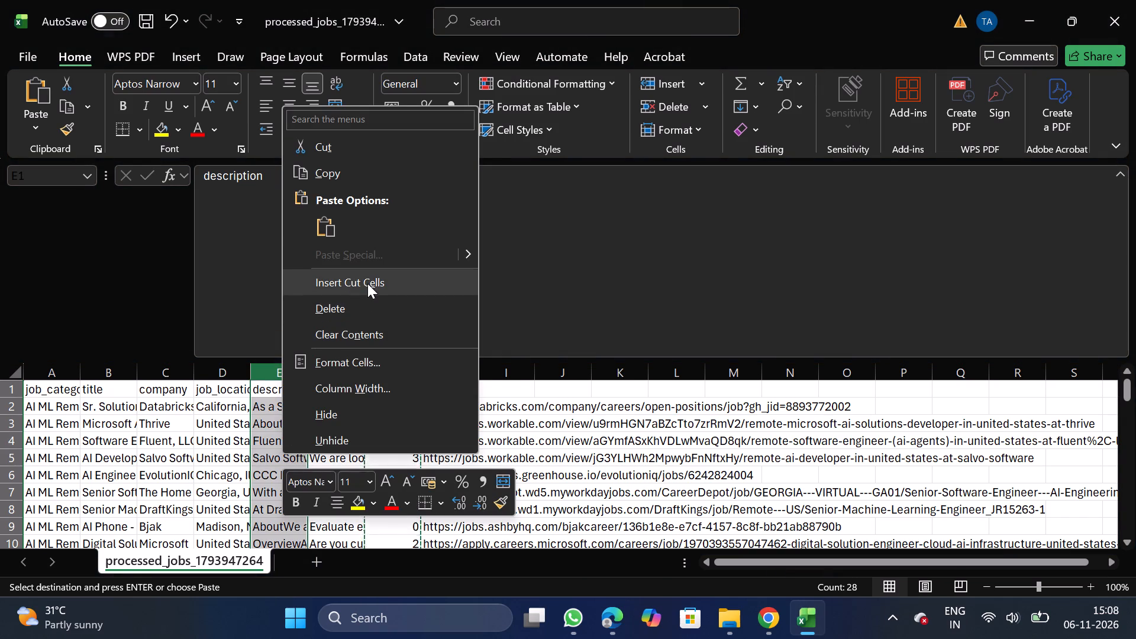
Rename the cleaned_description header in G1 as description, reusing the text of the F1 header.
left_click(351, 382)
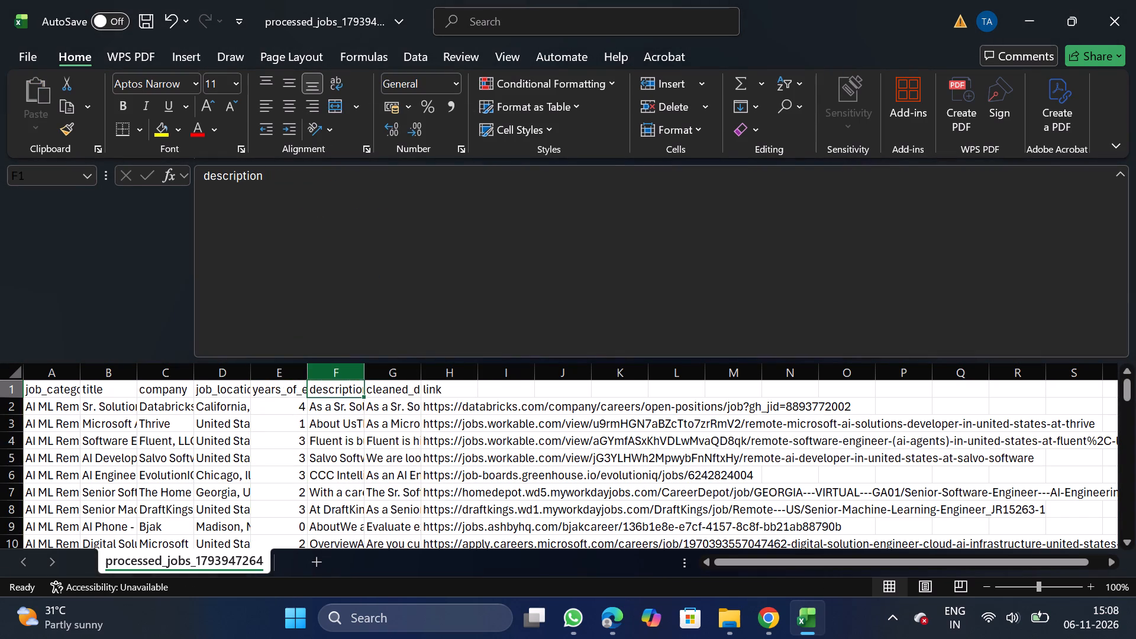
left_click(200, 172)
left_click_drag(200, 172, 279, 183)
key("ctrl+c")
left_click(399, 385)
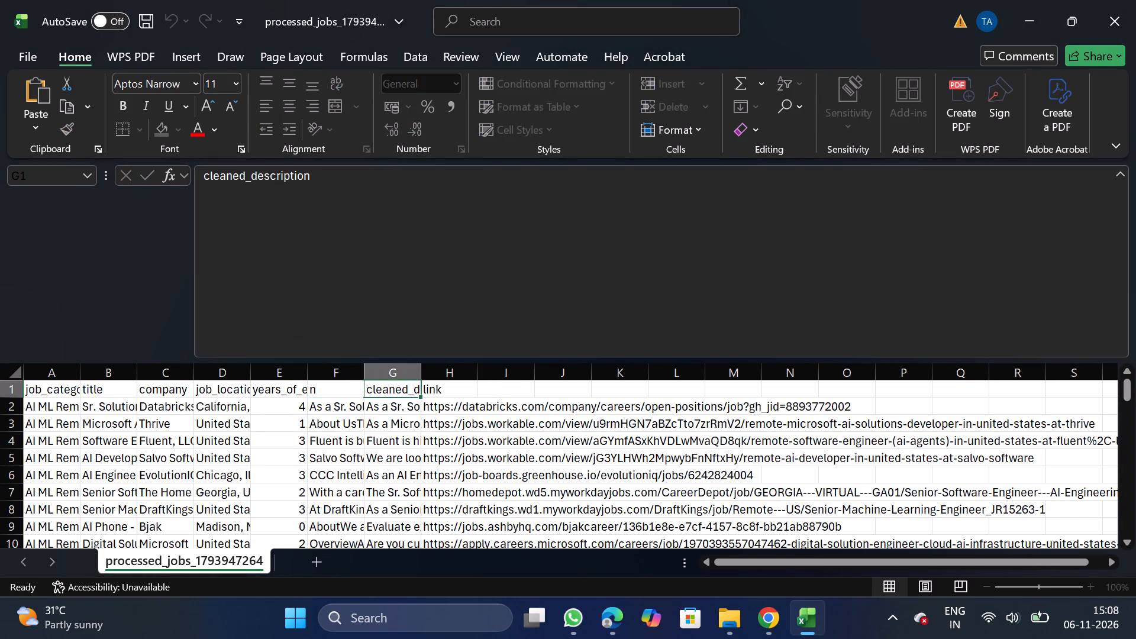
left_click(495, 317)
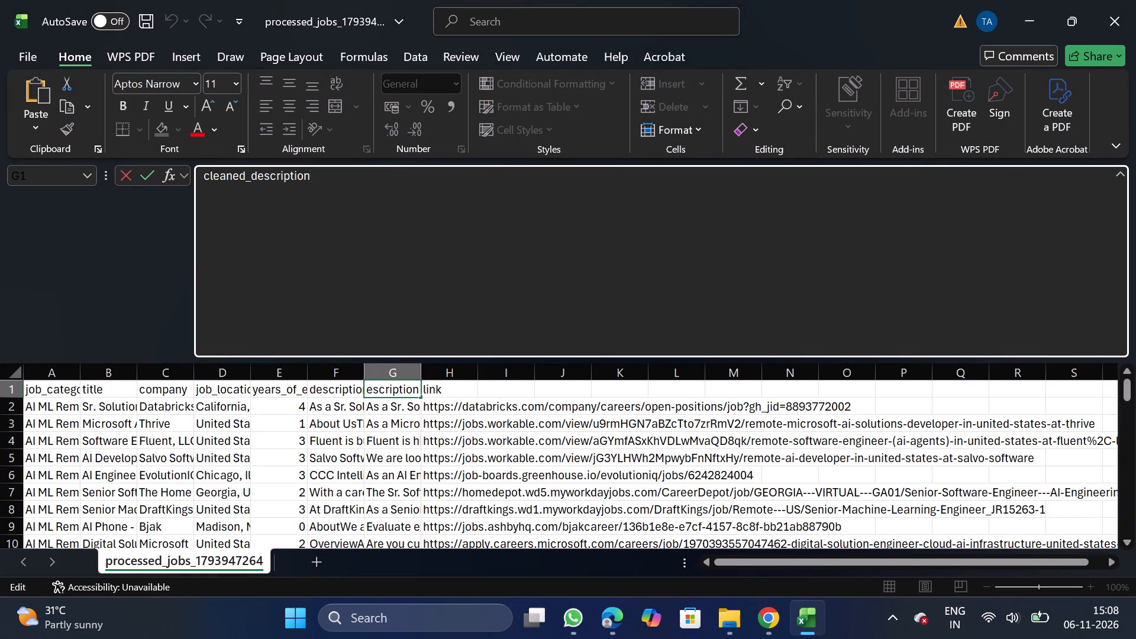
key("BackSpace")
key("BackSpace")
key("BackSpace")
key("BackSpace")
key("BackSpace")
key("BackSpace")
key("BackSpace")
key("BackSpace")
key("BackSpace")
key("BackSpace")
key("BackSpace")
key("BackSpace")
key("BackSpace")
key("BackSpace")
key("BackSpace")
key("BackSpace")
key("BackSpace")
key("BackSpace")
key("BackSpace")
key("BackSpace")
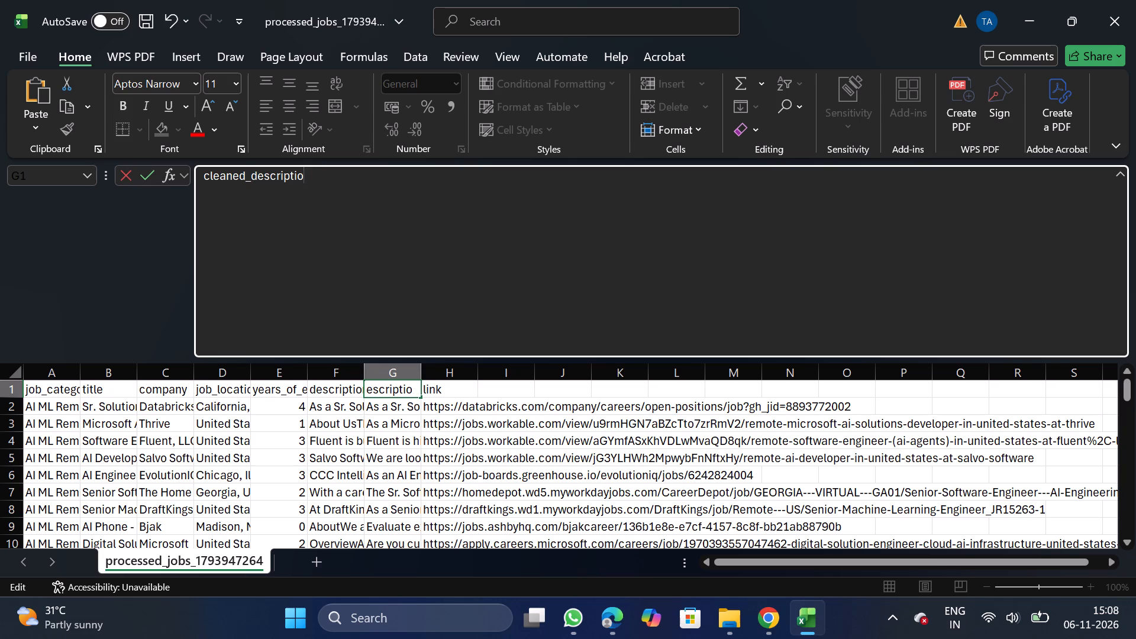
key("ctrl+v")
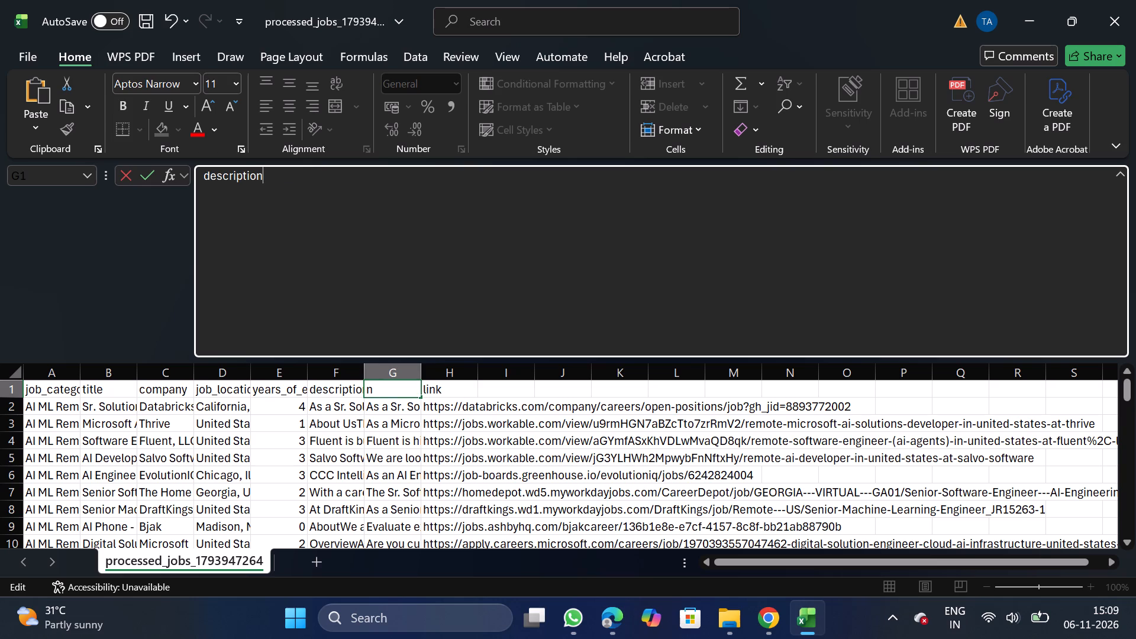
Rename the F1 header as original_description, copying the name from the CSV format requirements on NextGenApply's bulk upload page in Chrome.
left_click_drag(345, 382, 460, 267)
left_click(460, 267)
key("BackSpace")
key("BackSpace")
key("BackSpace")
key("BackSpace")
key("BackSpace")
key("BackSpace")
key("BackSpace")
key("BackSpace")
key("BackSpace")
key("BackSpace")
key("BackSpace")
key("BackSpace")
key("BackSpace")
key("BackSpace")
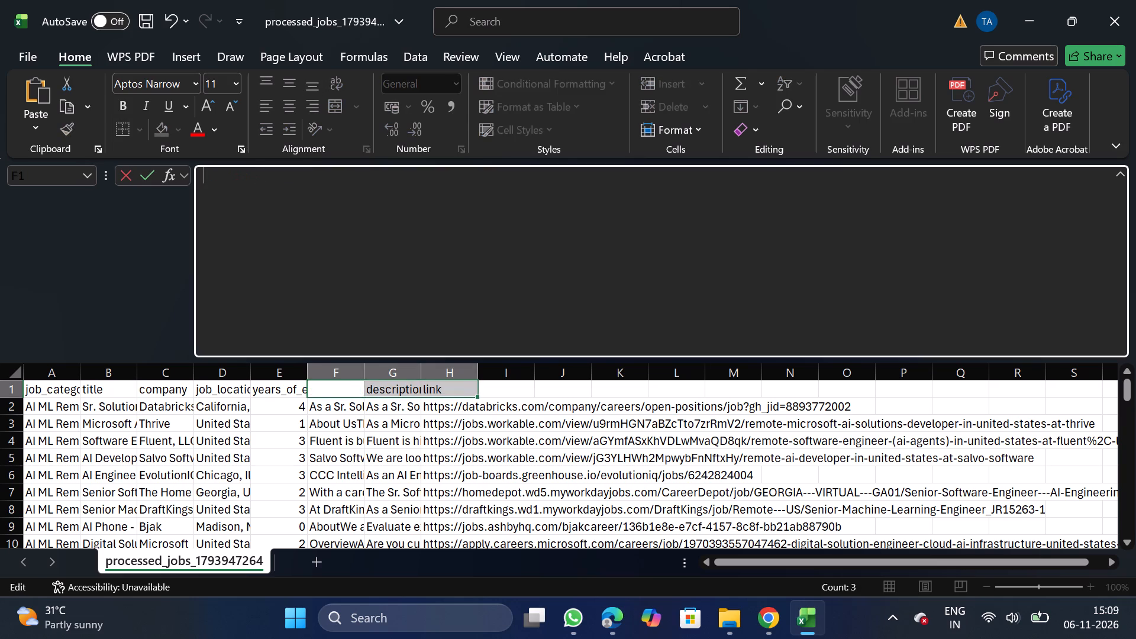
left_click(761, 612)
left_click(110, 172)
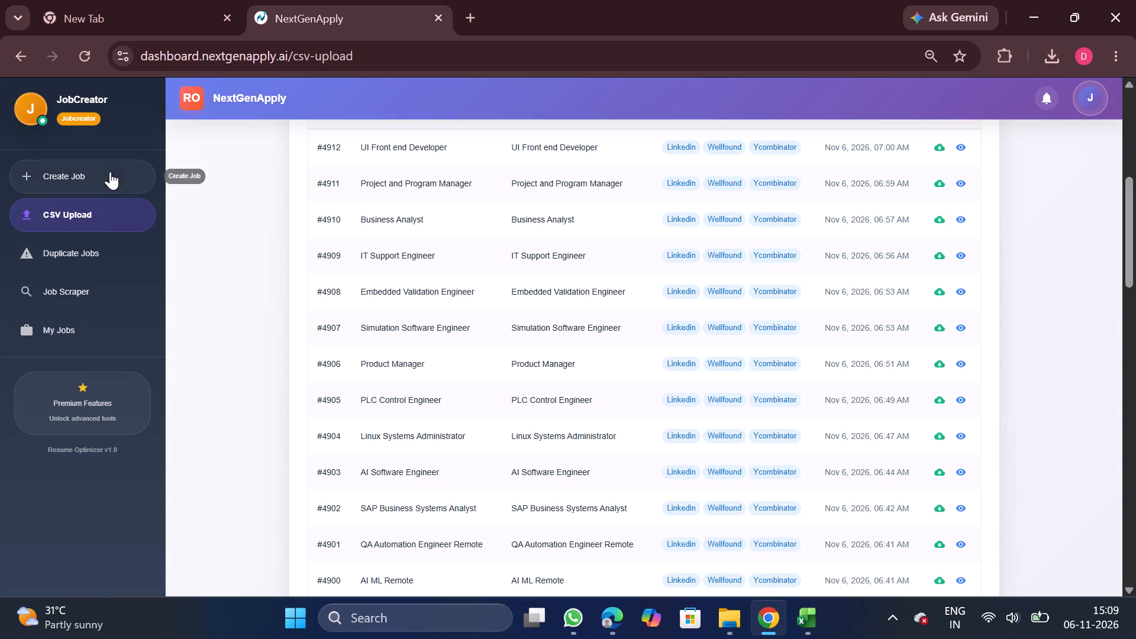
left_click(569, 154)
double_click(622, 291)
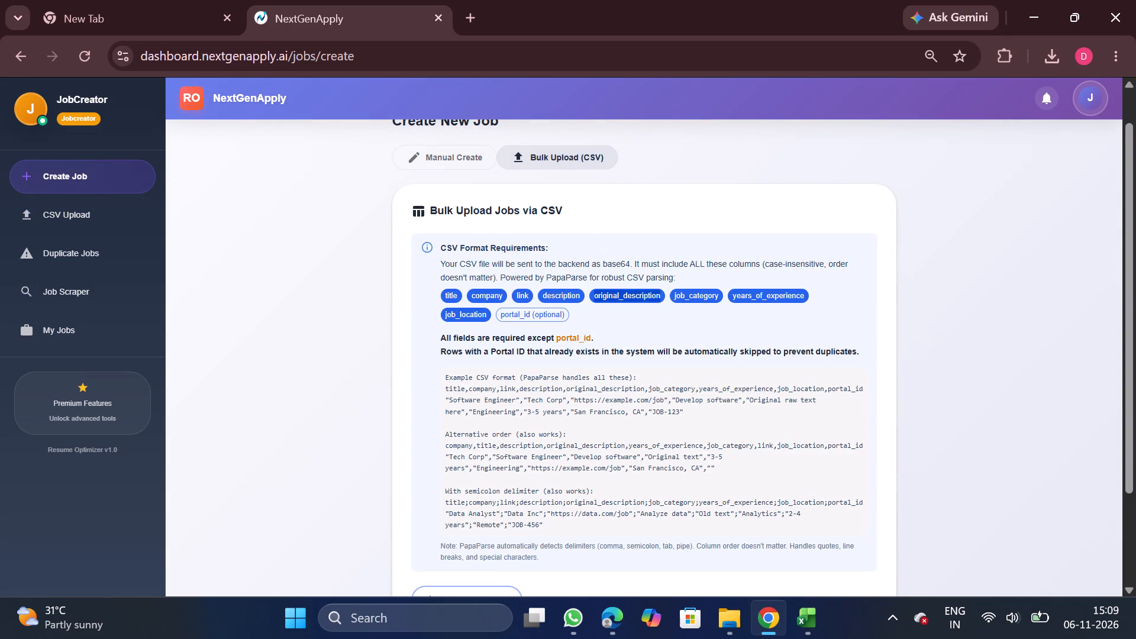
key("ctrl+c")
left_click(802, 623)
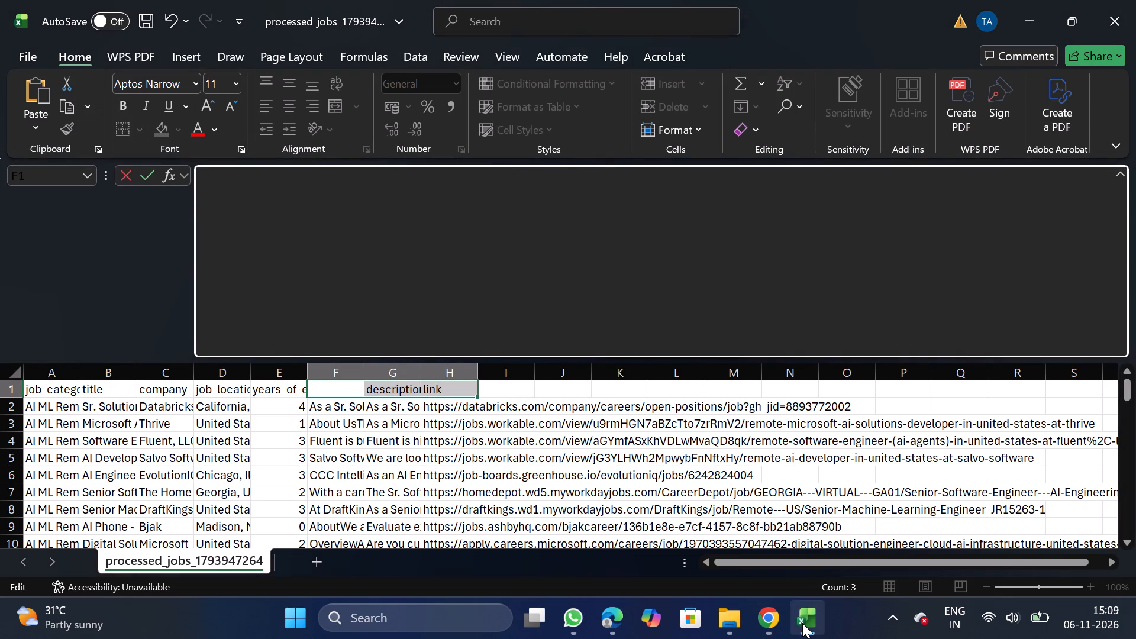
key("ctrl+v")
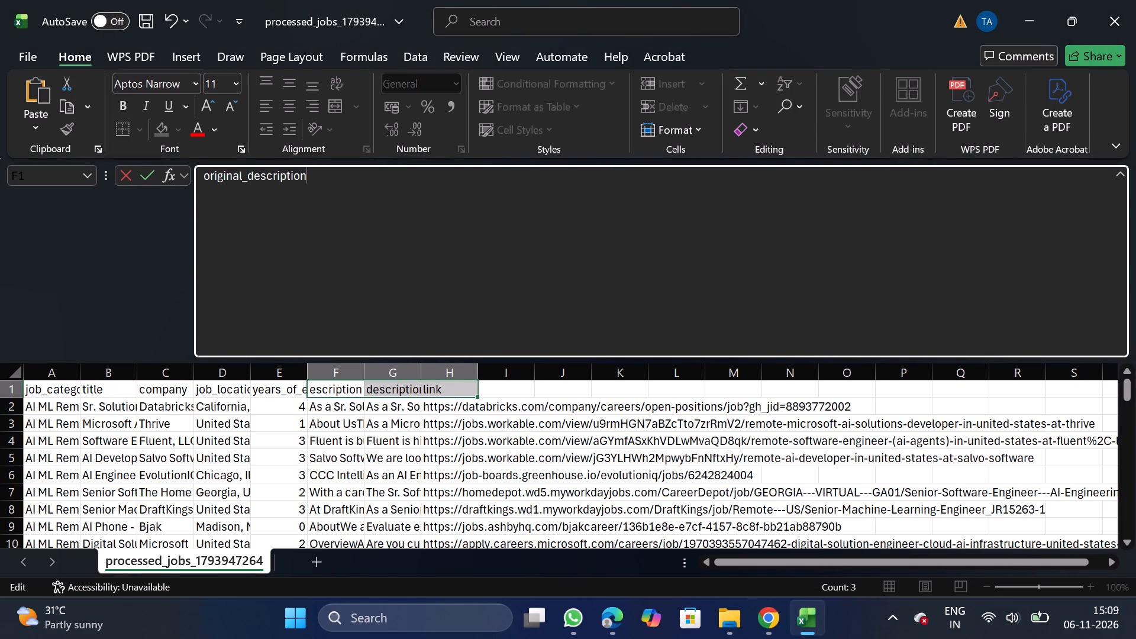
left_click(121, 369)
Replace all United States entries in the job_location column with Remote, matching entire cell contents.
left_click(228, 377)
key("ctrl+h")
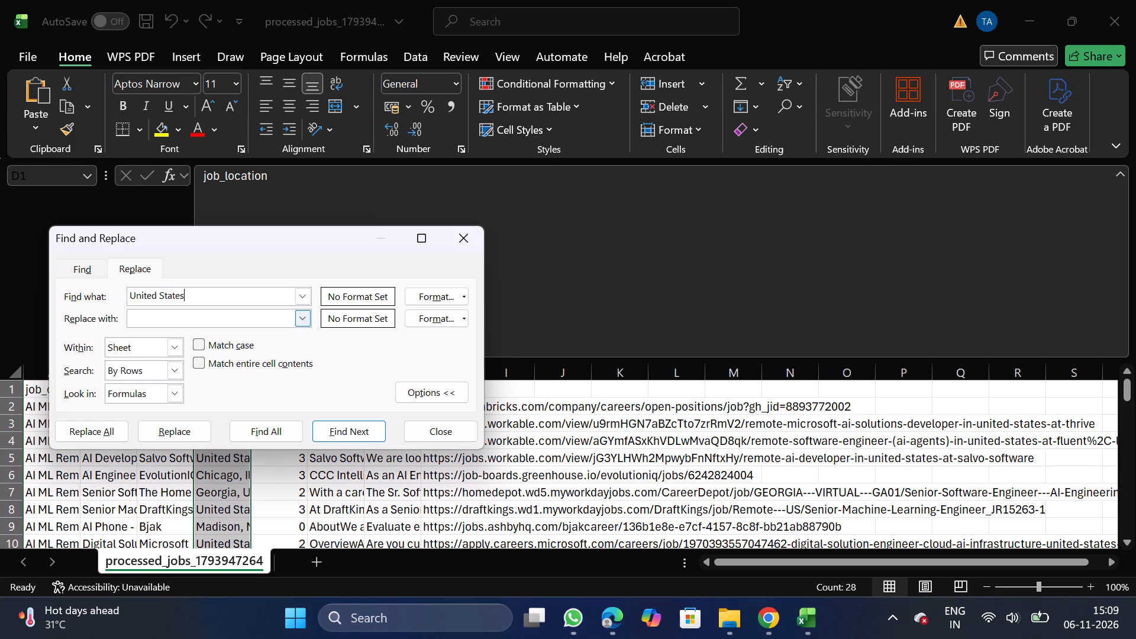
type("emote")
left_click(206, 363)
left_click(107, 435)
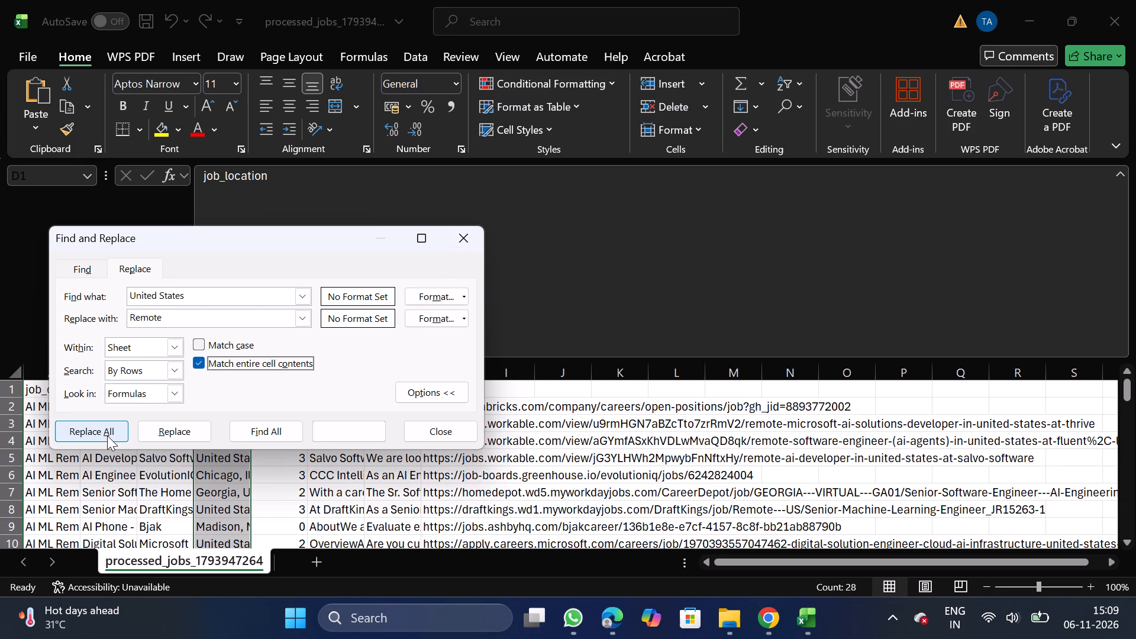
left_click(378, 388)
left_click(475, 237)
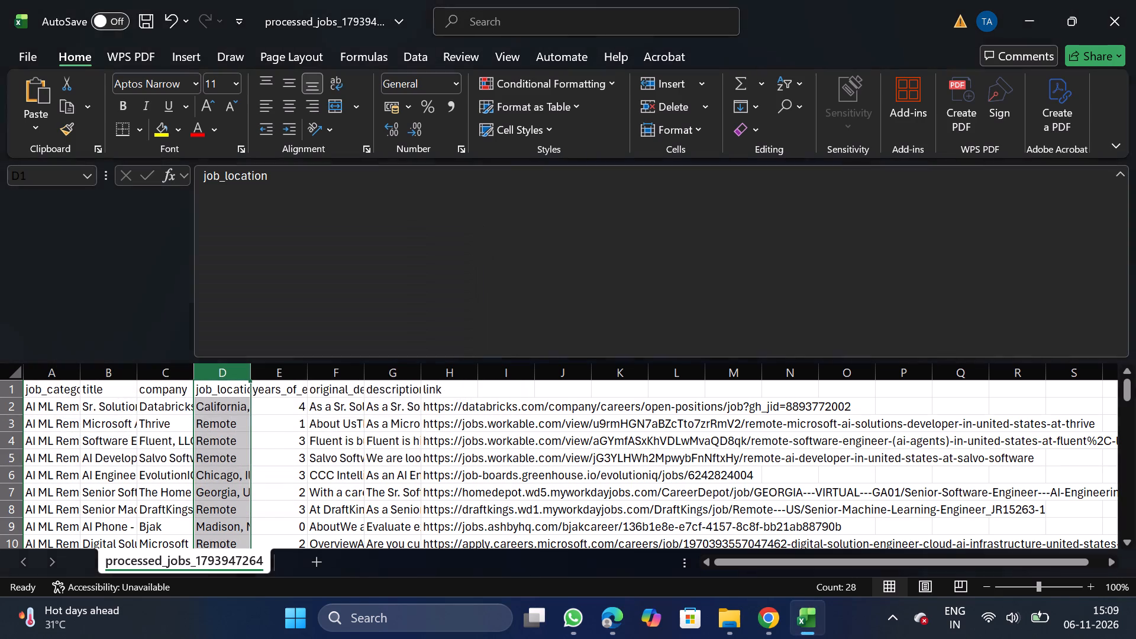
Filter the title column to show only the Lead Bioinformatics & Machine Learning Scientist, Sr. Solutions Architect/Sales Engineer-AI Infrastructure and blank entries.
left_click(112, 374)
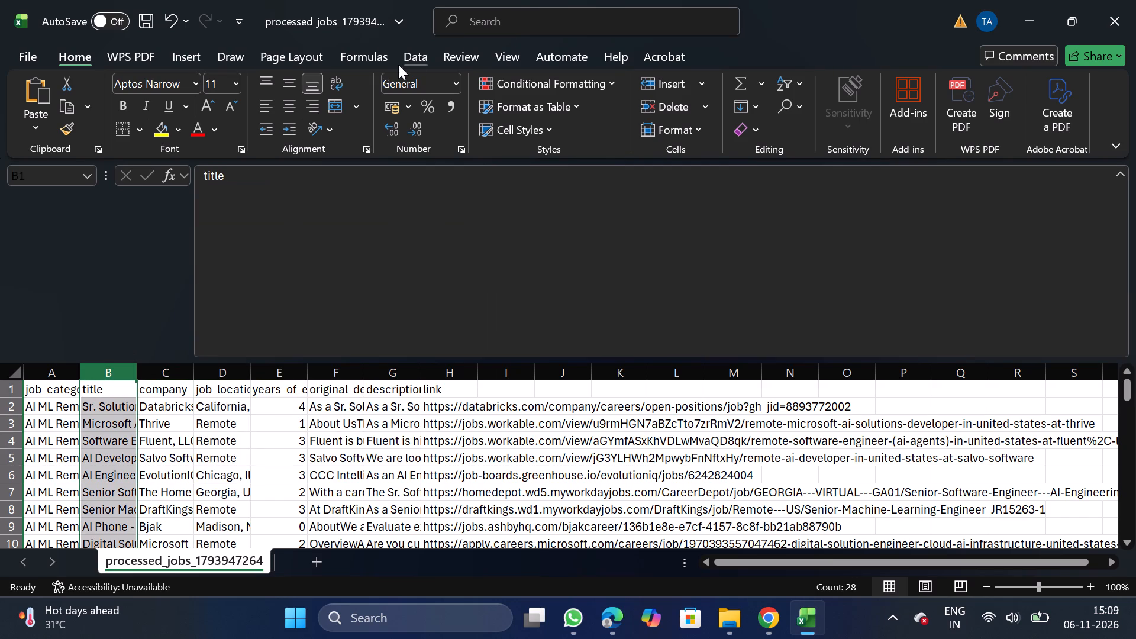
left_click(412, 63)
left_click(593, 89)
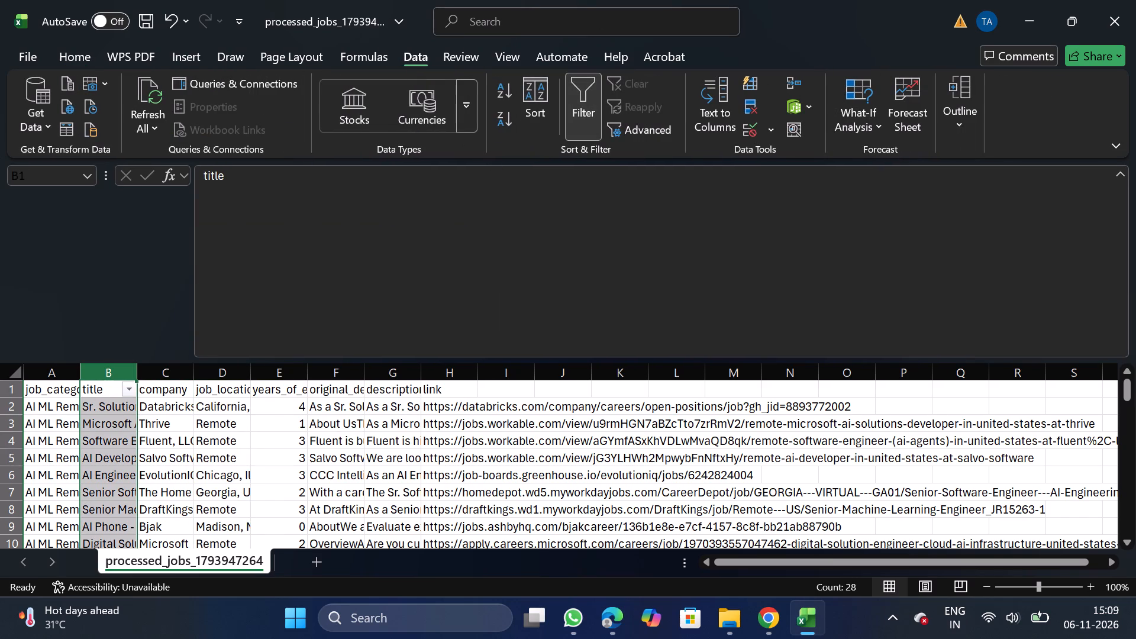
left_click(125, 386)
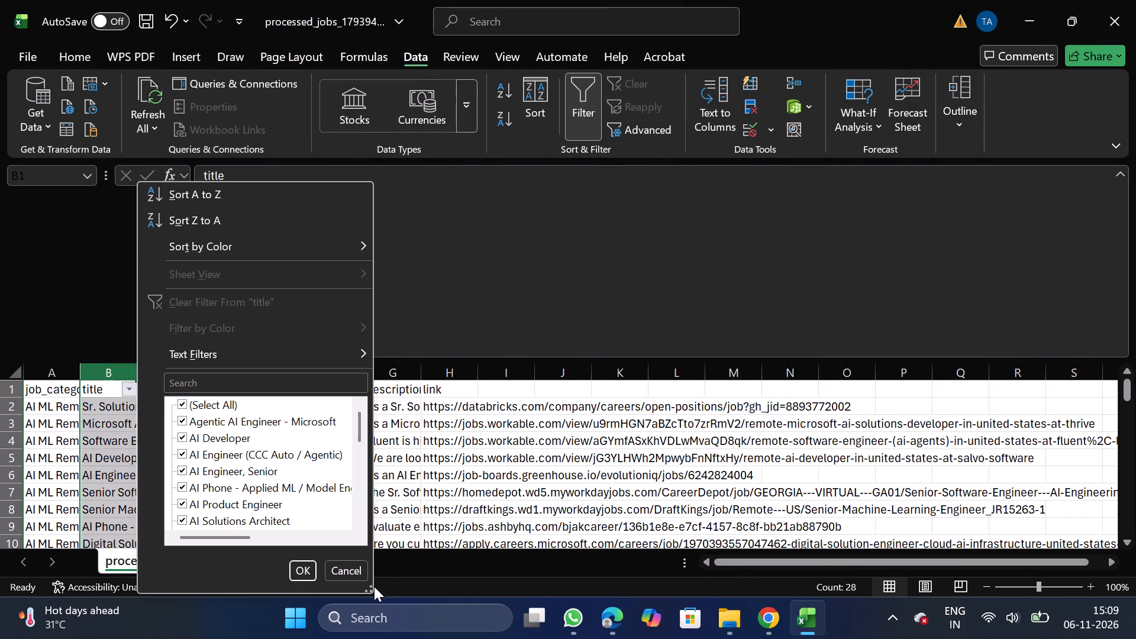
double_click(371, 589)
left_click_drag(371, 589, 918, 638)
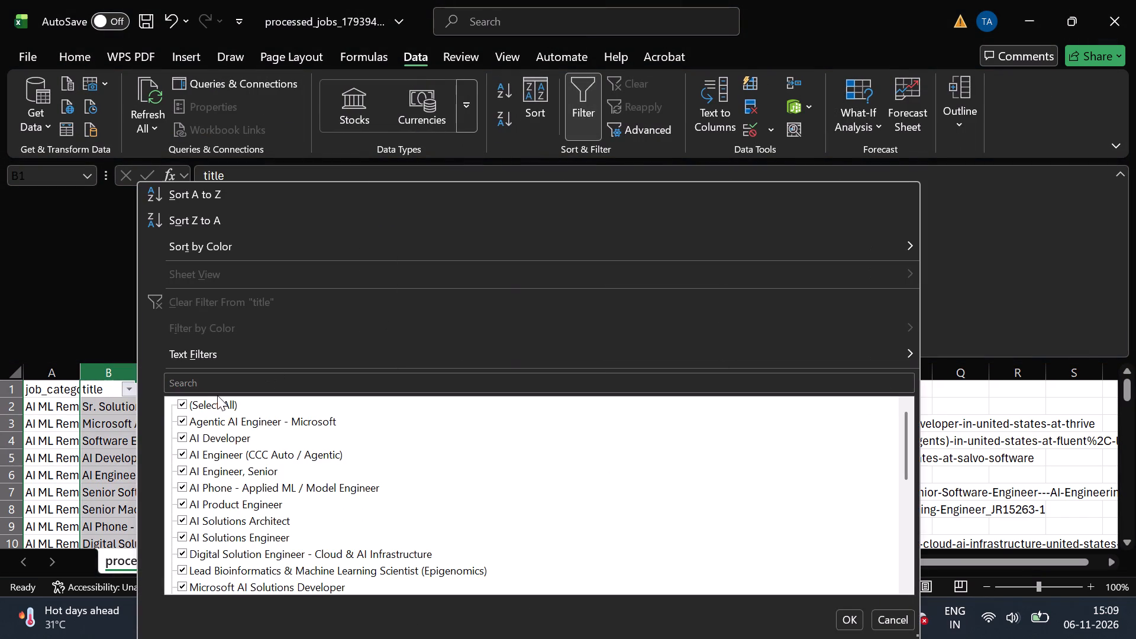
left_click(214, 396)
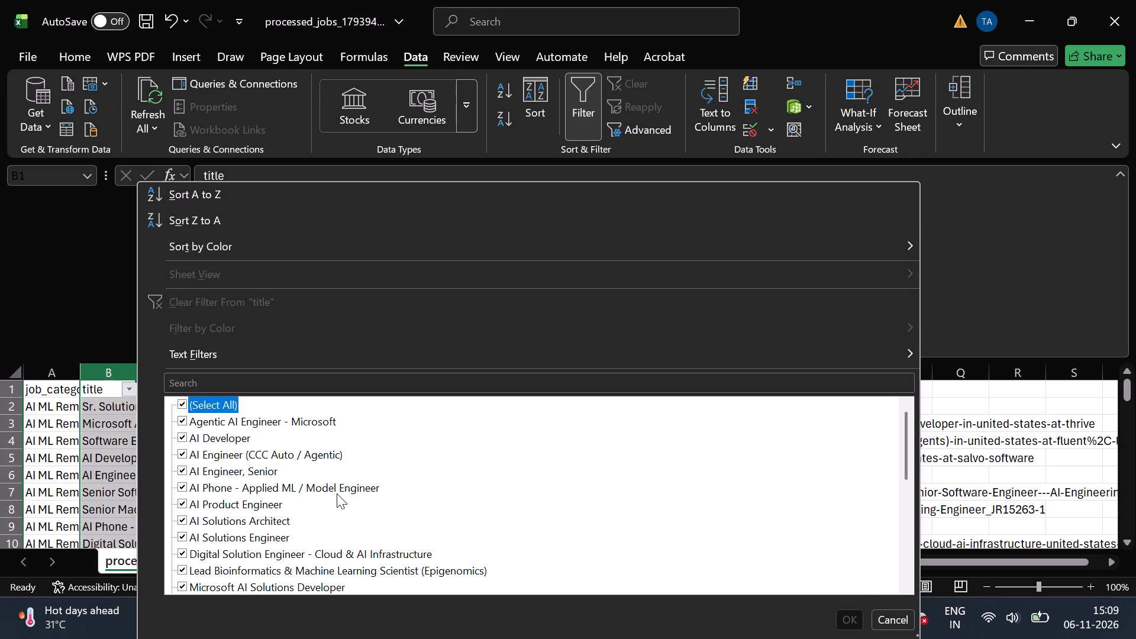
left_click(306, 569)
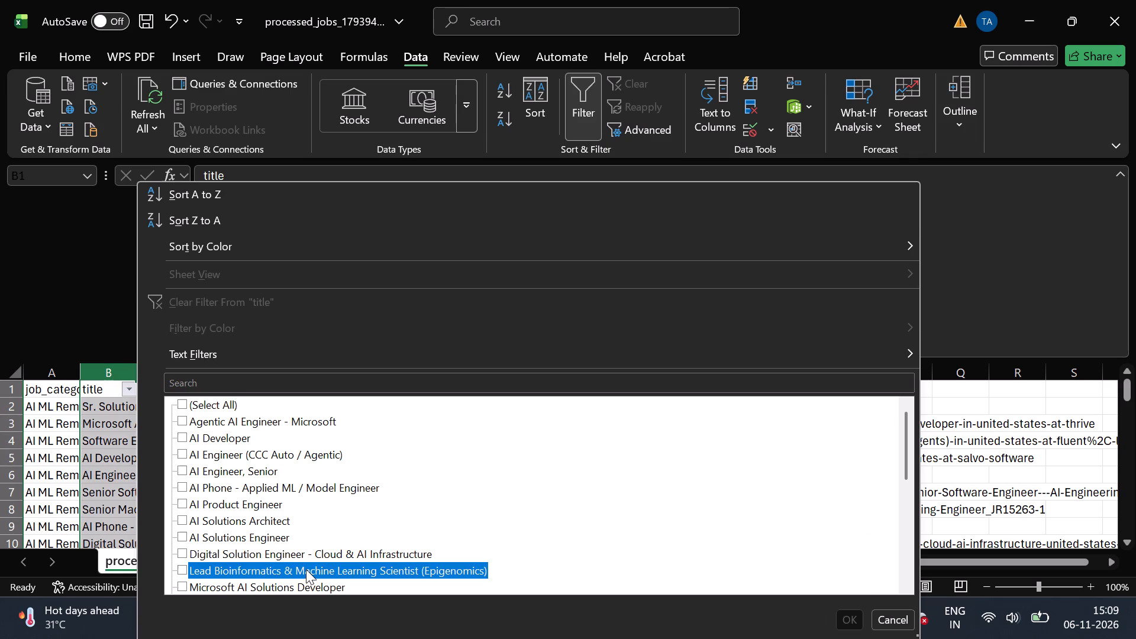
scroll(306, 569, "down", 2)
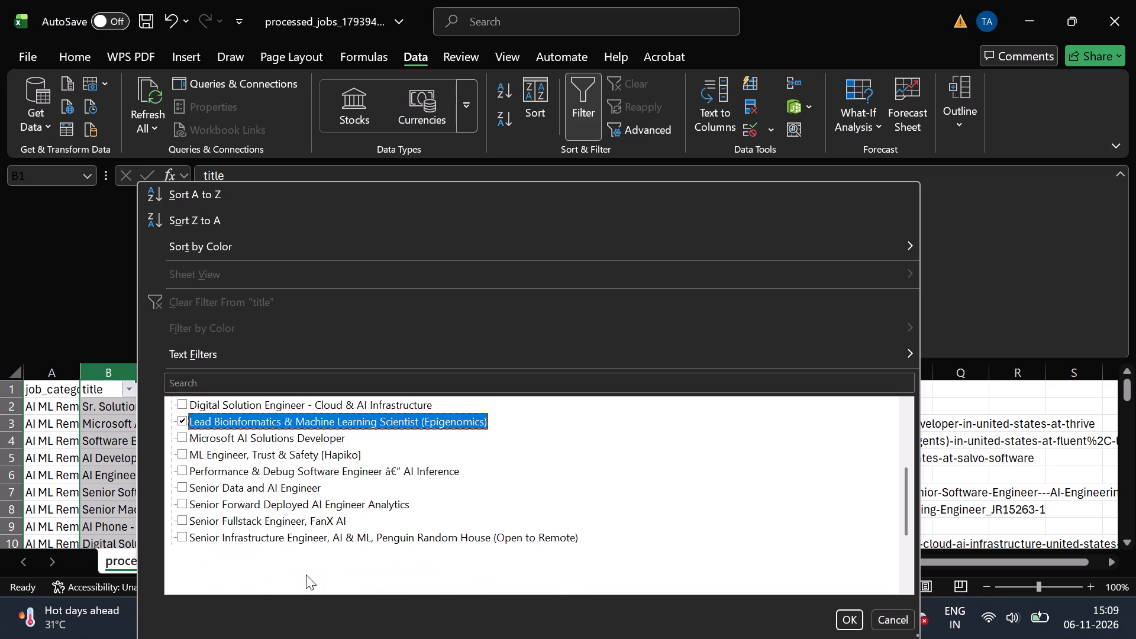
scroll(306, 575, "down", 2)
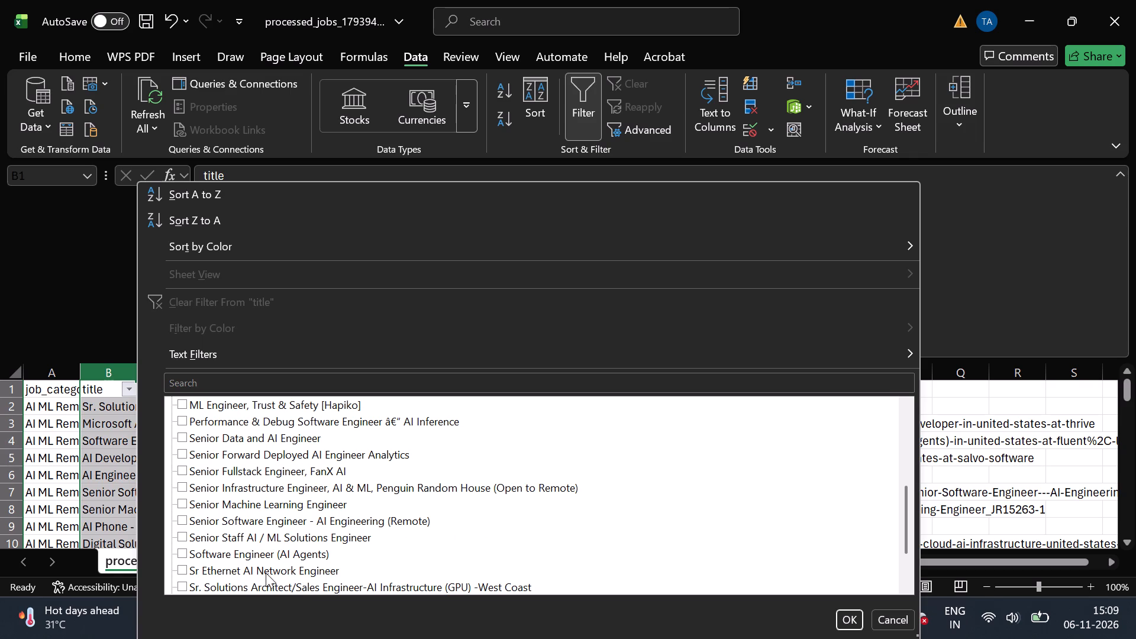
left_click(280, 583)
scroll(280, 583, "down", 1)
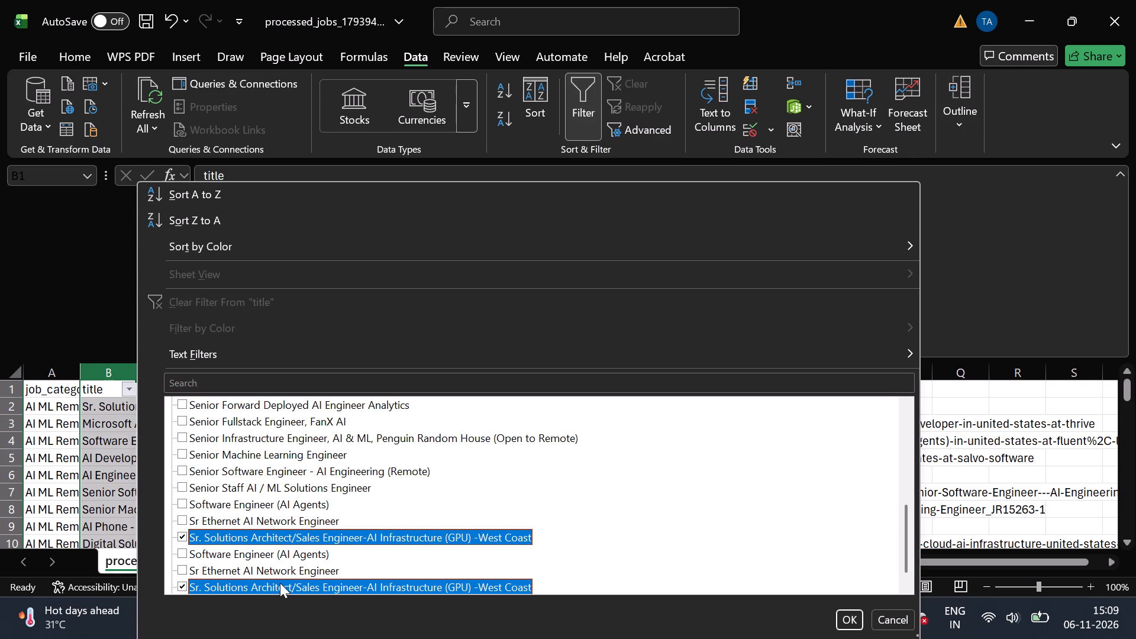
left_click(218, 583)
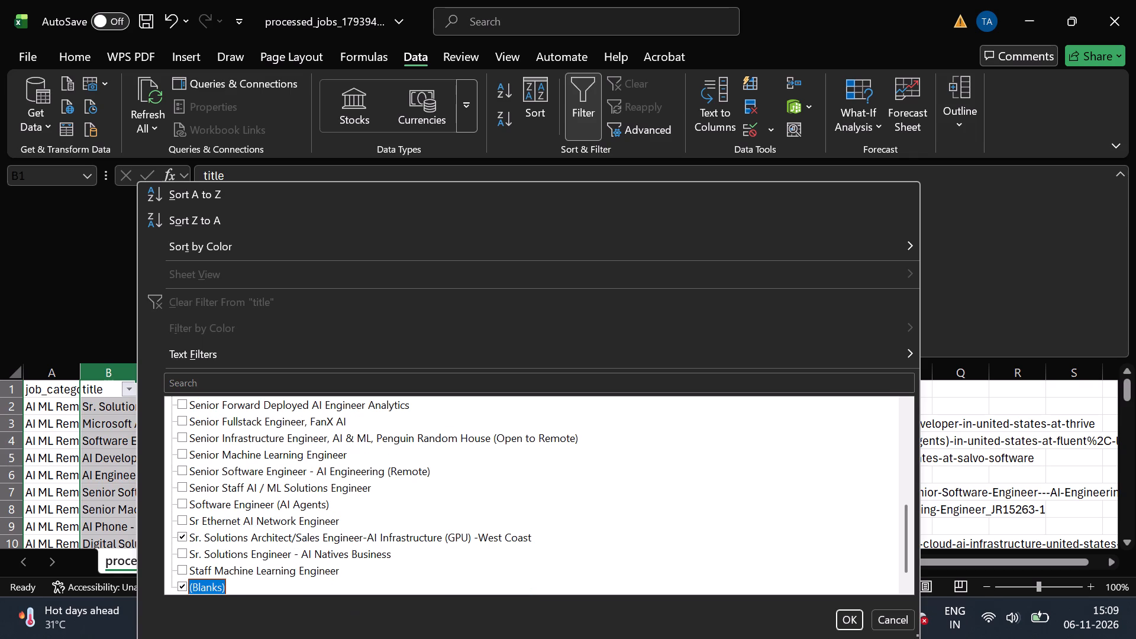
left_click(847, 617)
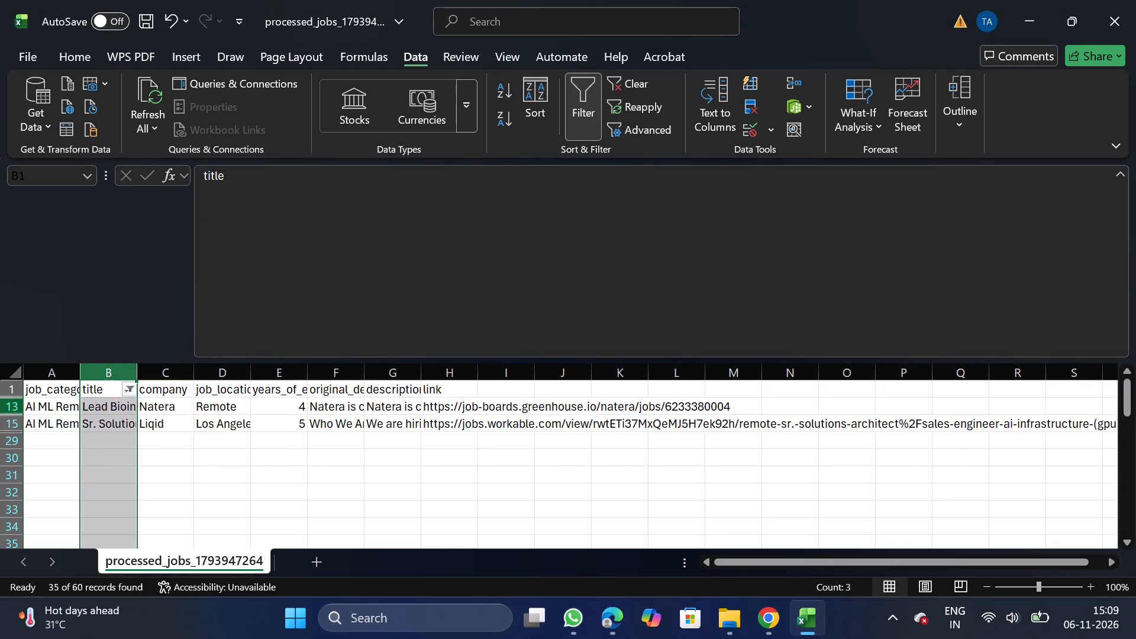
Delete all rows left by the title filter and take the filter off the sheet.
left_click(8, 406)
key("ctrl+shift+Down")
right_click(47, 417)
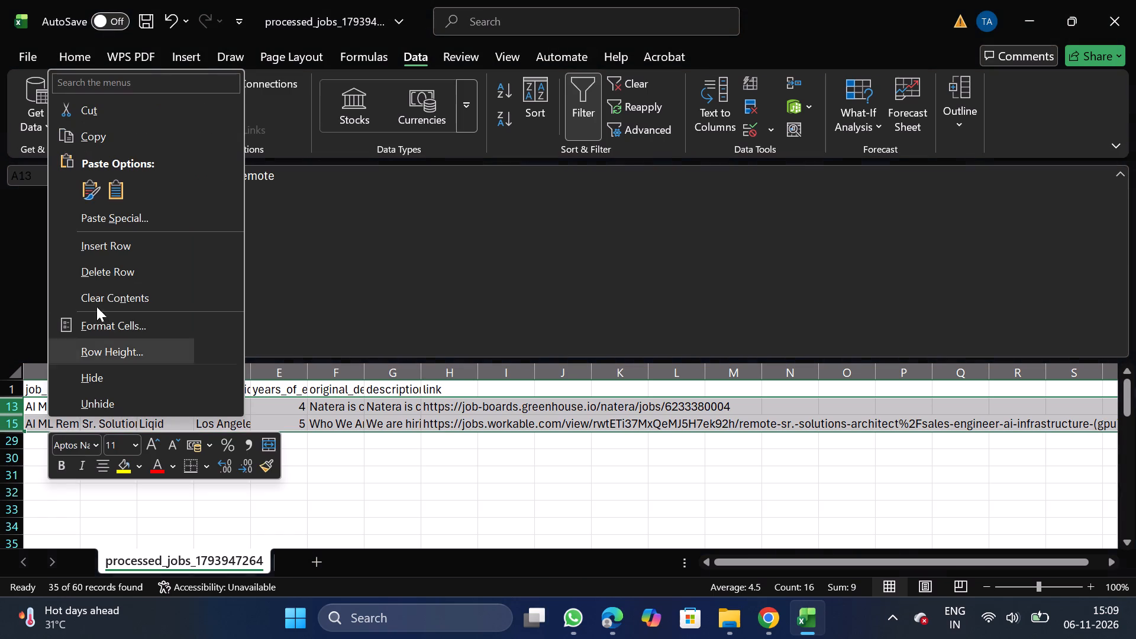
left_click(127, 272)
left_click(588, 93)
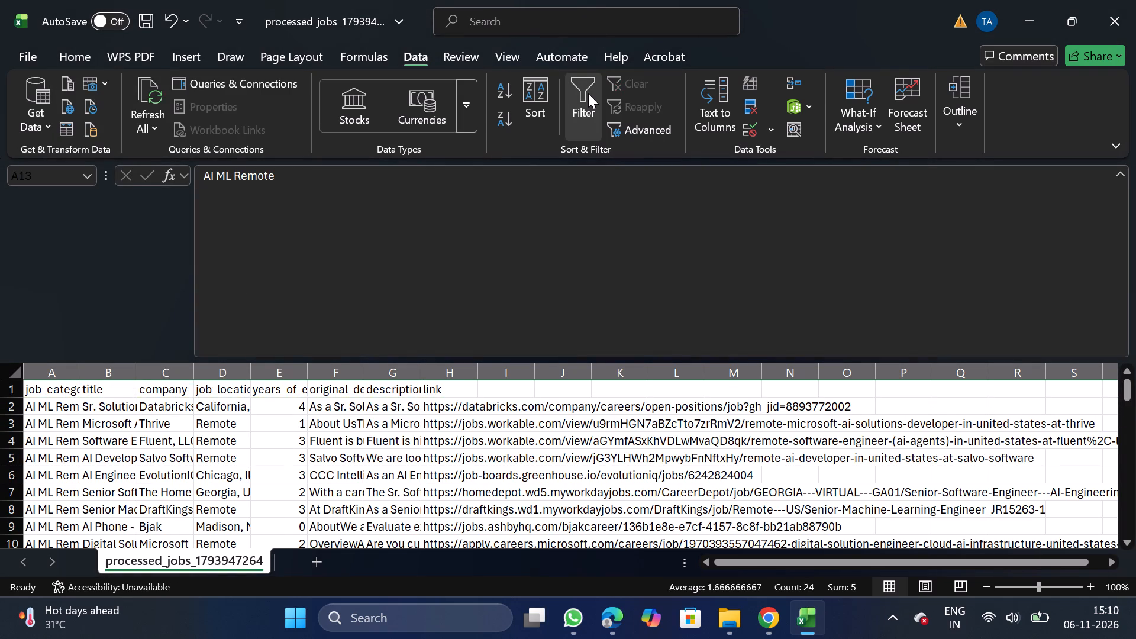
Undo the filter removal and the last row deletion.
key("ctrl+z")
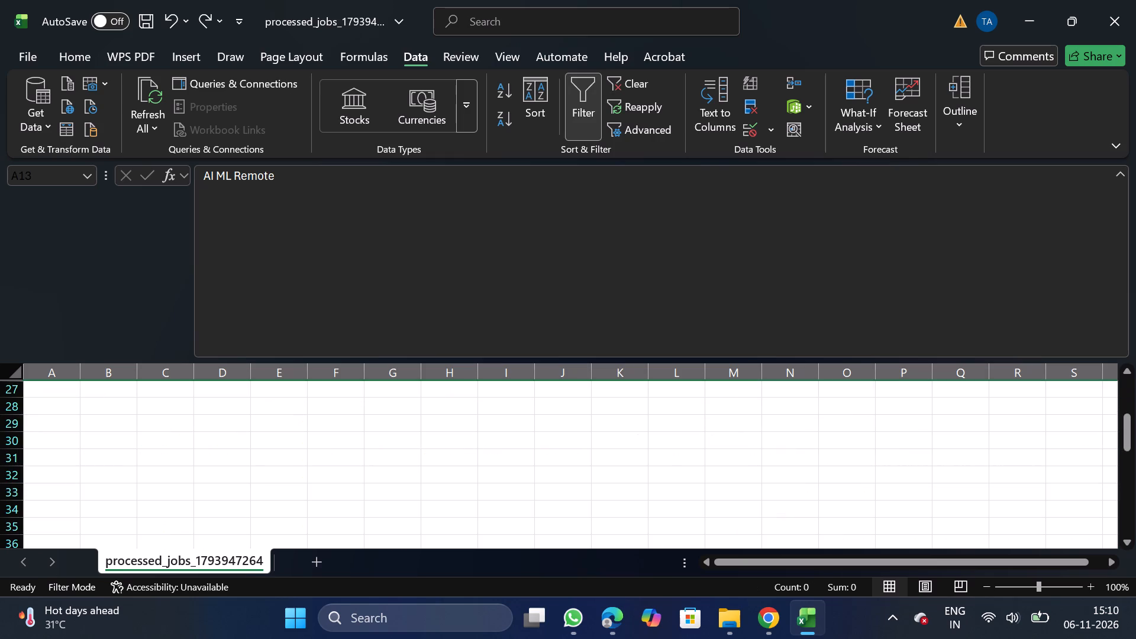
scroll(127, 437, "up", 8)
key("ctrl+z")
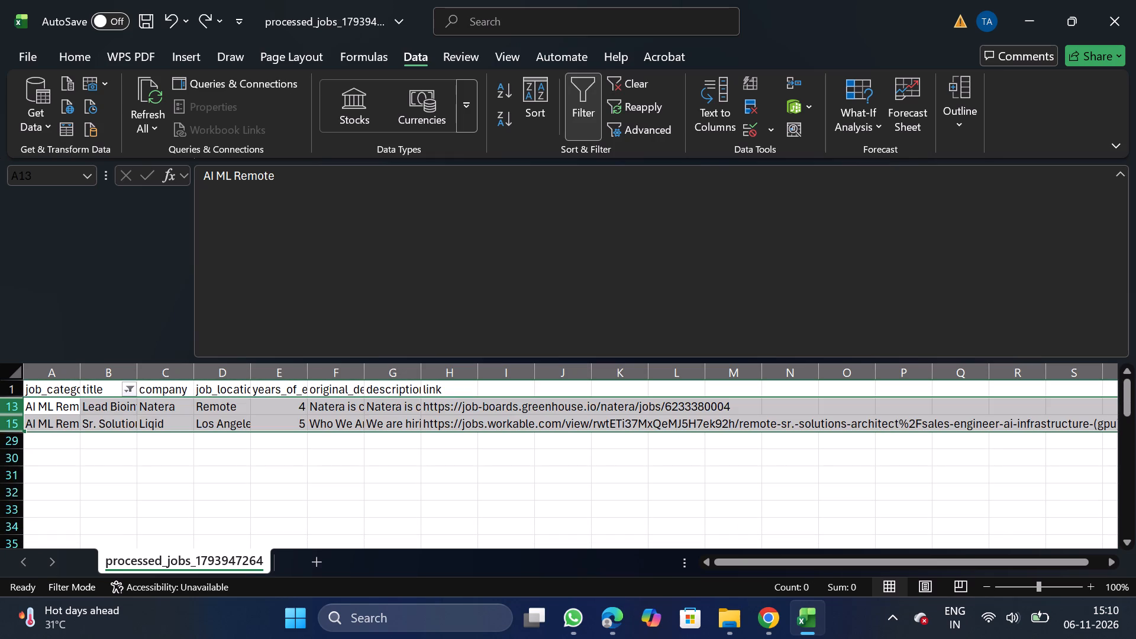
Widen the title column until the full job titles are readable.
left_click_drag(138, 370, 538, 430)
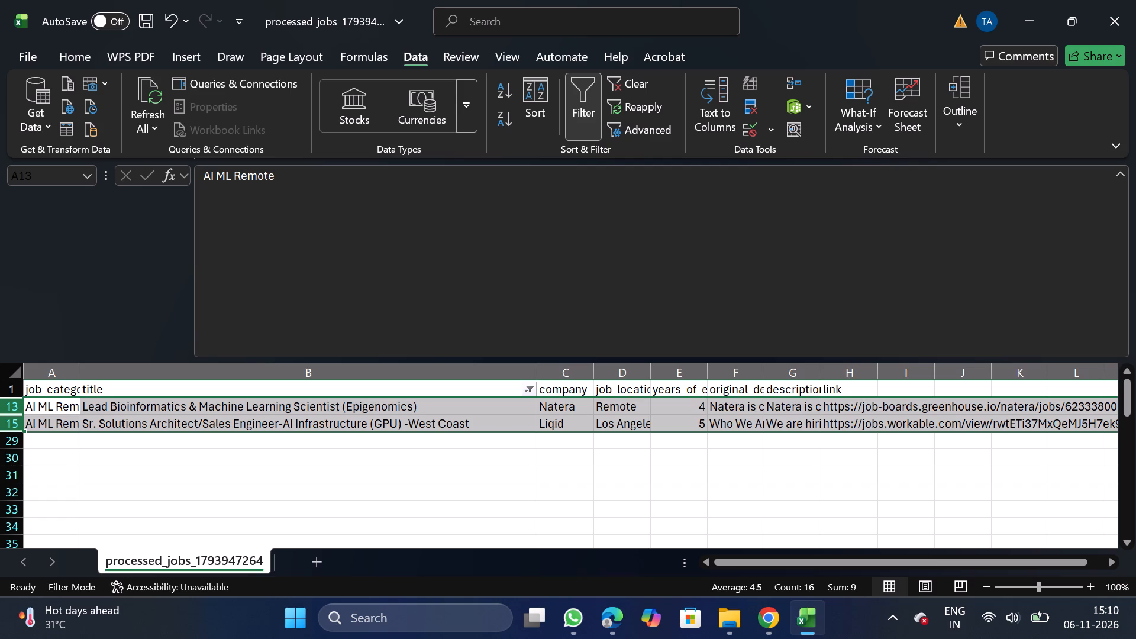
Delete the filtered Lead Bioinformatics & Machine Learning Scientist and Sr. Solutions Architect/Sales Engineer-AI Infrastructure rows and take the filter off.
right_click(388, 409)
left_click(477, 276)
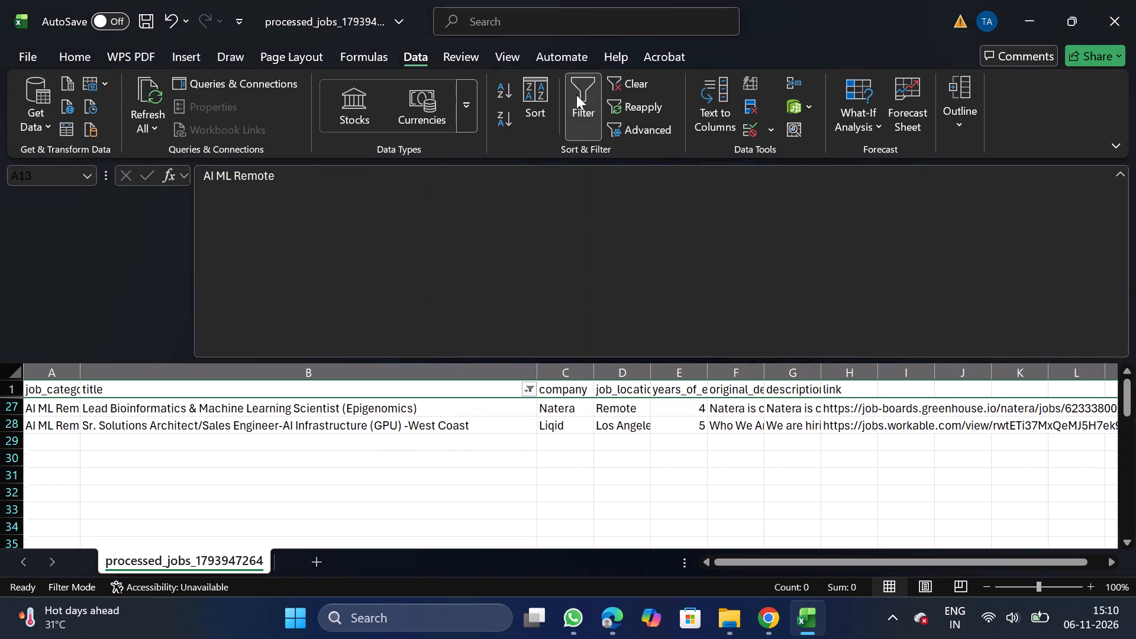
left_click(582, 85)
Add a filter to the title column and search its entries for lead.
left_click(261, 379)
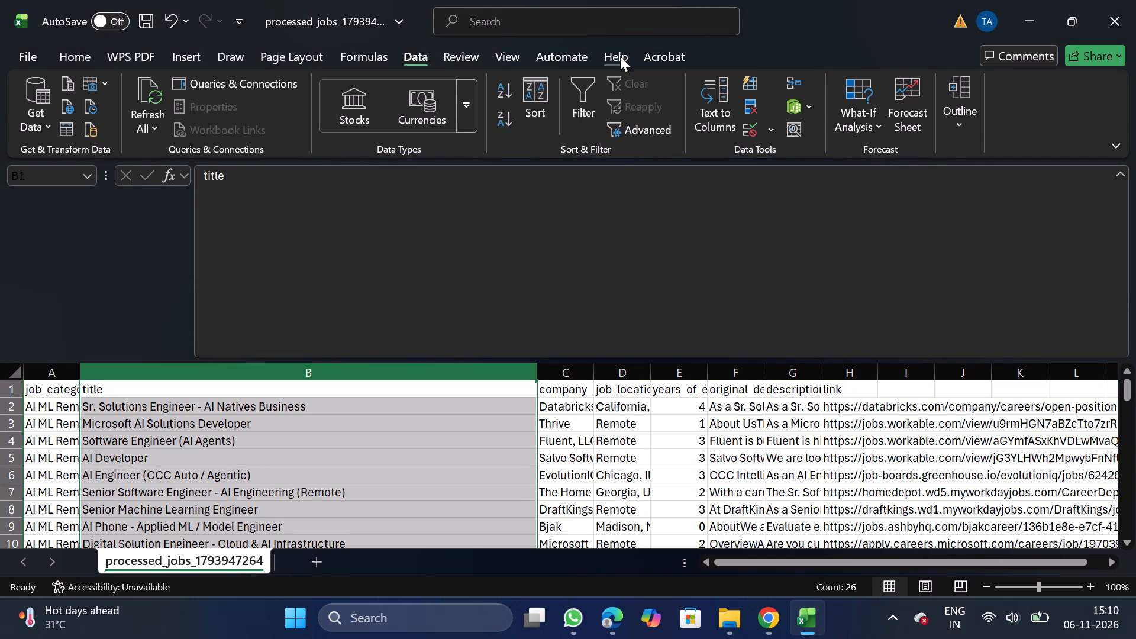
left_click(574, 101)
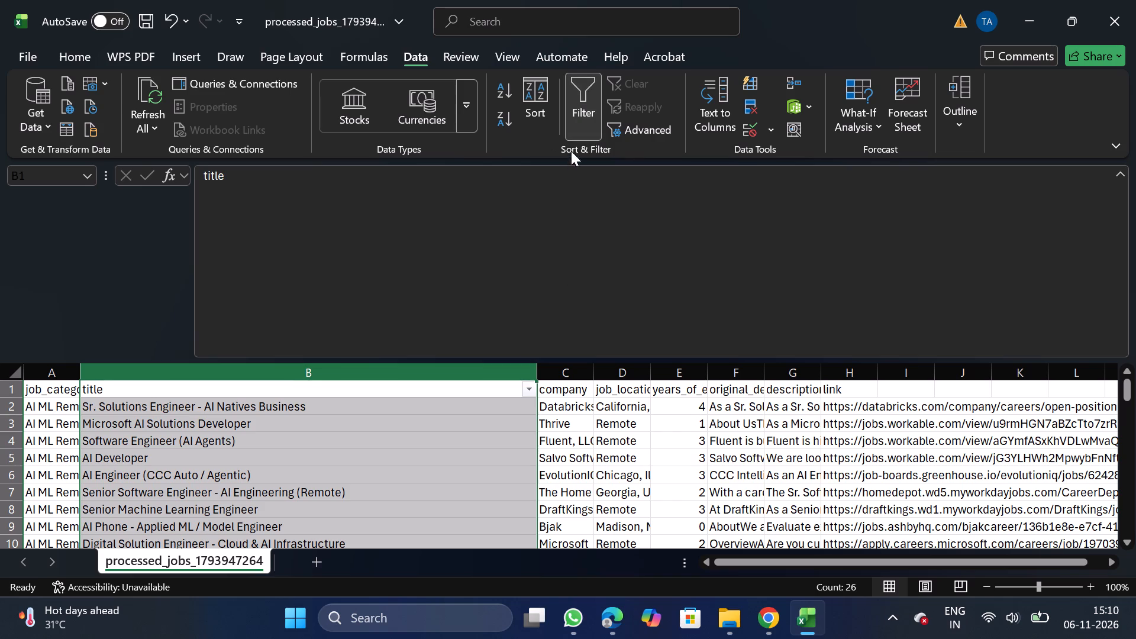
left_click(526, 381)
left_click(528, 386)
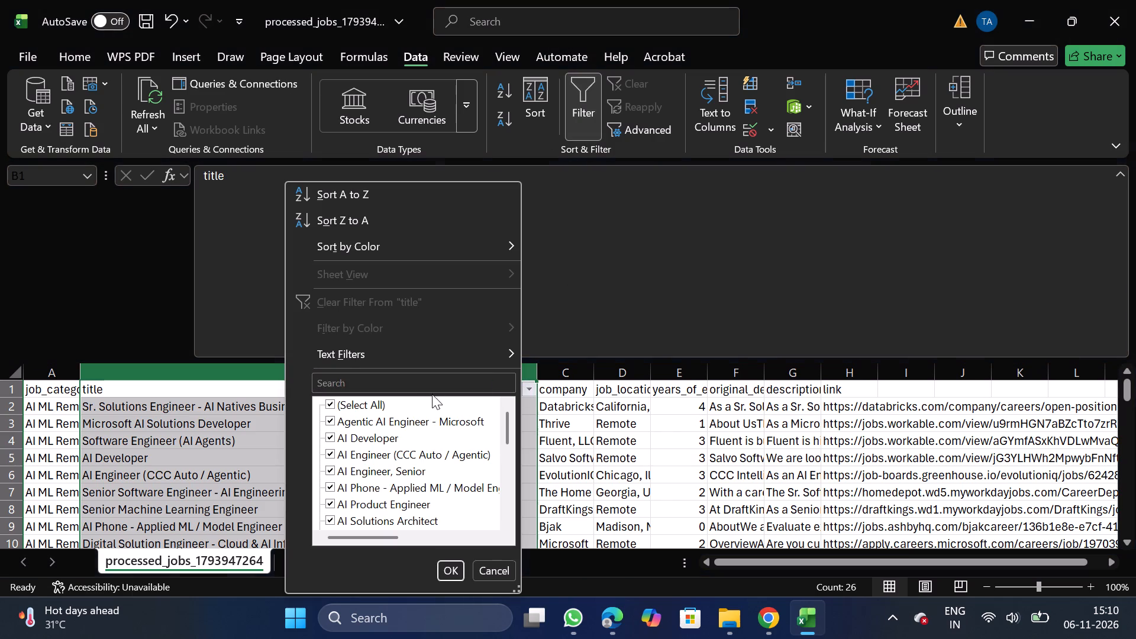
left_click(417, 382)
type("lead")
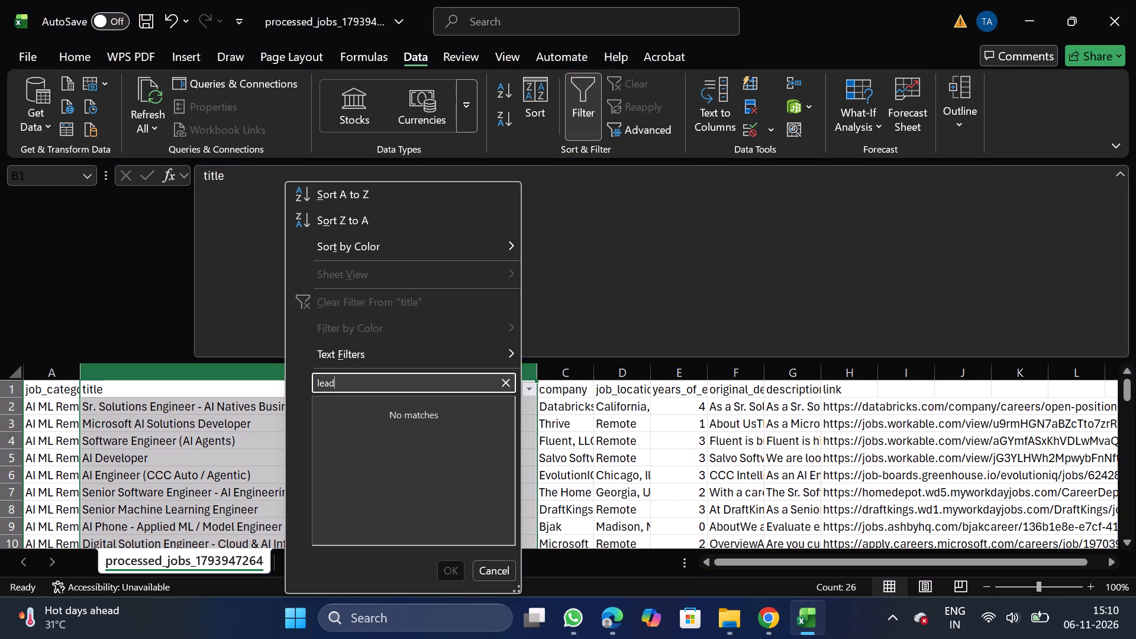
Filter the title column to the entries matching staf instead of lead.
key("BackSpace")
key("BackSpace")
key("BackSpace")
key("BackSpace")
key("BackSpace")
key("BackSpace")
key("BackSpace")
key("BackSpace")
key("BackSpace")
key("BackSpace")
key("BackSpace")
key("BackSpace")
type("staff")
key("BackSpace")
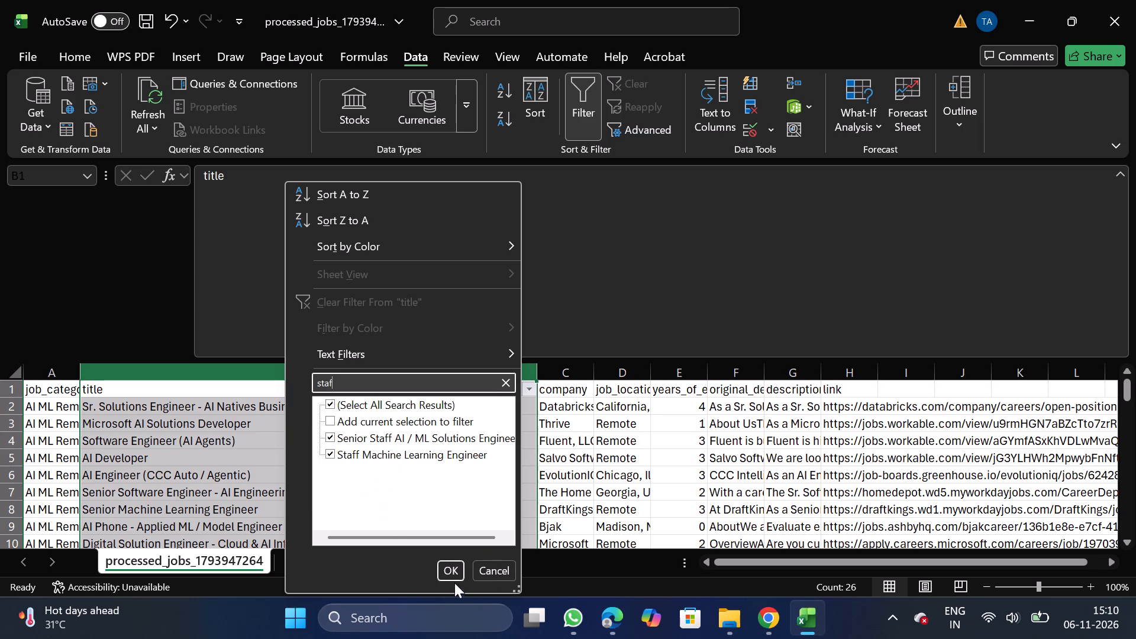
left_click(454, 567)
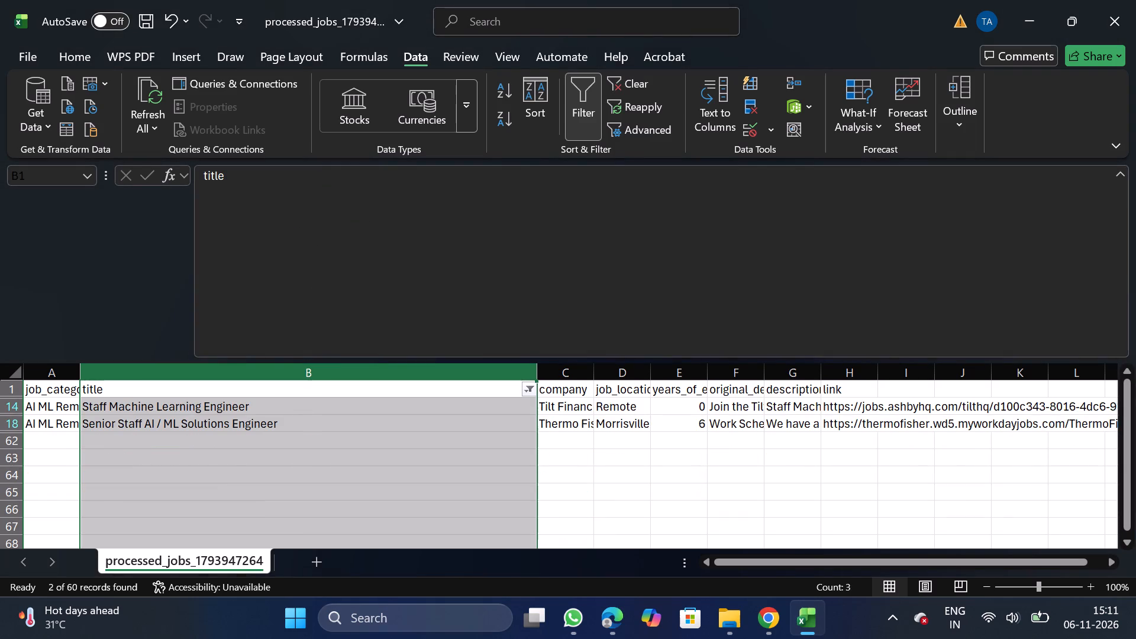
Delete the Staff Machine Learning Engineer row and take the filter off the sheet.
left_click_drag(1, 402, 27, 406)
right_click(27, 406)
left_click(89, 264)
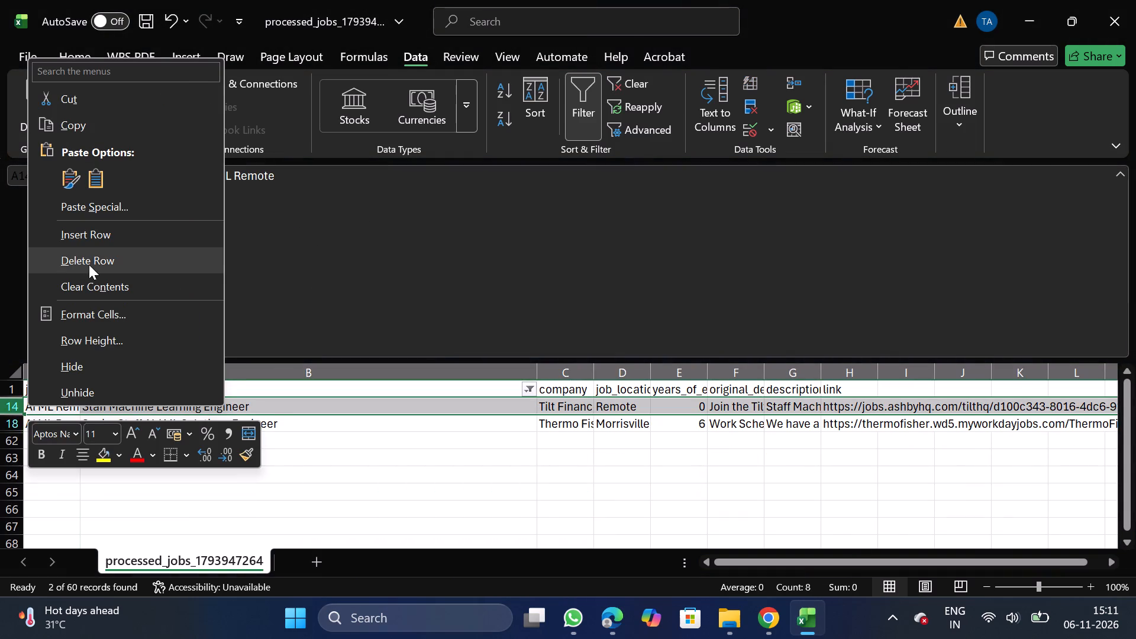
left_click(584, 101)
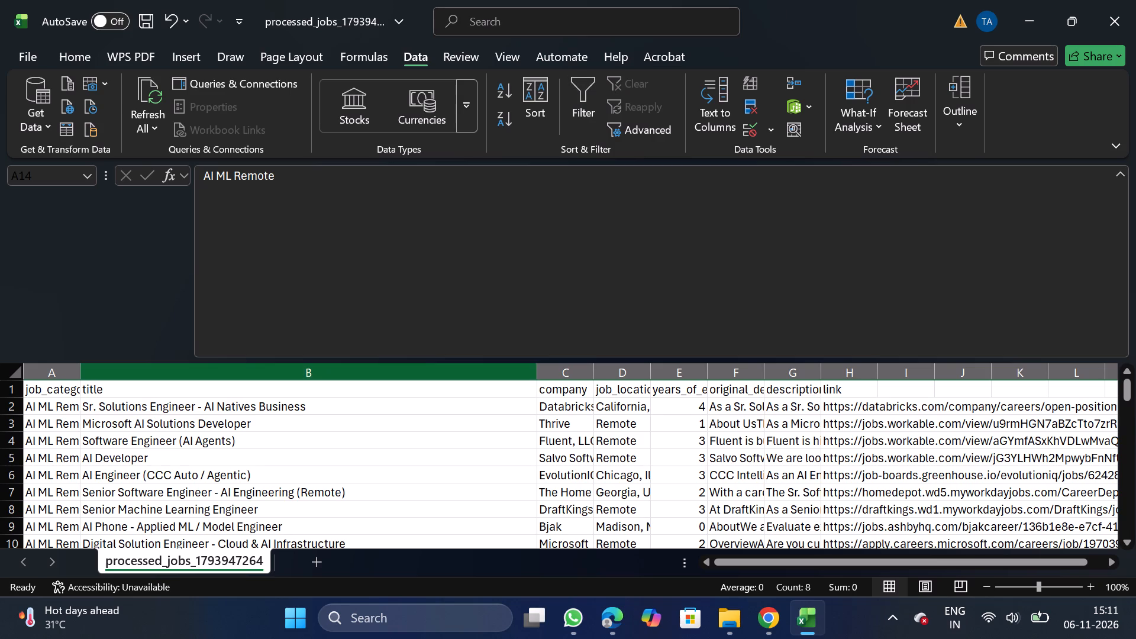
Filter the titles by staff again to check the remaining staff roles, and take the filter off.
left_click(350, 395)
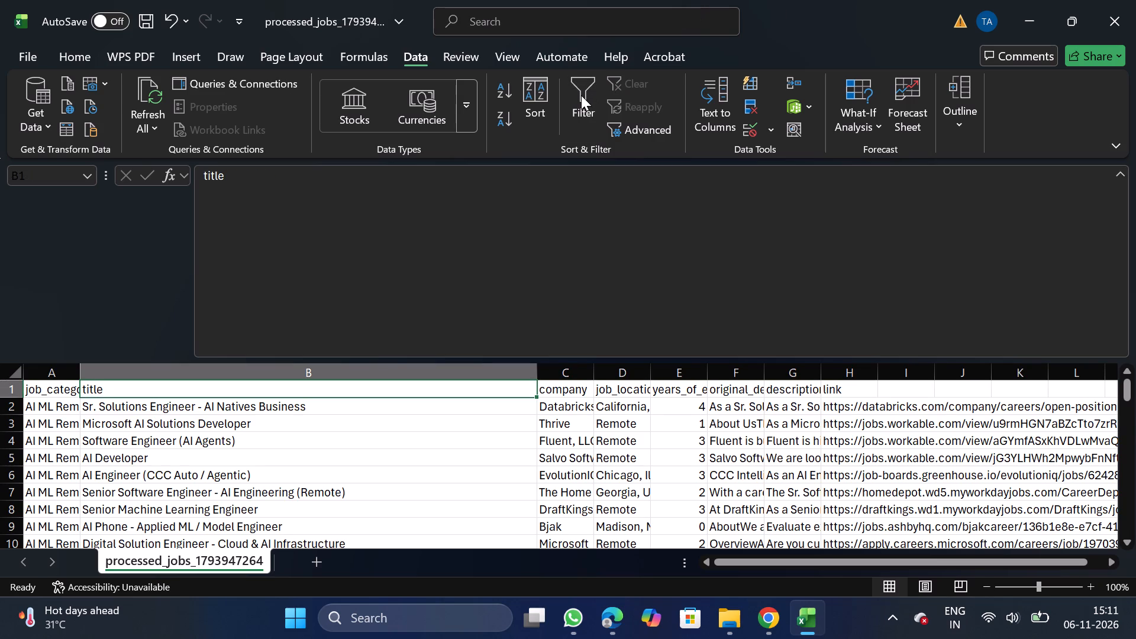
left_click(581, 95)
left_click(537, 383)
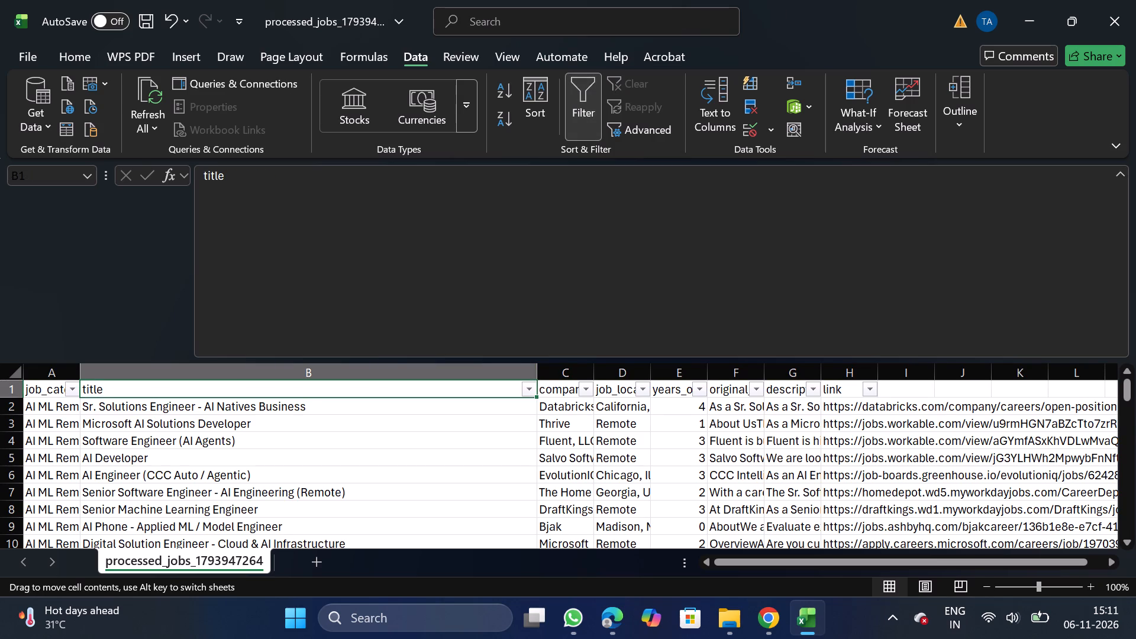
double_click(537, 383)
left_click(535, 386)
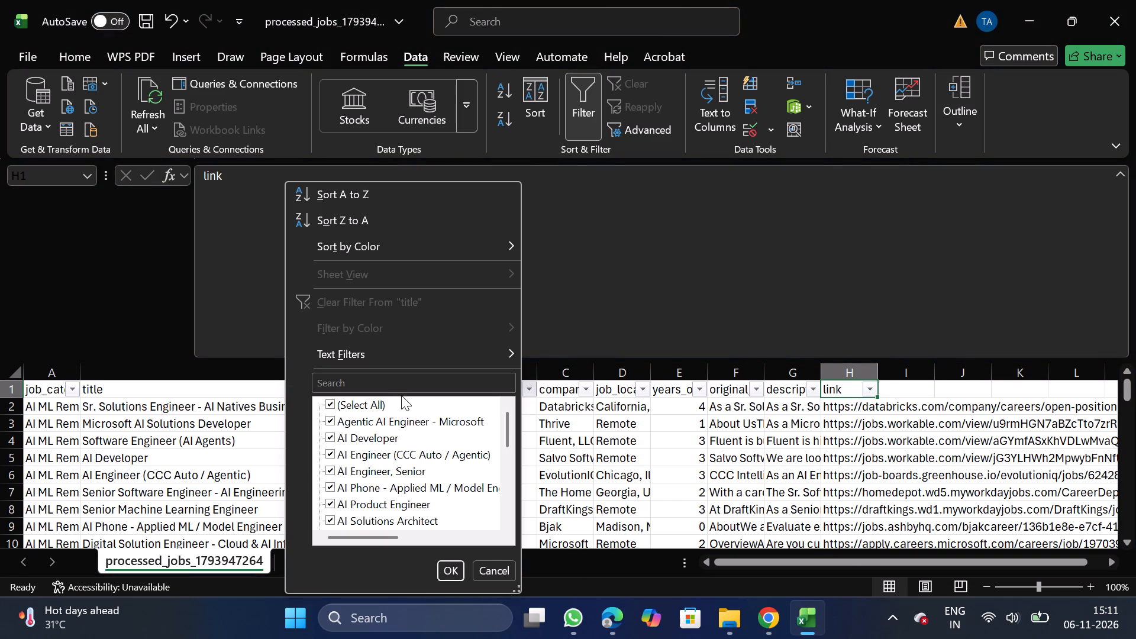
left_click(359, 386)
type("staff")
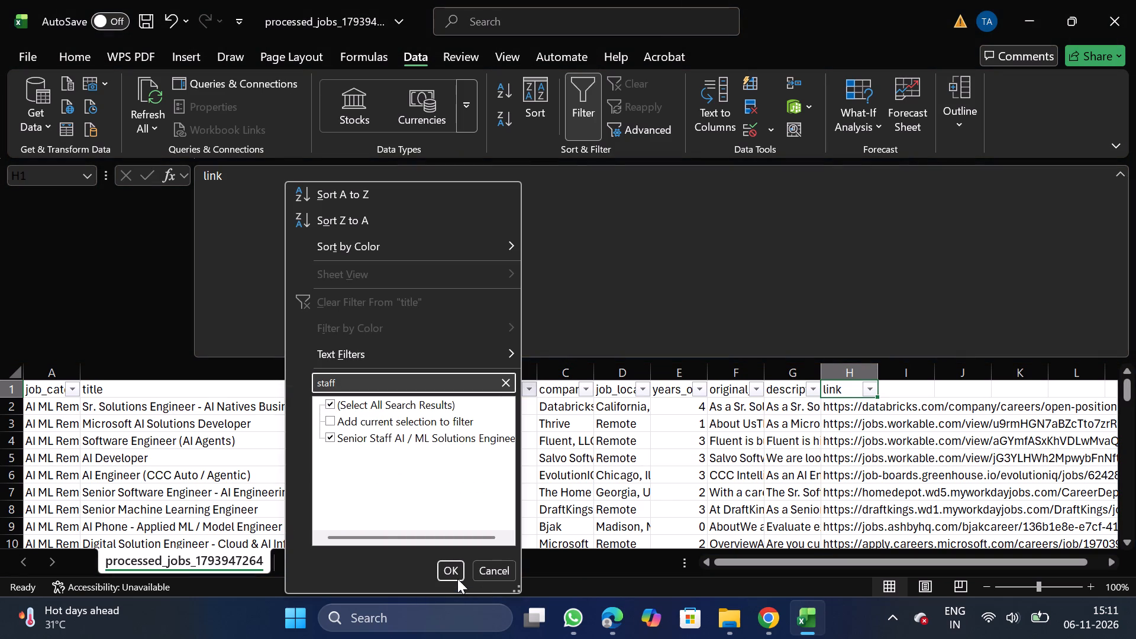
left_click(456, 578)
left_click_drag(604, 116, 590, 120)
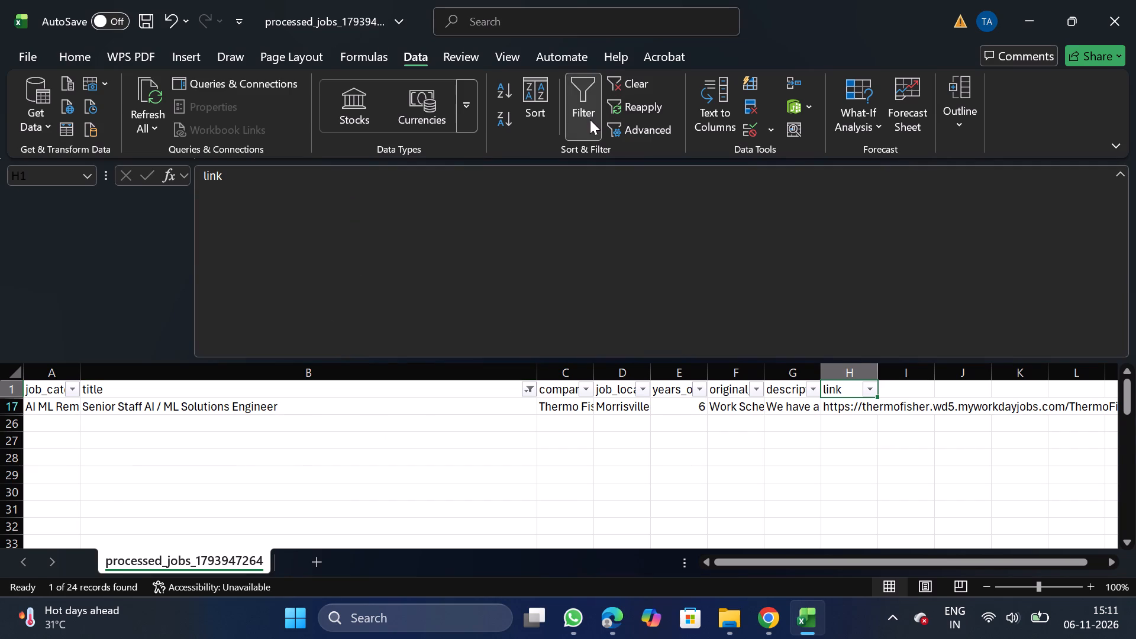
left_click(590, 120)
Turn header filters back on and search the title entries for principal.
left_click(348, 385)
left_click(590, 116)
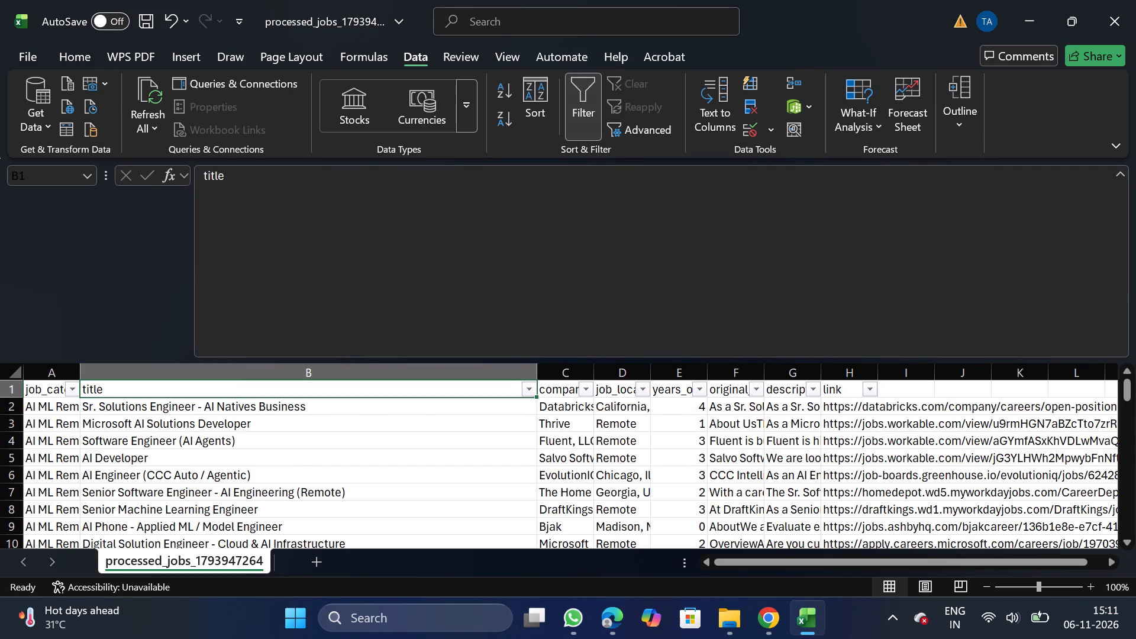
left_click(533, 390)
left_click(452, 386)
key("p")
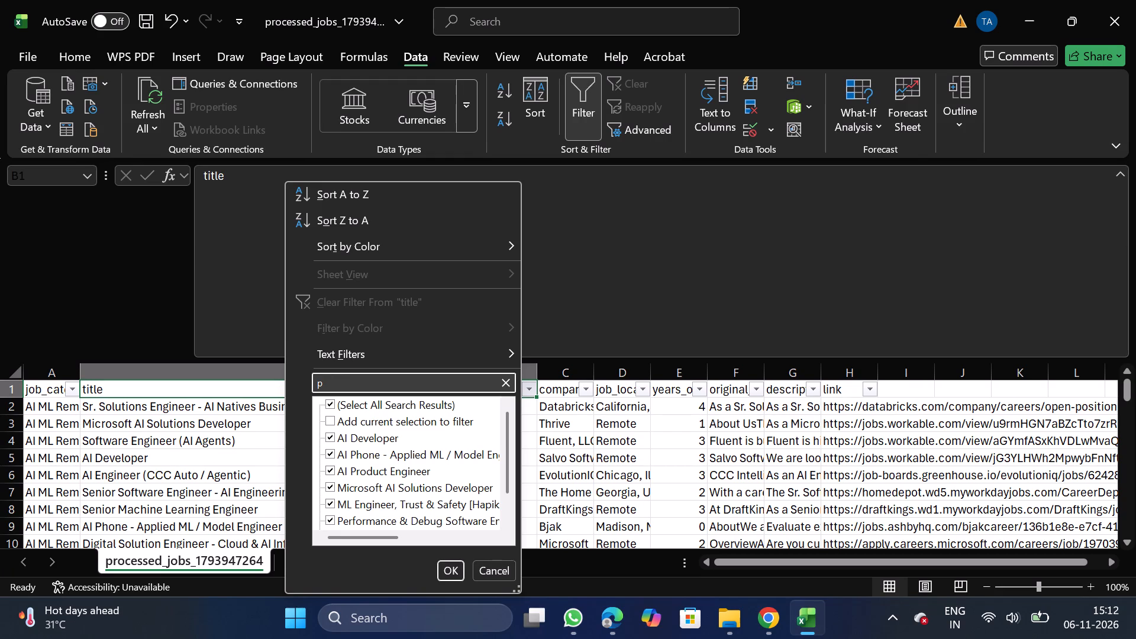
left_click(452, 386)
type("rincipal")
Replace the principal search with architec and filter the title column to the matching entry.
key("BackSpace")
key("BackSpace")
key("BackSpace")
key("BackSpace")
key("BackSpace")
key("BackSpace")
key("BackSpace")
key("BackSpace")
key("BackSpace")
key("BackSpace")
key("BackSpace")
key("BackSpace")
key("BackSpace")
key("BackSpace")
key("BackSpace")
key("BackSpace")
key("BackSpace")
key("BackSpace")
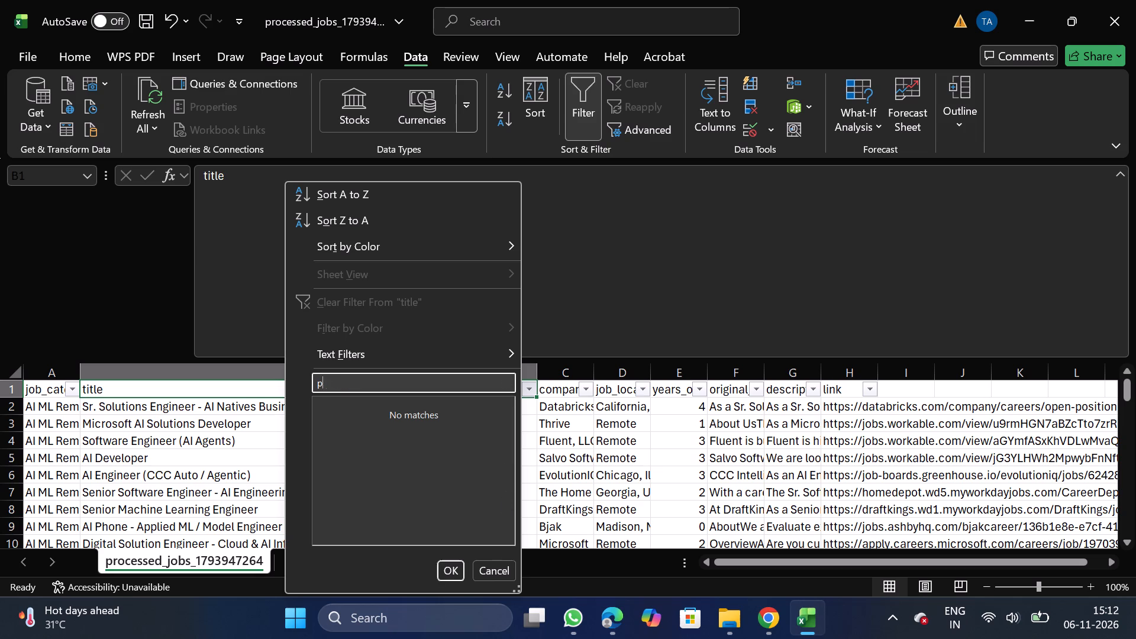
type("architect")
key("BackSpace")
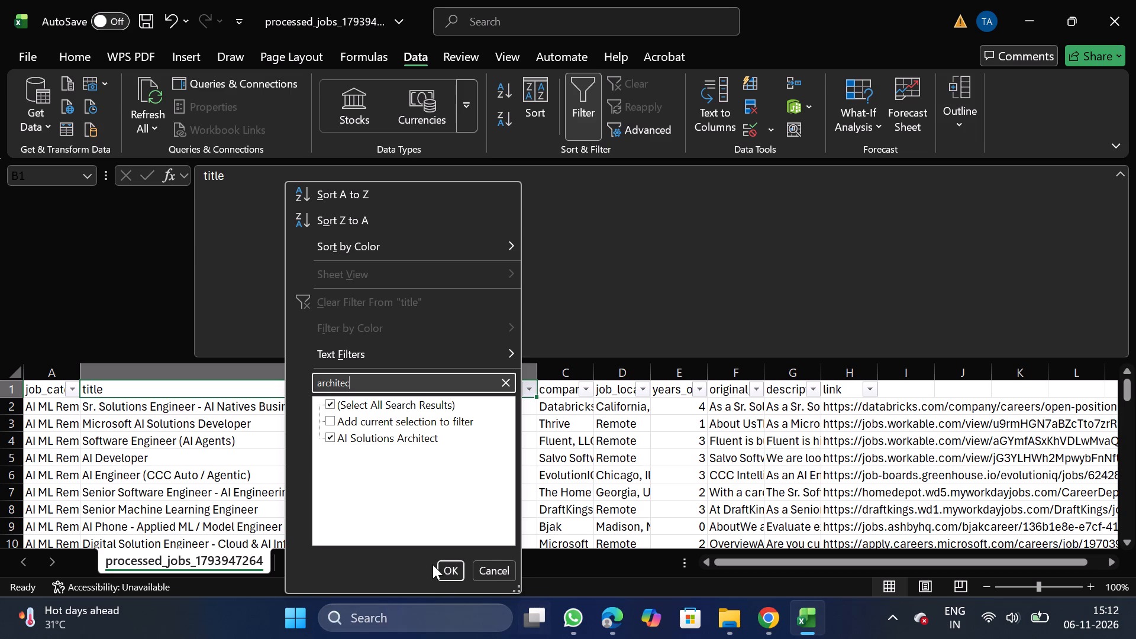
left_click(440, 564)
Delete the AI Solutions Architect row and take the filter off the sheet.
left_click_drag(6, 406, 44, 404)
right_click(44, 404)
left_click(126, 259)
left_click(571, 101)
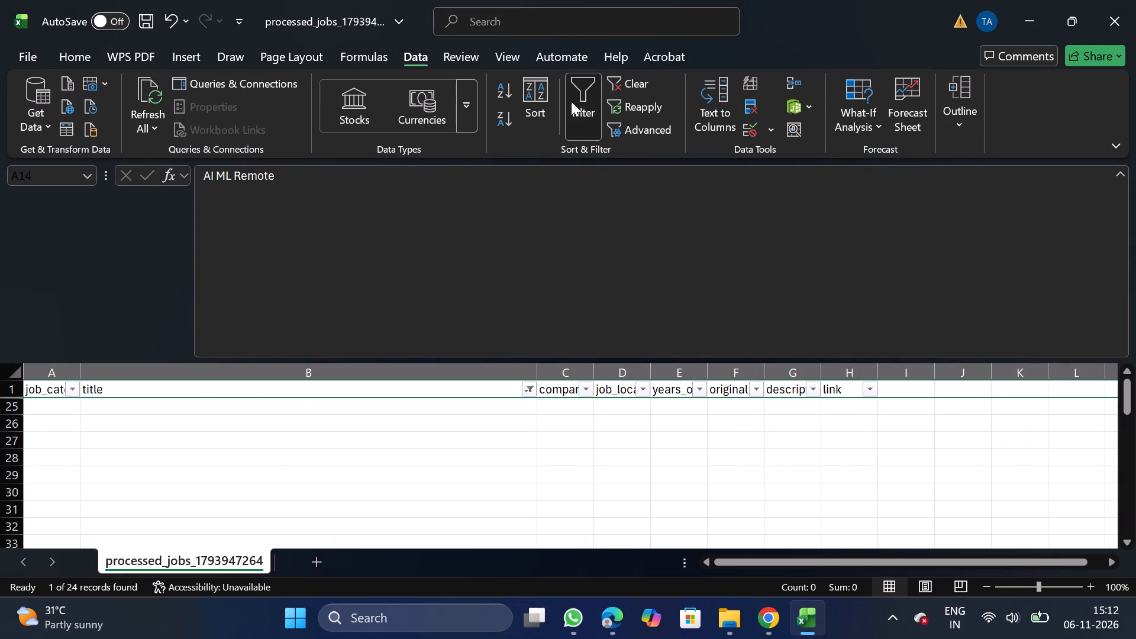
Turn header filters back on and search the title entries for enterprise.
left_click(464, 392)
left_click(589, 86)
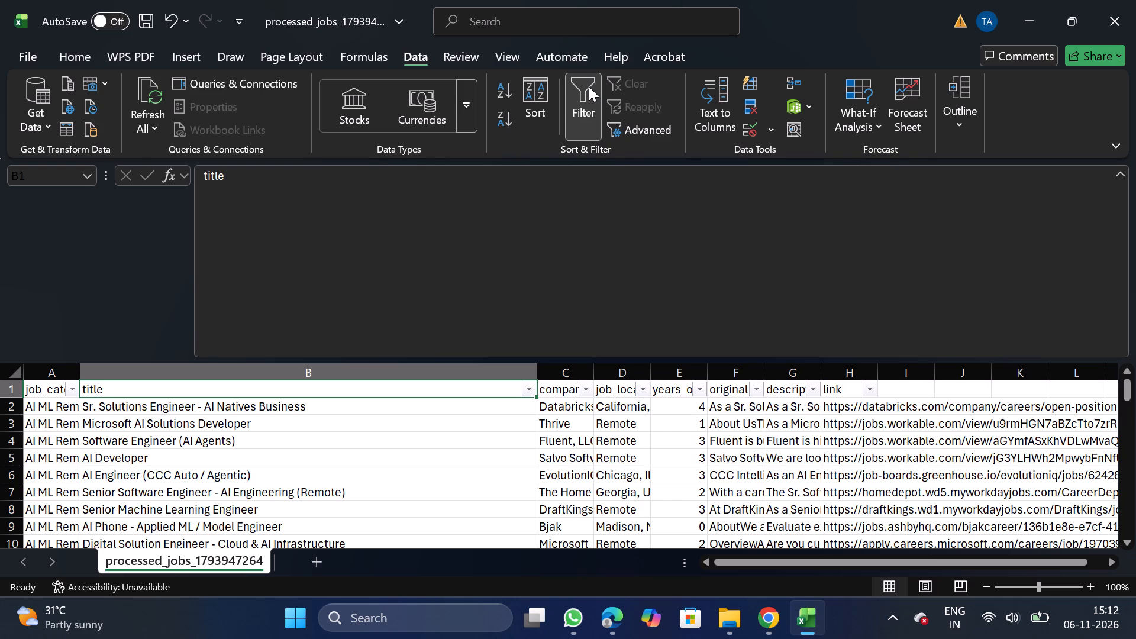
left_click(530, 383)
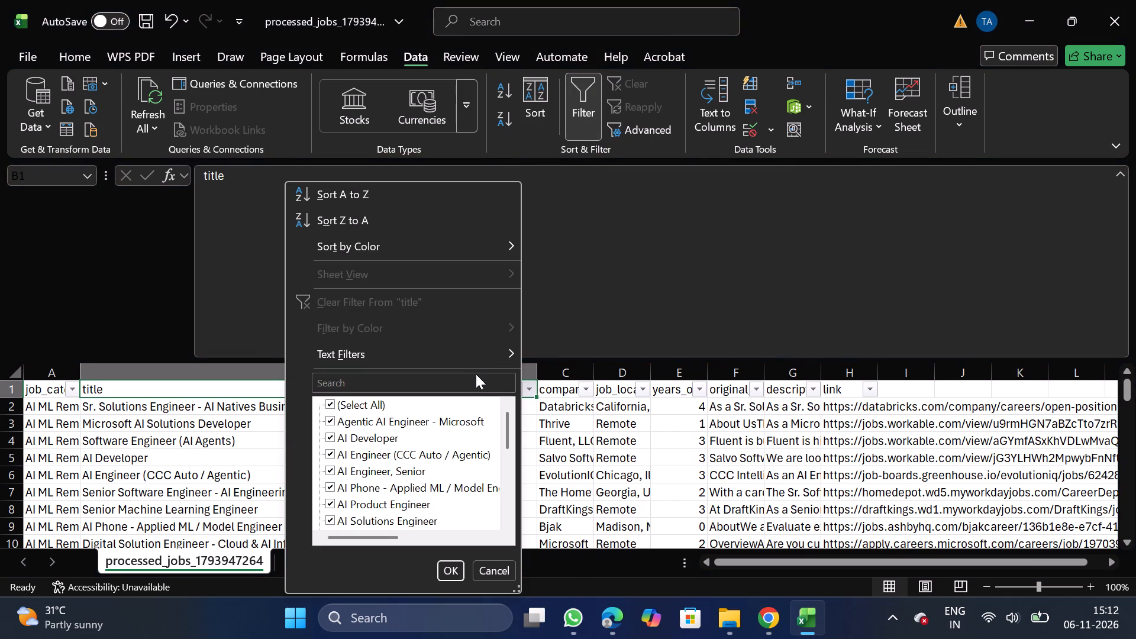
left_click(463, 375)
left_click(453, 379)
type("enterprise")
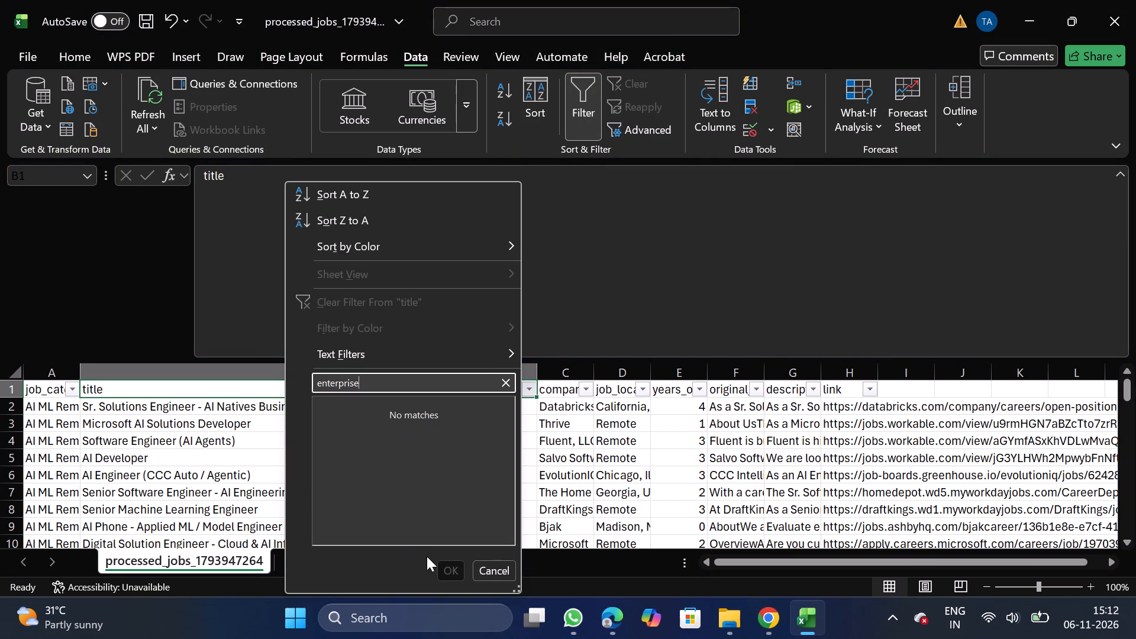
Replace the enterprise search in the title filter with consultant.
key("BackSpace")
key("BackSpace")
key("BackSpace")
key("BackSpace")
key("BackSpace")
key("BackSpace")
key("BackSpace")
key("BackSpace")
key("BackSpace")
key("BackSpace")
key("BackSpace")
key("BackSpace")
key("BackSpace")
key("BackSpace")
key("BackSpace")
key("BackSpace")
key("BackSpace")
type("consultant")
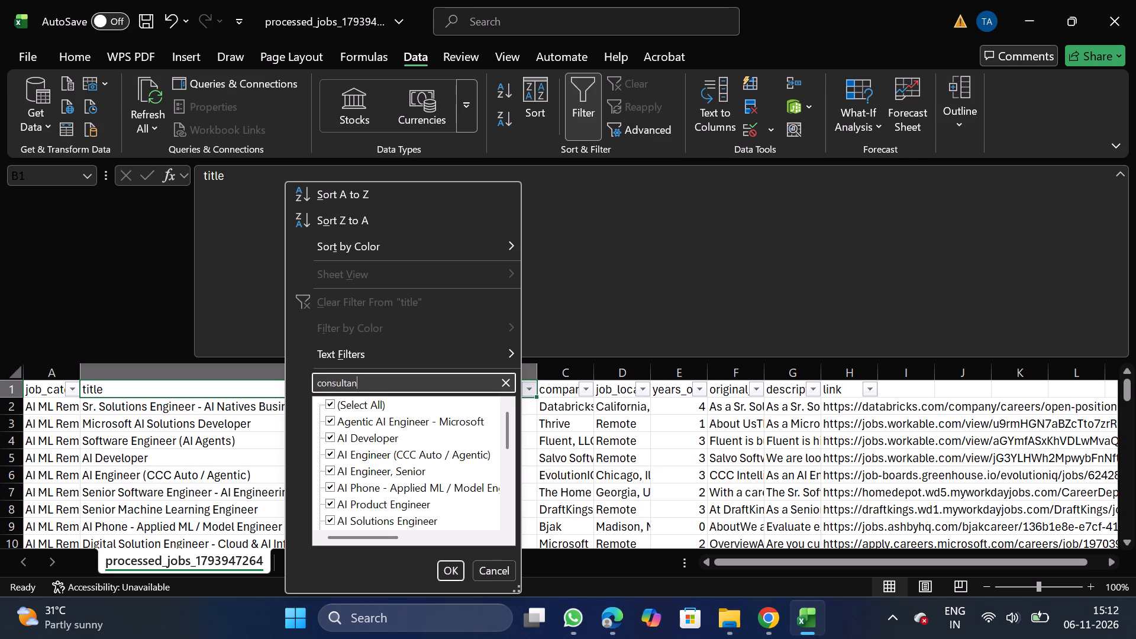
Search the title filter's entries for embedded instead of consultant, and turn the header filters off.
key("BackSpace")
key("BackSpace")
key("BackSpace")
key("BackSpace")
key("BackSpace")
key("BackSpace")
key("BackSpace")
key("BackSpace")
key("BackSpace")
key("BackSpace")
key("BackSpace")
key("BackSpace")
key("BackSpace")
key("BackSpace")
key("BackSpace")
key("BackSpace")
key("BackSpace")
key("BackSpace")
key("BackSpace")
key("BackSpace")
type("embedded")
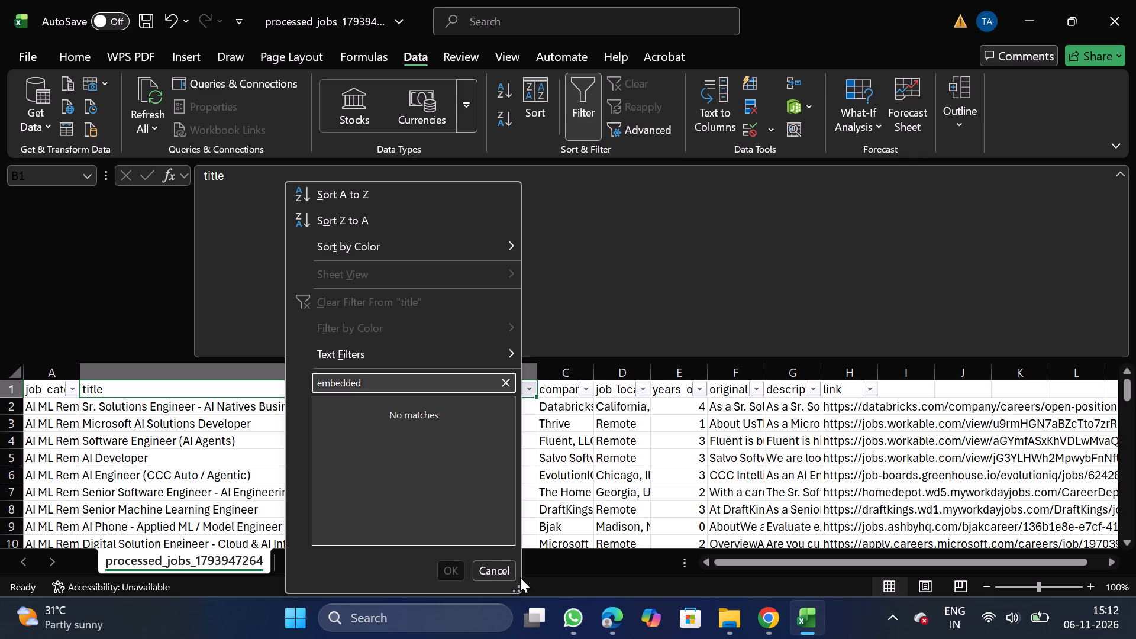
left_click(579, 119)
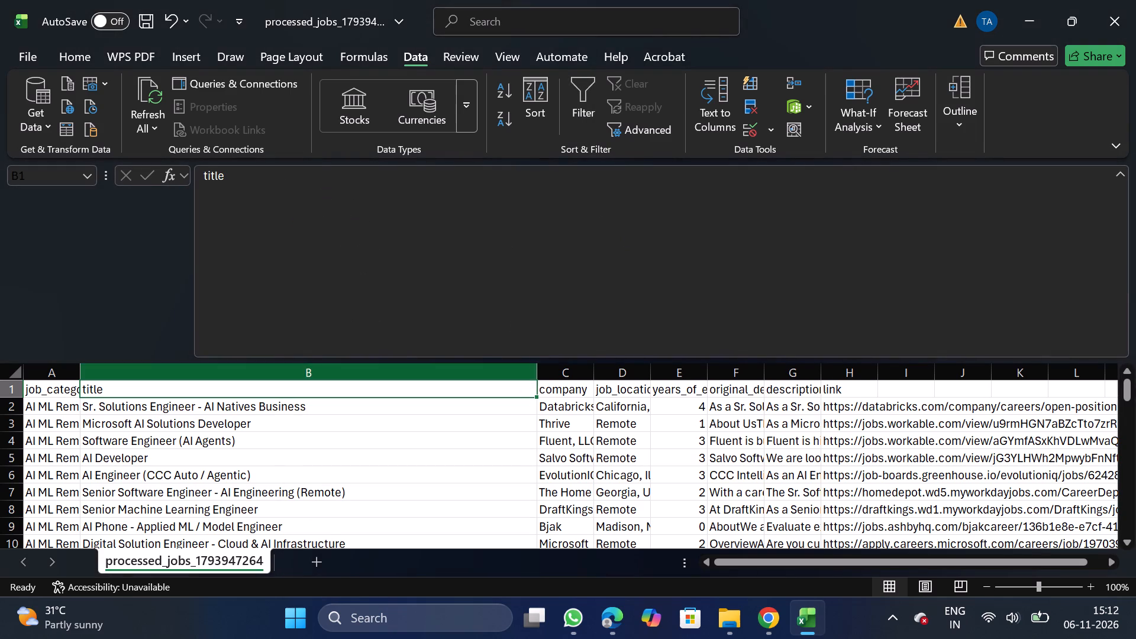
Turn on header filters and search the company column's entries for walmart.
left_click(561, 385)
left_click(609, 113)
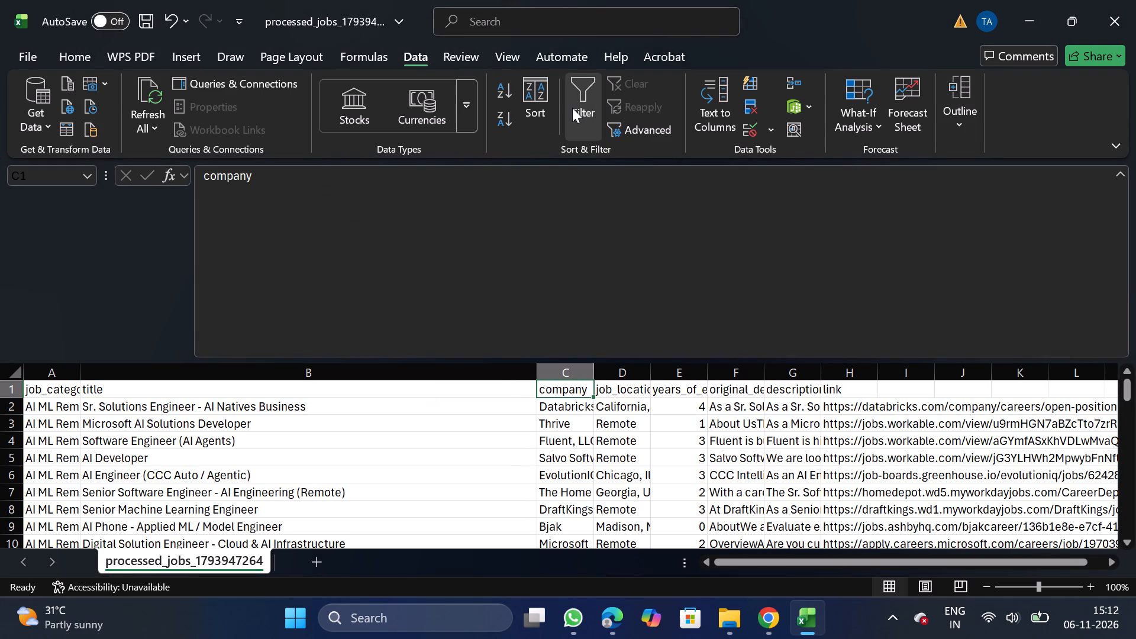
left_click(572, 108)
left_click(593, 380)
left_click(586, 391)
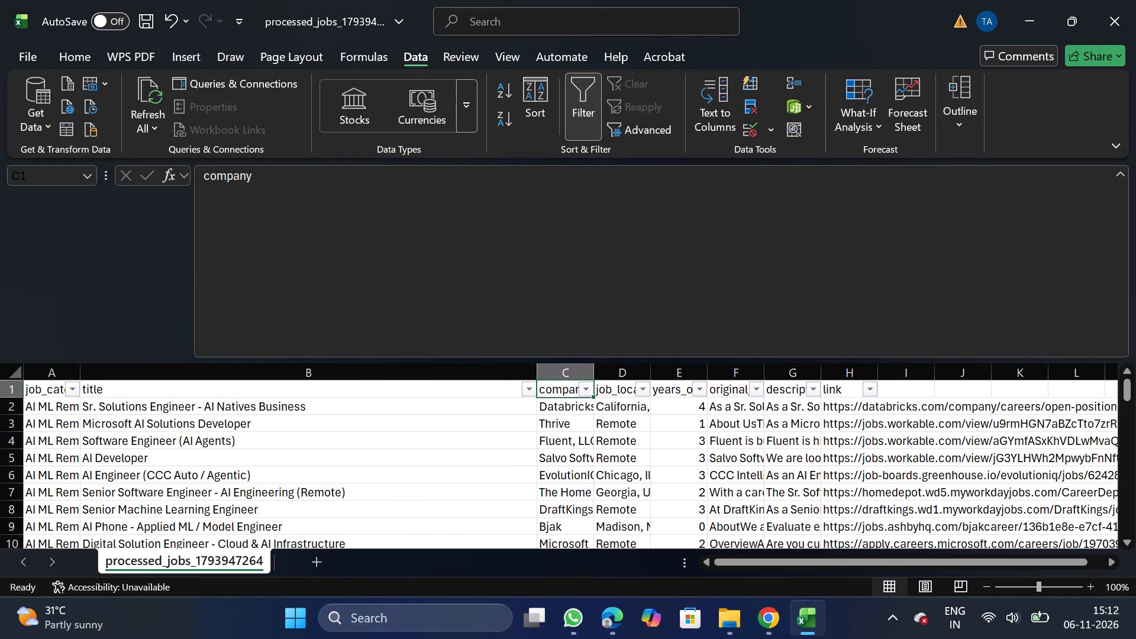
left_click(512, 380)
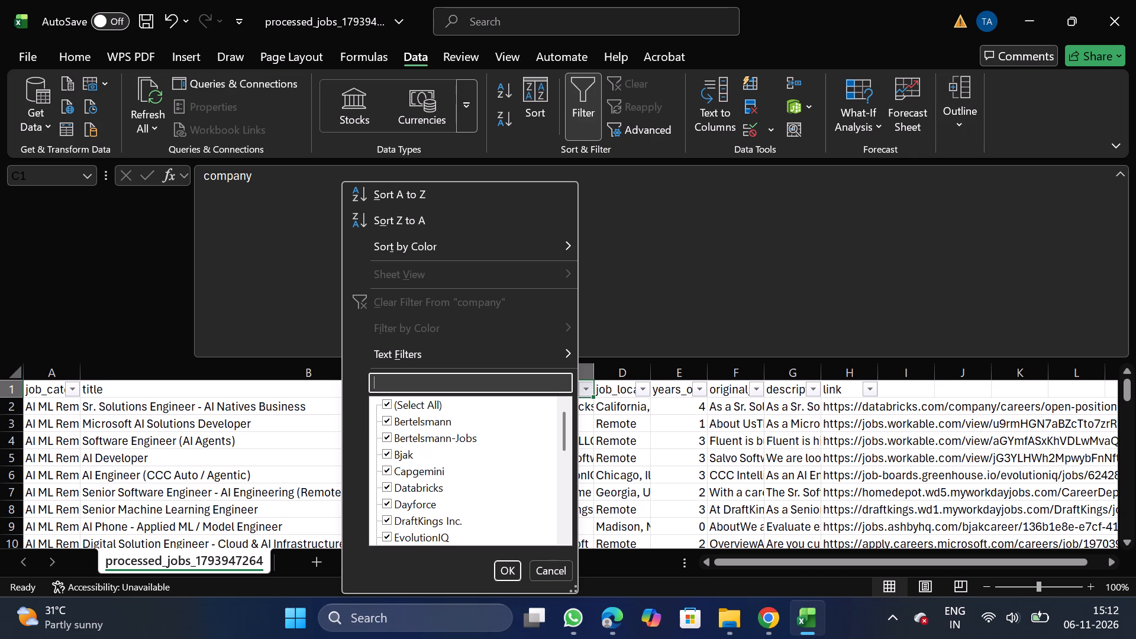
type("walmart")
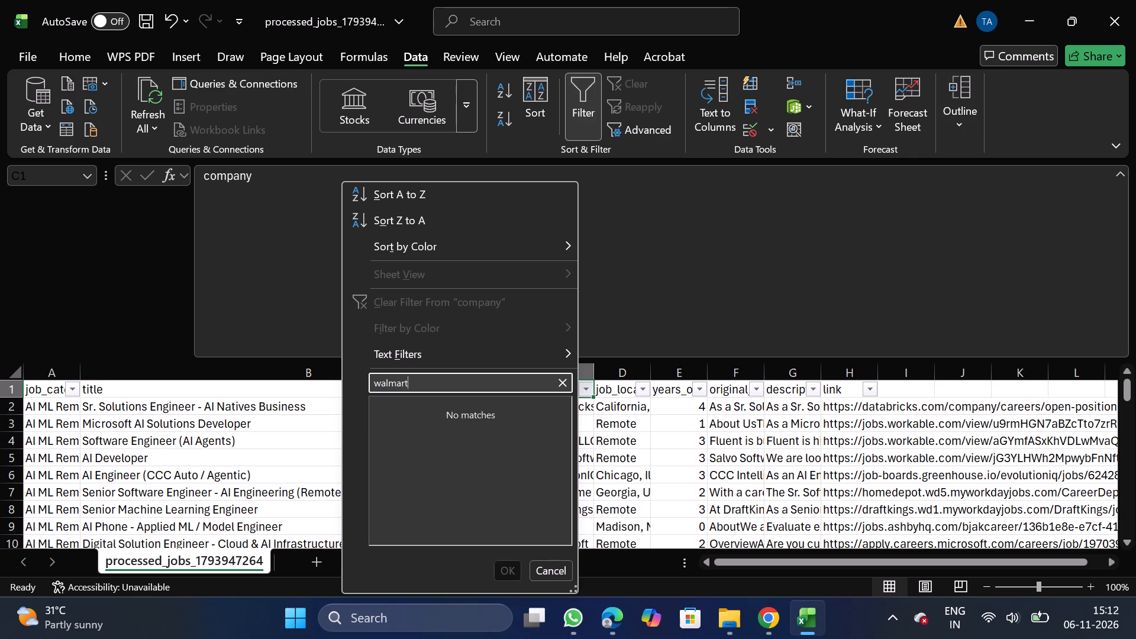
Replace the walmart search in the company filter's entries with dried.
key("BackSpace")
key("BackSpace")
key("BackSpace")
key("BackSpace")
key("BackSpace")
key("BackSpace")
key("BackSpace")
key("BackSpace")
key("BackSpace")
key("BackSpace")
key("BackSpace")
key("BackSpace")
key("BackSpace")
key("BackSpace")
key("BackSpace")
key("BackSpace")
type("dried")
Search the company filter's entries for capital instead of dried.
key("BackSpace")
key("BackSpace")
key("BackSpace")
key("BackSpace")
key("BackSpace")
key("BackSpace")
key("BackSpace")
key("BackSpace")
key("BackSpace")
key("BackSpace")
key("BackSpace")
type("capital")
Replace the capital search in the company filter with under.
key("BackSpace")
key("BackSpace")
key("BackSpace")
key("BackSpace")
key("BackSpace")
key("BackSpace")
key("BackSpace")
key("BackSpace")
key("BackSpace")
key("BackSpace")
key("BackSpace")
key("BackSpace")
key("BackSpace")
key("BackSpace")
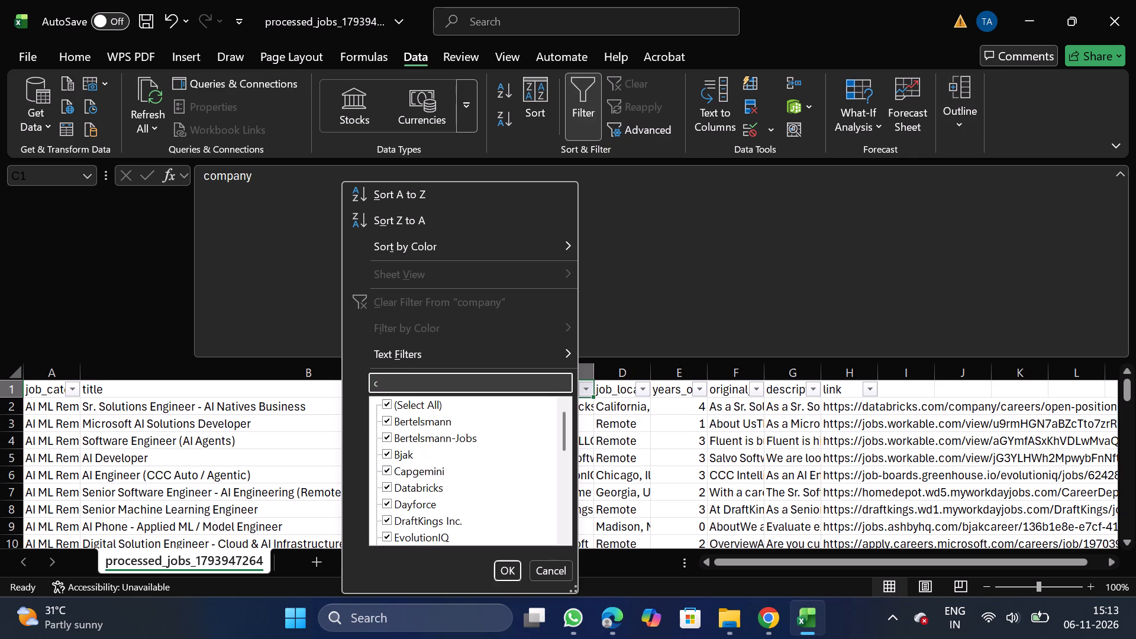
type("under")
Search the company filter's entries for hunt instead of under.
key("BackSpace")
key("BackSpace")
key("BackSpace")
key("BackSpace")
key("BackSpace")
key("BackSpace")
key("BackSpace")
key("BackSpace")
key("BackSpace")
key("BackSpace")
key("BackSpace")
key("BackSpace")
key("BackSpace")
type("hunt")
Replace the hunt search in the company filter with skim.
key("BackSpace")
key("BackSpace")
key("BackSpace")
key("BackSpace")
key("BackSpace")
key("BackSpace")
key("BackSpace")
key("BackSpace")
key("BackSpace")
key("BackSpace")
key("BackSpace")
key("BackSpace")
key("BackSpace")
key("BackSpace")
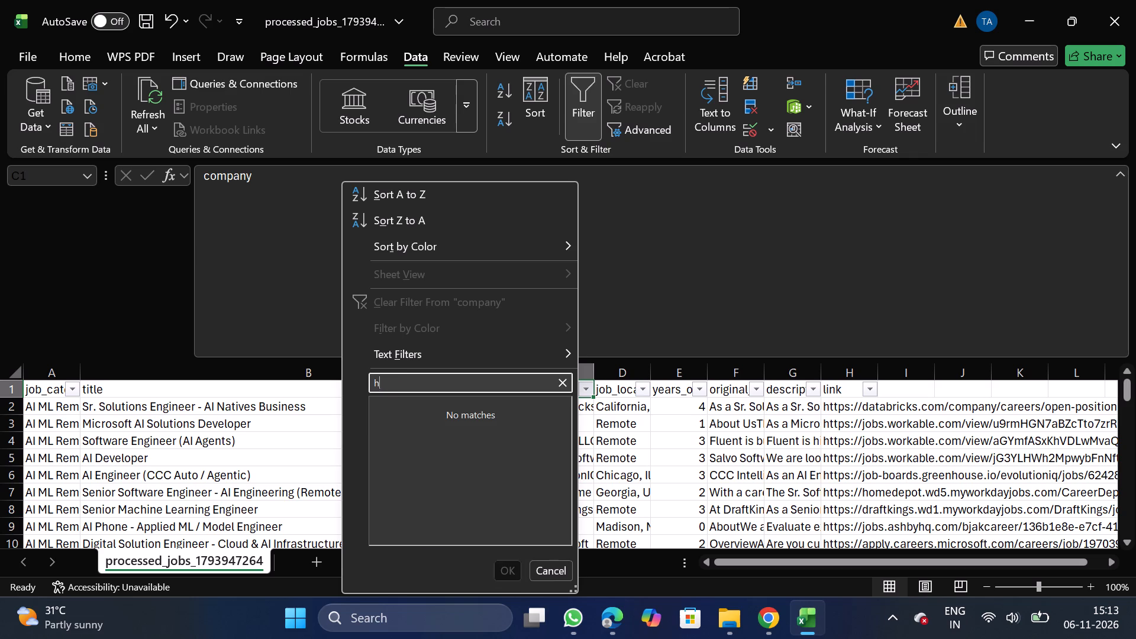
type("skim")
Search the company filter's entries for ape instead of skim.
key("BackSpace")
key("BackSpace")
key("BackSpace")
key("BackSpace")
key("BackSpace")
key("BackSpace")
key("BackSpace")
key("BackSpace")
key("BackSpace")
key("BackSpace")
key("BackSpace")
key("BackSpace")
key("BackSpace")
key("BackSpace")
type("ape")
Search the company filter's entries for in landem instead of ape, and turn the header filters off.
key("BackSpace")
key("BackSpace")
key("BackSpace")
key("BackSpace")
key("BackSpace")
key("BackSpace")
key("BackSpace")
key("BackSpace")
key("BackSpace")
key("BackSpace")
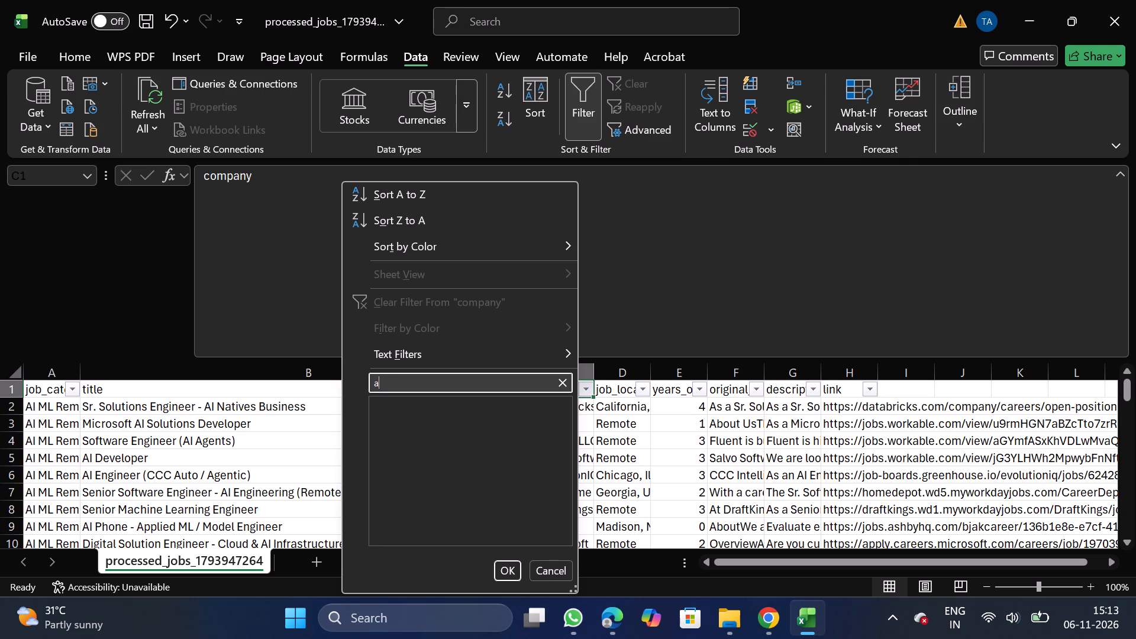
type("in landem")
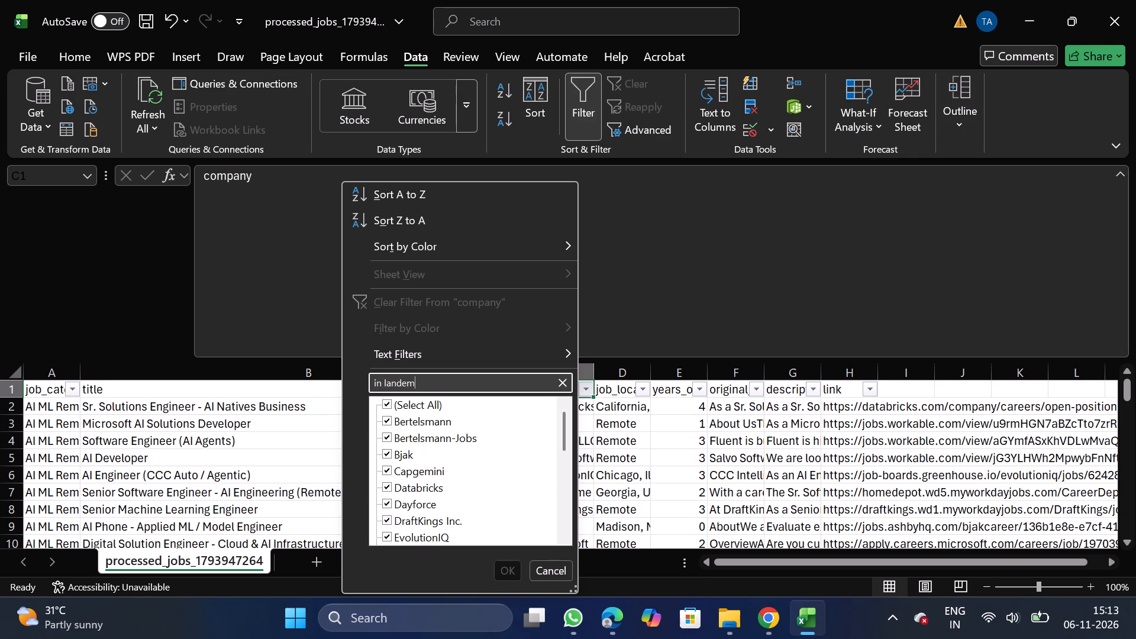
left_click(548, 581)
left_click(553, 570)
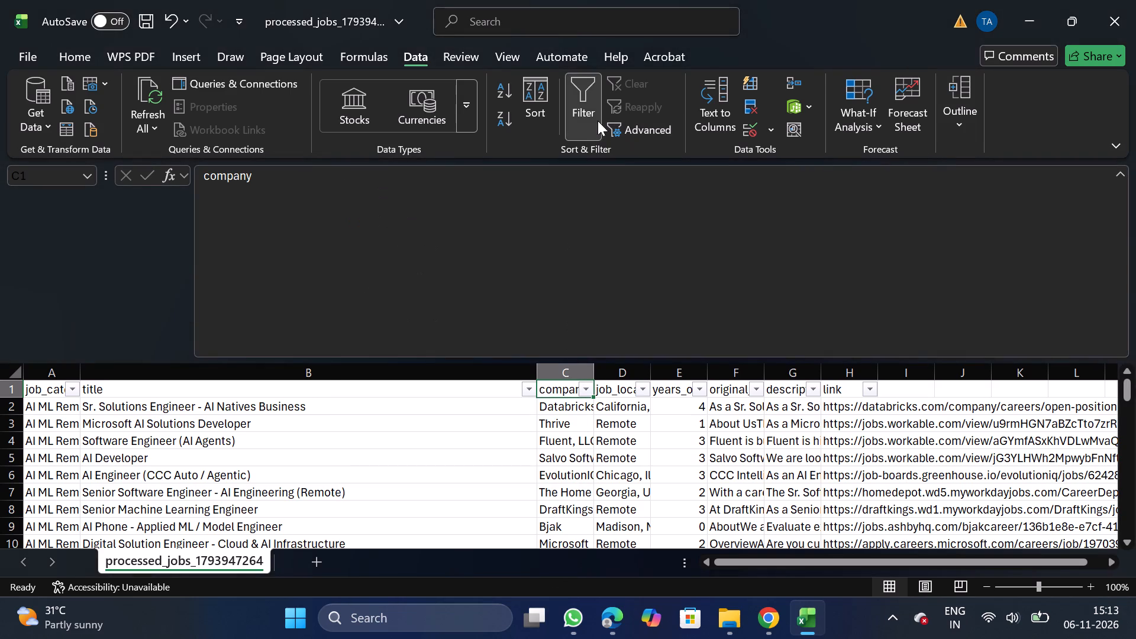
left_click(594, 122)
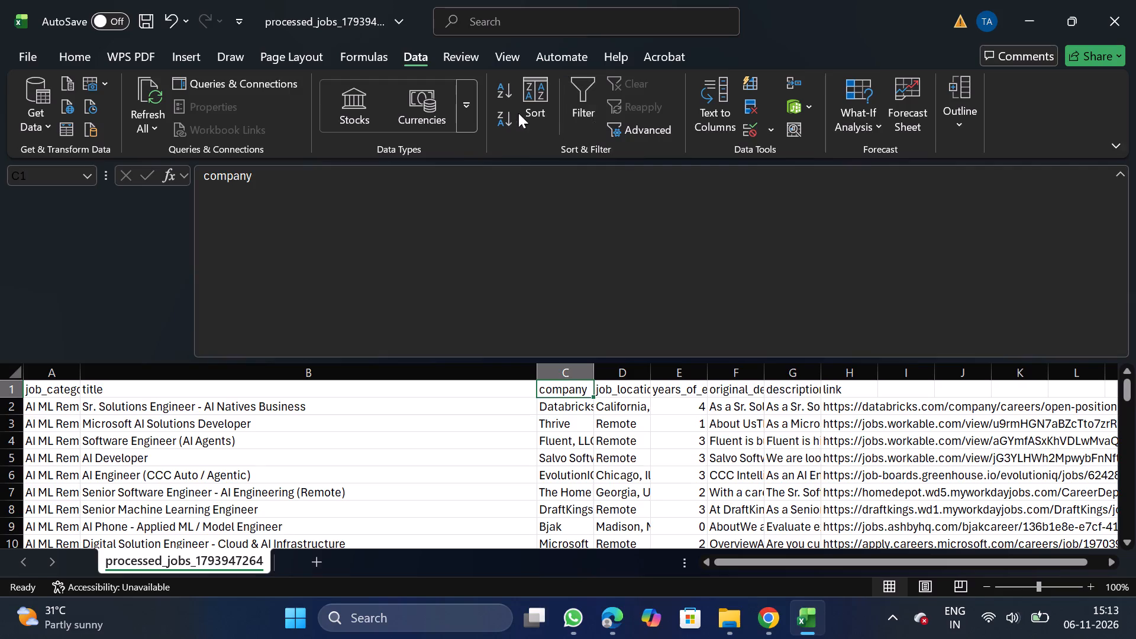
Save the cleaned CSV as AI ML Remote_11_06 in the Daily Scraping jobs folder under Documents.
left_click(32, 56)
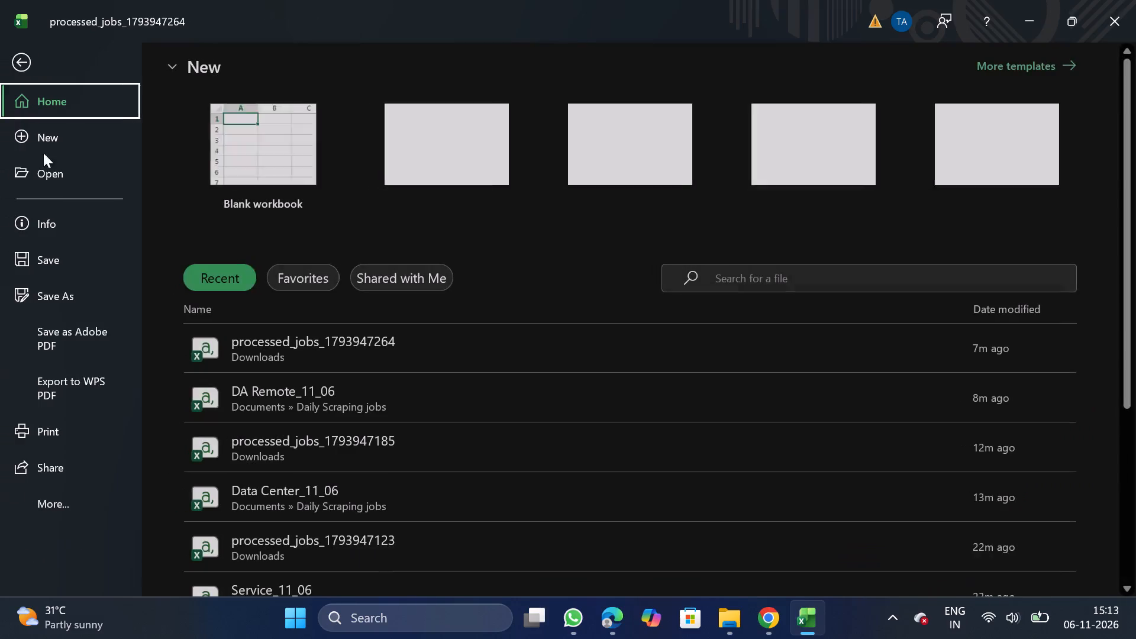
double_click(70, 305)
triple_click(278, 498)
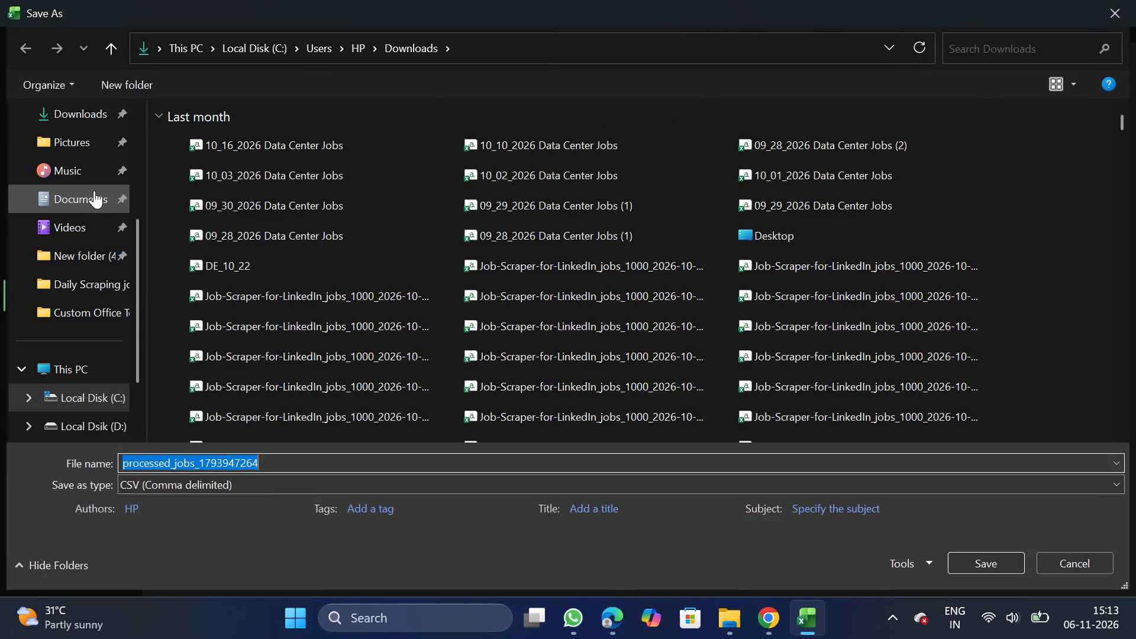
double_click(94, 191)
double_click(253, 196)
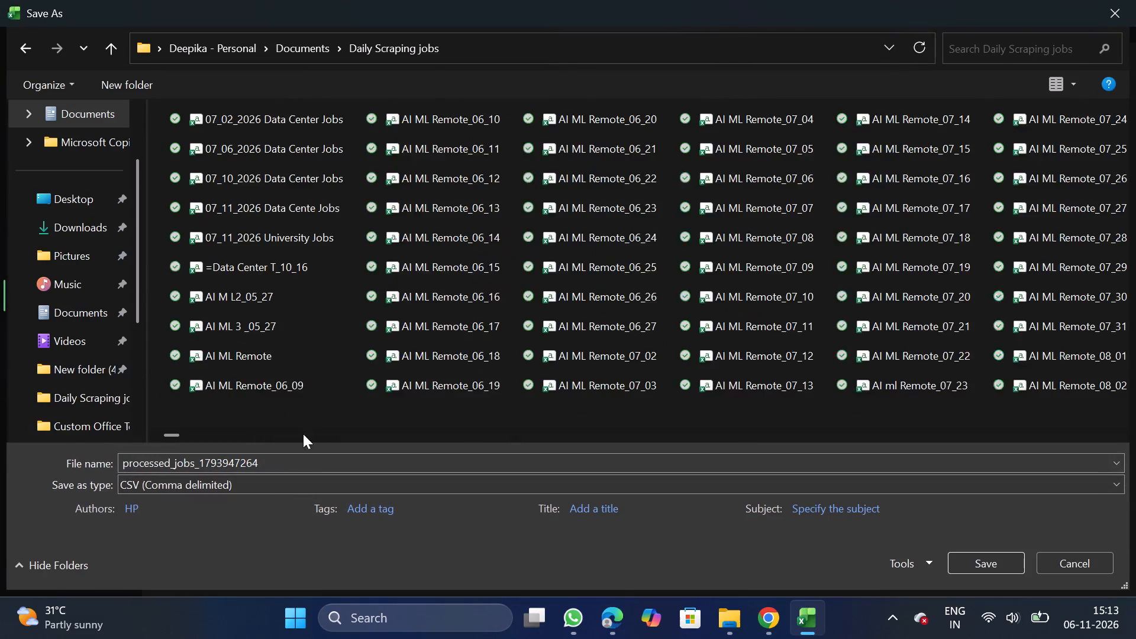
left_click(299, 462)
type("AI ML R")
type("emote_11_06")
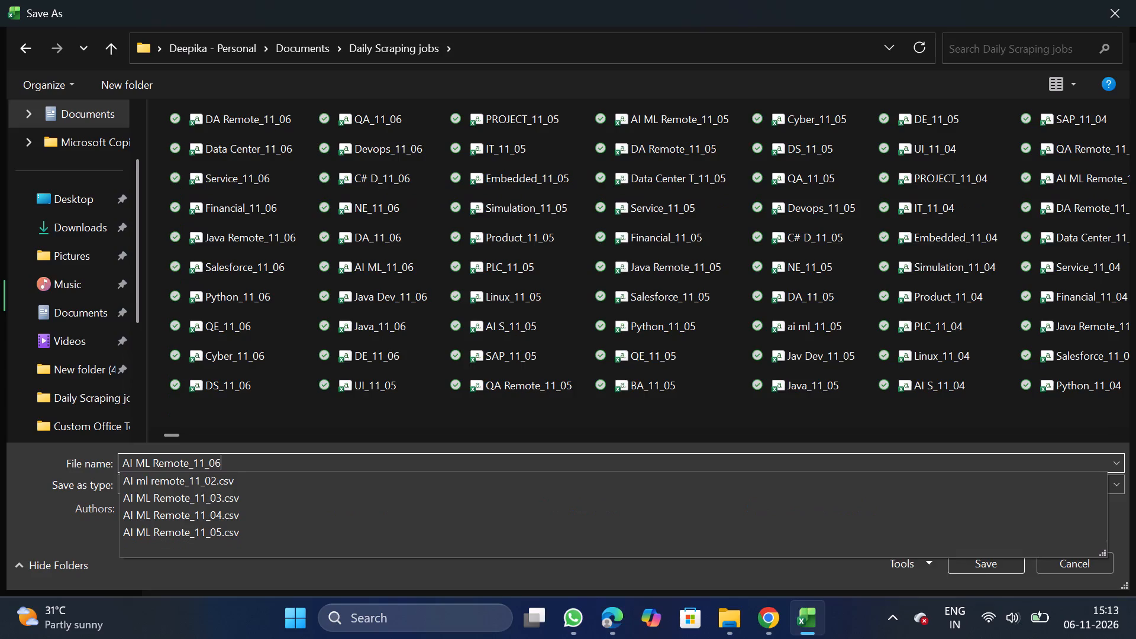
left_click(1006, 563)
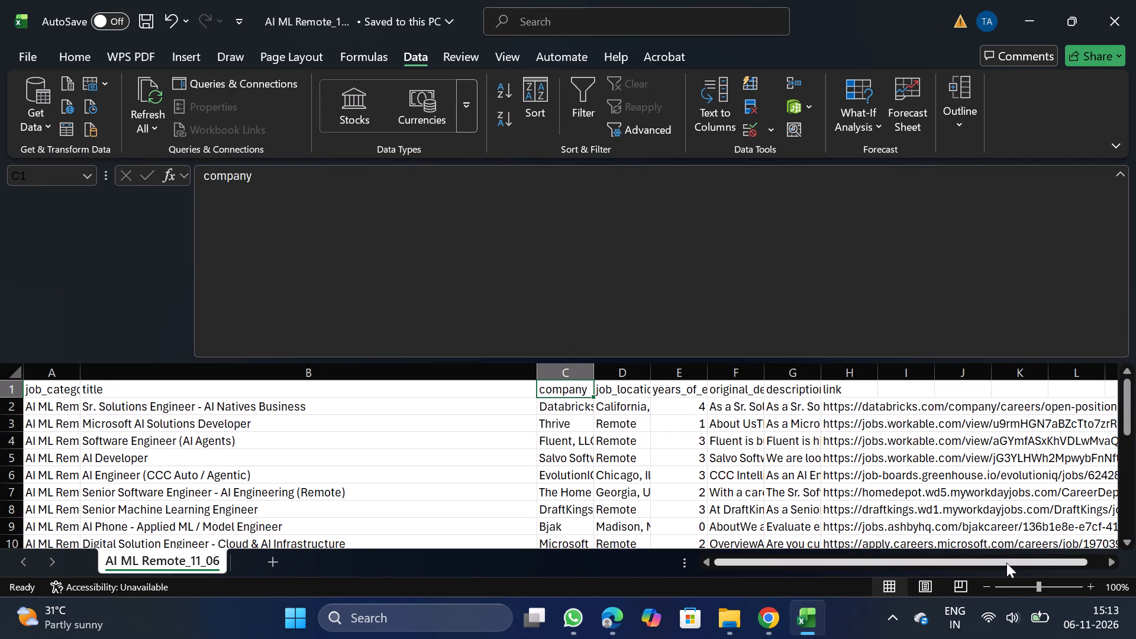
Switch to Chrome and bulk upload the AI ML Remote_11_06 CSV to NextGenApply.
left_click(764, 616)
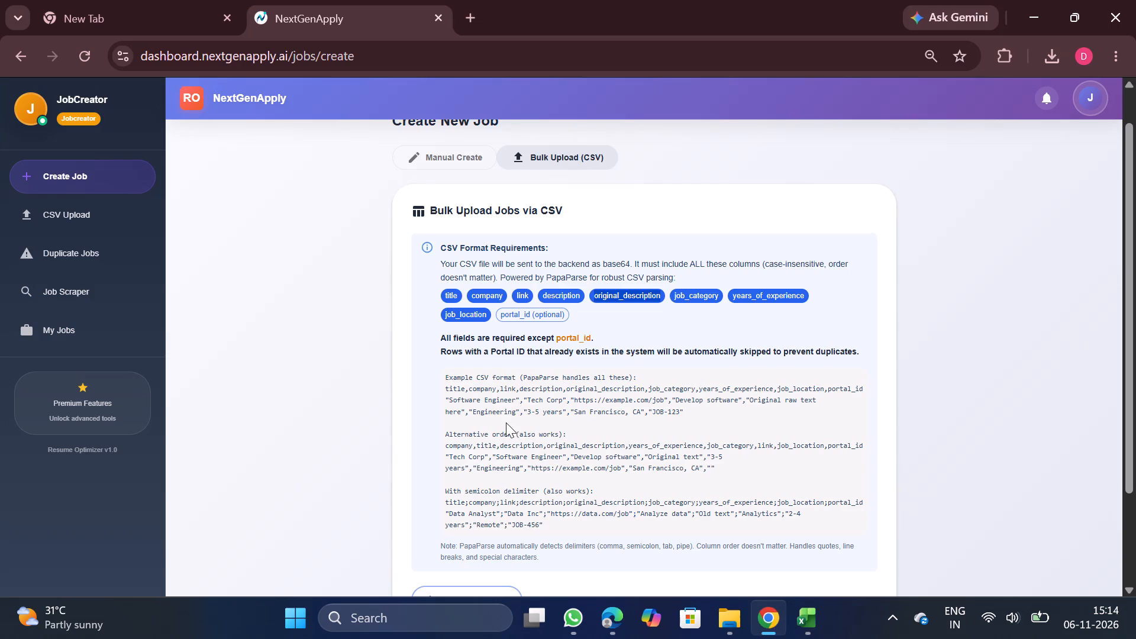
scroll(506, 422, "down", 2)
left_click(460, 473)
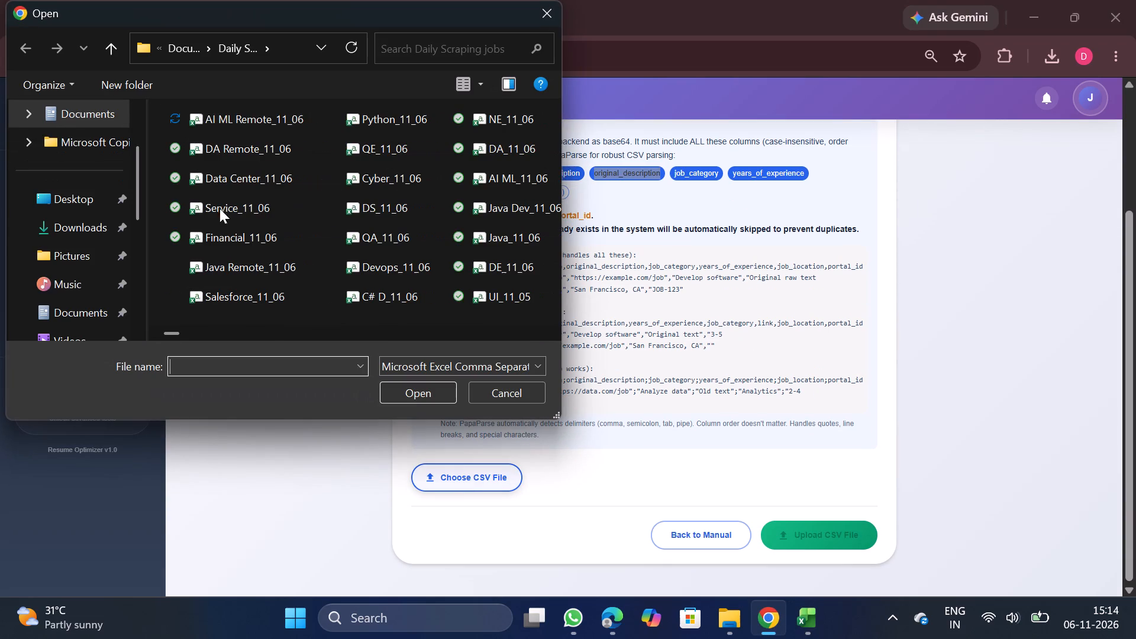
double_click(258, 121)
scroll(676, 441, "down", 2)
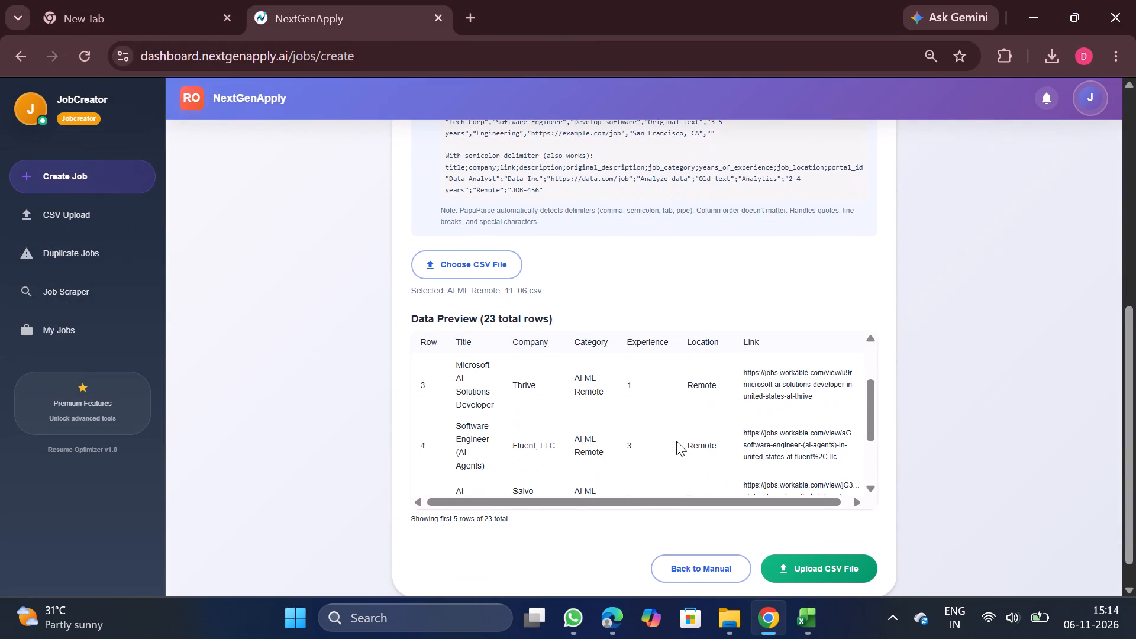
scroll(487, 452, "down", 1)
scroll(605, 464, "down", 1)
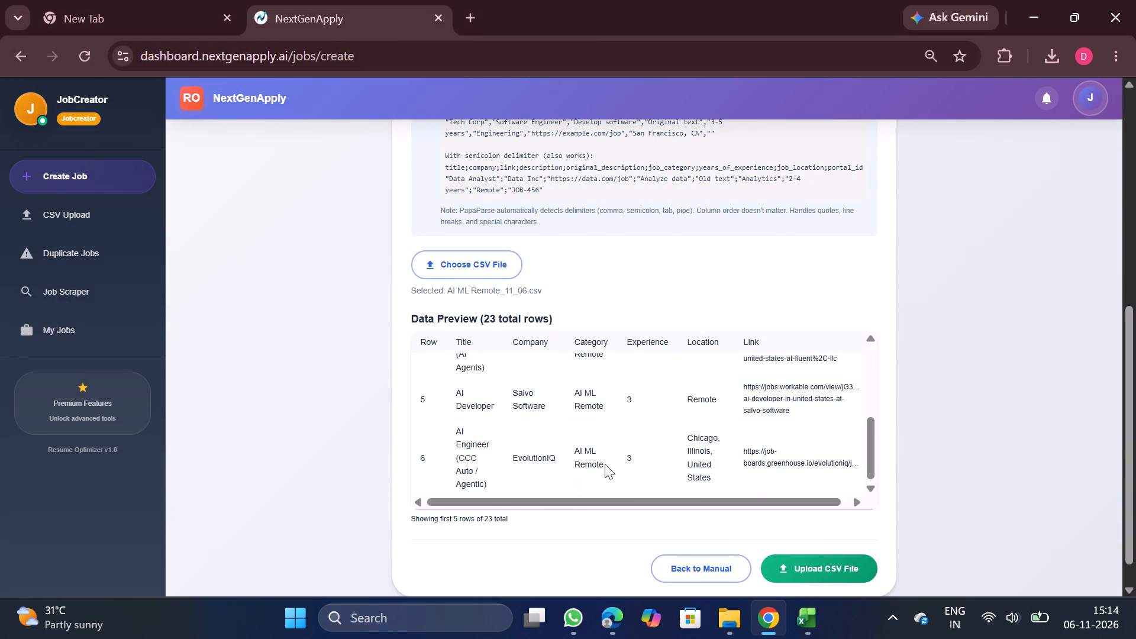
left_click(788, 567)
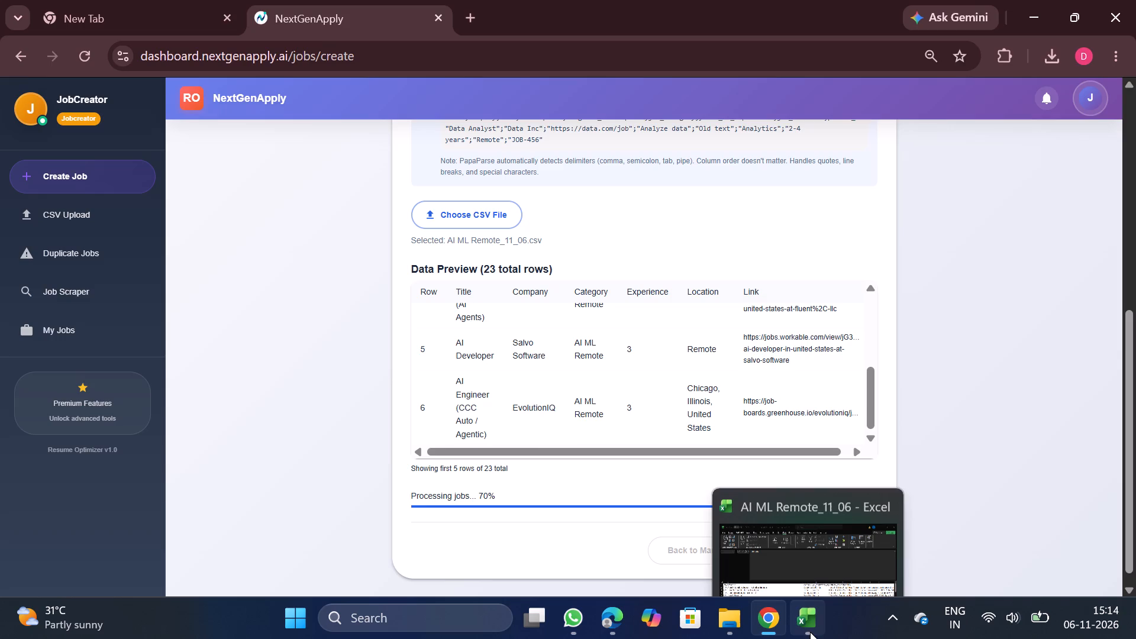
Close the AI ML Remote_11_06 workbook in Excel.
left_click(890, 473)
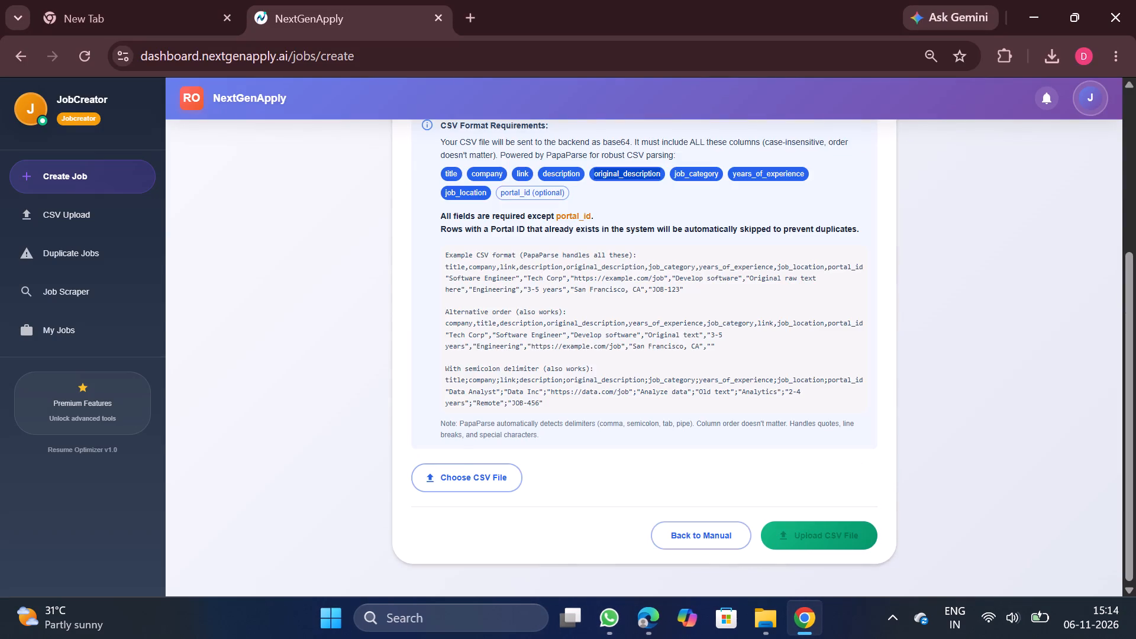
Download the processed QA Automation Engineer Remote CSV, #4901, from the CSV upload history and open it in Excel.
scroll(654, 387, "up", 6)
left_click(82, 215)
scroll(536, 320, "up", 5)
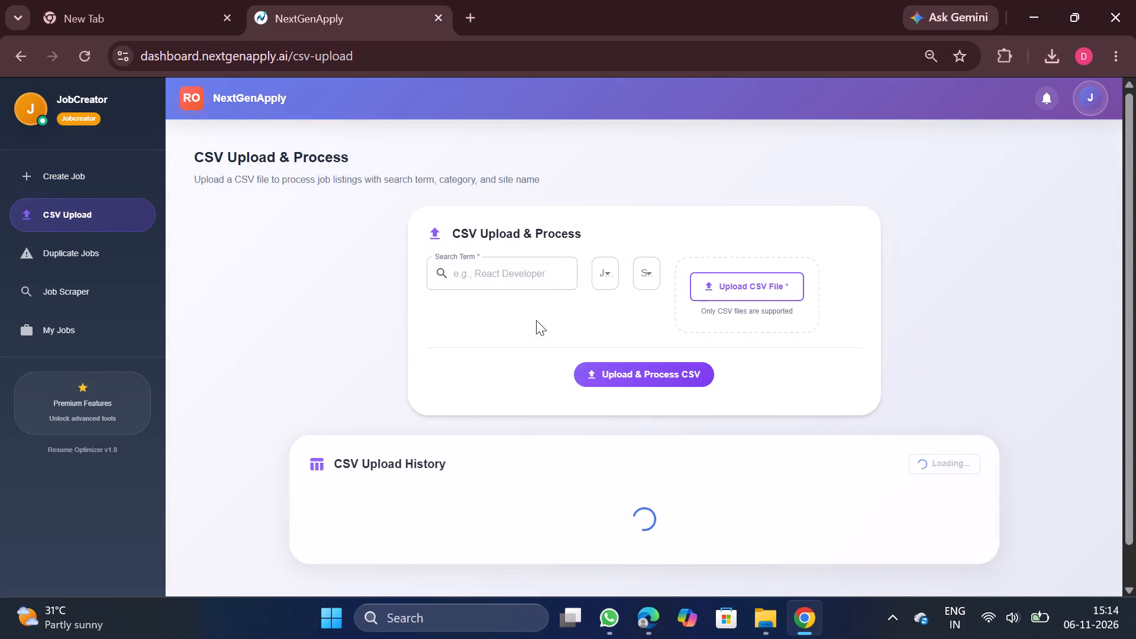
scroll(825, 512, "down", 3)
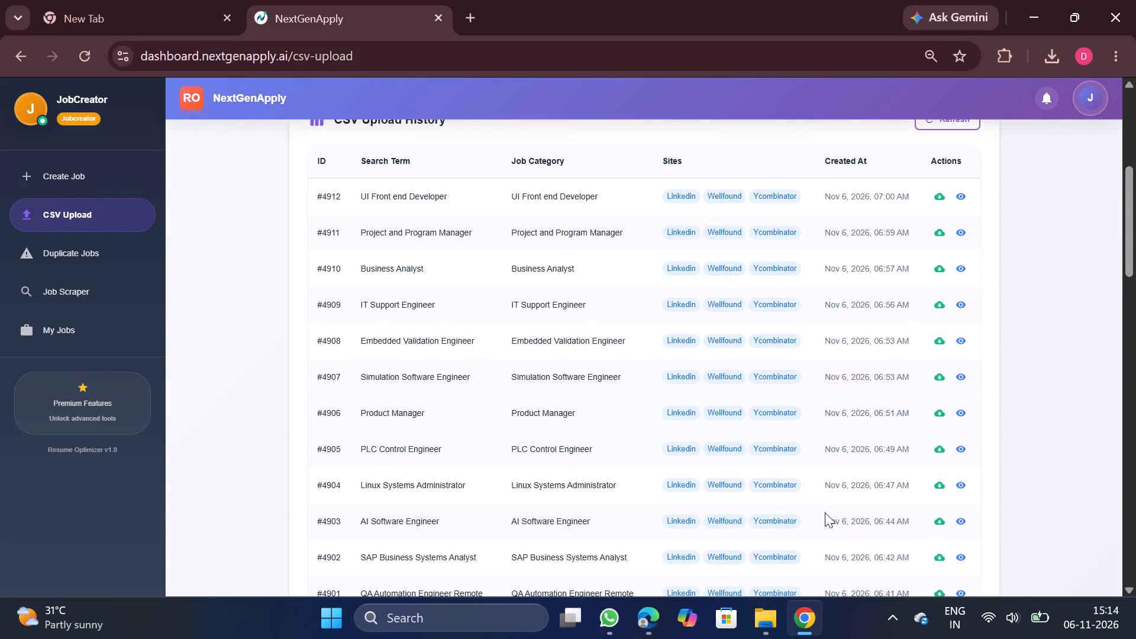
scroll(825, 512, "down", 2)
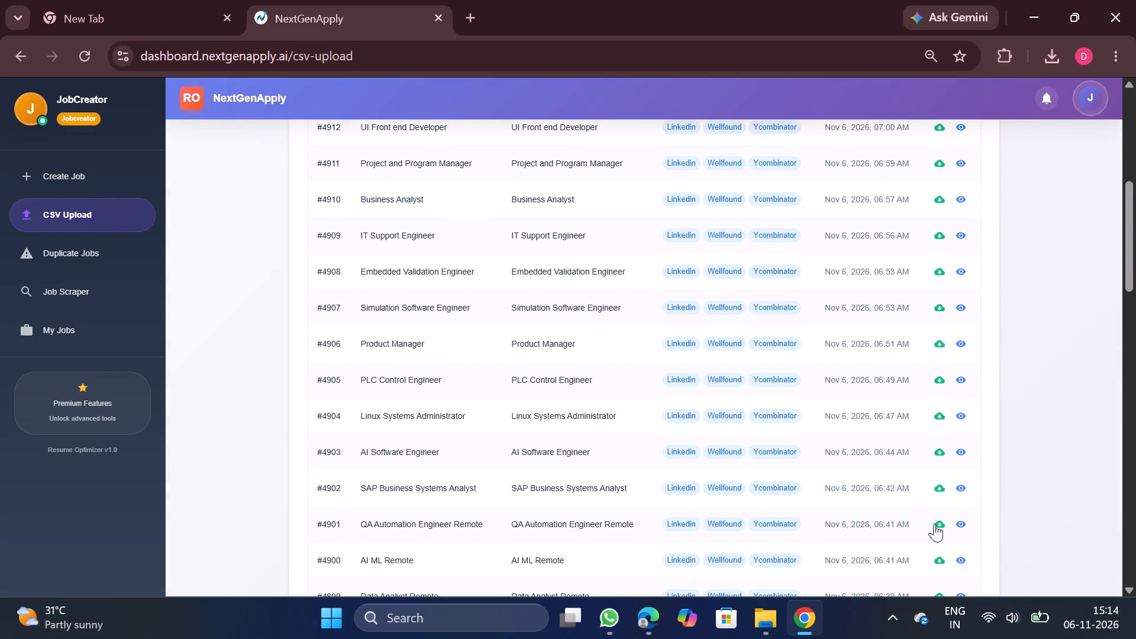
left_click(941, 527)
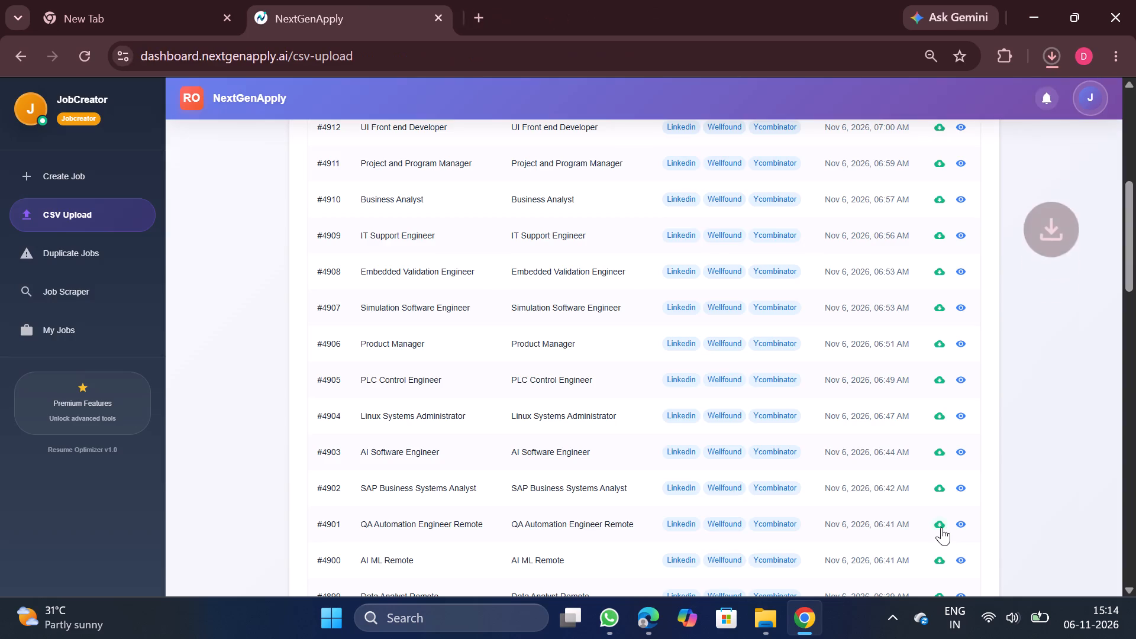
left_click(886, 112)
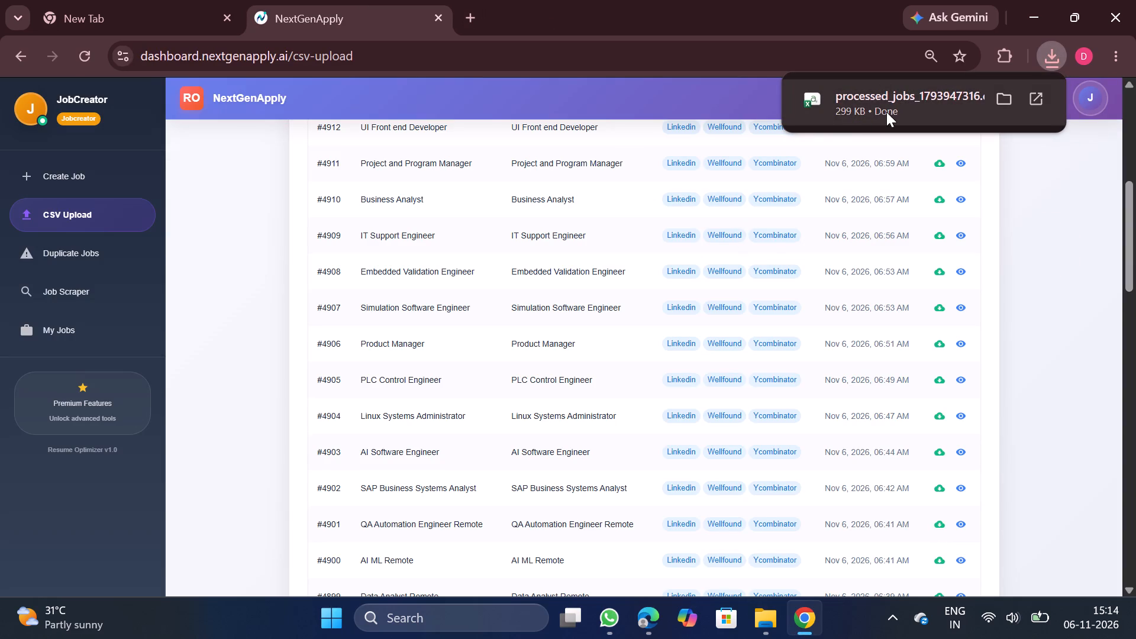
Remove duplicate rows from the whole job table, comparing only the company column.
left_click(323, 453)
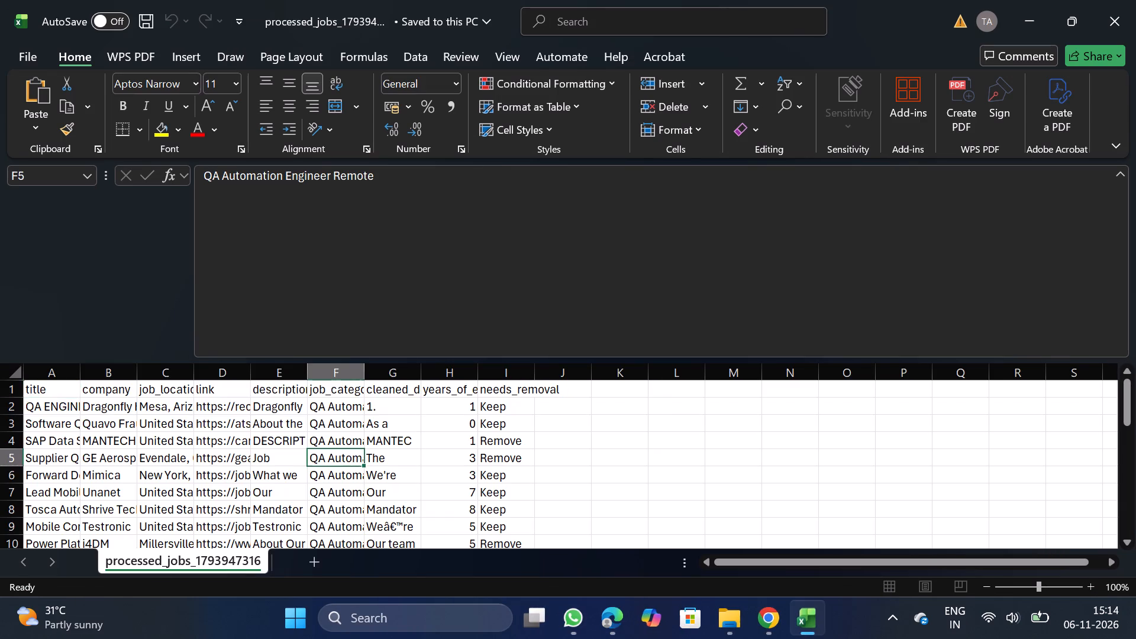
key("ctrl+a")
left_click(415, 53)
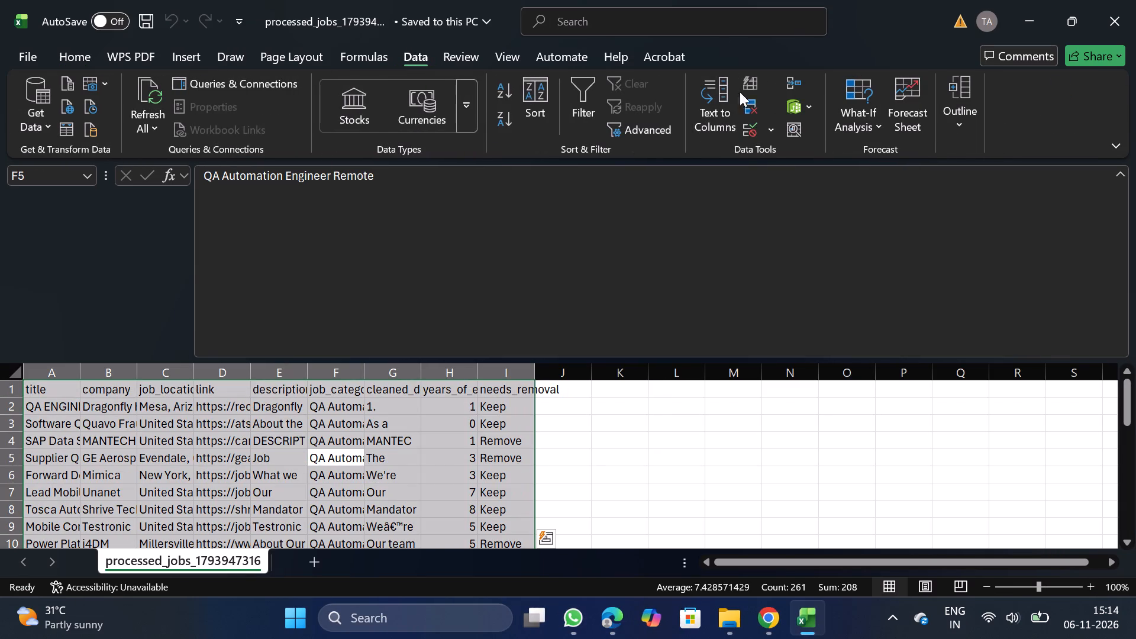
left_click(751, 106)
left_click(266, 270)
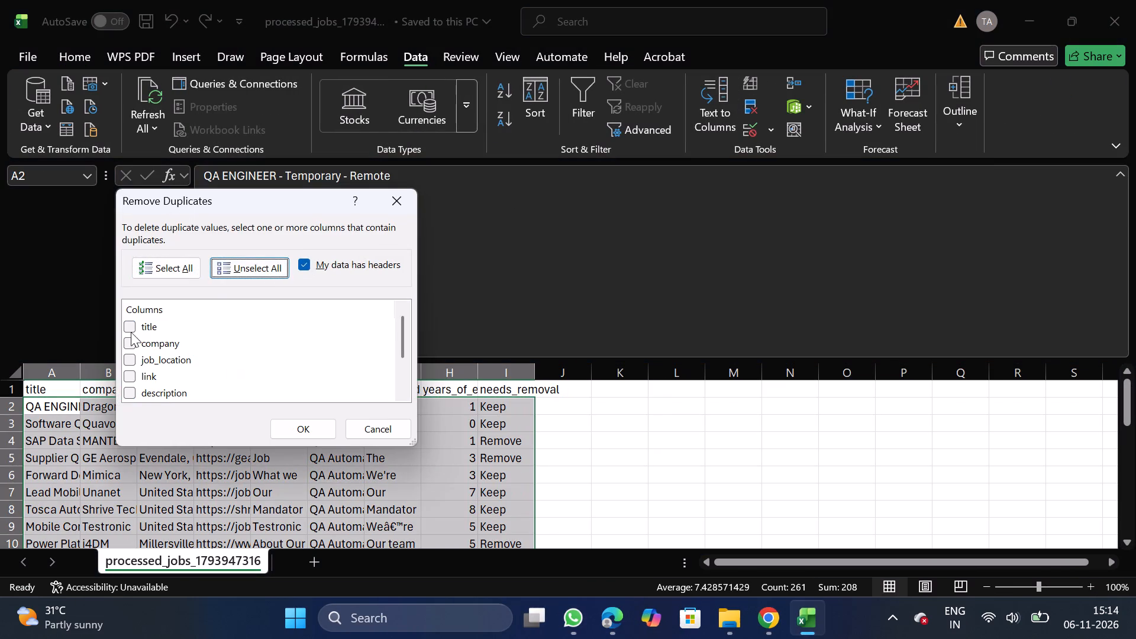
left_click(127, 339)
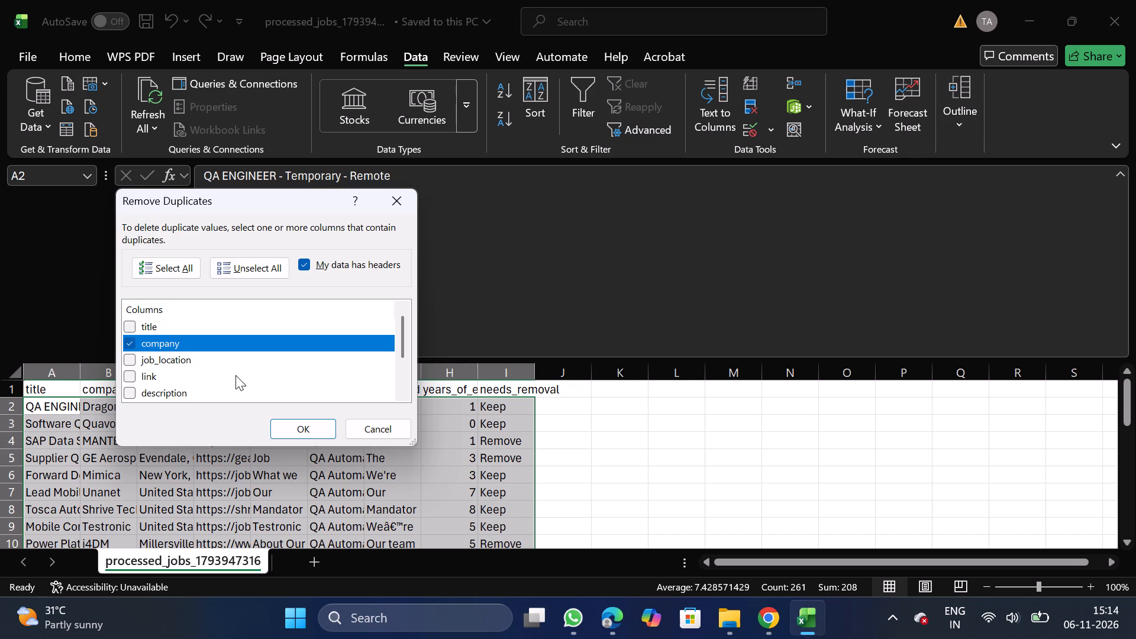
left_click(289, 424)
left_click(664, 356)
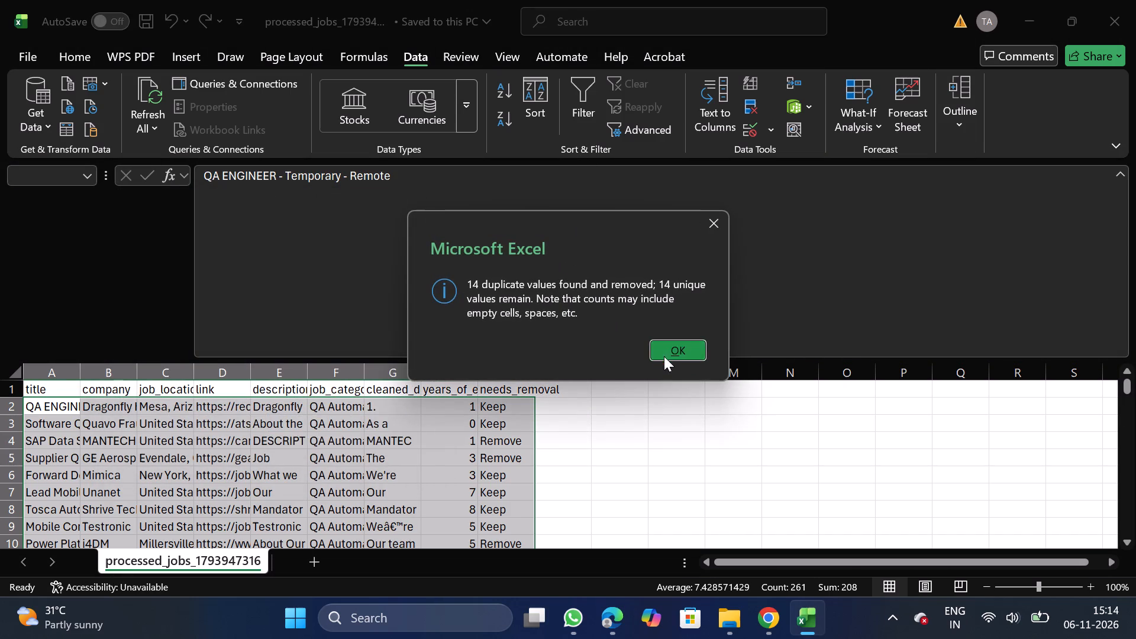
Filter needs_removal to Remove, delete all the filtered job rows, and turn the header filters off.
left_click(502, 389)
left_click(582, 93)
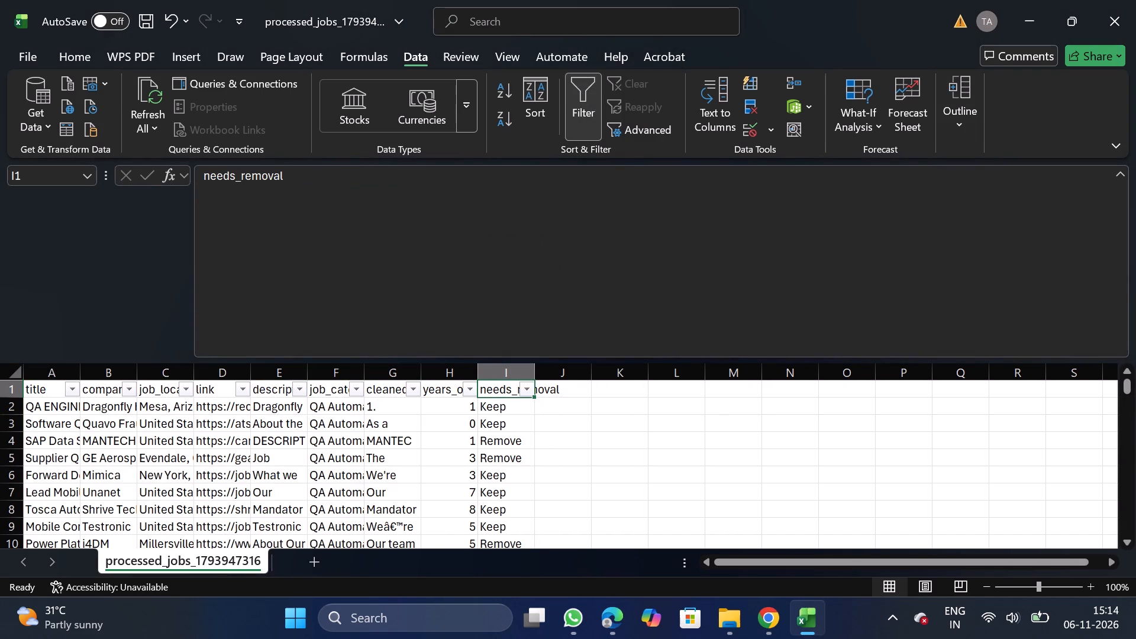
left_click(531, 395)
left_click(337, 422)
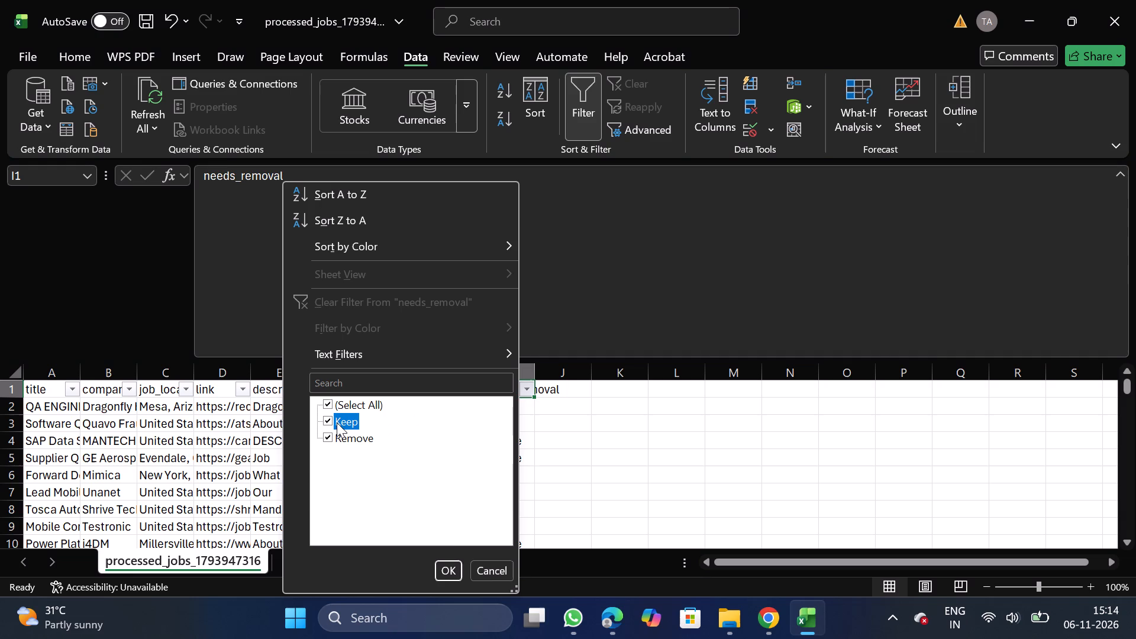
left_click(456, 574)
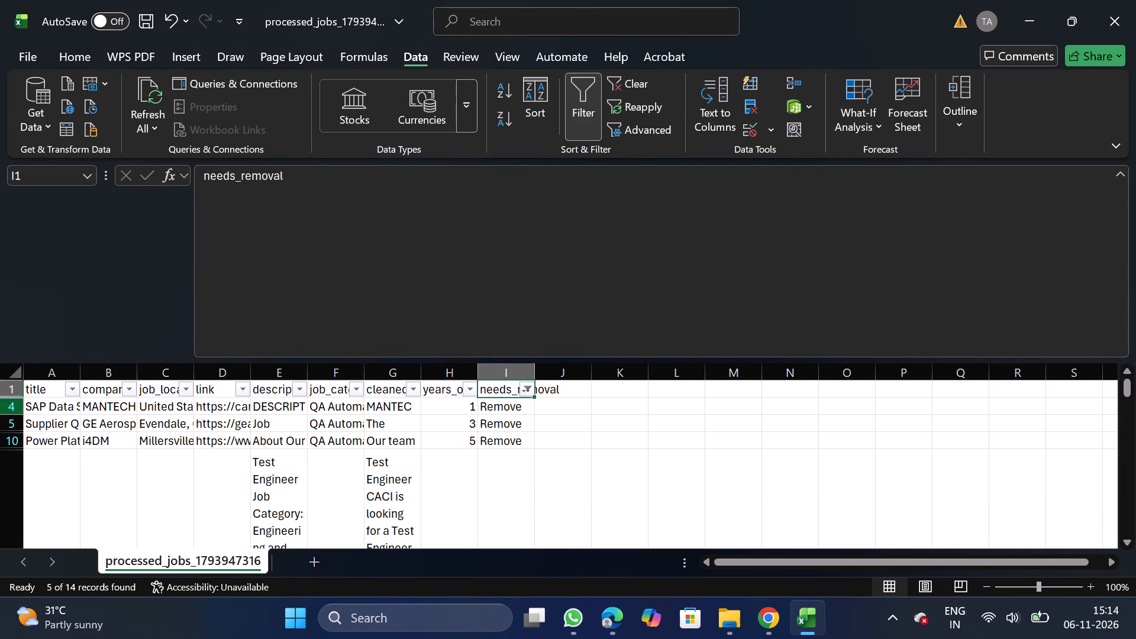
left_click(0, 406)
key("ctrl+shift+Down")
right_click(97, 439)
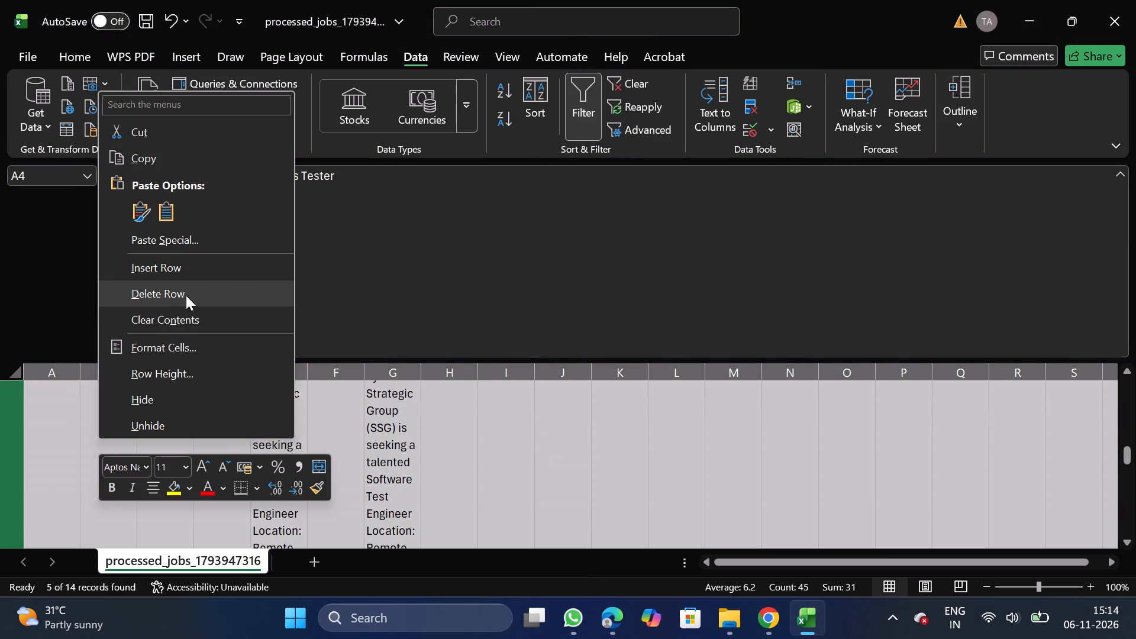
left_click(186, 295)
left_click(570, 115)
Delete the needs_removal column.
left_click_drag(499, 366, 495, 444)
right_click(495, 444)
left_click(562, 305)
Select the years_of_experience column.
left_click(445, 372)
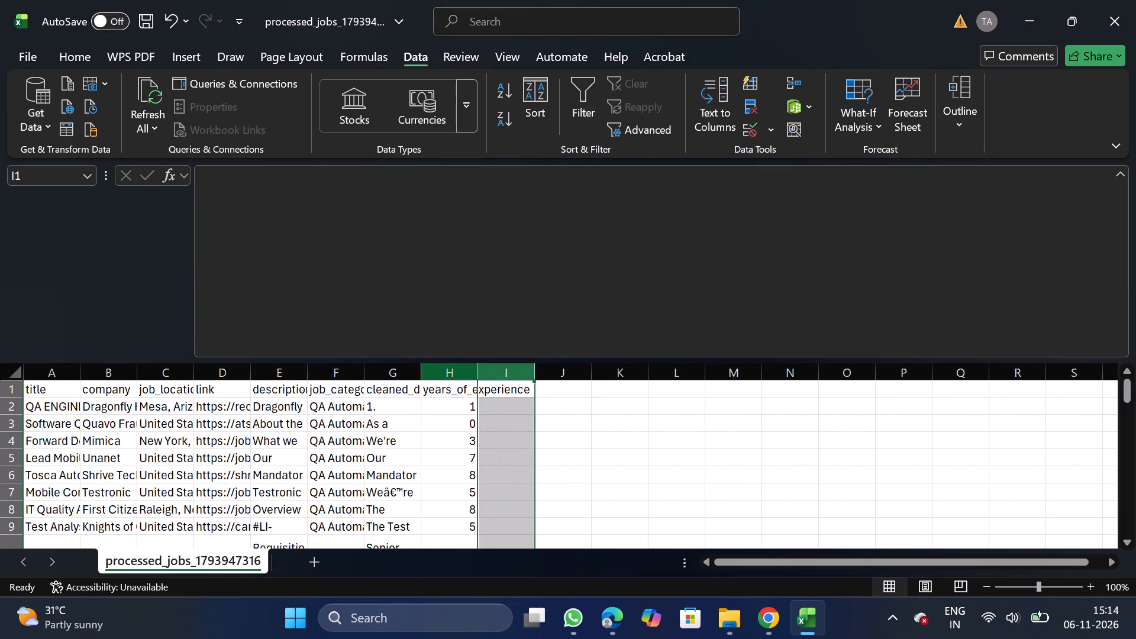
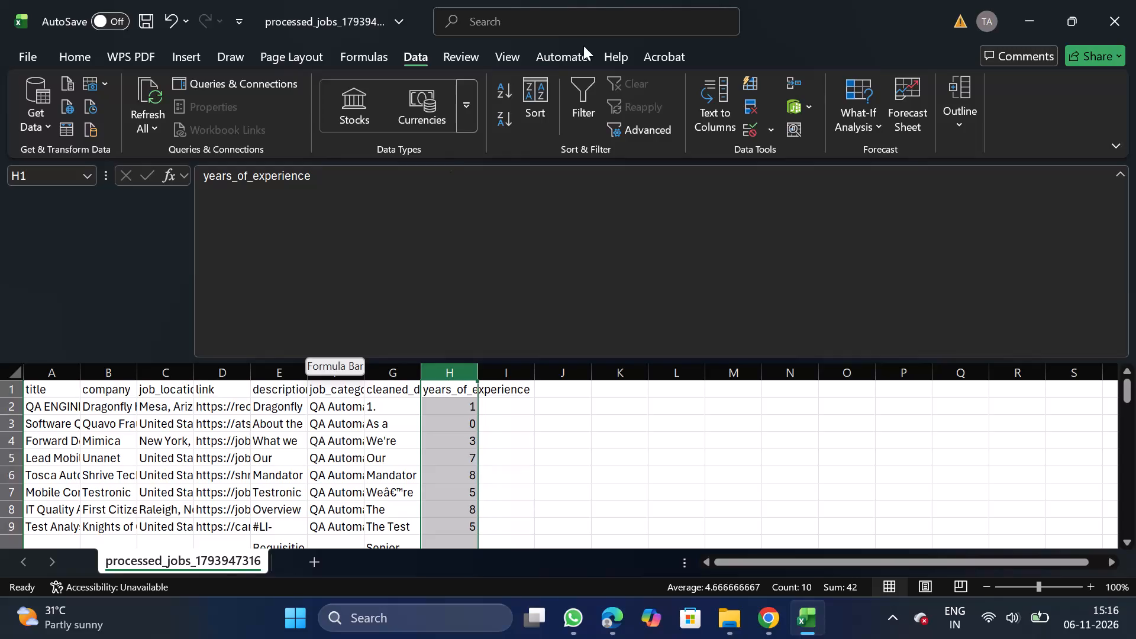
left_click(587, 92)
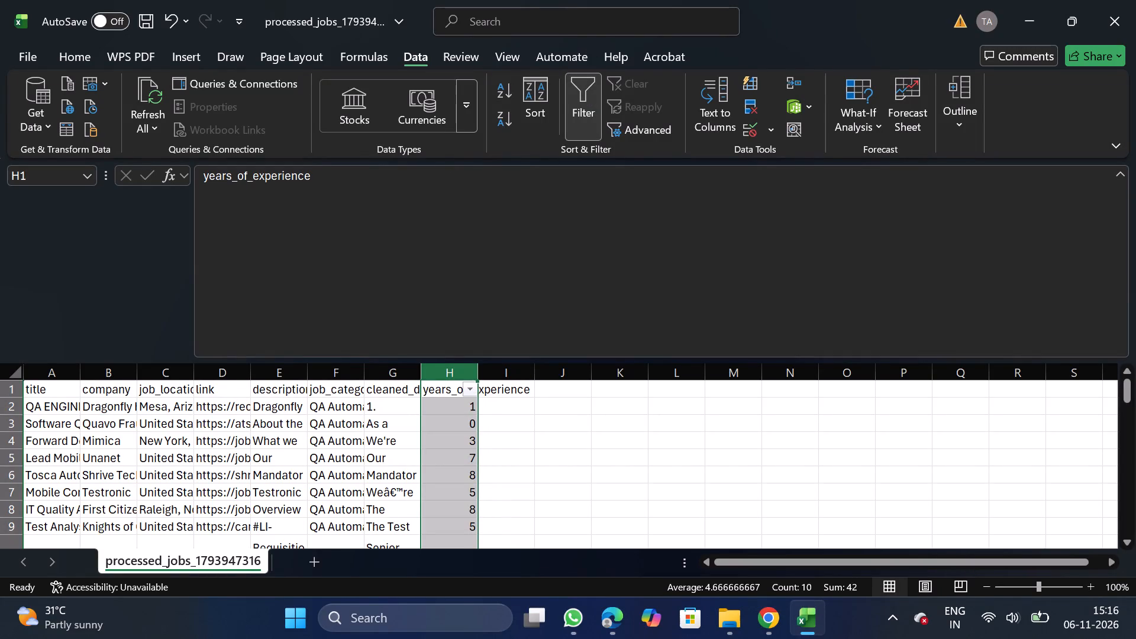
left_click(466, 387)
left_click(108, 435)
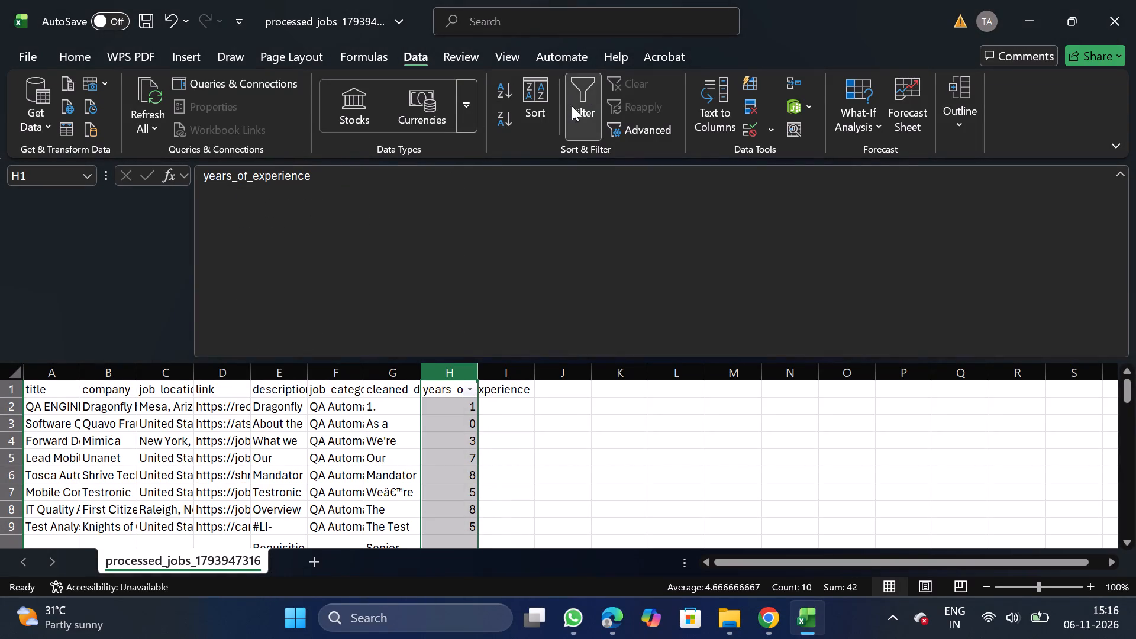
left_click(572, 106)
Remove duplicate rows from the whole job table, comparing only the company column.
key("ctrl+a")
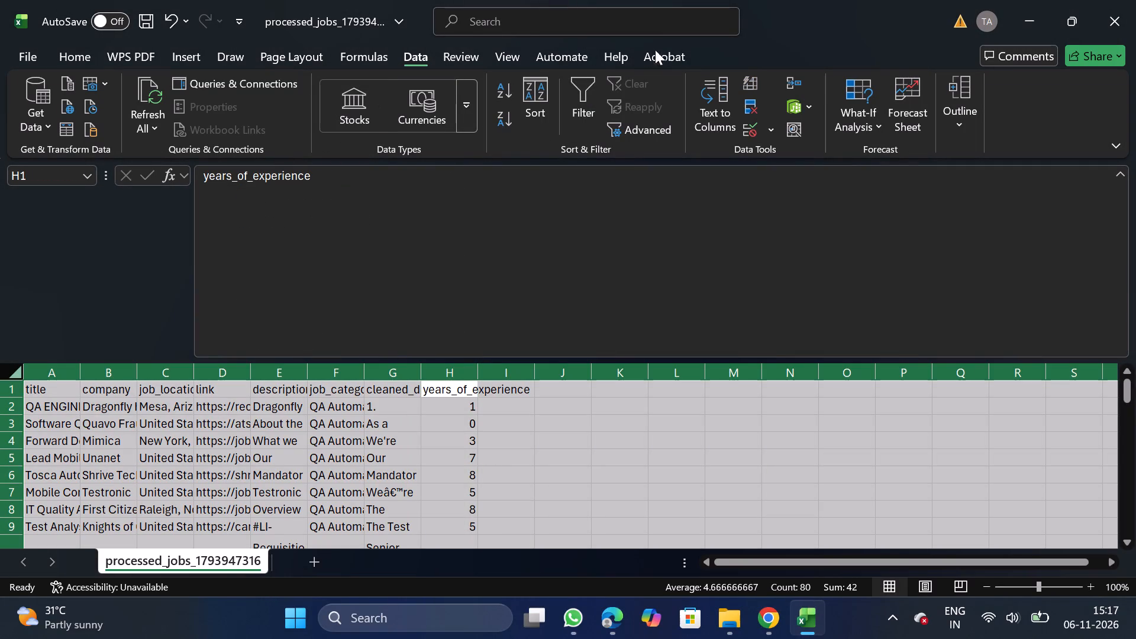
left_click(753, 105)
left_click(245, 266)
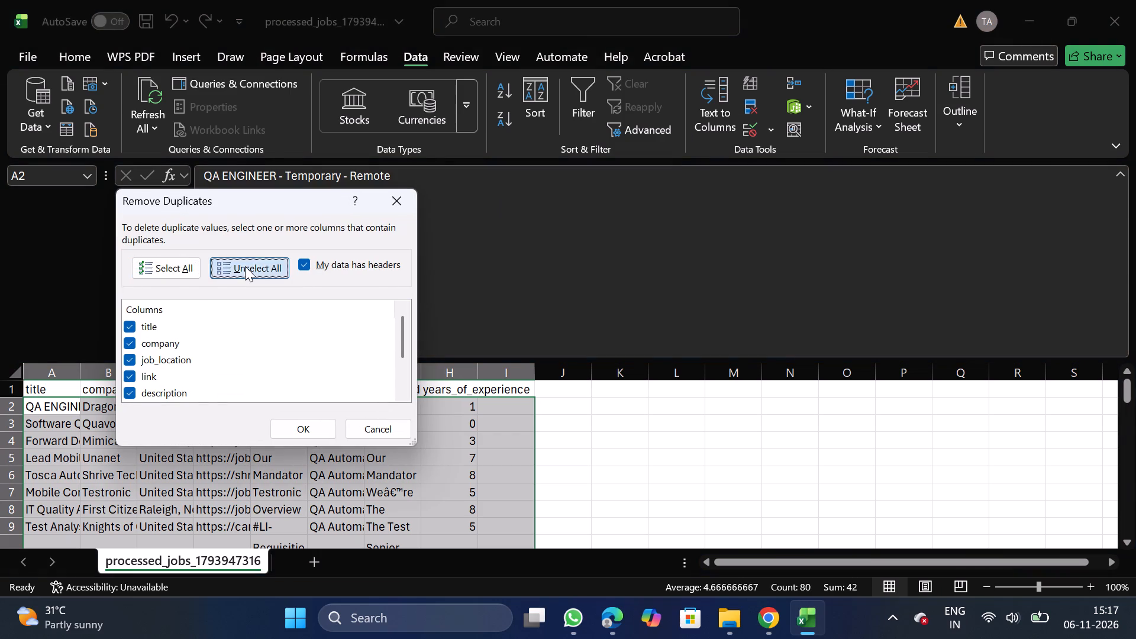
left_click(128, 344)
left_click(325, 425)
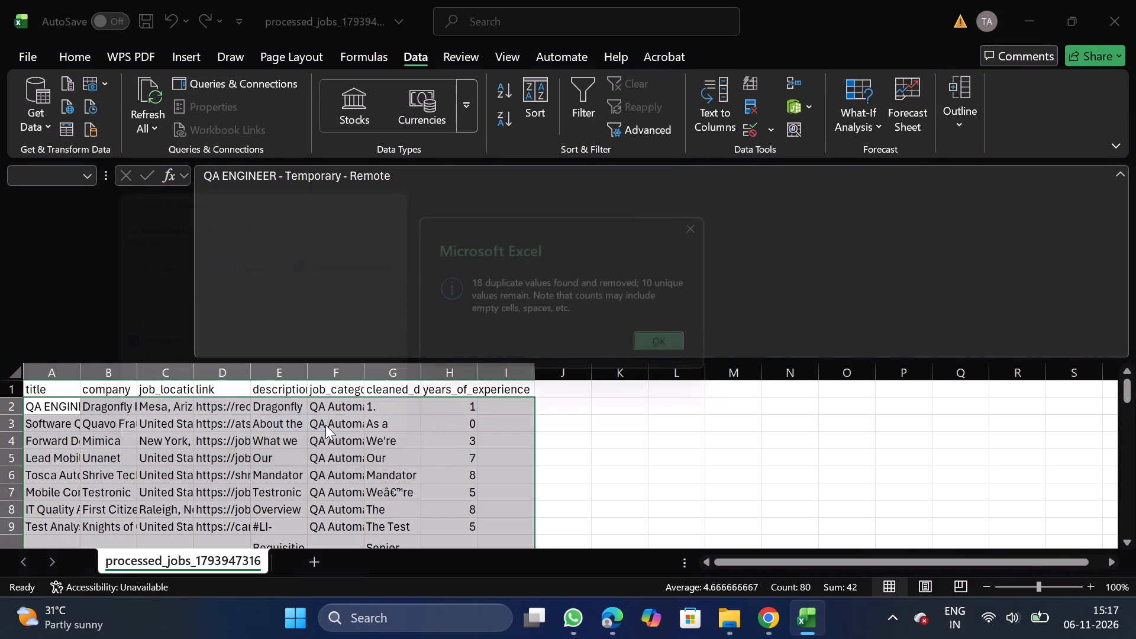
left_click(669, 351)
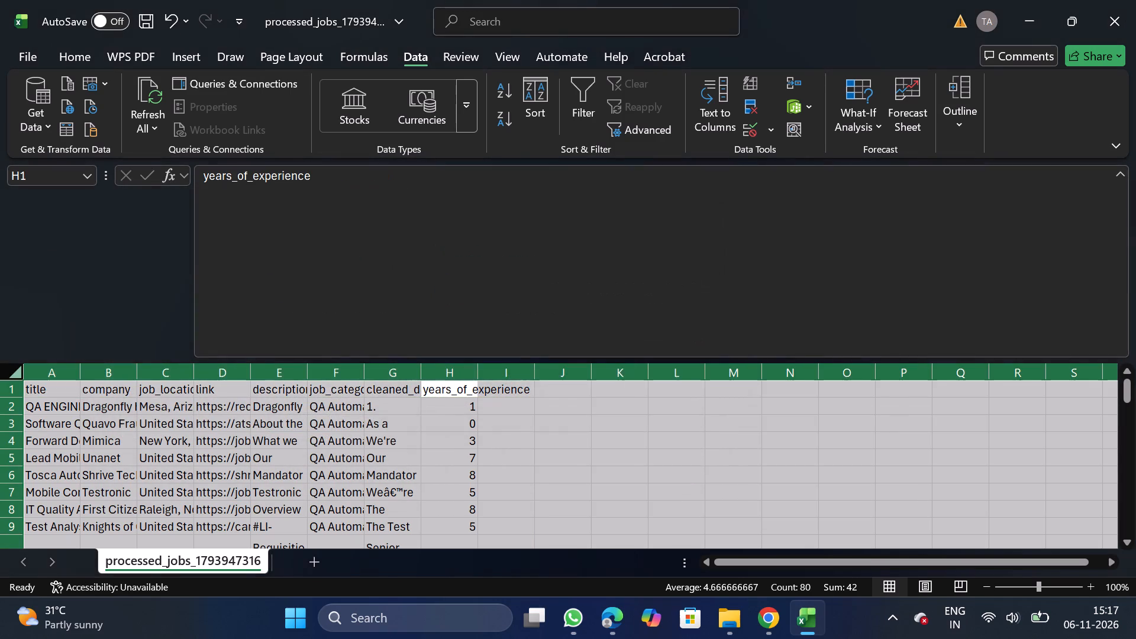
Filter years_of_experience to 8, delete all the filtered job rows, and turn the header filters off.
left_click(458, 383)
left_click(573, 90)
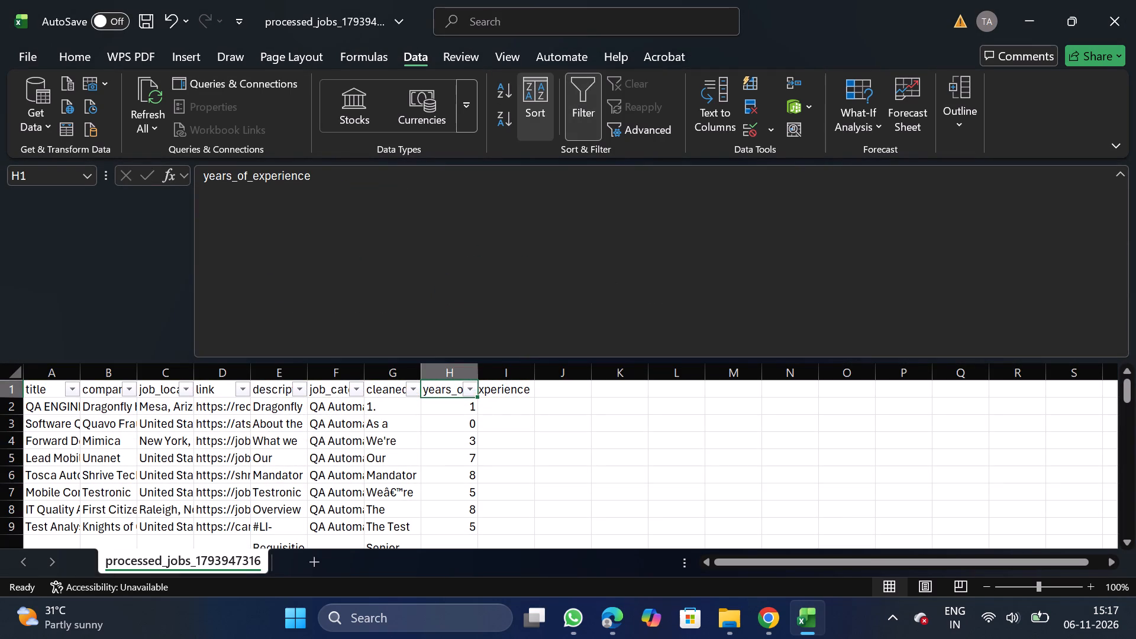
left_click(466, 385)
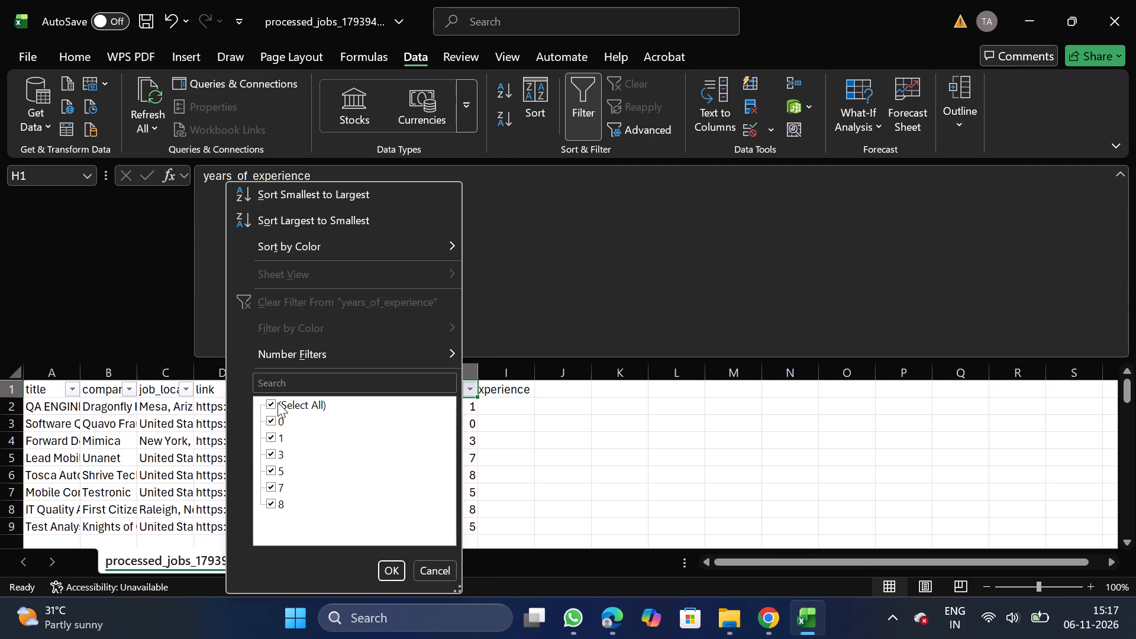
left_click(294, 408)
left_click(265, 502)
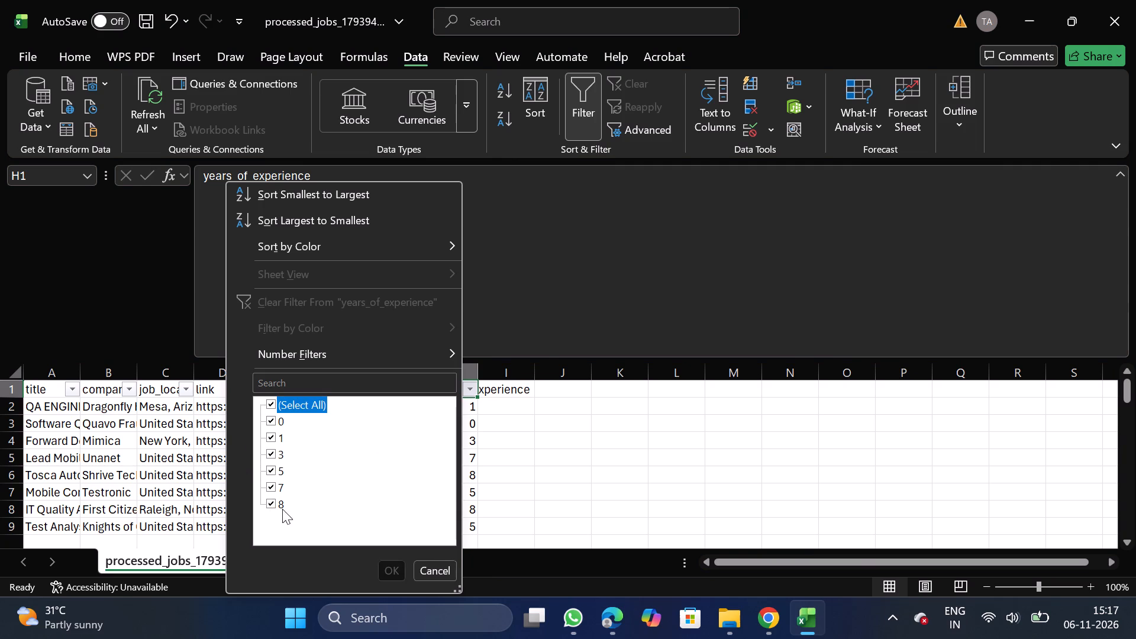
left_click(266, 508)
left_click(395, 566)
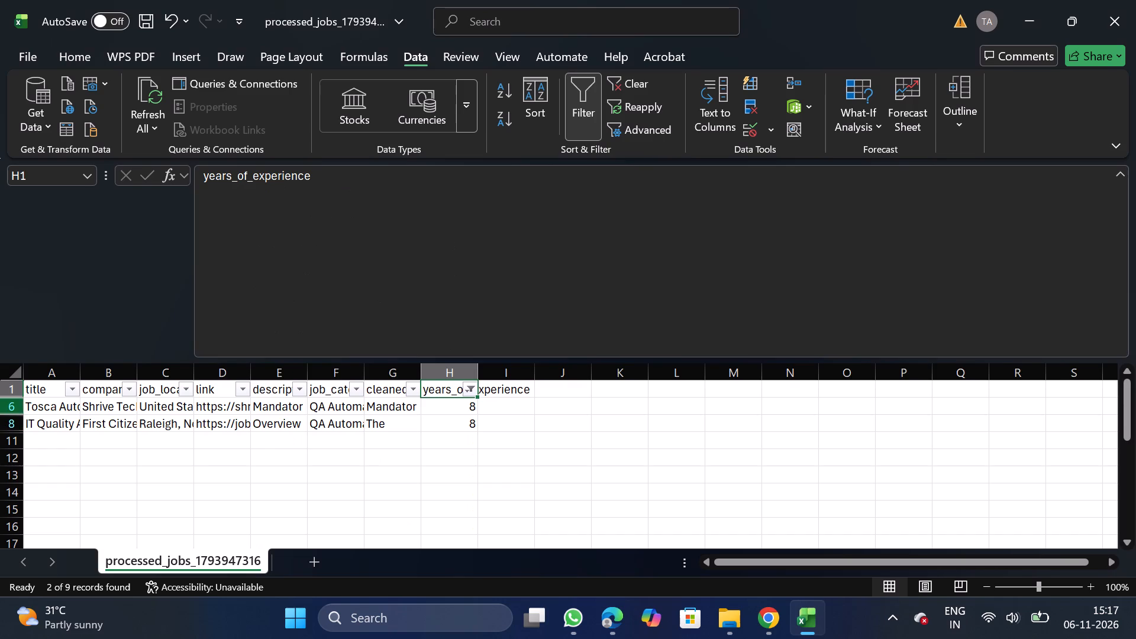
left_click(6, 407)
key("ctrl+shift+Down")
right_click(97, 424)
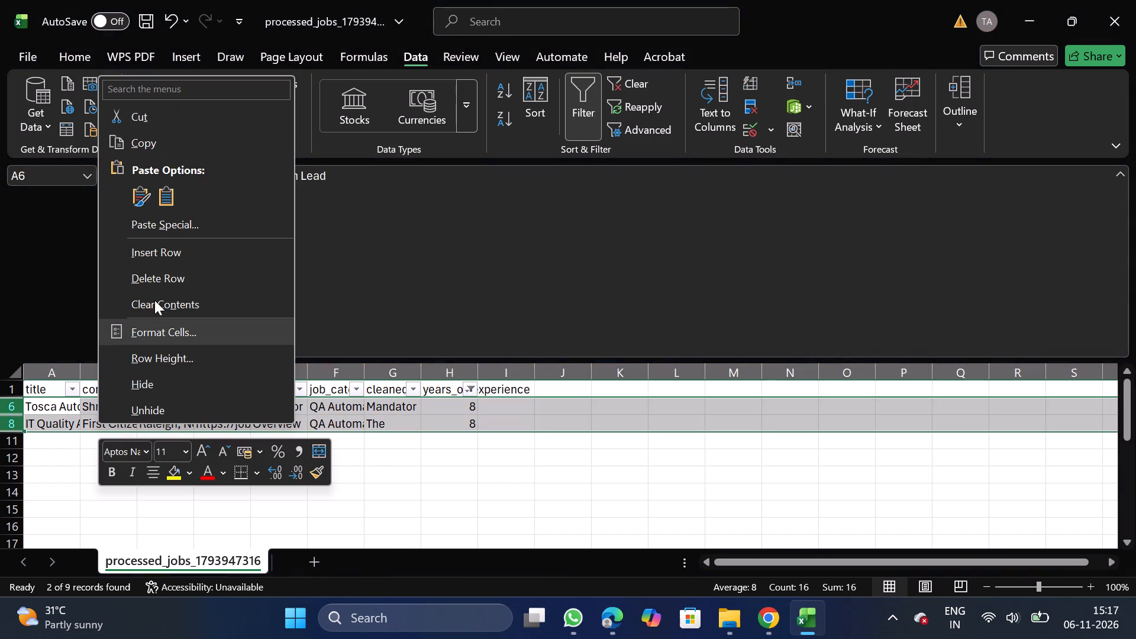
left_click(183, 273)
left_click(580, 120)
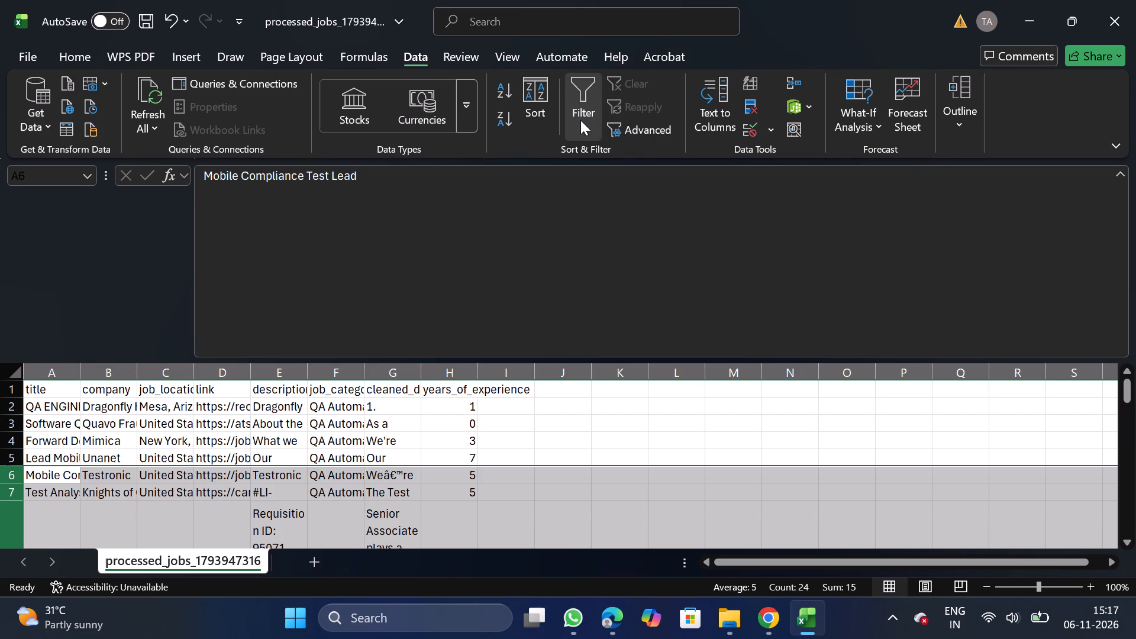
Move the job_category column to the front of the table, before the title column.
left_click(331, 372)
key("ctrl+x")
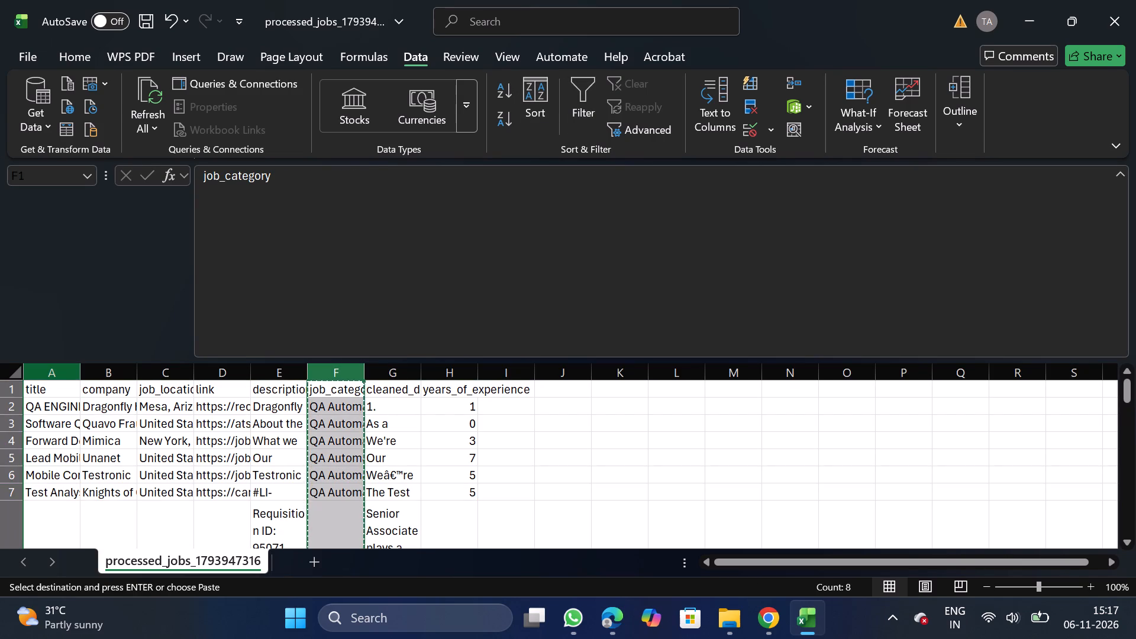
left_click_drag(55, 369, 54, 430)
right_click(54, 430)
left_click(133, 243)
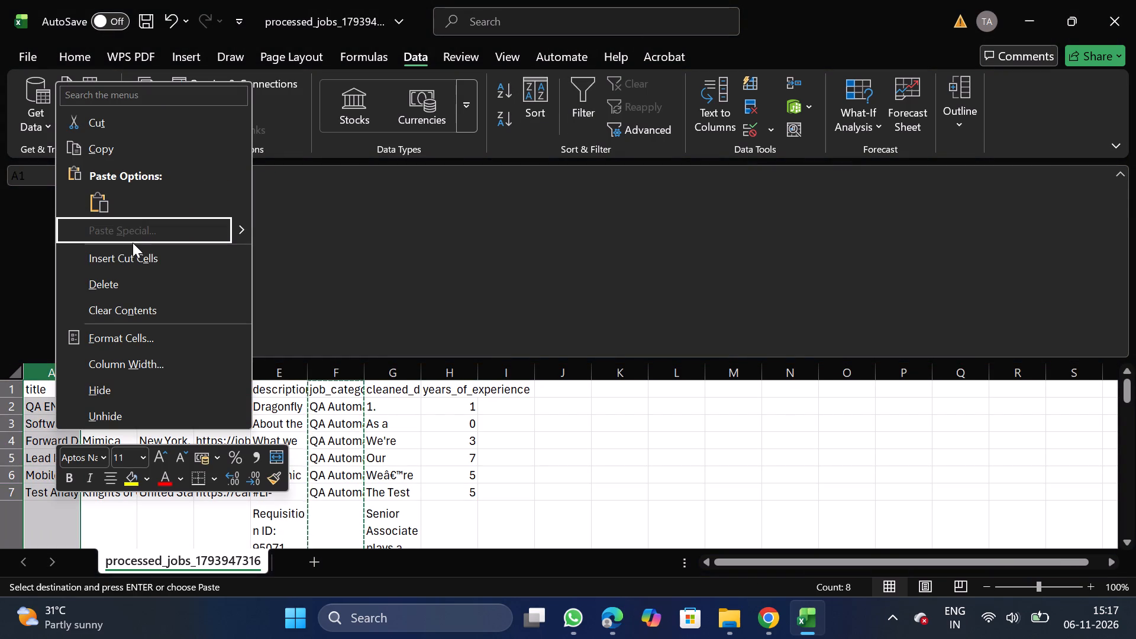
left_click(140, 252)
Turn off text wrapping for the description and cleaned_description columns.
left_click(343, 366)
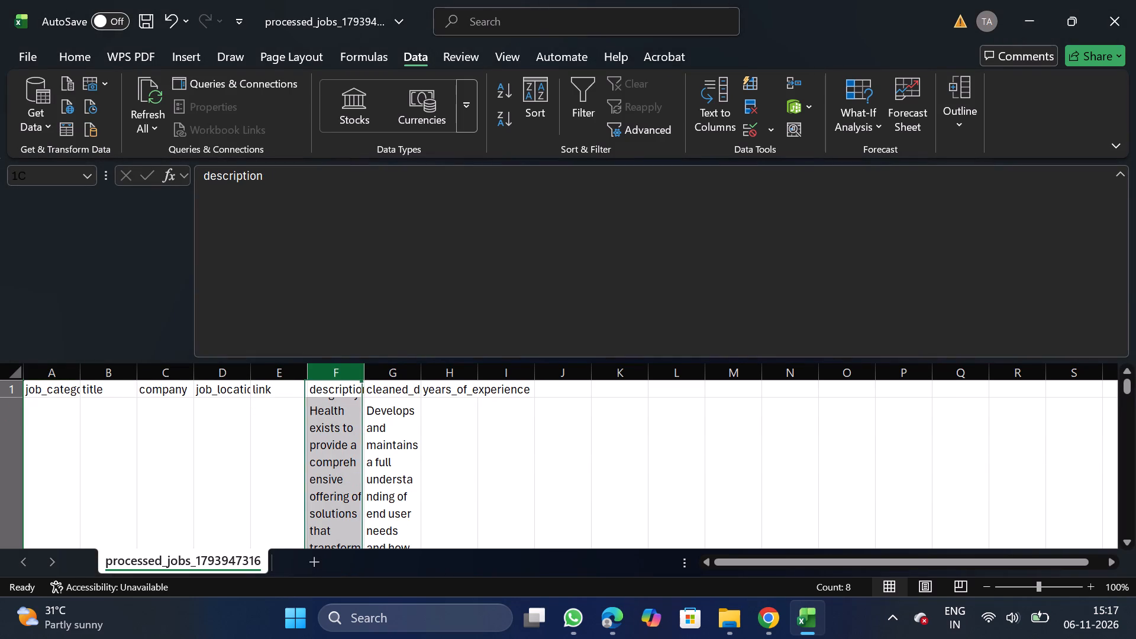
key("shift+Right")
left_click(73, 61)
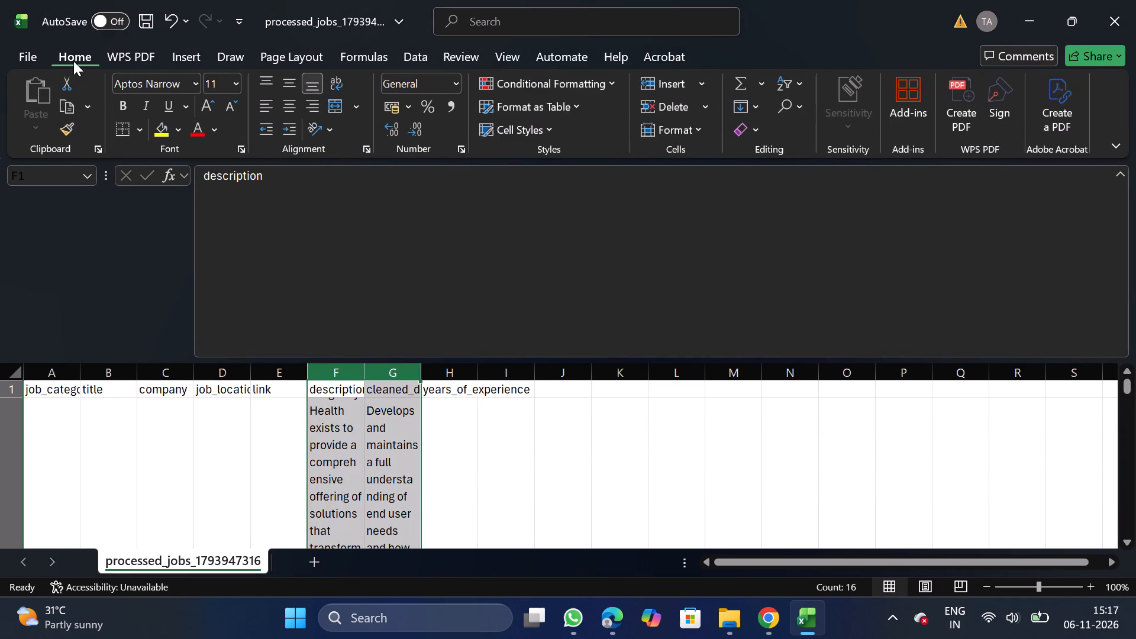
left_click(416, 53)
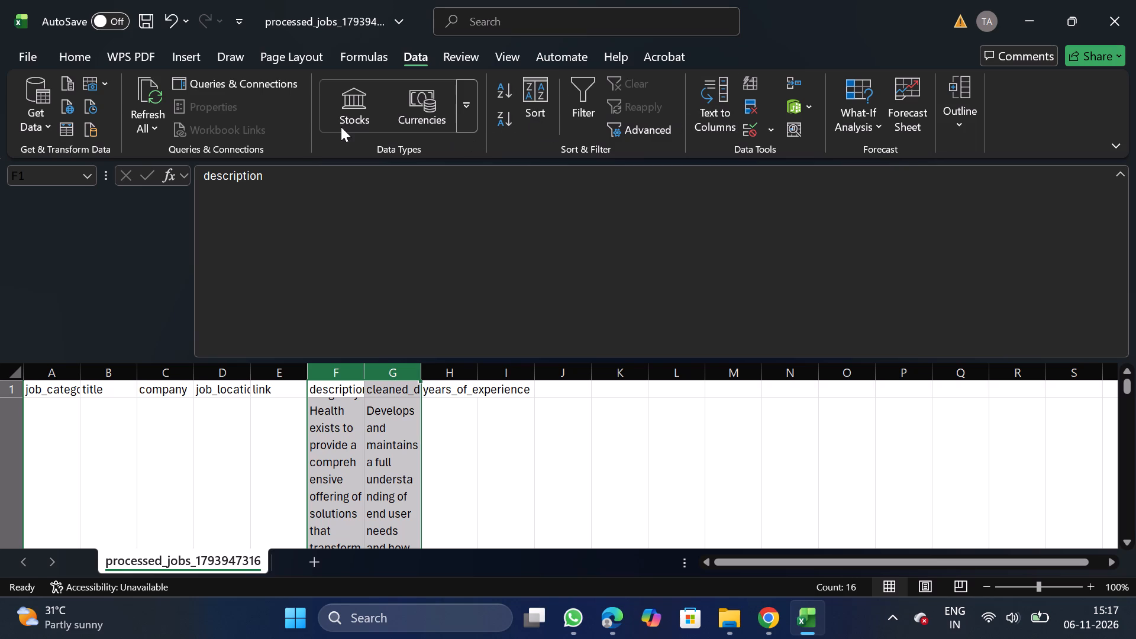
left_click(66, 40)
left_click(75, 47)
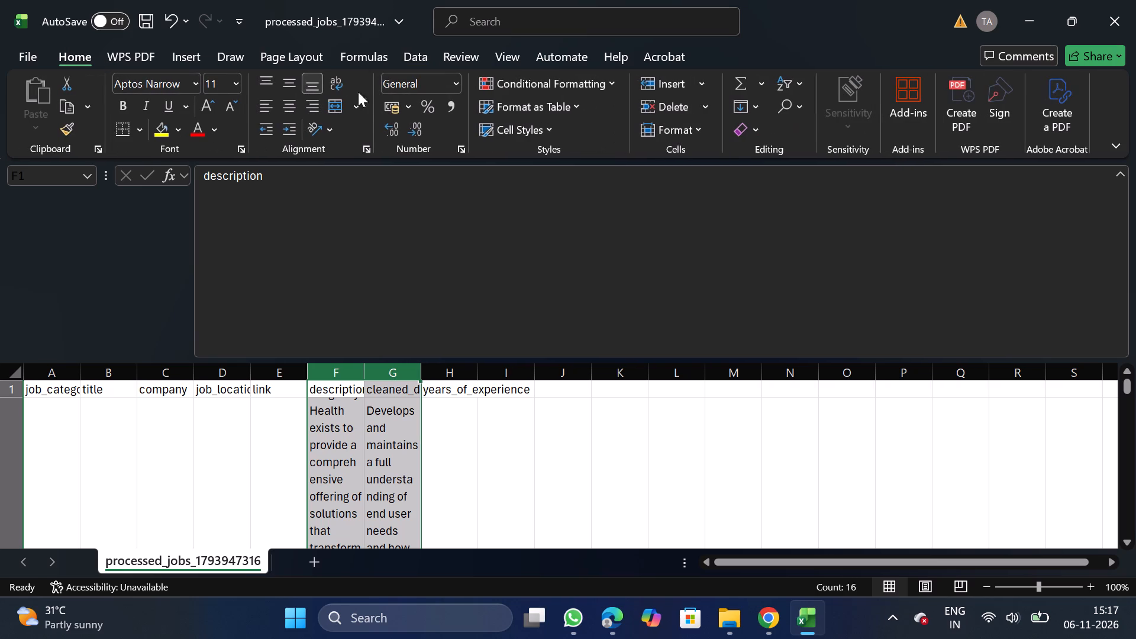
left_click(366, 151)
double_click(107, 289)
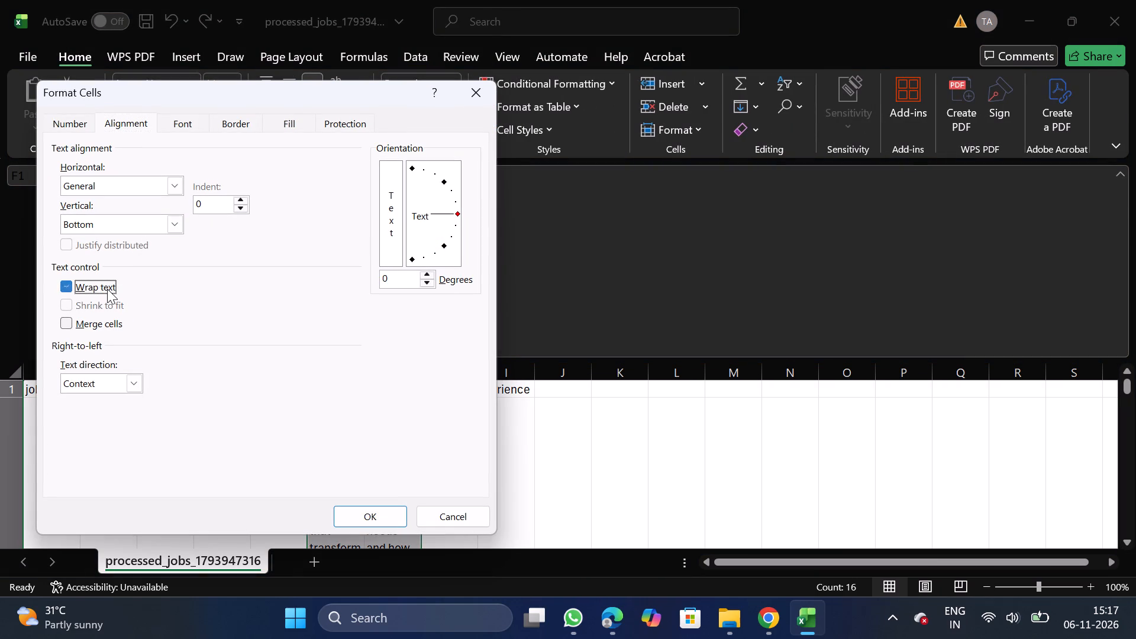
left_click(386, 511)
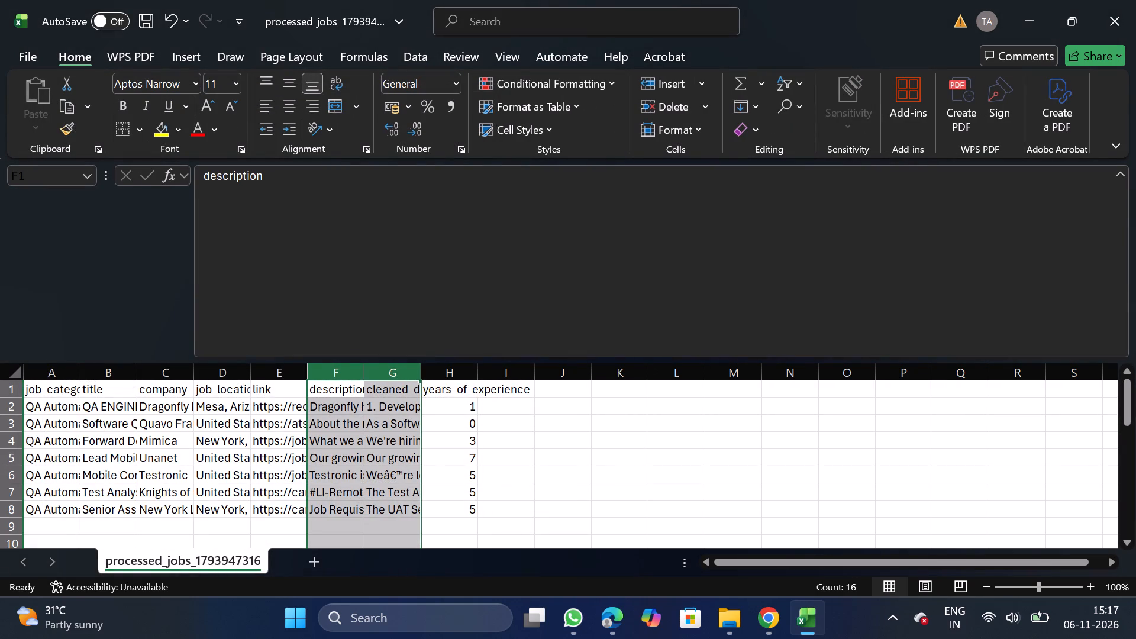
Move the link column to the end of the table, after years_of_experience.
left_click(283, 379)
key("ctrl+x")
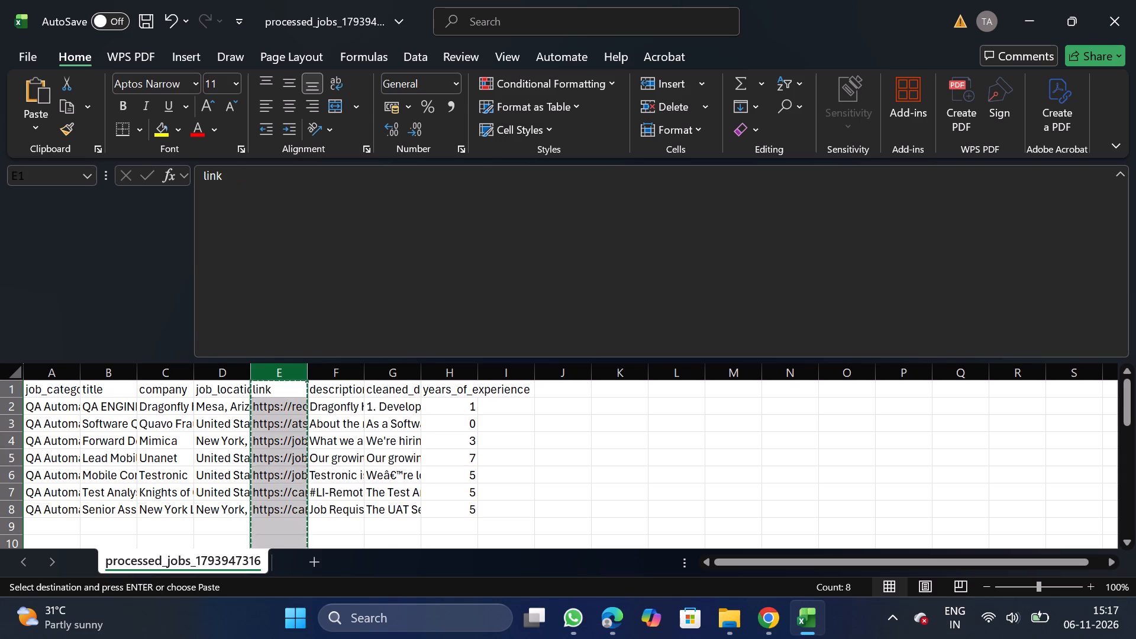
left_click_drag(502, 369, 502, 469)
right_click(502, 469)
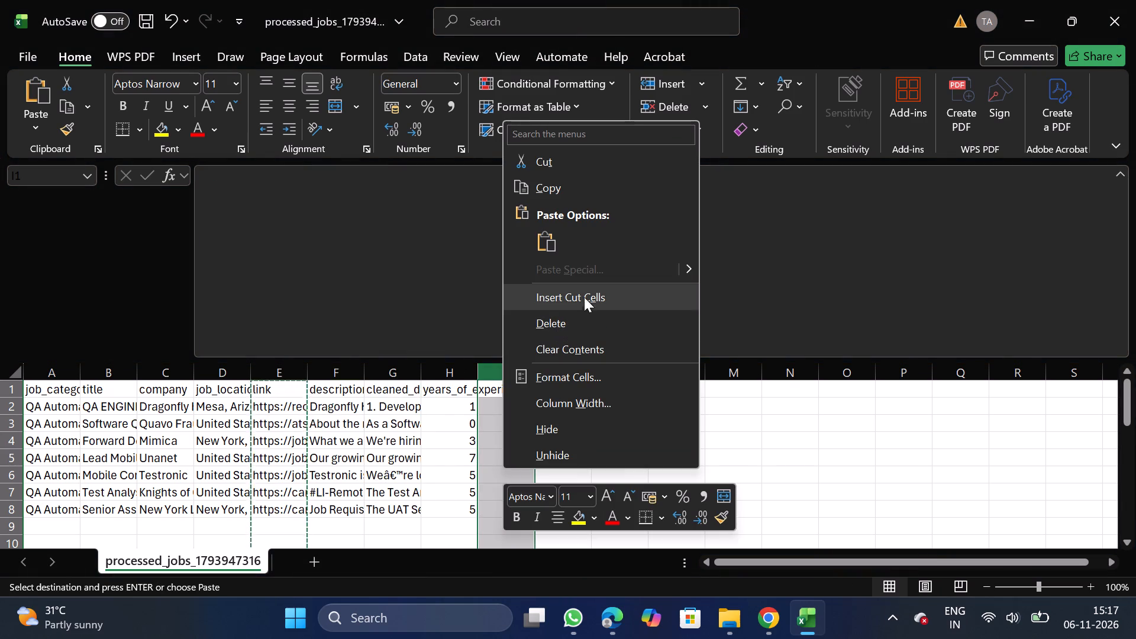
left_click(593, 289)
Move the years_of_experience column between job_location and description.
left_click(386, 370)
key("ctrl+x")
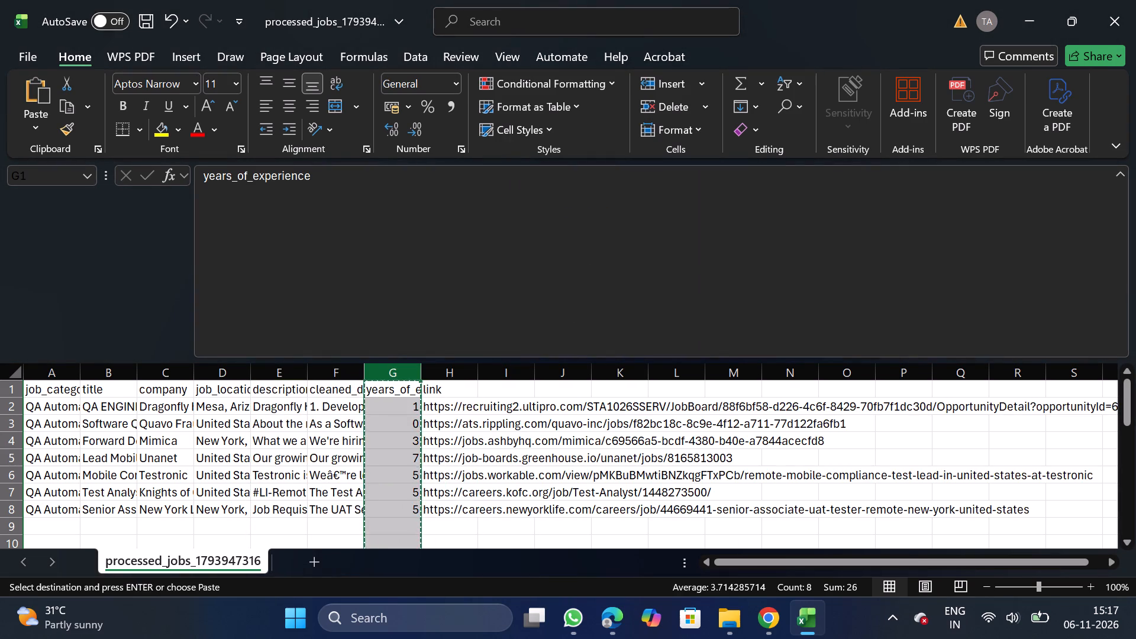
left_click(257, 375)
left_click_drag(261, 375, 257, 434)
right_click(257, 434)
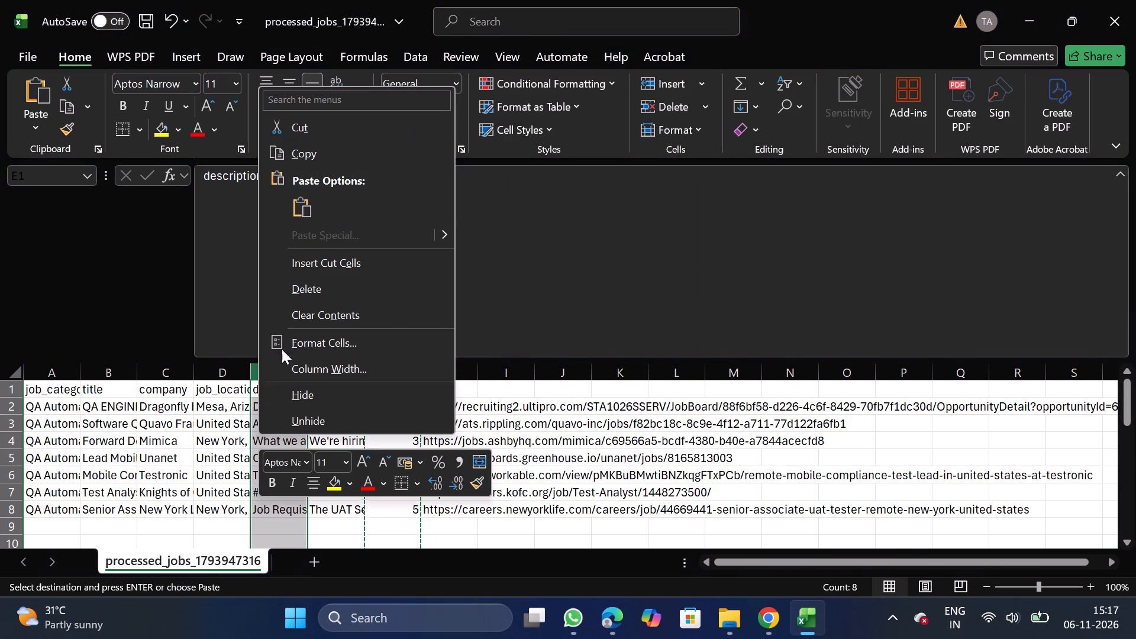
left_click(375, 263)
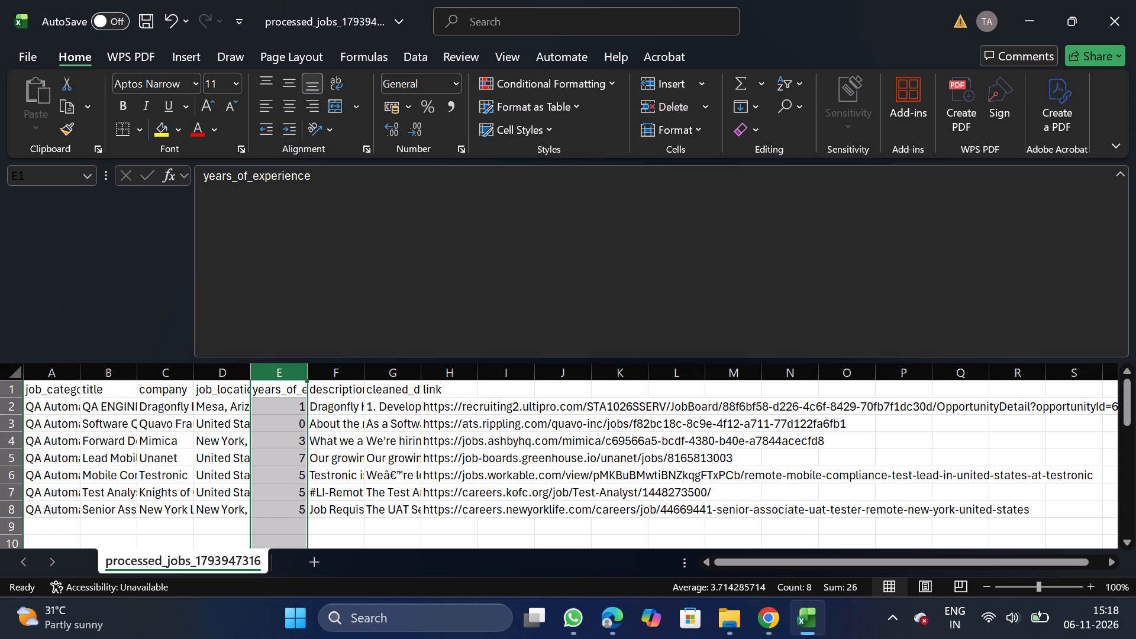
Copy the description header text and use it to rename the cleaned_description header as description.
left_click_drag(344, 381, 195, 175)
left_click_drag(195, 175, 299, 179)
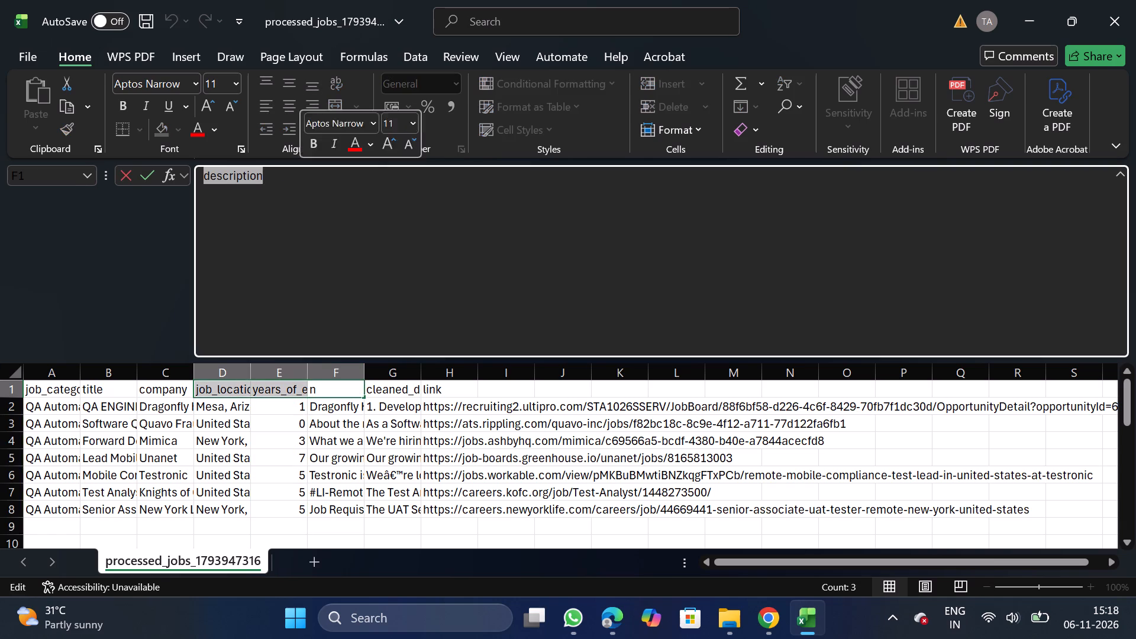
key("ctrl+c")
left_click(299, 179, "ctrl")
left_click_drag(404, 389, 545, 275)
left_click(545, 275)
key("BackSpace")
key("BackSpace")
key("BackSpace")
key("BackSpace")
key("BackSpace")
key("BackSpace")
key("BackSpace")
key("BackSpace")
key("BackSpace")
key("BackSpace")
key("BackSpace")
key("BackSpace")
key("BackSpace")
key("BackSpace")
key("BackSpace")
key("BackSpace")
key("BackSpace")
key("BackSpace")
key("BackSpace")
key("BackSpace")
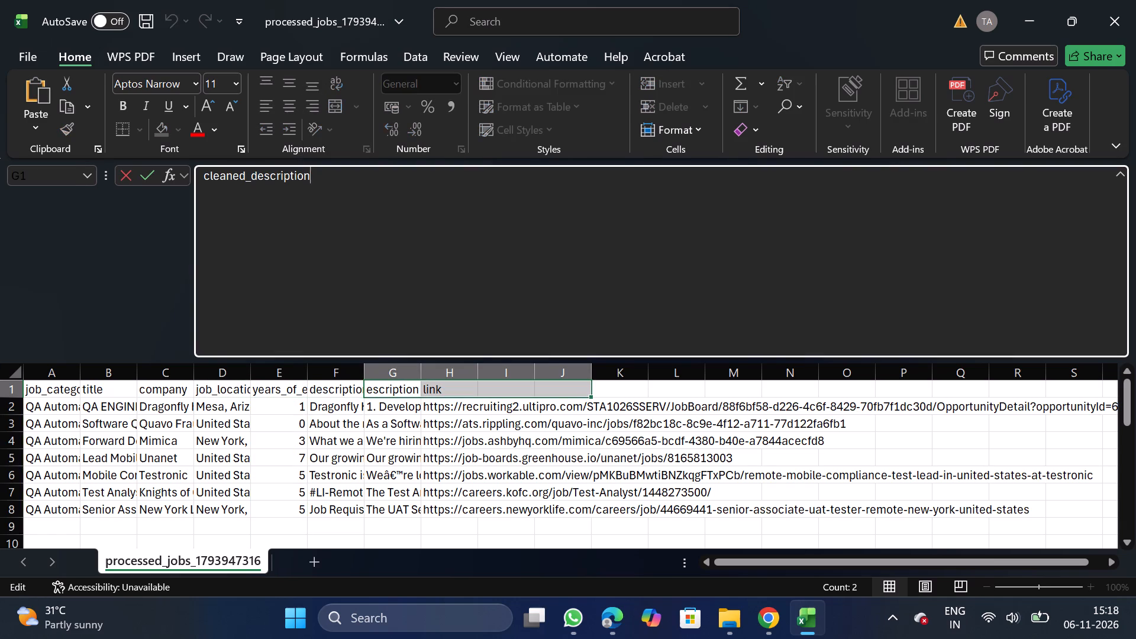
key("ctrl+v")
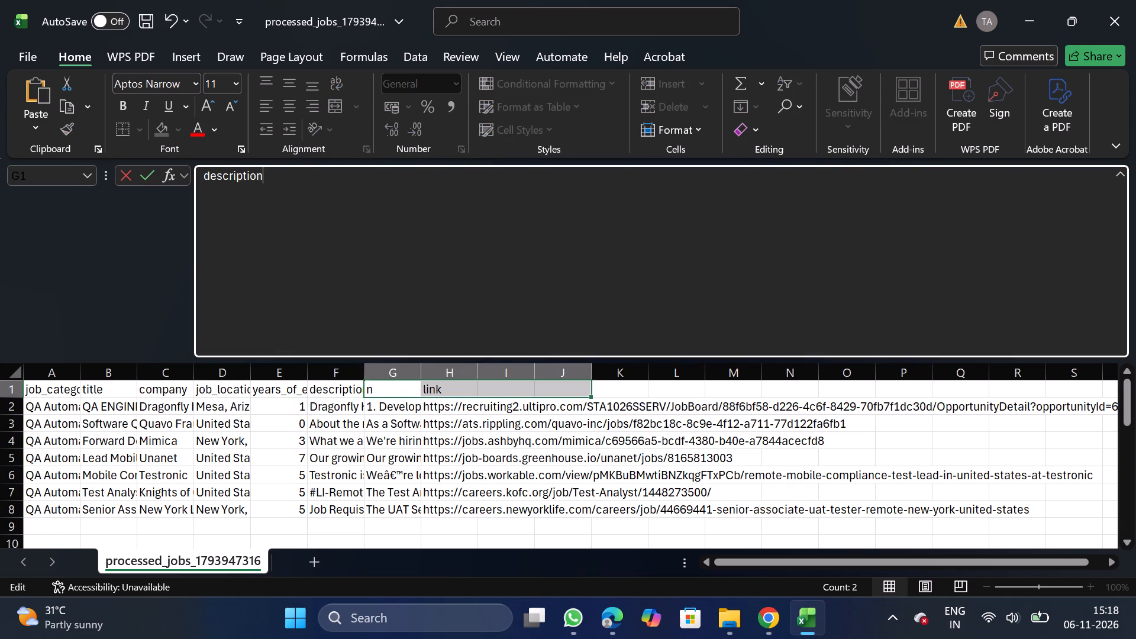
Rename the first description header as original_description, copying the name from NextGenApply's bulk CSV upload requirements in Chrome.
left_click_drag(351, 393, 447, 317)
left_click(447, 317)
key("BackSpace")
key("BackSpace")
key("BackSpace")
key("BackSpace")
key("BackSpace")
key("BackSpace")
key("BackSpace")
key("BackSpace")
key("BackSpace")
key("BackSpace")
key("BackSpace")
key("BackSpace")
key("BackSpace")
key("BackSpace")
key("BackSpace")
key("BackSpace")
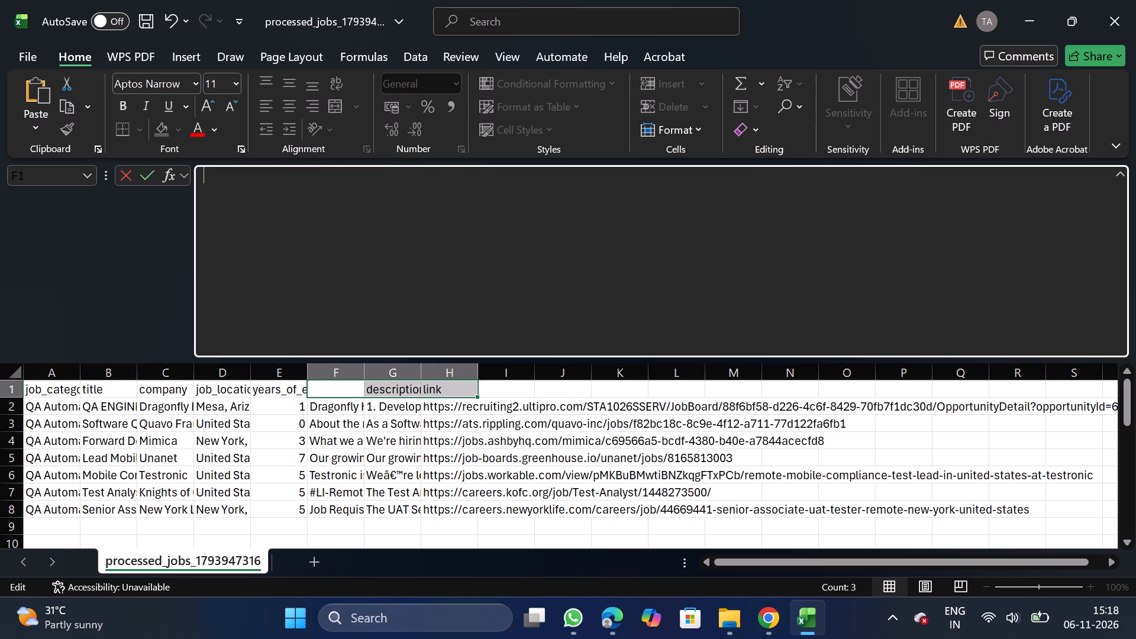
left_click(759, 635)
left_click(86, 181)
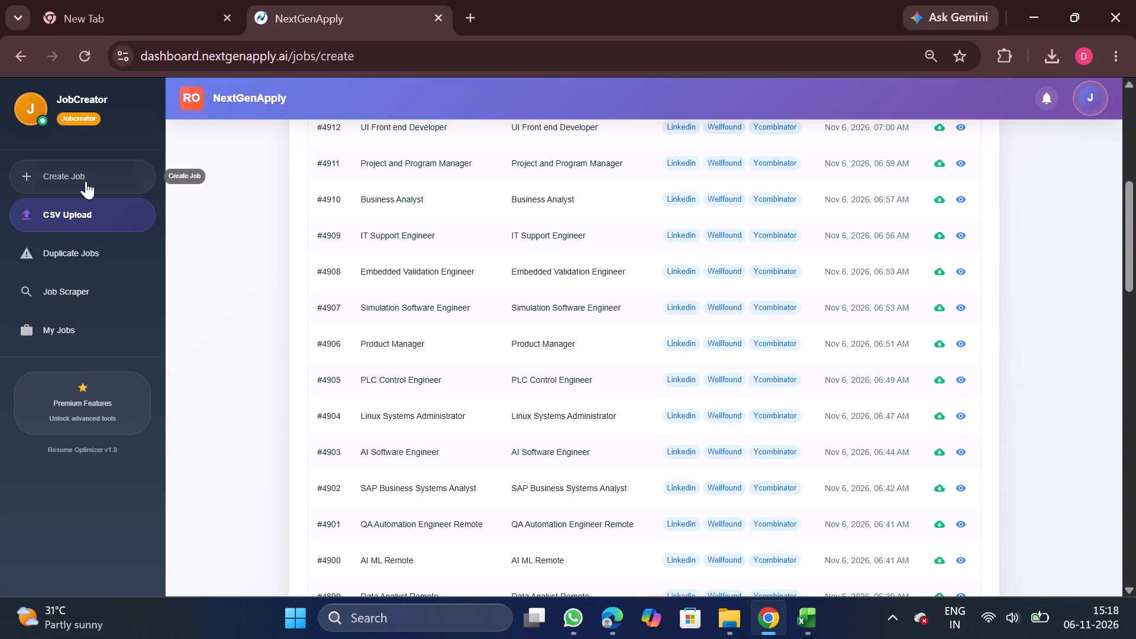
left_click(567, 156)
double_click(618, 299)
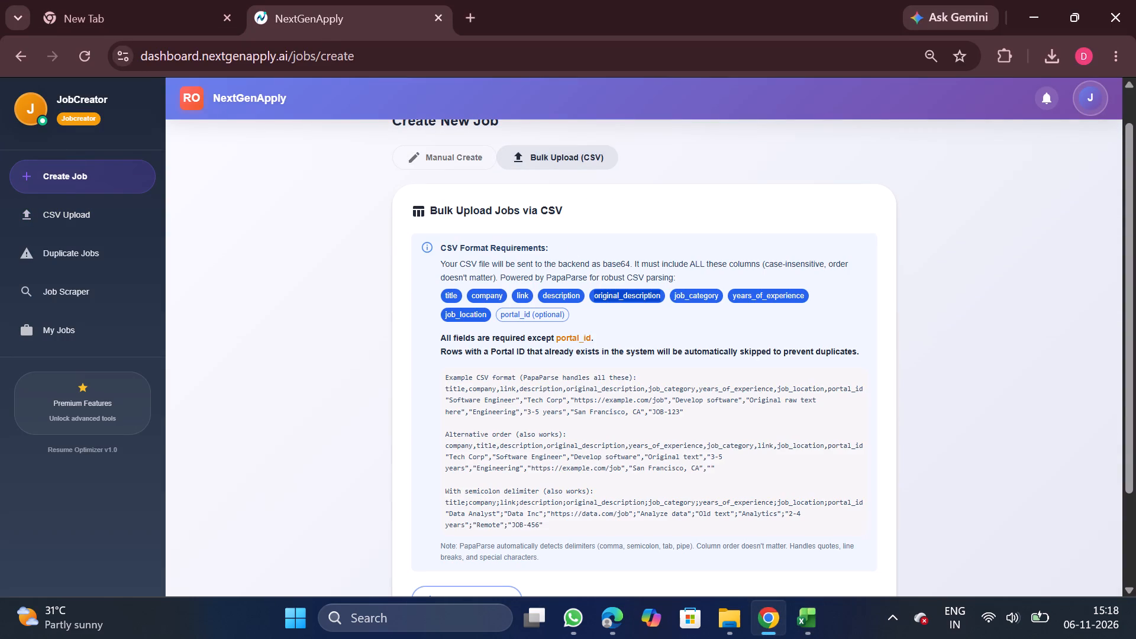
key("ctrl+c")
left_click(808, 627)
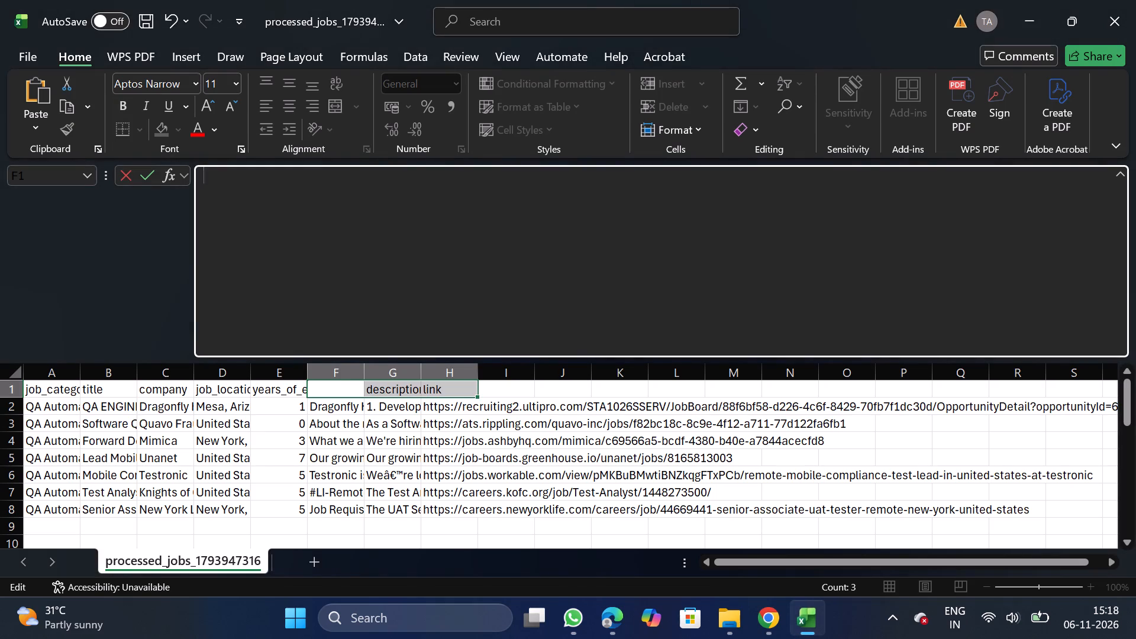
key("ctrl+v")
Select the title column.
left_click(119, 373)
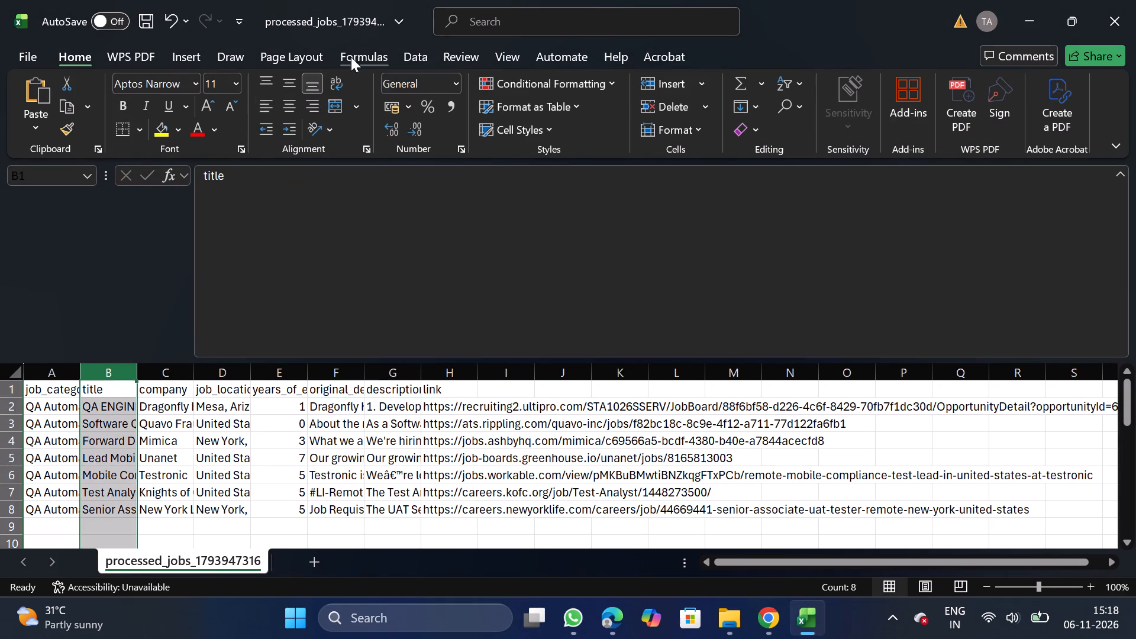
left_click(431, 48)
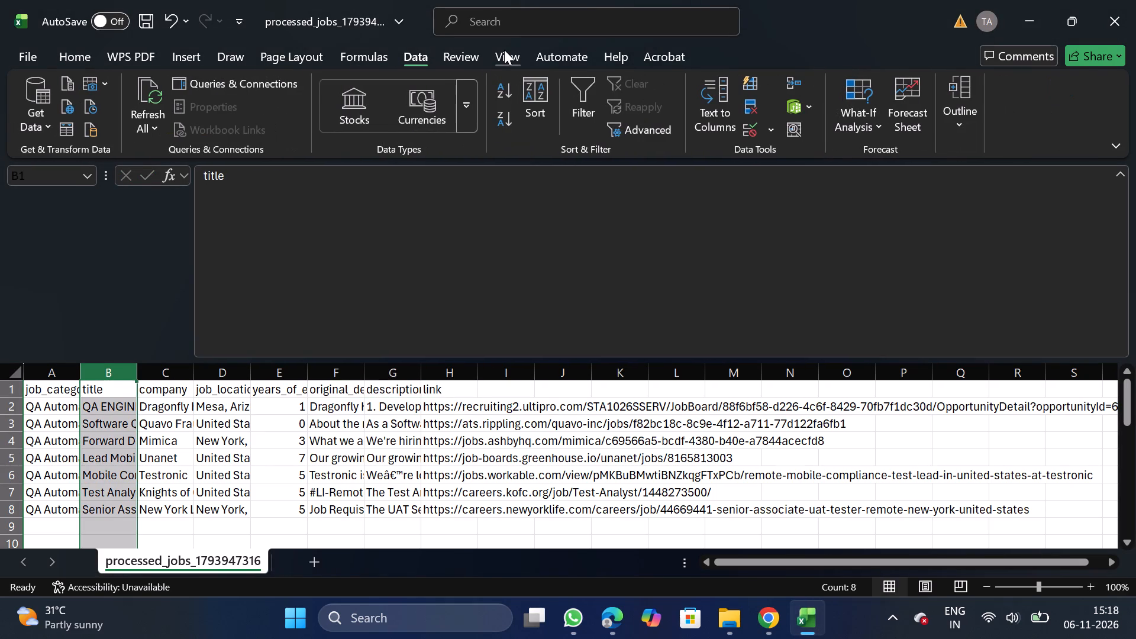
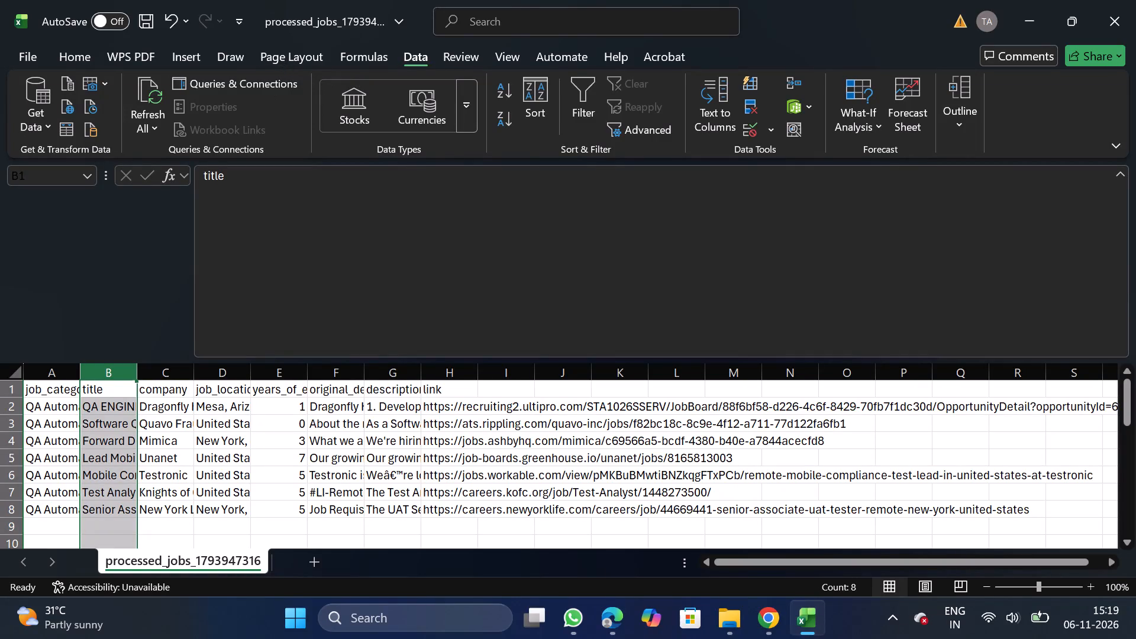
Check the first job titles and delete the row for QA ENGINEER - Temporary - Remote.
left_click(115, 414)
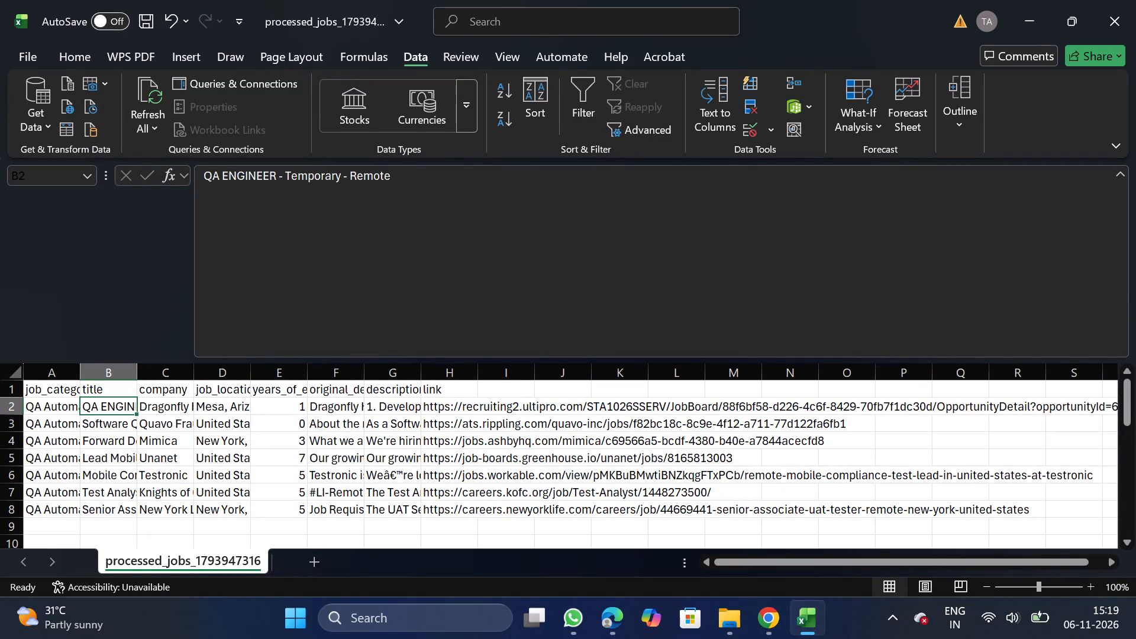
left_click(105, 428)
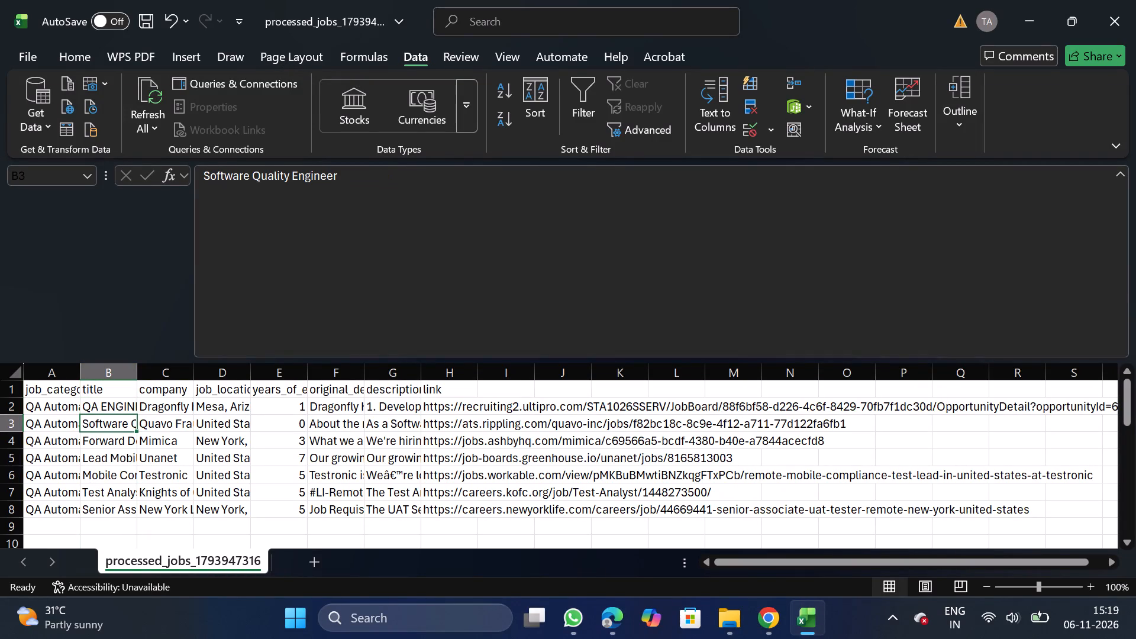
left_click(114, 441)
left_click_drag(11, 404, 47, 406)
right_click(47, 406)
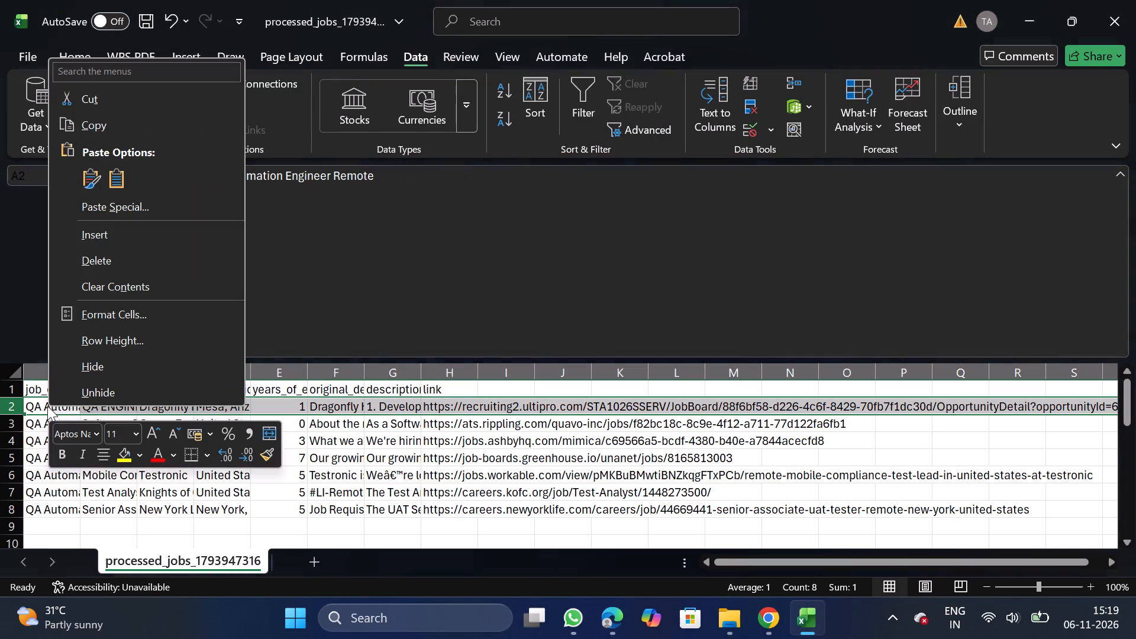
left_click(67, 459)
left_click(109, 541)
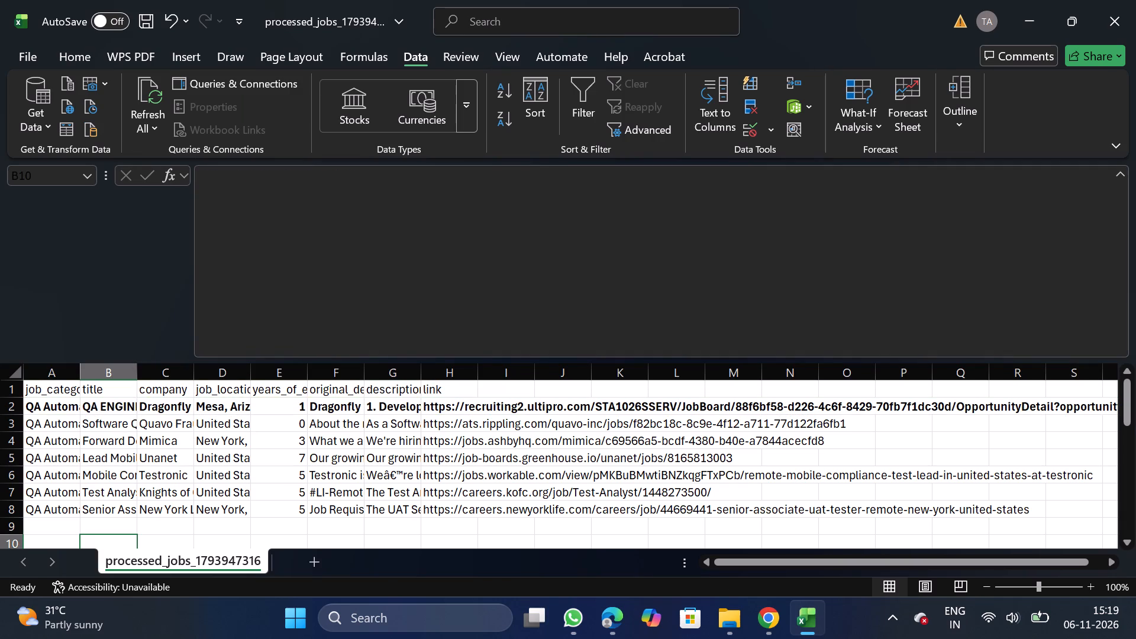
left_click(121, 405)
left_click_drag(6, 406, 41, 406)
right_click(41, 406)
left_click(118, 270)
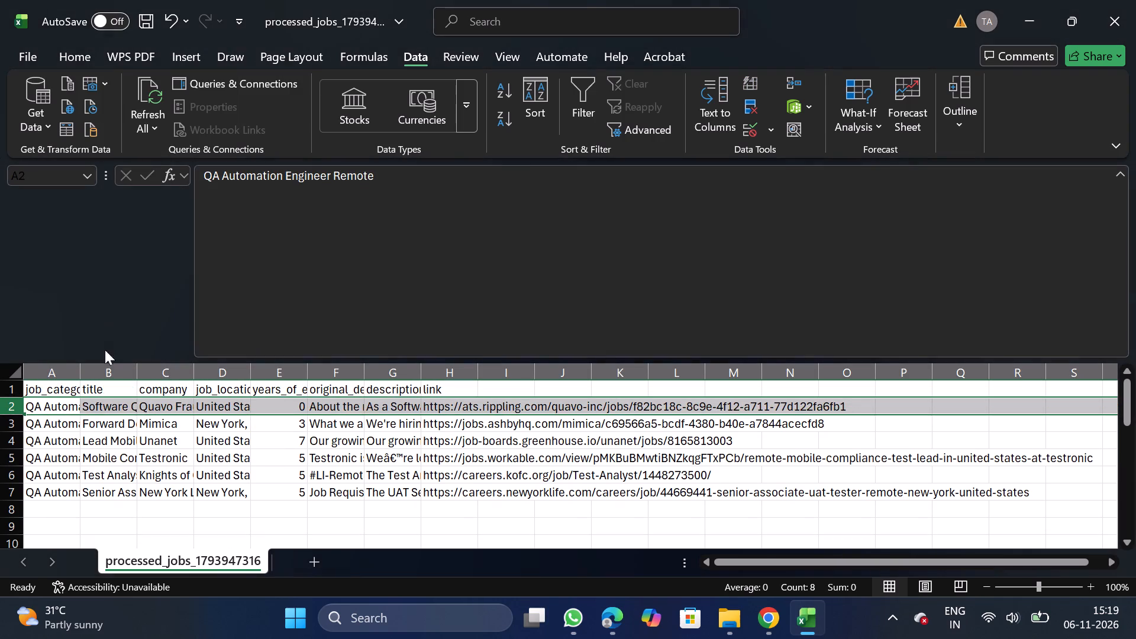
Review the remaining job titles and delete the Mobile Compliance Test Lead row.
left_click(111, 422)
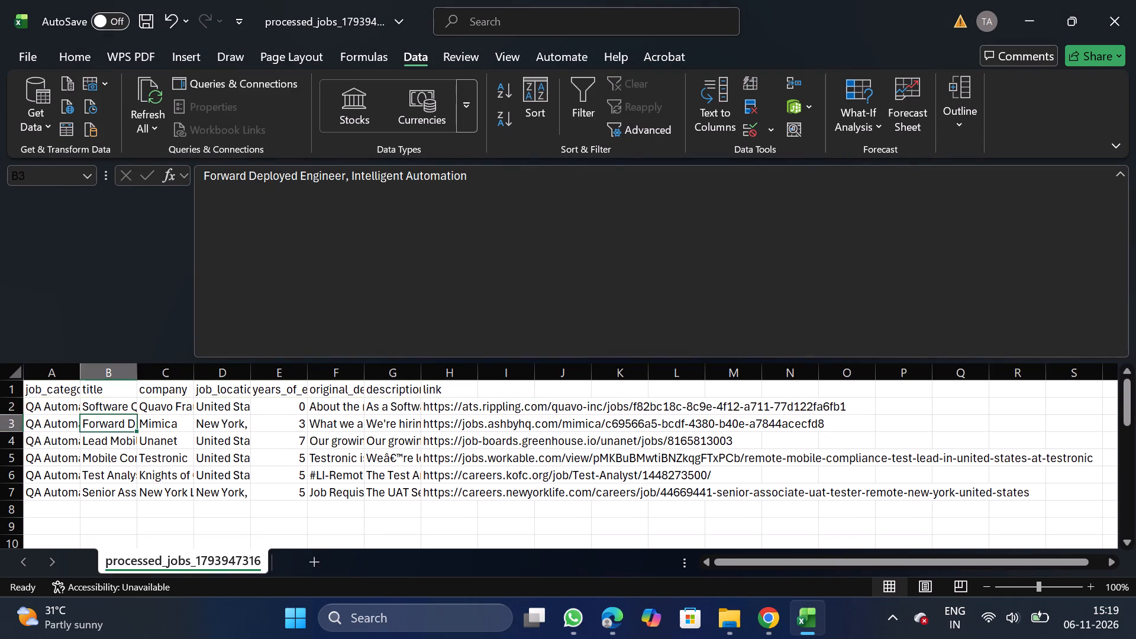
left_click(107, 444)
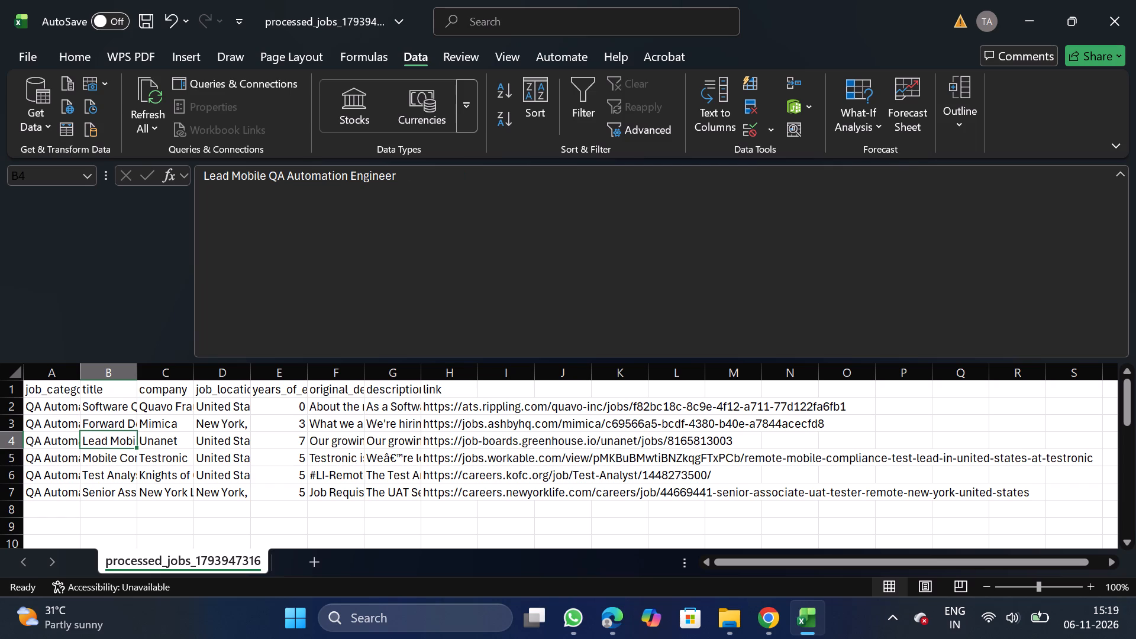
left_click(123, 464)
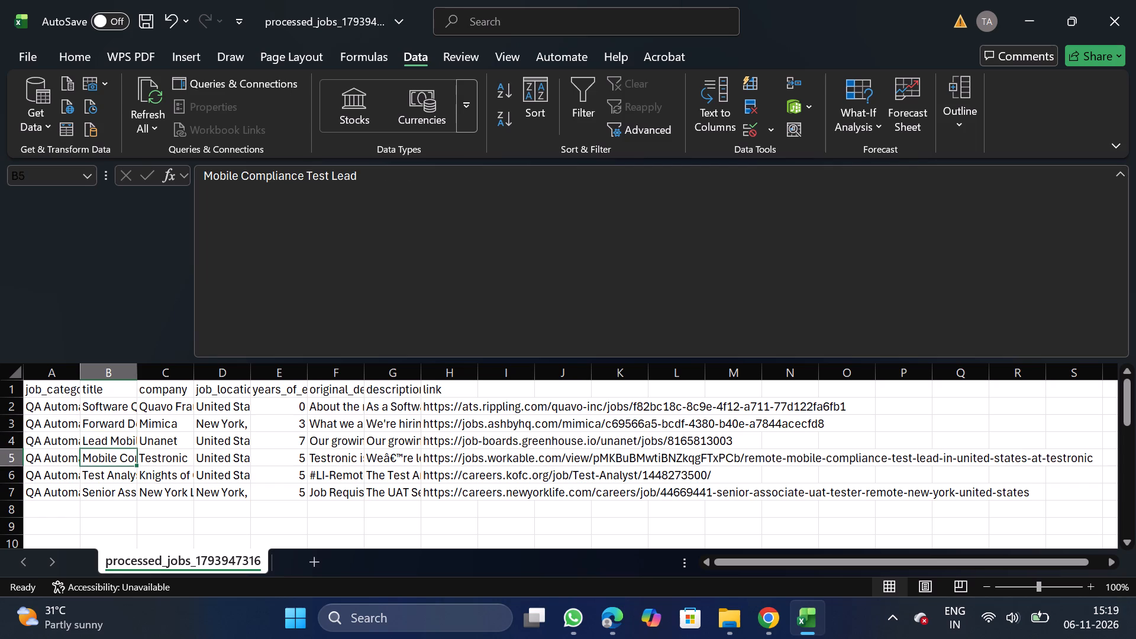
left_click(14, 462)
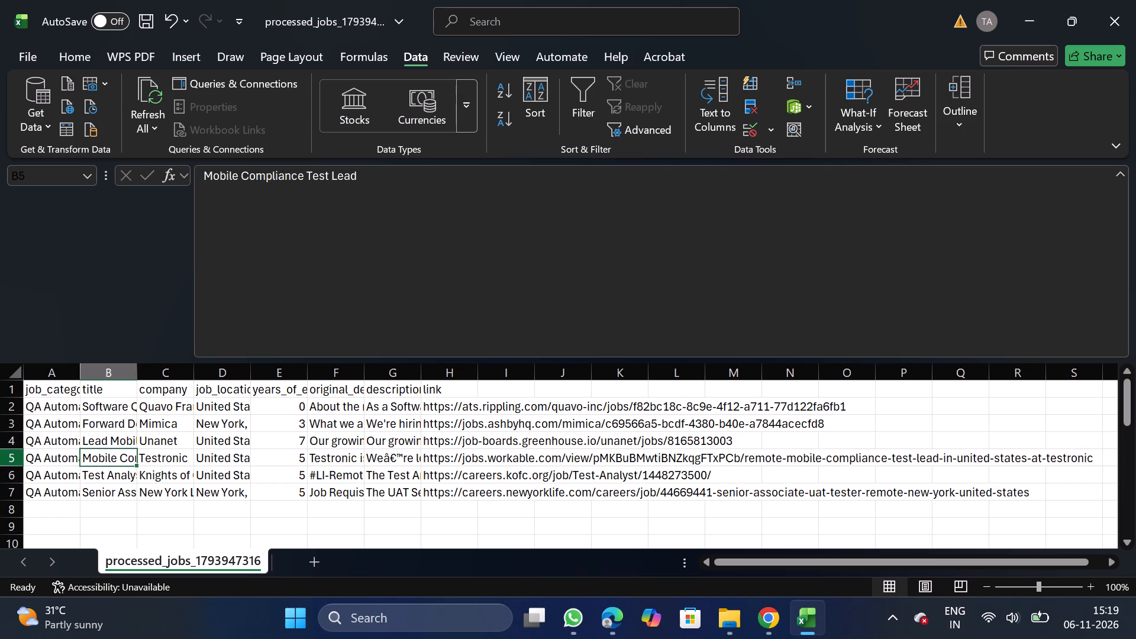
left_click(0, 456)
right_click(26, 463)
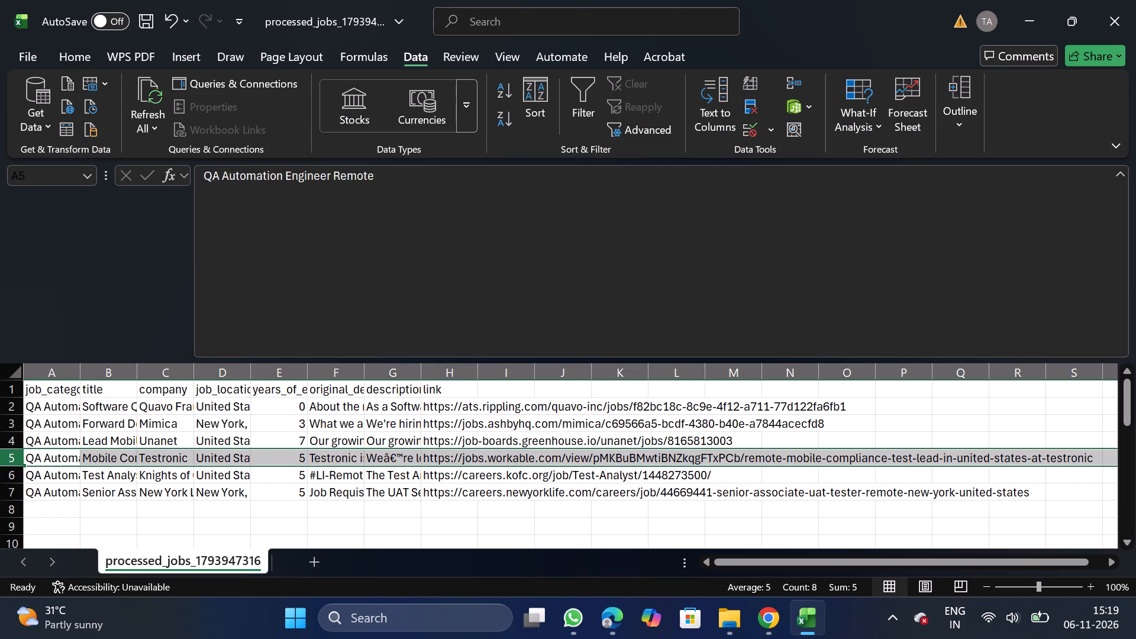
right_click(73, 461)
left_click(135, 314)
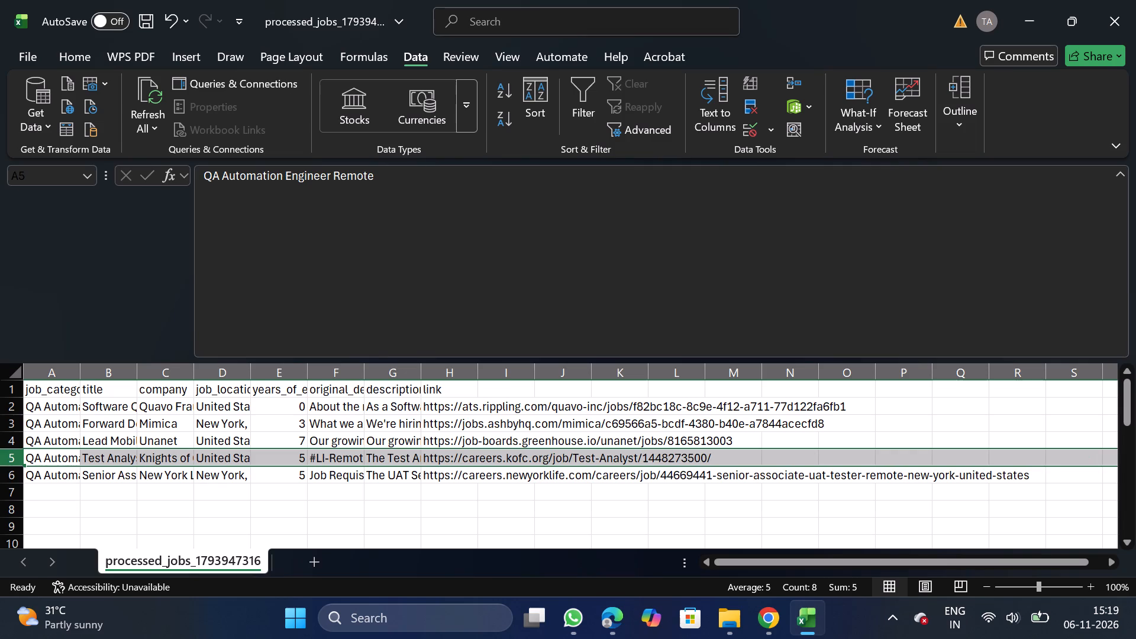
left_click(105, 460)
left_click(113, 479)
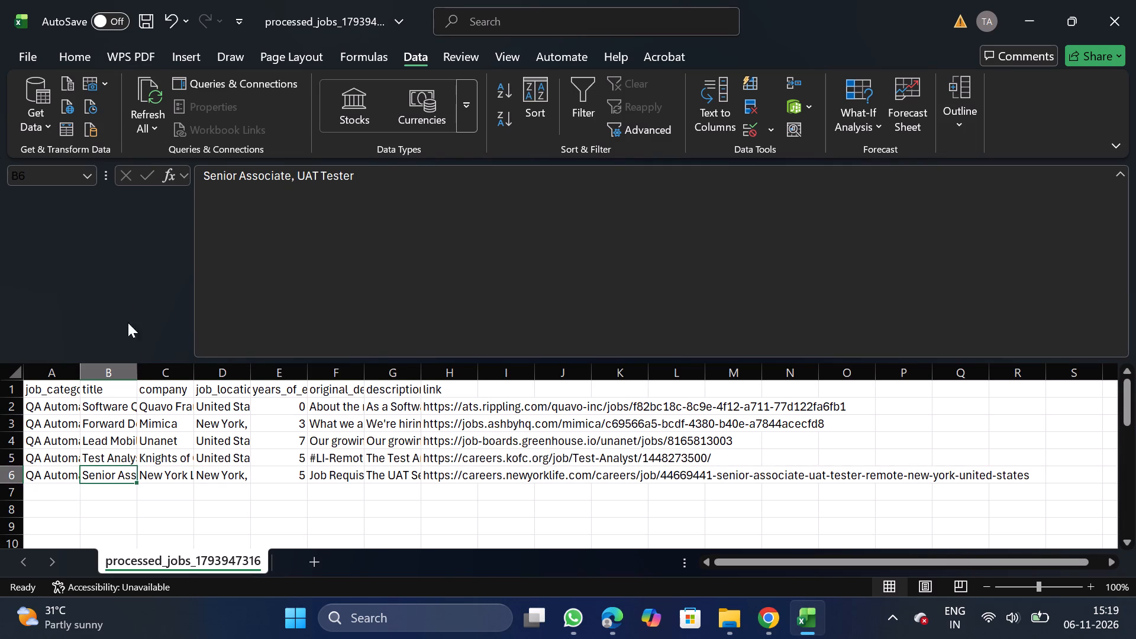
Change job_location from United States to Remote in the Quavo Fraud & Disputes, Unanet and Knights of Columbus rows.
left_click(221, 410)
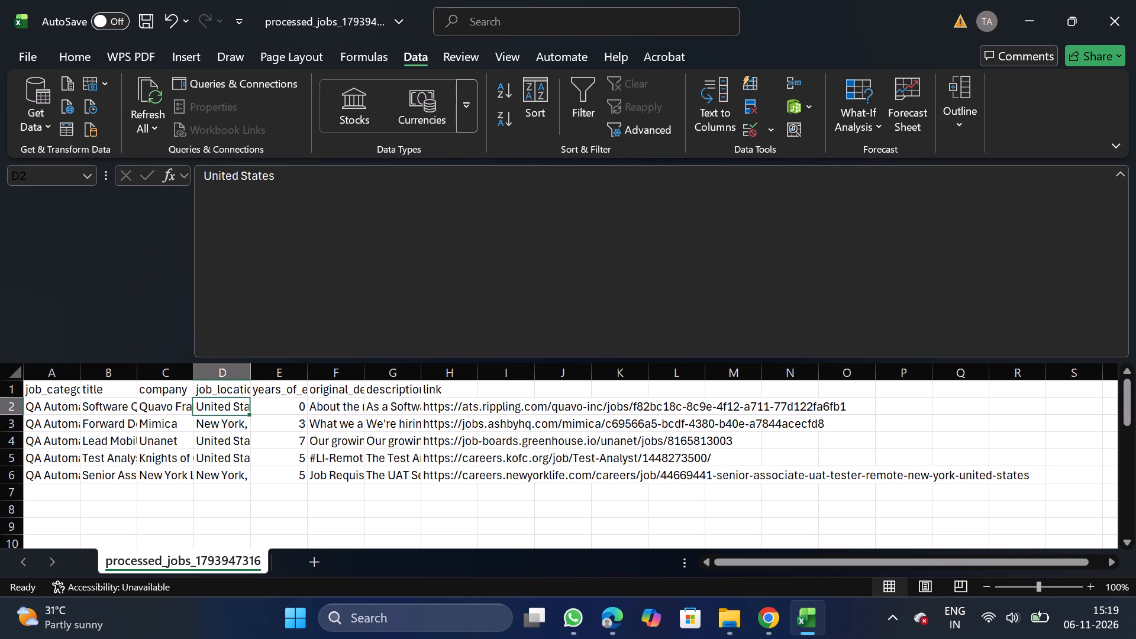
left_click(287, 334)
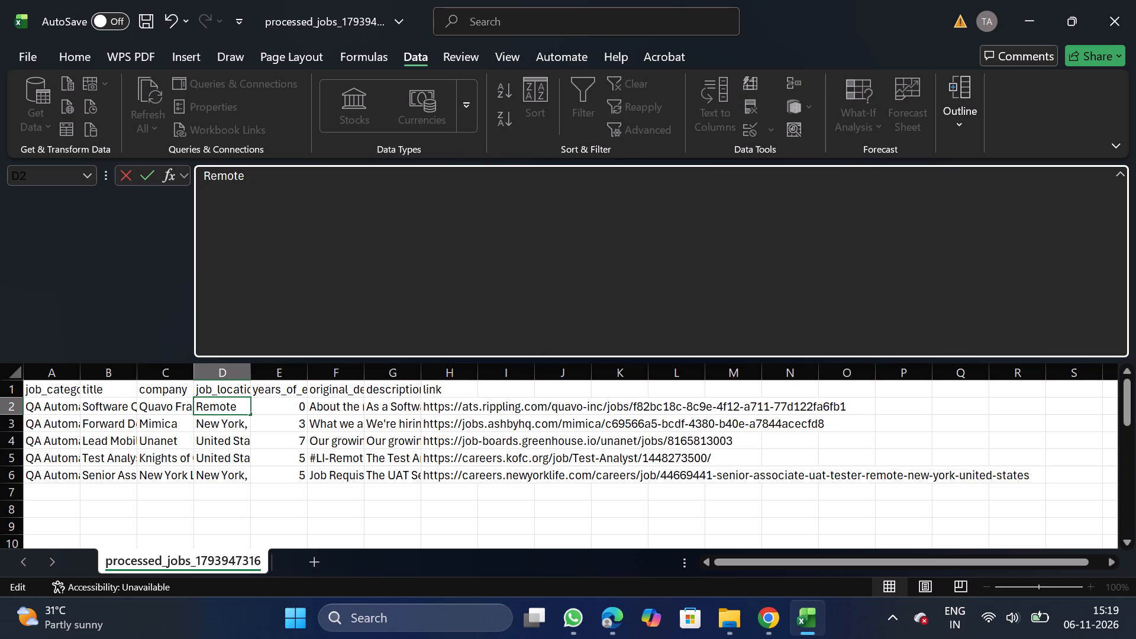
left_click_drag(223, 440, 335, 301)
left_click(335, 301)
key("BackSpace")
key("BackSpace")
key("BackSpace")
key("BackSpace")
key("BackSpace")
key("BackSpace")
key("BackSpace")
key("BackSpace")
key("BackSpace")
key("BackSpace")
key("BackSpace")
key("BackSpace")
key("BackSpace")
key("BackSpace")
key("BackSpace")
key("BackSpace")
key("BackSpace")
key("BackSpace")
key("BackSpace")
key("BackSpace")
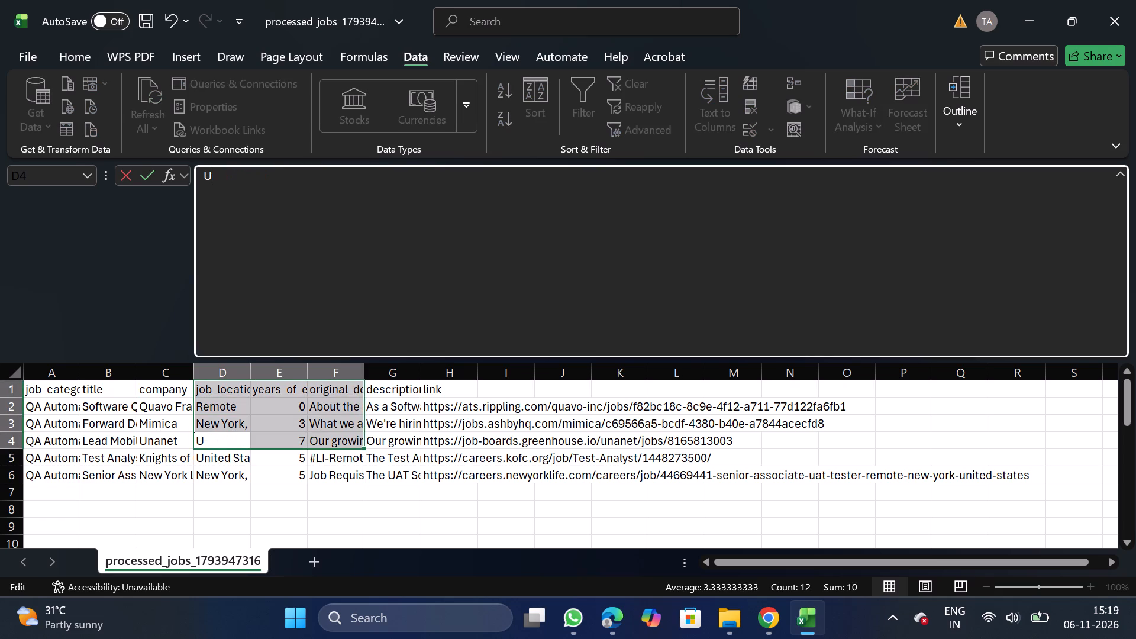
type("emote")
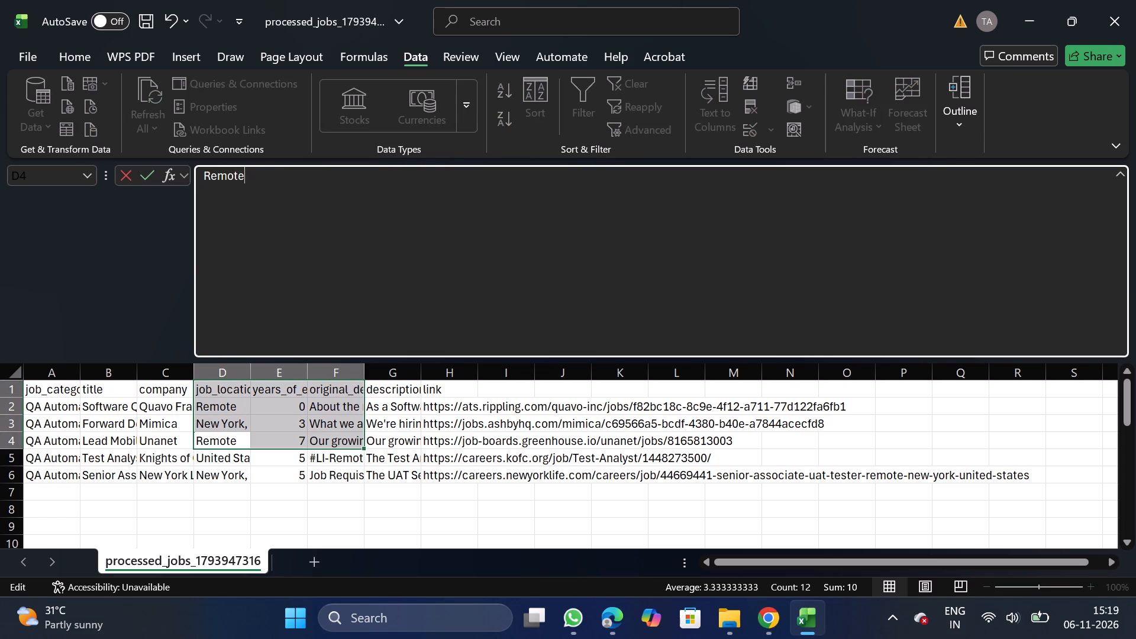
left_click(219, 462)
left_click(381, 280)
key("BackSpace")
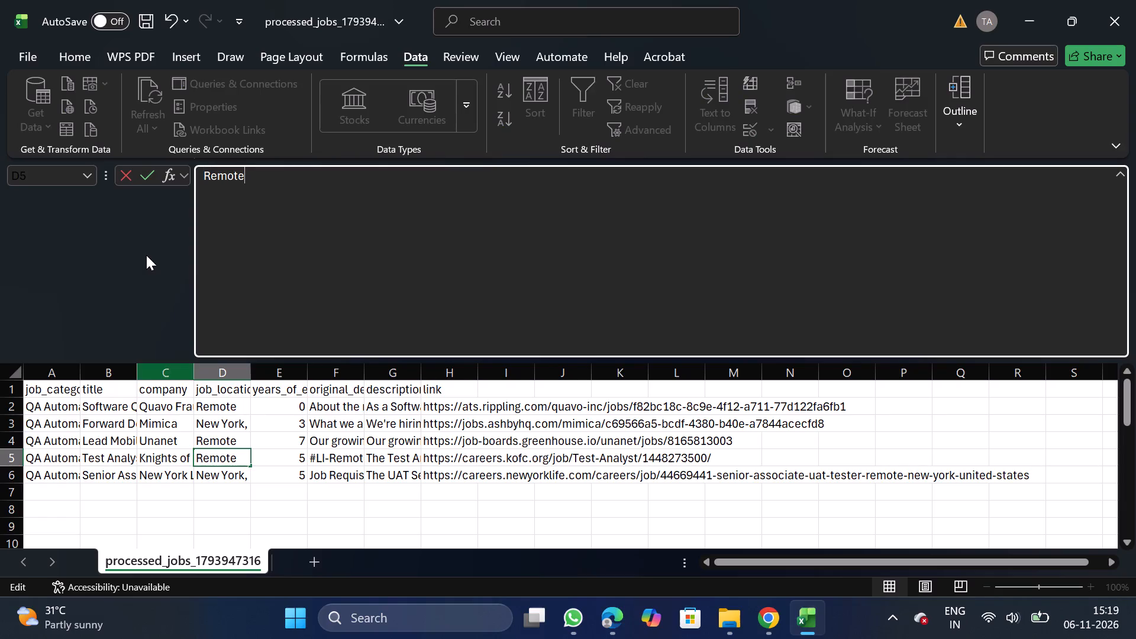
Save a copy of the workbook as the CSV file QA Remote_11_06 in the Daily Scraping jobs folder under Documents.
left_click_drag(15, 62, 31, 308)
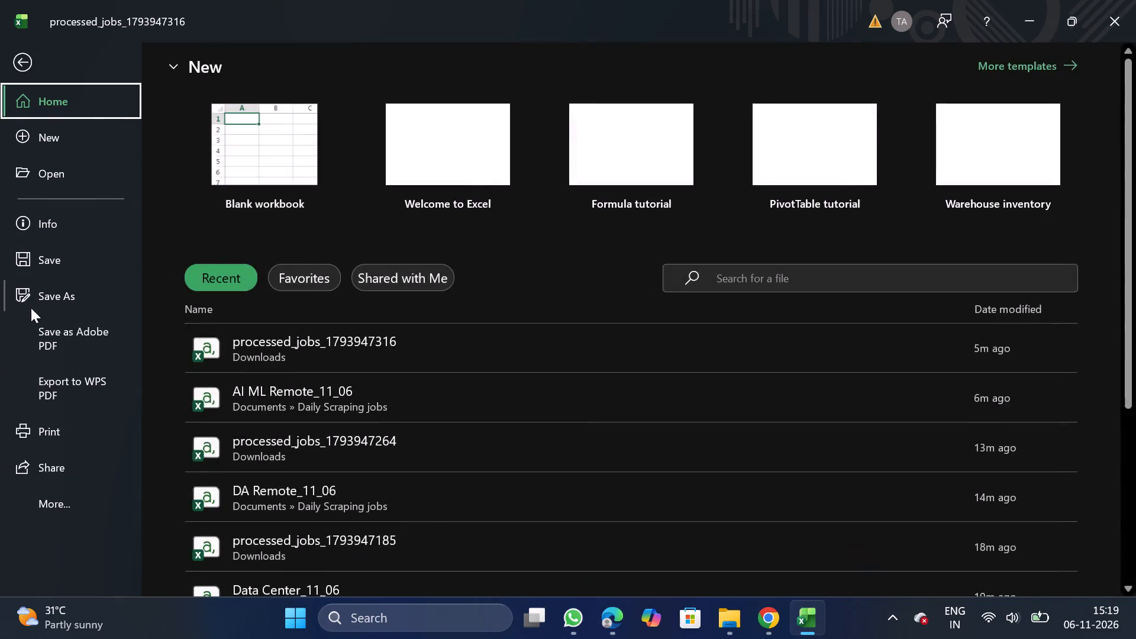
left_click_drag(31, 308, 55, 297)
double_click(55, 297)
triple_click(280, 490)
double_click(280, 490)
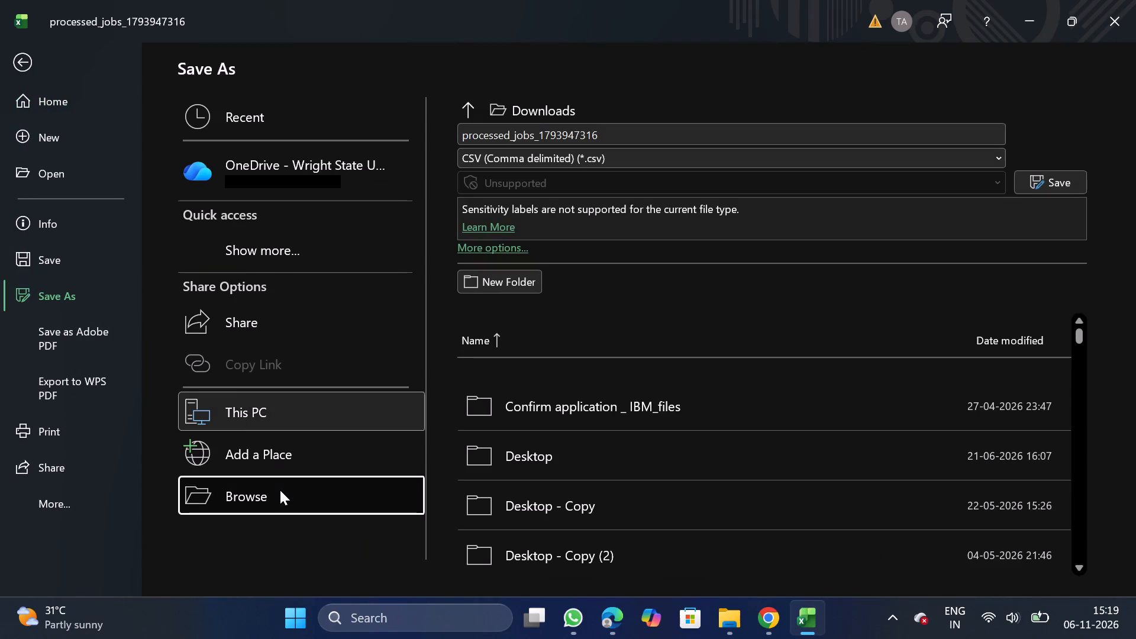
double_click(105, 205)
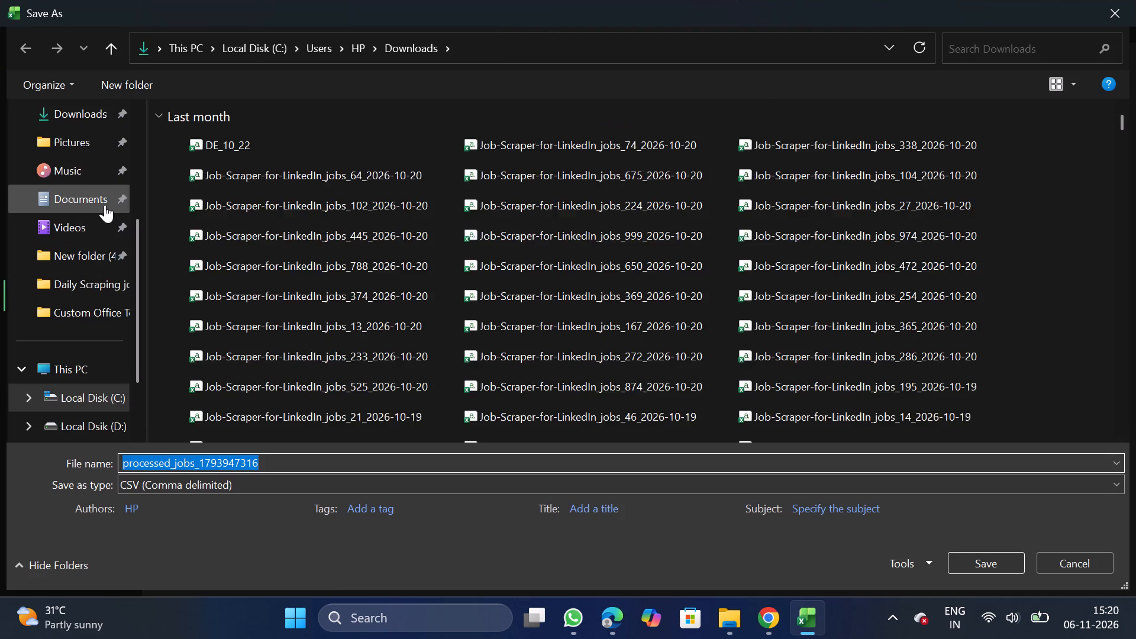
double_click(242, 189)
left_click(293, 459)
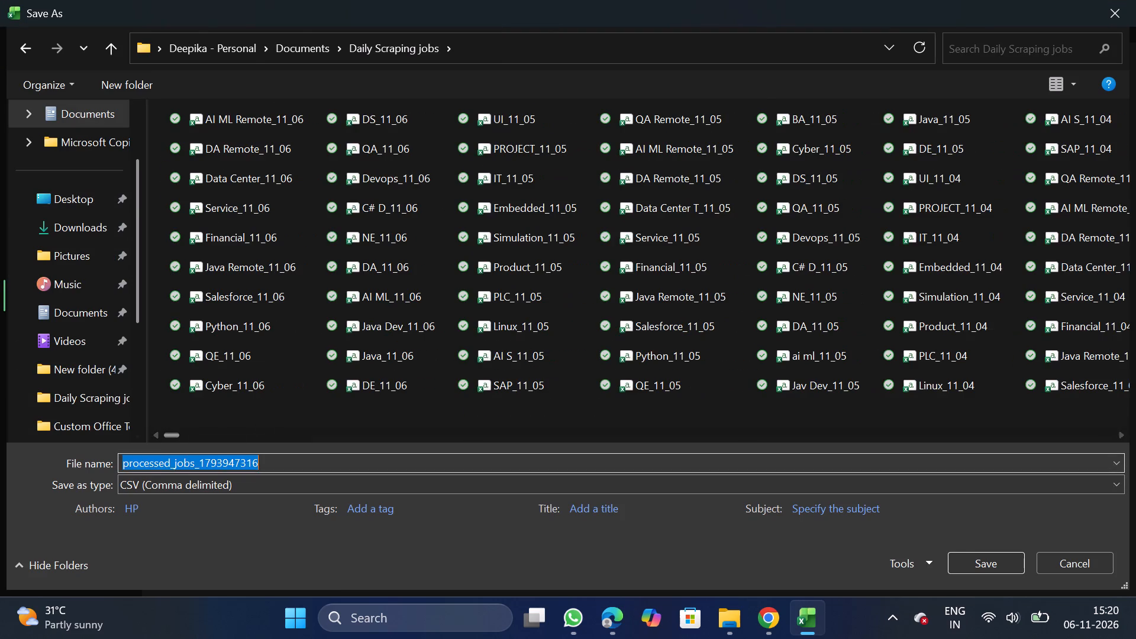
key("BackSpace")
type("QA R")
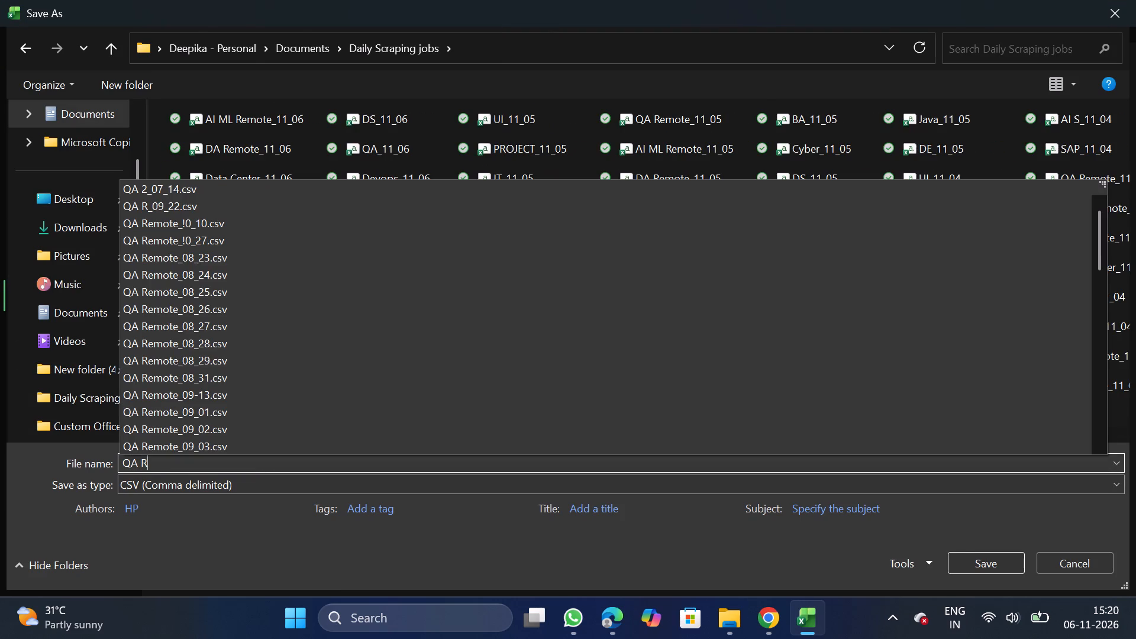
type("emote_11_06")
left_click(990, 568)
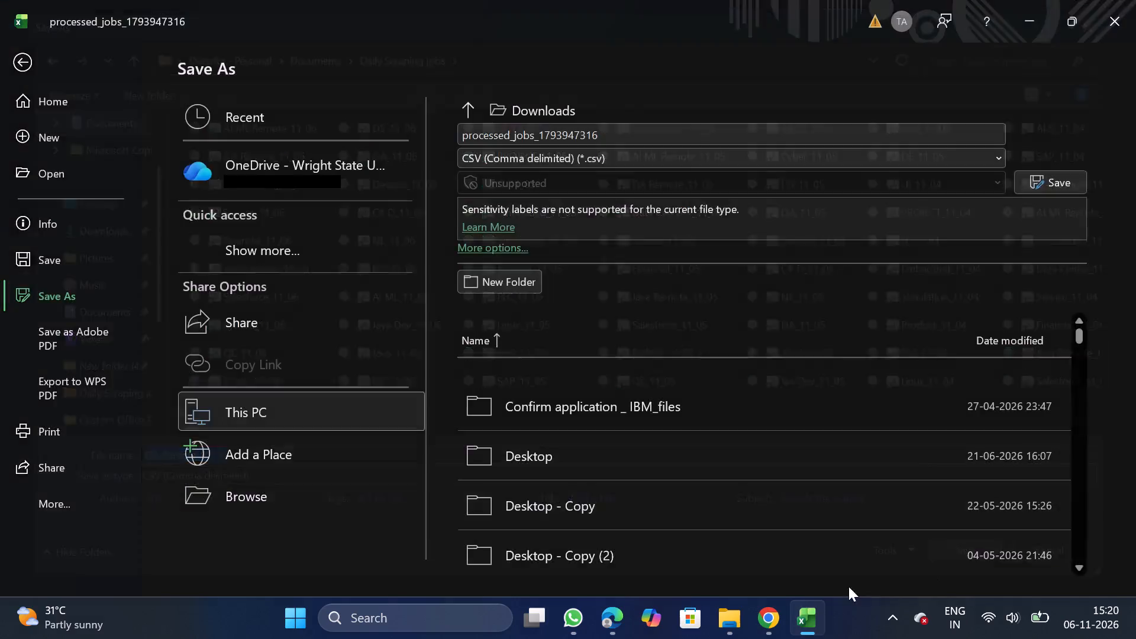
Switch to NextGenApply in Chrome, choose QA Remote_11_06.csv, check its data preview and bulk upload it.
left_click(769, 622)
left_click(757, 627)
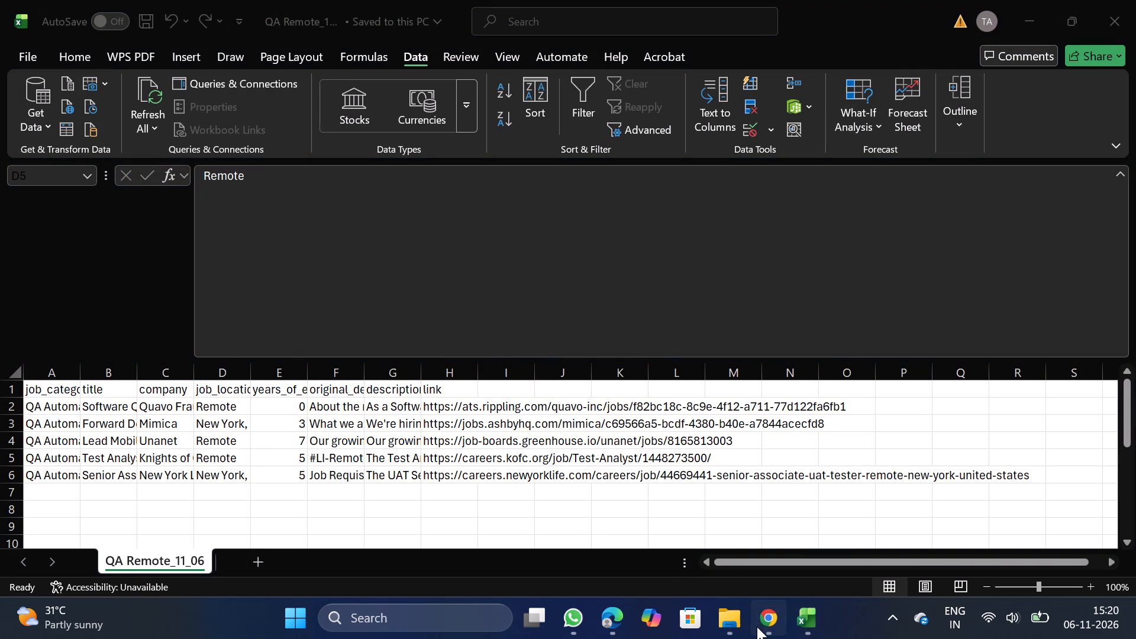
scroll(561, 514, "down", 1)
left_click(470, 482)
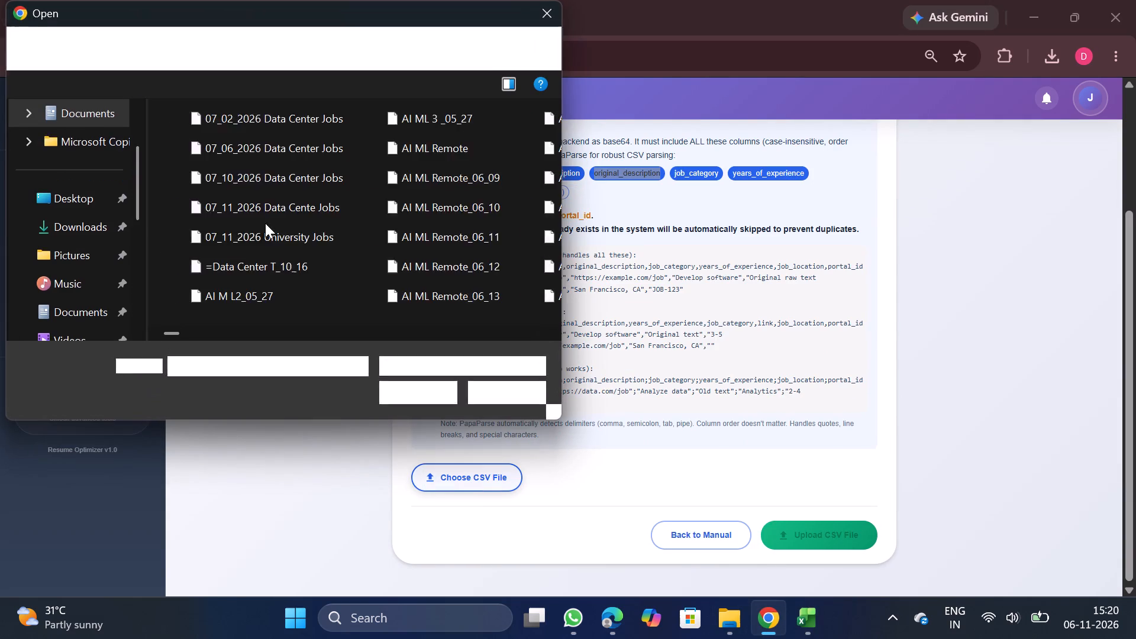
double_click(241, 112)
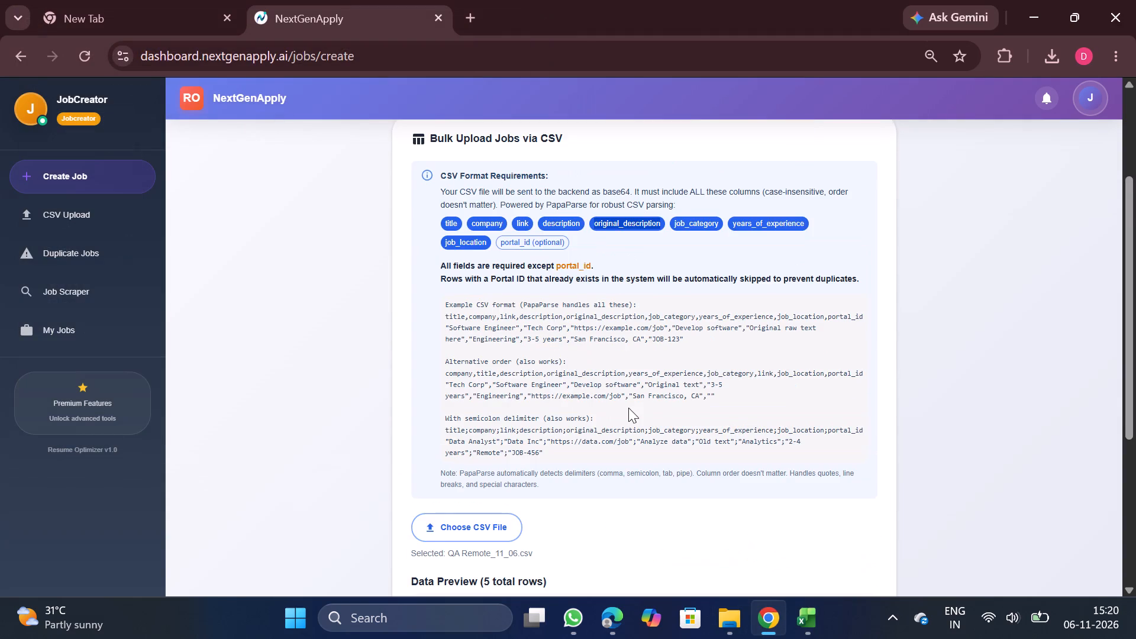
scroll(628, 408, "down", 2)
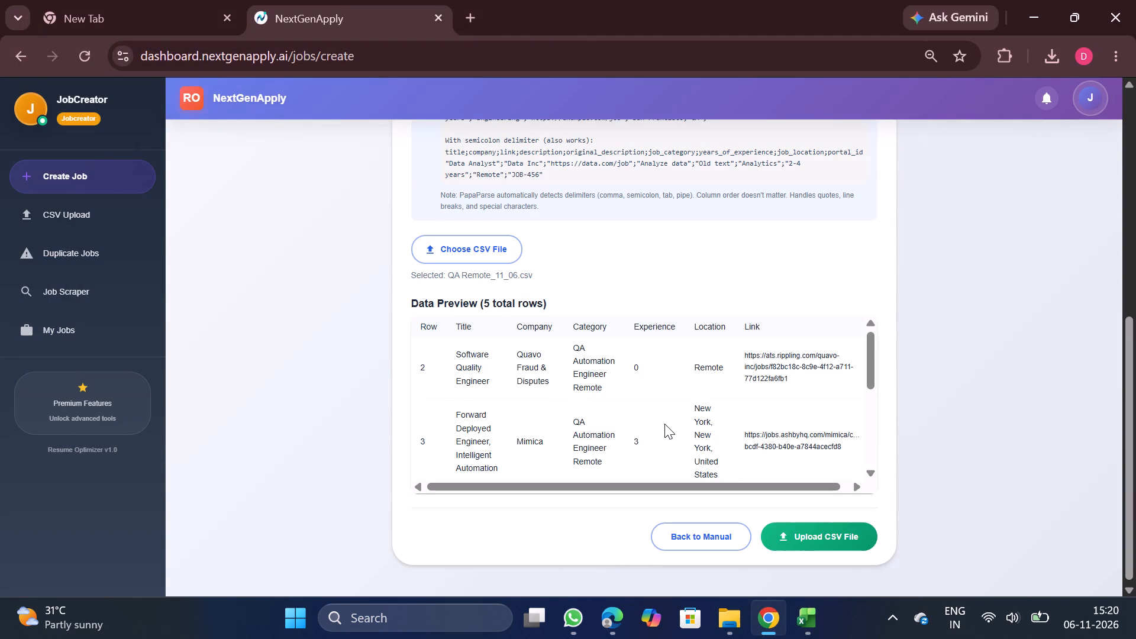
scroll(664, 424, "down", 1)
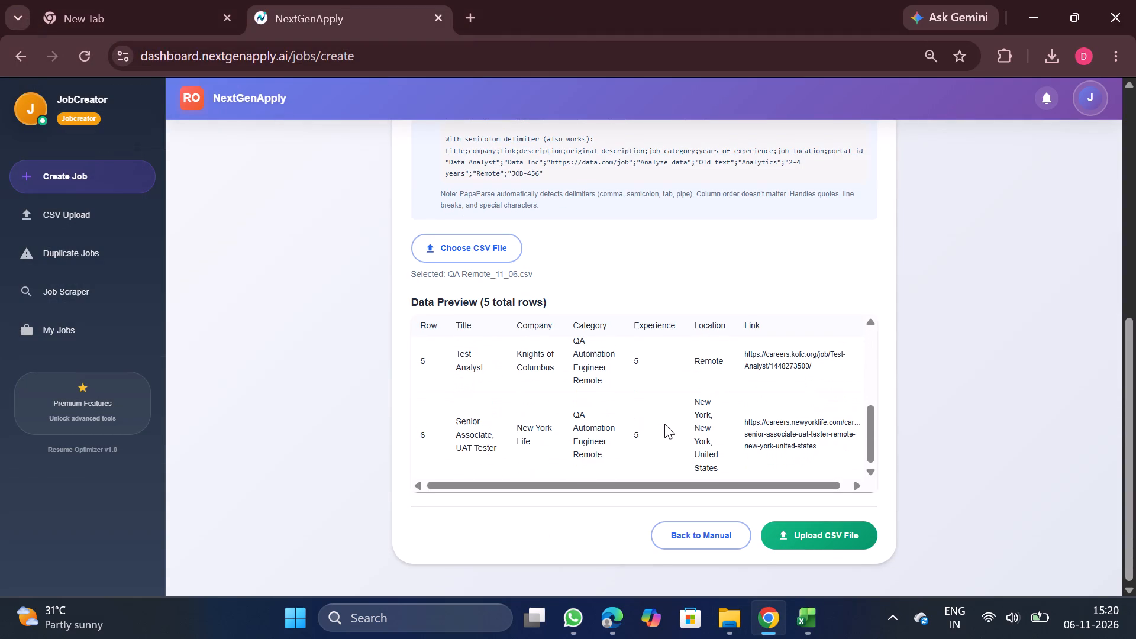
scroll(664, 424, "down", 1)
scroll(769, 472, "down", 1)
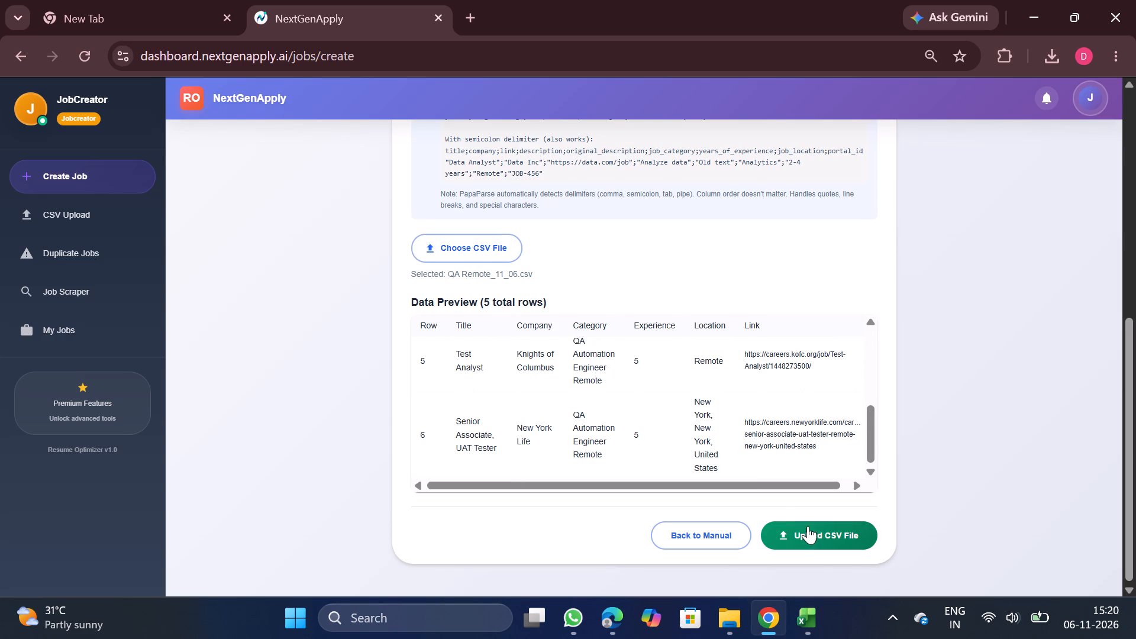
left_click(809, 532)
Close the QA Remote_11_06 workbook in Excel.
left_click(883, 464)
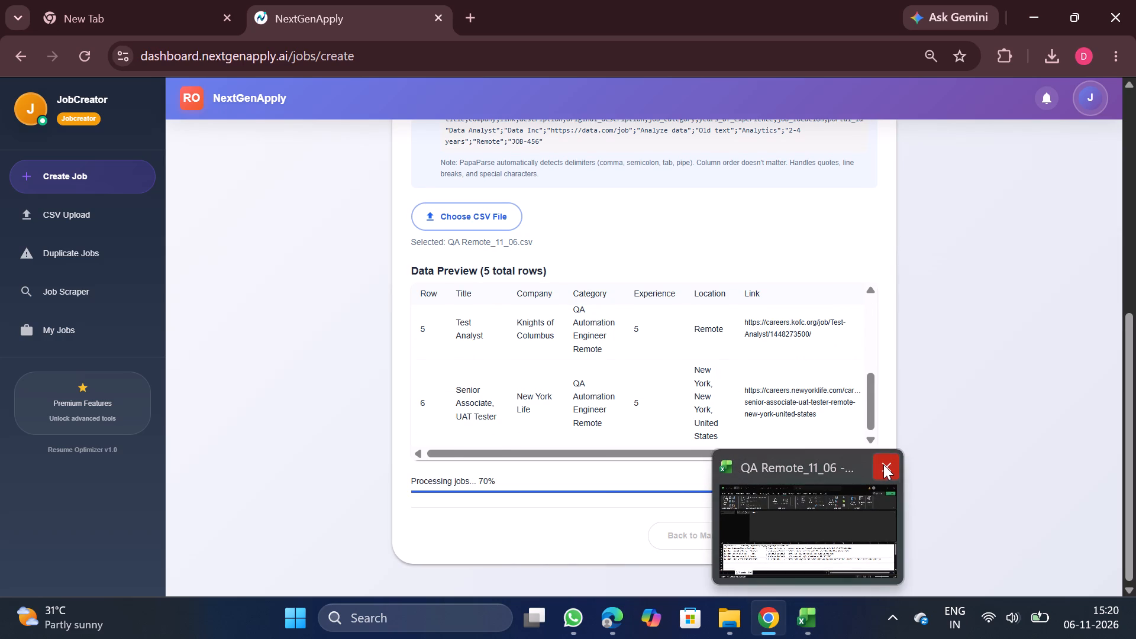
Open NextGenApply's CSV Upload page and browse the CSV Upload History.
scroll(678, 392, "up", 4)
left_click(60, 195)
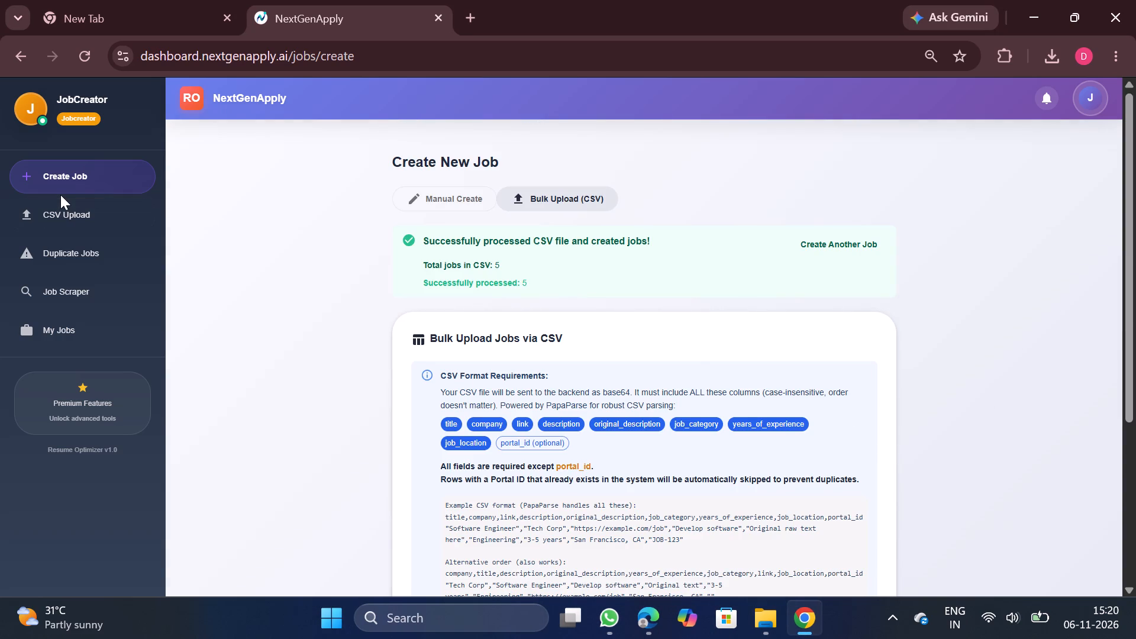
left_click(75, 208)
scroll(485, 301, "up", 6)
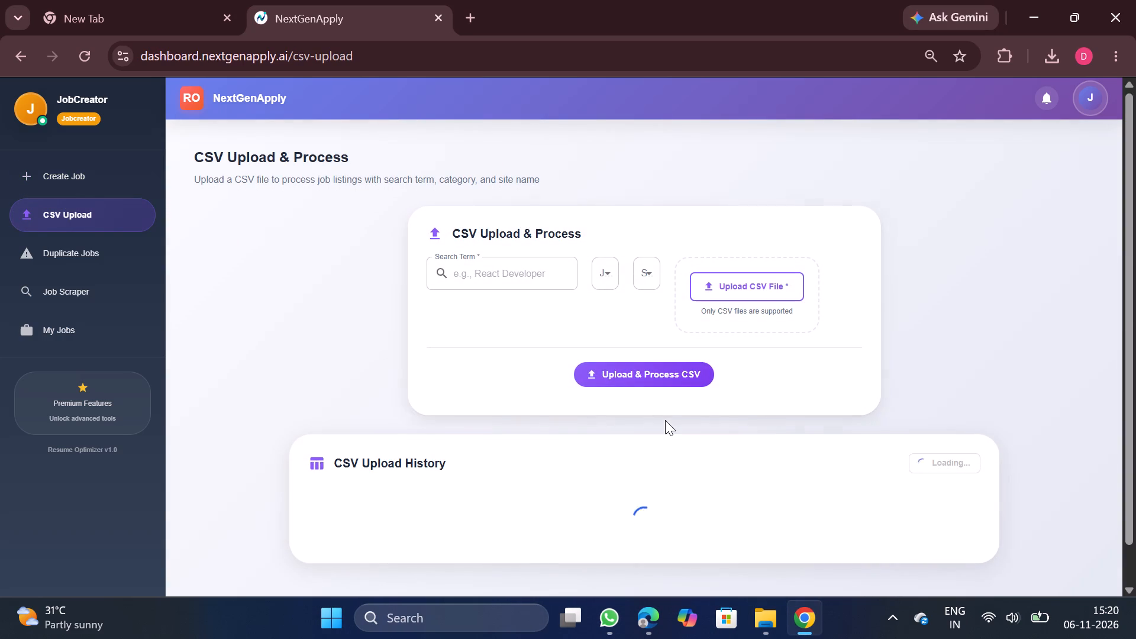
scroll(665, 420, "down", 2)
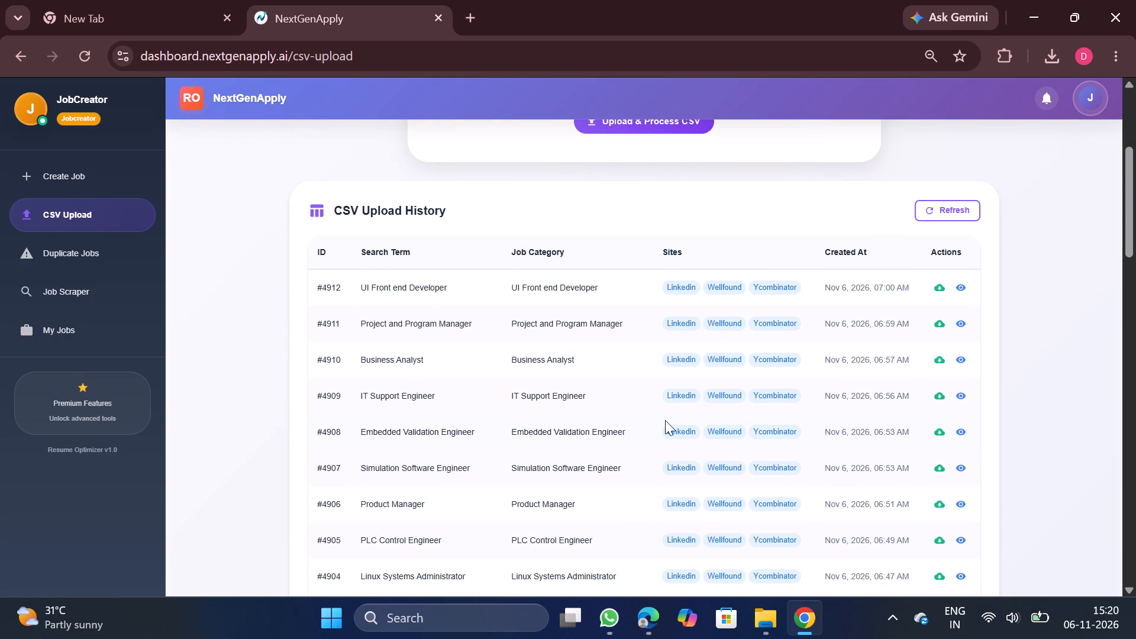
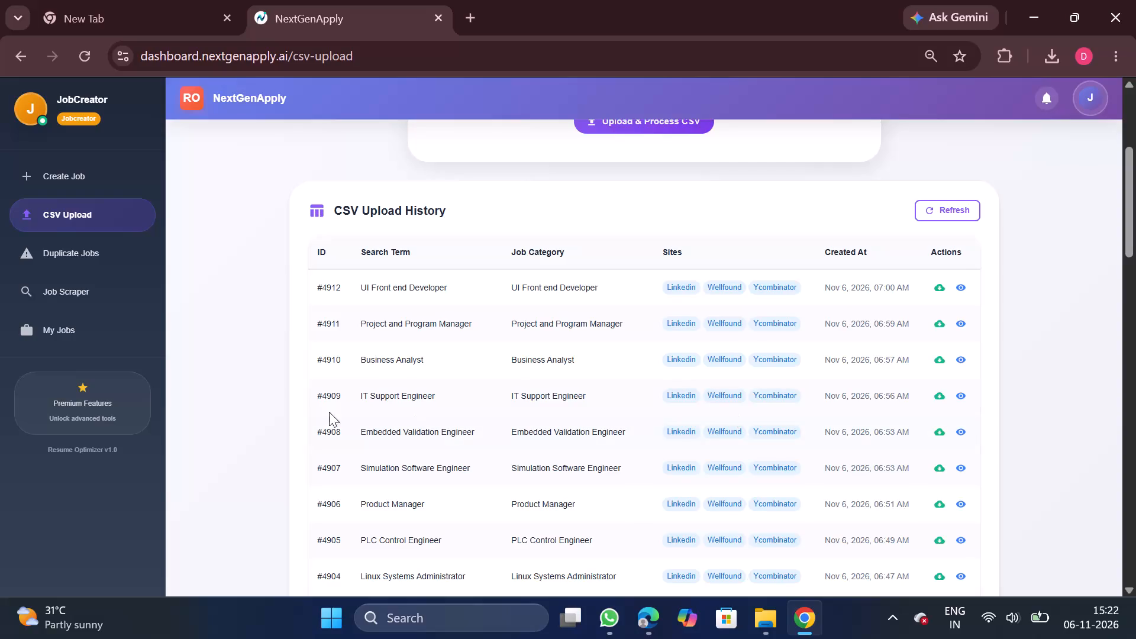
Open the My Jobs page and review the created job counts by category.
left_click(99, 337)
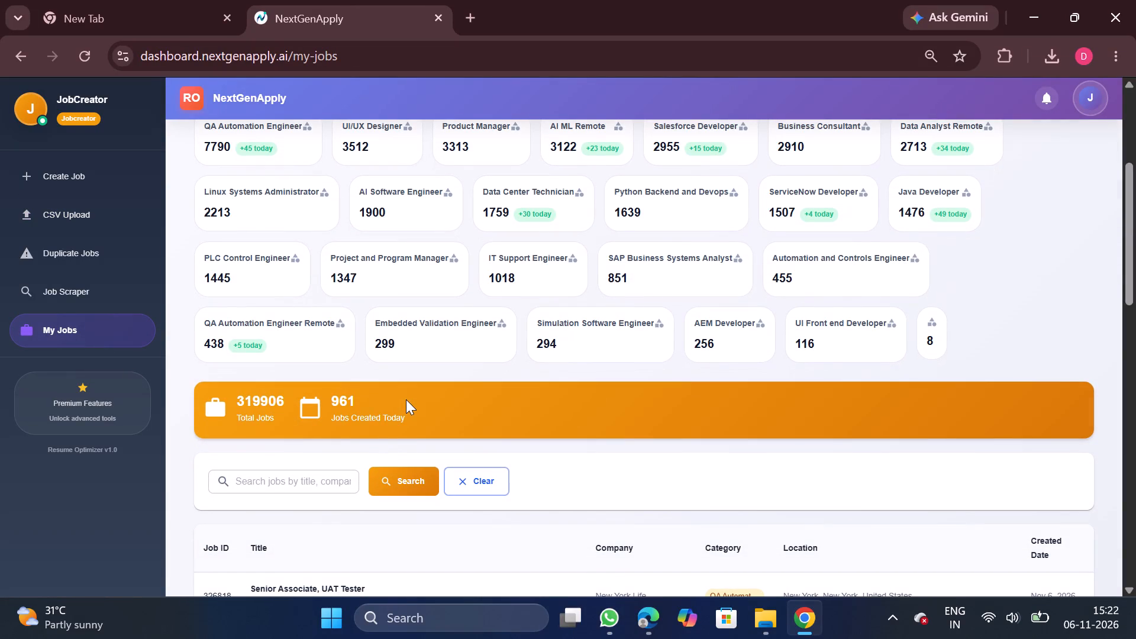
scroll(406, 399, "down", 1)
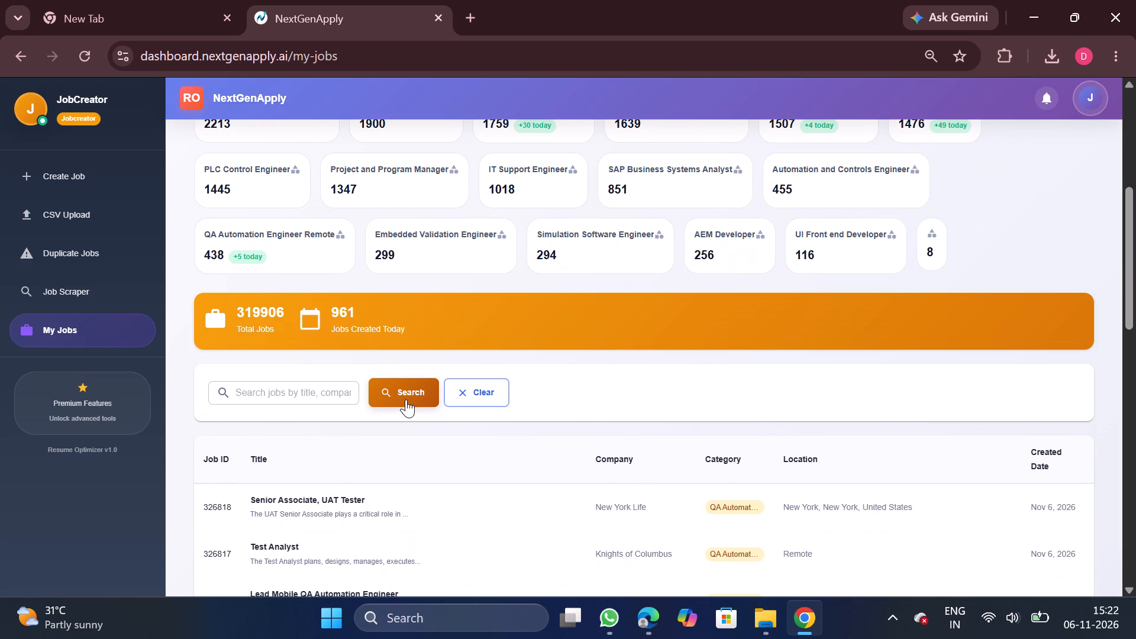
scroll(406, 399, "up", 7)
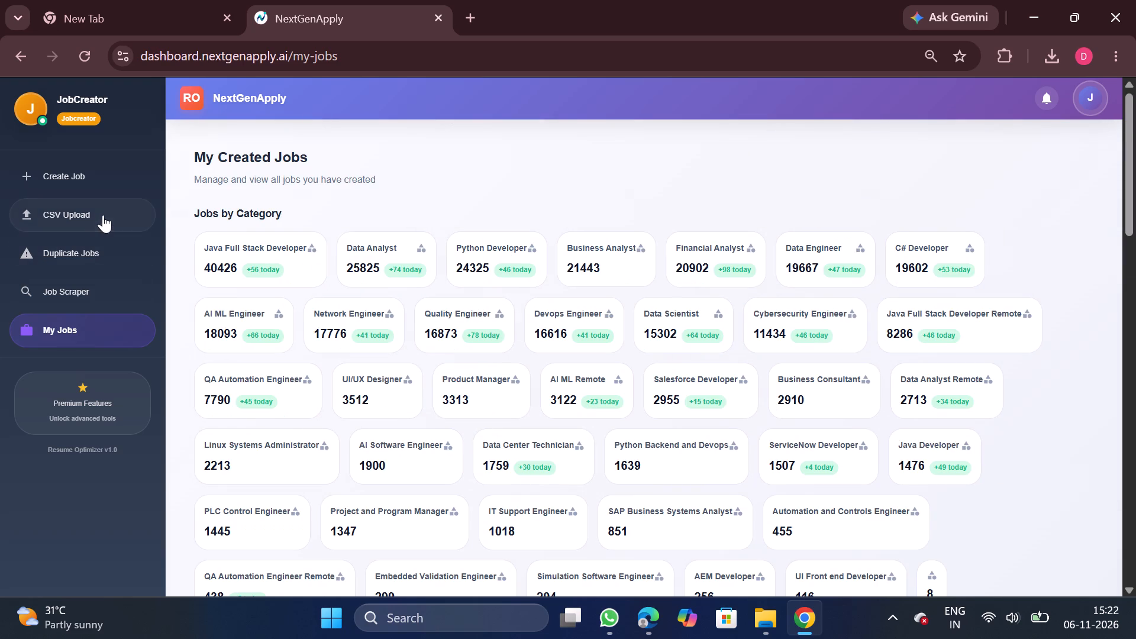
Return to CSV Upload, download the processed CSV for SAP Business Systems Analyst from the upload history, and open it in Excel.
left_click(103, 215)
scroll(500, 277, "up", 5)
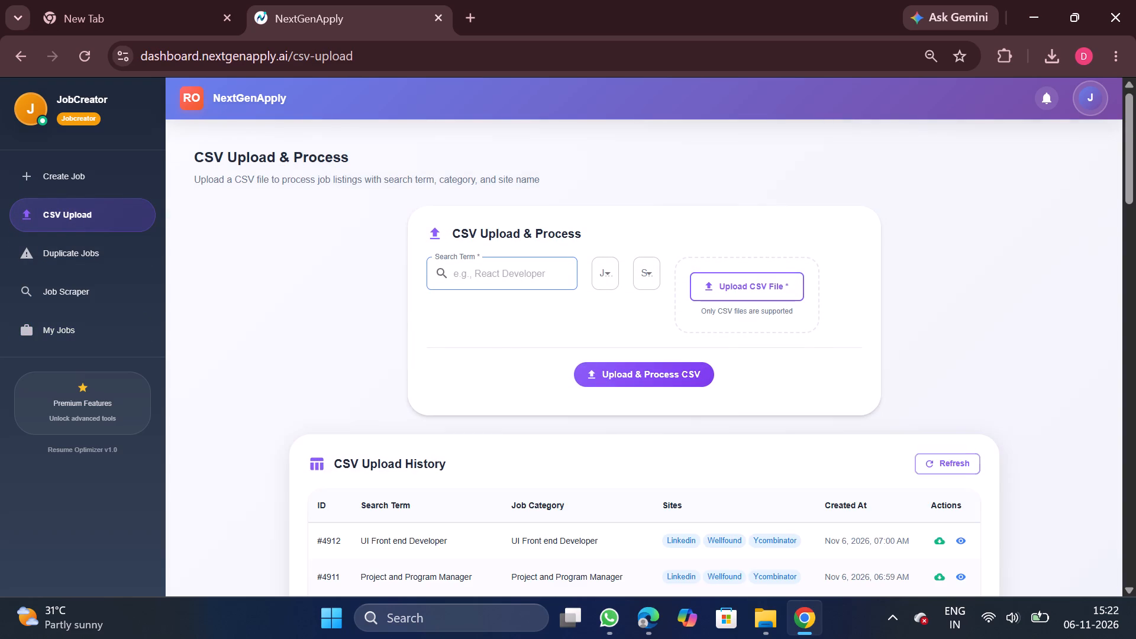
scroll(605, 370, "down", 2)
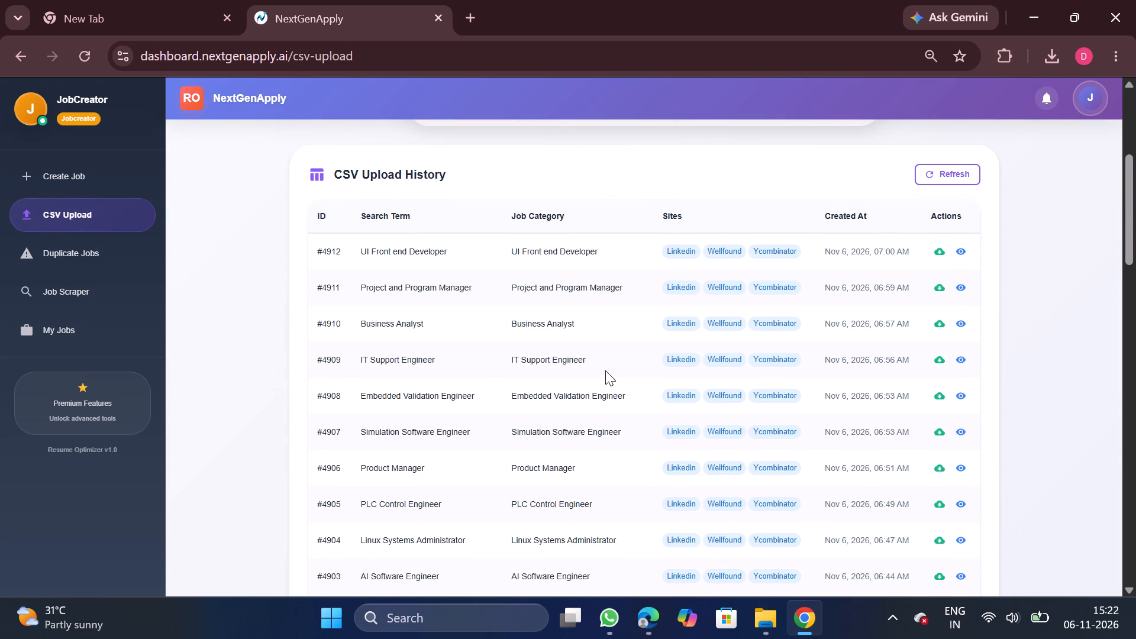
scroll(605, 370, "down", 1)
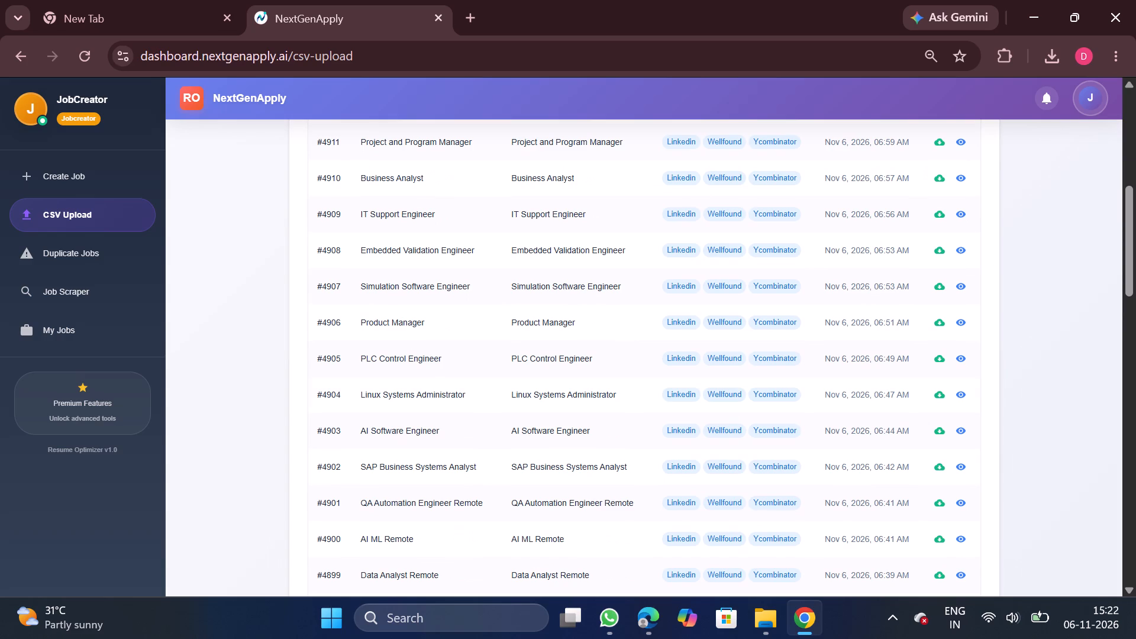
left_click(940, 464)
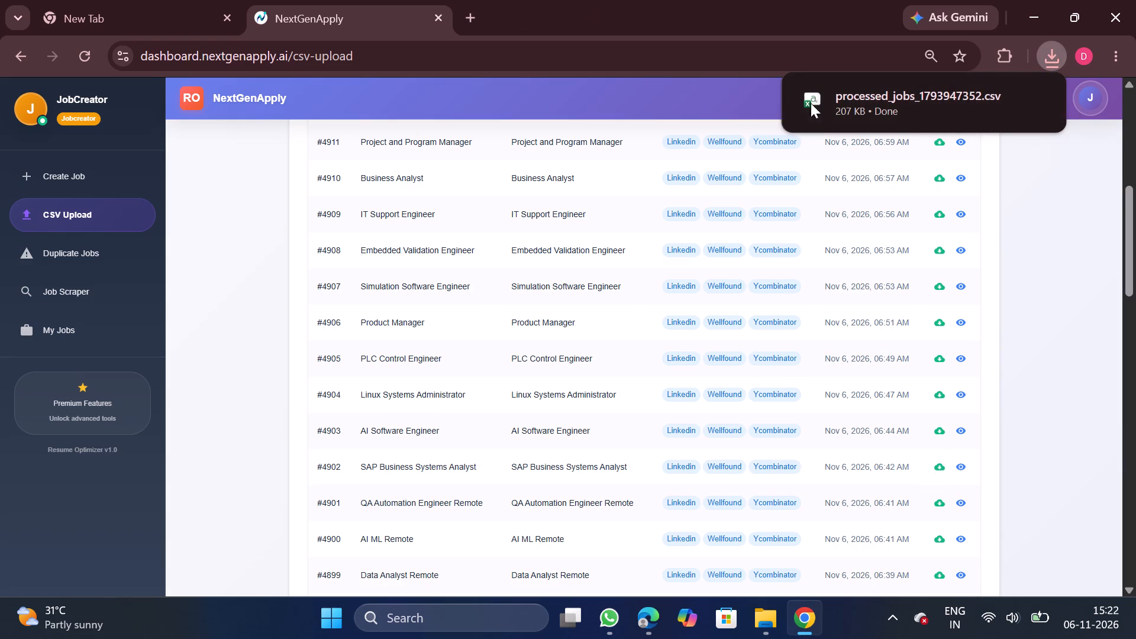
left_click(893, 93)
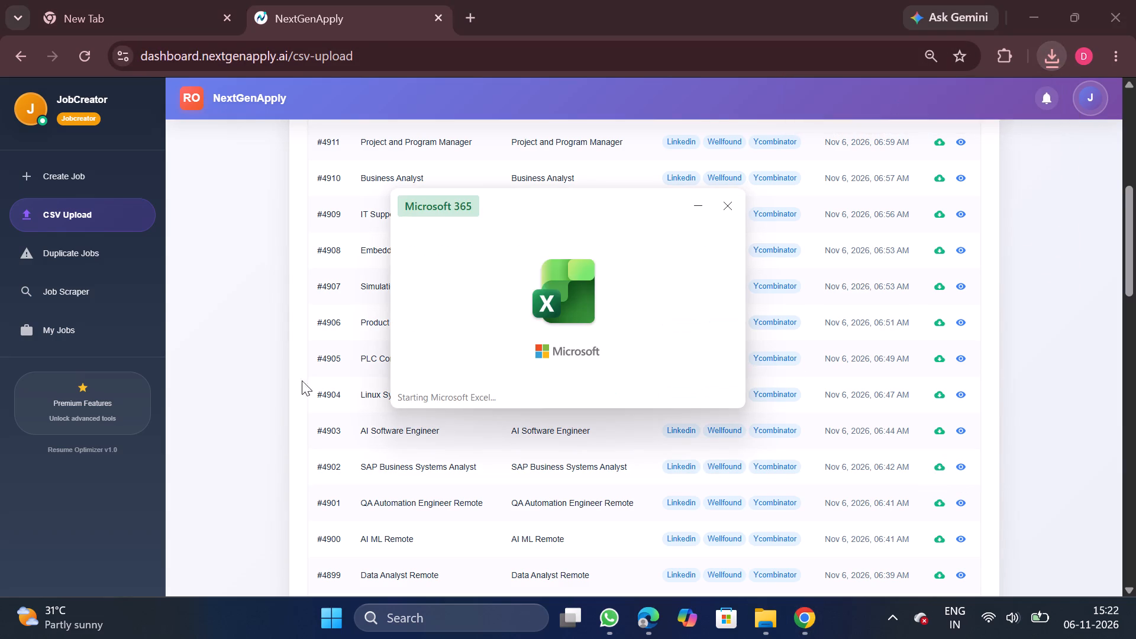
Remove duplicate rows across the whole sheet, comparing only the company column and treating the first row as headers.
left_click(227, 430)
key("ctrl+a")
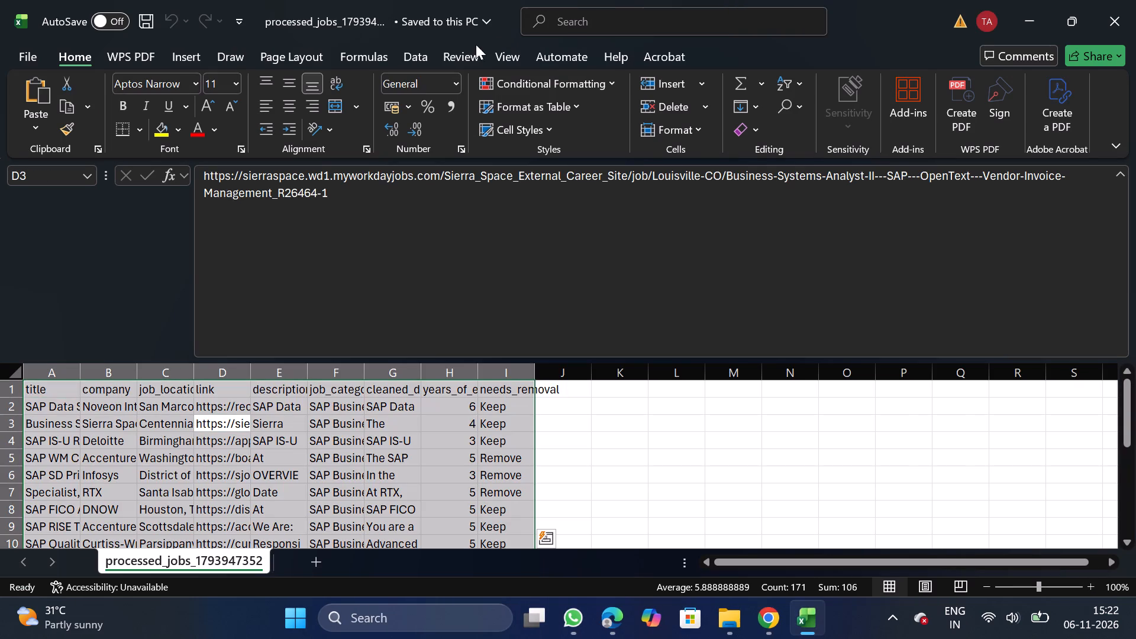
left_click(417, 42)
left_click(420, 49)
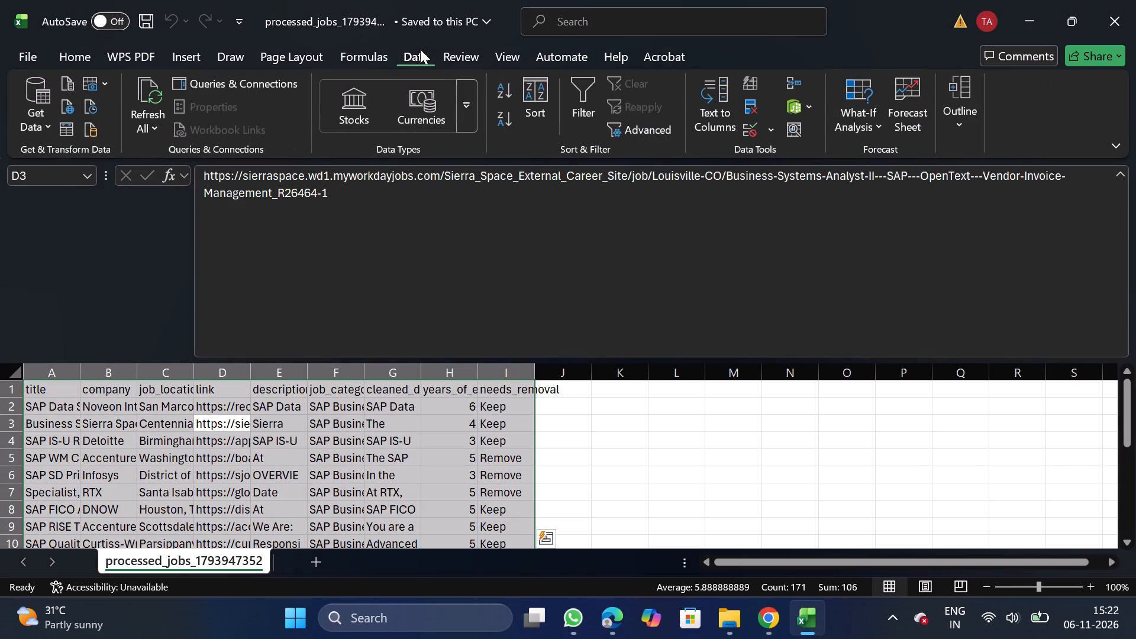
left_click(747, 115)
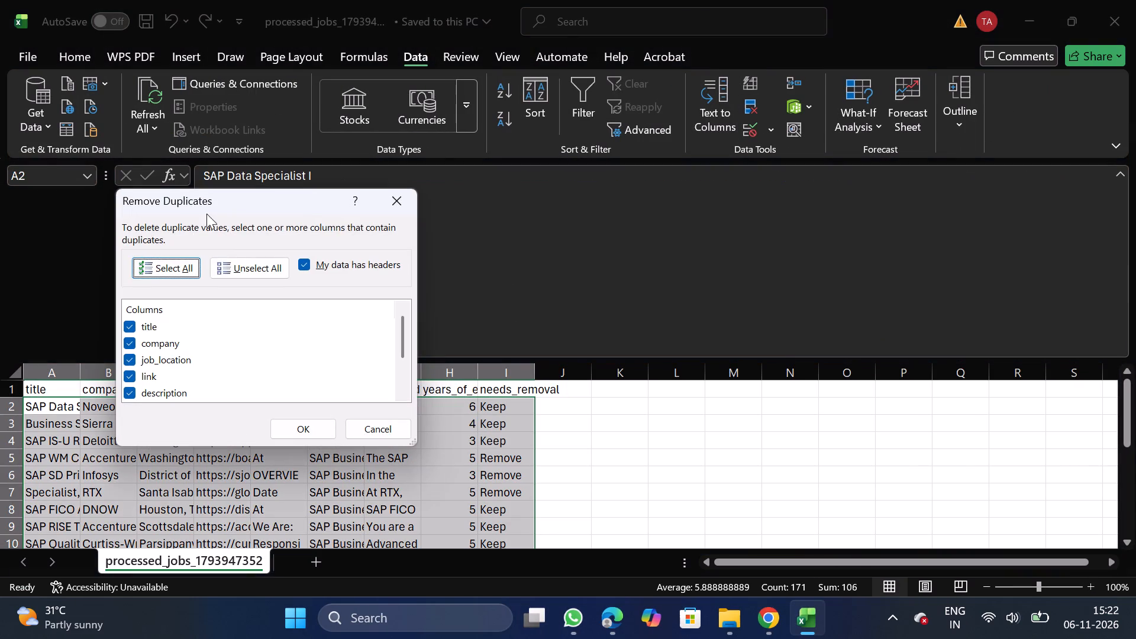
left_click(250, 275)
left_click(124, 341)
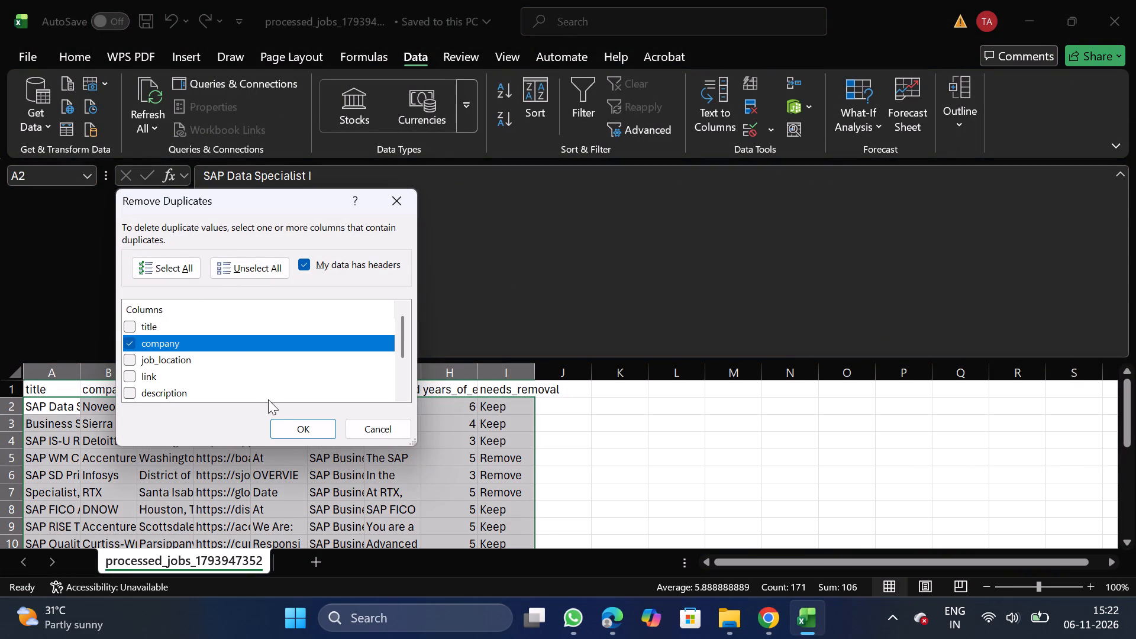
left_click(302, 430)
left_click(698, 350)
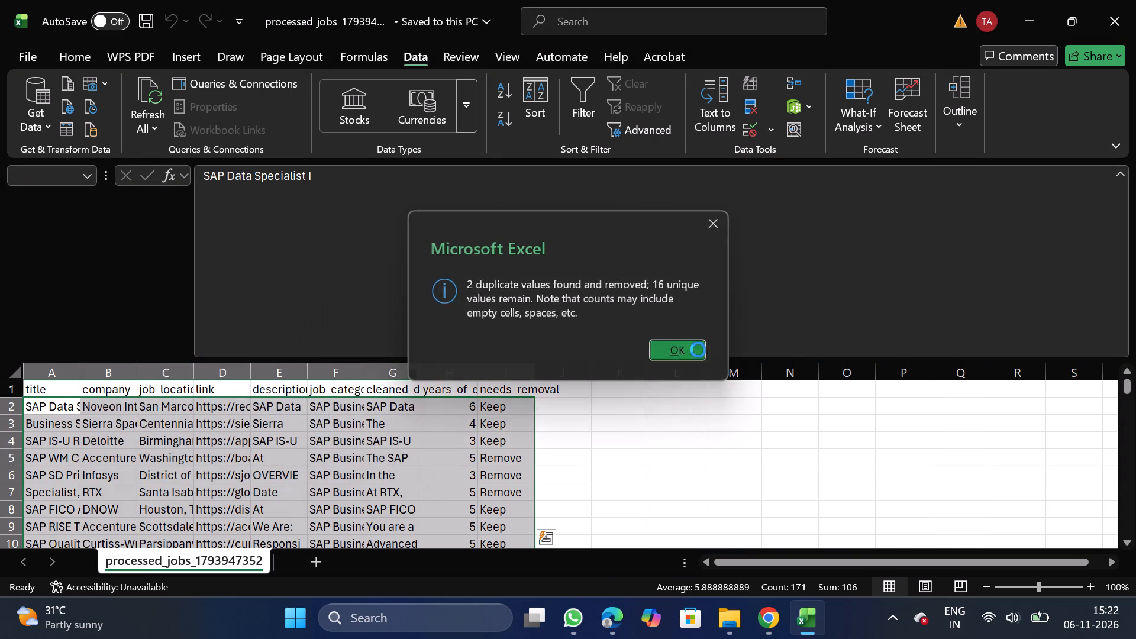
Filter the needs_removal column to Remove, delete the matching rows, and turn the filter off.
left_click(489, 386)
left_click(576, 100)
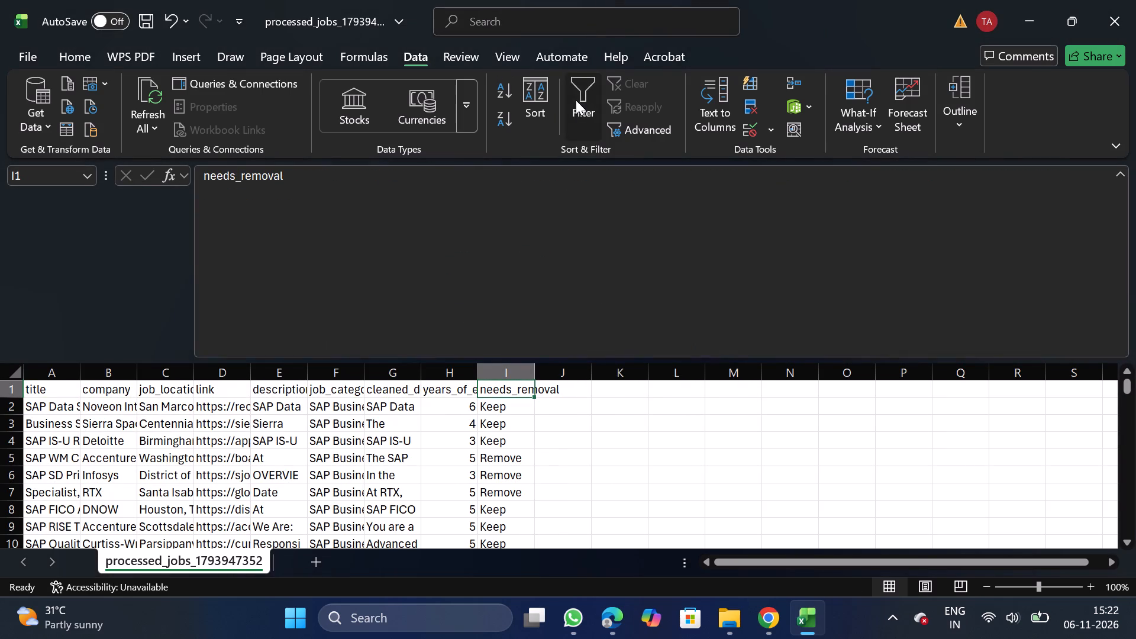
left_click(525, 398)
left_click(525, 395)
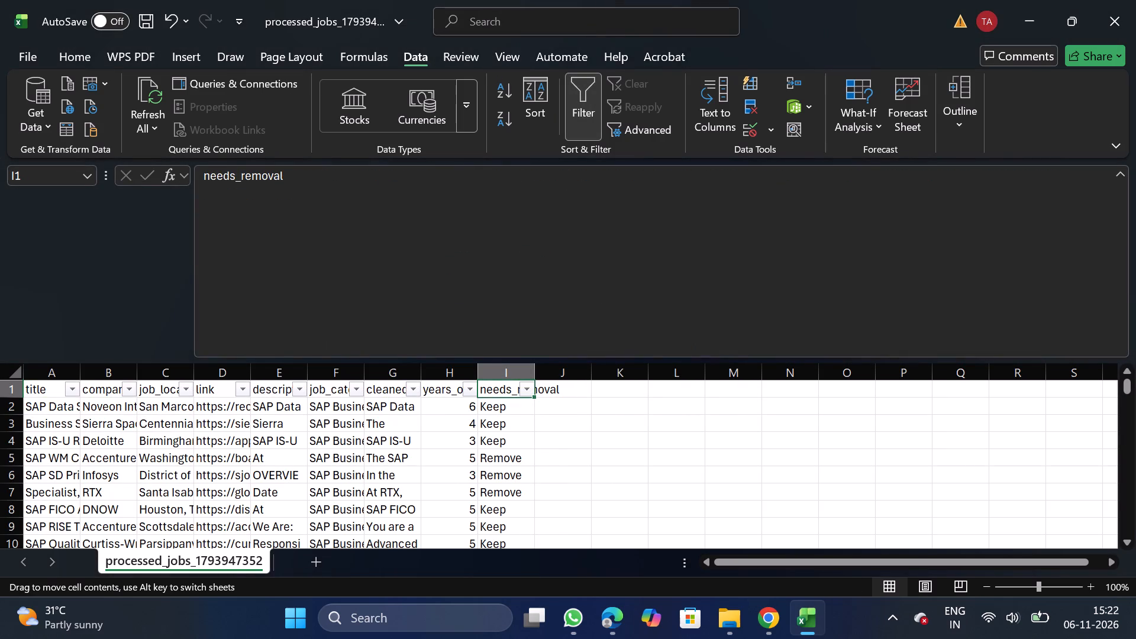
left_click(346, 419)
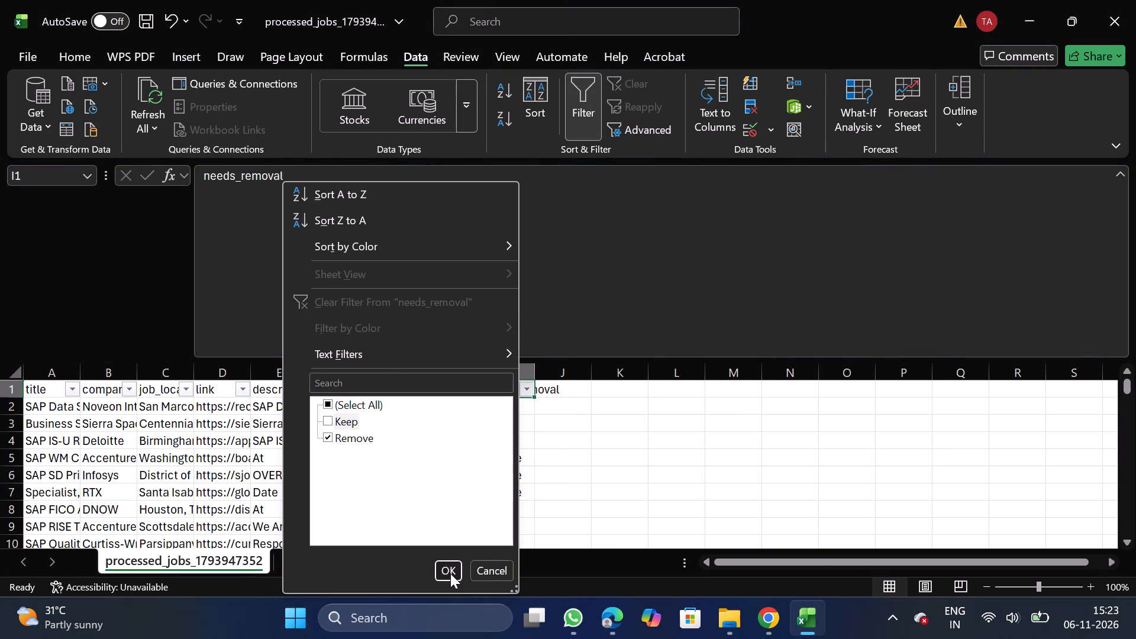
left_click(450, 573)
left_click(16, 411)
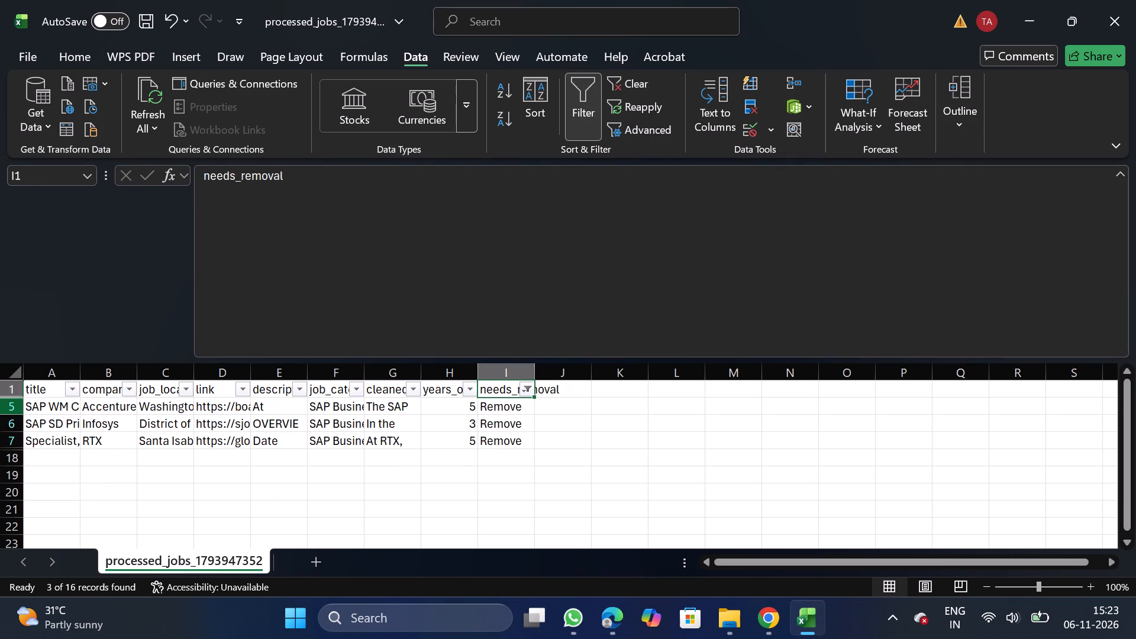
left_click(10, 408)
key("ctrl+shift+Down")
right_click(80, 431)
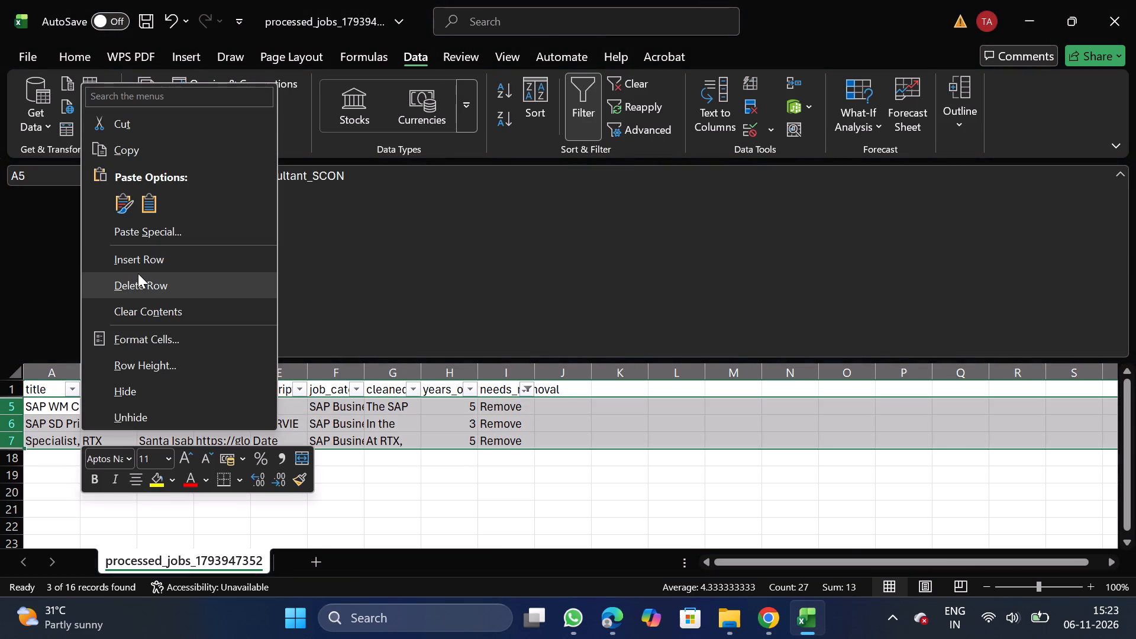
left_click(138, 273)
left_click(593, 115)
Filter years_of_experience to 8 and 10, delete the matching rows, and turn the filter off.
left_click_drag(446, 390, 518, 108)
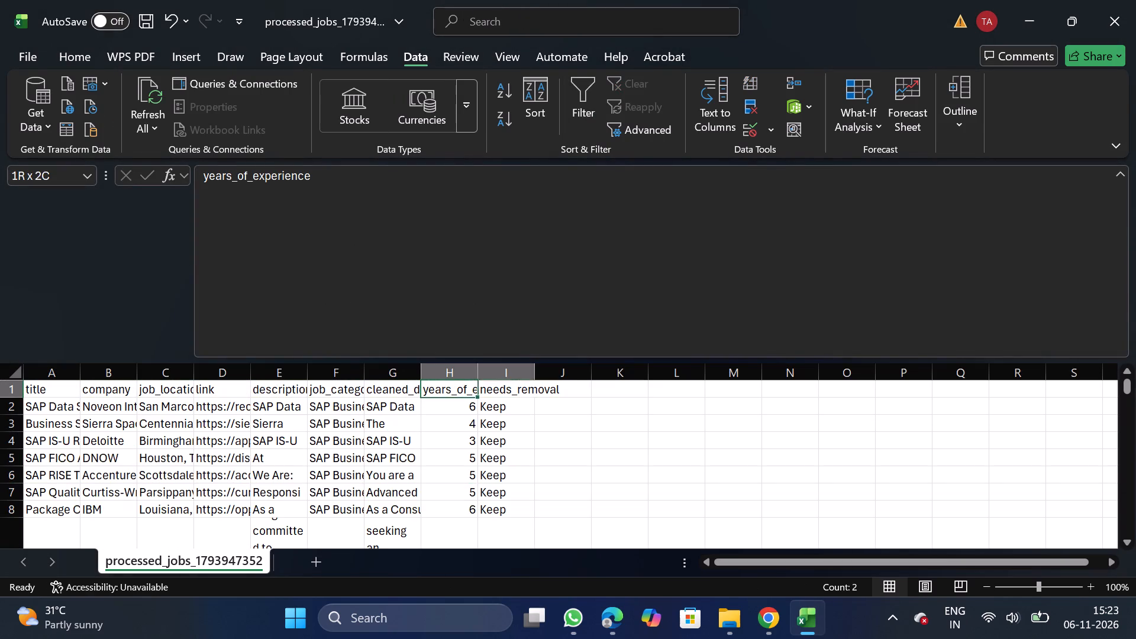
left_click_drag(518, 108, 584, 88)
left_click(584, 88)
left_click(471, 394)
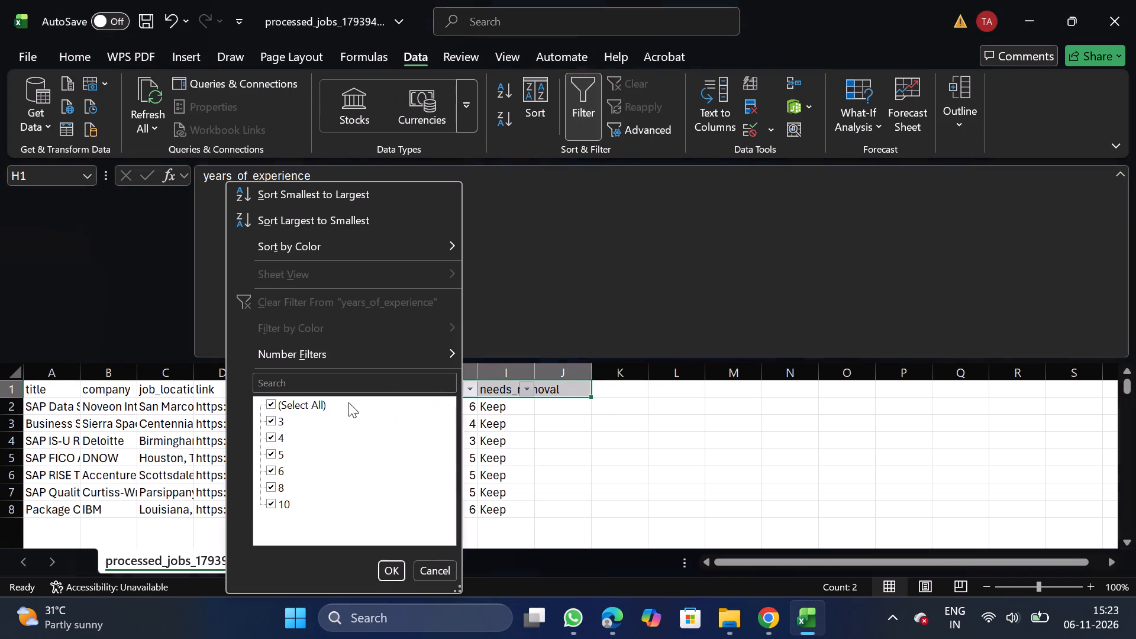
left_click(304, 404)
left_click(273, 496)
left_click(270, 489)
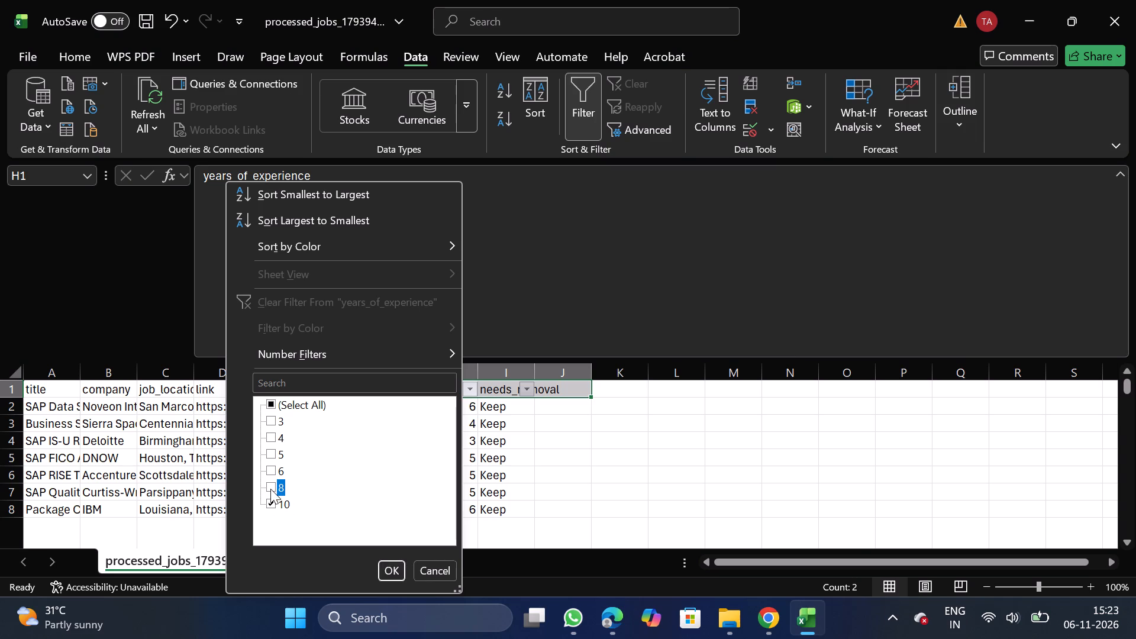
left_click(395, 571)
left_click(0, 415)
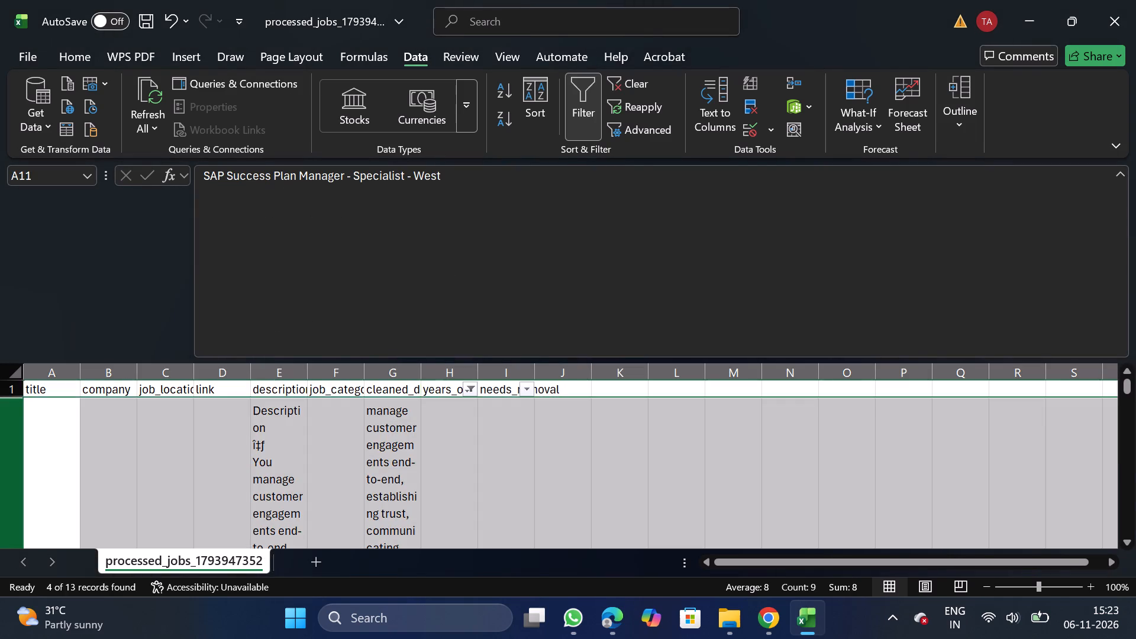
key("ctrl+shift+Down")
right_click(146, 457)
left_click(229, 300)
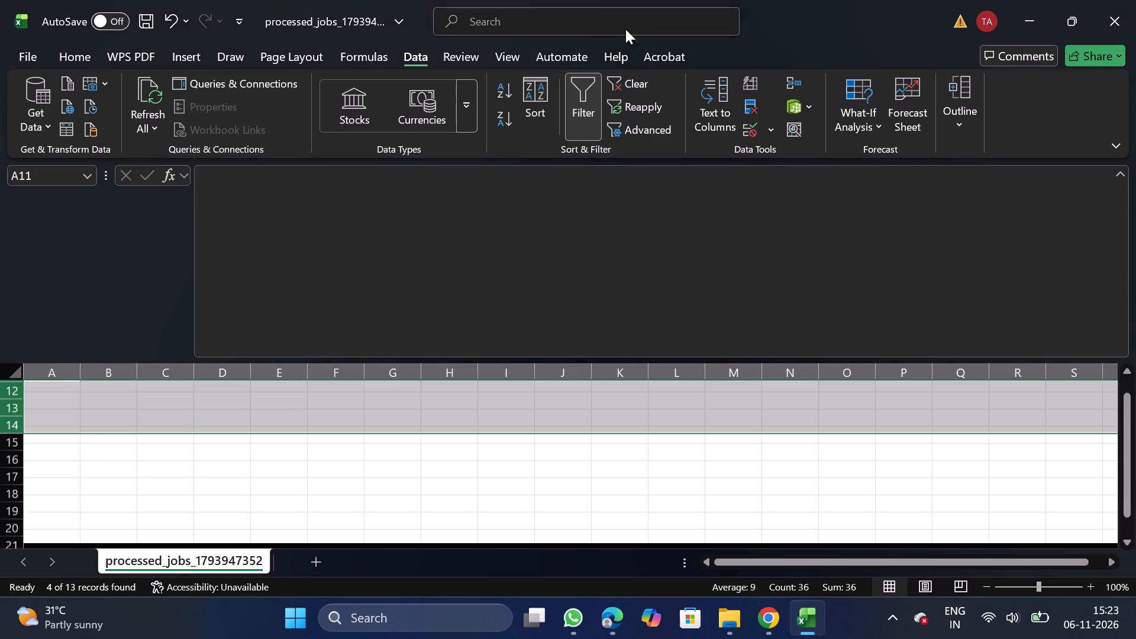
left_click(569, 124)
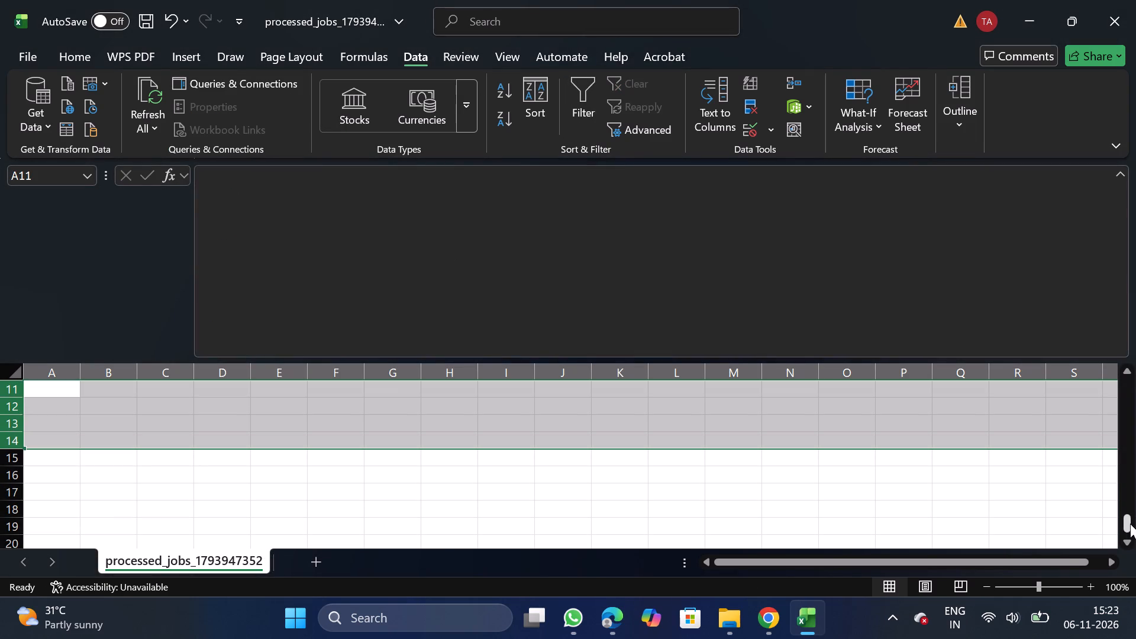
Delete the needs_removal column.
left_click_drag(1130, 524, 1127, 258)
left_click_drag(504, 376, 496, 468)
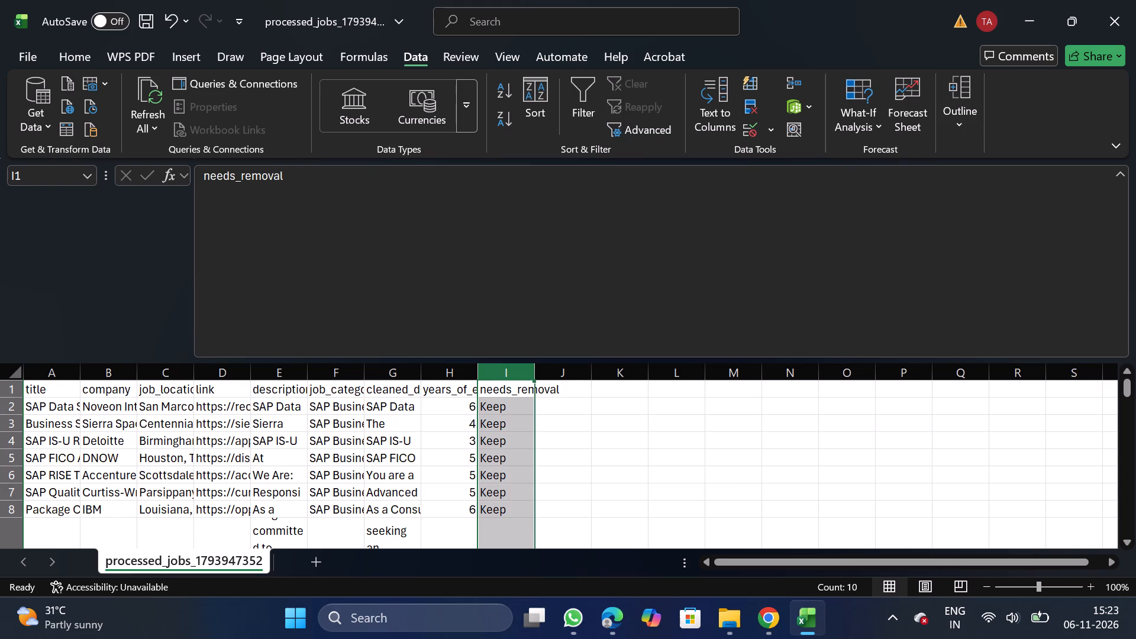
right_click(496, 468)
left_click(544, 317)
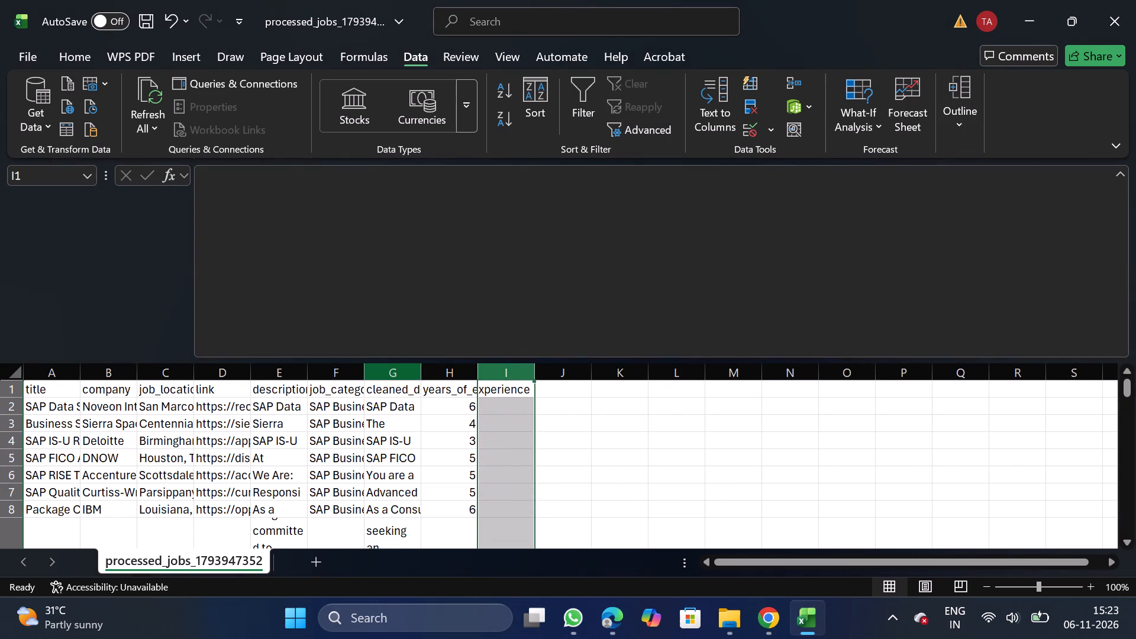
Move the job_category column to the front of the sheet, before title.
left_click(380, 370)
left_click(337, 375)
key("ctrl+x")
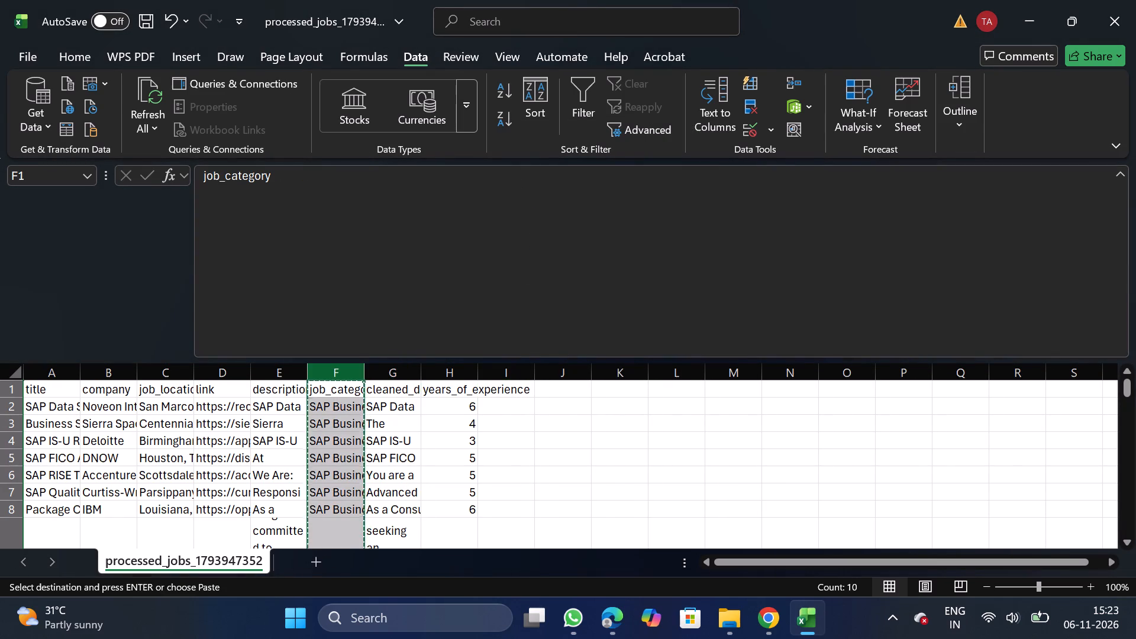
left_click(56, 372)
right_click(54, 432)
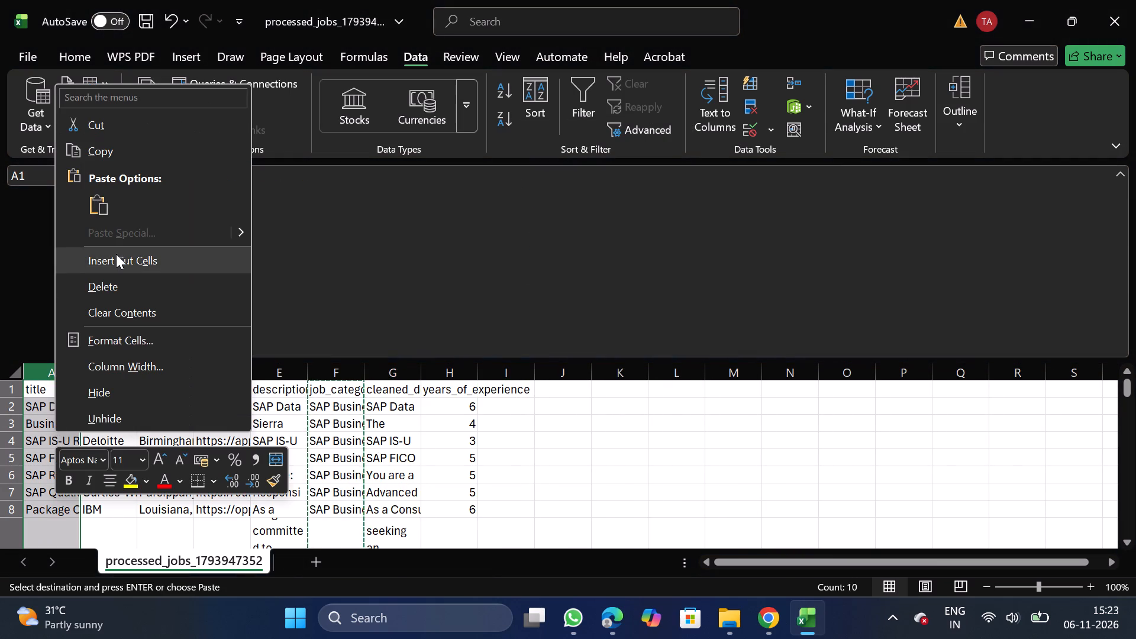
left_click(116, 254)
Turn off text wrapping for the description column and the cleaned description column beside it.
left_click(338, 379)
key("shift+Right")
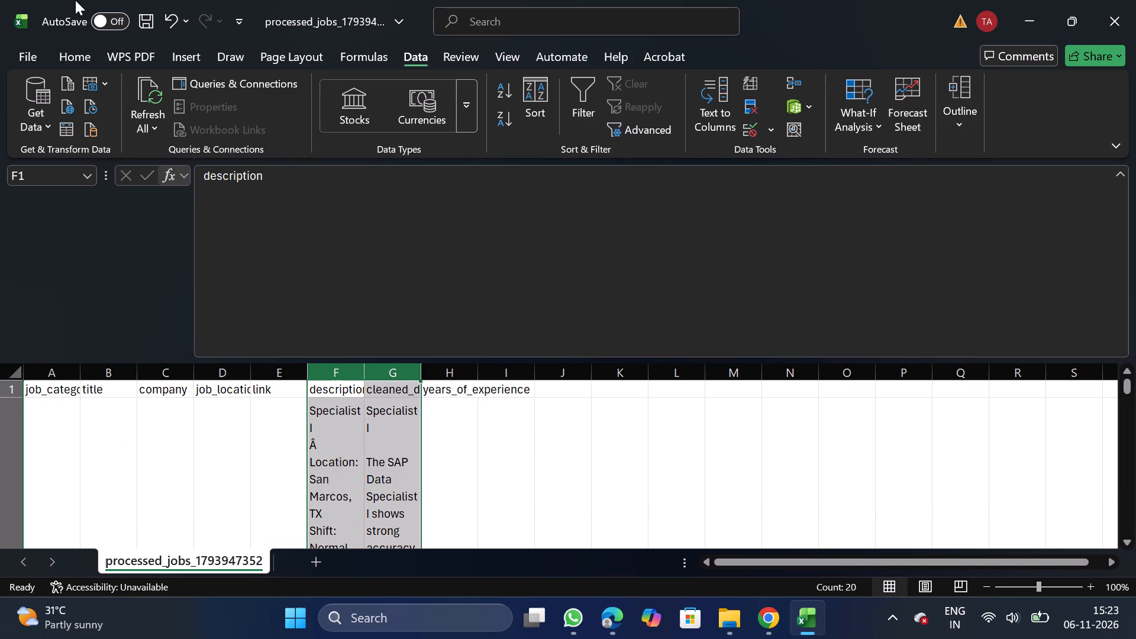
left_click(80, 48)
left_click(373, 148)
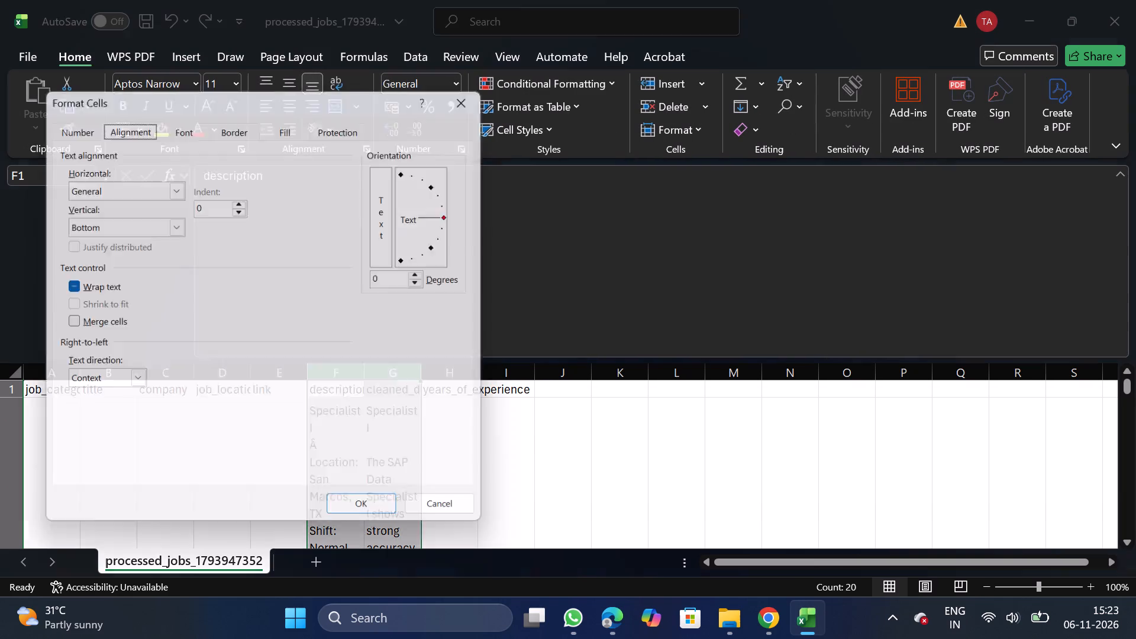
double_click(97, 284)
left_click(376, 505)
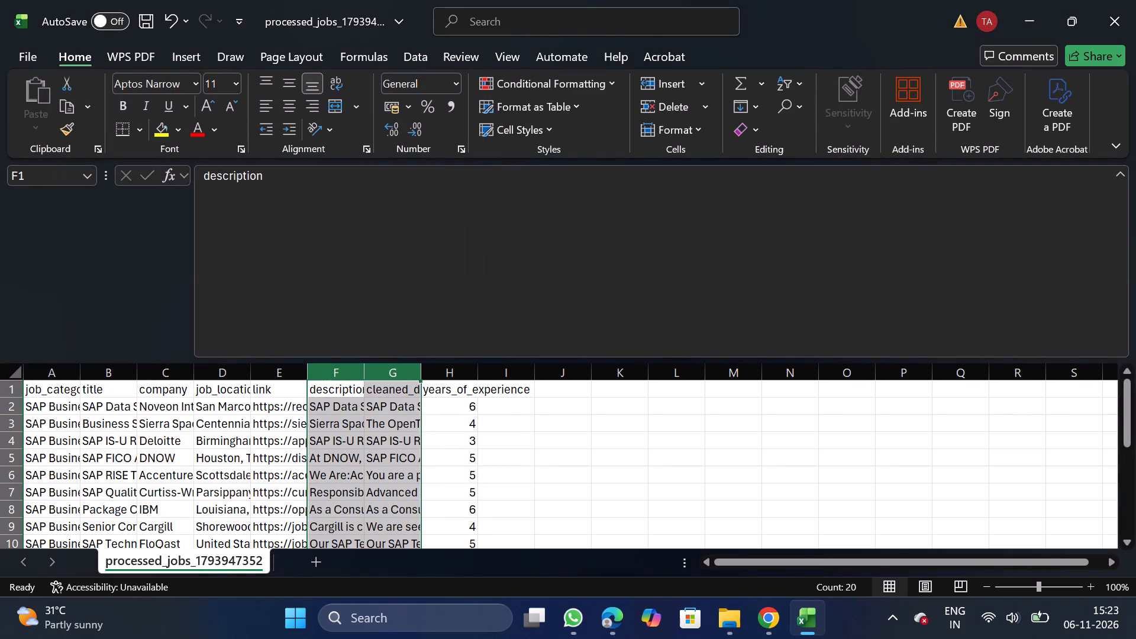
Move the link column to the end of the data, after years_of_experience.
left_click(279, 377)
key("ctrl+c")
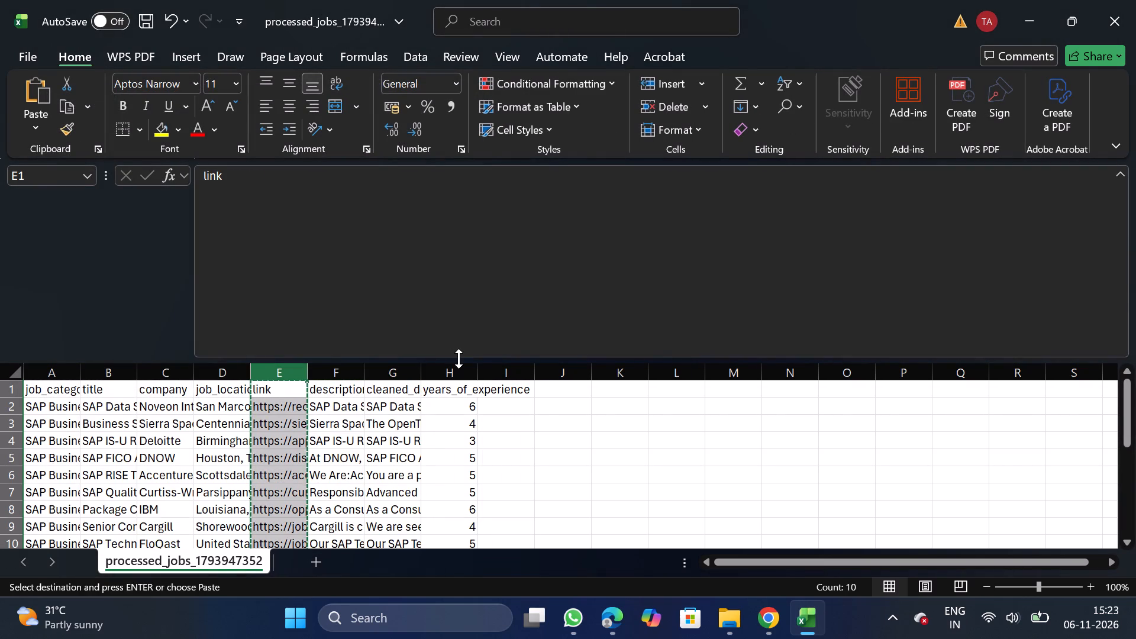
key("ctrl+x")
left_click_drag(492, 378, 495, 422)
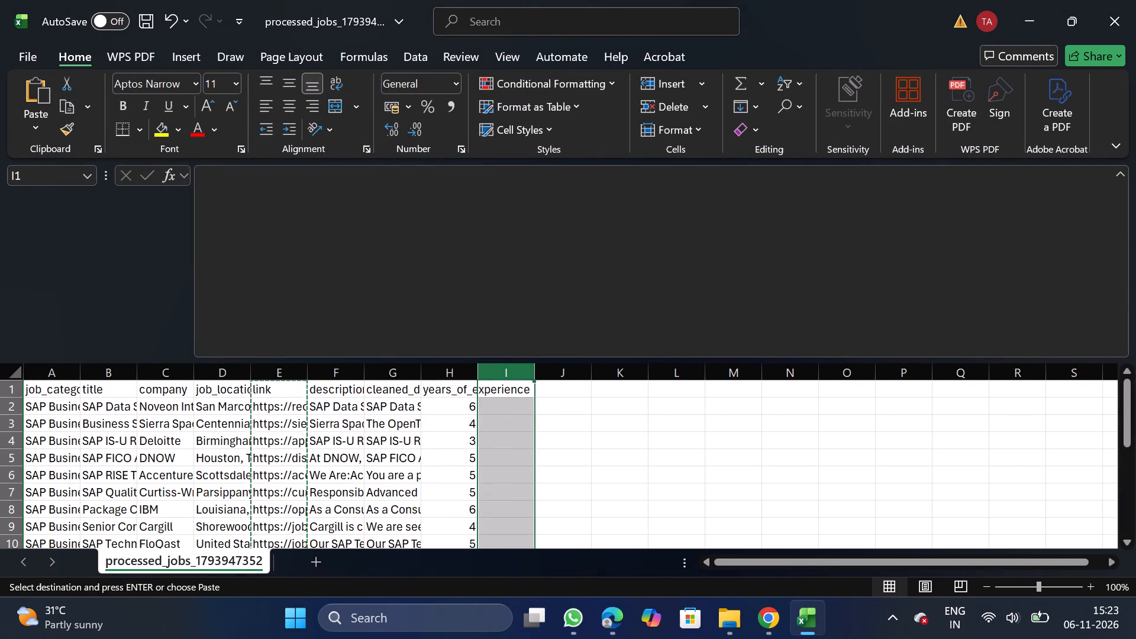
right_click(495, 422)
left_click(531, 243)
Move the years_of_experience column to directly before the description column, after job_location.
left_click(392, 373)
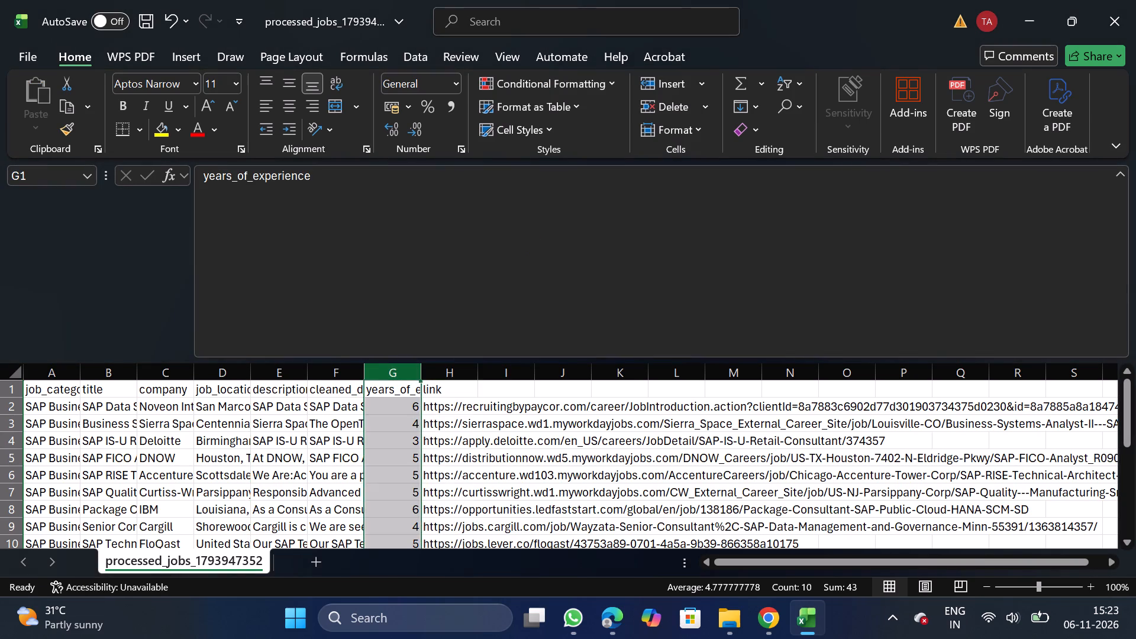
key("ctrl+x")
left_click(286, 376)
right_click(289, 414)
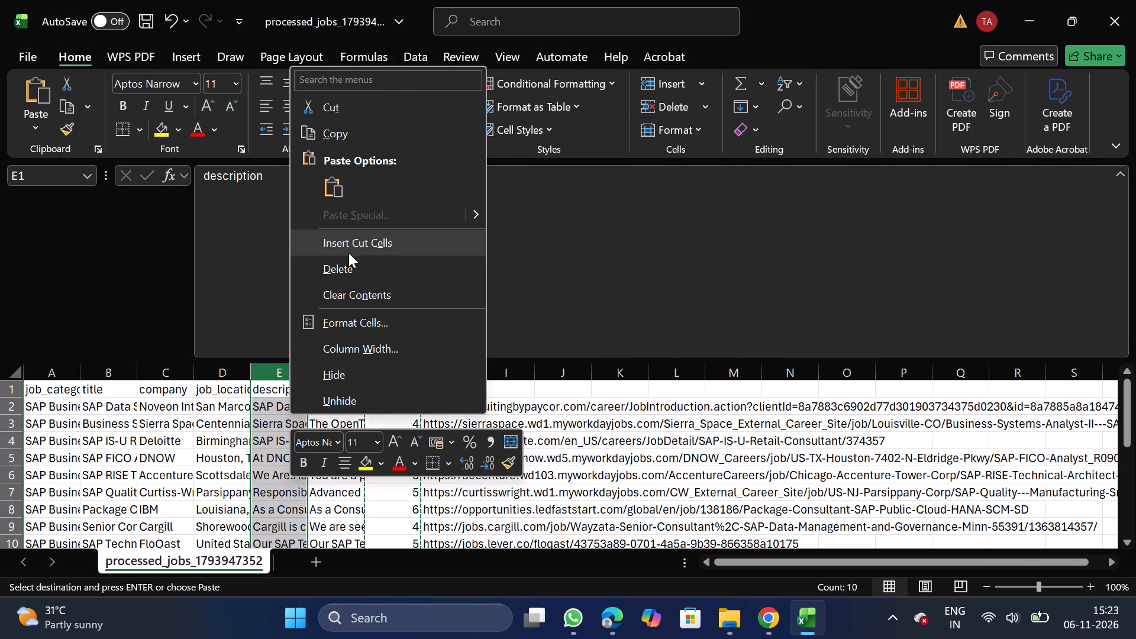
left_click(356, 246)
Rename the cleaned_description column header as description, reusing the text of the neighbouring description header.
left_click(338, 386)
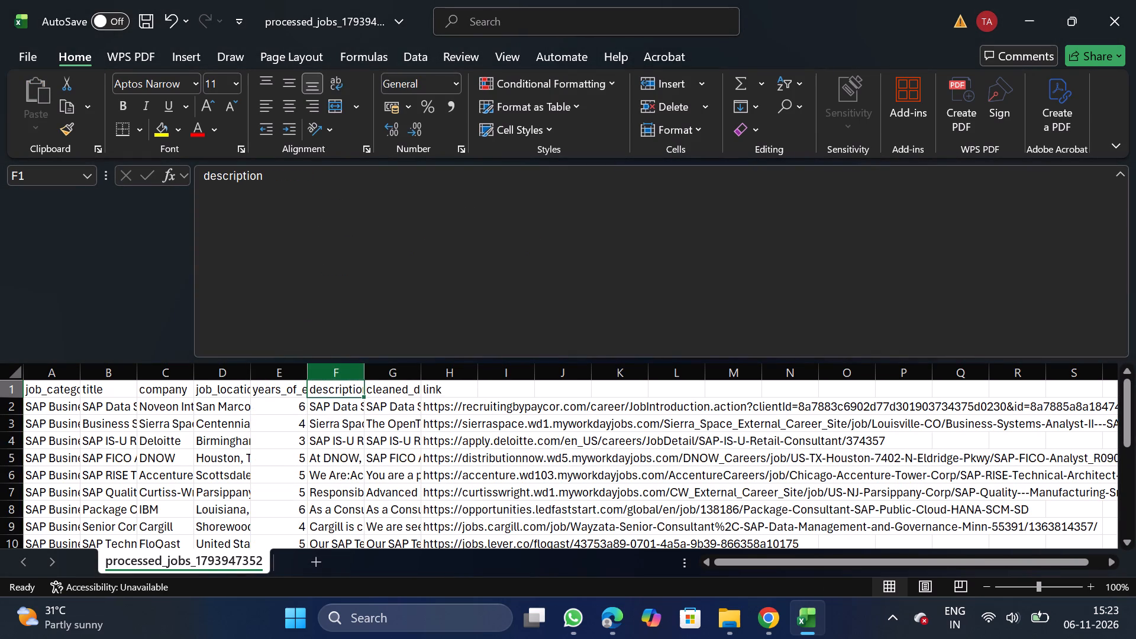
left_click_drag(198, 188, 302, 187)
key("ctrl+c")
left_click(388, 386)
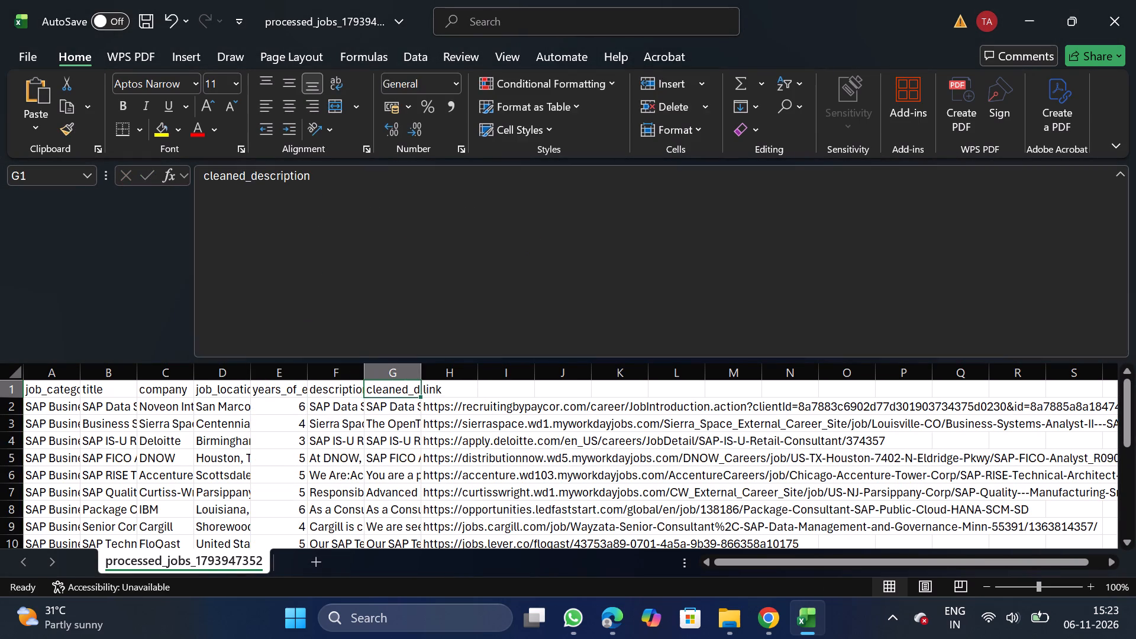
left_click(560, 275)
key("BackSpace")
key("BackSpace")
key("BackSpace")
key("BackSpace")
key("BackSpace")
key("BackSpace")
key("BackSpace")
key("BackSpace")
key("BackSpace")
key("BackSpace")
key("BackSpace")
key("BackSpace")
key("BackSpace")
key("BackSpace")
key("BackSpace")
key("BackSpace")
key("BackSpace")
key("BackSpace")
key("BackSpace")
key("BackSpace")
key("ctrl+v")
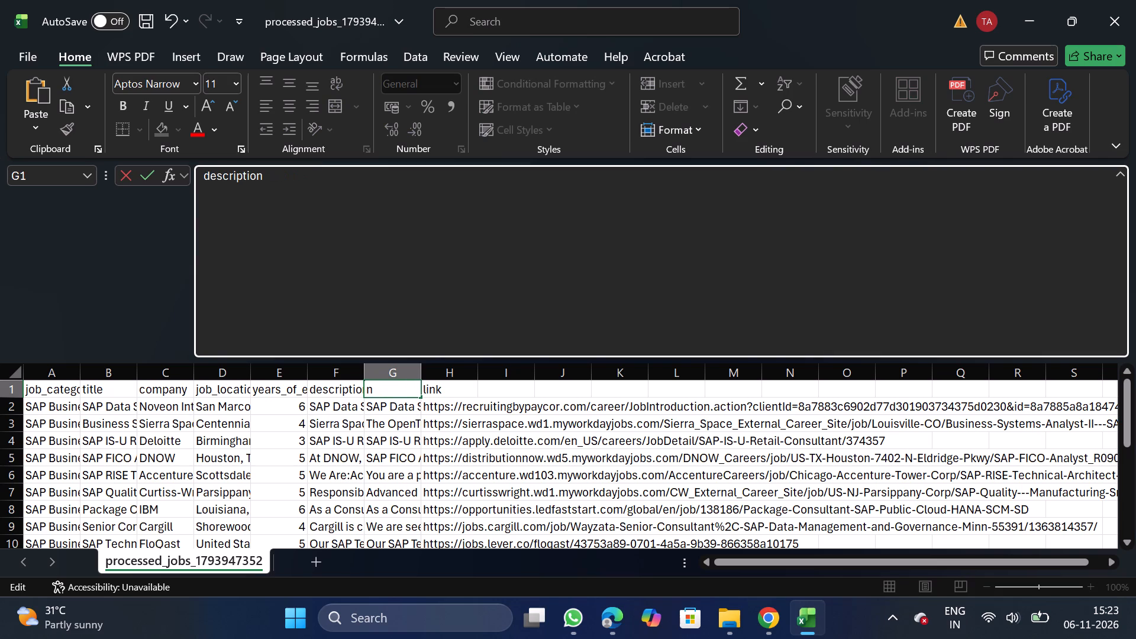
Rename the first description header, before the renamed one, as original_description, copying the name from NextGenApply's bulk upload CSV requirements.
left_click_drag(328, 390, 475, 285)
left_click(475, 285)
key("BackSpace")
key("BackSpace")
key("BackSpace")
key("BackSpace")
key("BackSpace")
key("BackSpace")
key("BackSpace")
key("BackSpace")
key("BackSpace")
key("BackSpace")
key("BackSpace")
key("BackSpace")
key("BackSpace")
key("BackSpace")
key("BackSpace")
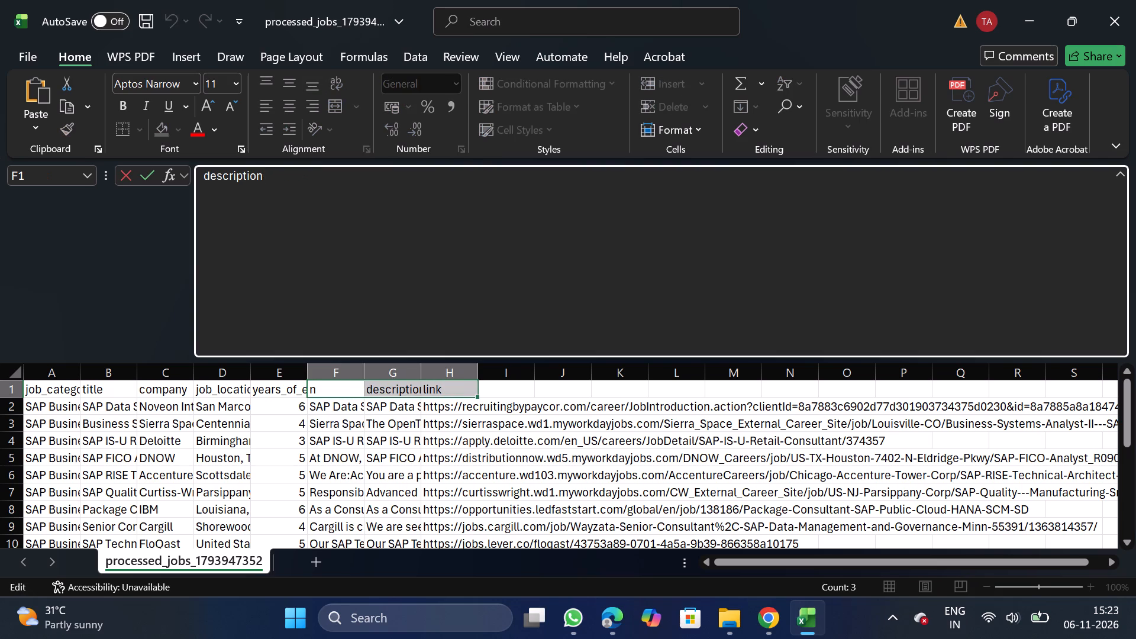
left_click(763, 622)
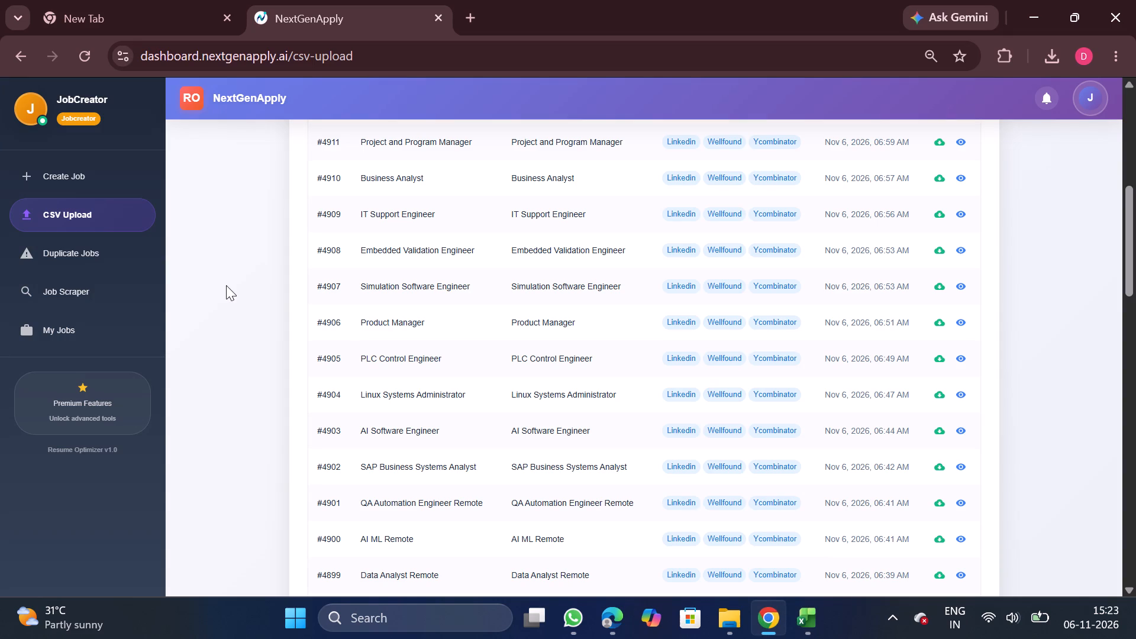
left_click(72, 175)
left_click(561, 154)
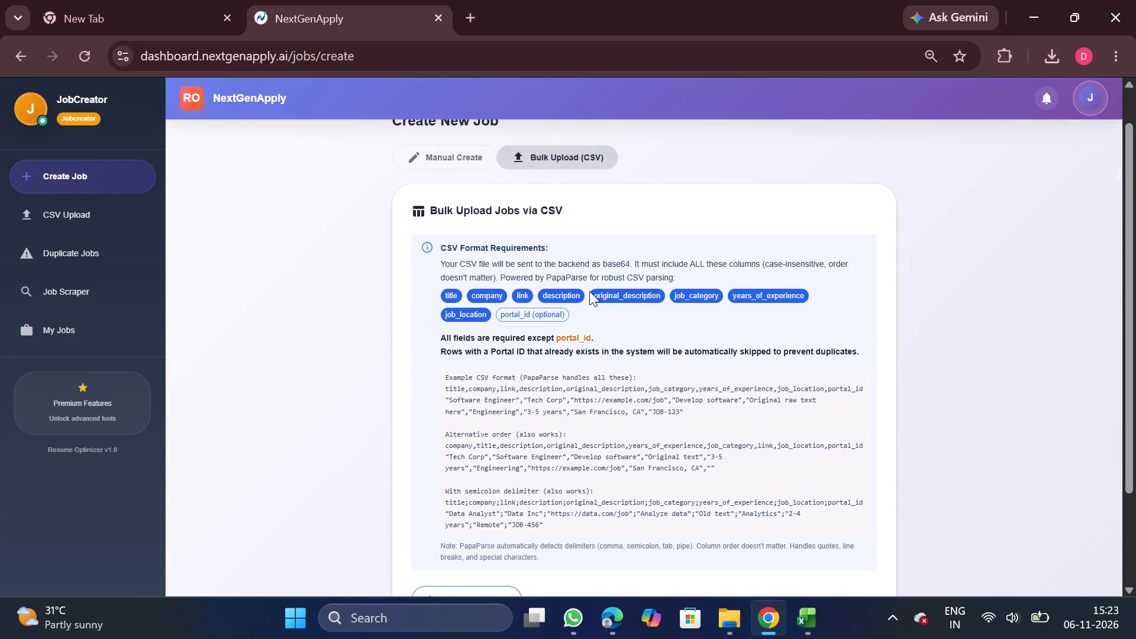
double_click(615, 293)
key("ctrl+c")
left_click(800, 612)
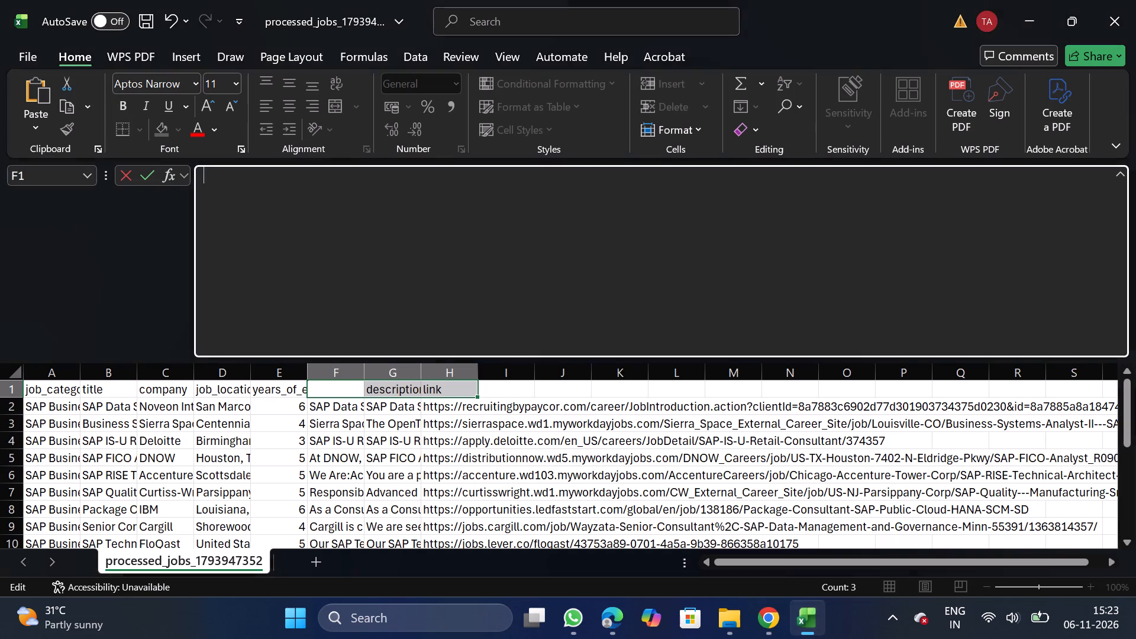
key("ctrl+v")
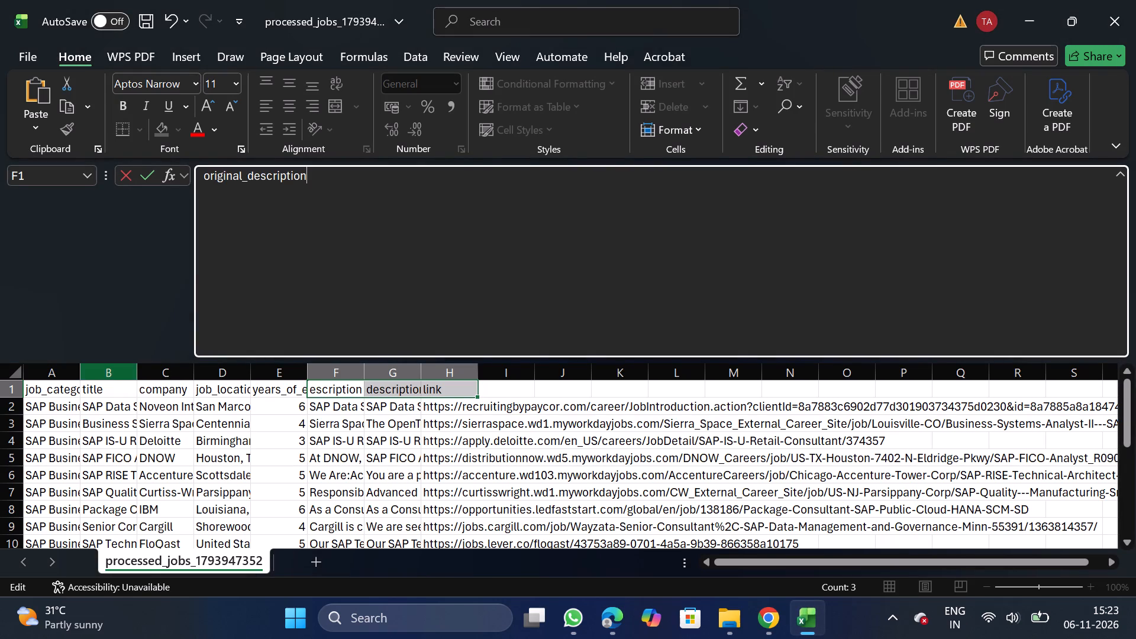
Replace all job_location entries that are exactly United States with Remote, matching entire cell contents.
left_click(231, 377)
key("ctrl+g")
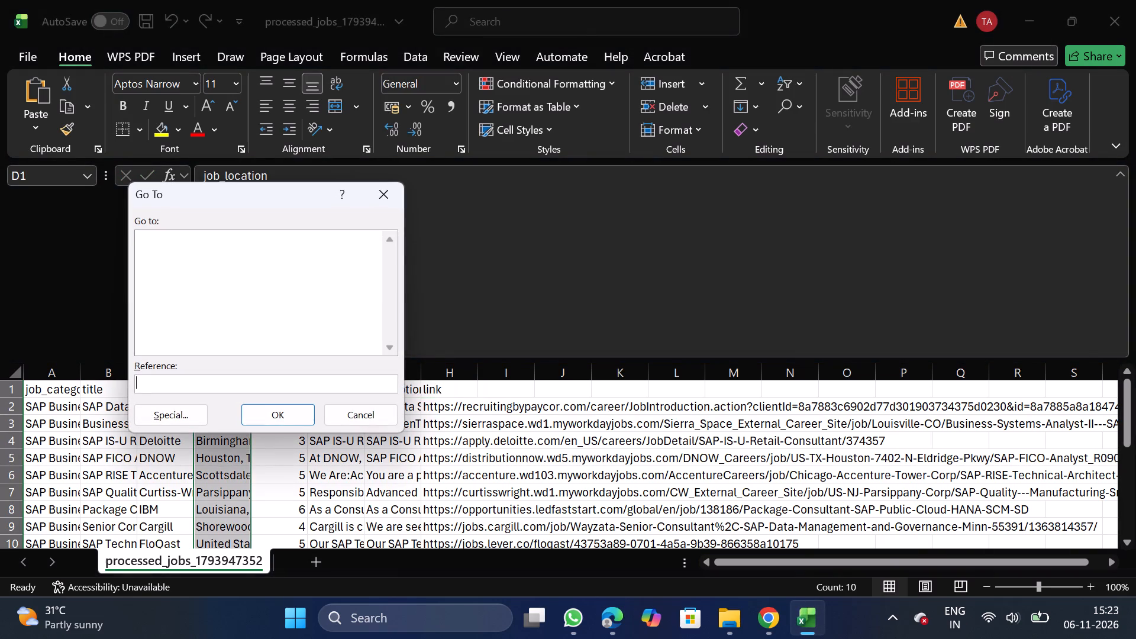
left_click(379, 194)
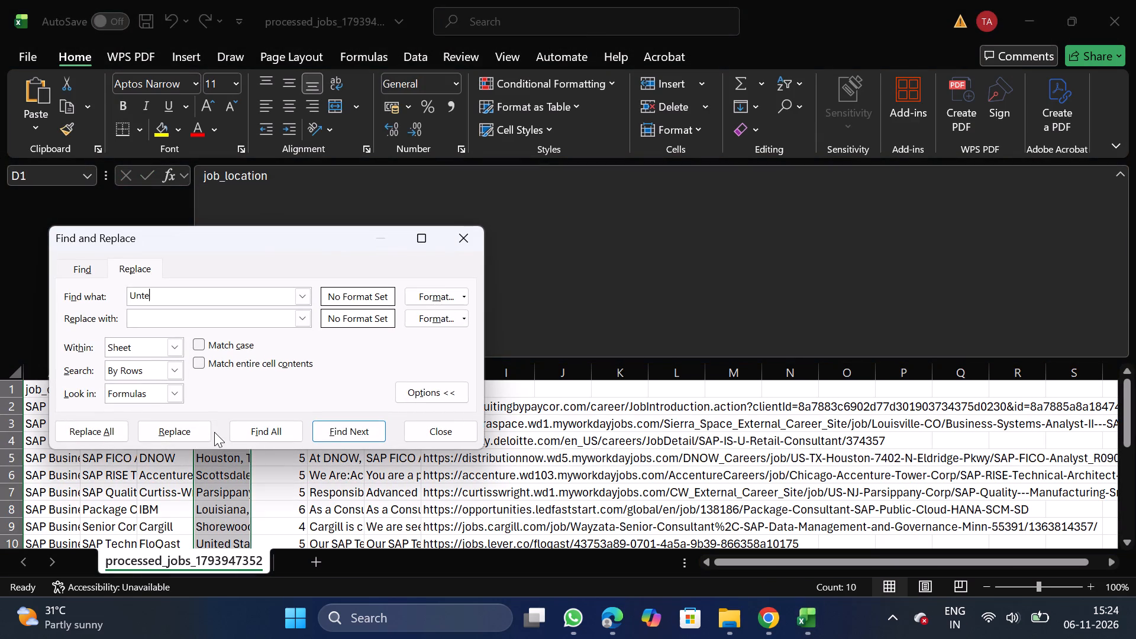
key("BackSpace")
key("BackSpace")
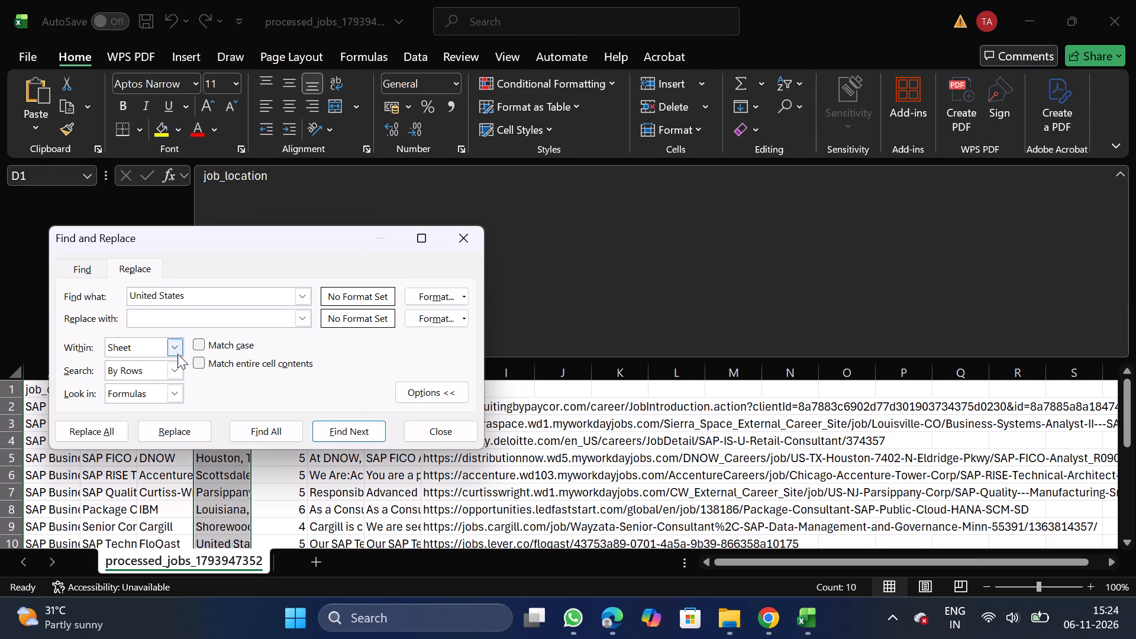
type("emote")
left_click(203, 364)
left_click(101, 431)
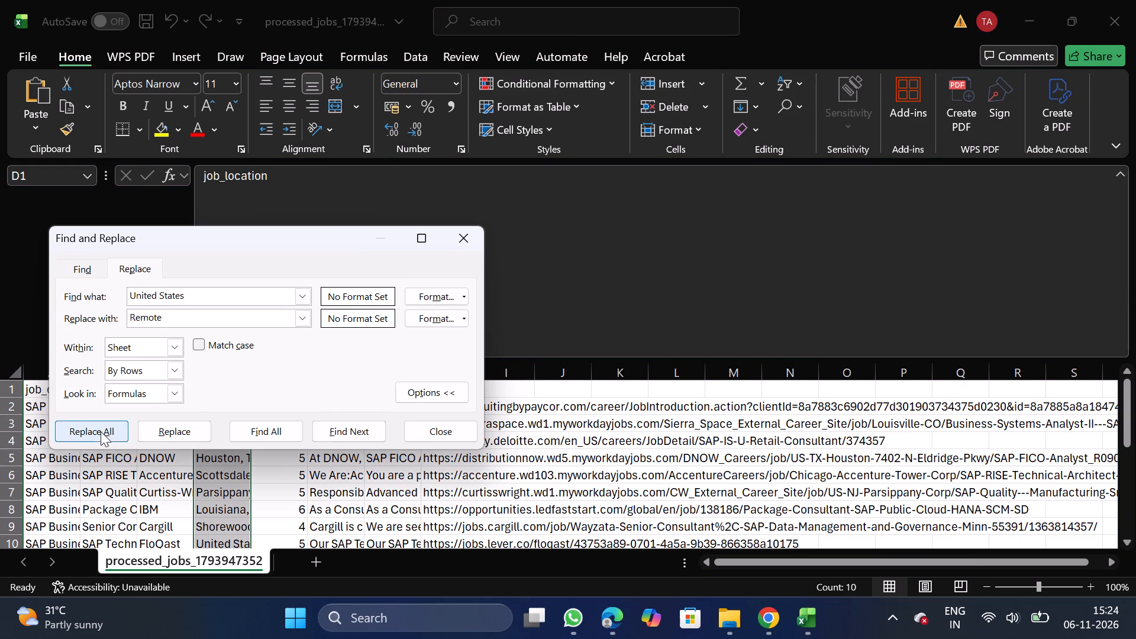
left_click(382, 383)
left_click(471, 235)
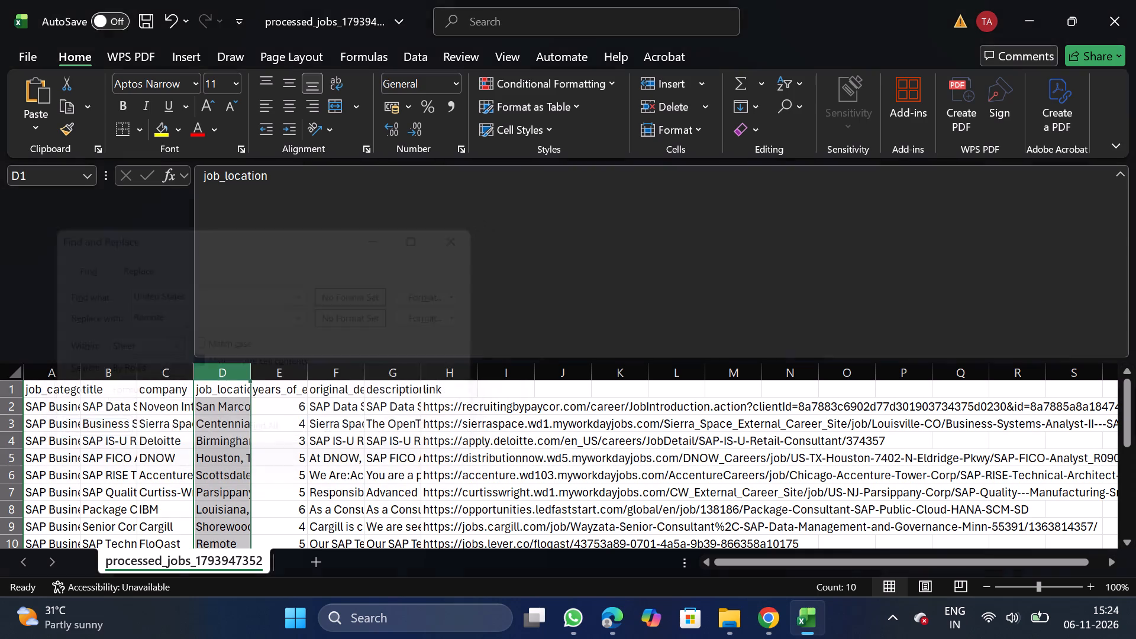
Filter the title column to SAP RISE Technical Architect Manager - Resources and Senior Consultant, SAP Data Management and Governance.
left_click(104, 380)
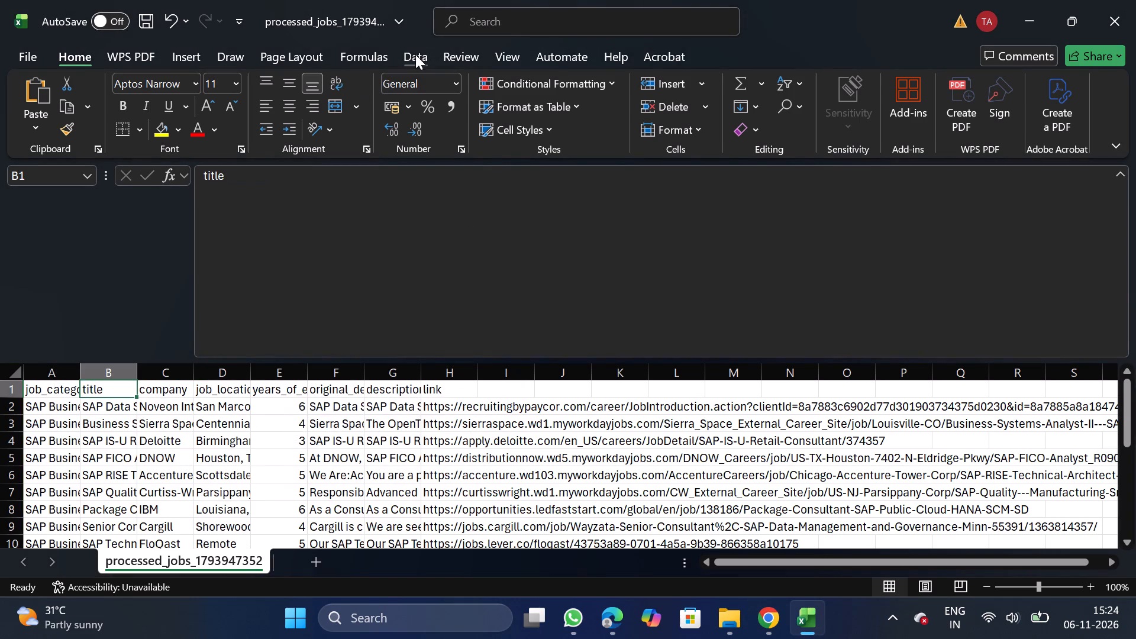
left_click(419, 52)
left_click(580, 101)
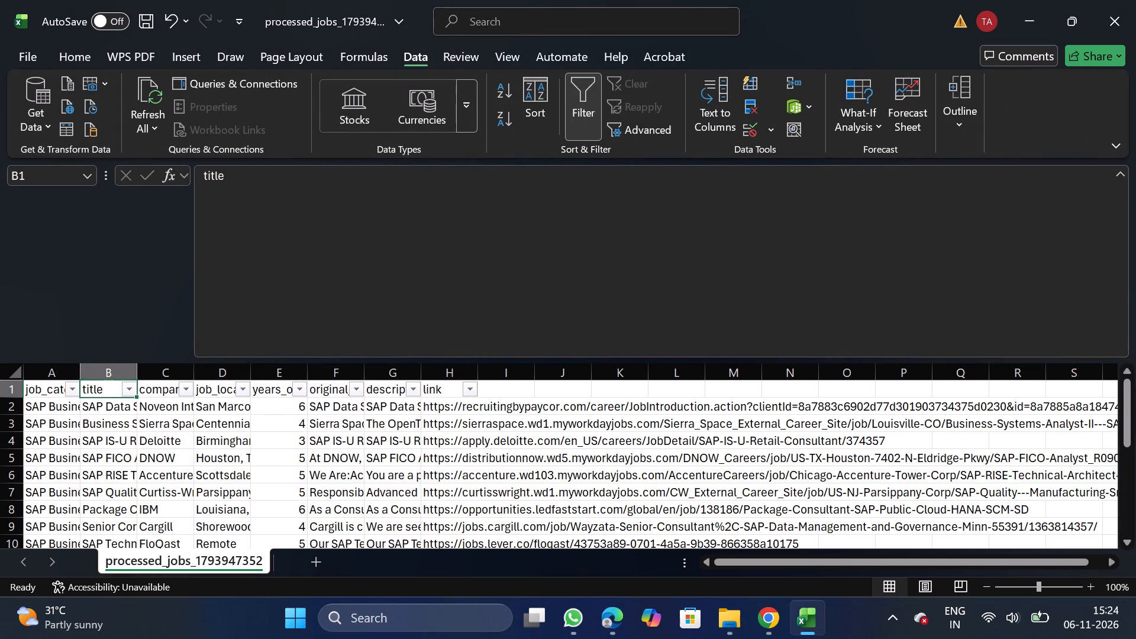
left_click(130, 388)
double_click(372, 589)
left_click_drag(372, 589, 912, 638)
scroll(912, 638, "left", 6)
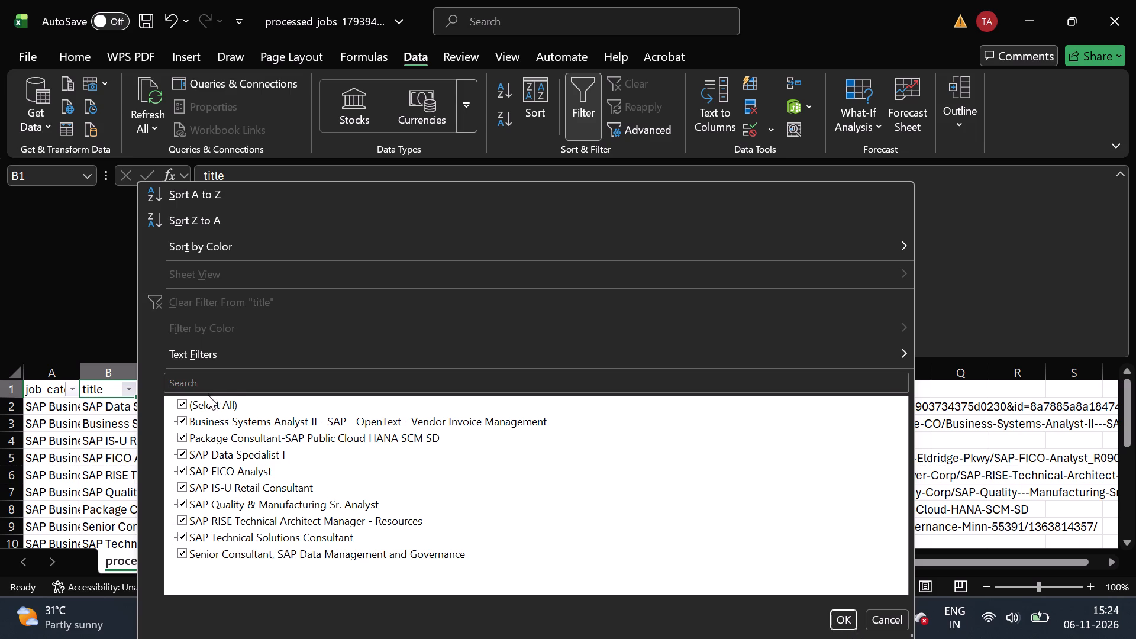
left_click(208, 405)
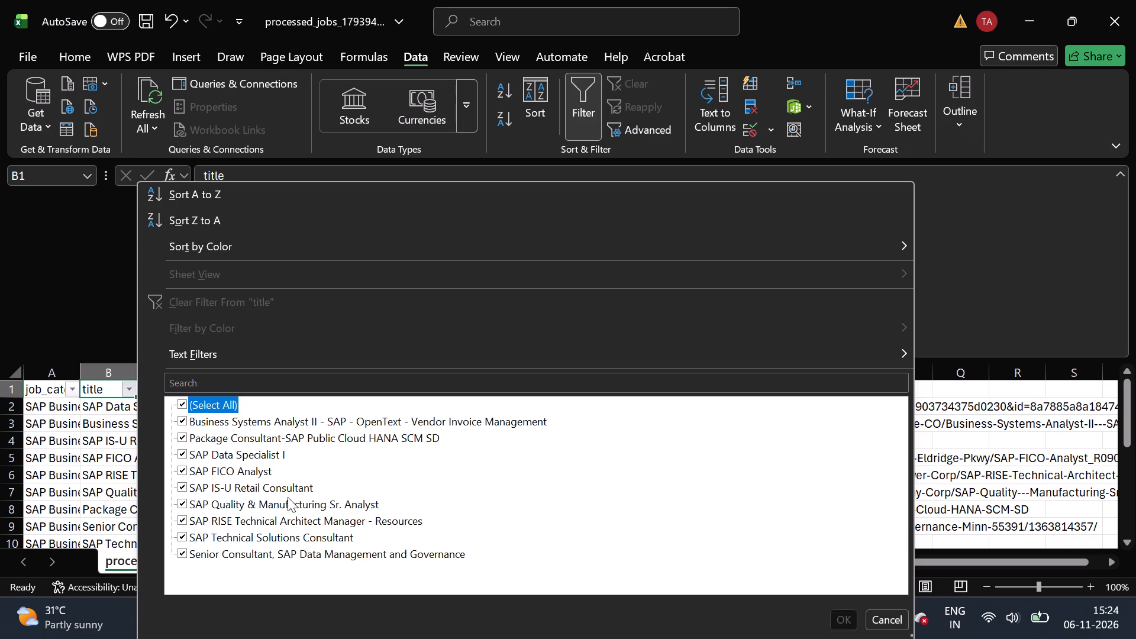
left_click(302, 519)
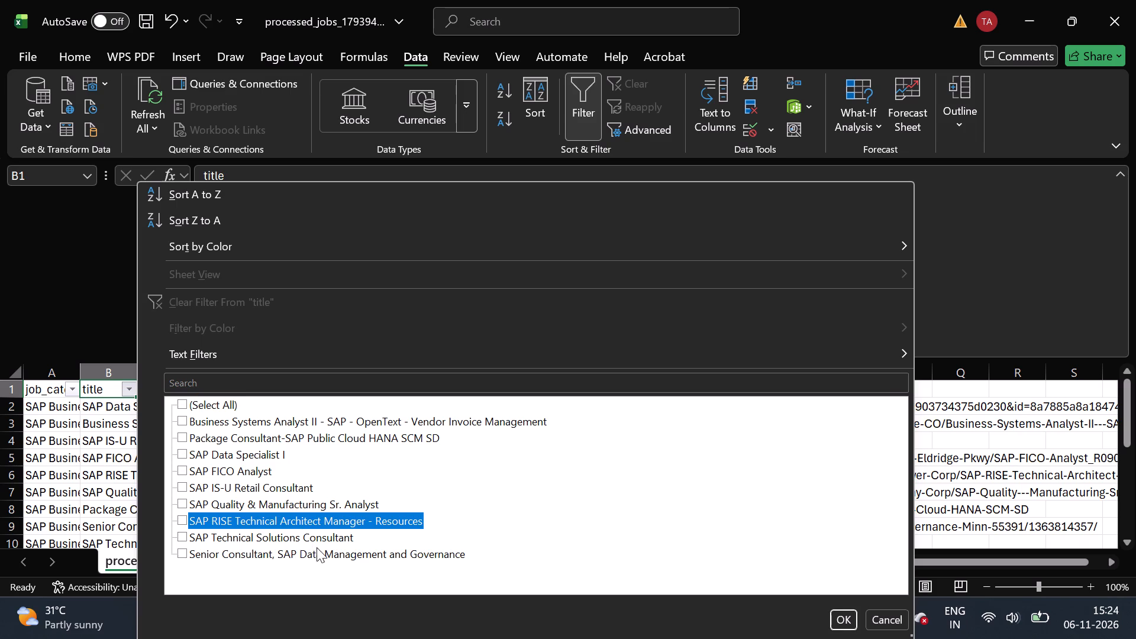
left_click(447, 559)
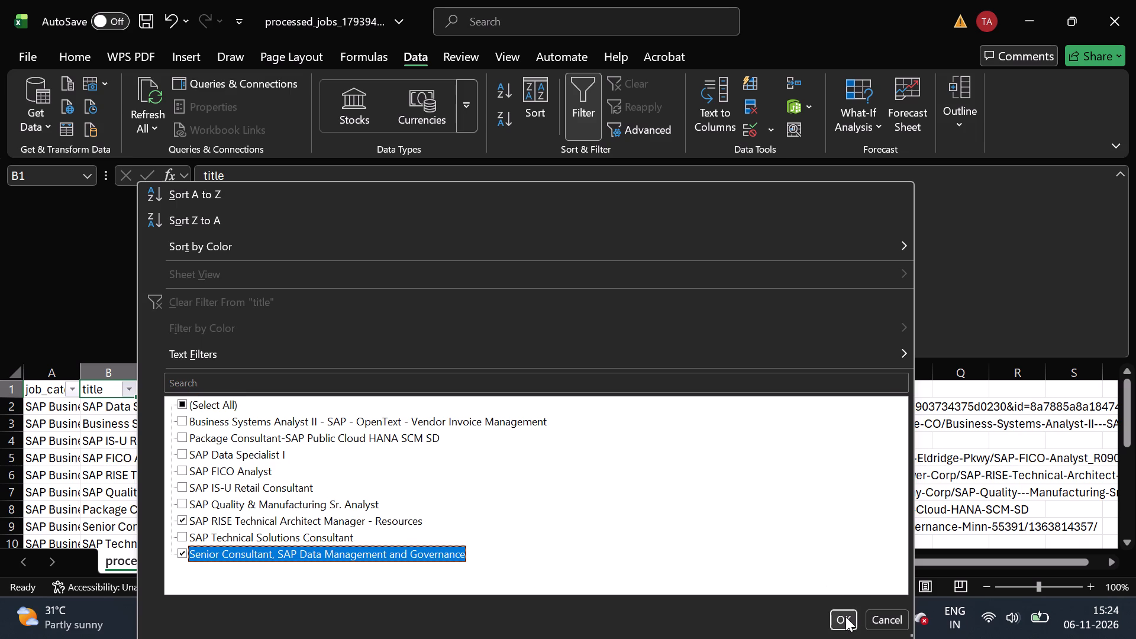
left_click(845, 617)
Widen the title column, delete the filtered Accenture and Cargill rows, and remove the filter.
left_click_drag(135, 375, 563, 432)
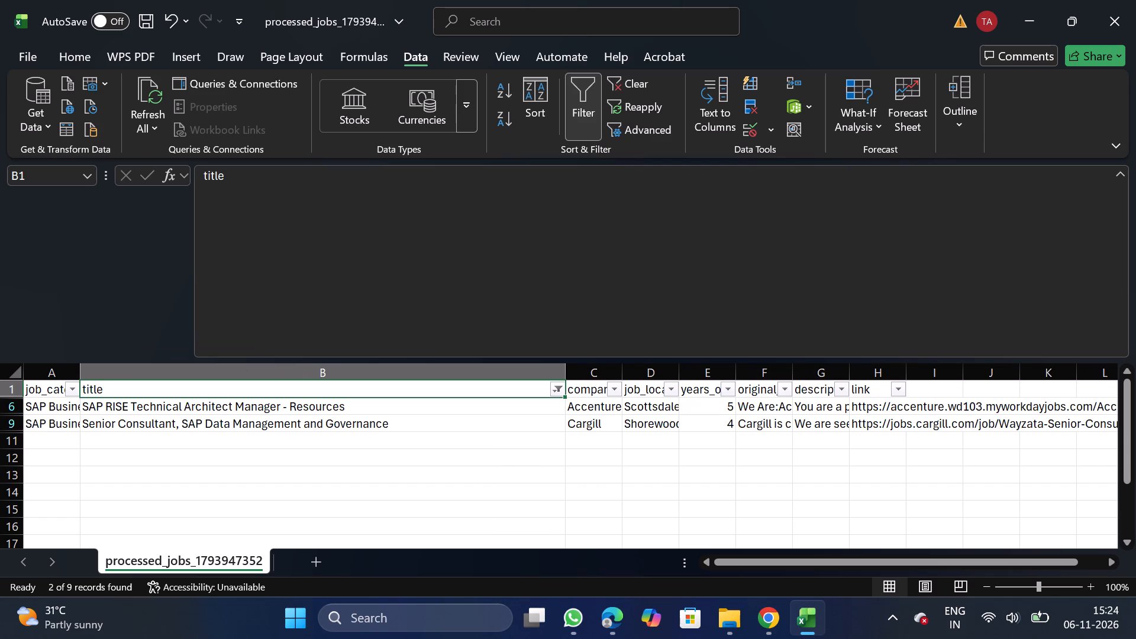
left_click(0, 403)
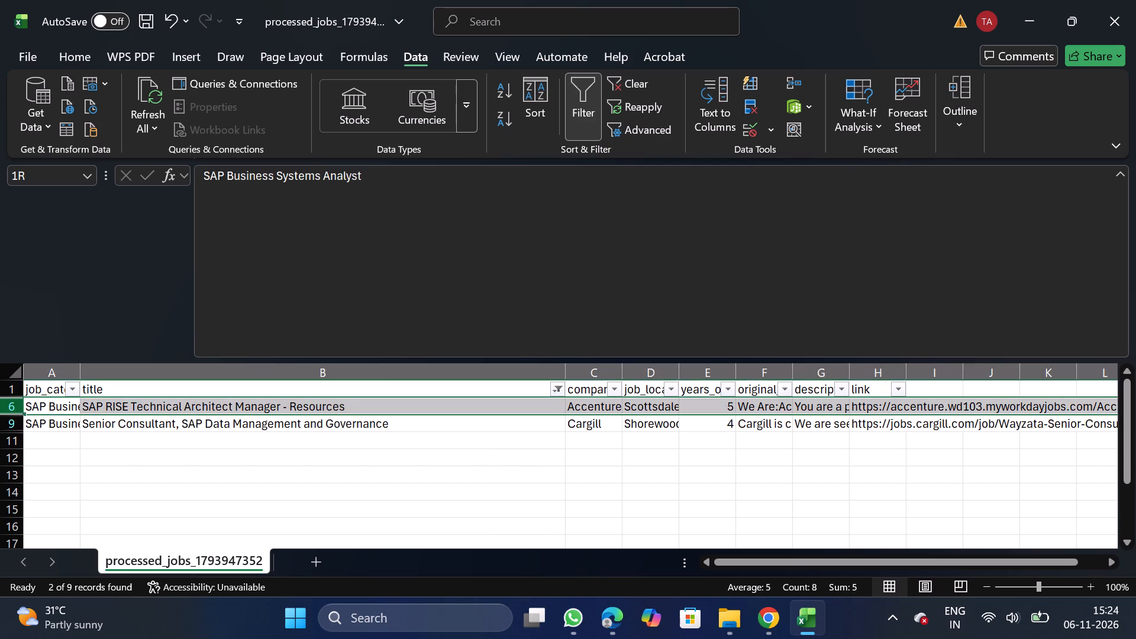
key("ctrl+shift+Down")
right_click(62, 402)
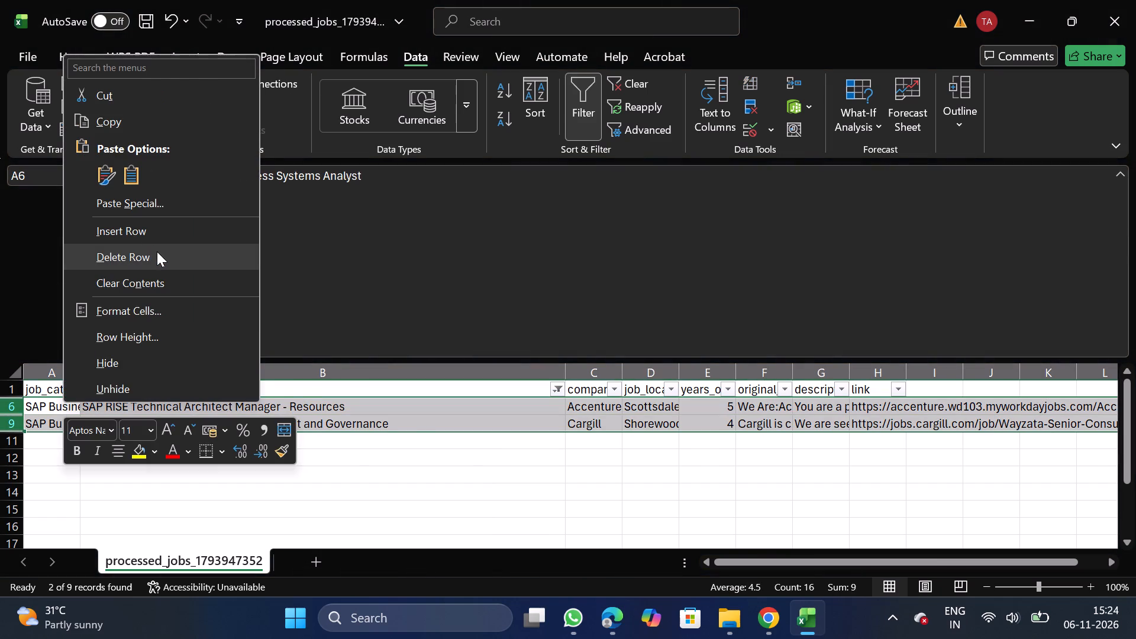
left_click(157, 251)
left_click(590, 113)
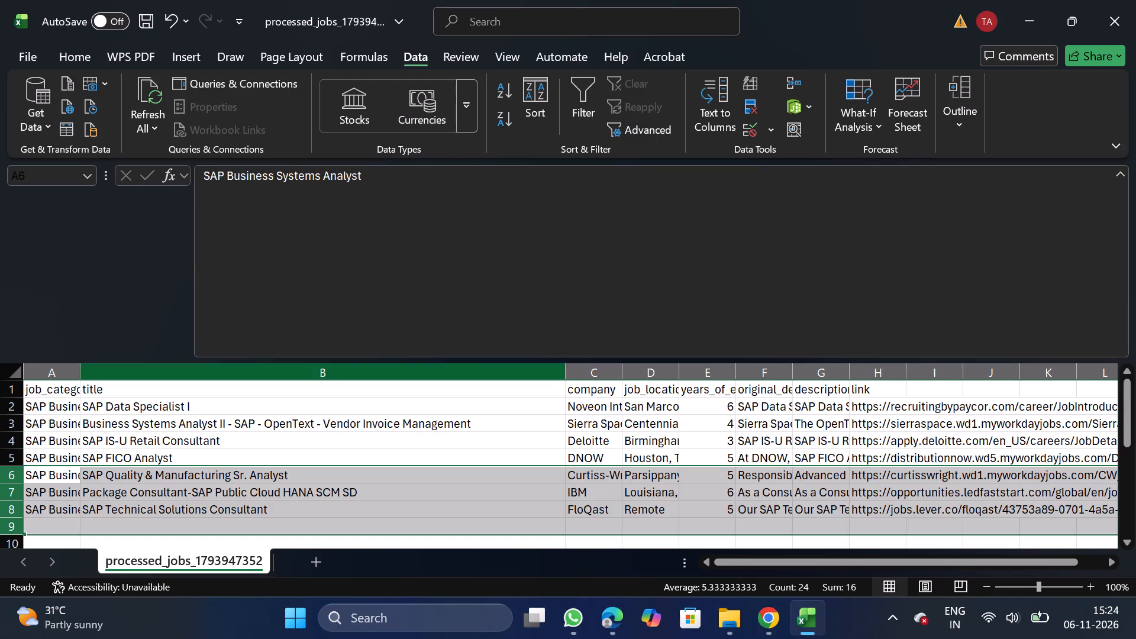
Save the sheet as a comma-delimited CSV named SAP_11 in Documents > Daily Scraping jobs, undoing any stray cell entry.
left_click(20, 51)
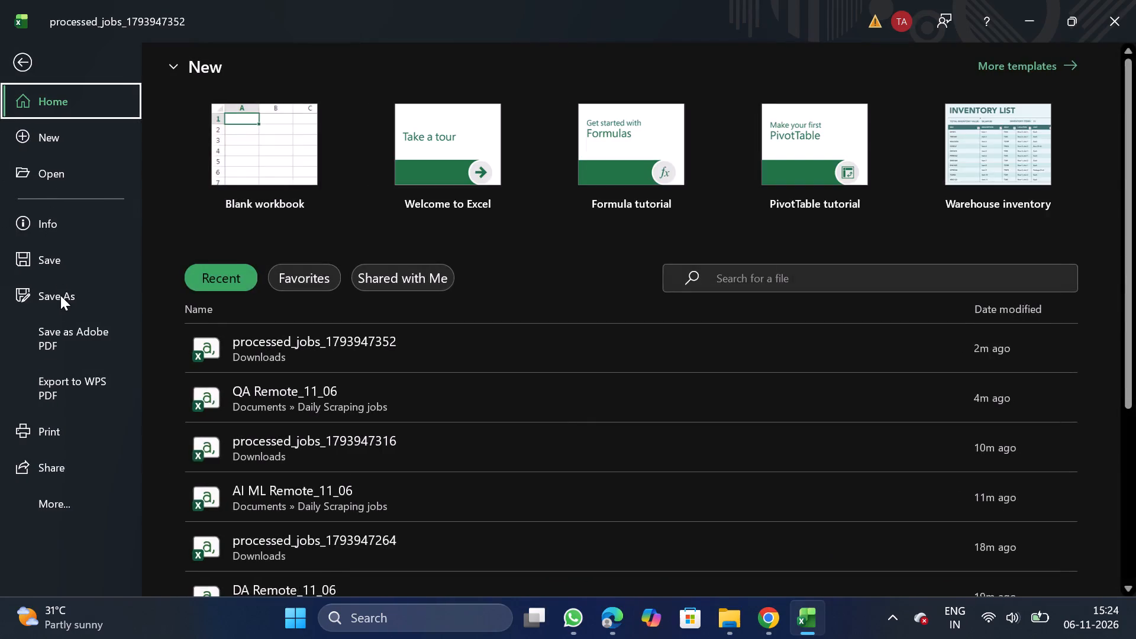
left_click(64, 304)
triple_click(264, 498)
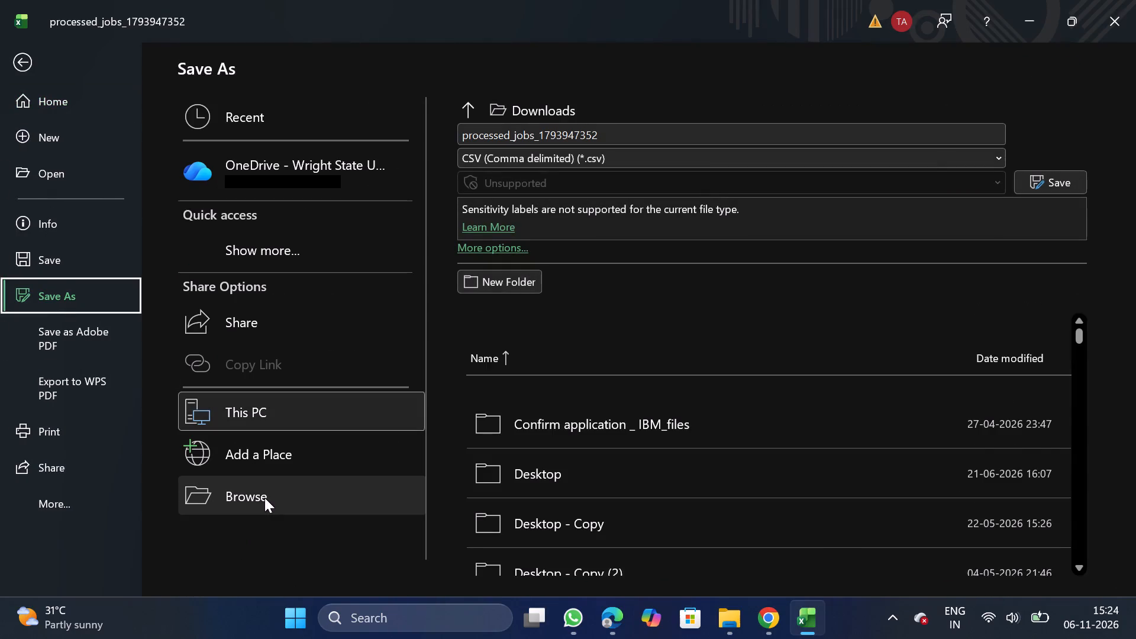
double_click(87, 191)
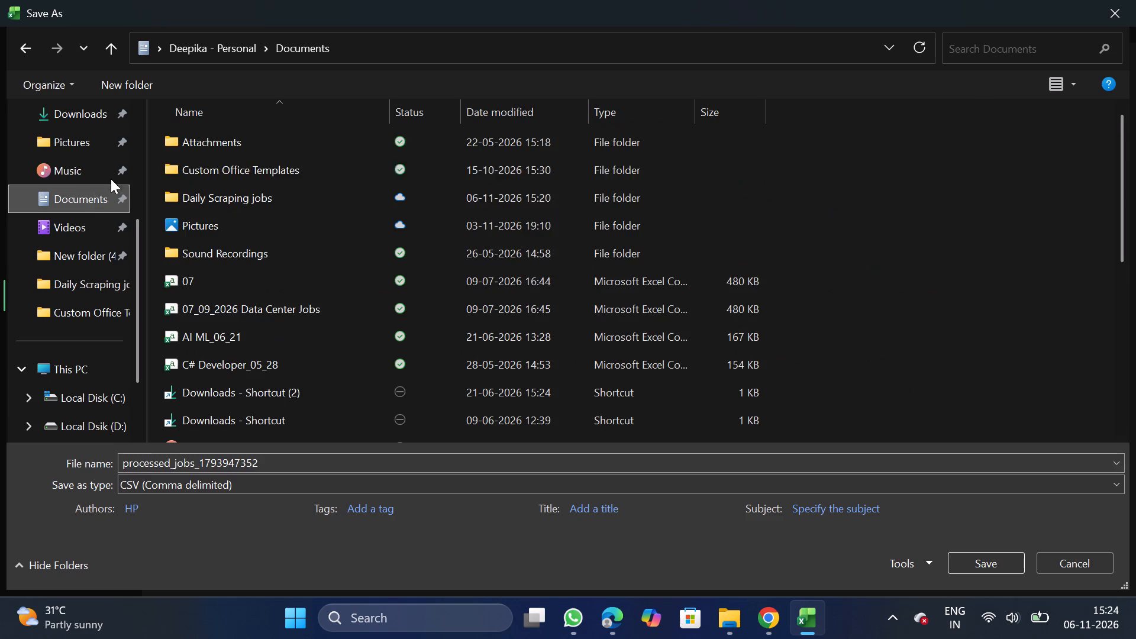
double_click(221, 194)
left_click(309, 457)
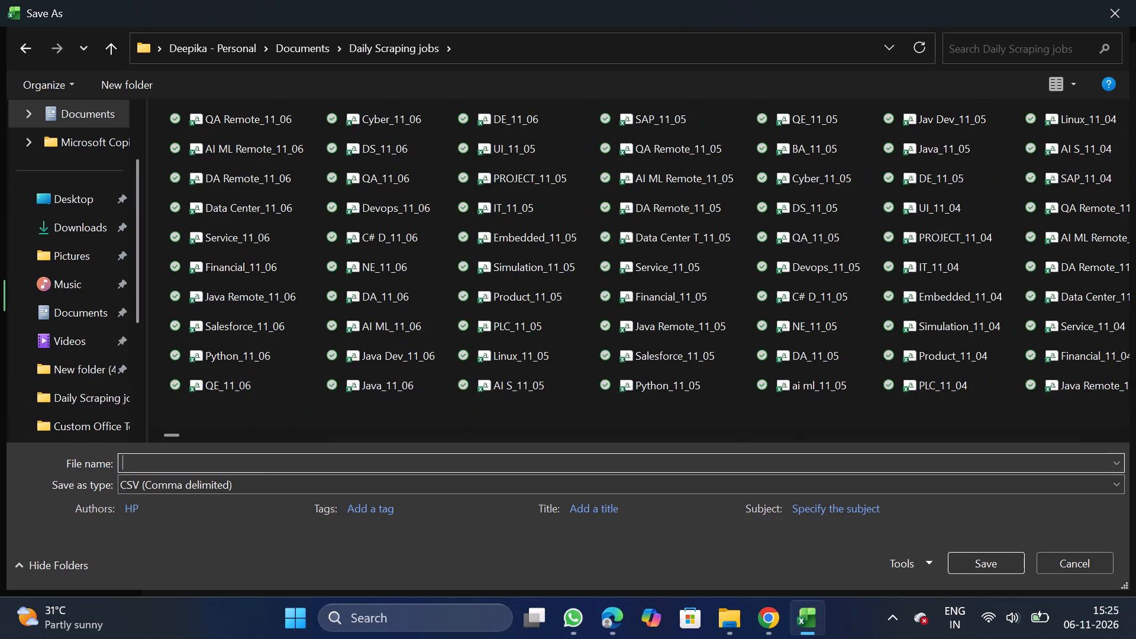
key("BackSpace")
type("SAP_11")
key("shift+Return")
type("_0")
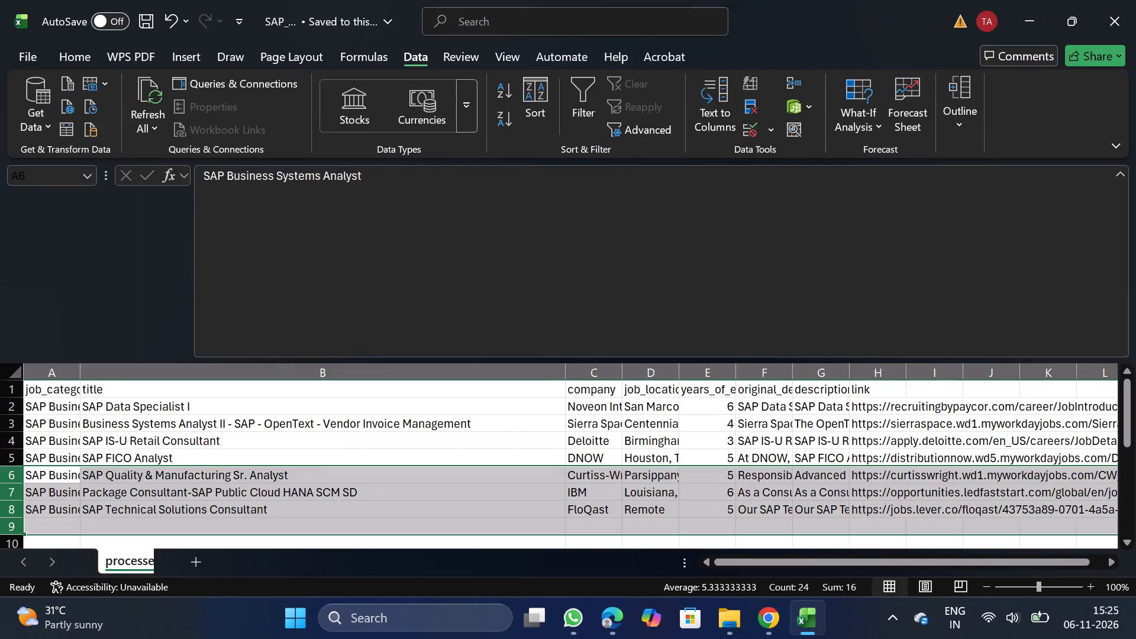
key("ctrl+z")
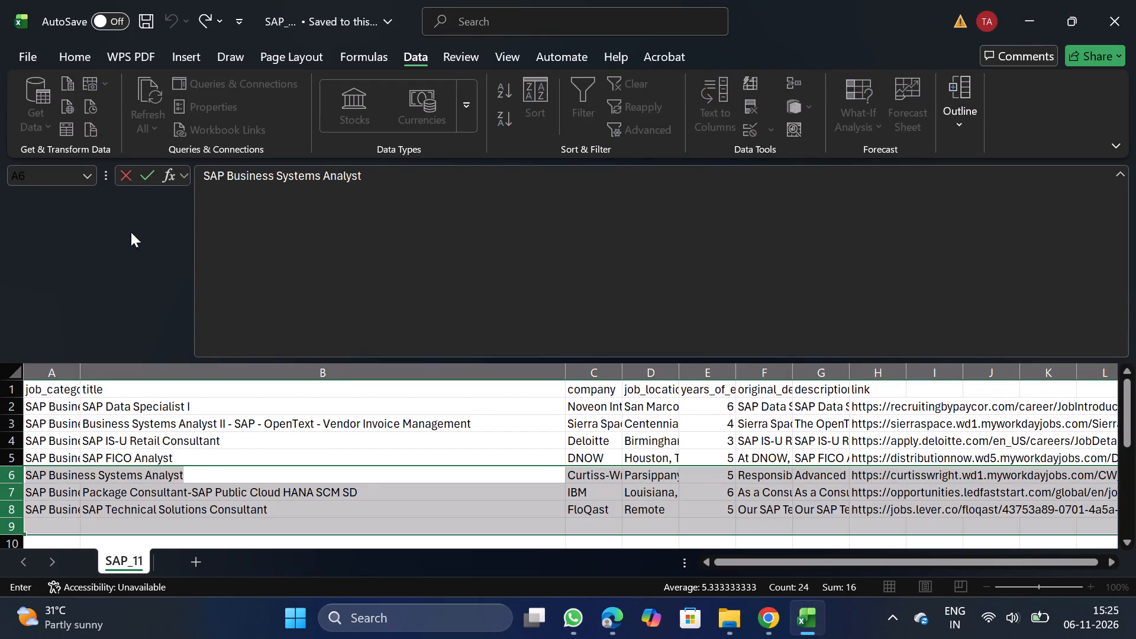
Save a copy of the sheet in Daily Scraping jobs as a comma-delimited CSV named SAP_11_06.
left_click(19, 53)
double_click(69, 306)
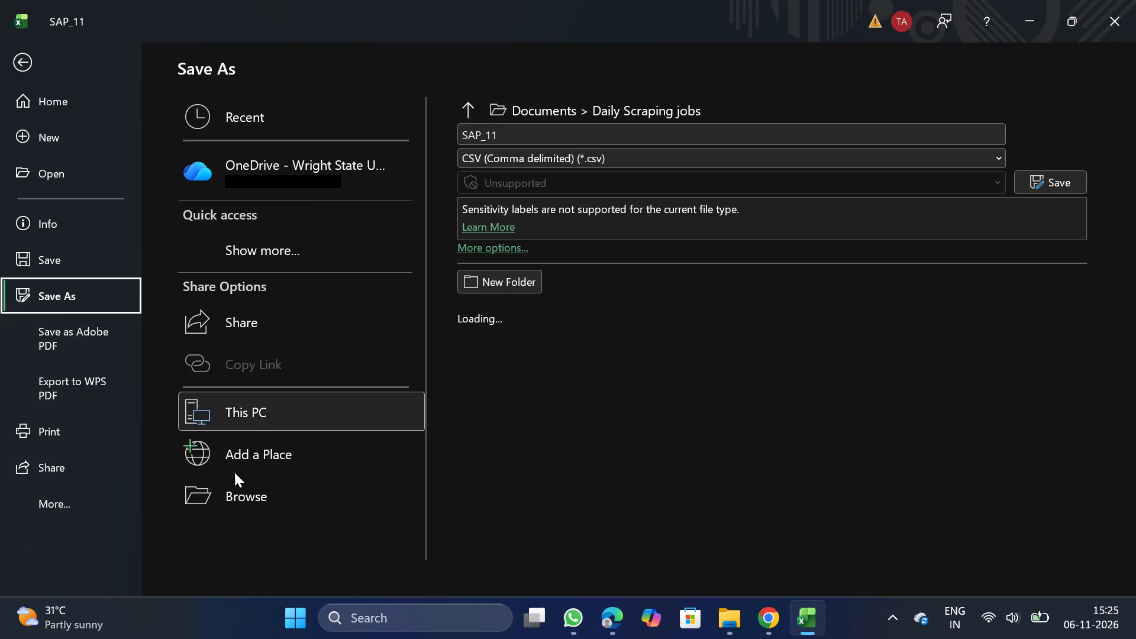
triple_click(251, 500)
left_click(251, 500)
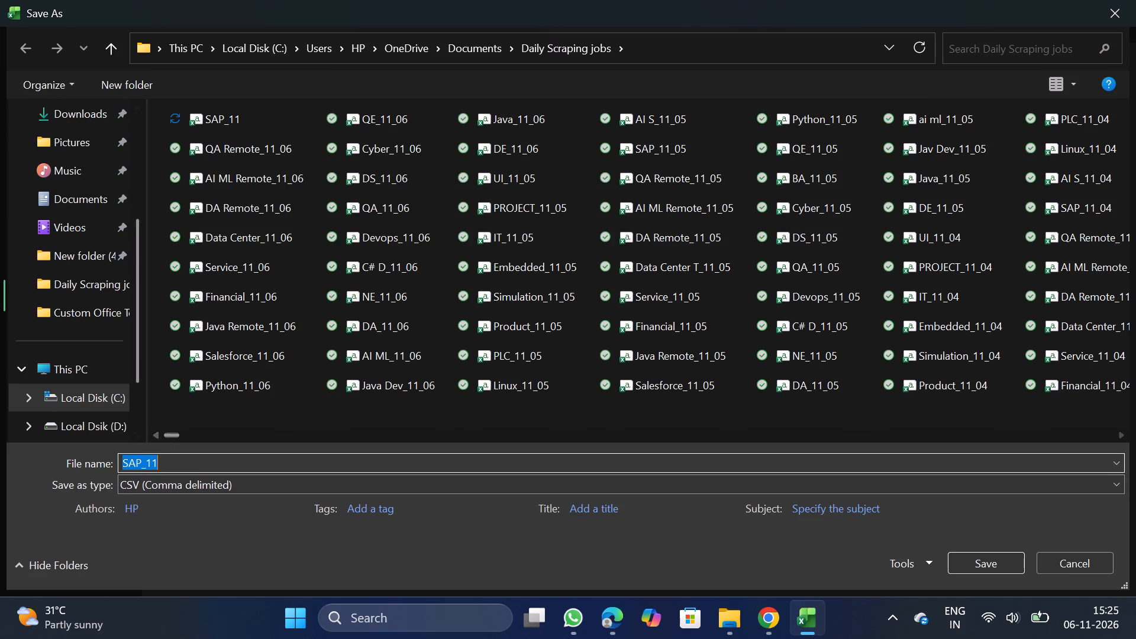
left_click(180, 463)
key("shift+underscore")
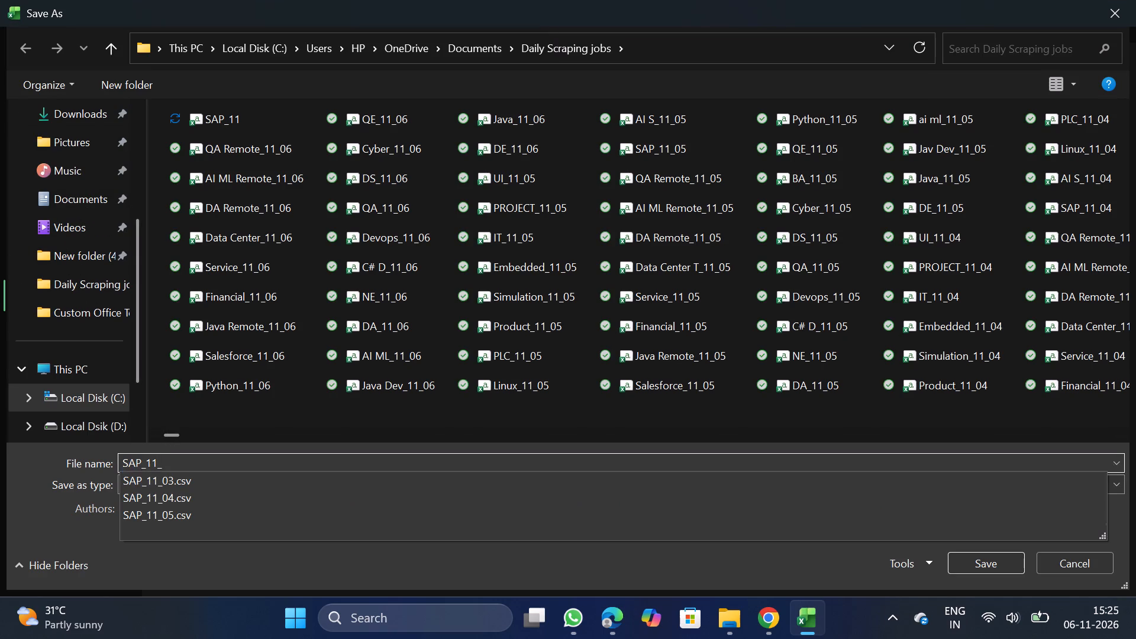
type("06")
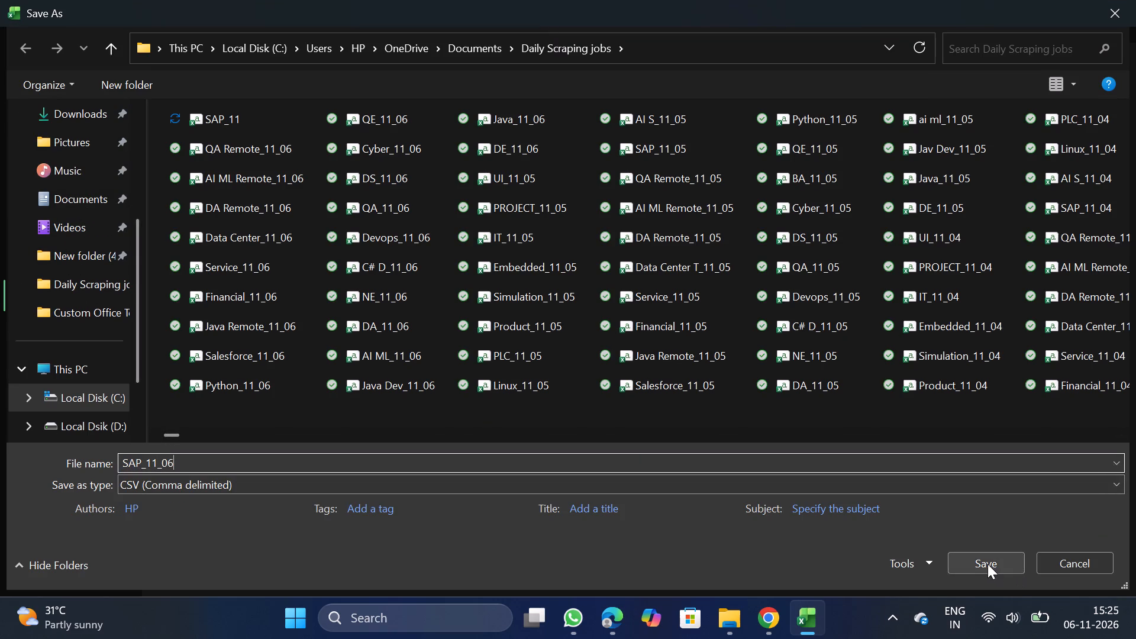
left_click(985, 563)
Switch to NextGenApply in Chrome and bulk upload the SAP_11_06 CSV file.
left_click(759, 627)
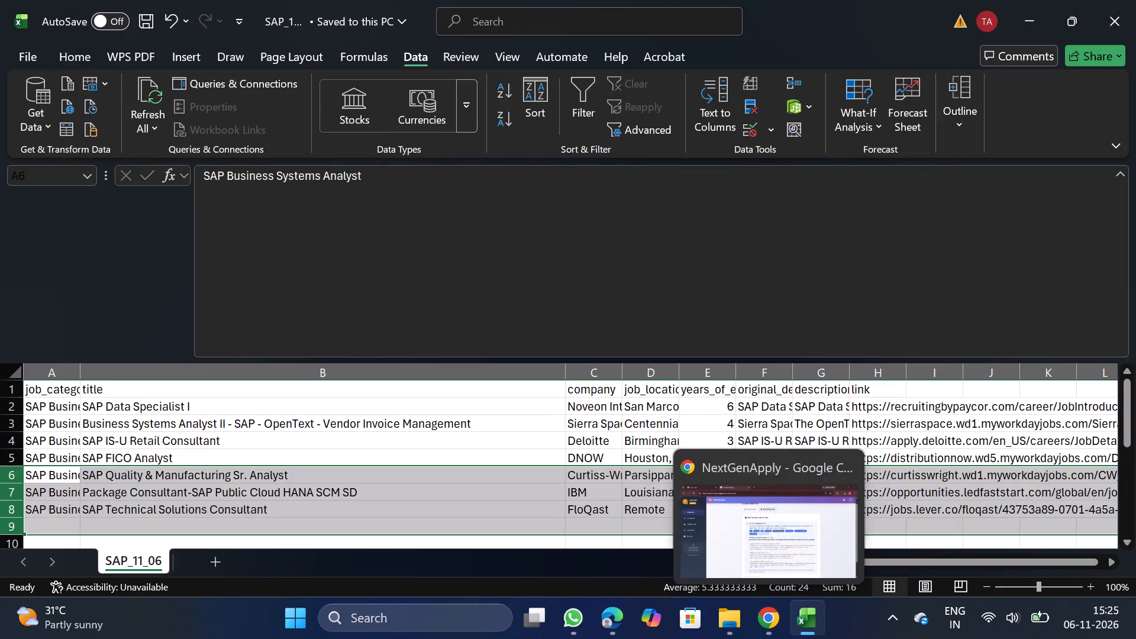
left_click(759, 622)
scroll(622, 544, "down", 2)
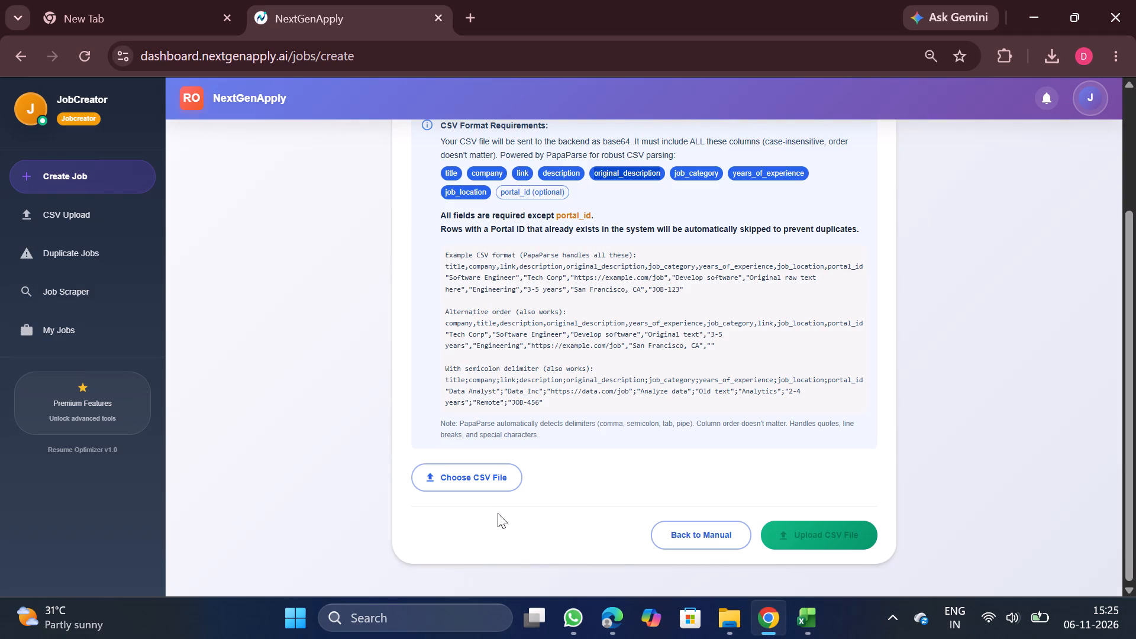
left_click(484, 489)
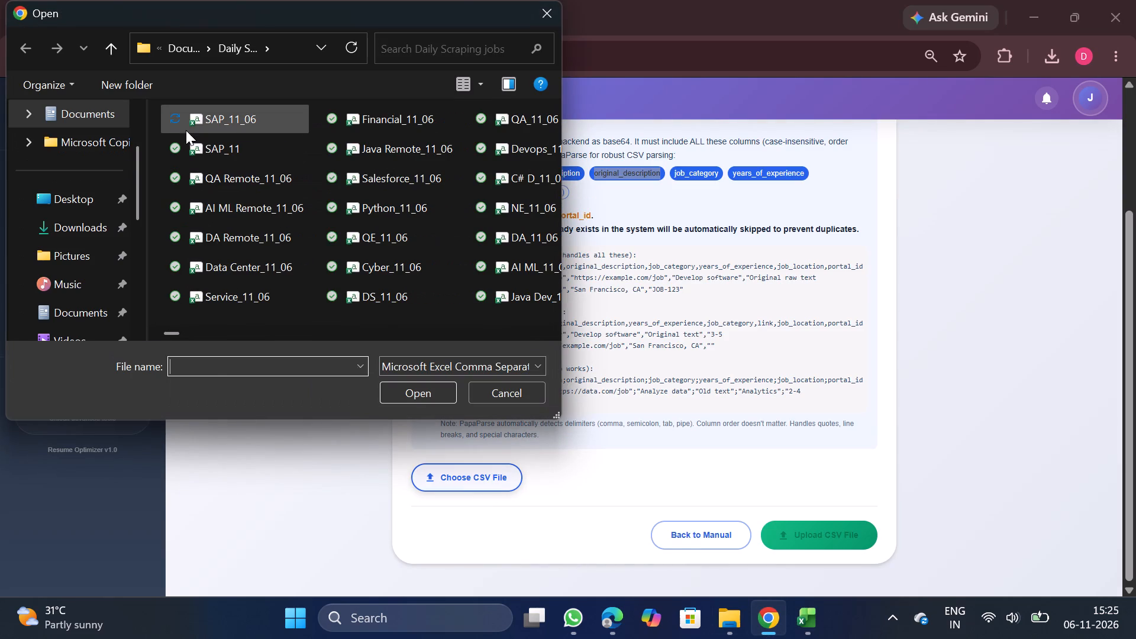
double_click(213, 126)
scroll(483, 389, "down", 2)
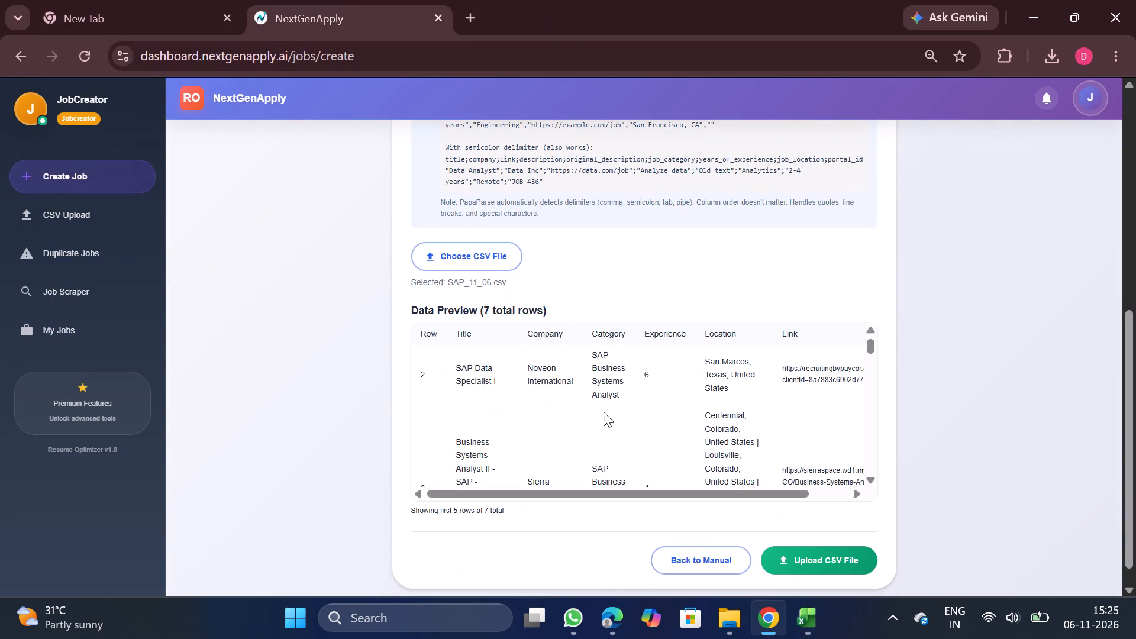
scroll(603, 412, "down", 4)
left_click(827, 564)
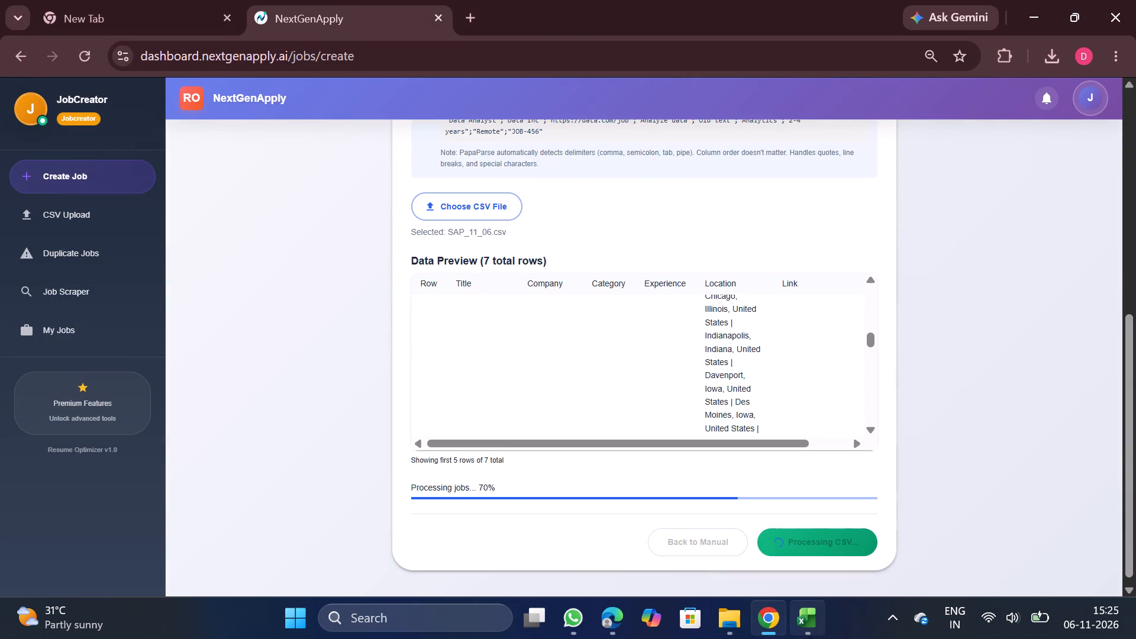
left_click(887, 469)
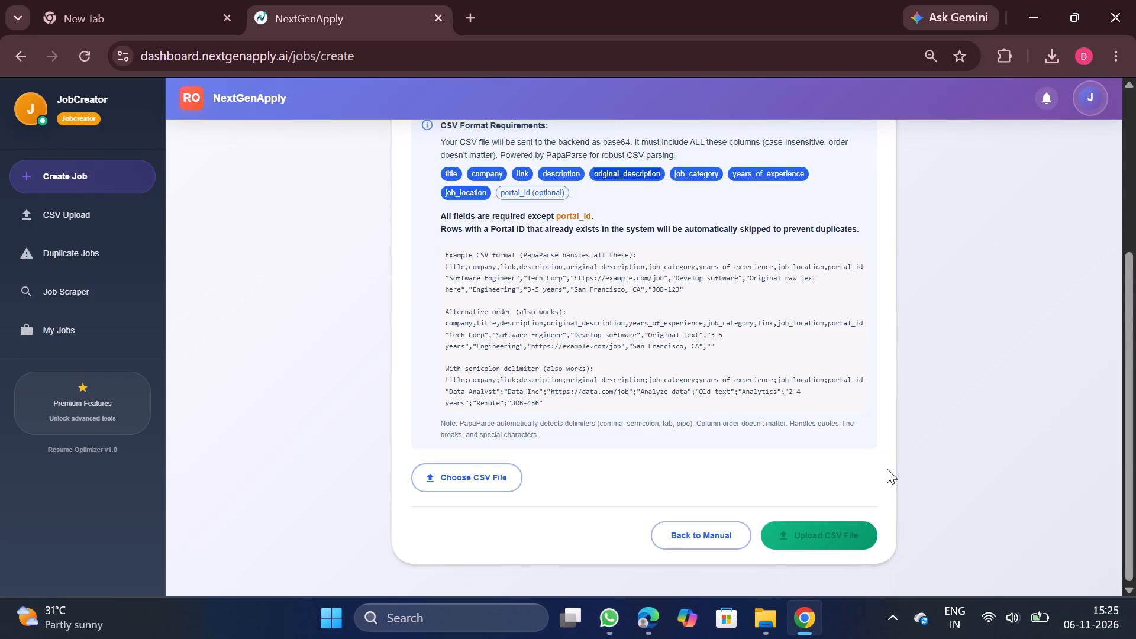
Download the processed CSV for AI Software Engineer (#4903) from the CSV Upload History and open it in Excel.
scroll(799, 441, "up", 4)
left_click(116, 220)
scroll(563, 280, "up", 3)
scroll(802, 390, "down", 2)
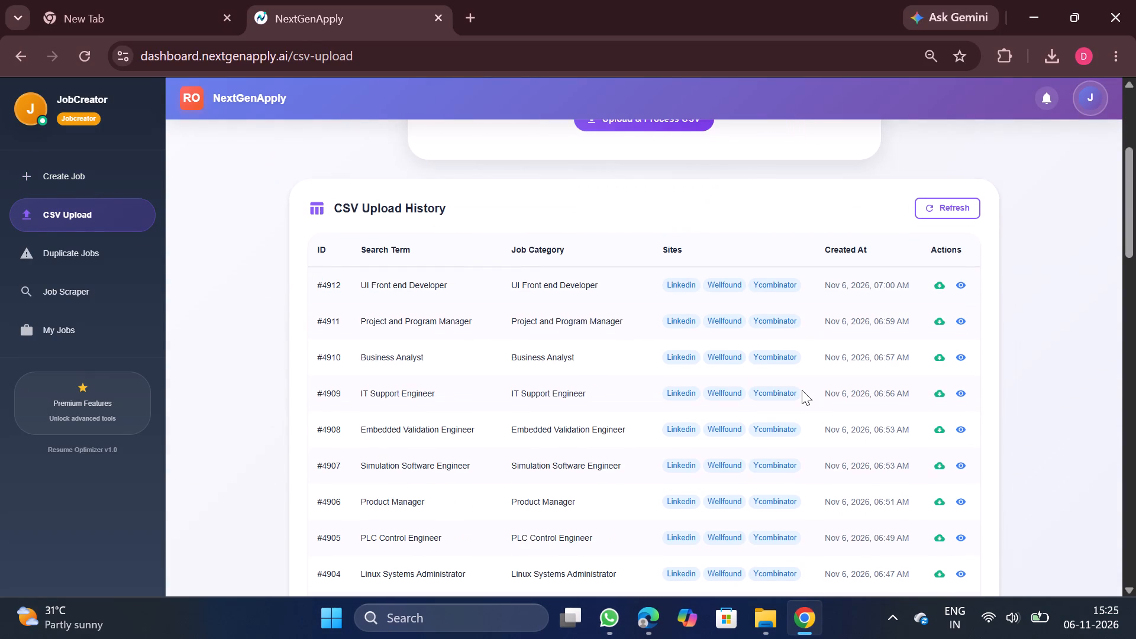
left_click(802, 390)
scroll(702, 449, "down", 2)
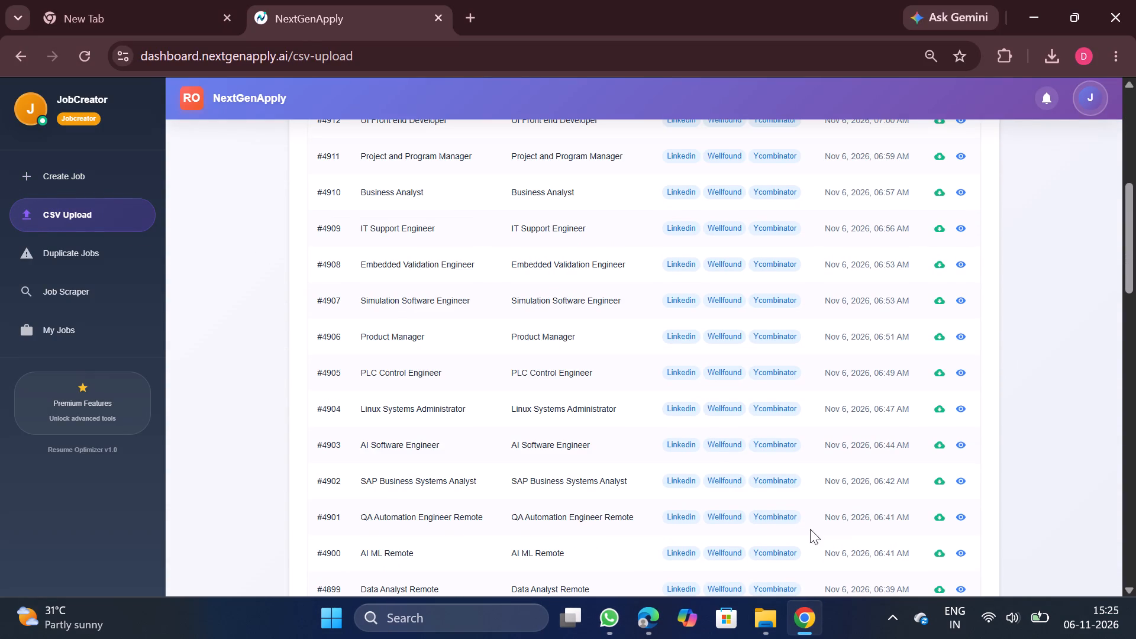
left_click(942, 441)
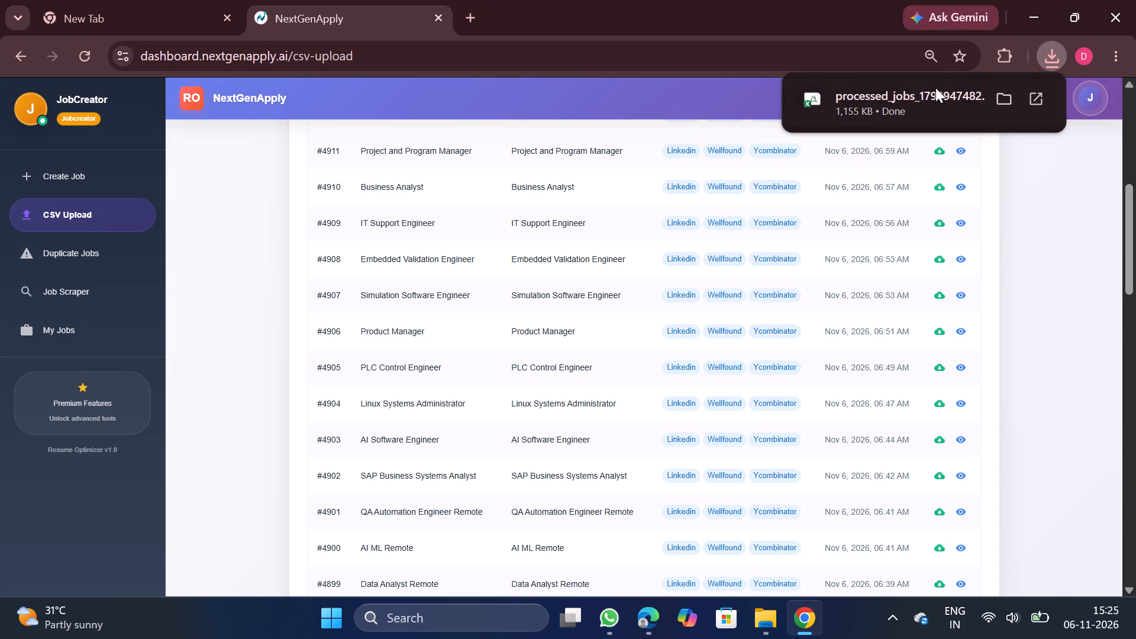
left_click(930, 98)
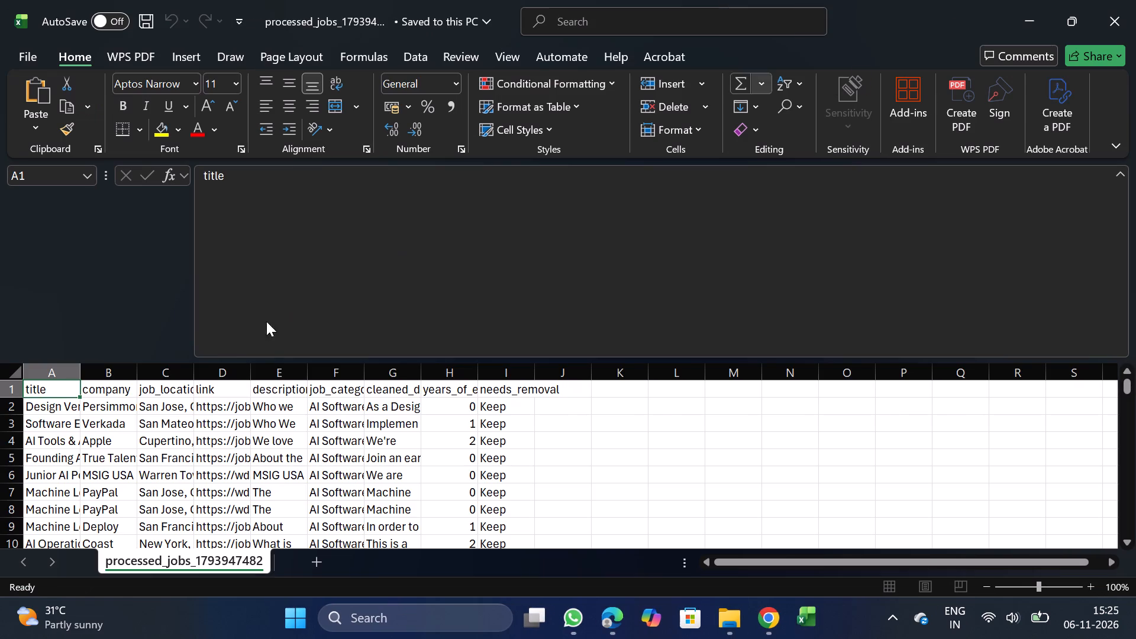
Remove duplicate rows from the whole jobs table, comparing only the company column.
left_click(203, 419)
key("ctrl+a")
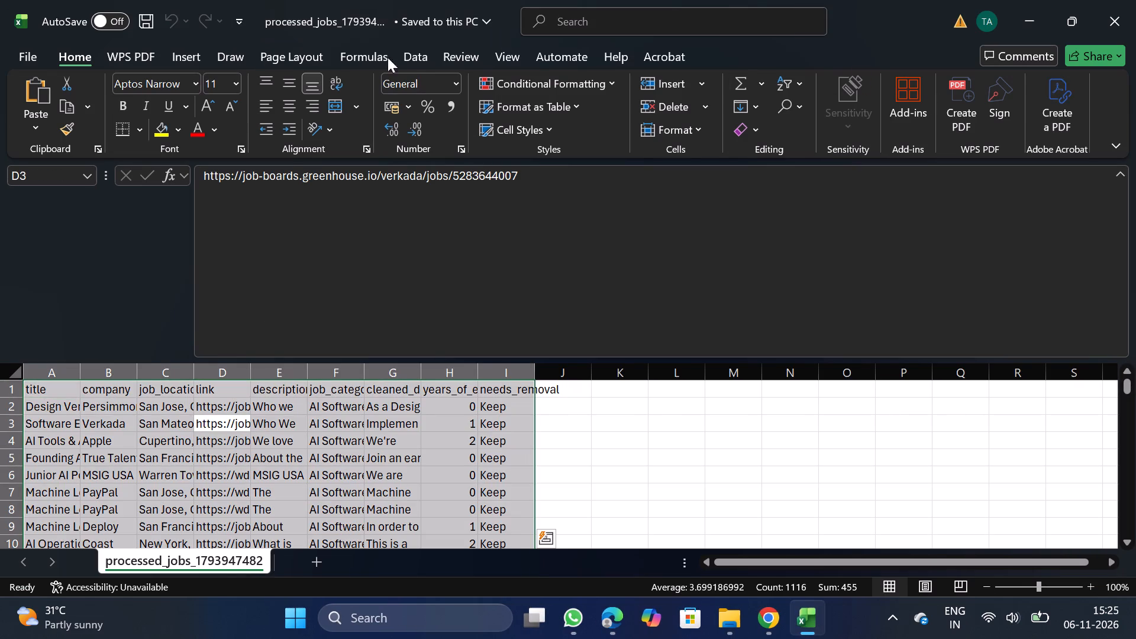
left_click(419, 60)
left_click(756, 110)
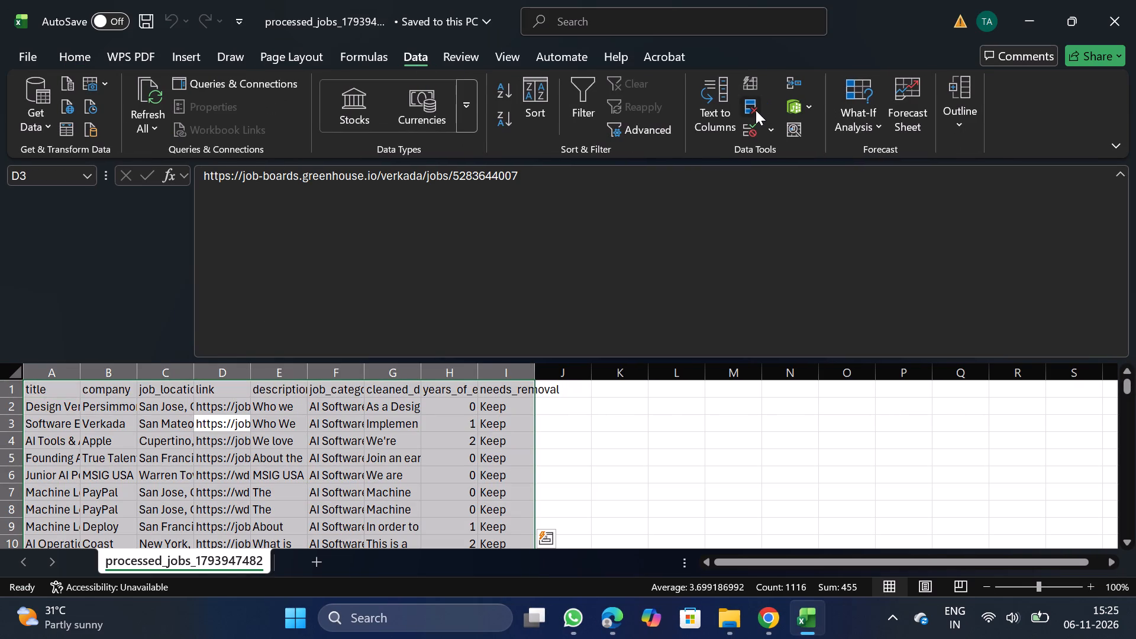
left_click(256, 266)
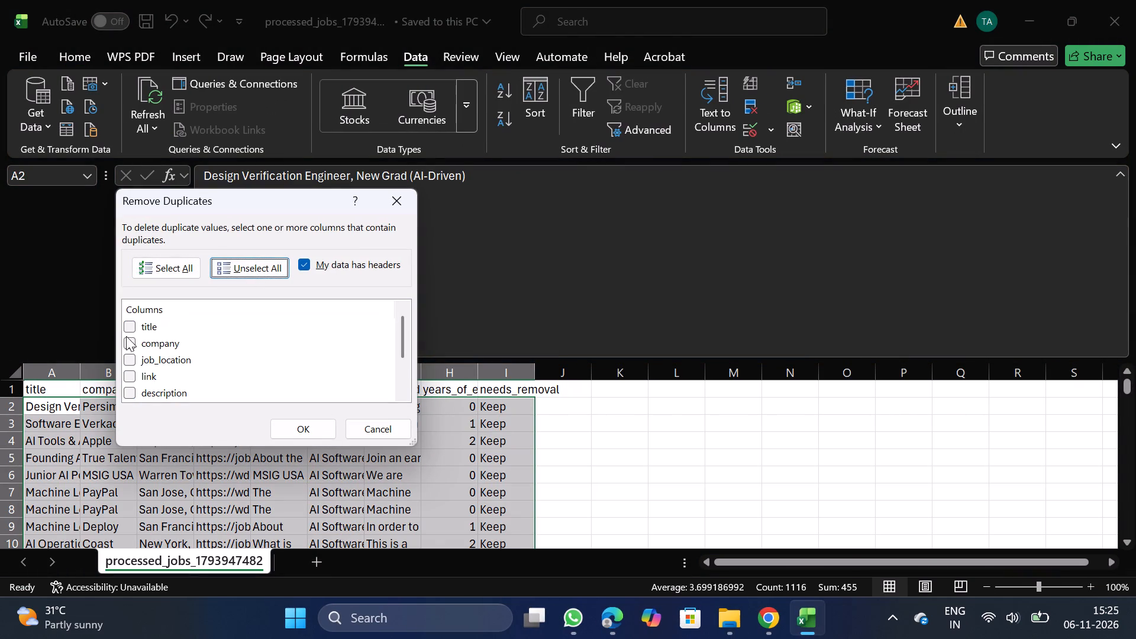
left_click(124, 340)
left_click(308, 423)
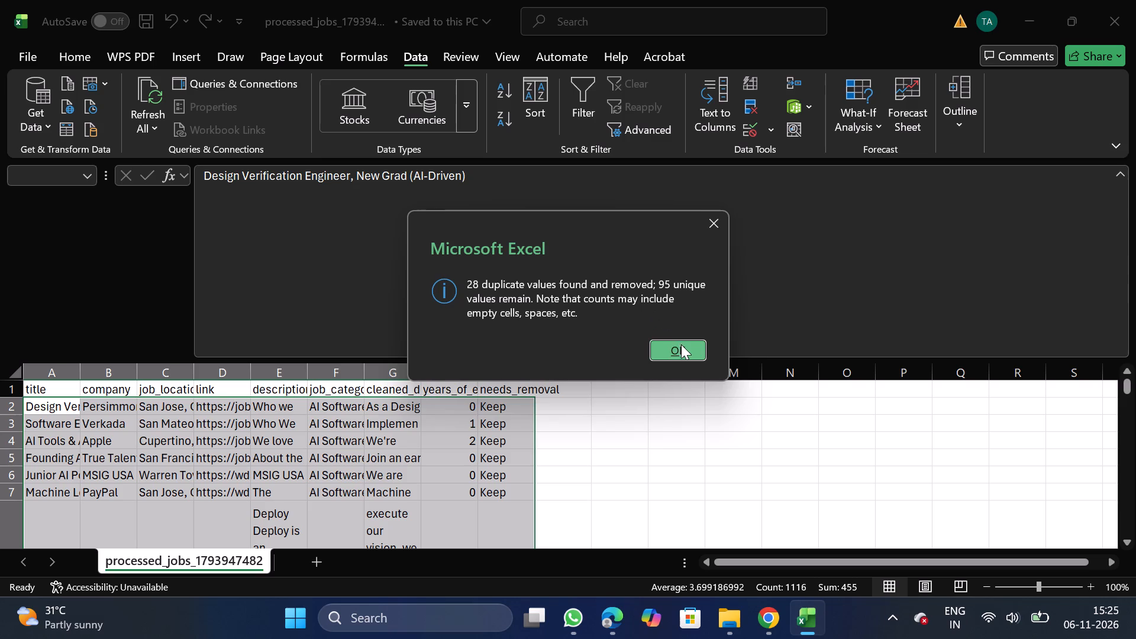
left_click(681, 344)
Filter needs_removal to Remove, delete all the filtered rows, and take the filter off.
left_click(485, 390)
left_click(579, 113)
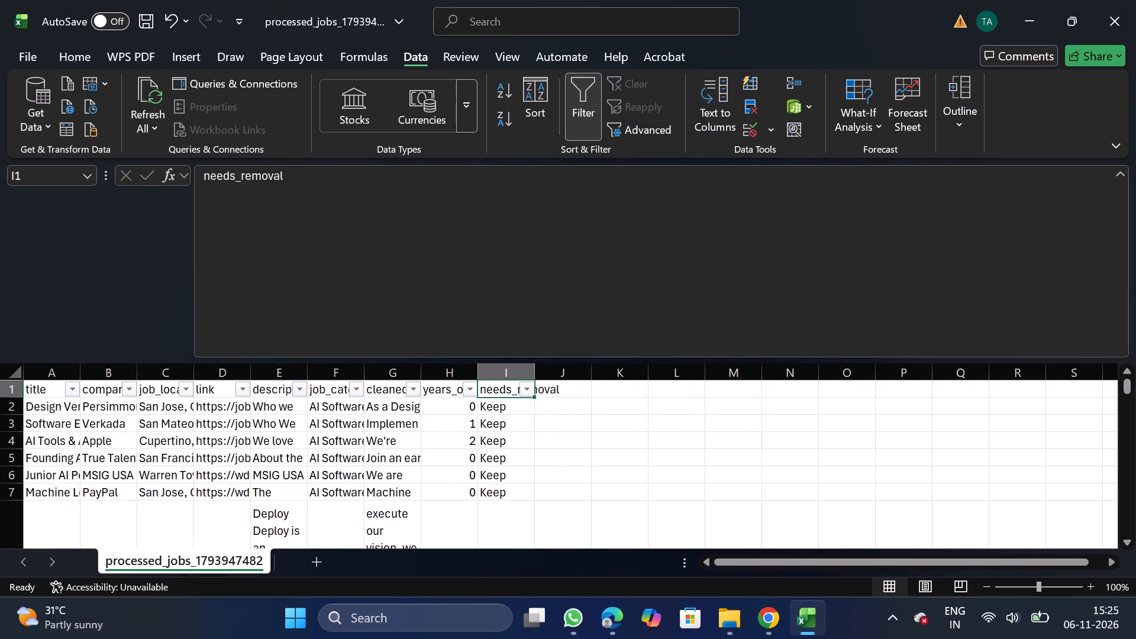
left_click(532, 389)
left_click(344, 424)
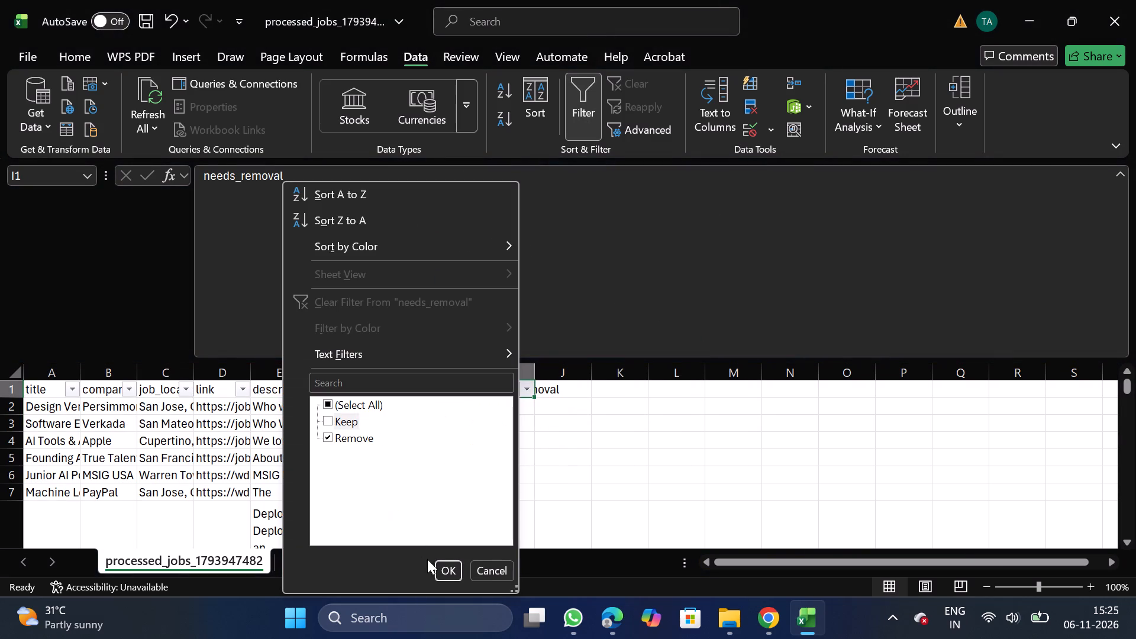
left_click(443, 566)
left_click(0, 422)
key("ctrl+shift+Down")
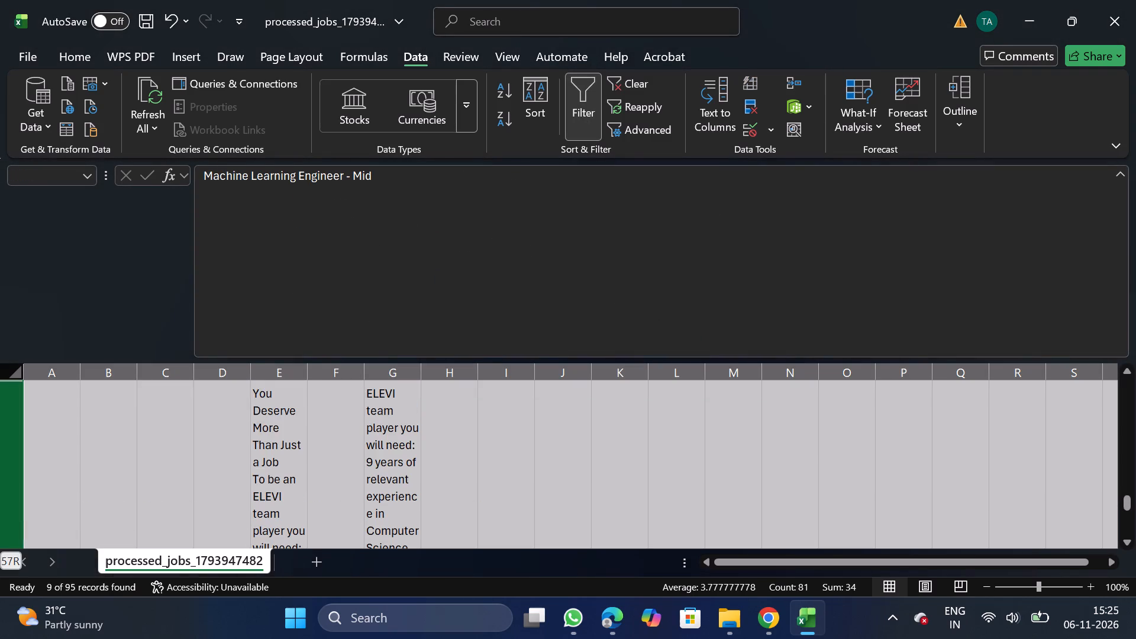
right_click(108, 448)
left_click(231, 304)
left_click(582, 102)
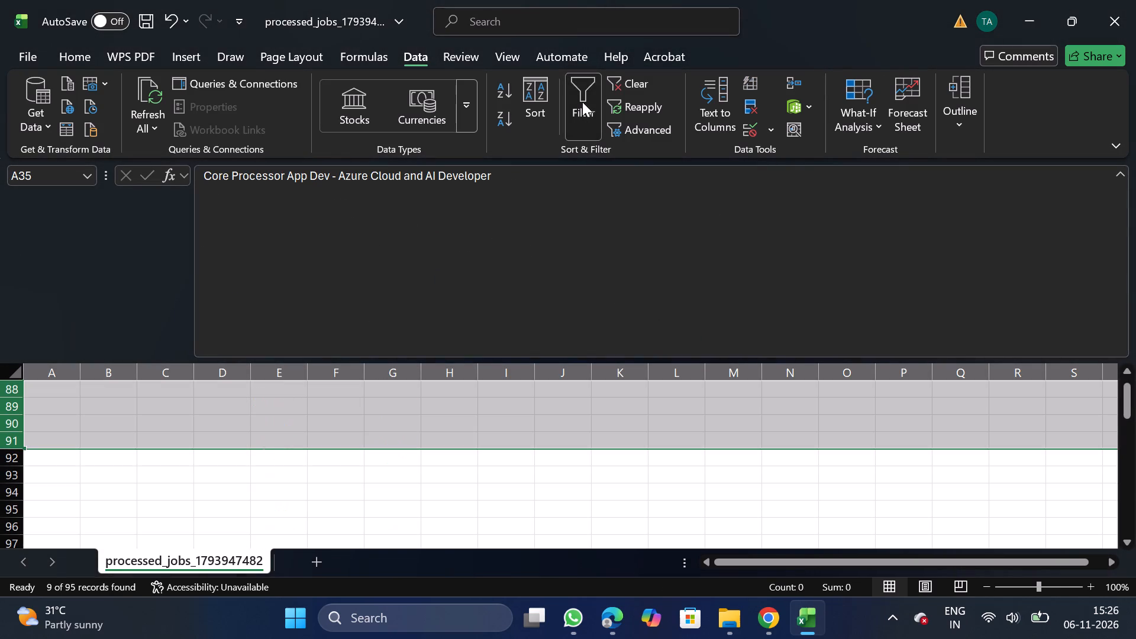
Delete the needs_removal column.
left_click_drag(1125, 525, 1095, 330)
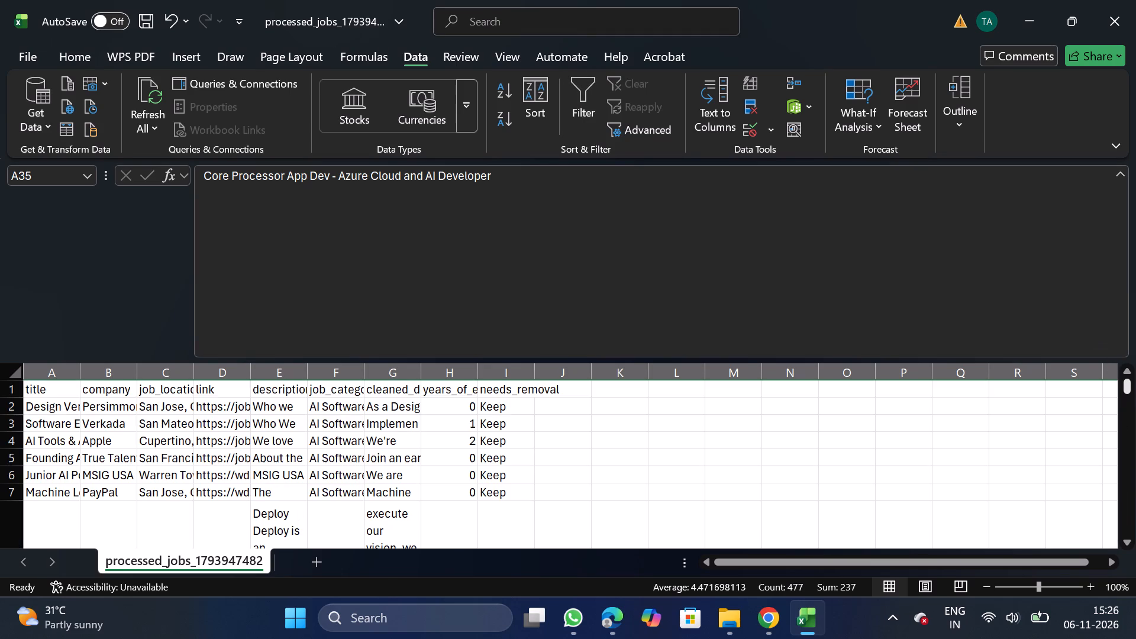
left_click(512, 371)
right_click(517, 423)
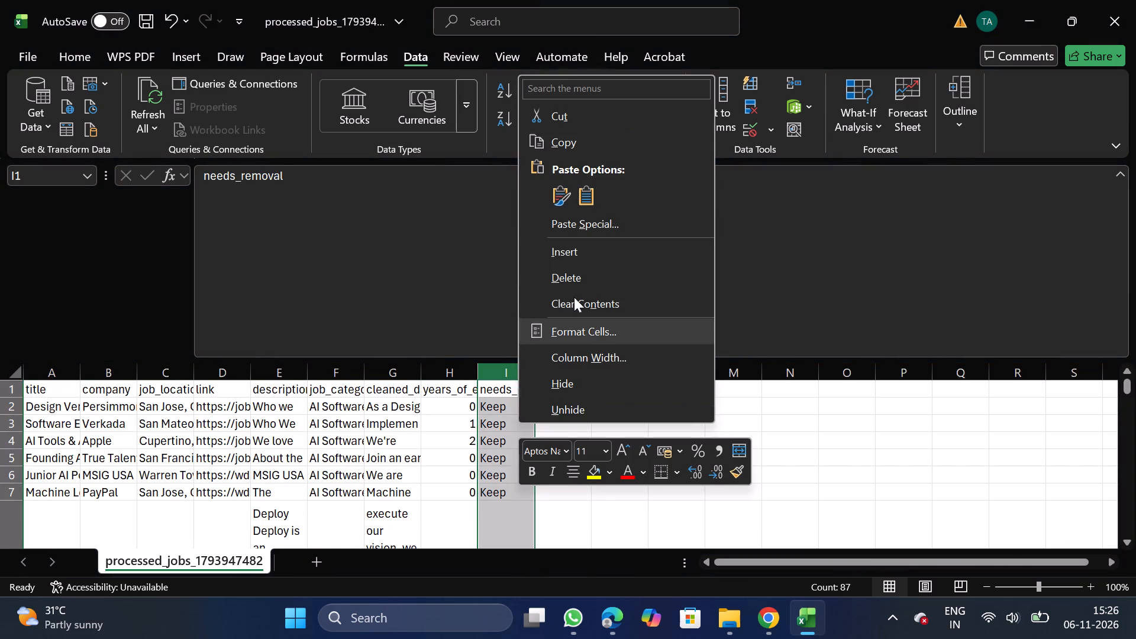
left_click(596, 276)
Move the job_category column to the front of the table, before title.
left_click(388, 369)
key("ctrl+x")
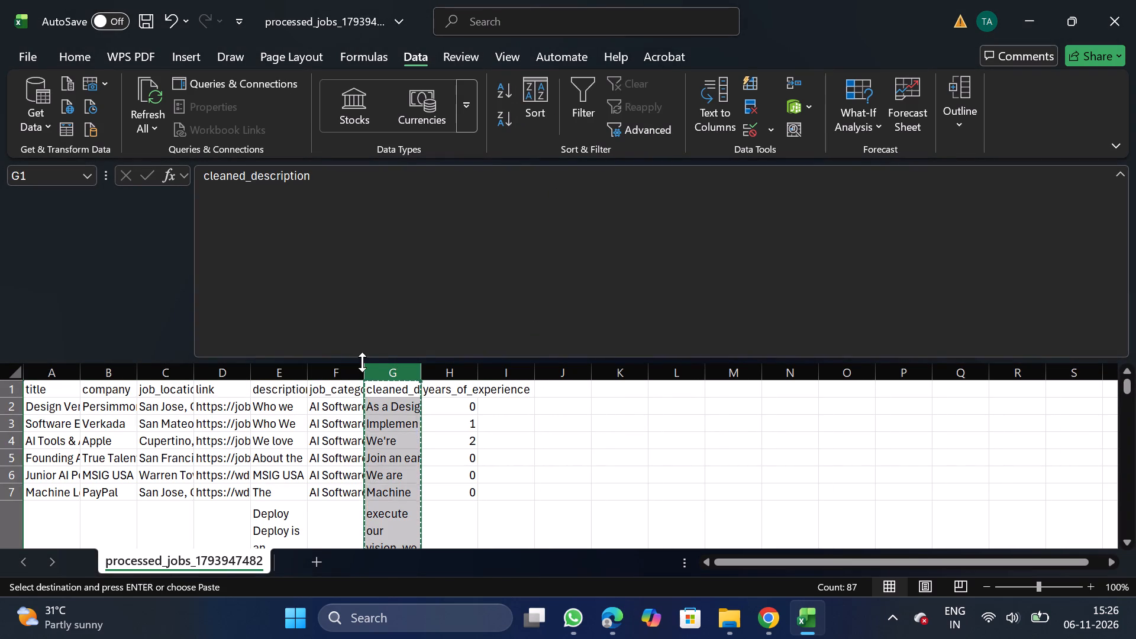
left_click(345, 366)
key("ctrl+x")
left_click(53, 370)
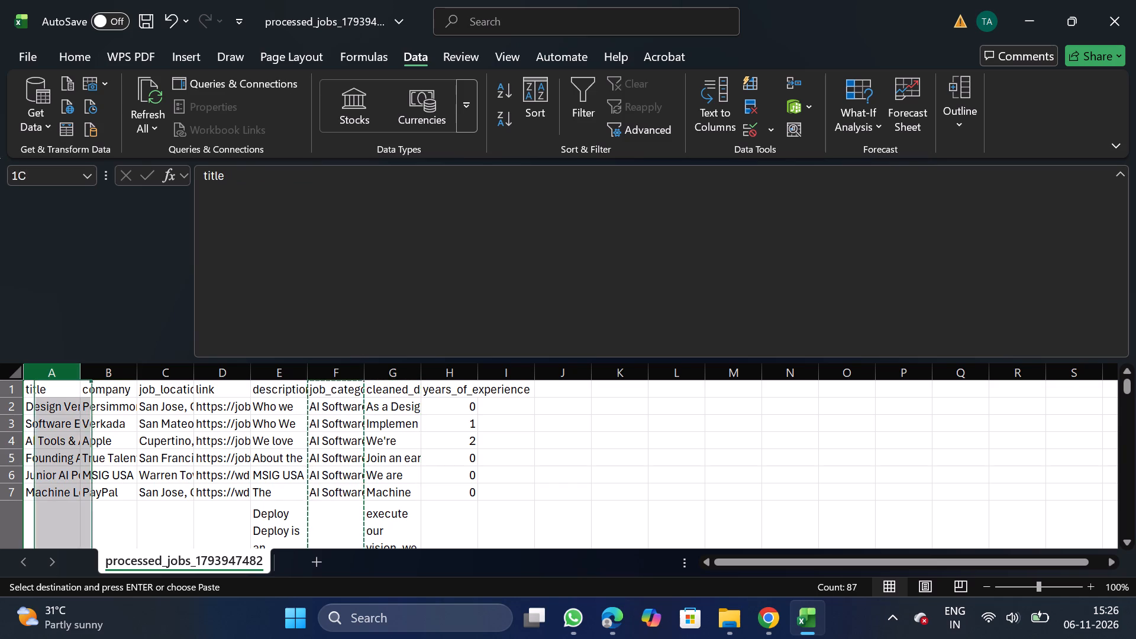
right_click(54, 443)
left_click(156, 269)
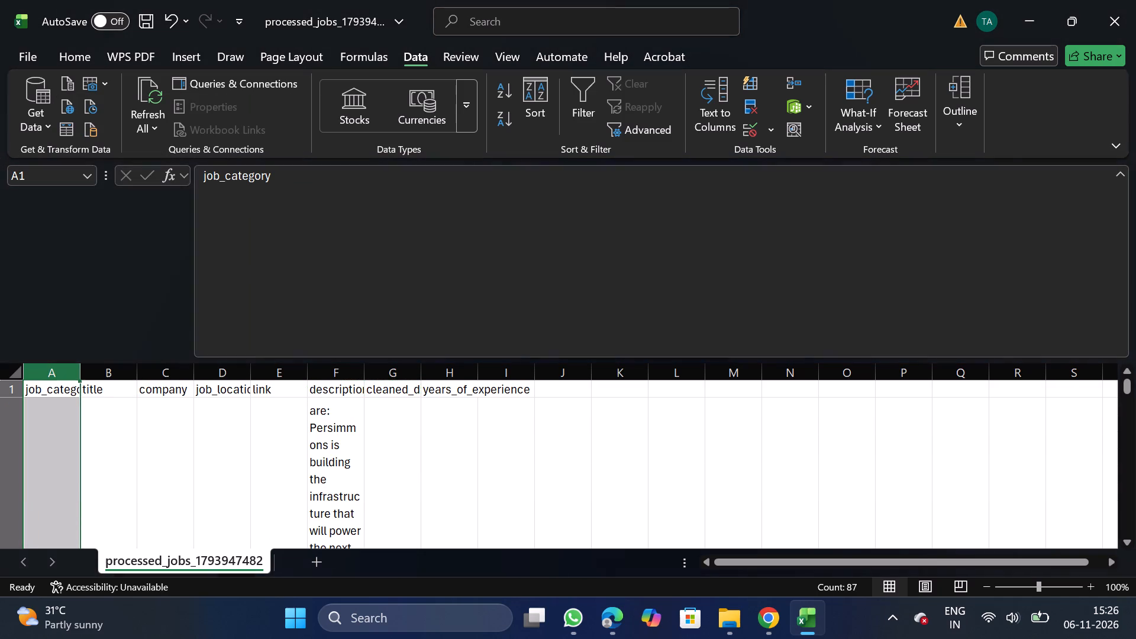
Turn off text wrapping for the description and cleaned_description columns.
left_click(327, 370)
key("shift+Right")
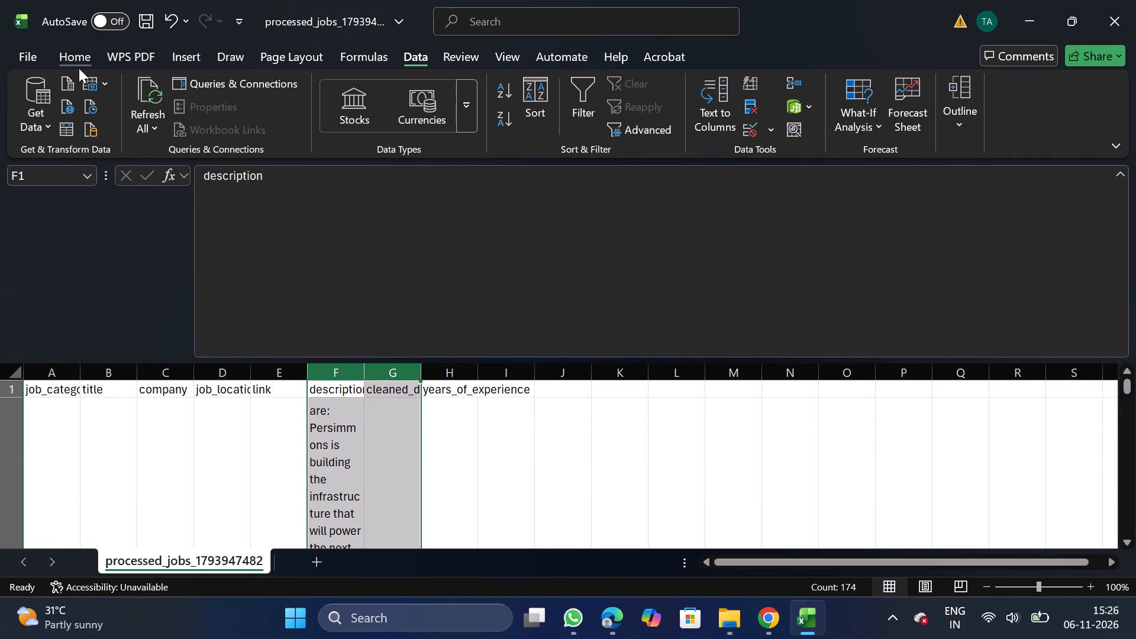
left_click(79, 68)
left_click(371, 150)
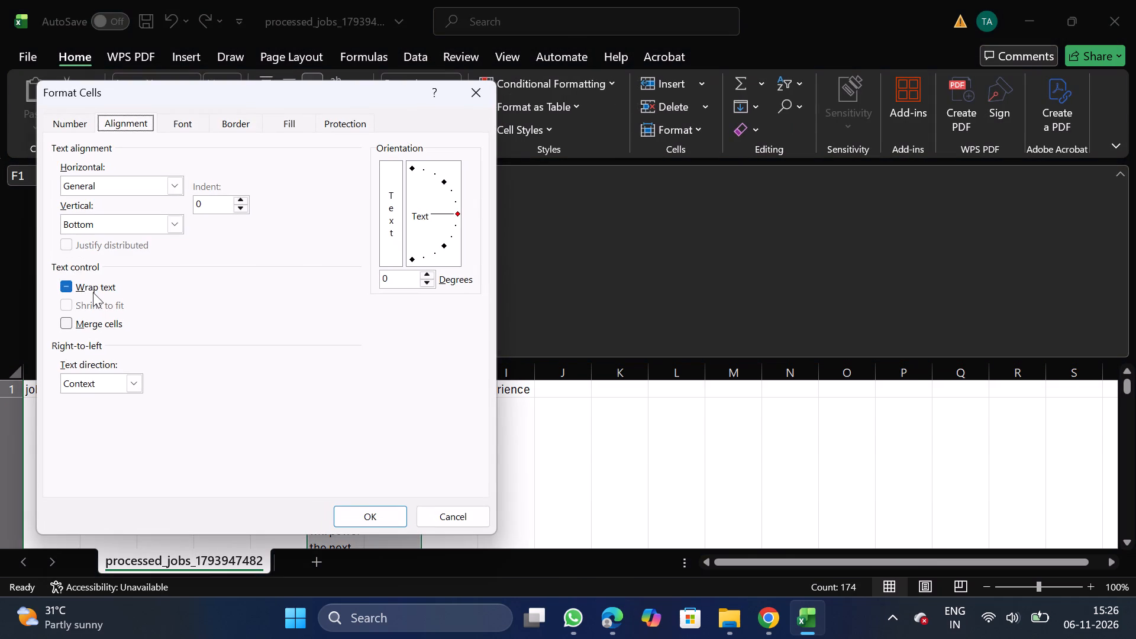
double_click(93, 292)
left_click(385, 524)
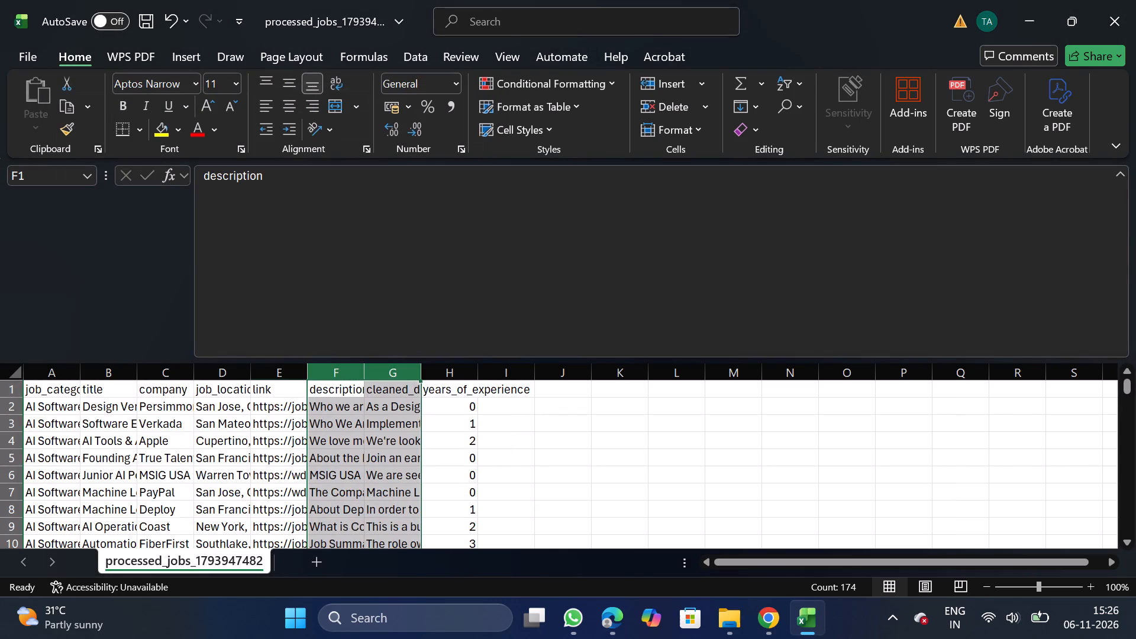
Move the link column to the end of the table, after years_of_experience.
left_click(288, 370)
key("ctrl+x")
left_click_drag(501, 373, 504, 437)
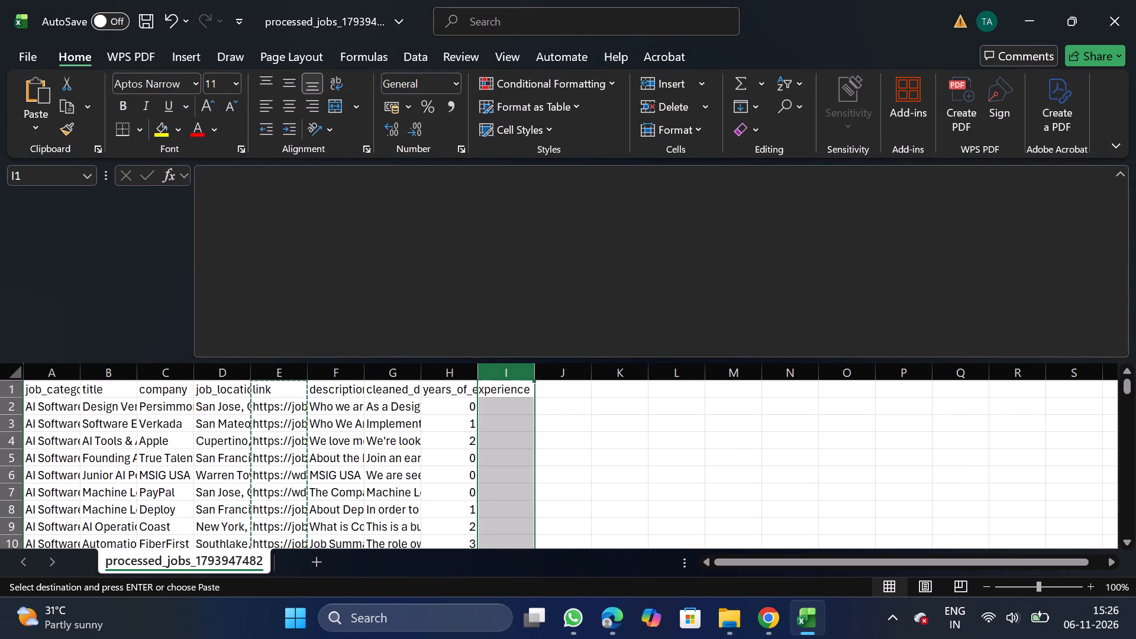
right_click(504, 437)
left_click(590, 264)
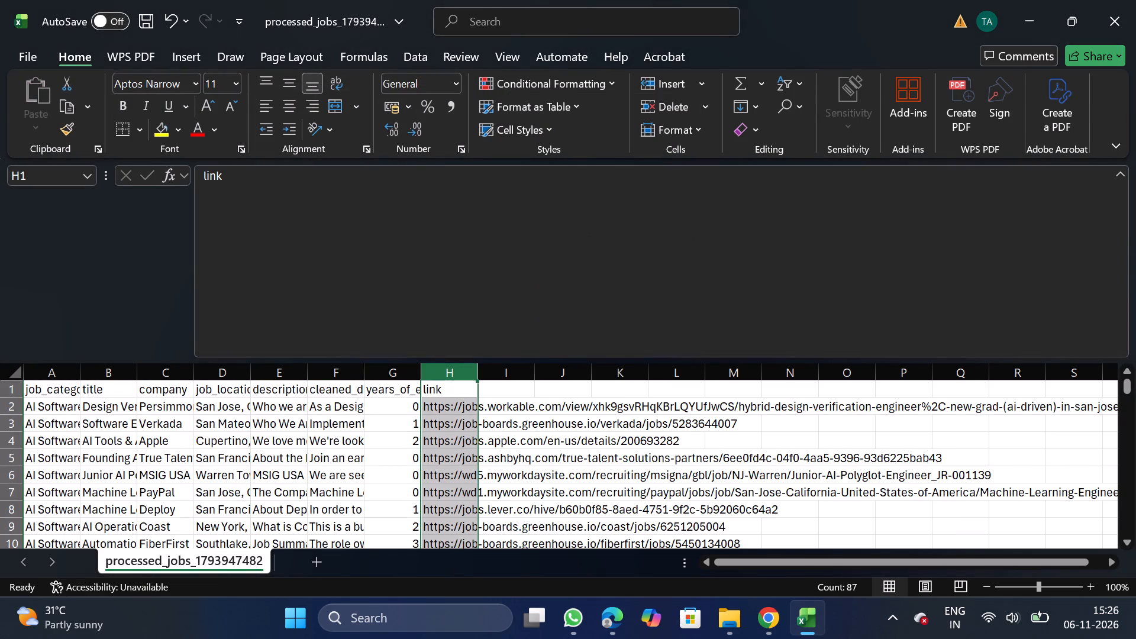
Move the years_of_experience column between job_location and description.
left_click(396, 373)
key("ctrl+x")
left_click(279, 372)
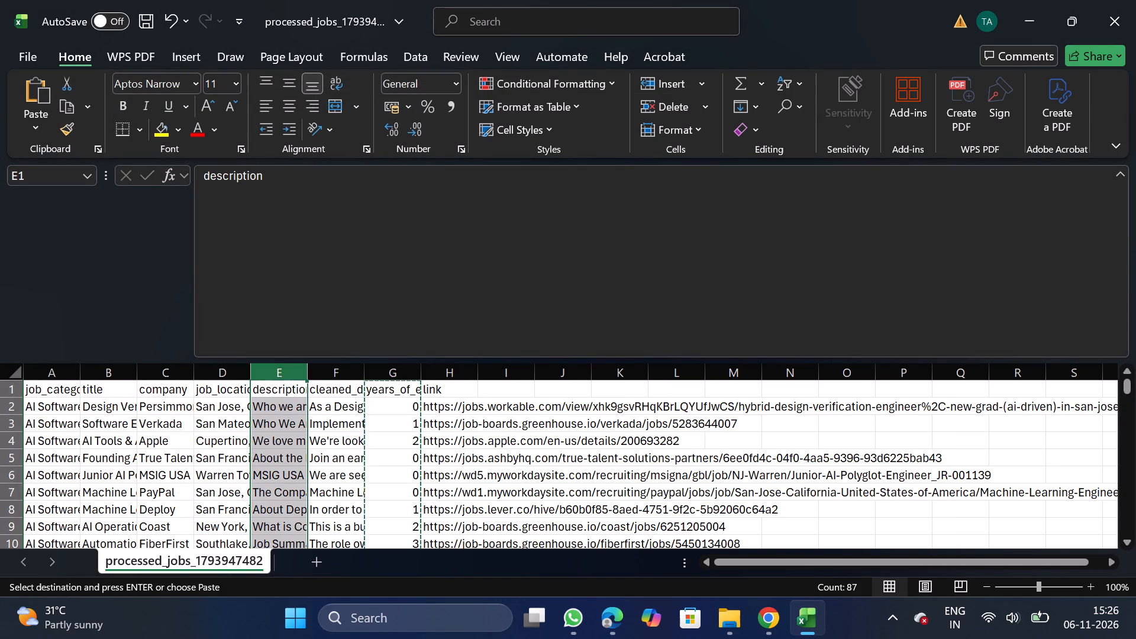
right_click(281, 439)
left_click(389, 261)
Rename the header in G1, just before link, as description, copying the text from F1.
left_click_drag(330, 393, 199, 180)
left_click_drag(199, 180, 305, 180)
key("ctrl+c")
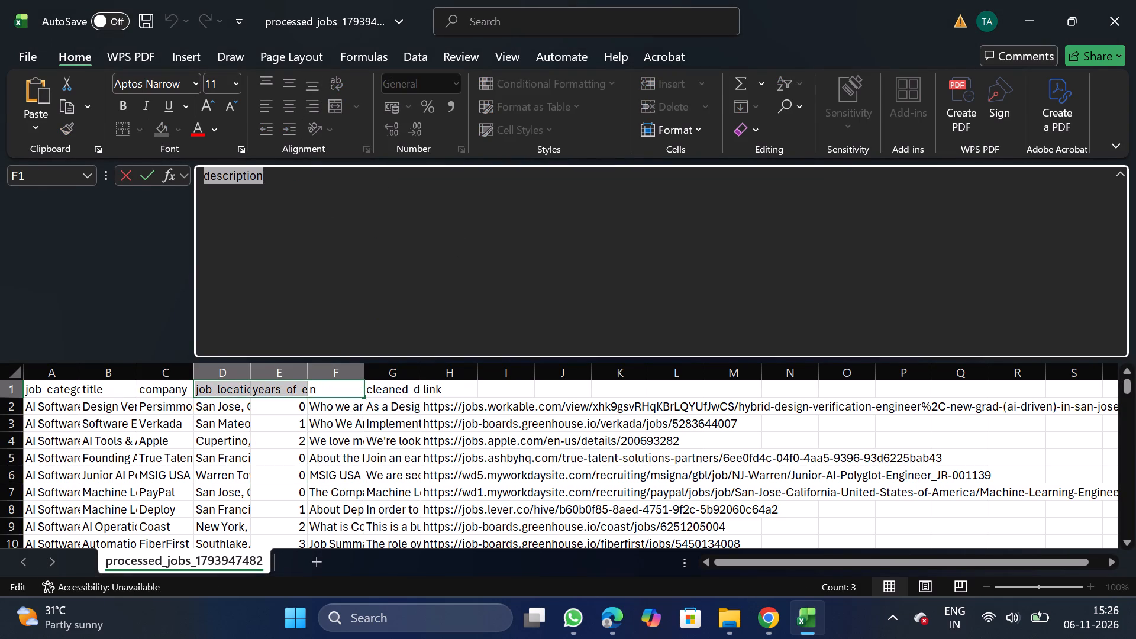
left_click(391, 381)
left_click(480, 292)
key("BackSpace")
key("BackSpace")
key("BackSpace")
key("BackSpace")
key("BackSpace")
key("BackSpace")
key("BackSpace")
key("BackSpace")
key("BackSpace")
key("BackSpace")
key("BackSpace")
key("BackSpace")
key("BackSpace")
key("BackSpace")
key("BackSpace")
key("BackSpace")
key("BackSpace")
key("BackSpace")
key("BackSpace")
key("BackSpace")
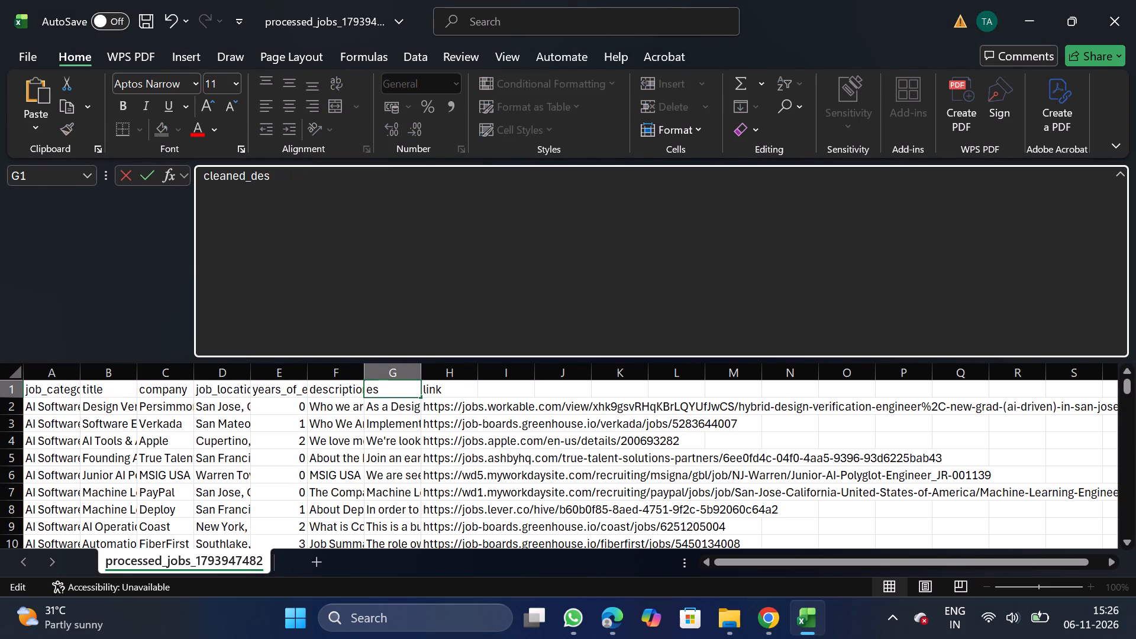
key("ctrl+v")
left_click(328, 398)
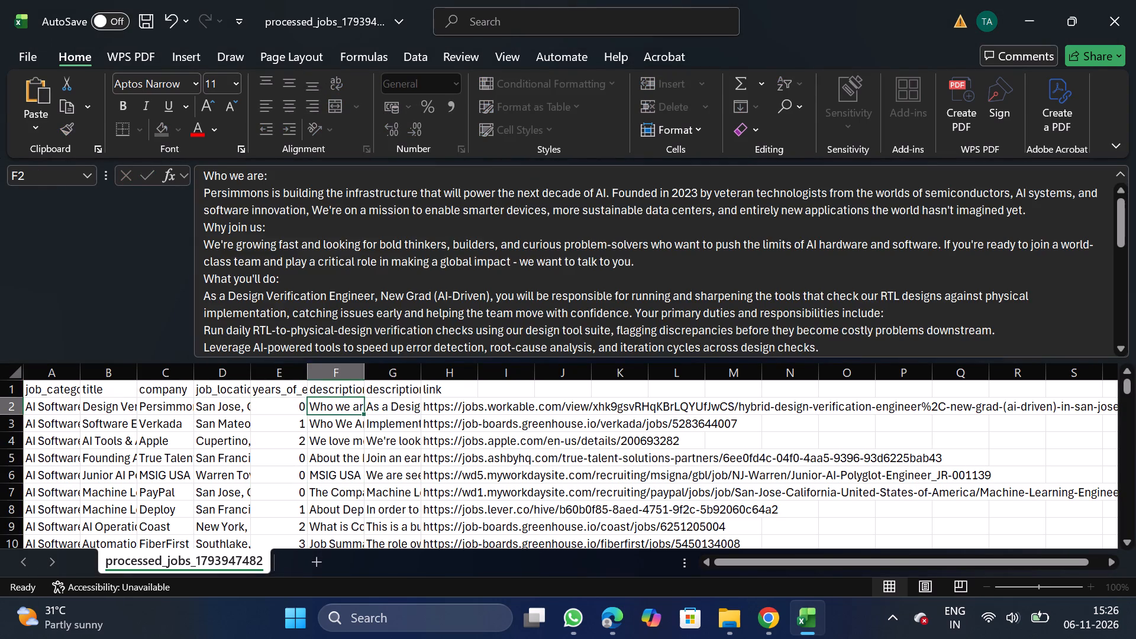
Rename the header in F1 as original_description, copying the name from the bulk CSV upload requirements on NextGenApply's Create Job page in Chrome.
left_click(337, 392)
left_click(436, 293)
key("BackSpace")
key("BackSpace")
key("BackSpace")
key("BackSpace")
key("BackSpace")
key("BackSpace")
key("BackSpace")
key("BackSpace")
key("BackSpace")
key("BackSpace")
key("BackSpace")
key("BackSpace")
key("BackSpace")
key("BackSpace")
key("BackSpace")
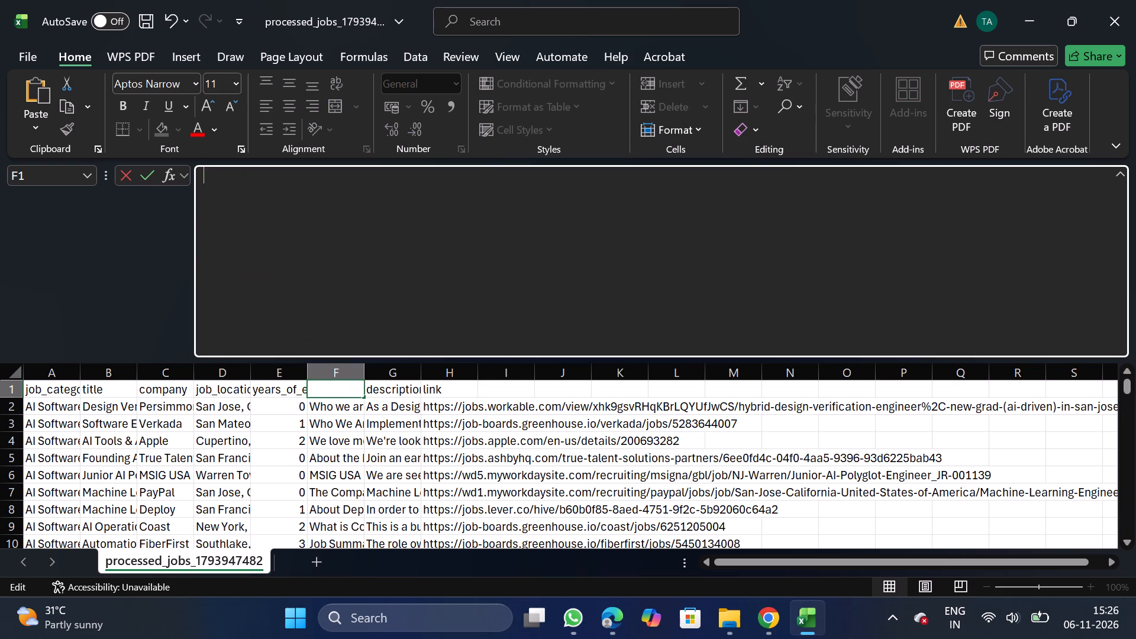
left_click(757, 618)
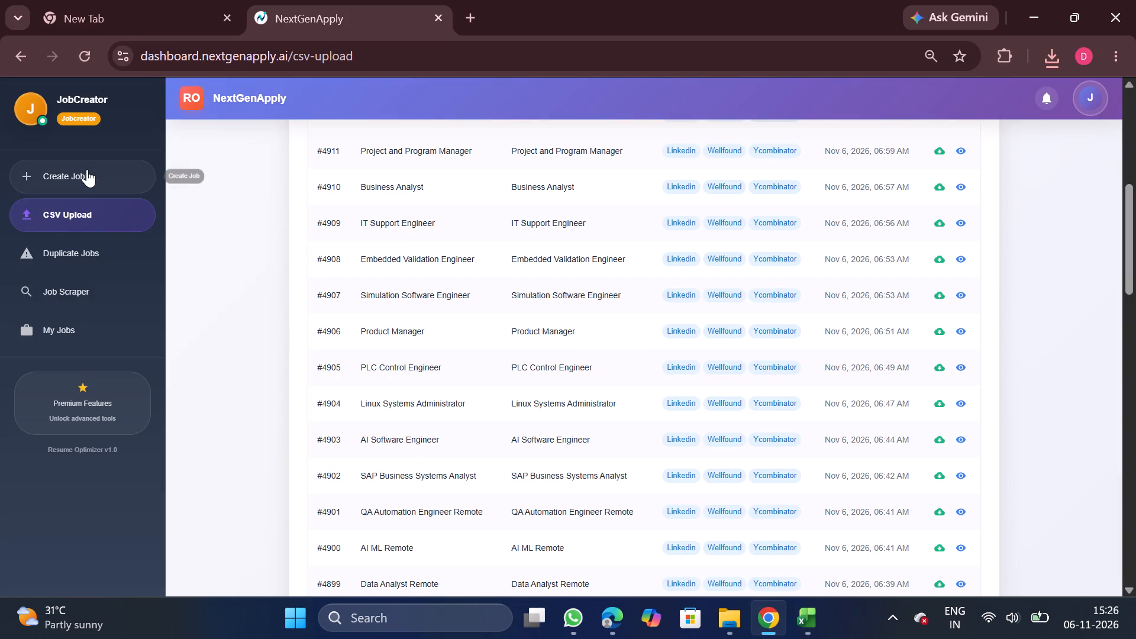
left_click(87, 169)
left_click(550, 149)
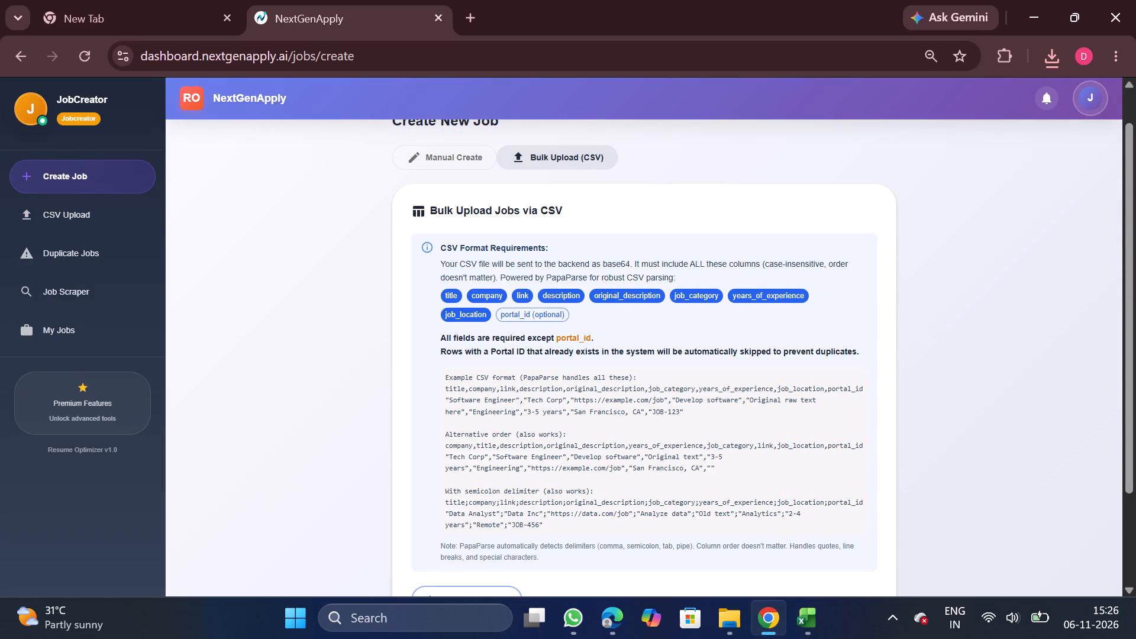
double_click(624, 298)
key("ctrl+c")
left_click(805, 622)
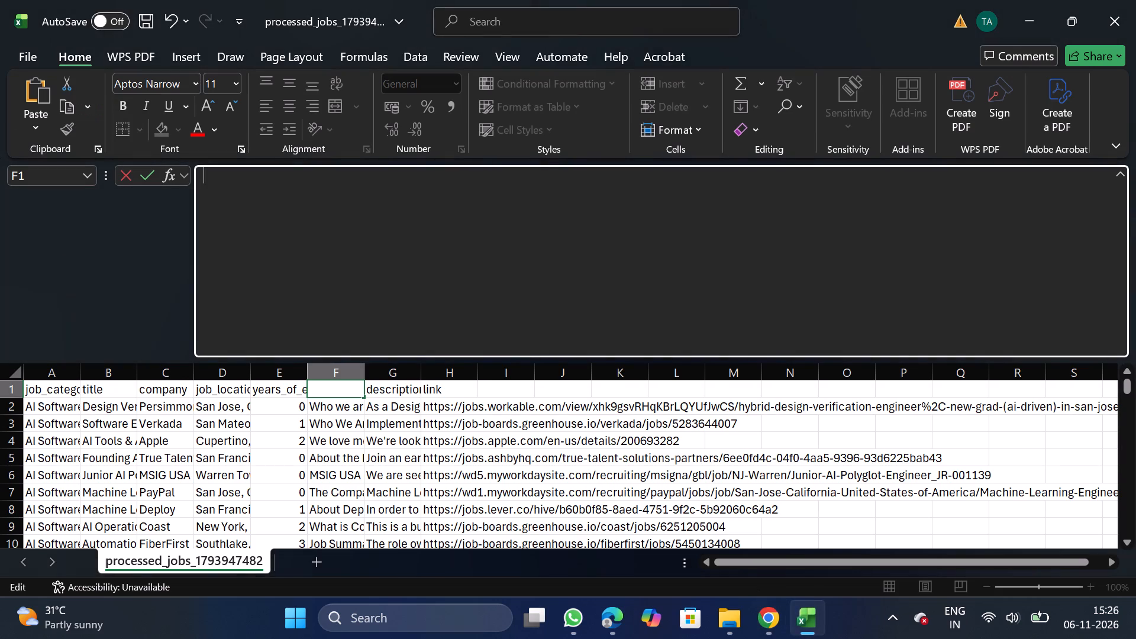
key("ctrl+v")
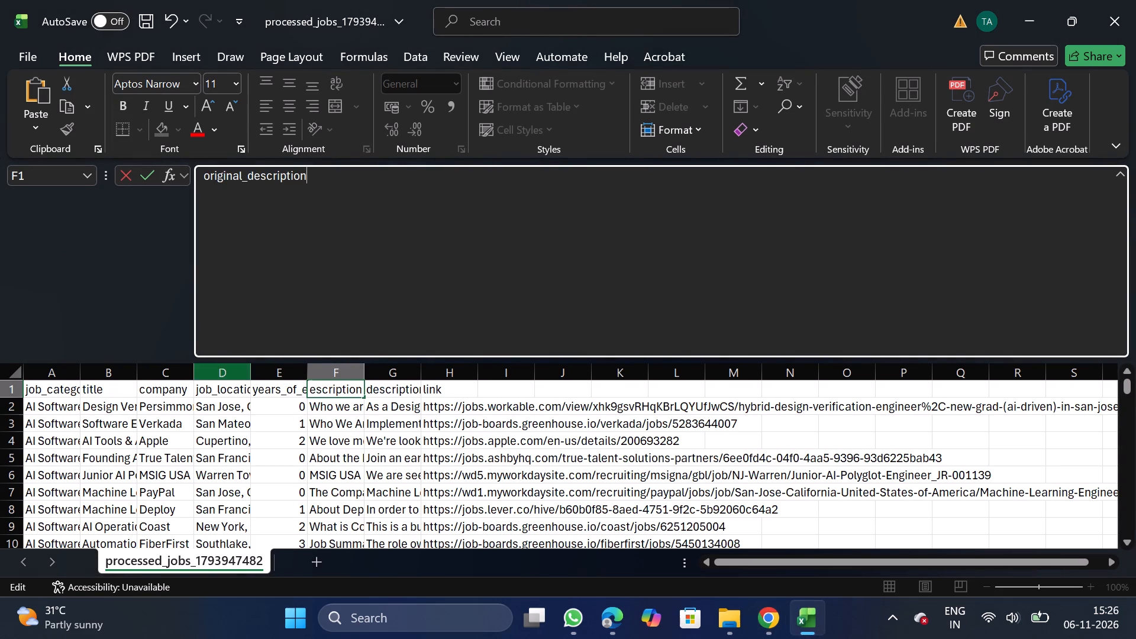
Replace all United States entries in the job_location column with Remote, matching entire cell contents.
left_click(229, 373)
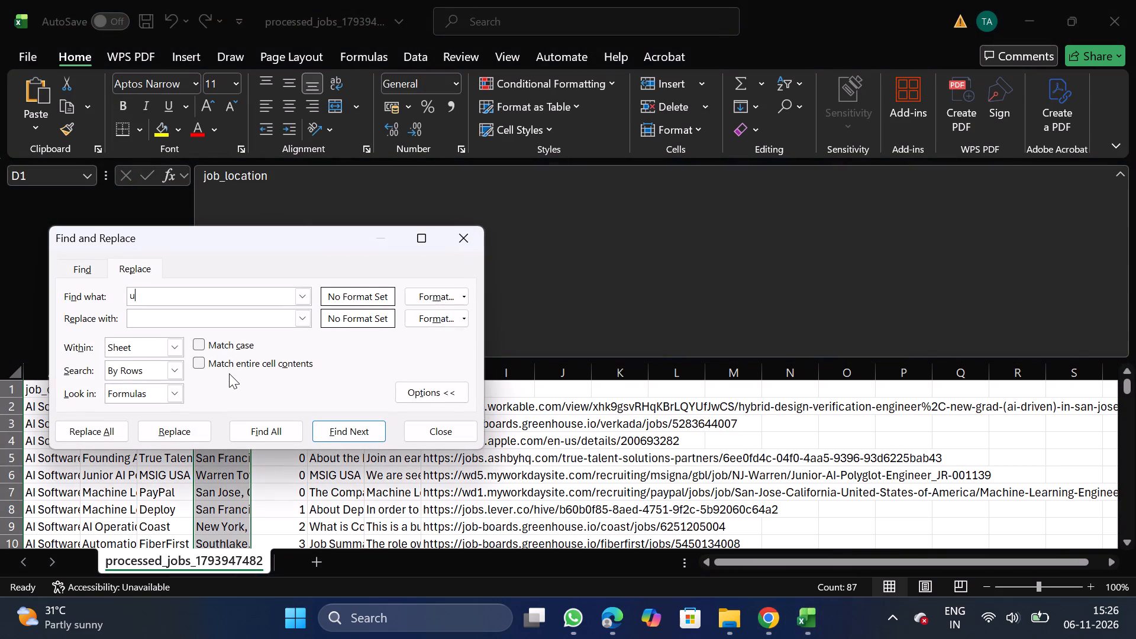
key("BackSpace")
type("tates")
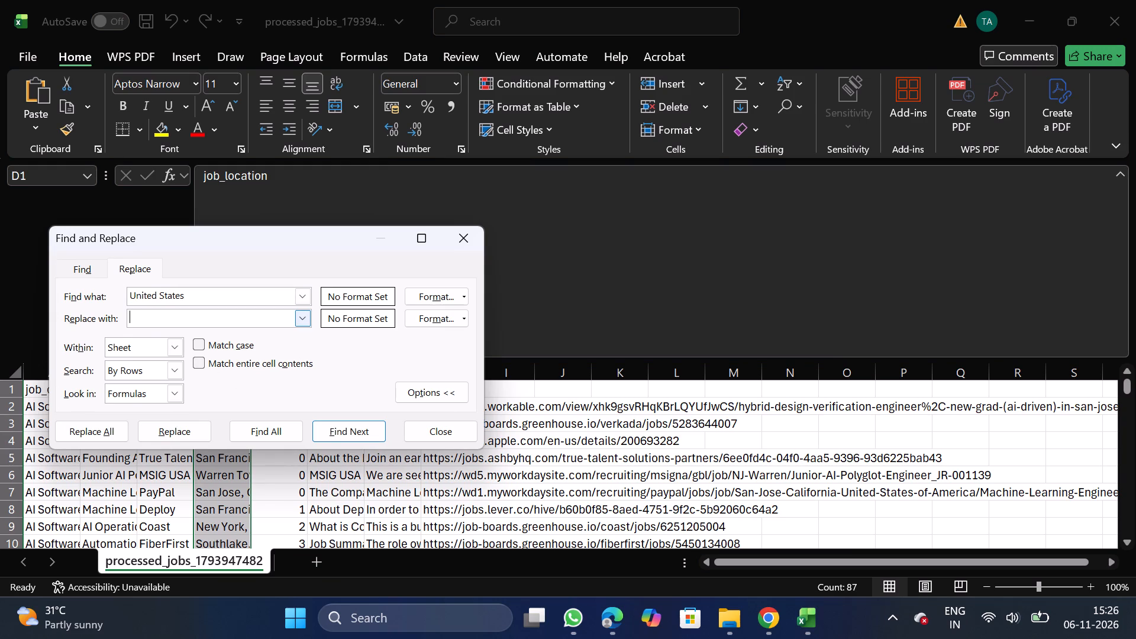
type("emote")
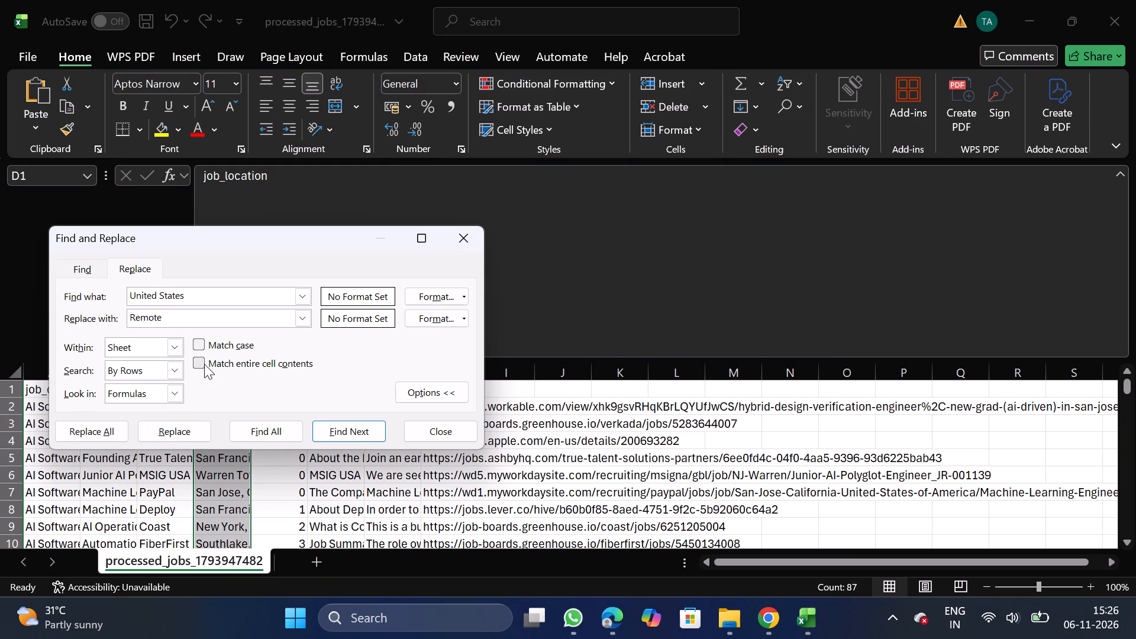
left_click(204, 364)
left_click(102, 435)
left_click(377, 388)
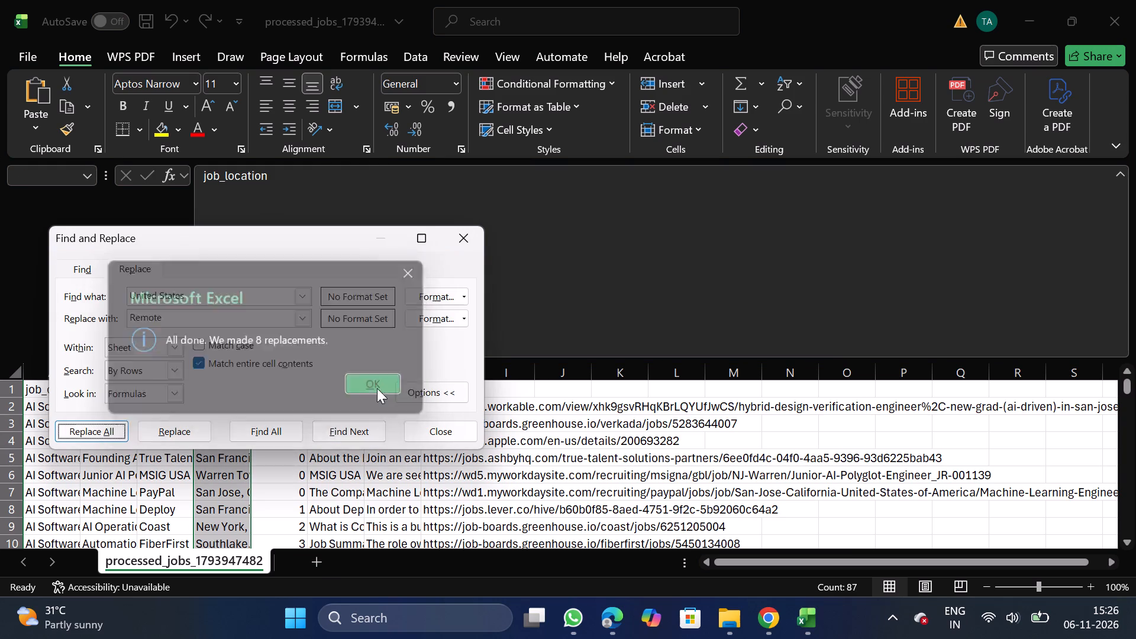
left_click(472, 246)
Add filters to the columns from title through description.
left_click_drag(114, 373, 469, 21)
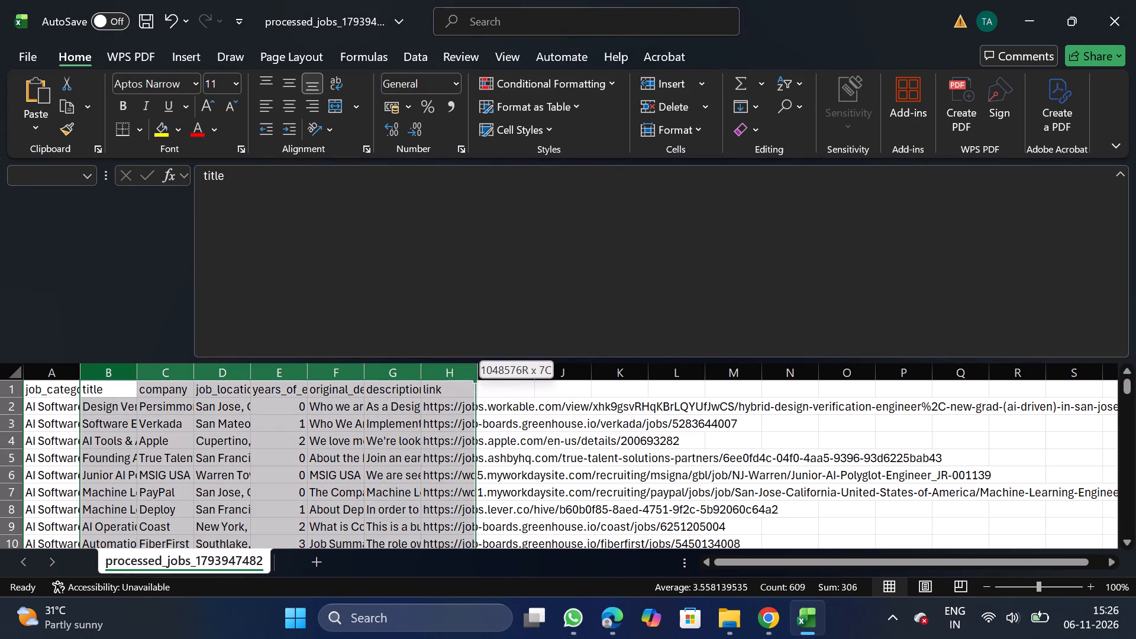
left_click_drag(469, 21, 421, 33)
left_click(417, 51)
left_click(570, 91)
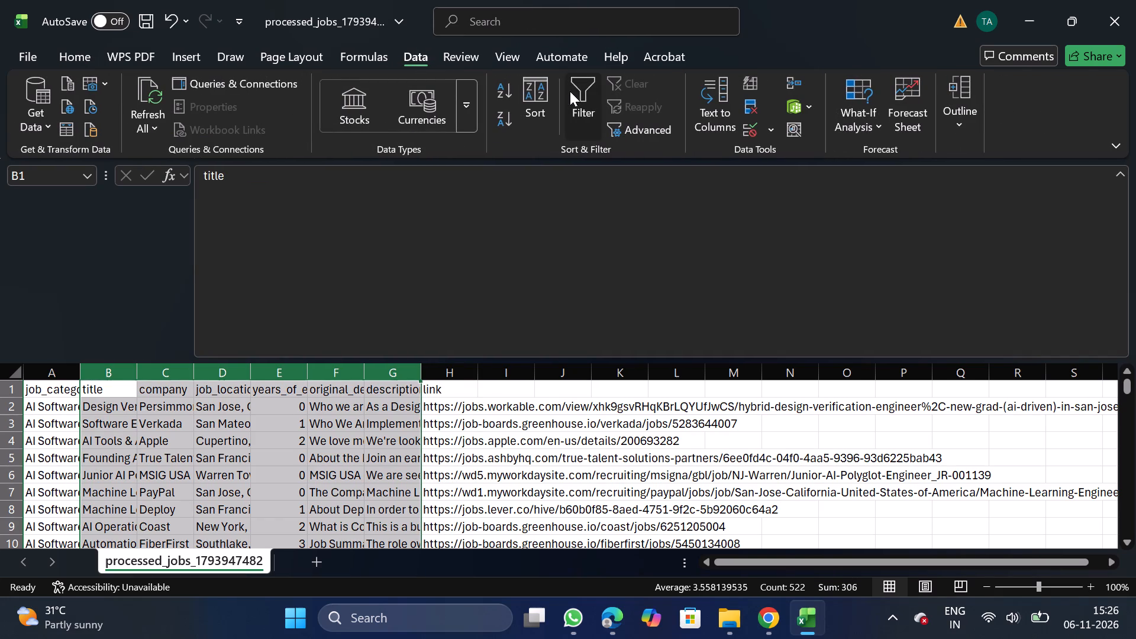
In the title filter, deselect all titles and include only the French-named Software Developer - Agentic Workflows and Design Verification Engineer, New Grad (AI-Driven).
left_click(127, 390)
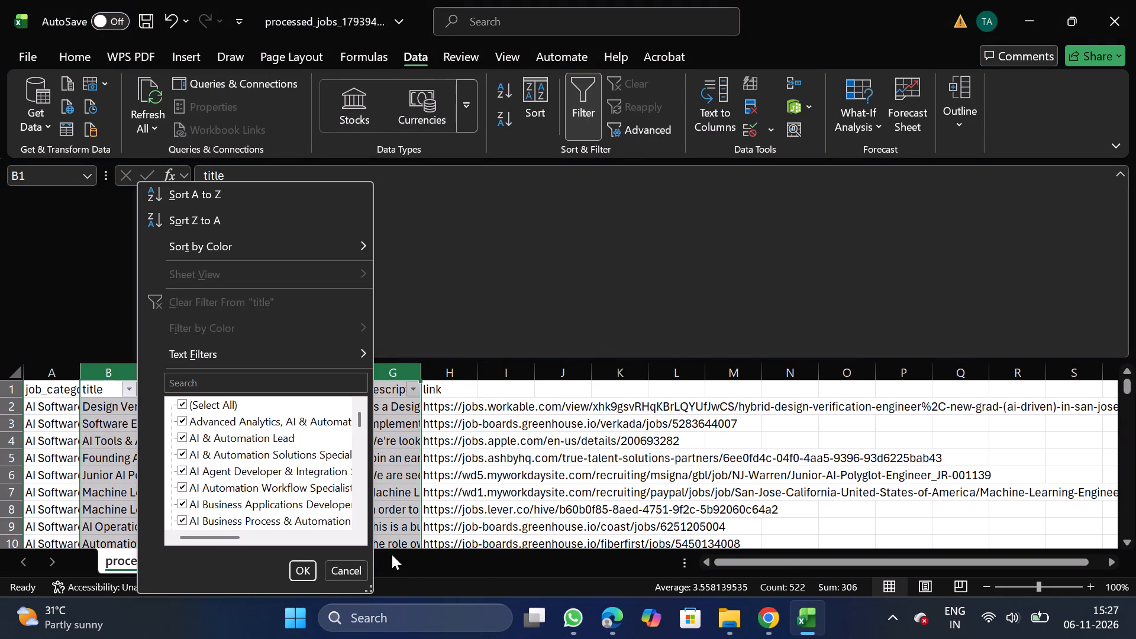
left_click(371, 590)
left_click_drag(371, 590, 967, 637)
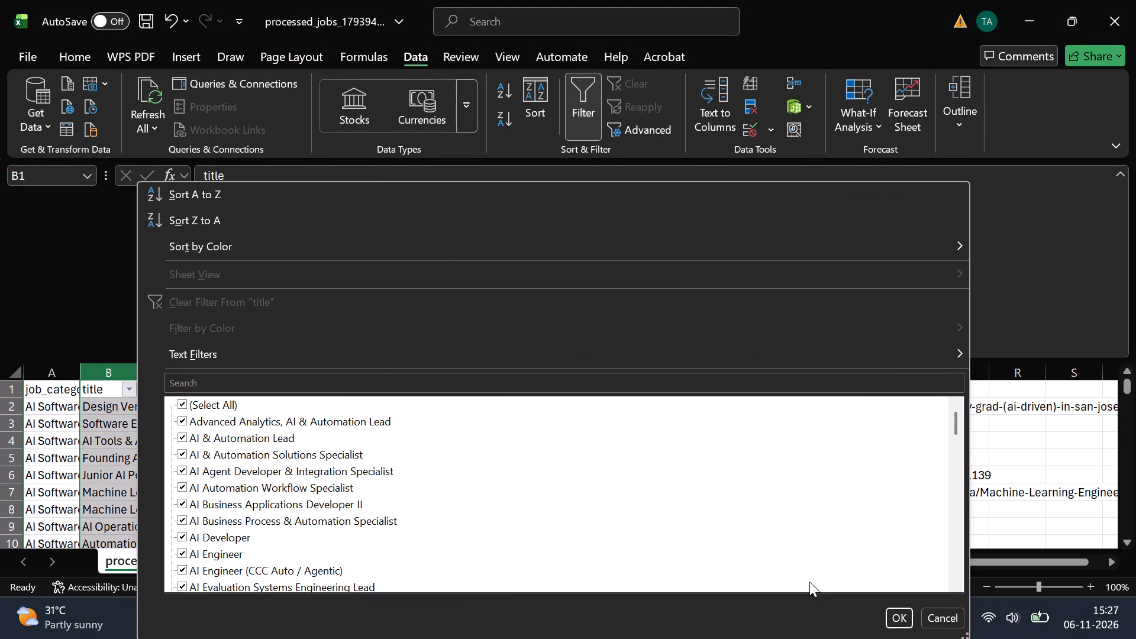
left_click(207, 400)
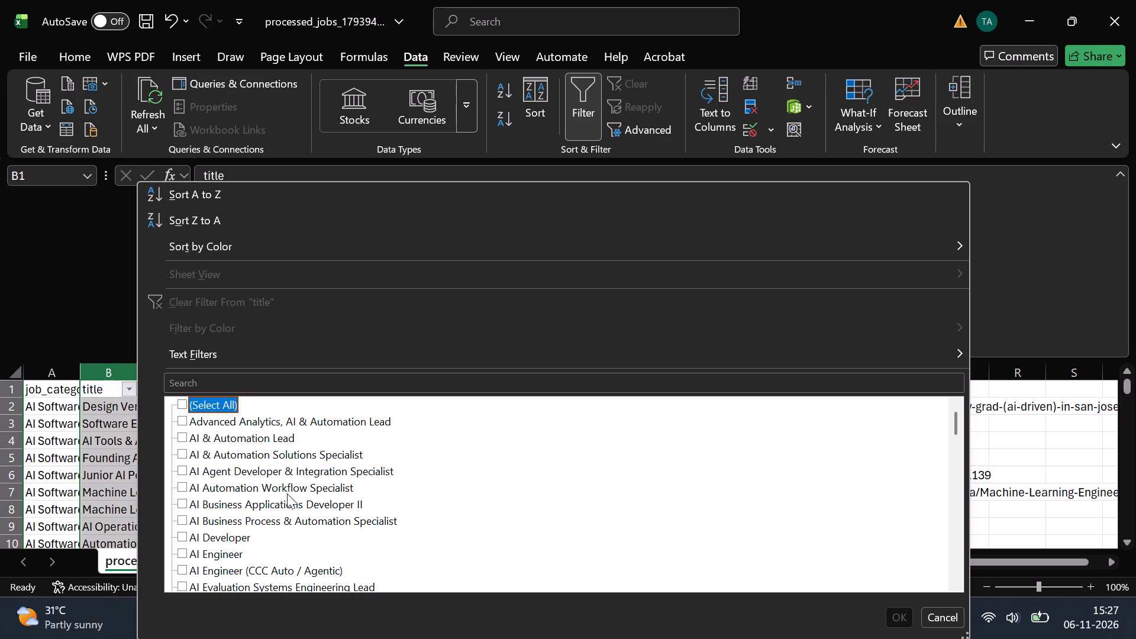
scroll(284, 564, "down", 1)
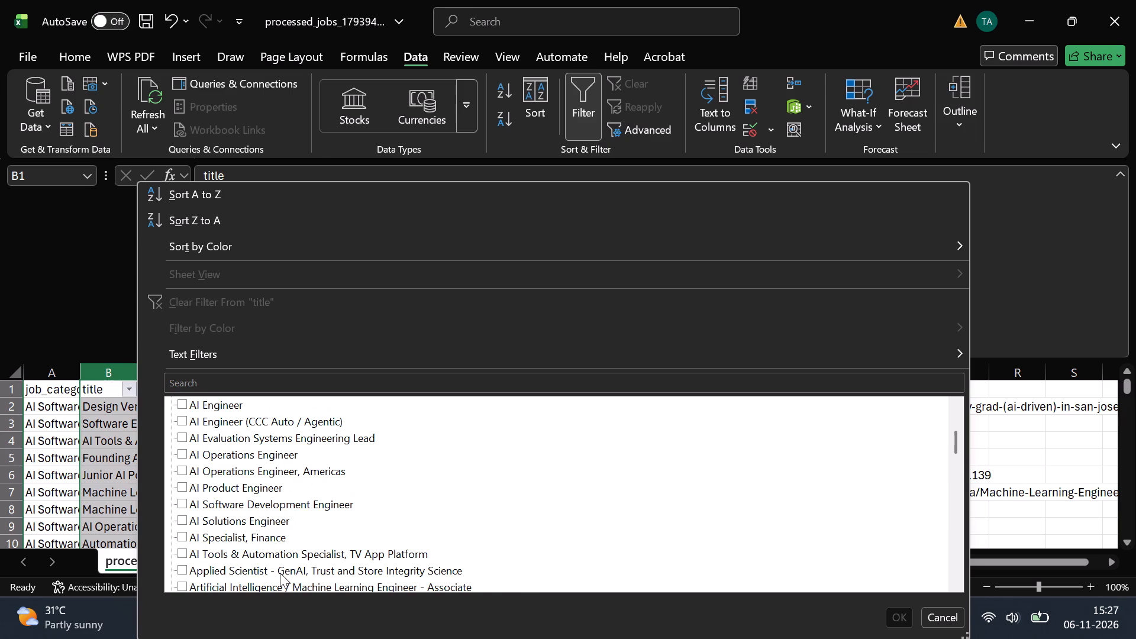
scroll(280, 573, "down", 1)
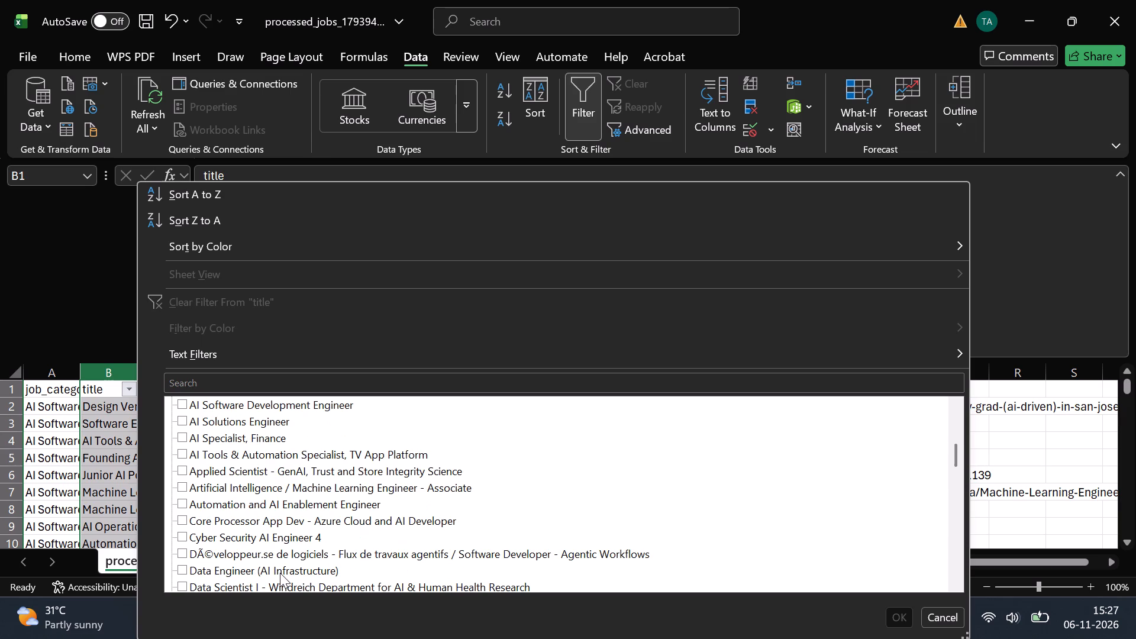
left_click(297, 552)
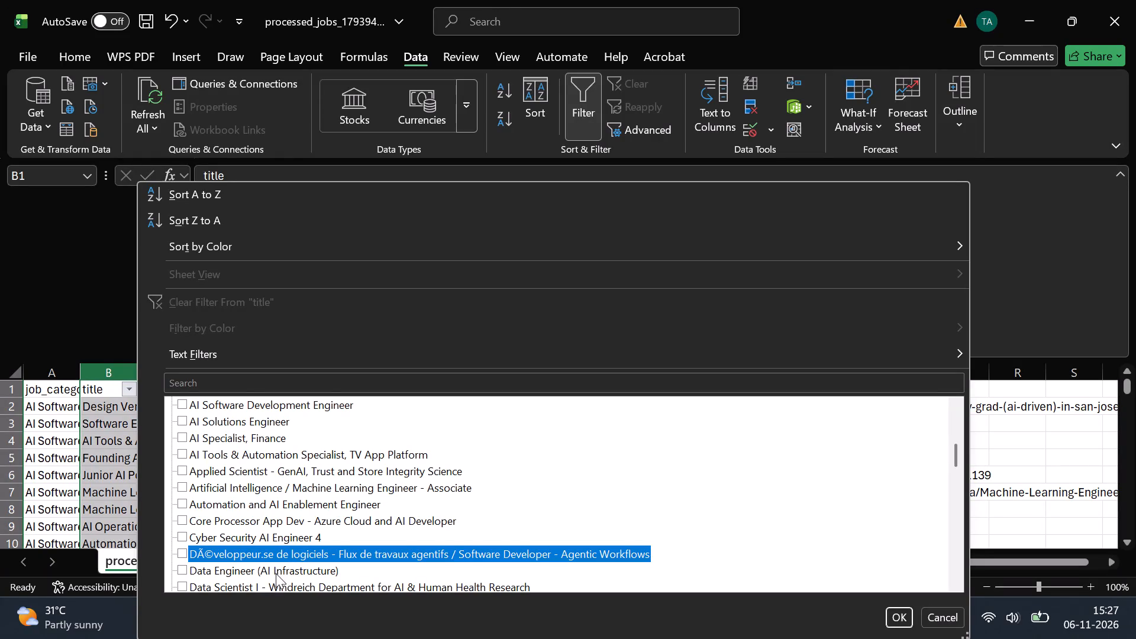
scroll(269, 580, "down", 1)
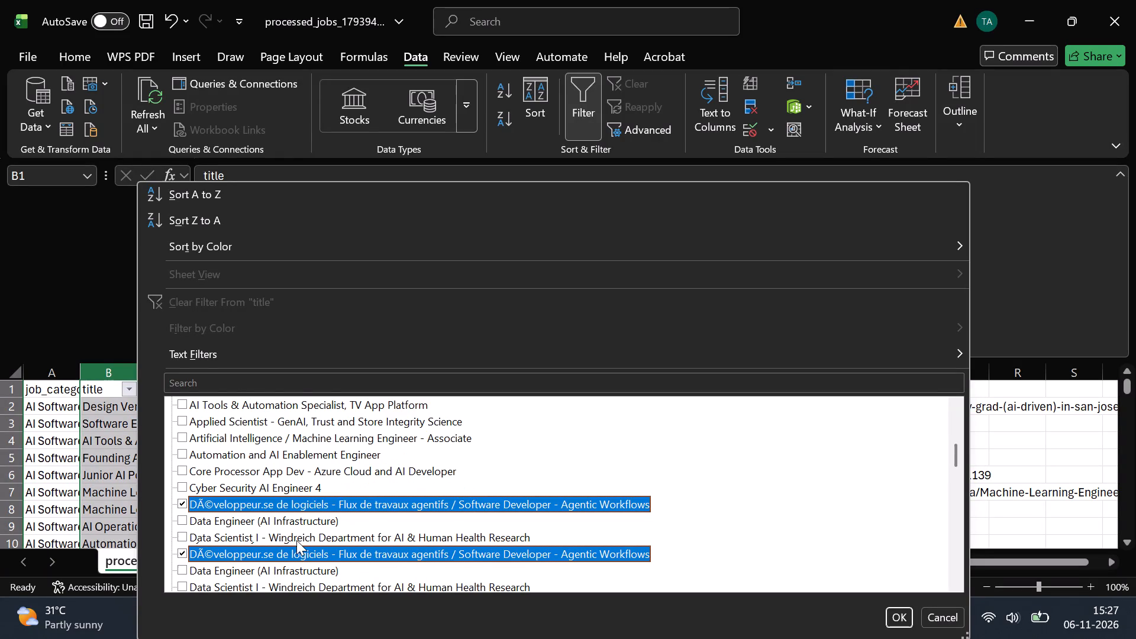
left_click(296, 540)
left_click(296, 540)
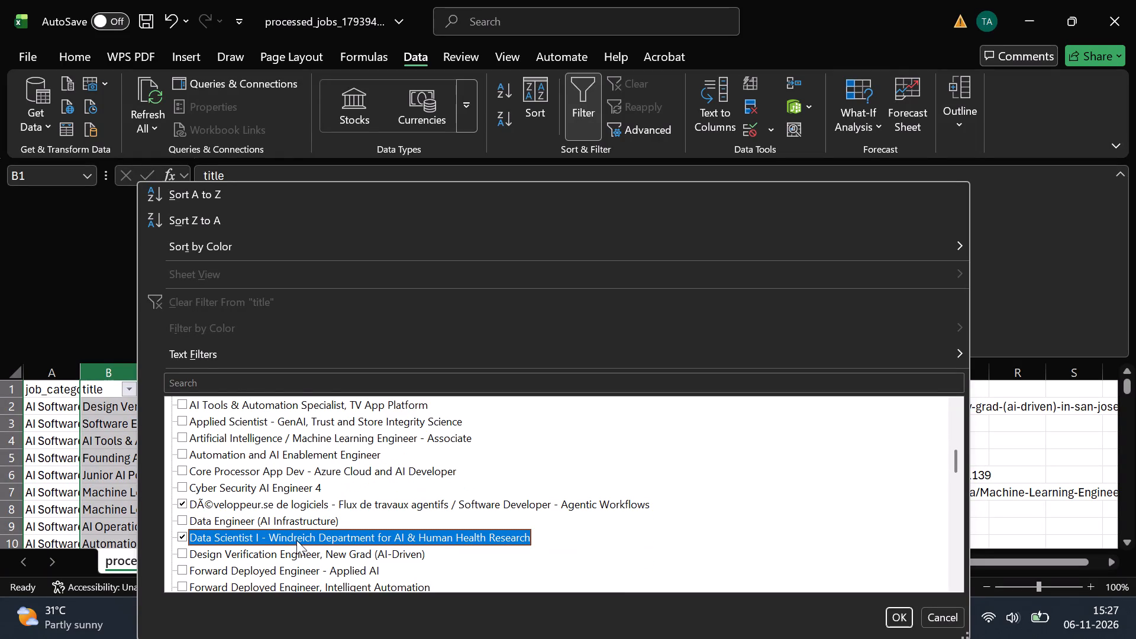
left_click(312, 557)
Add Lead Bioinformatics & Machine Learning Scientist (Epigenomics), Lead Product Manager AI productivity and adoption, Azure, and Machine Learning Engineer Intern - Summer 2027 to the title filter.
scroll(302, 580, "down", 1)
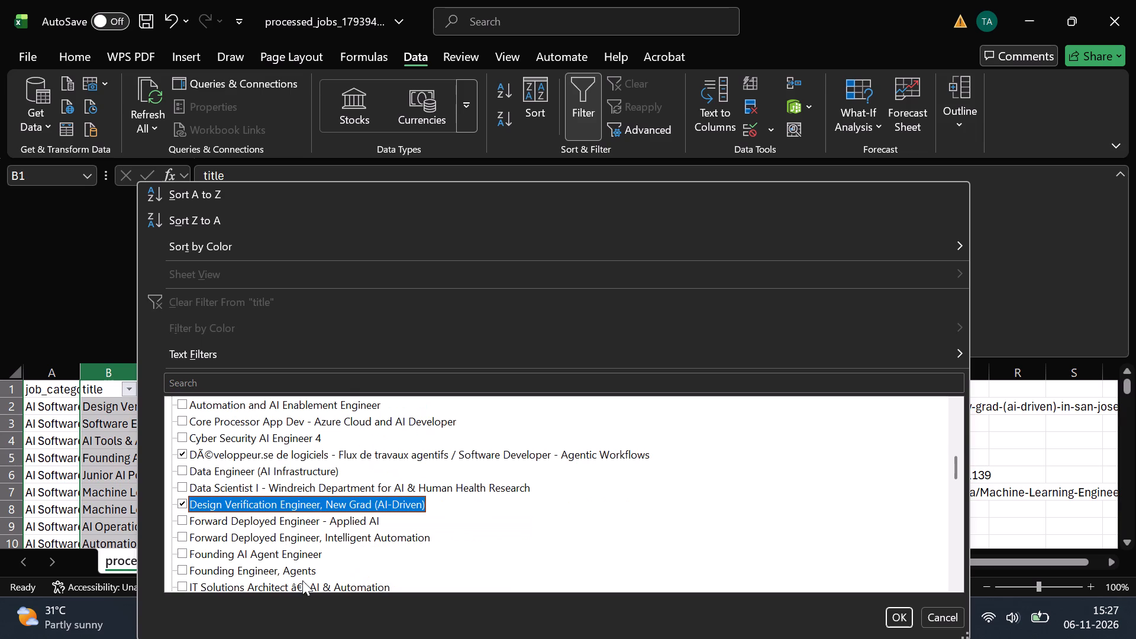
scroll(302, 580, "down", 2)
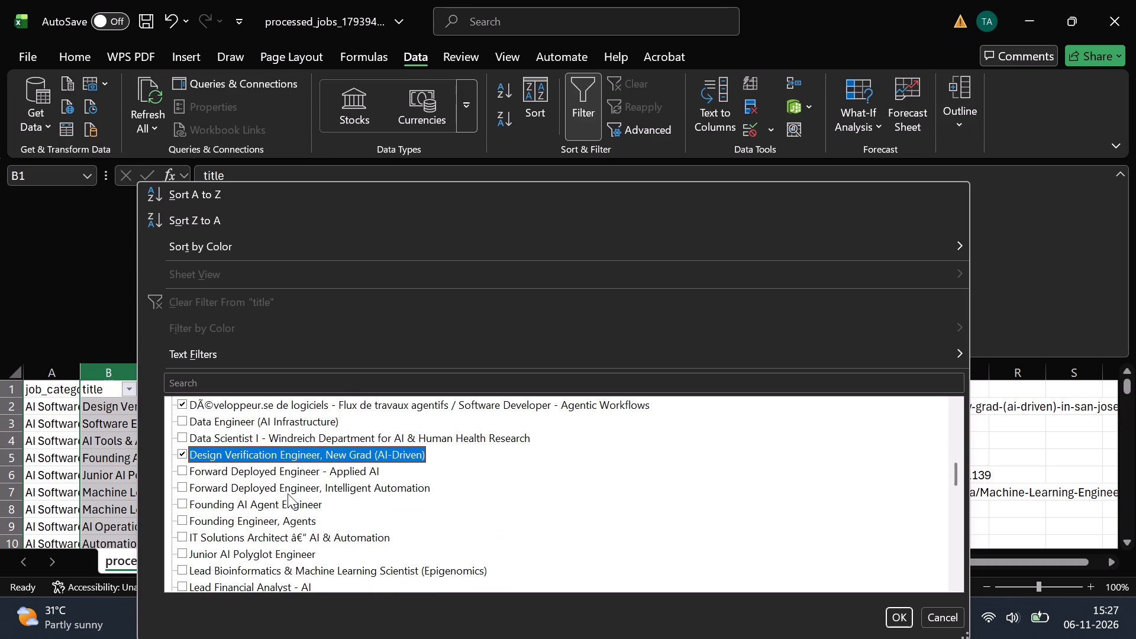
left_click(292, 524)
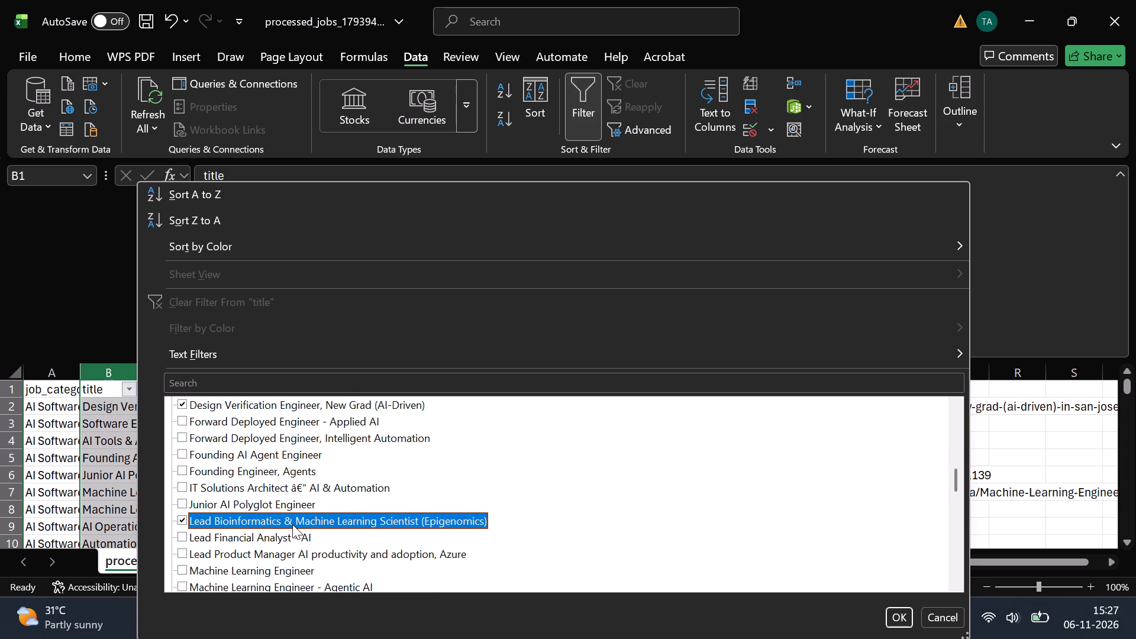
left_click(284, 557)
scroll(280, 580, "down", 1)
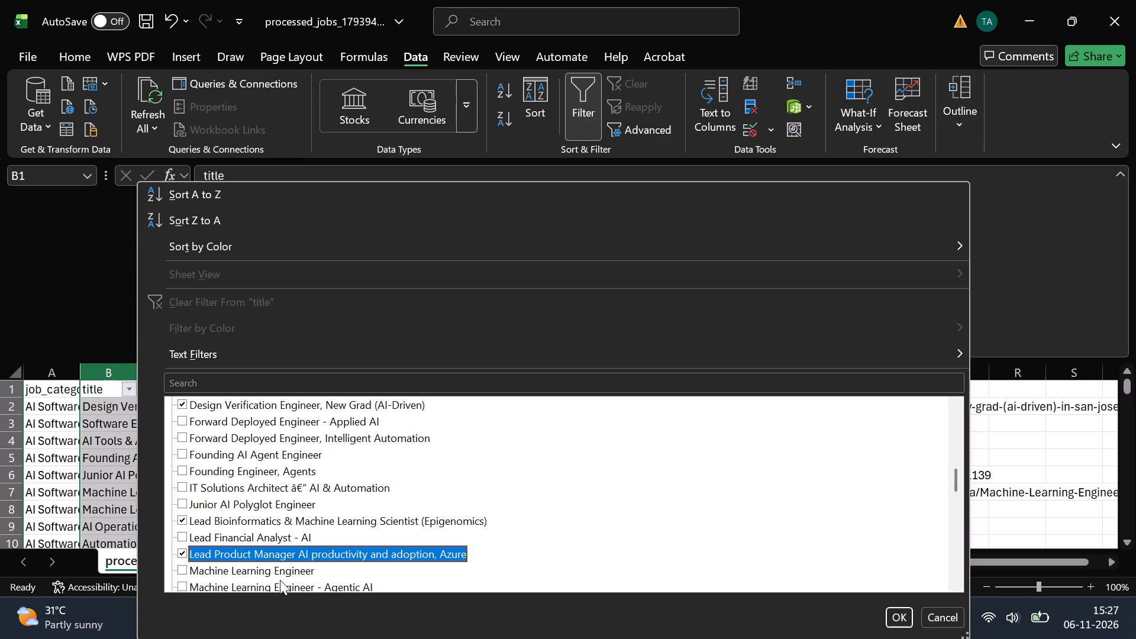
scroll(280, 580, "down", 2)
left_click(281, 498)
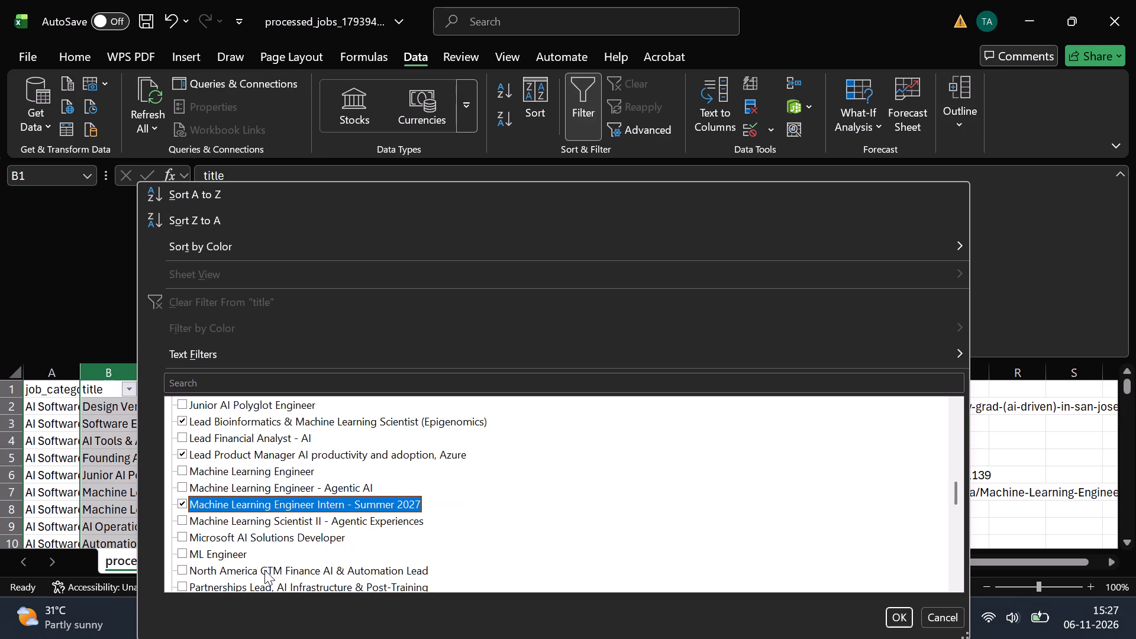
Add Partnerships Lead, AI Infrastructure & Post-Training and Post-Doctoral Fellow (Software Engineer - AI App Development) to the title filter, and check the remaining titles.
scroll(264, 570, "down", 1)
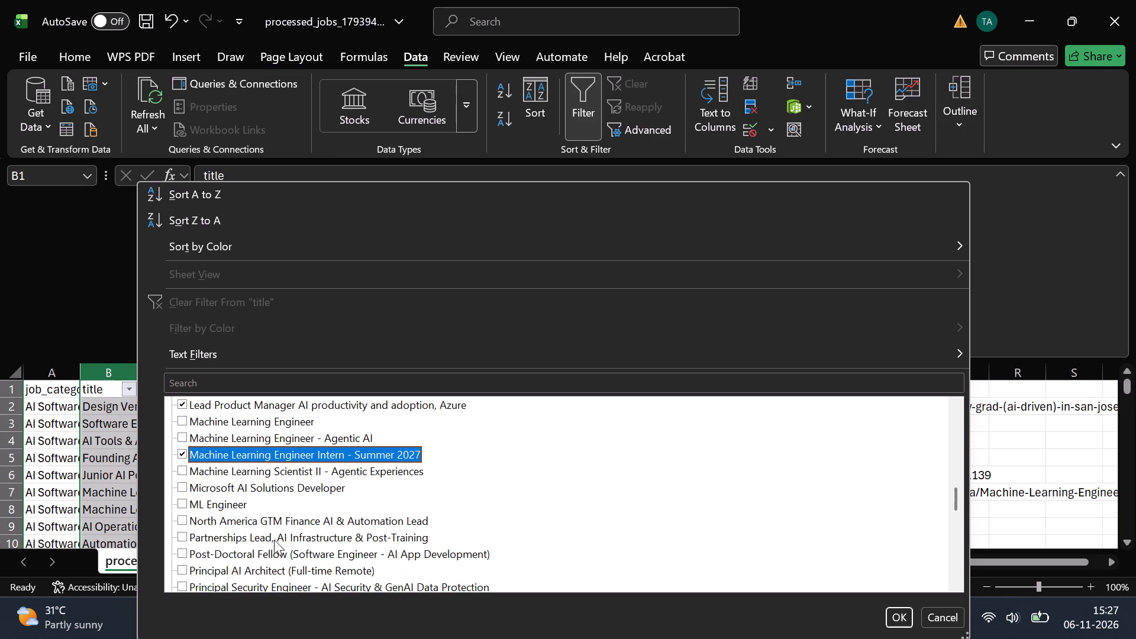
left_click(277, 539)
left_click(277, 557)
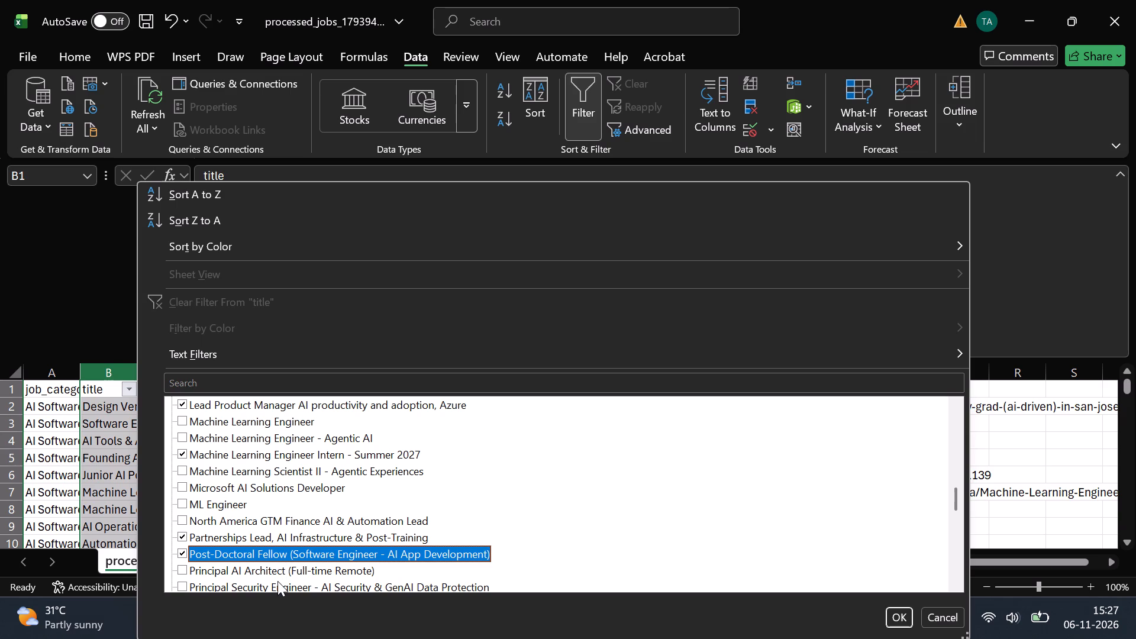
scroll(277, 581, "down", 1)
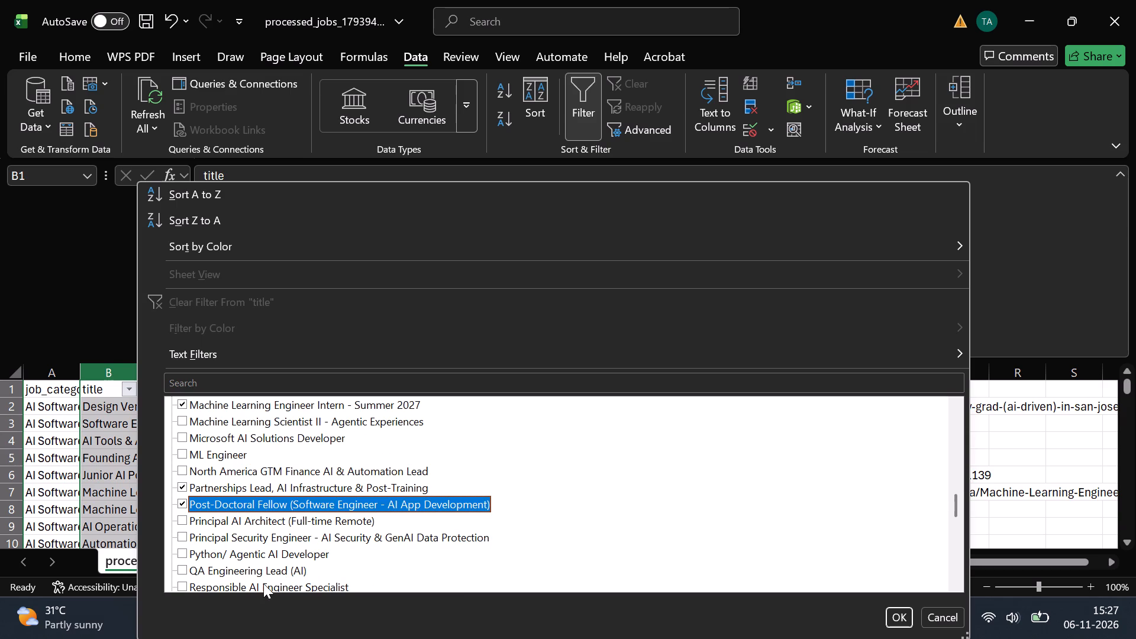
scroll(262, 588, "down", 1)
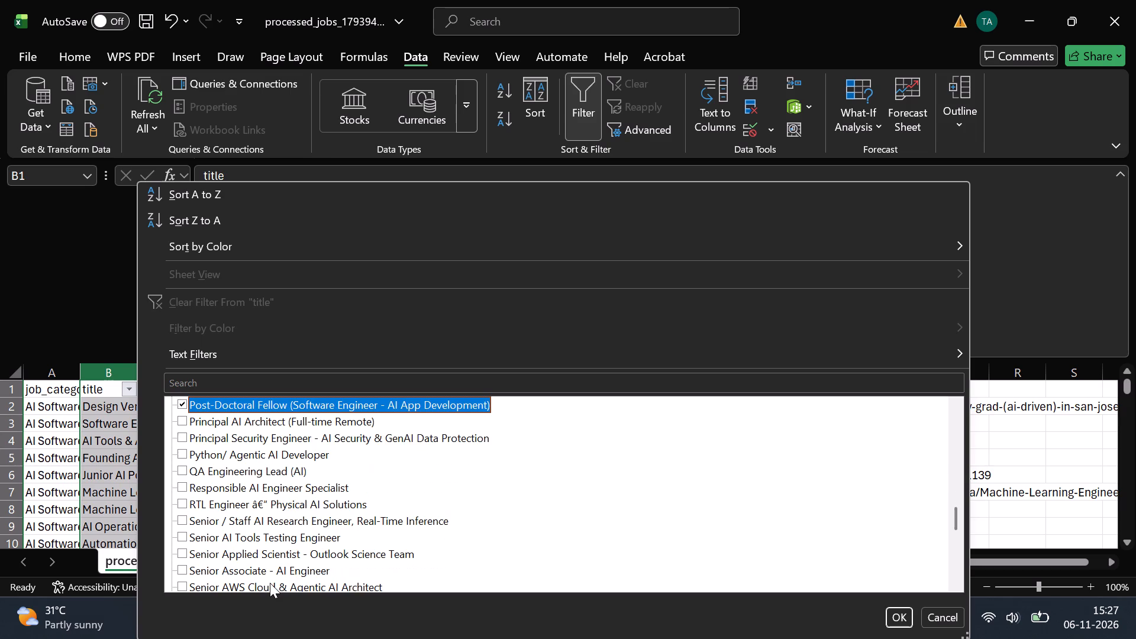
scroll(285, 577, "down", 1)
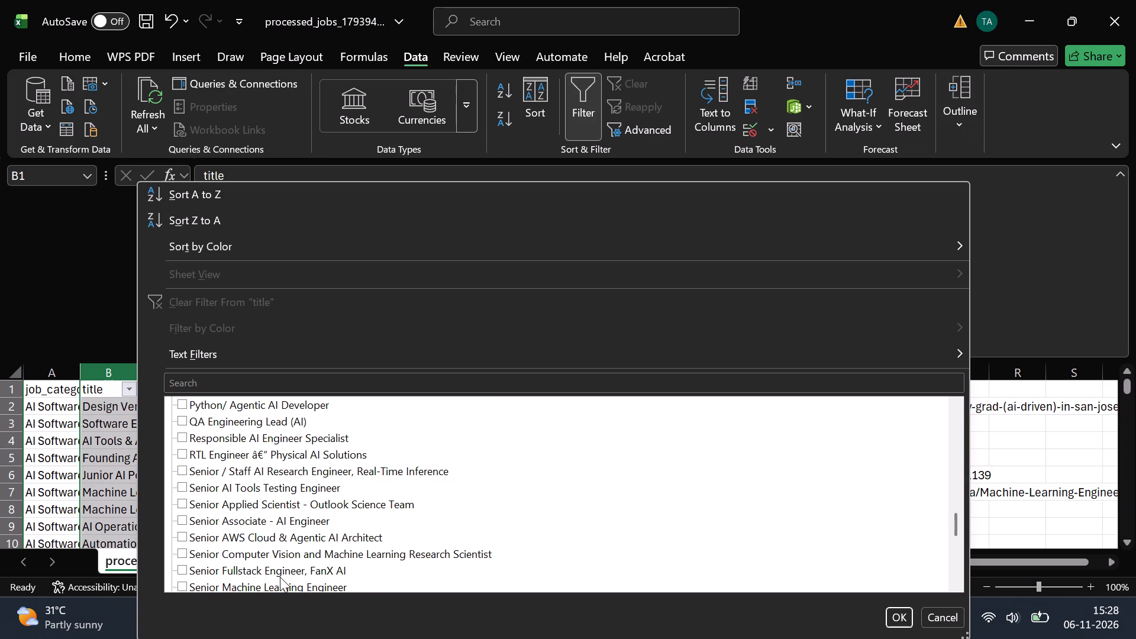
scroll(280, 577, "down", 1)
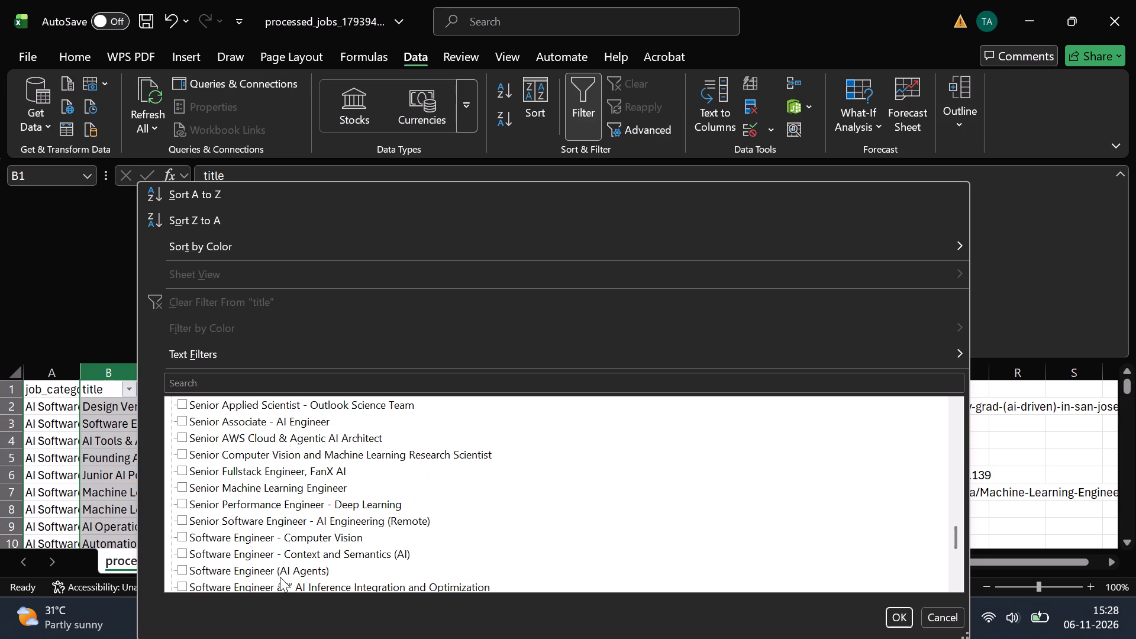